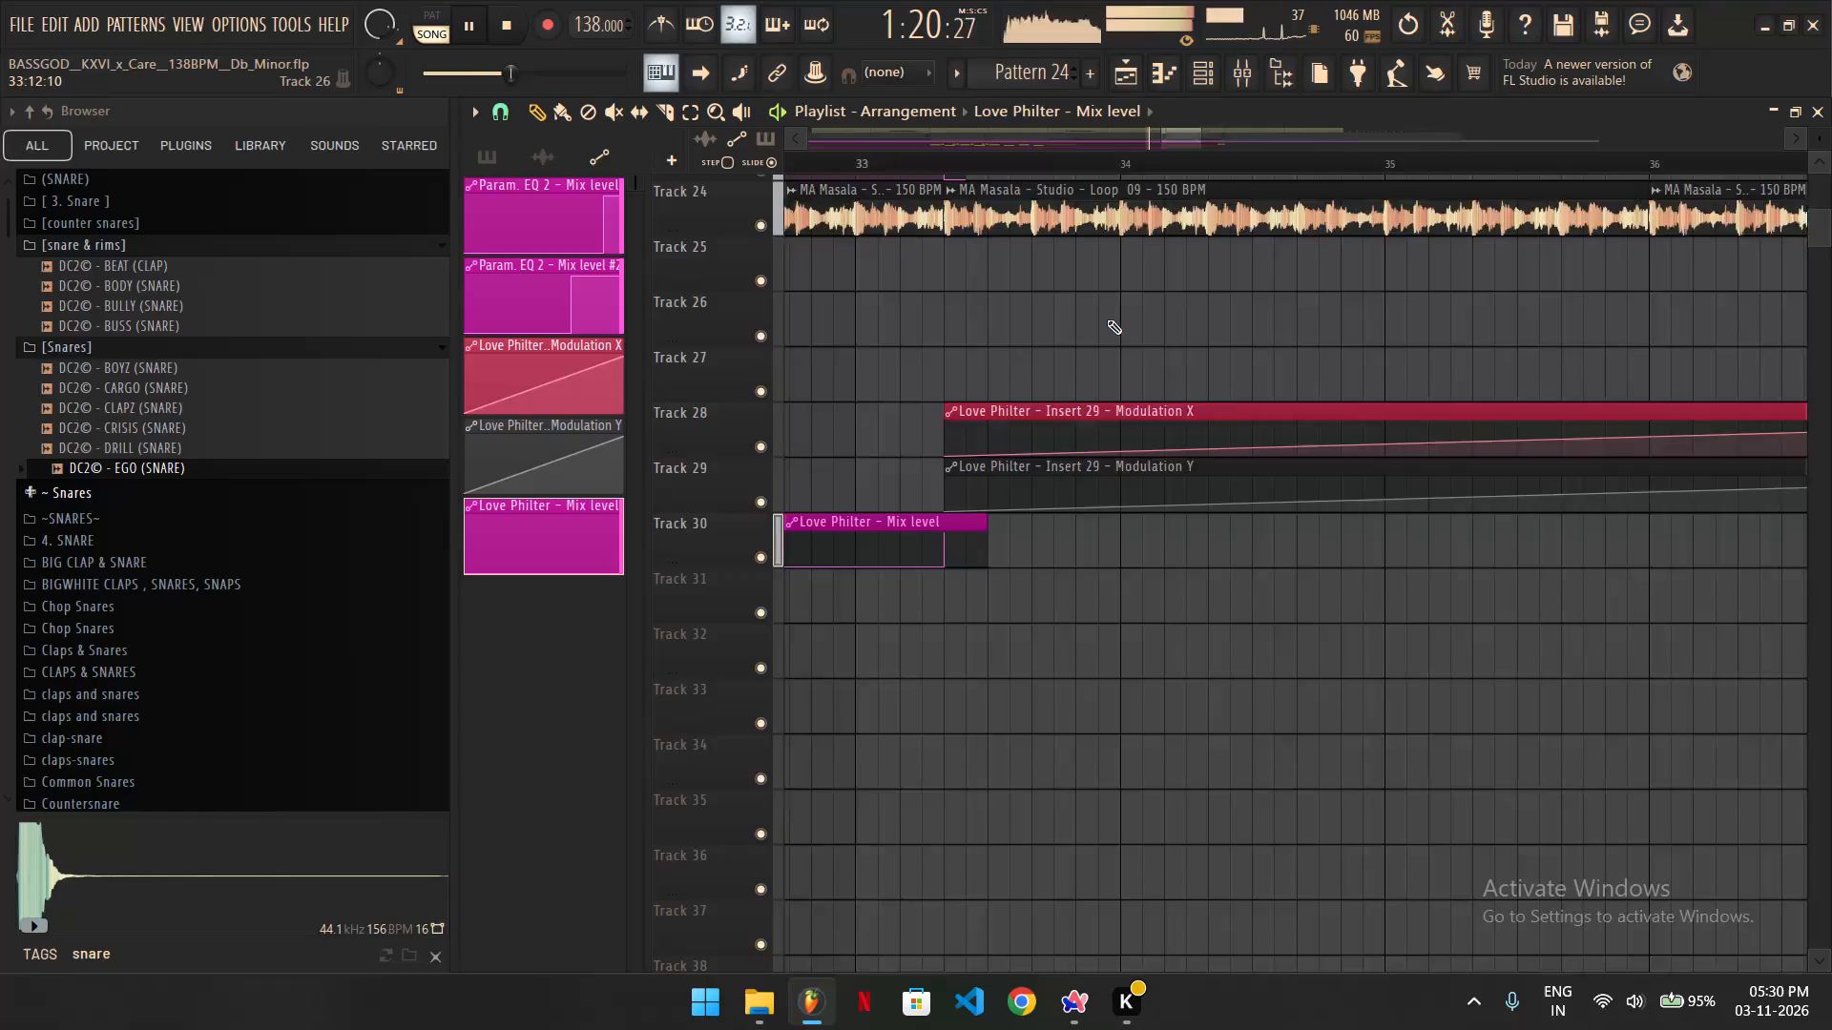
Extend the Love Philter - Mix level clip on Track 30 to about bar 36.5 and add a full-level point just before bar 35.
scroll(1107, 319, down, 7)
scroll(1290, 353, down, 4)
scroll(1188, 520, up, 8)
scroll(1176, 575, down, 8)
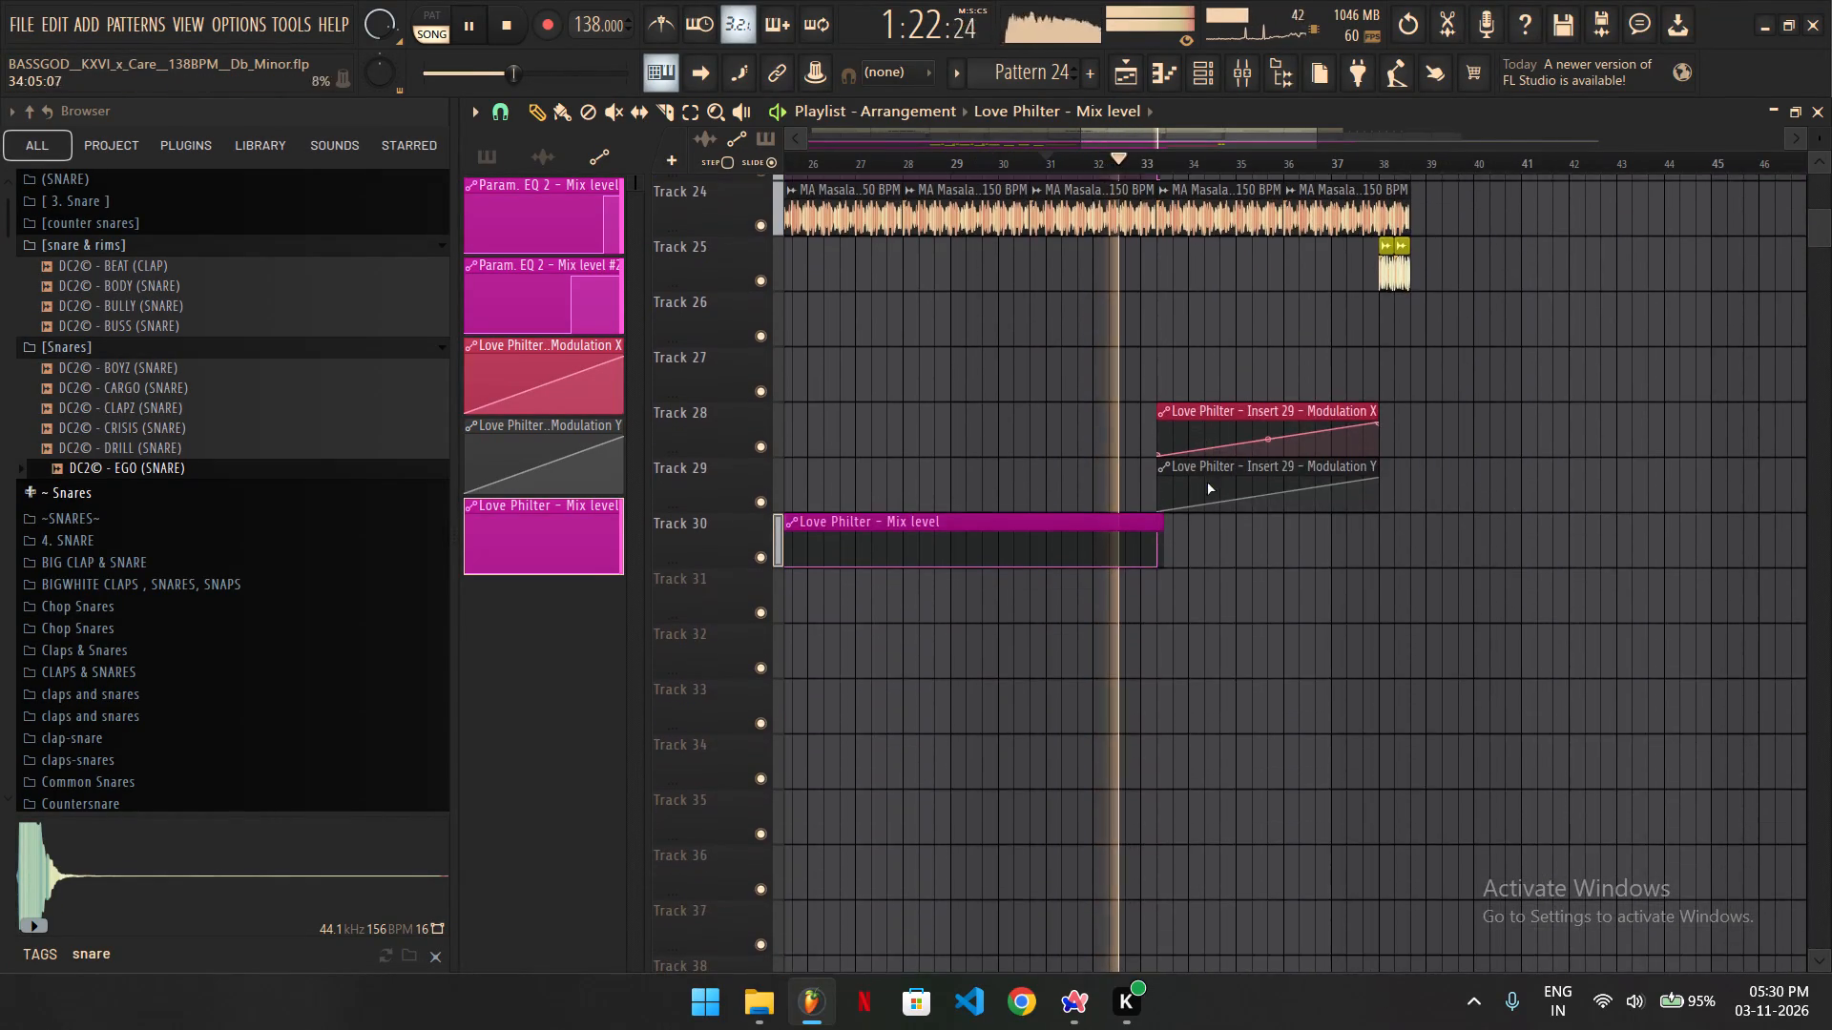
ctrl+scroll(1207, 552, up, 8)
drag(1062, 517, 1578, 520)
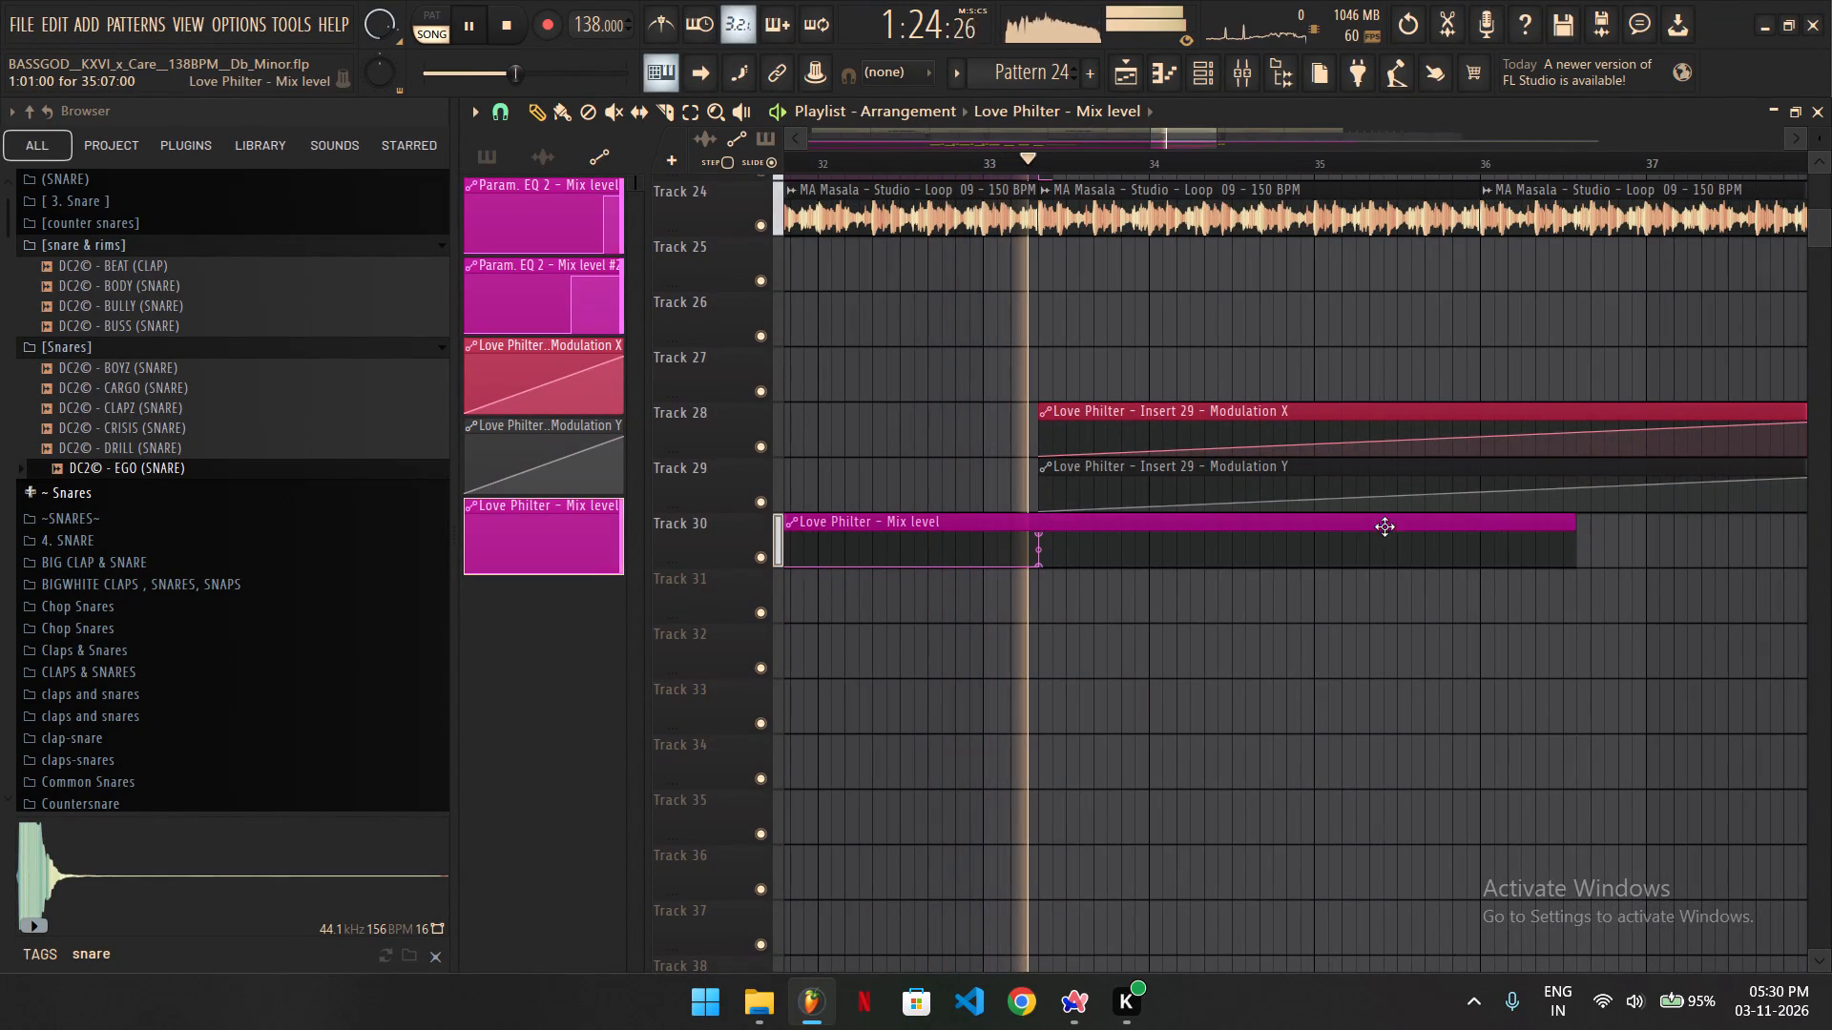
key(space)
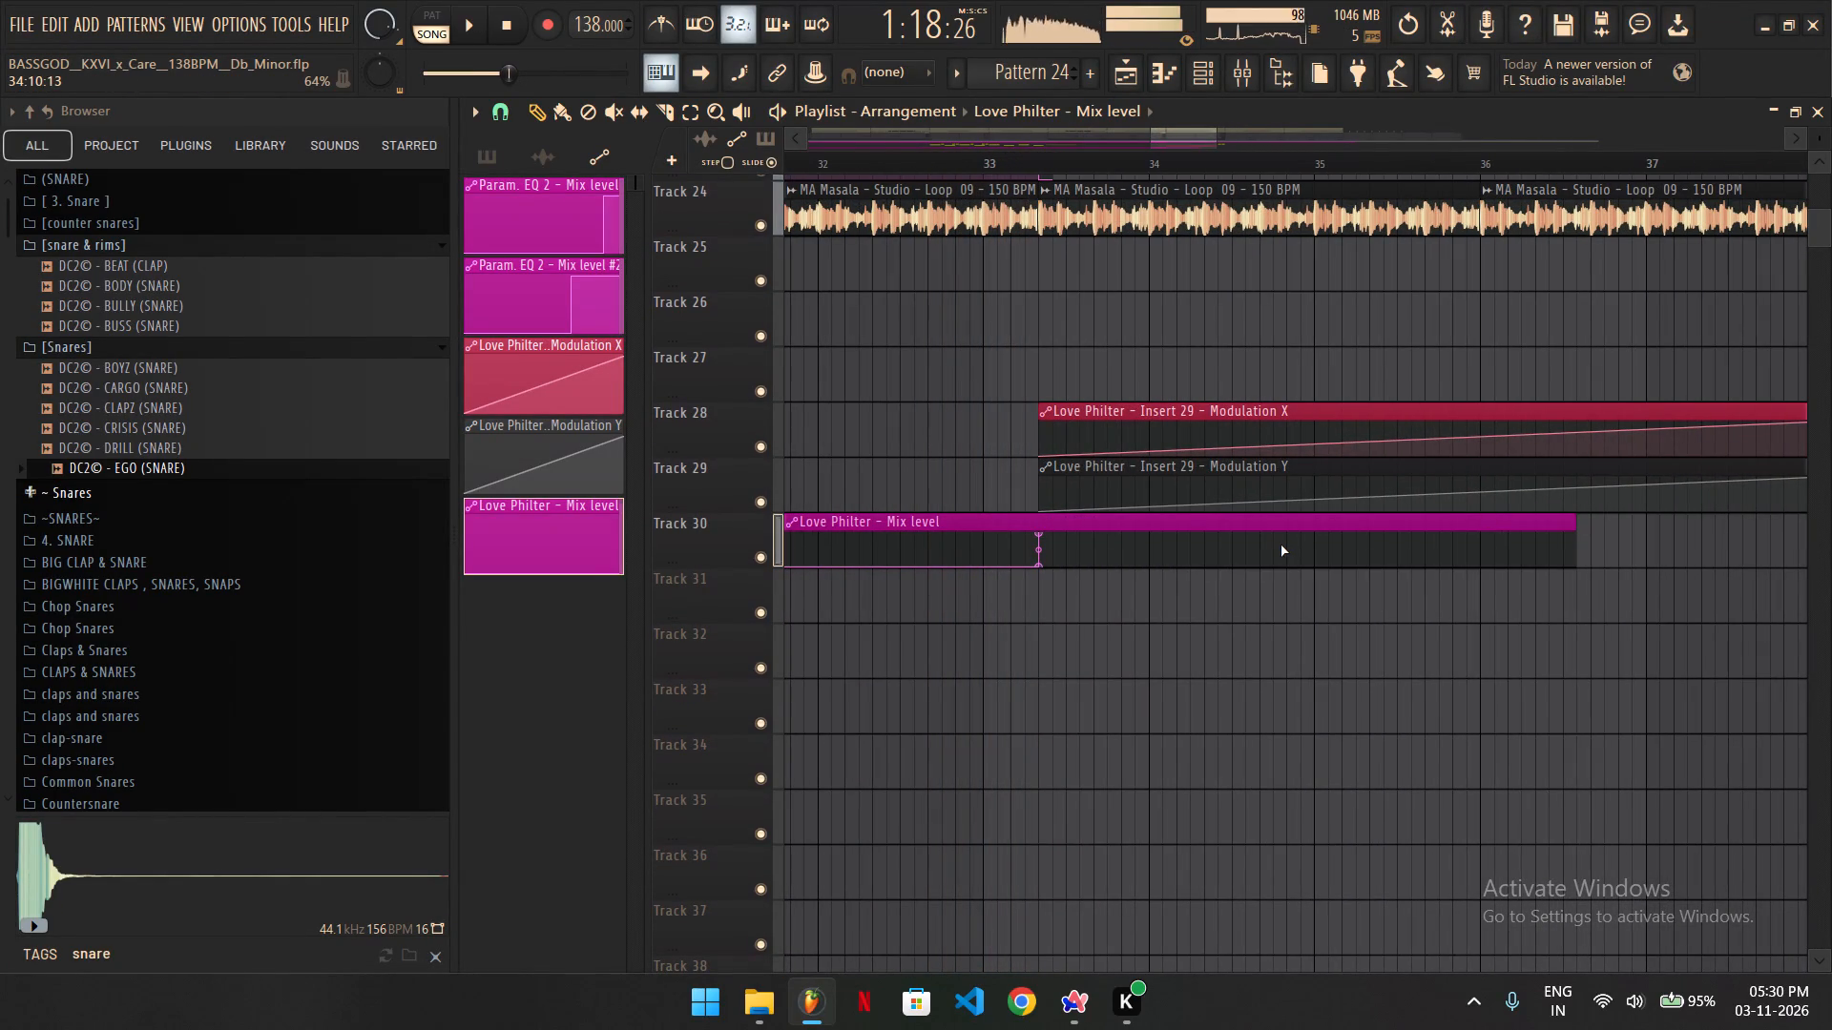
right_drag(1280, 545, 1292, 511)
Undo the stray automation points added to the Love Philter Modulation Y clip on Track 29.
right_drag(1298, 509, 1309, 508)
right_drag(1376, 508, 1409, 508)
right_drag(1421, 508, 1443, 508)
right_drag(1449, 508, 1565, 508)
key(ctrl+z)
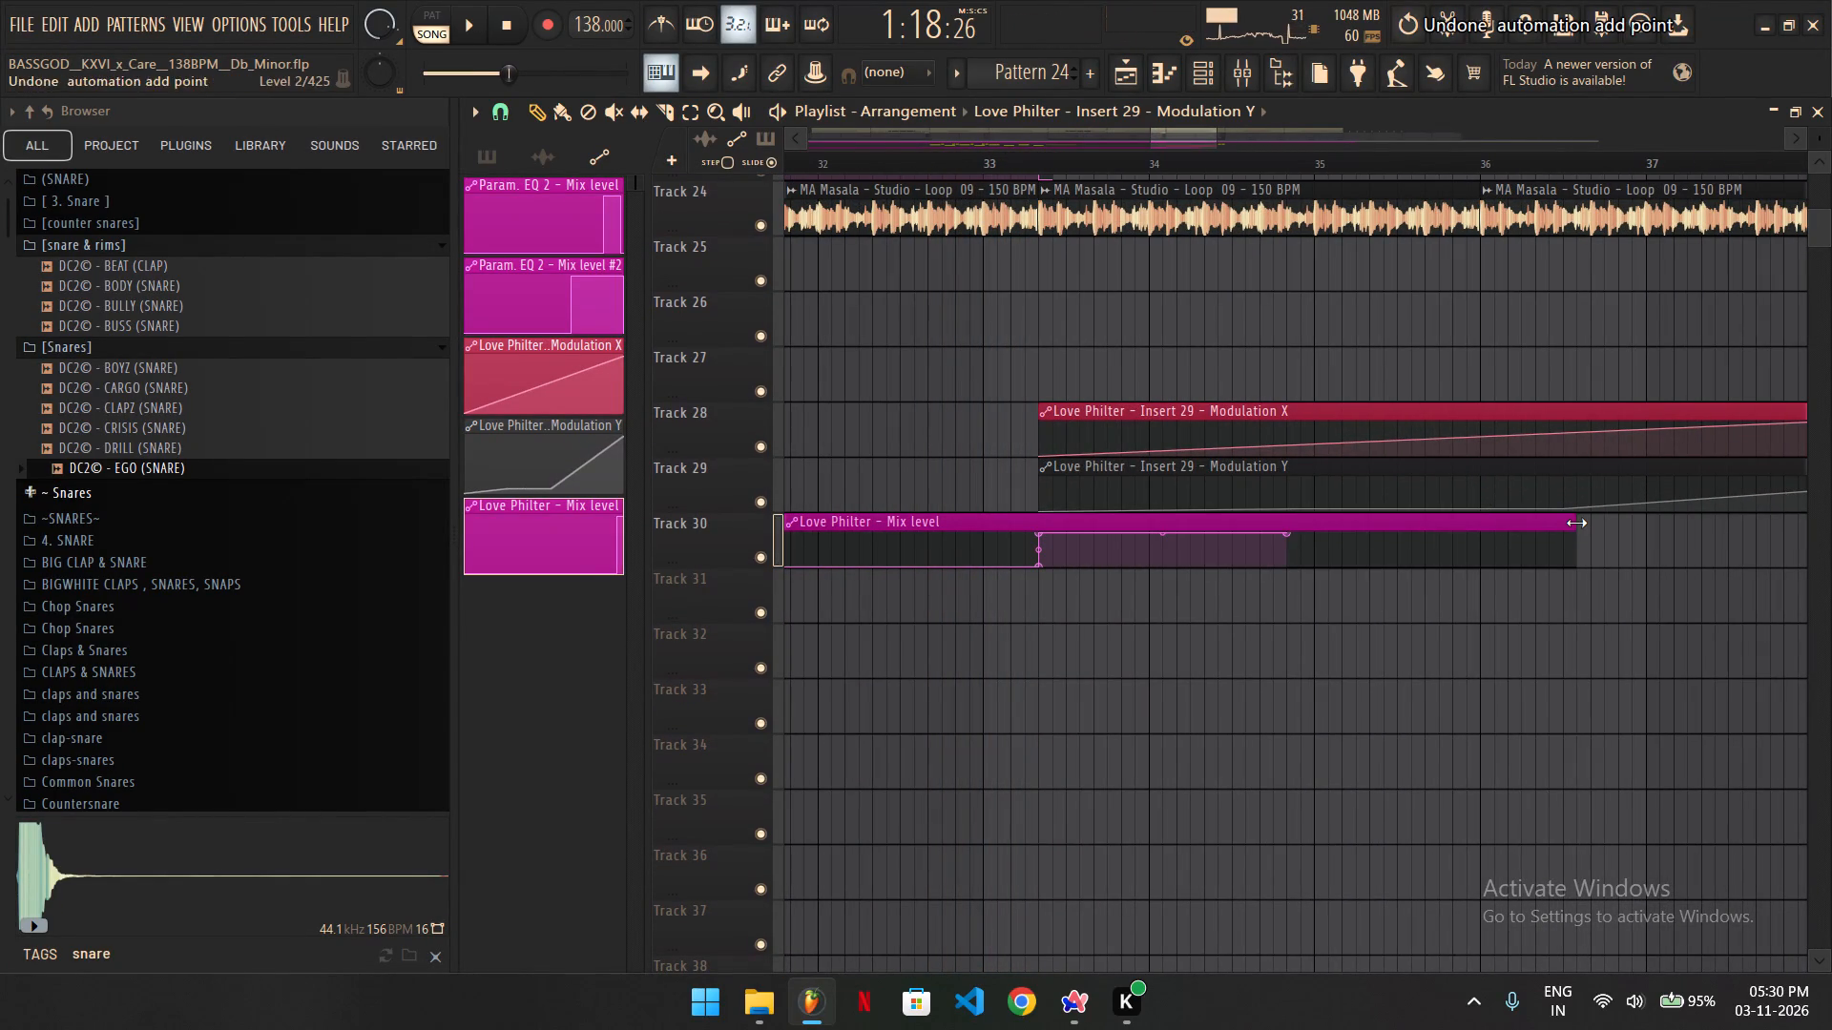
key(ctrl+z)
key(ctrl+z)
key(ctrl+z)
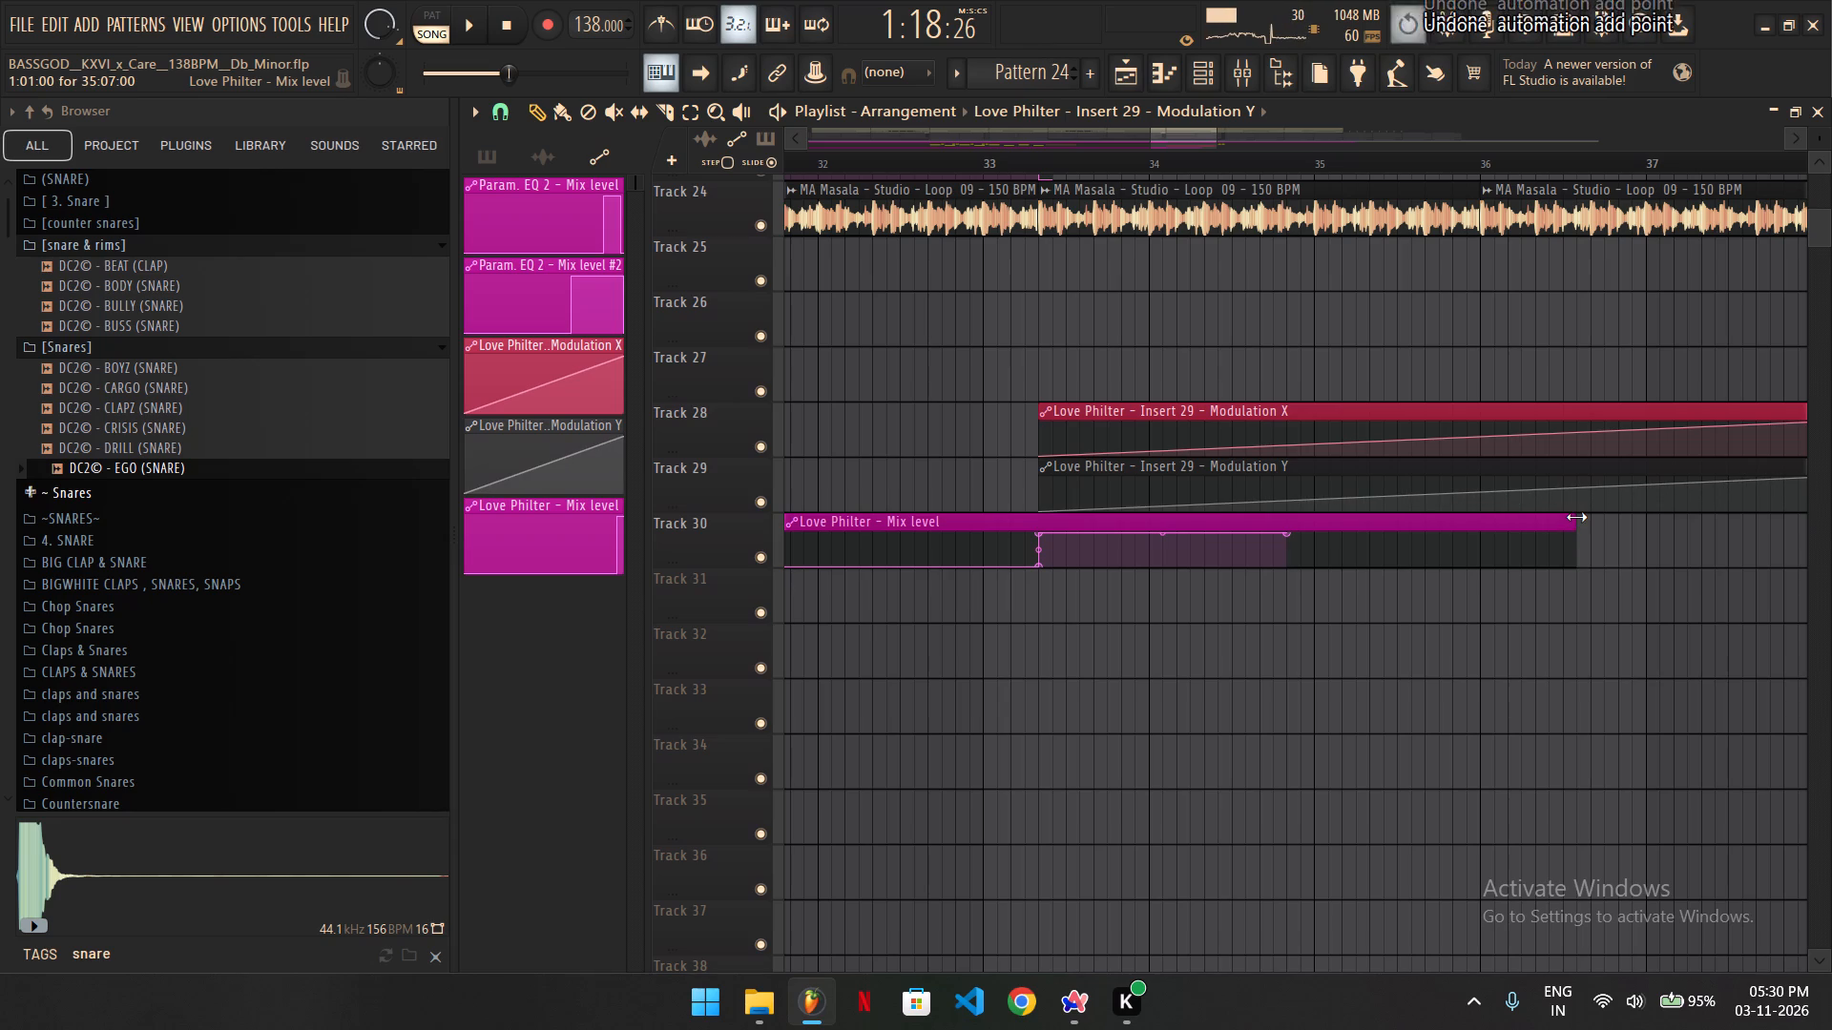
Lengthen the Love Philter - Mix level clip to bar 38 and move its last full-level point to bar 38.
drag(1576, 517, 1659, 546)
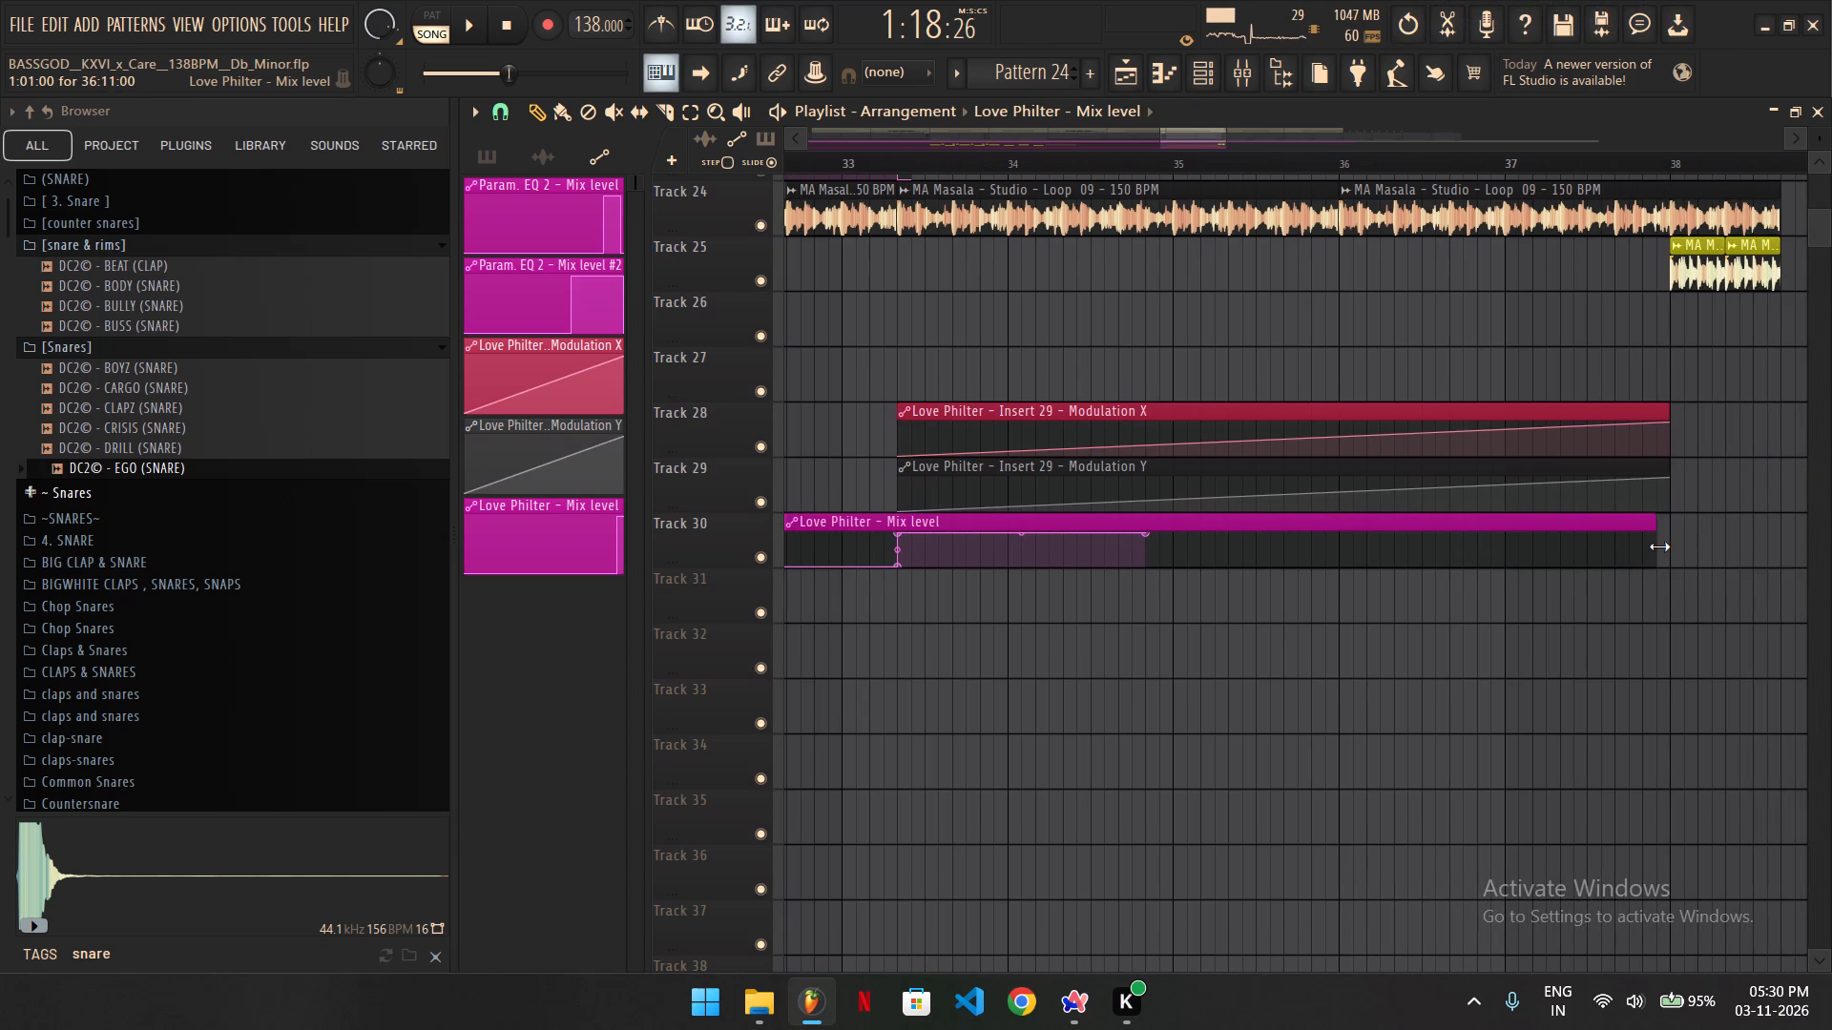
drag(1659, 546, 1668, 546)
drag(1143, 541, 1601, 527)
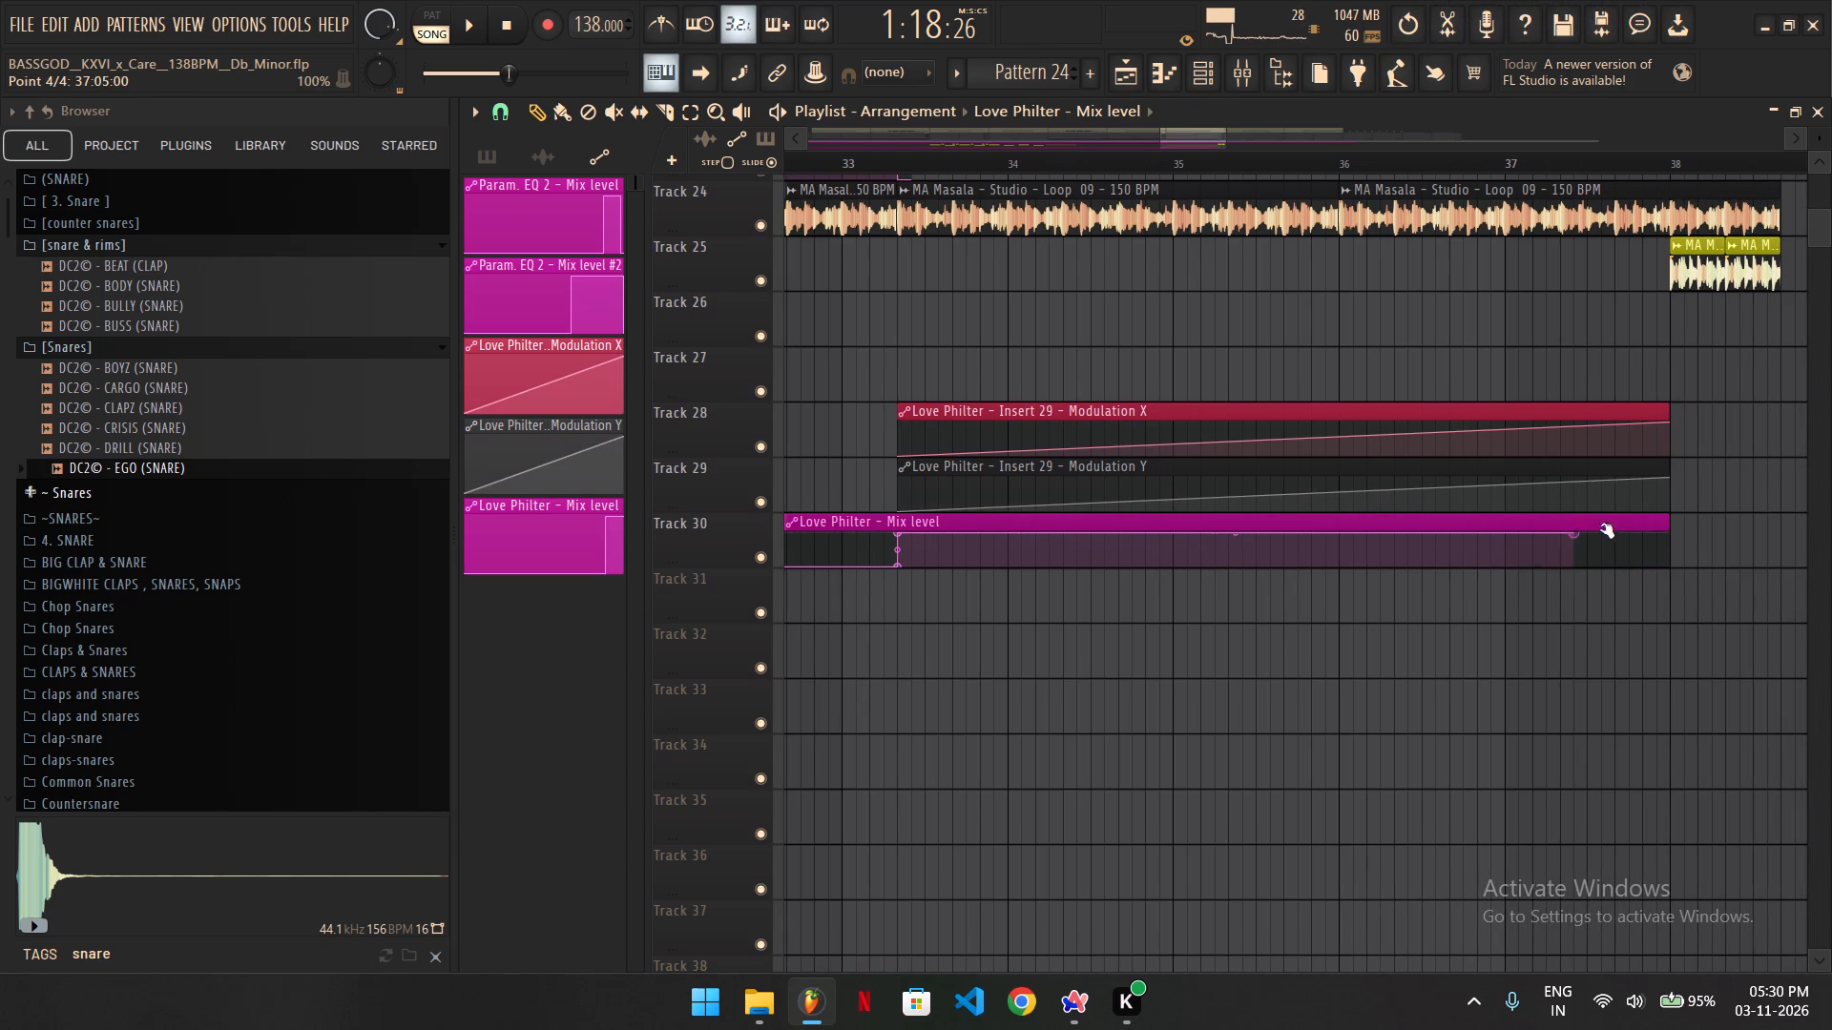
drag(1601, 527, 1660, 527)
Extend the Mix level clip slightly past bar 38, drop its level to minimum at bar 38, and add a low point after it.
drag(1670, 522, 1721, 521)
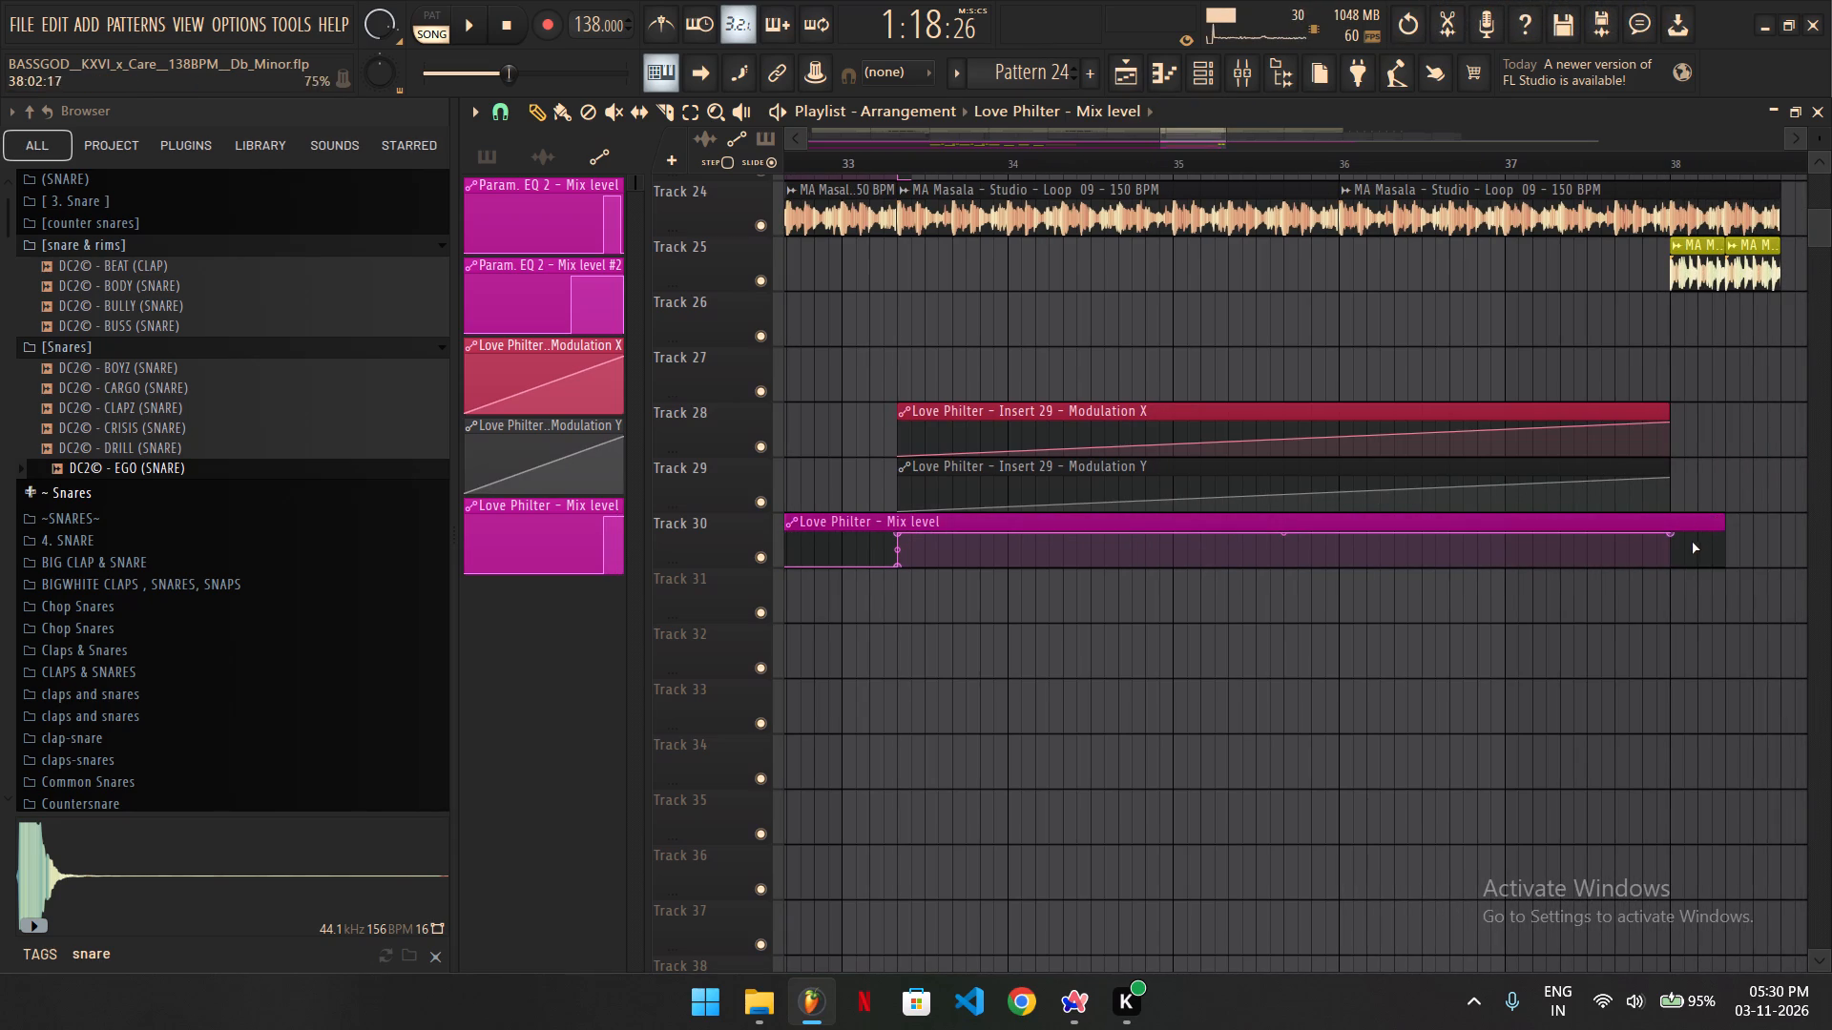
right_click(1688, 546)
ctrl+scroll(1717, 543, up, 8)
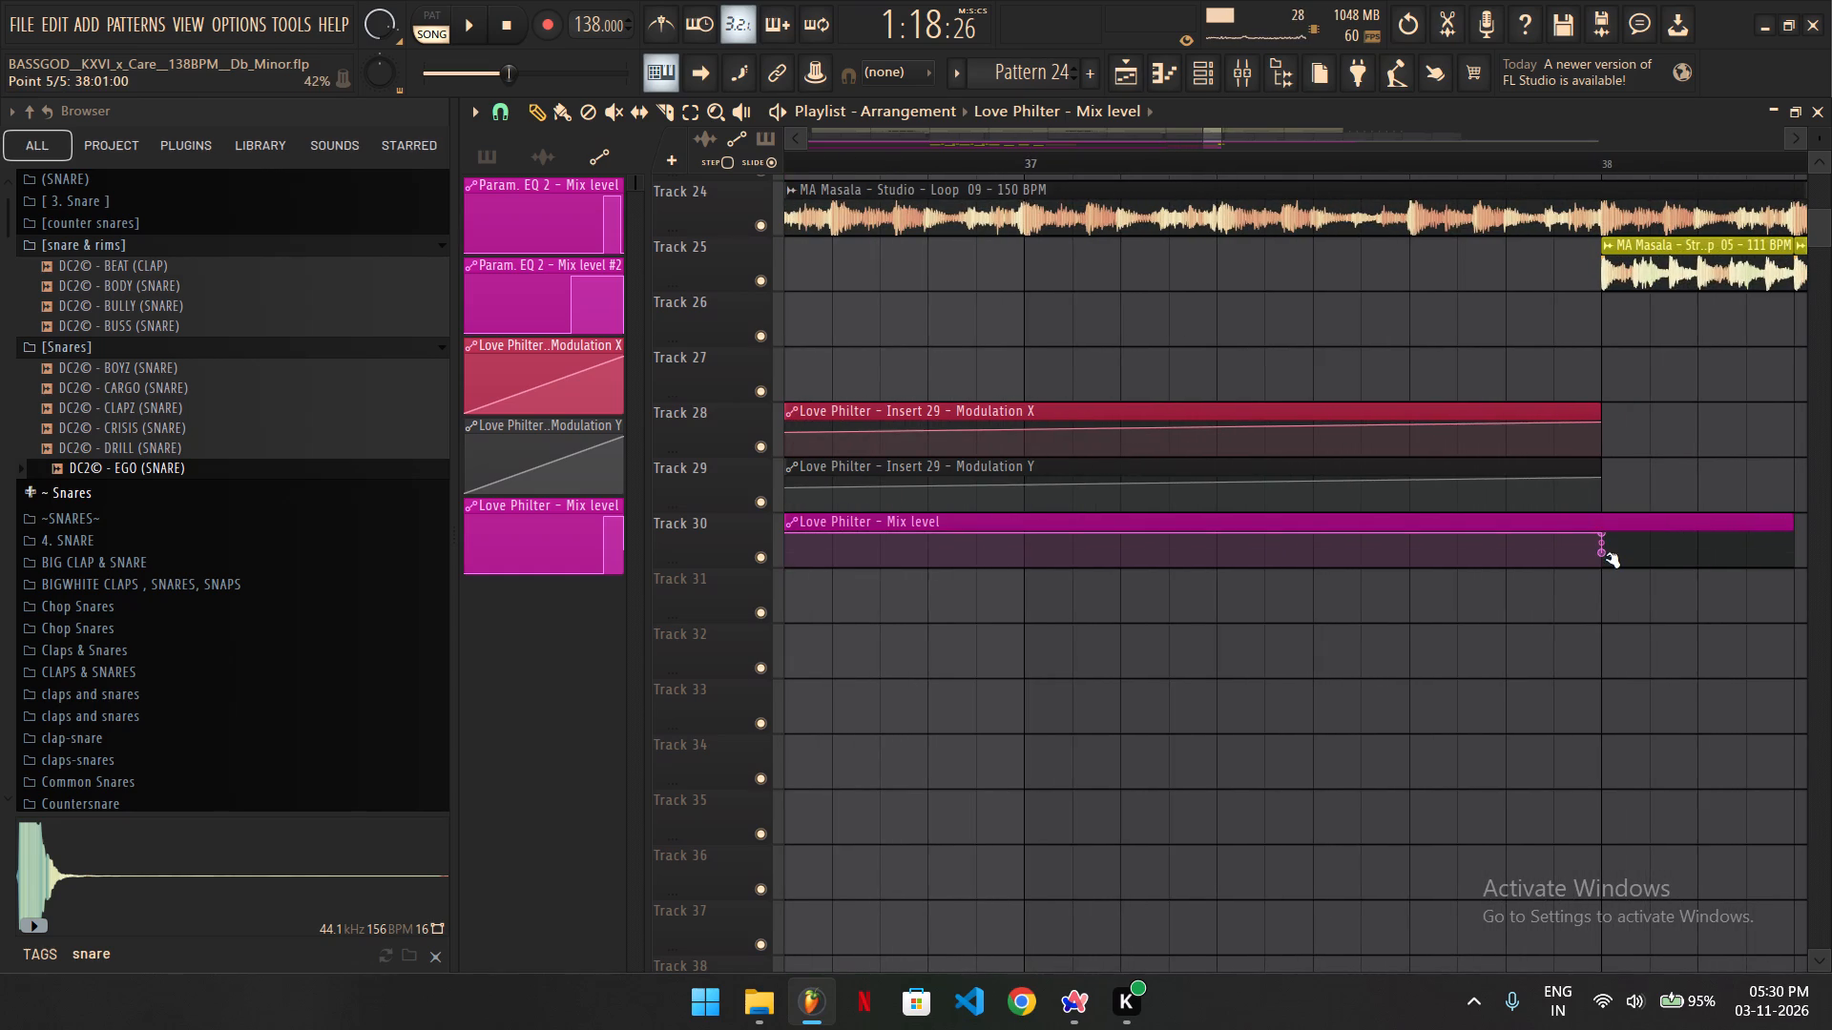
drag(1607, 557, 1604, 588)
right_drag(1705, 551, 1722, 592)
right_click(1731, 595)
right_click(1734, 595)
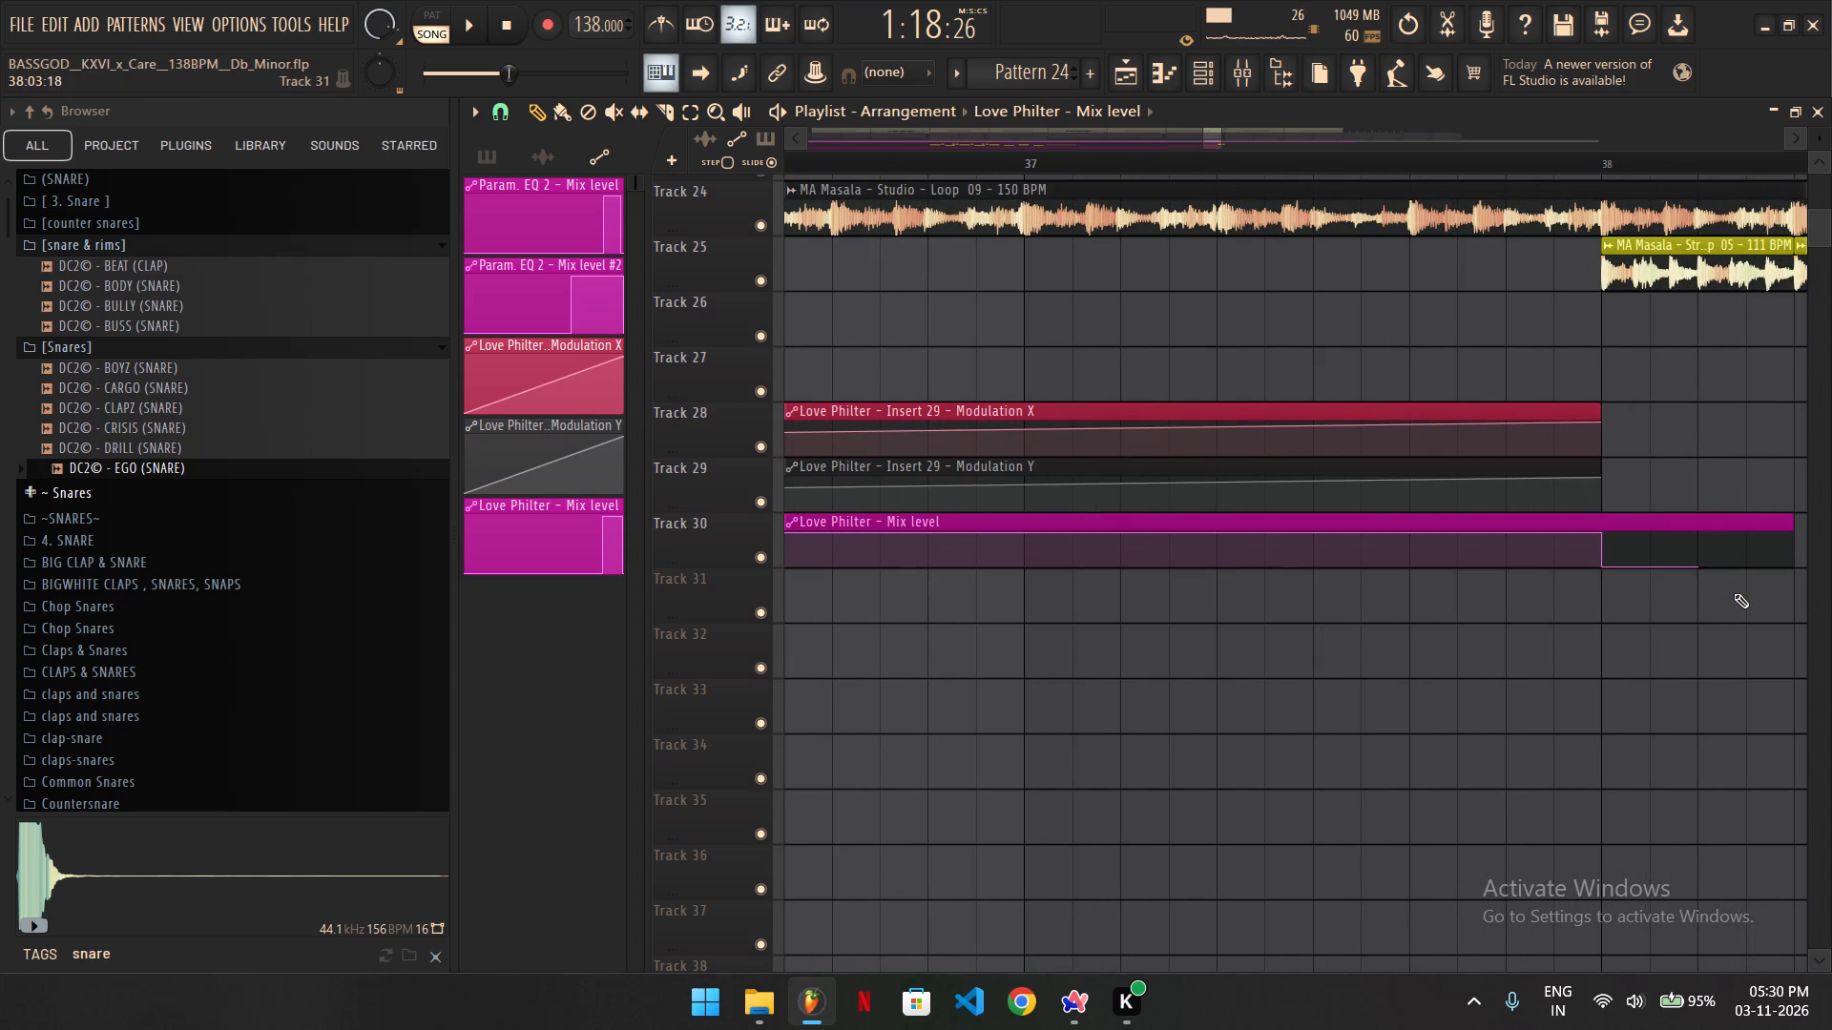
Play back the arrangement and review the Love Philter automation section from bar 33 onward.
ctrl+scroll(1467, 498, down, 18)
key(space)
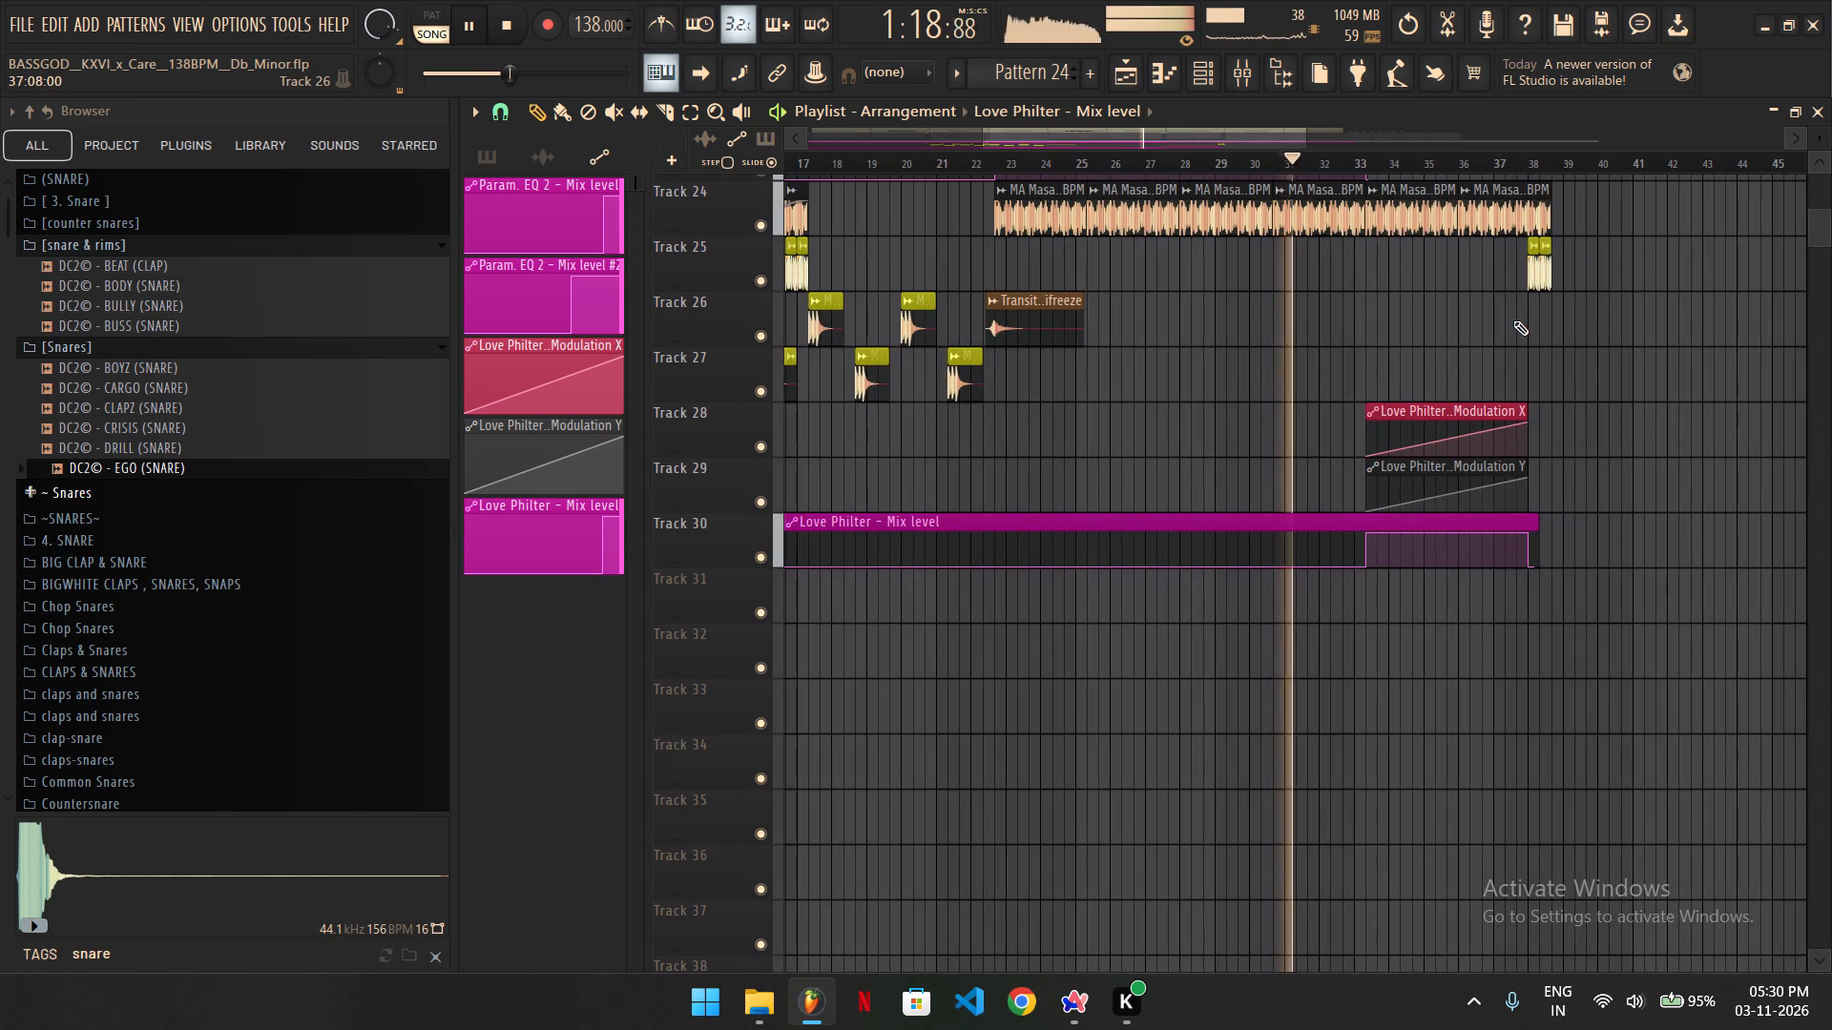
ctrl+scroll(1465, 320, down, 4)
ctrl+scroll(1463, 320, up, 9)
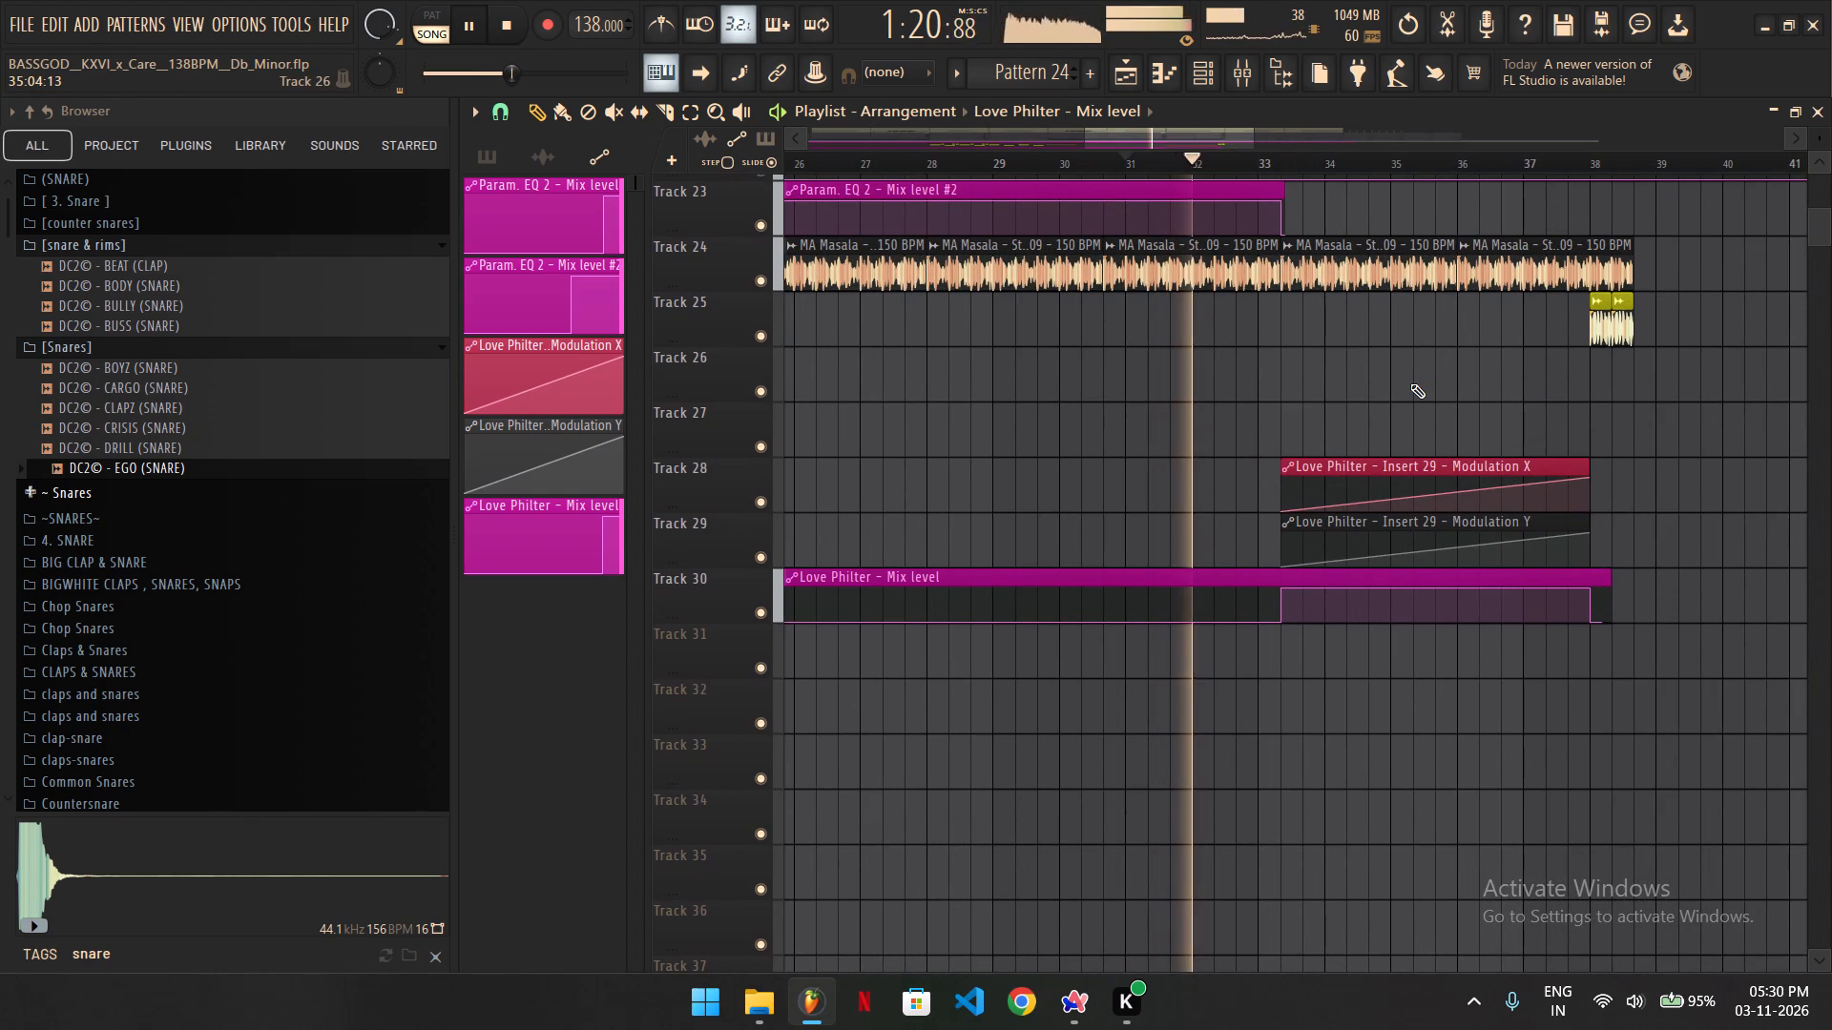
ctrl+scroll(1337, 279, up, 7)
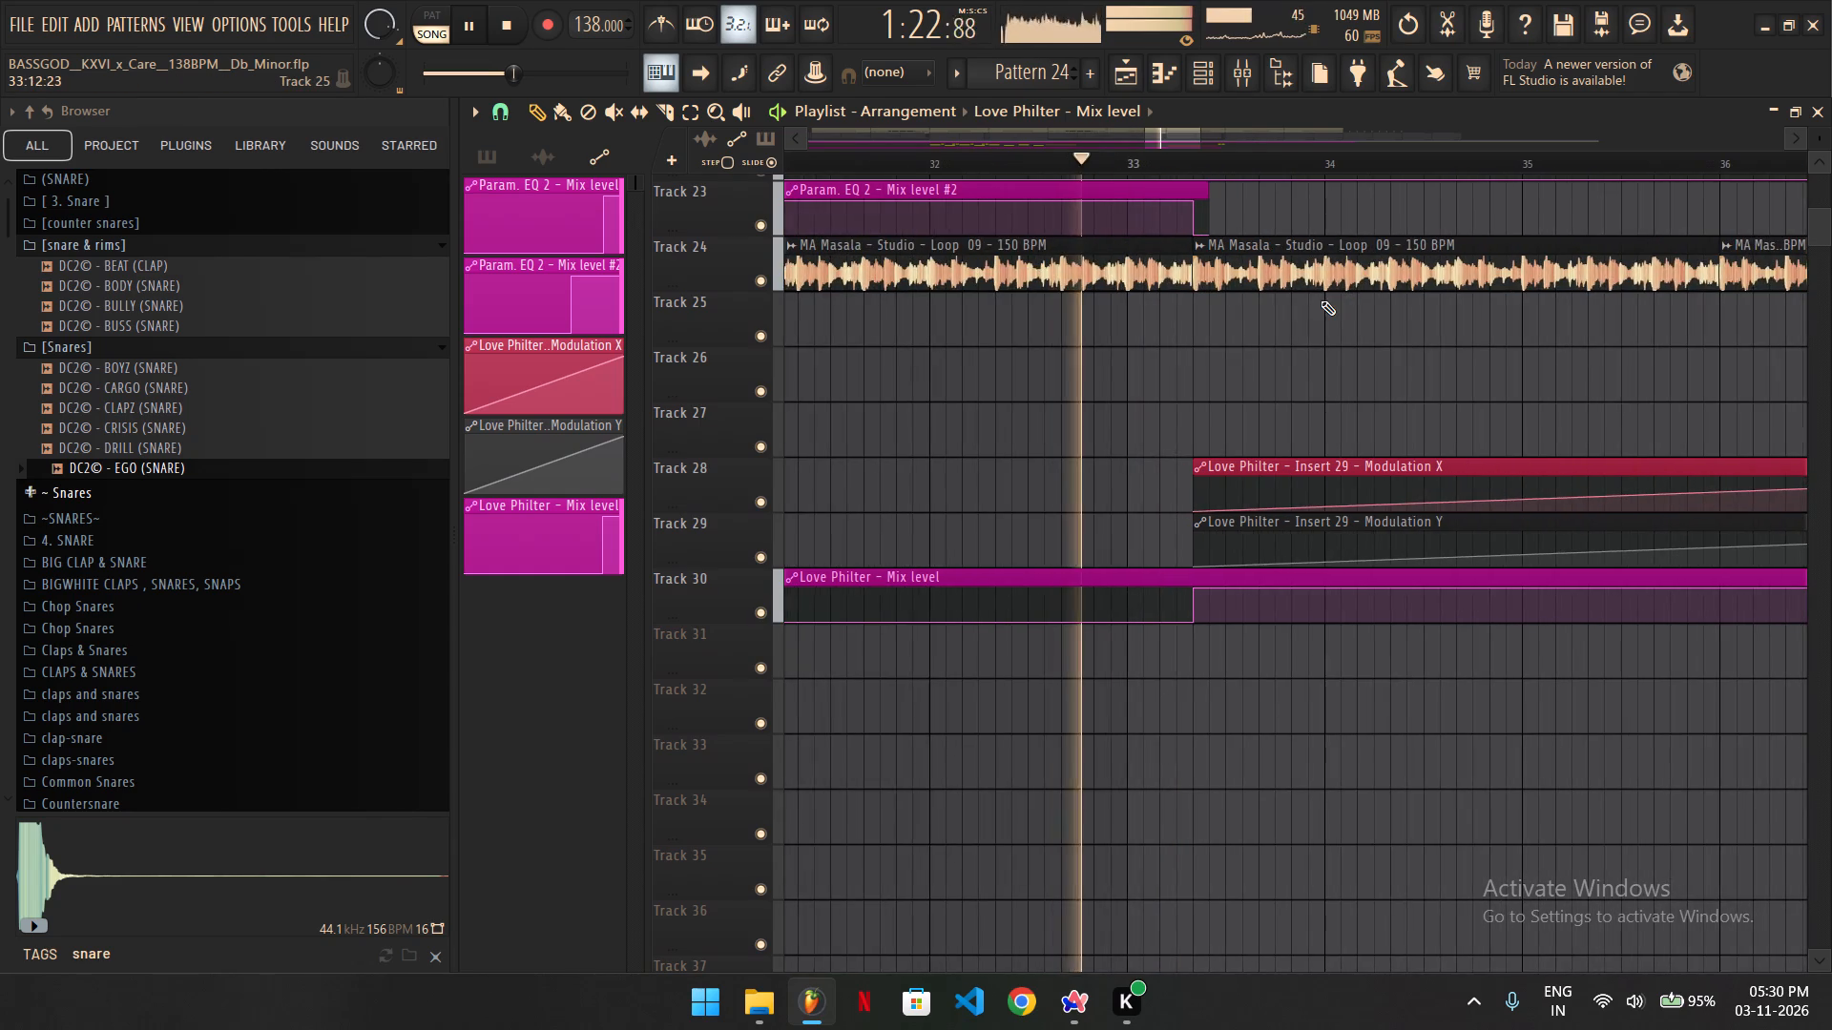
ctrl+scroll(1318, 302, down, 5)
scroll(1322, 293, up, 6)
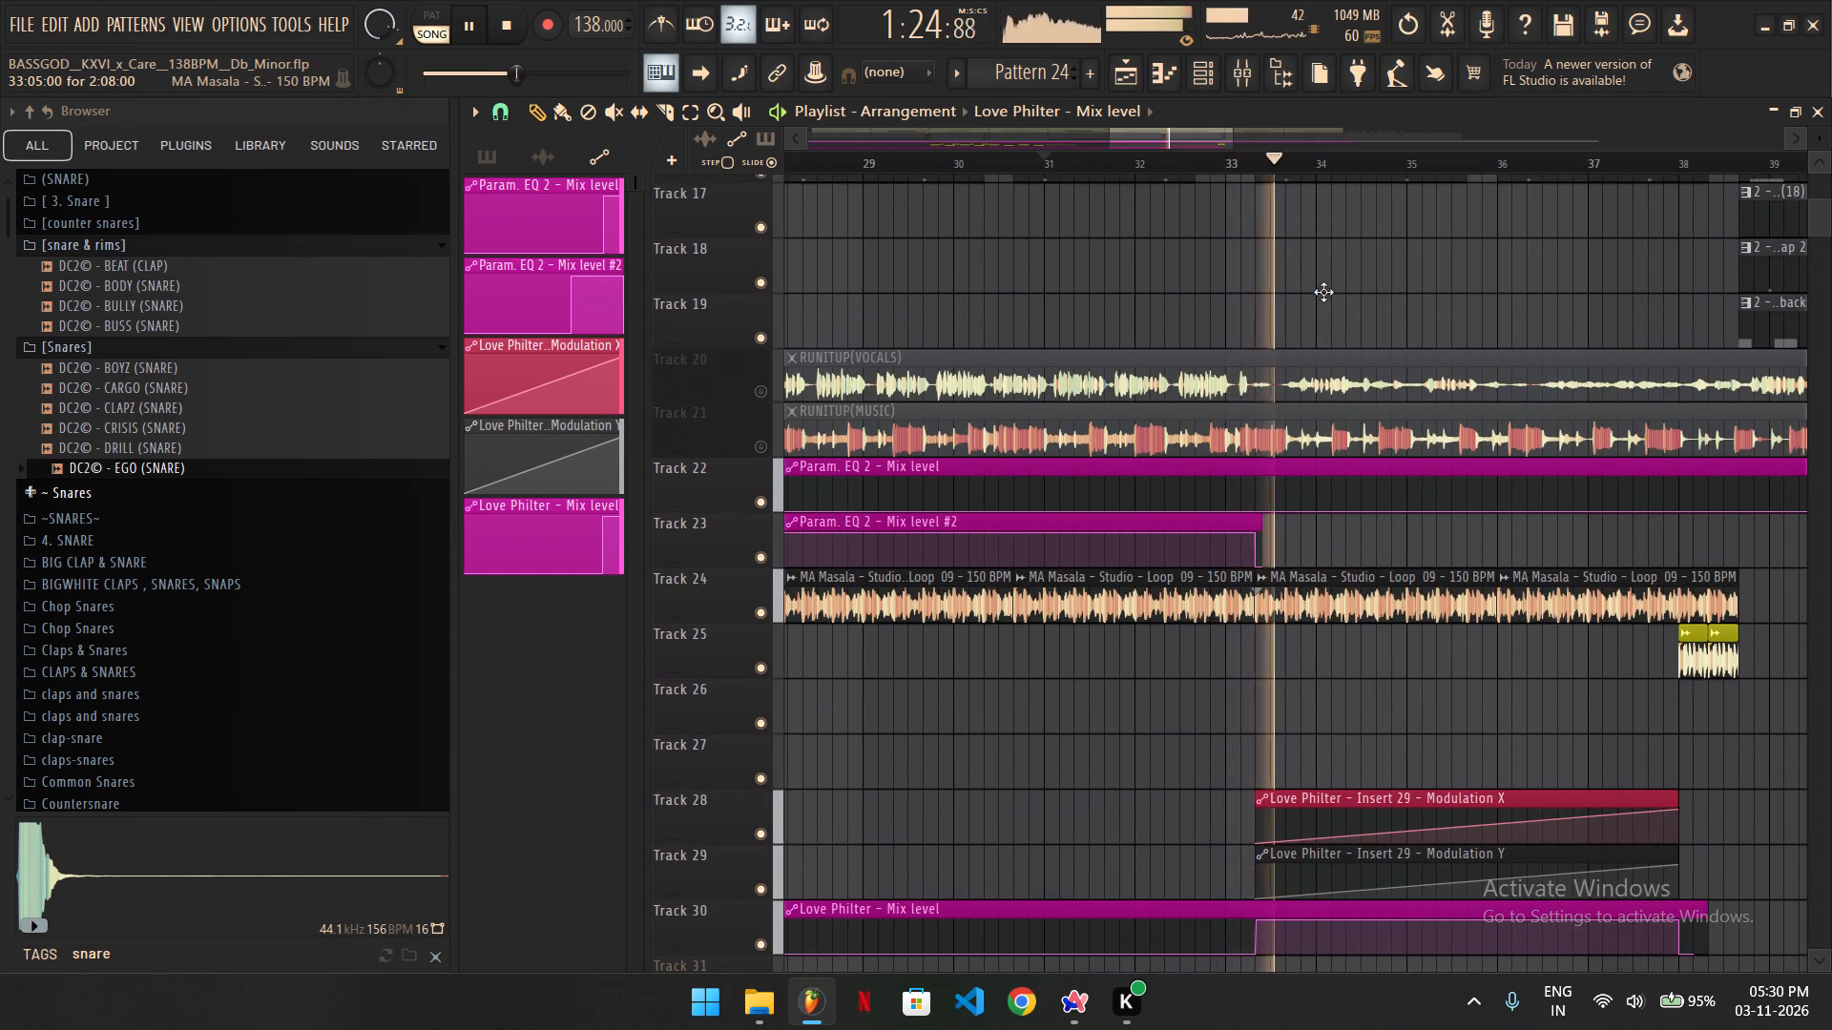
scroll(1376, 320, down, 5)
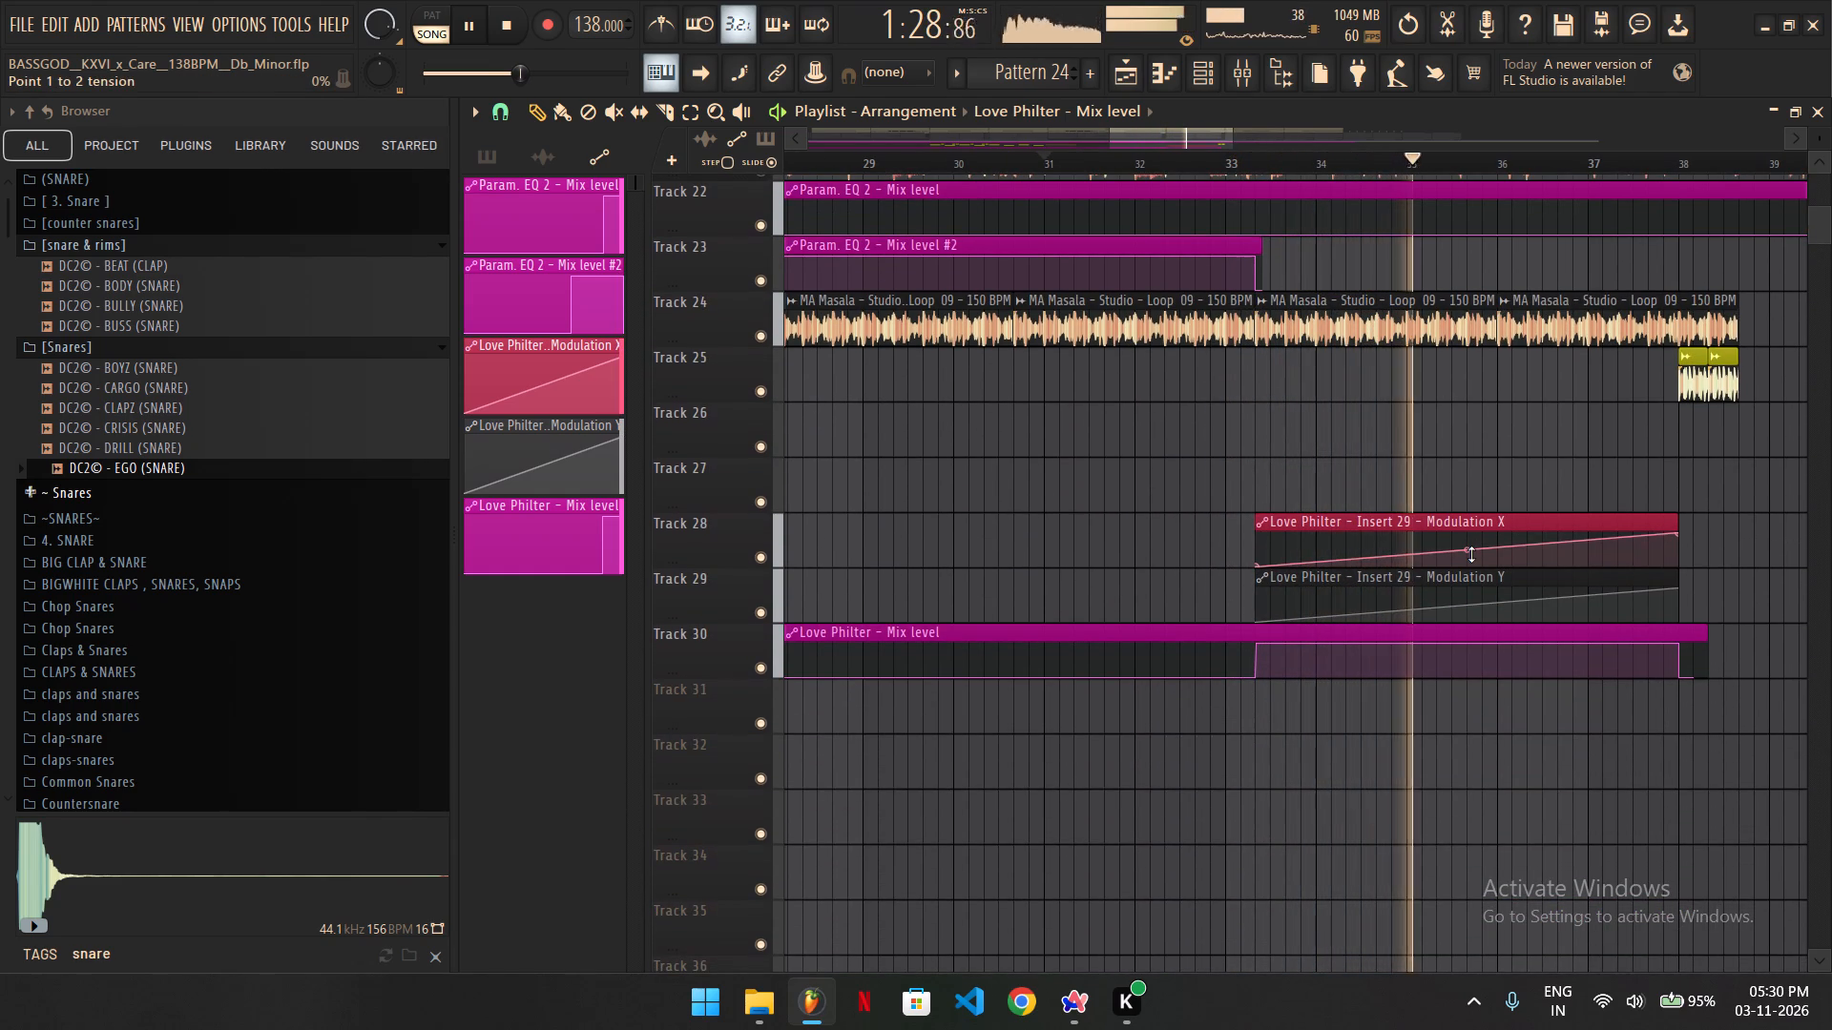
Bend the Love Philter Modulation X and Modulation Y automation ramps downward so they rise more slowly at the start.
drag(1471, 554, 1469, 571)
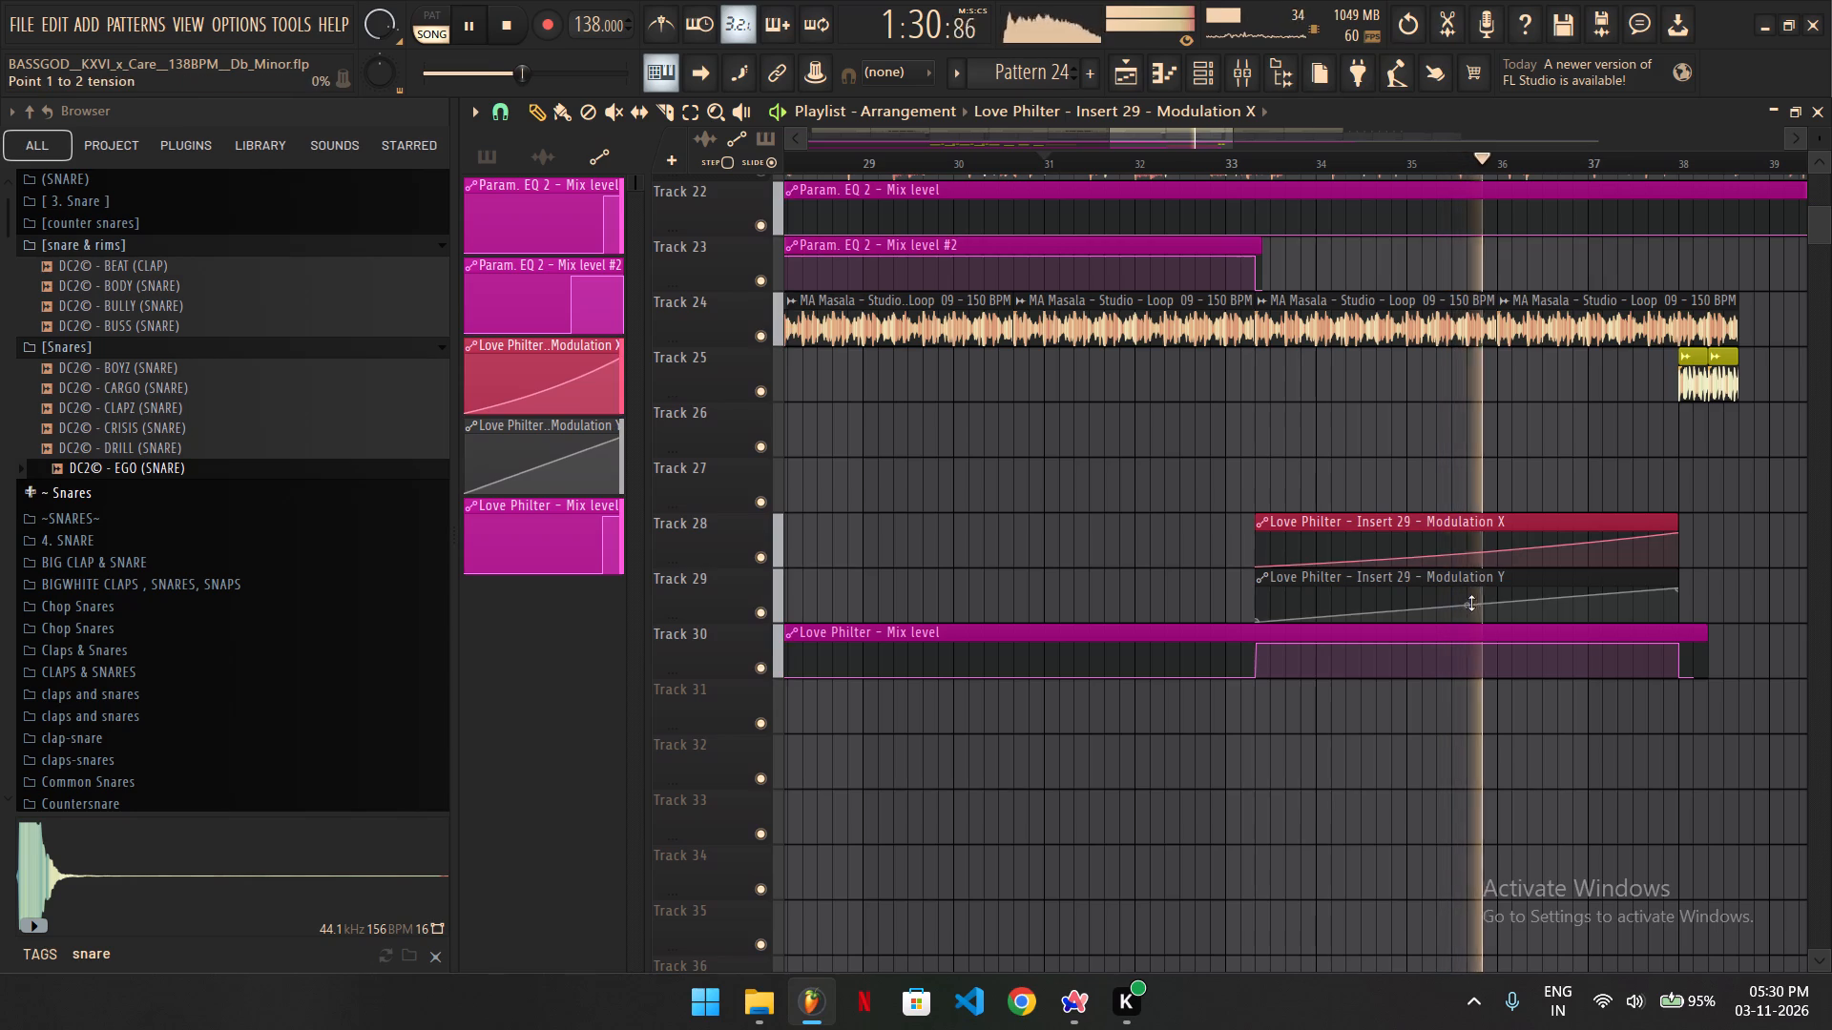
drag(1471, 603, 1473, 620)
Trim the end of the MA Masala Loop 09 clip on Track 24 that precedes the automation section back to bar 33.
scroll(1407, 458, down, 5)
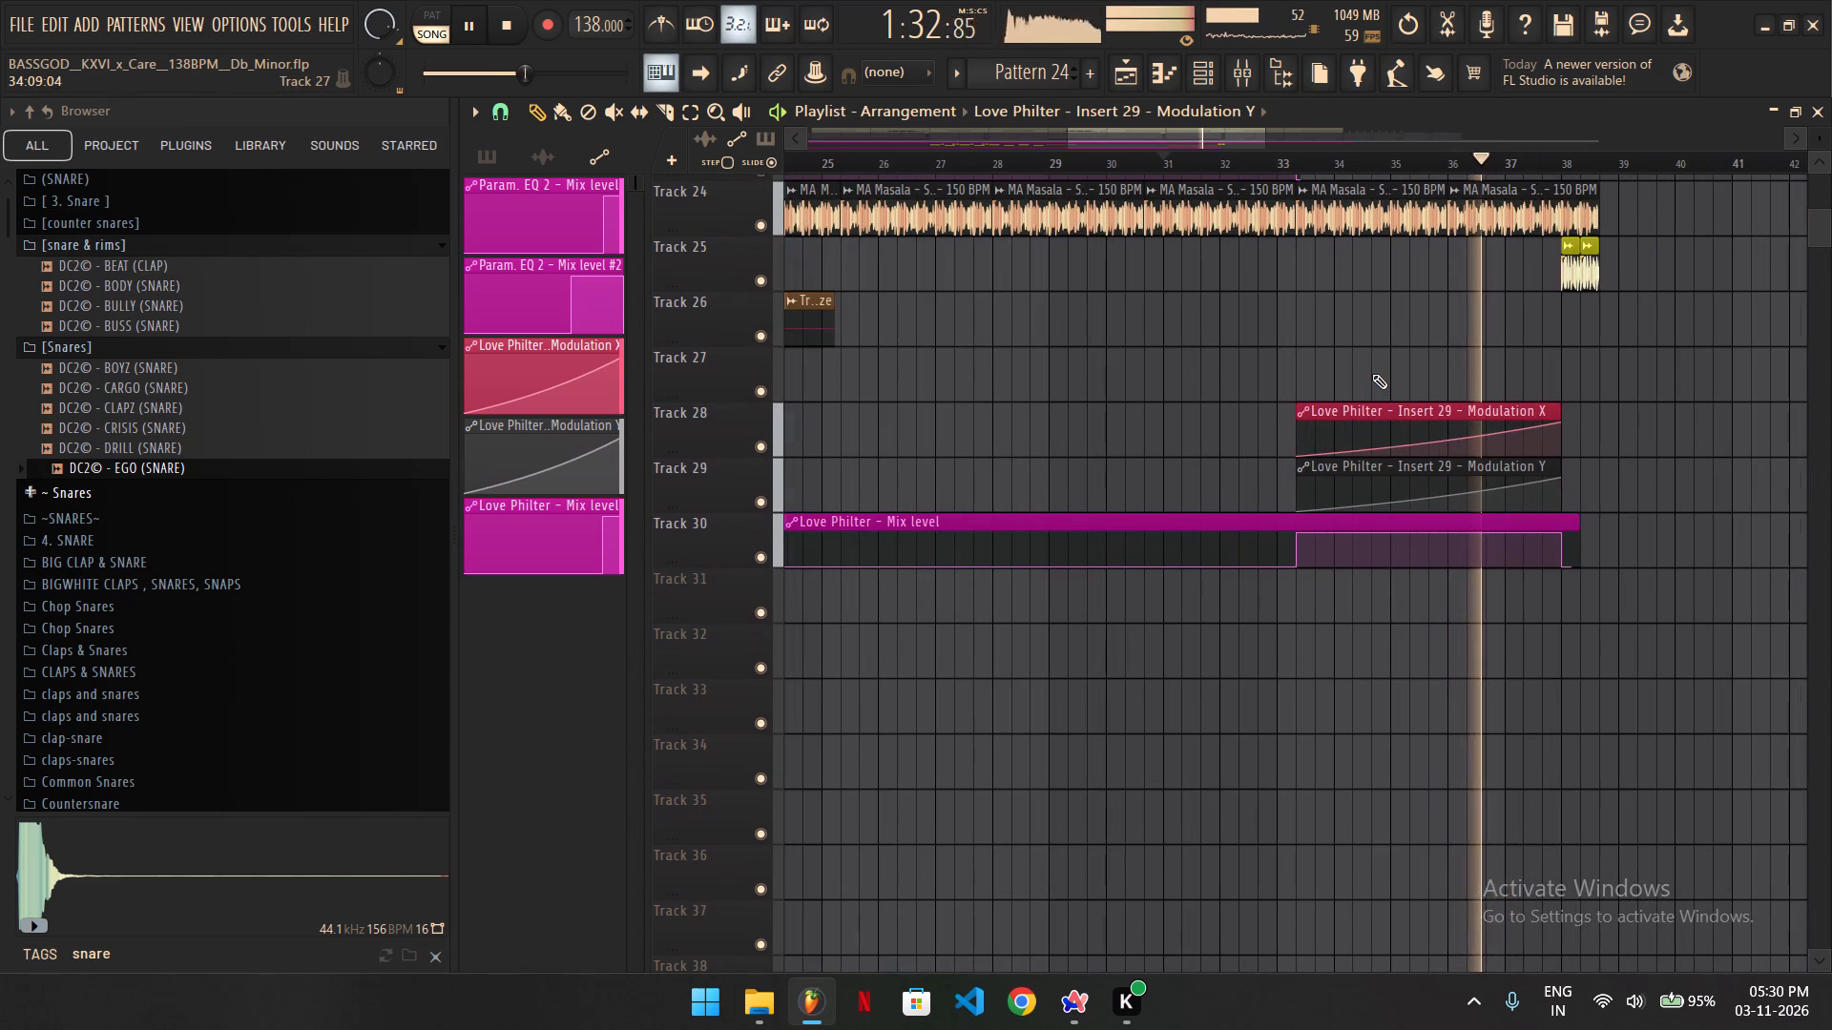
ctrl+scroll(1628, 342, up, 2)
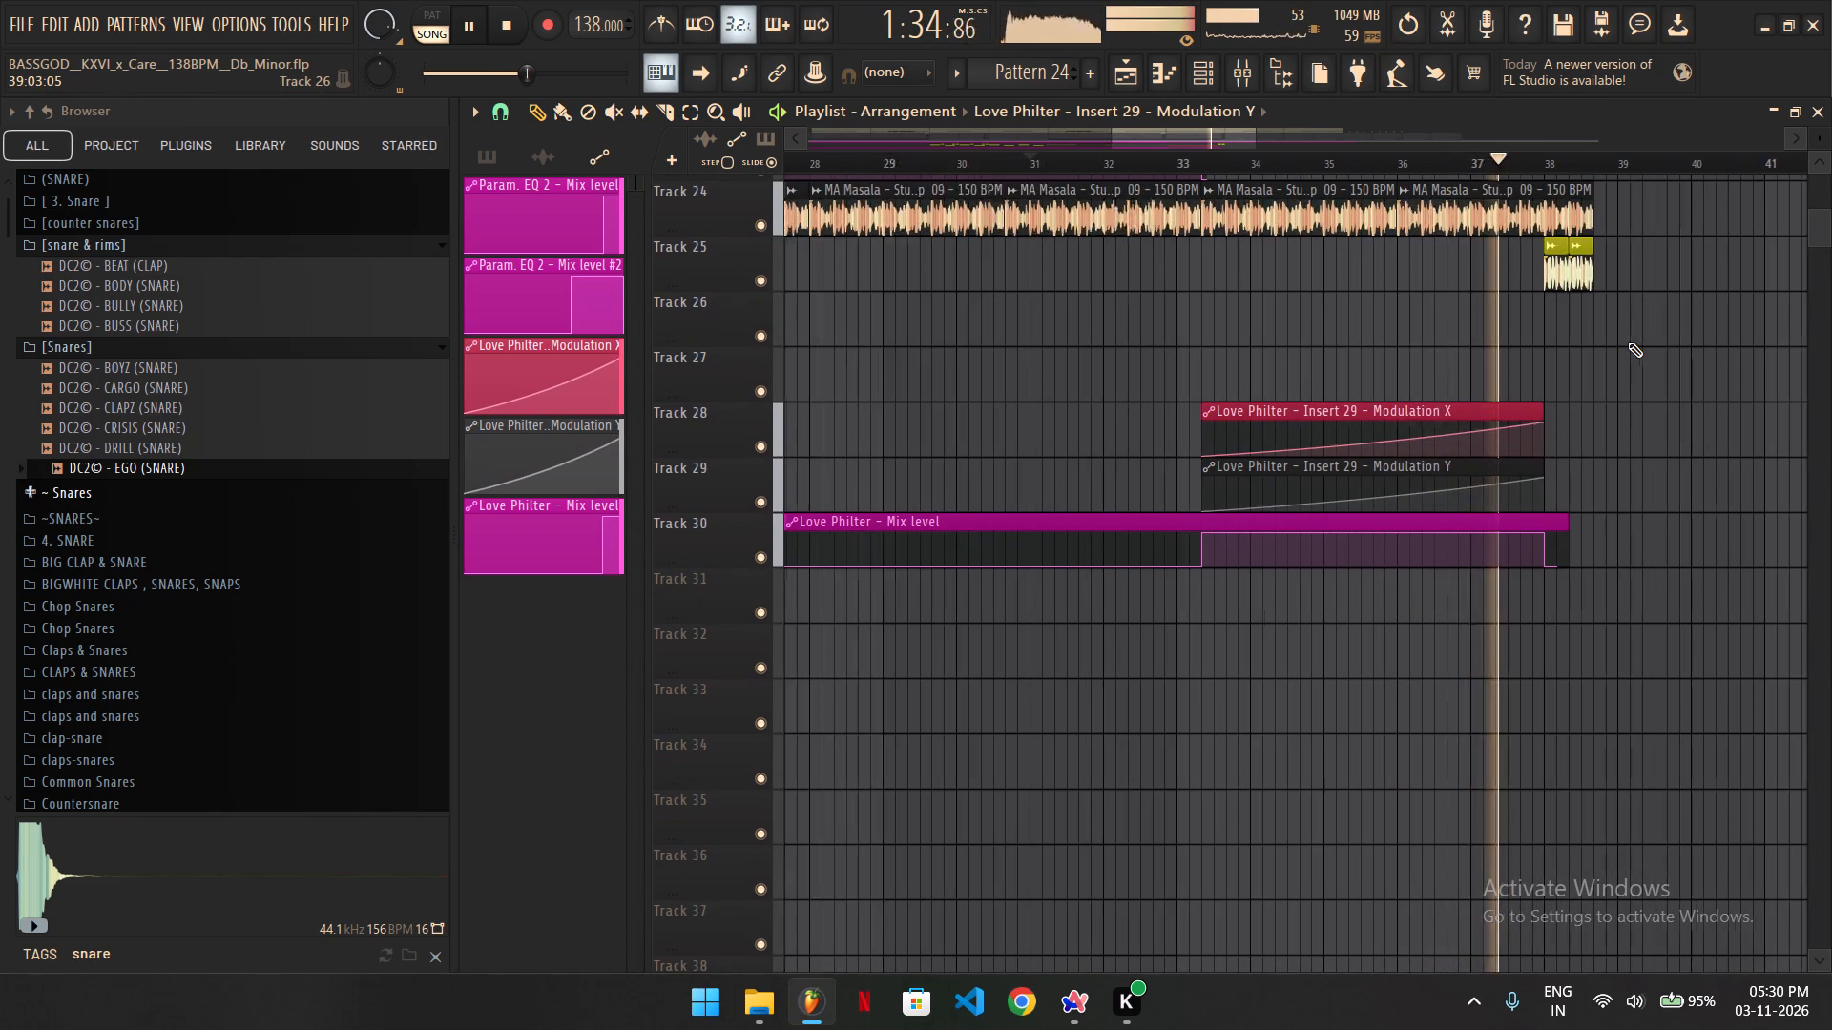
ctrl+scroll(1628, 342, up, 1)
scroll(1122, 352, up, 1)
ctrl+scroll(1061, 319, up, 6)
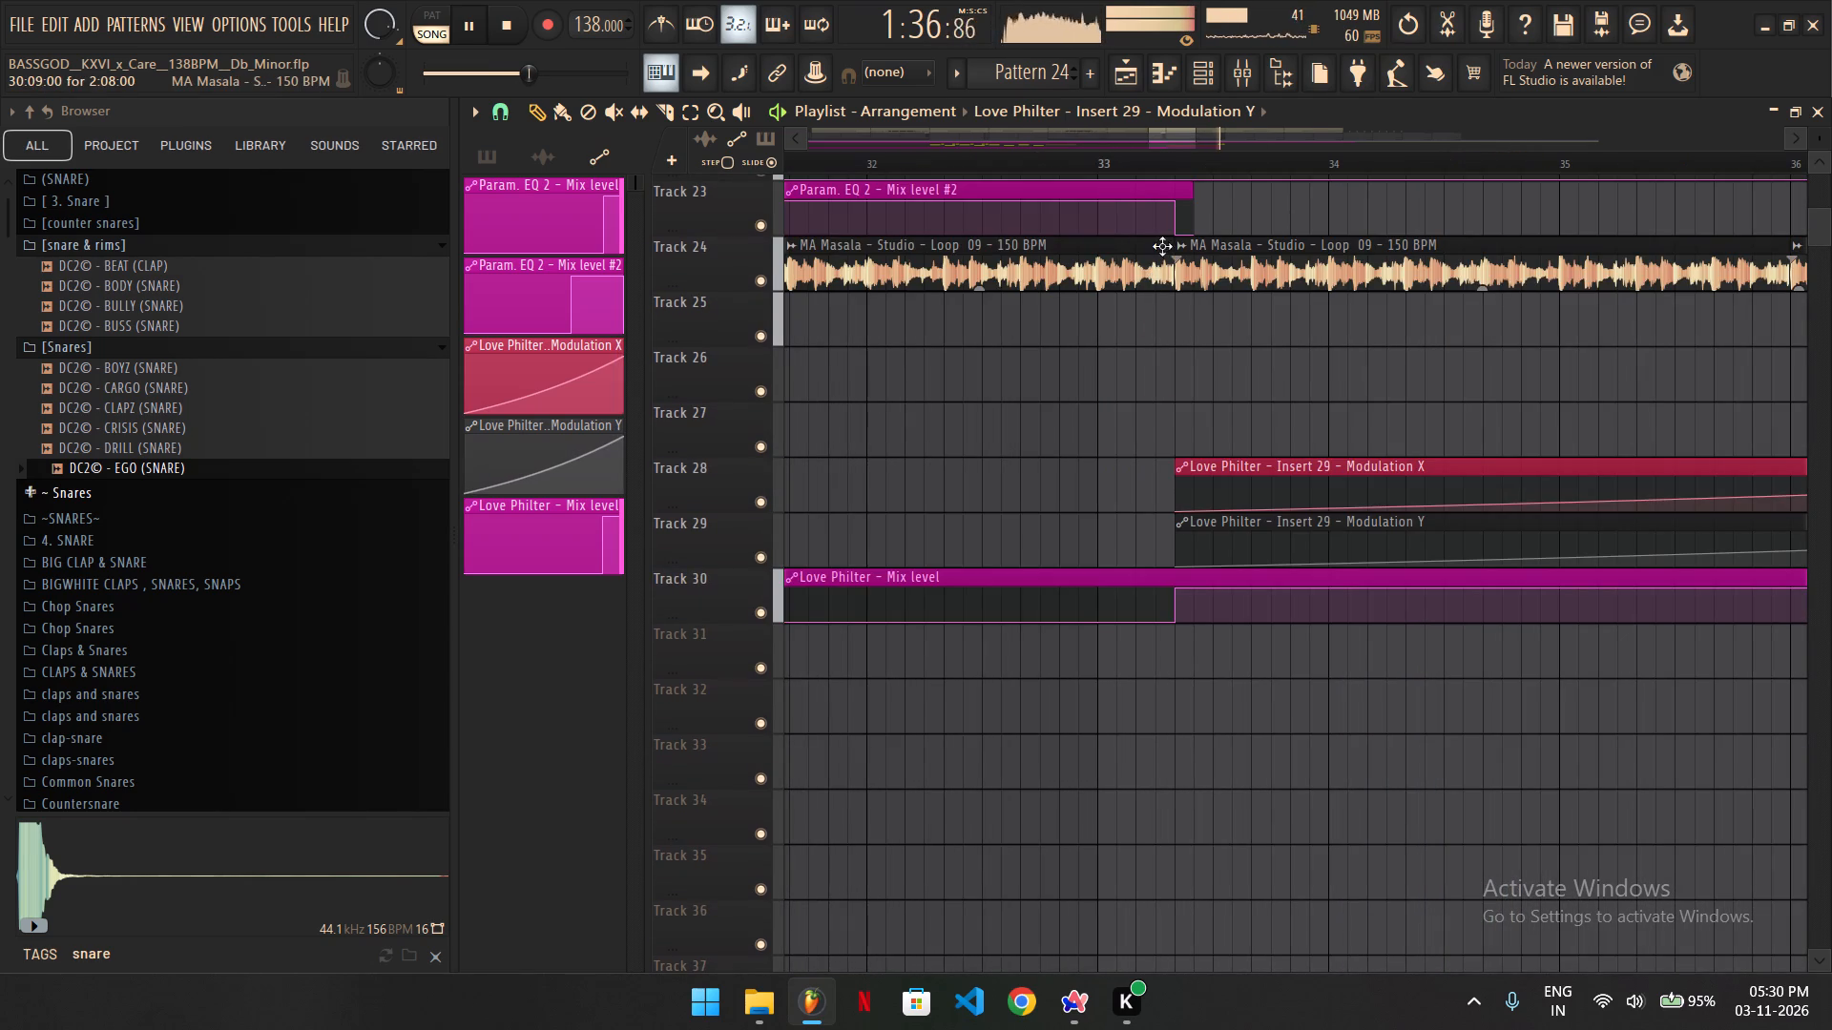
drag(1171, 244, 1088, 253)
Audition from shortly before bar 38 and trim the last MA Masala Loop 09 clip on Track 24 to end at bar 38.
ctrl+scroll(1025, 267, down, 6)
key(space)
ctrl+scroll(1508, 250, up, 2)
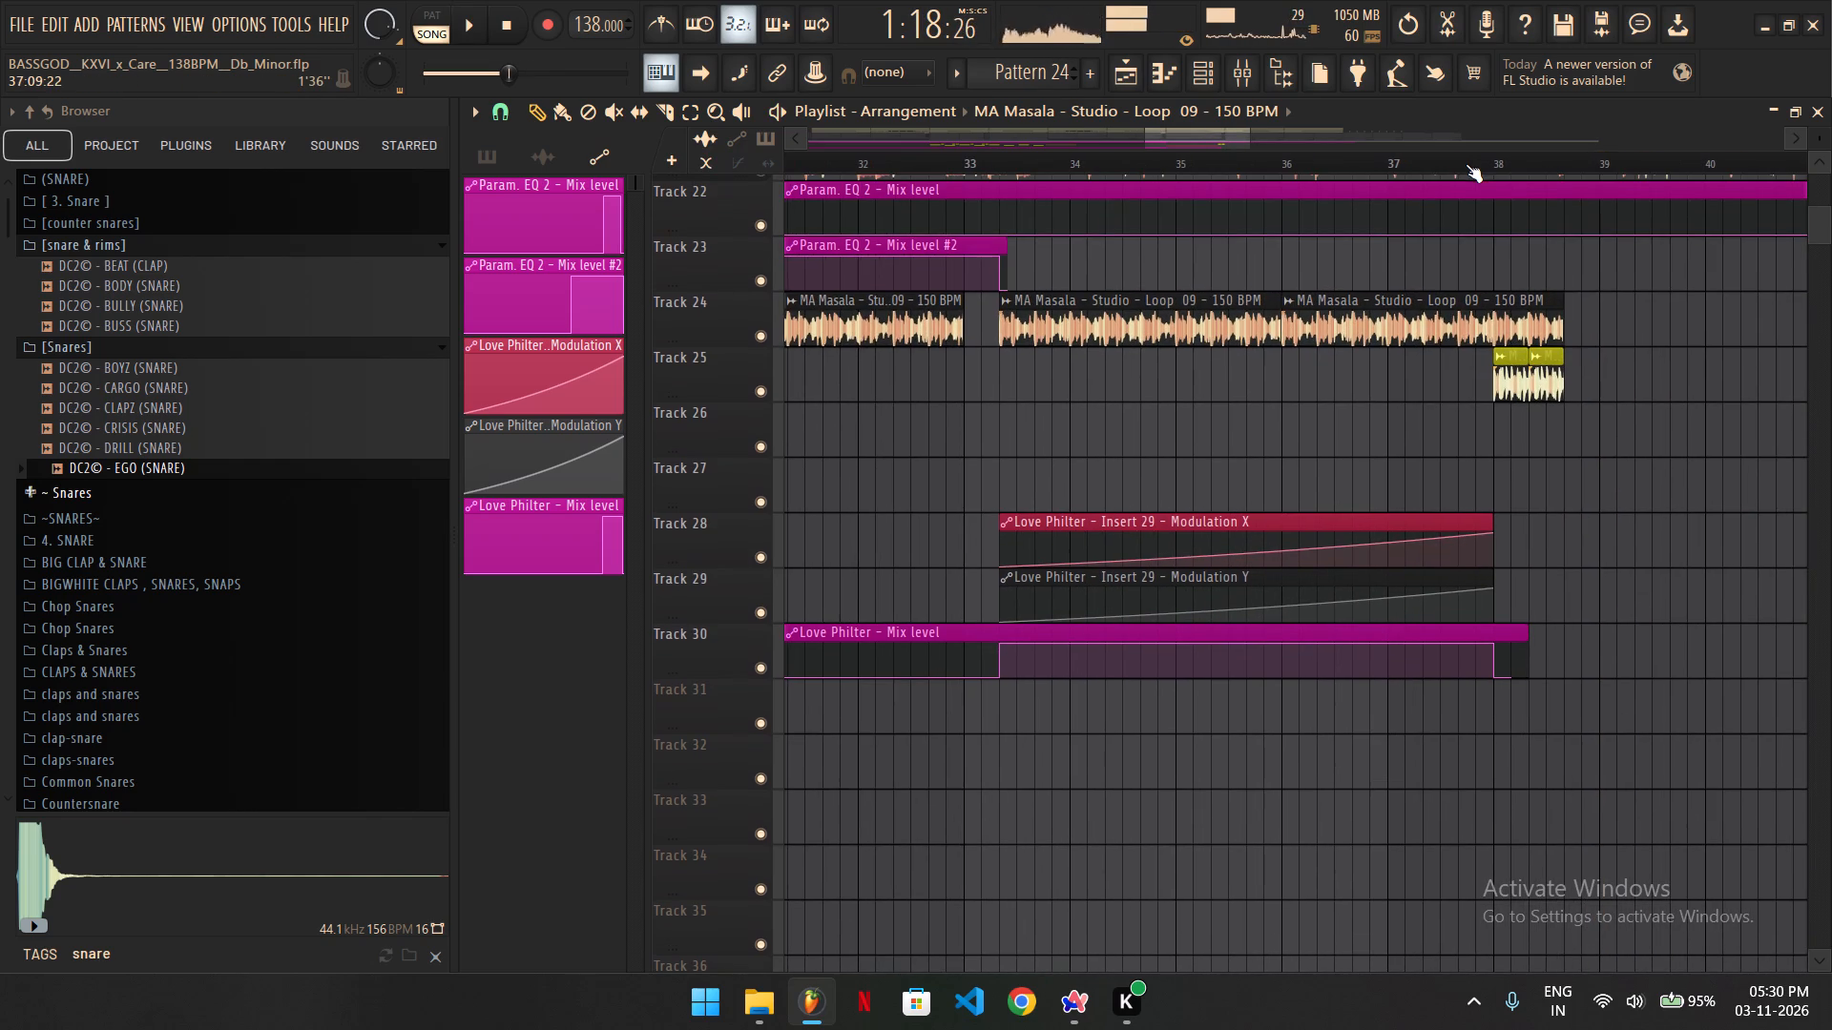
click(1466, 164)
key(space)
ctrl+scroll(1625, 421, up, 6)
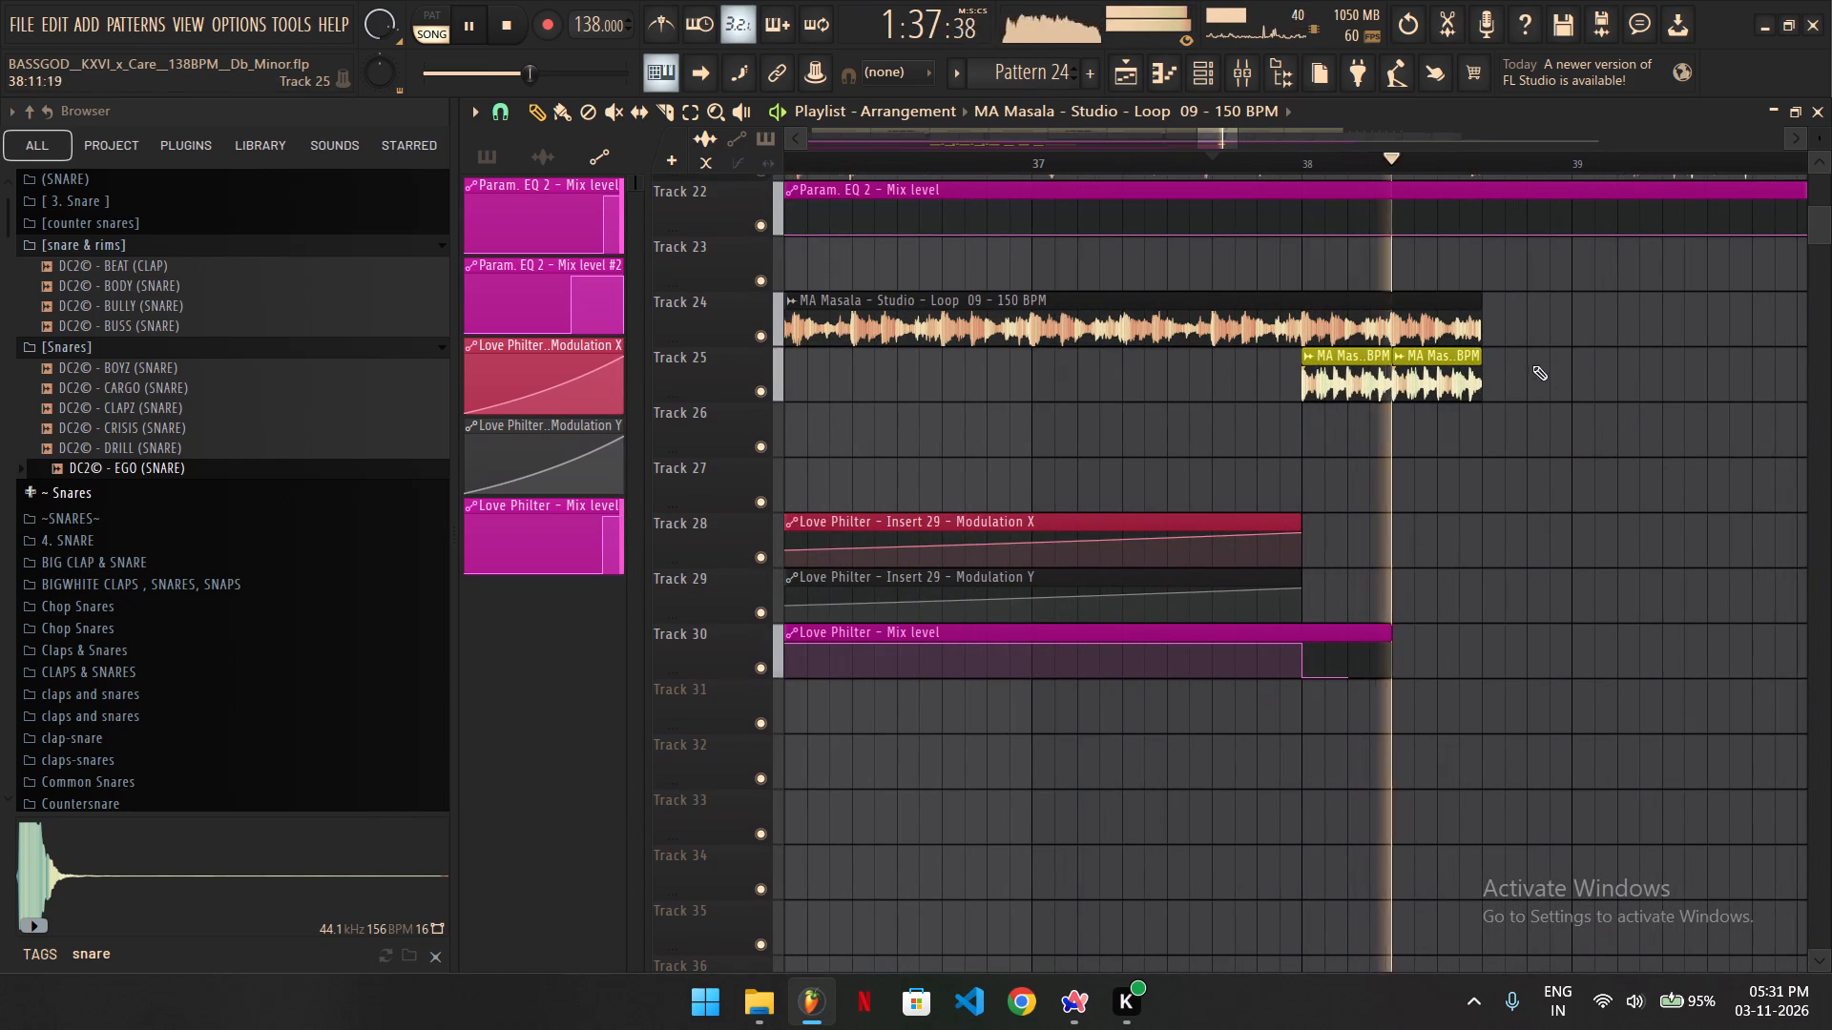
key(space)
drag(1476, 304, 1285, 302)
Play back the transition at bar 38 and examine the pattern clips on the upper tracks around it.
key(space)
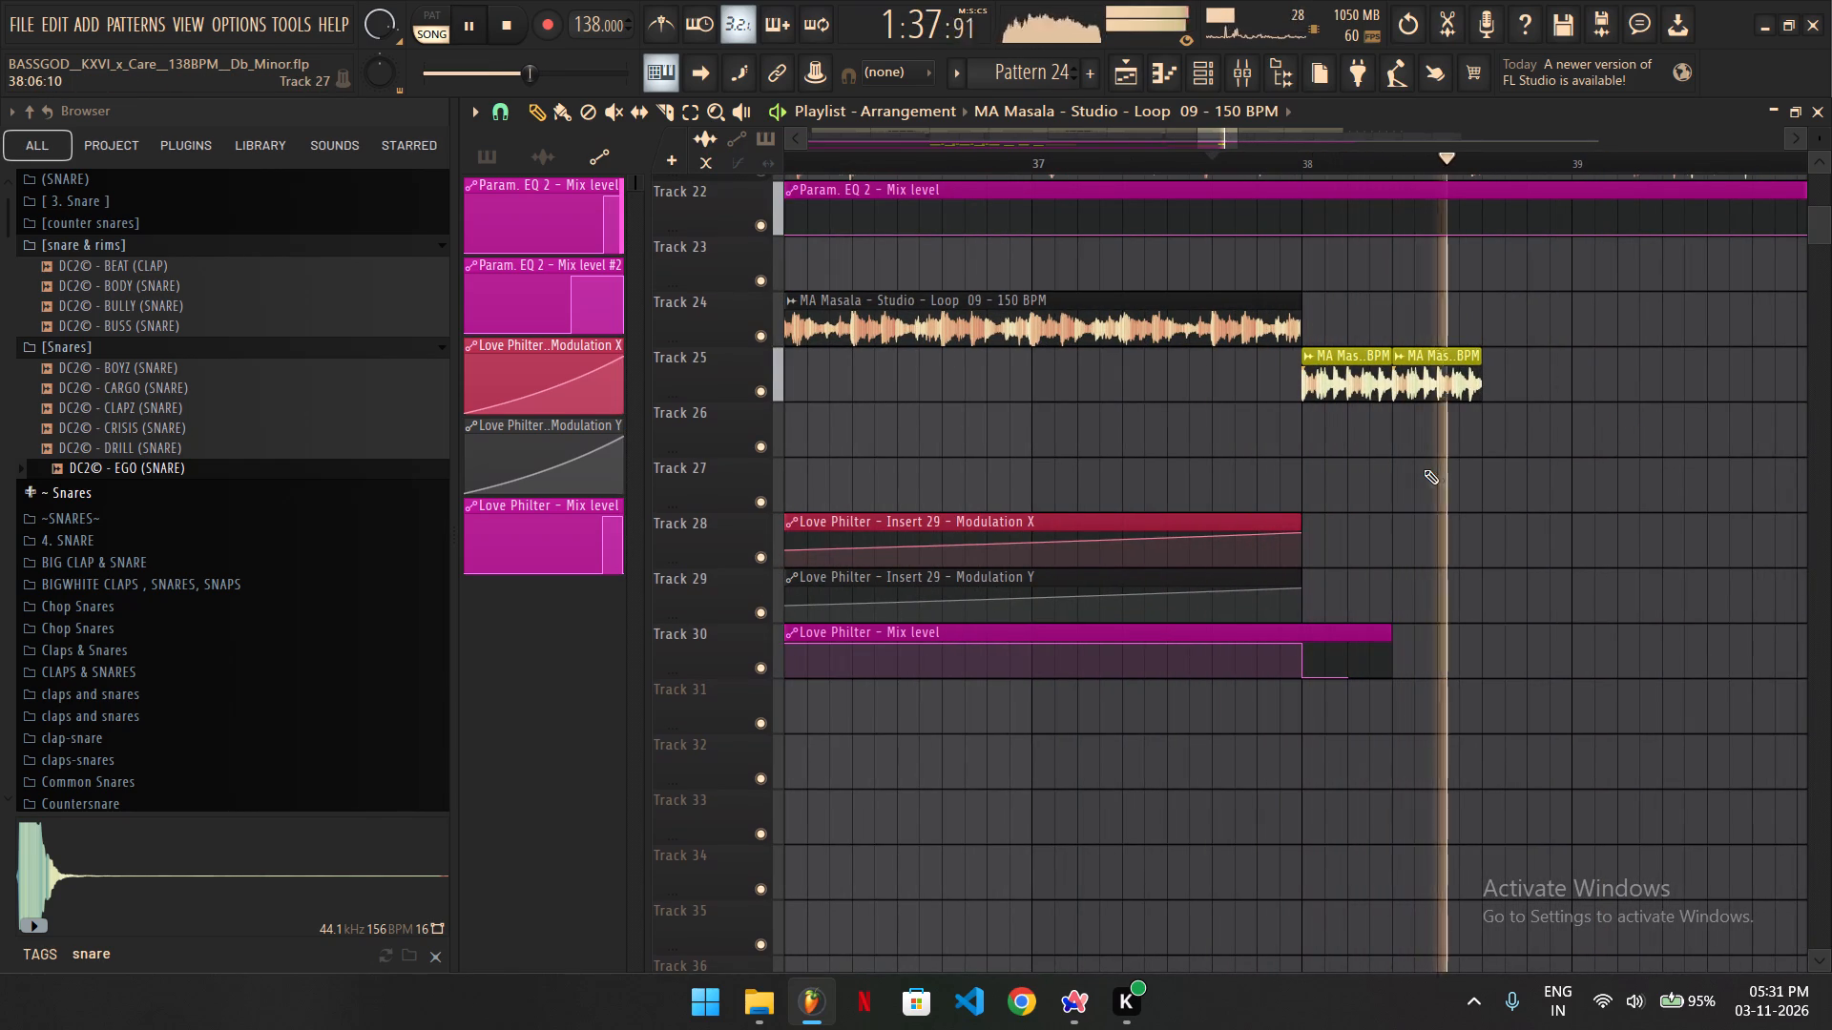
scroll(1597, 361, up, 6)
scroll(1435, 349, down, 6)
ctrl+scroll(1386, 305, up, 8)
scroll(1417, 305, up, 6)
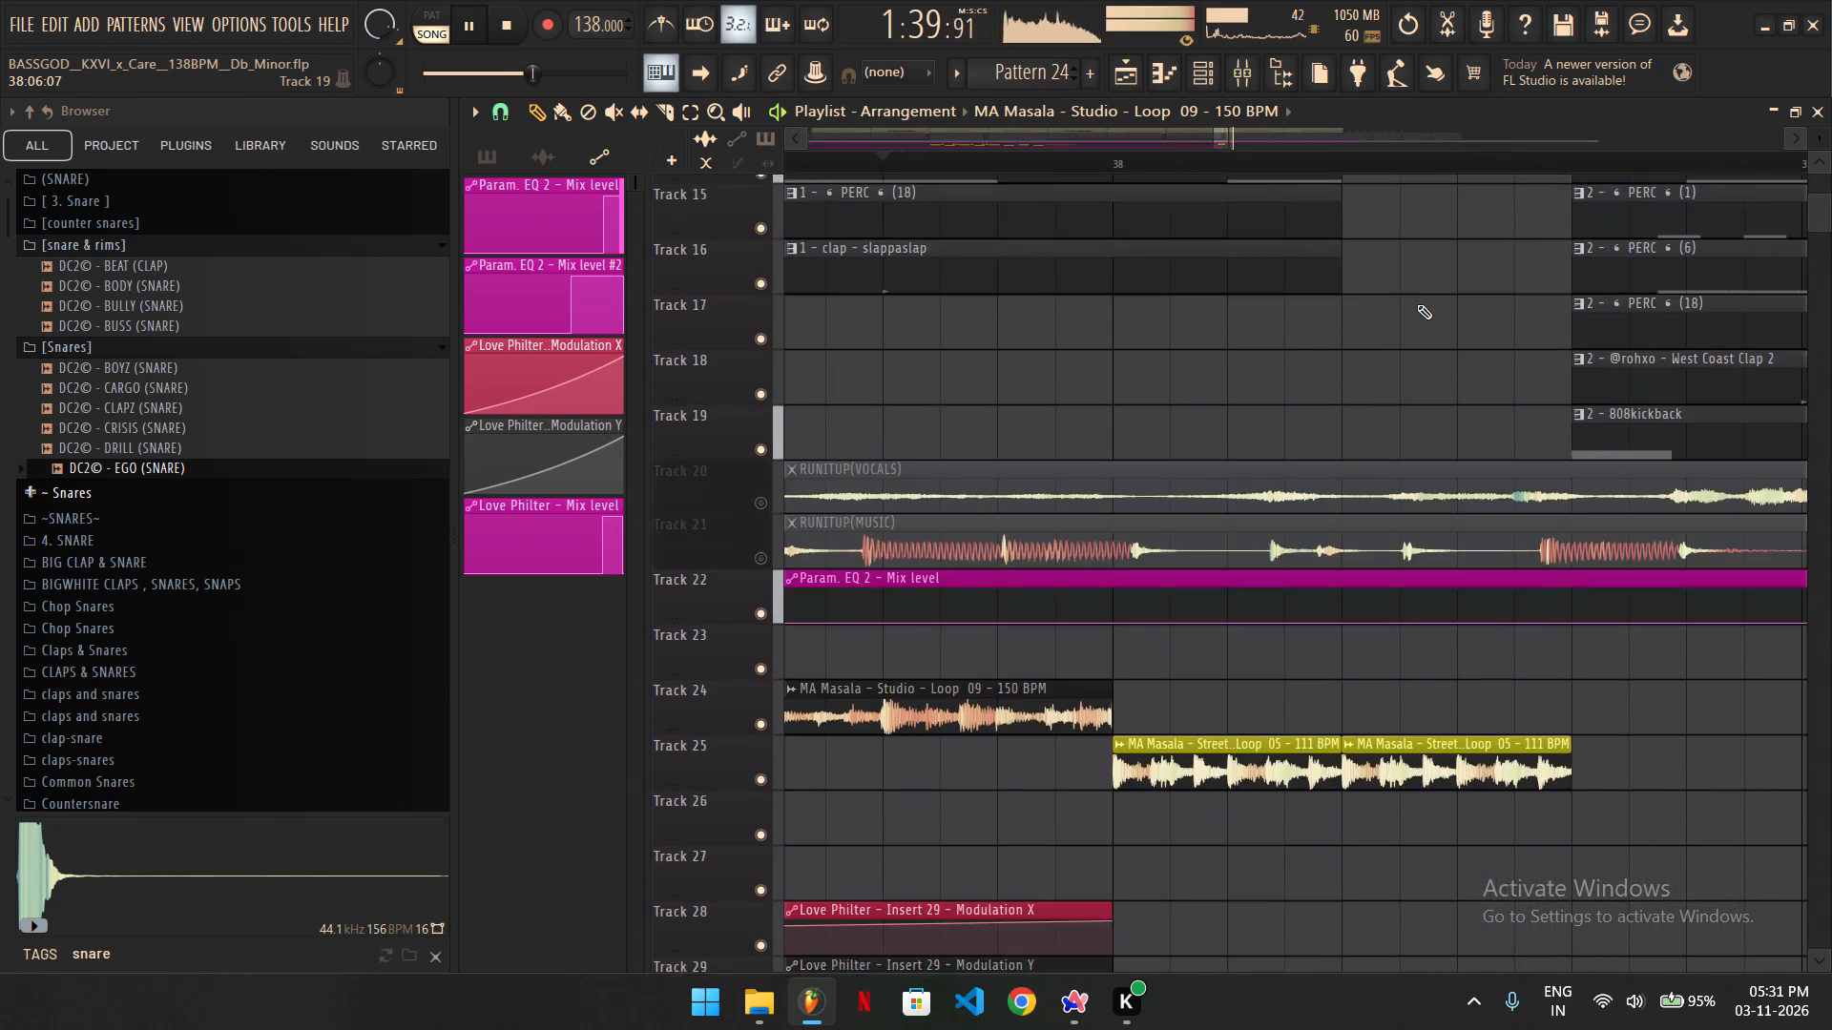
scroll(1417, 304, up, 6)
ctrl+scroll(1417, 304, down, 6)
scroll(1390, 296, up, 4)
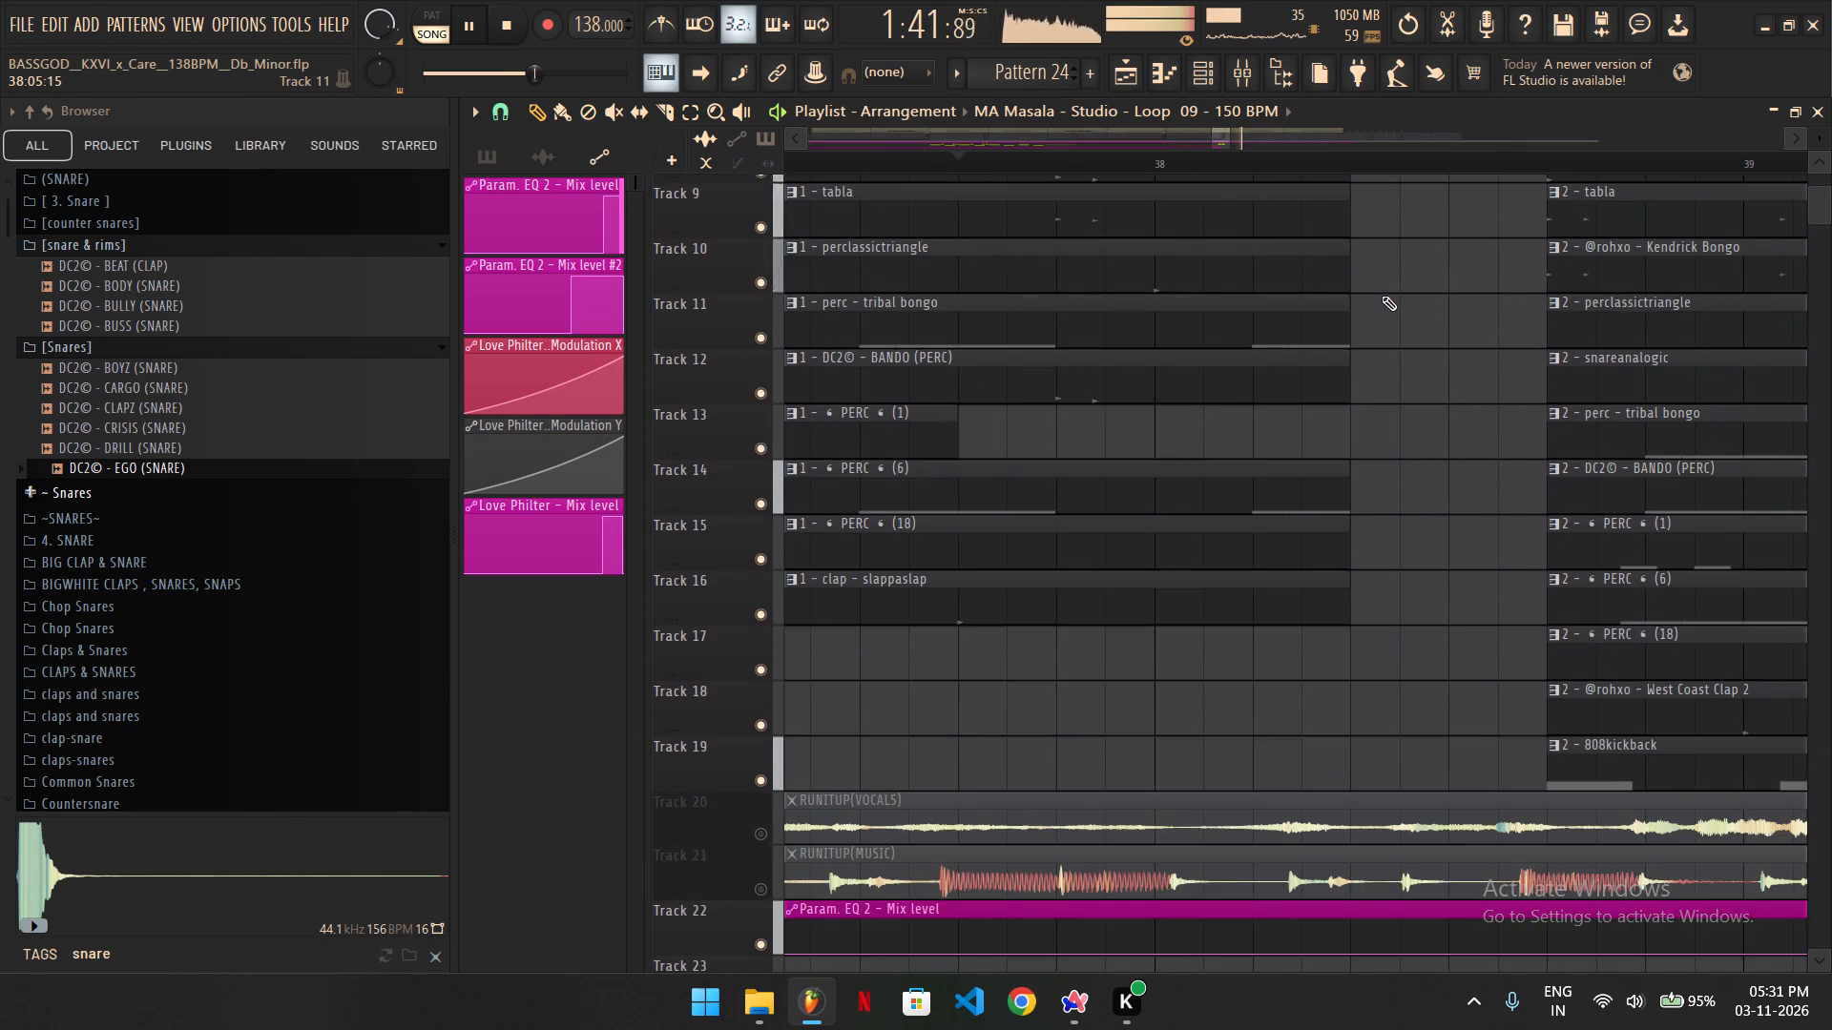
scroll(1382, 296, up, 3)
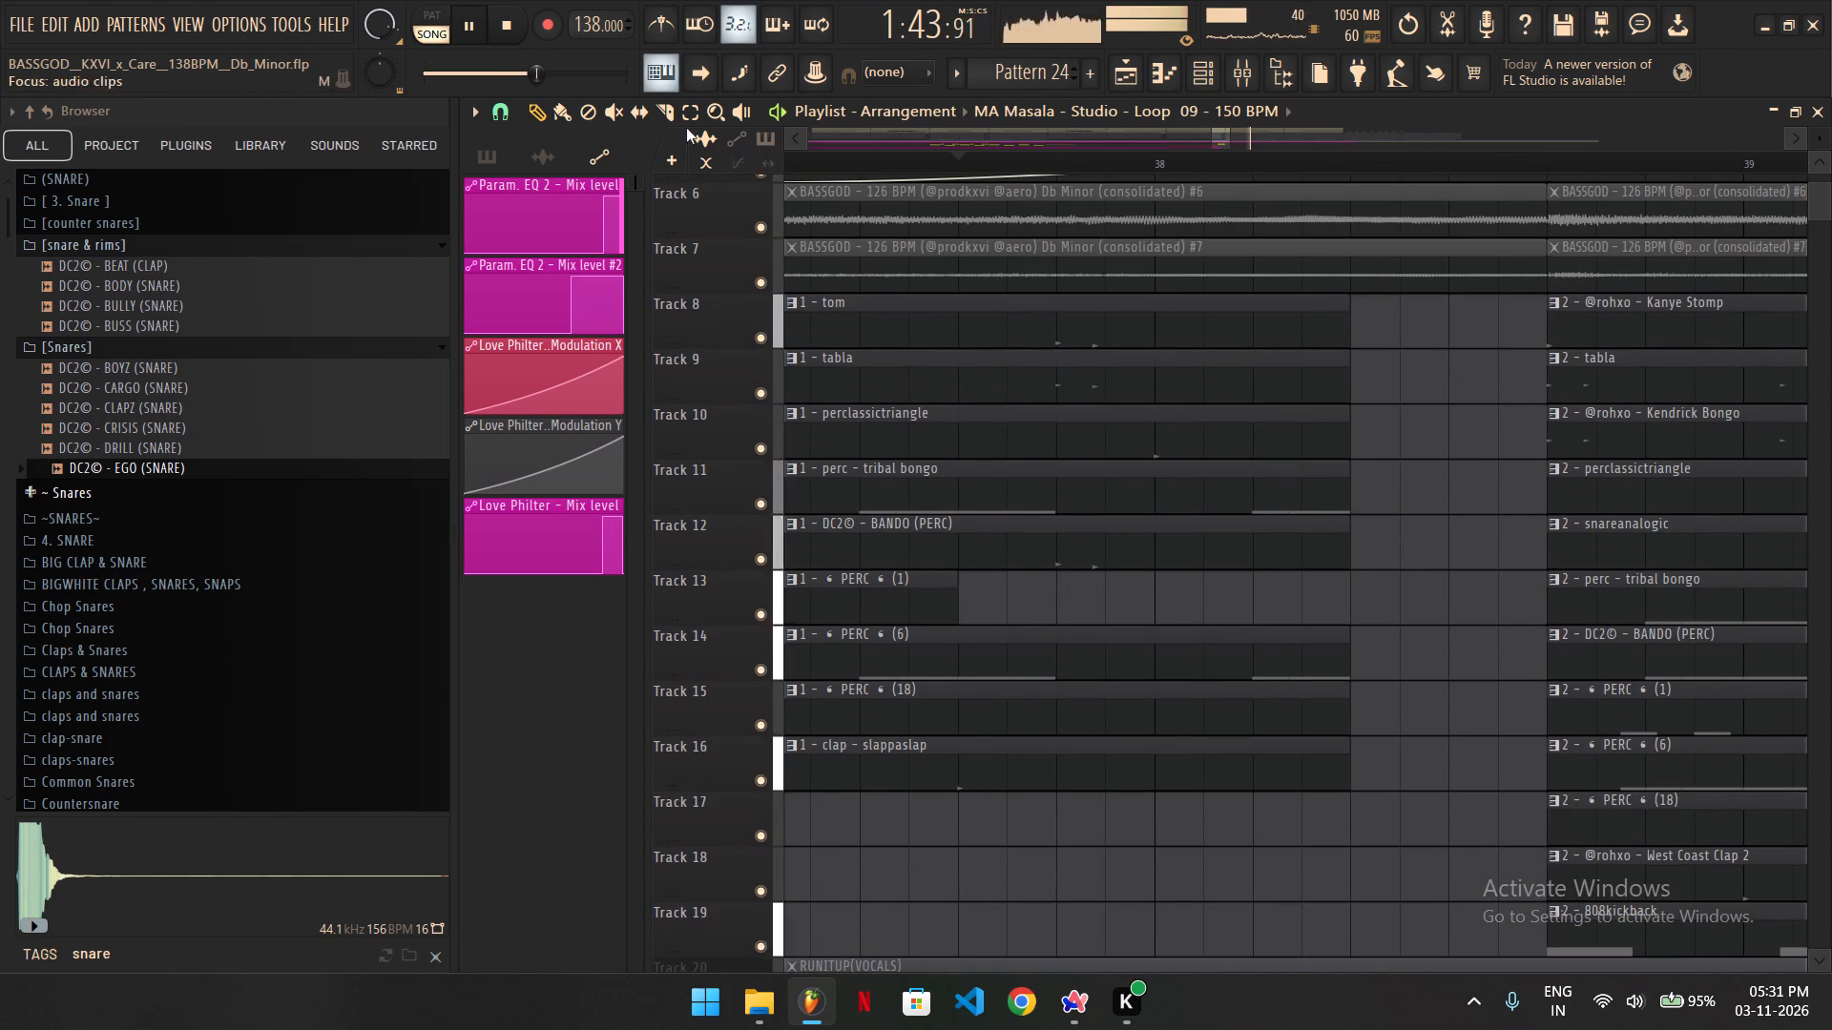
With the Slice tool, cut the percussion pattern clips on Tracks 8–12 and 14–16 at bar 38 and remove their remainders.
click(656, 106)
key(space)
scroll(1162, 734, down, 6)
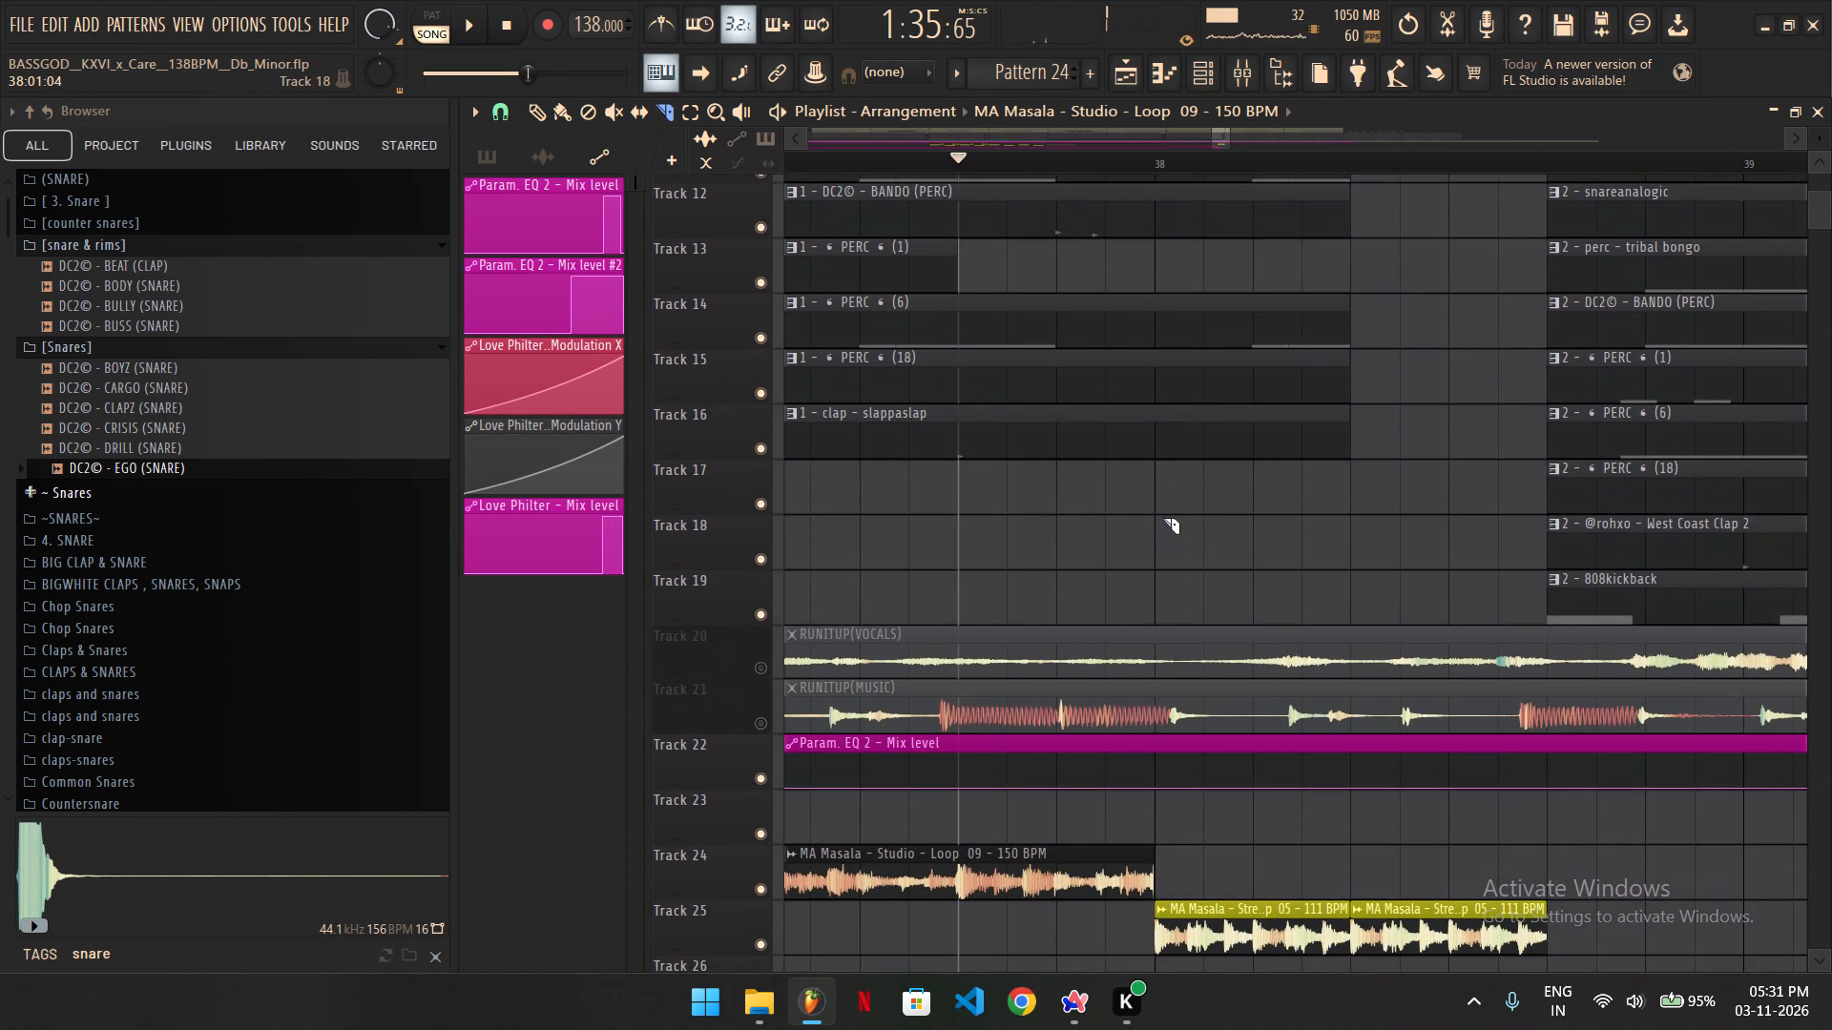
shift+right_drag(1161, 441, 1161, 431)
shift+right_drag(1161, 426, 1167, 346)
shift+right_drag(1170, 316, 1172, 300)
shift+right_drag(1178, 271, 1182, 262)
shift+right_click(1198, 212)
scroll(1145, 304, up, 4)
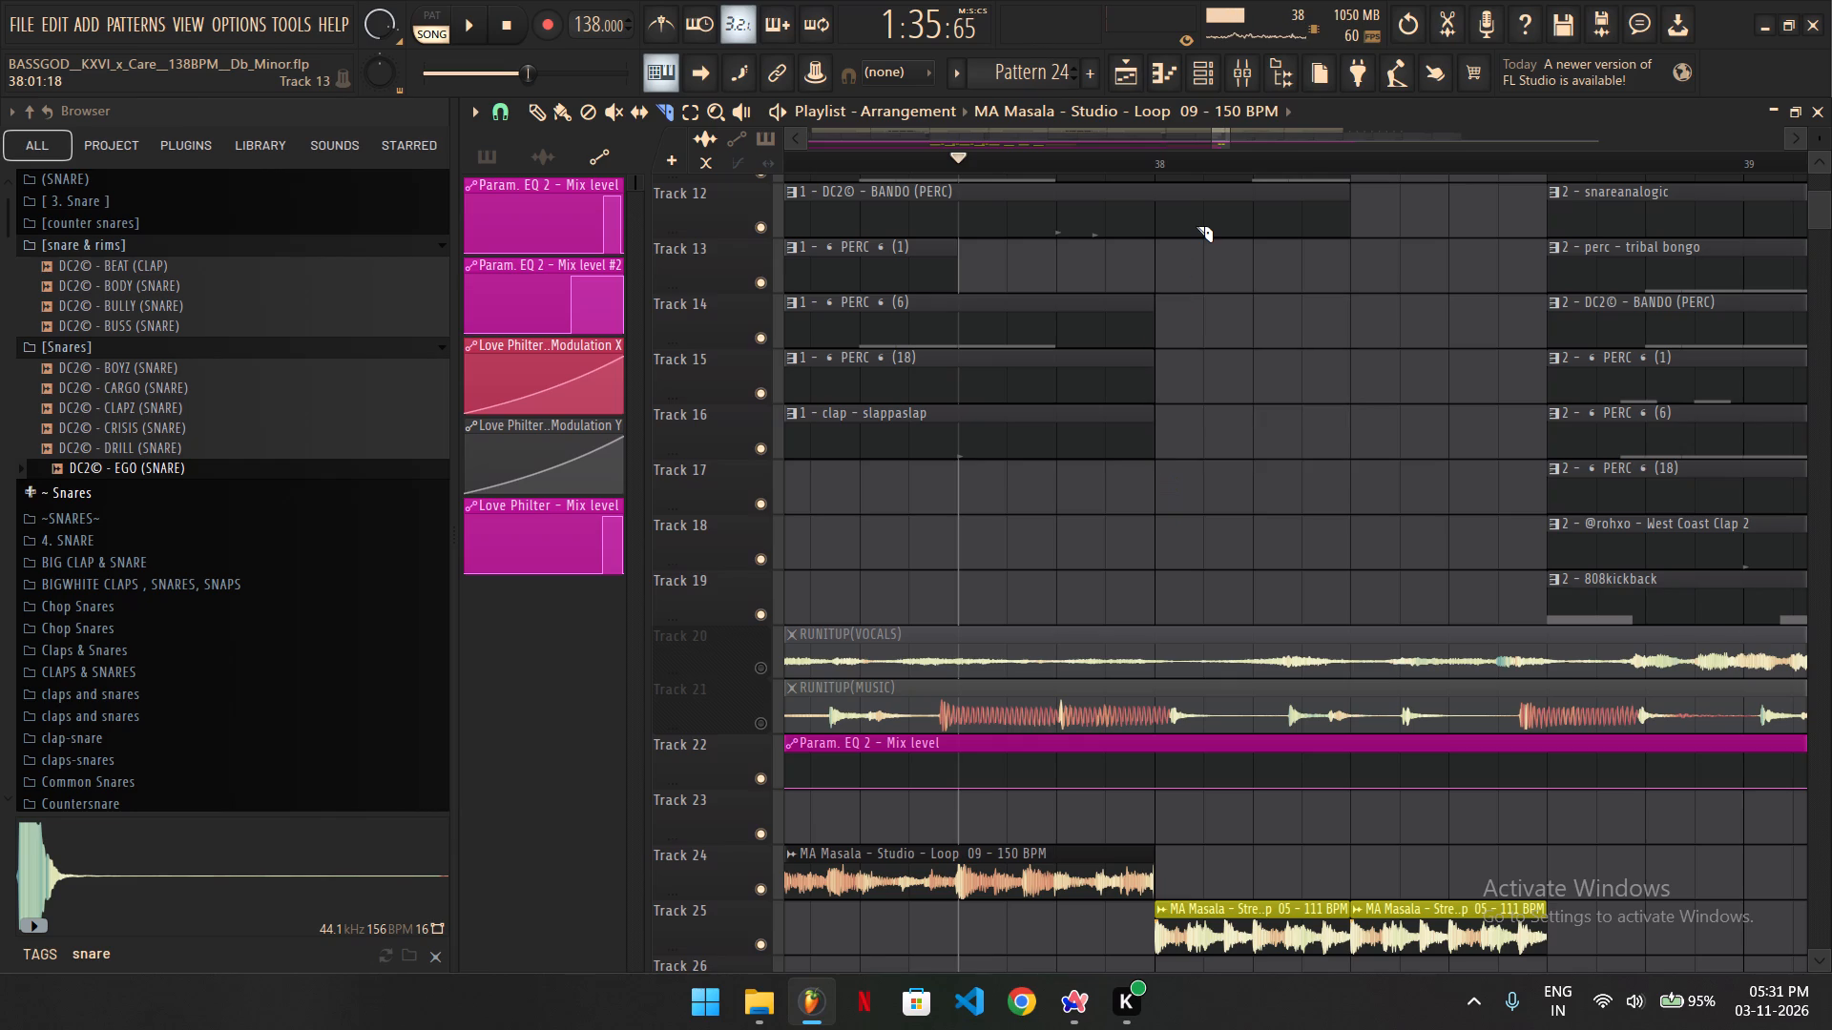
shift+right_drag(1161, 375, 1172, 278)
shift+right_drag(1173, 268, 1185, 236)
shift+right_drag(1237, 174, 1237, 165)
shift+right_click(1237, 165)
scroll(1238, 310, up, 6)
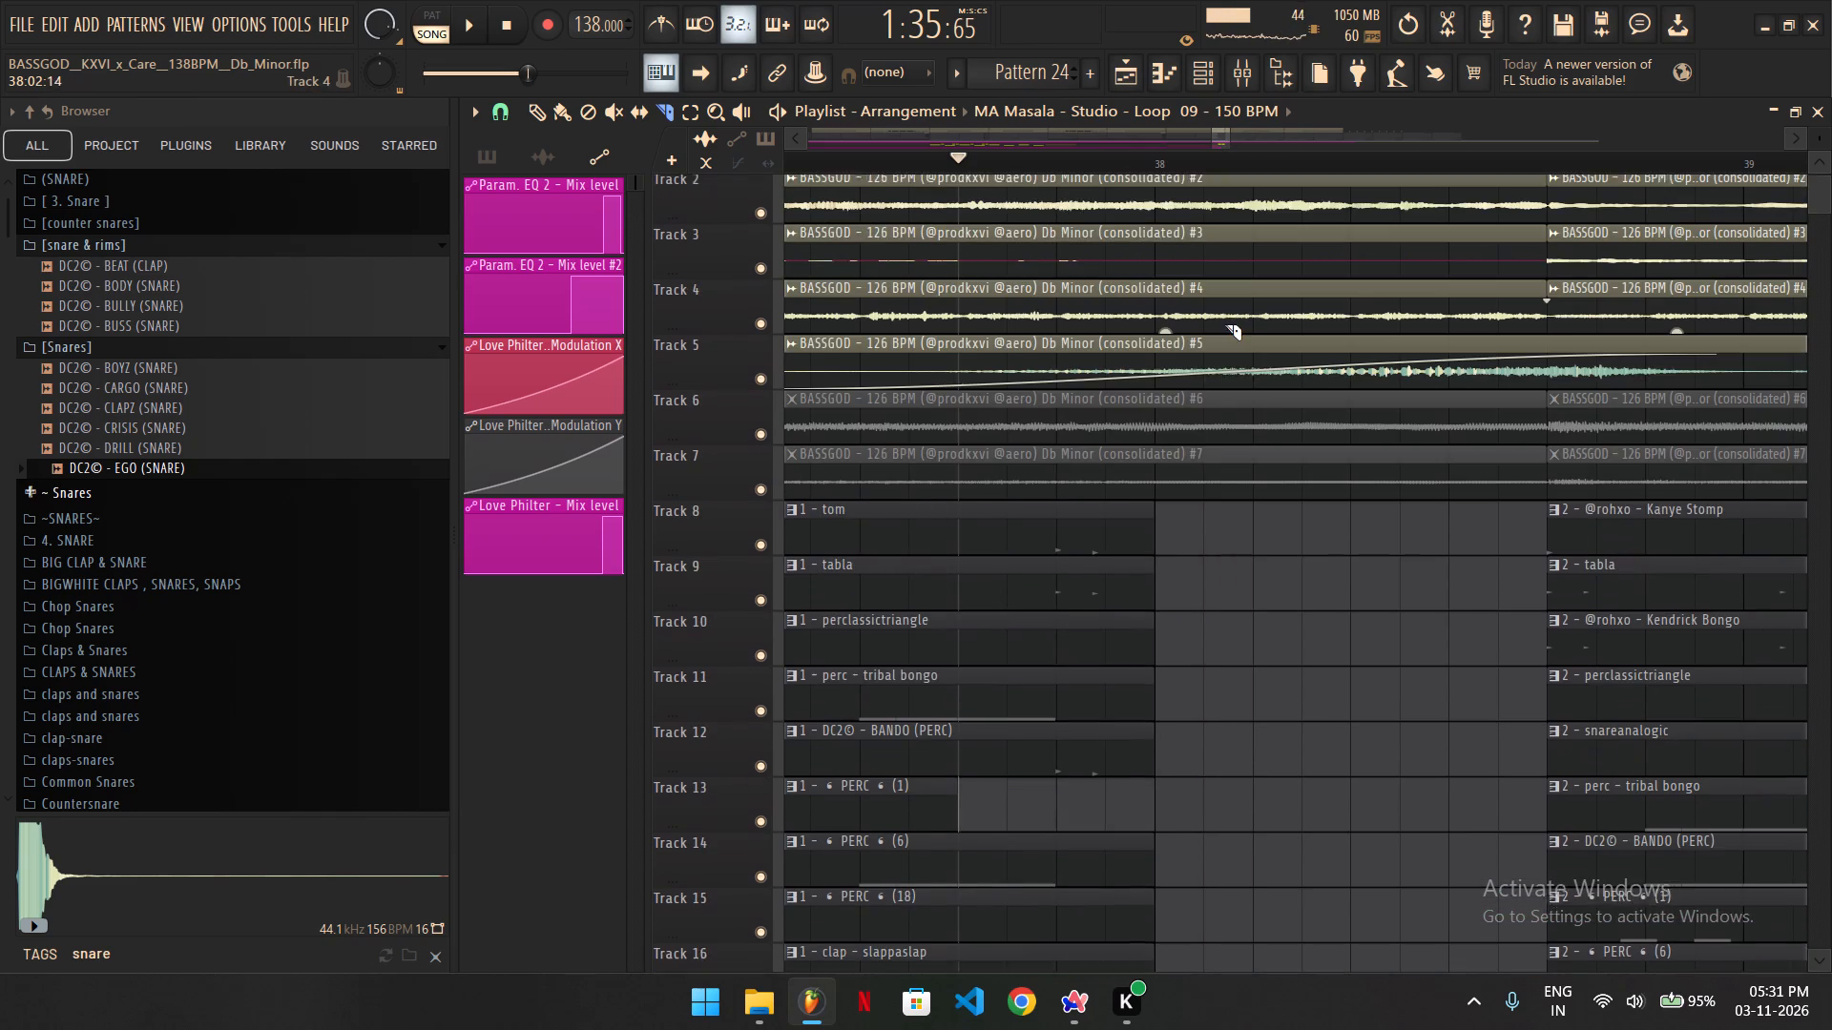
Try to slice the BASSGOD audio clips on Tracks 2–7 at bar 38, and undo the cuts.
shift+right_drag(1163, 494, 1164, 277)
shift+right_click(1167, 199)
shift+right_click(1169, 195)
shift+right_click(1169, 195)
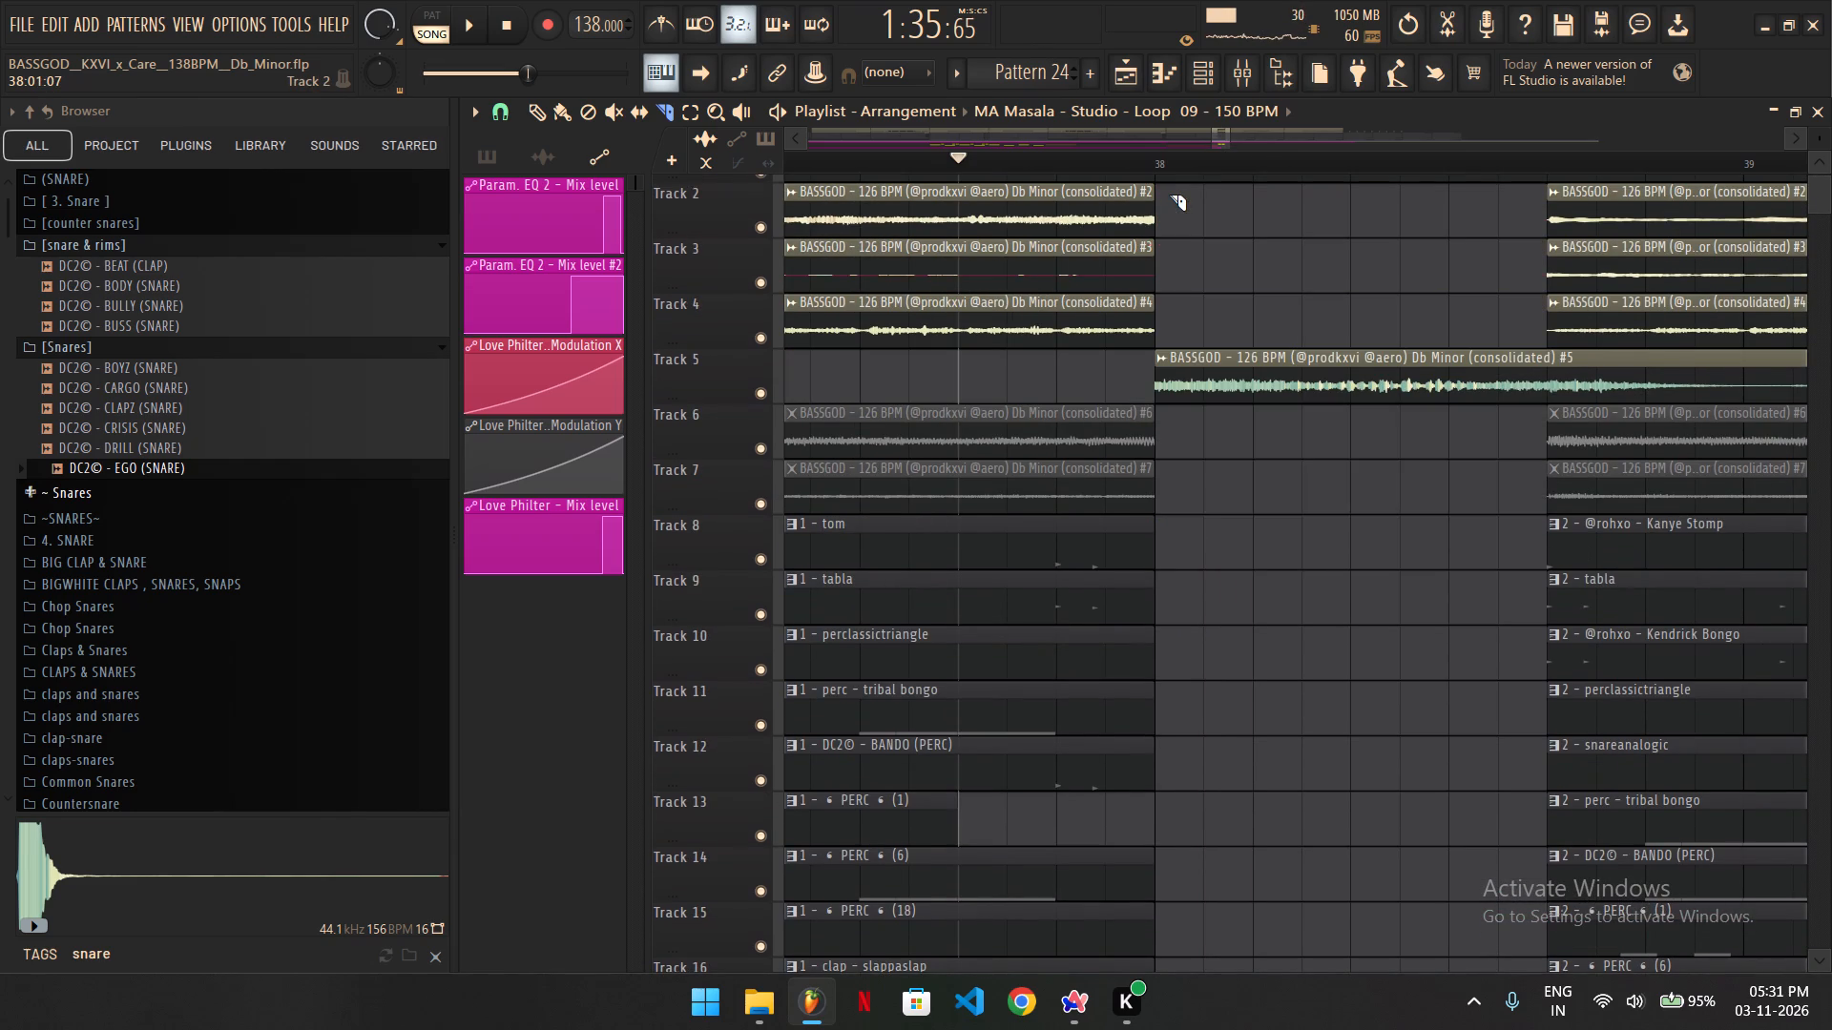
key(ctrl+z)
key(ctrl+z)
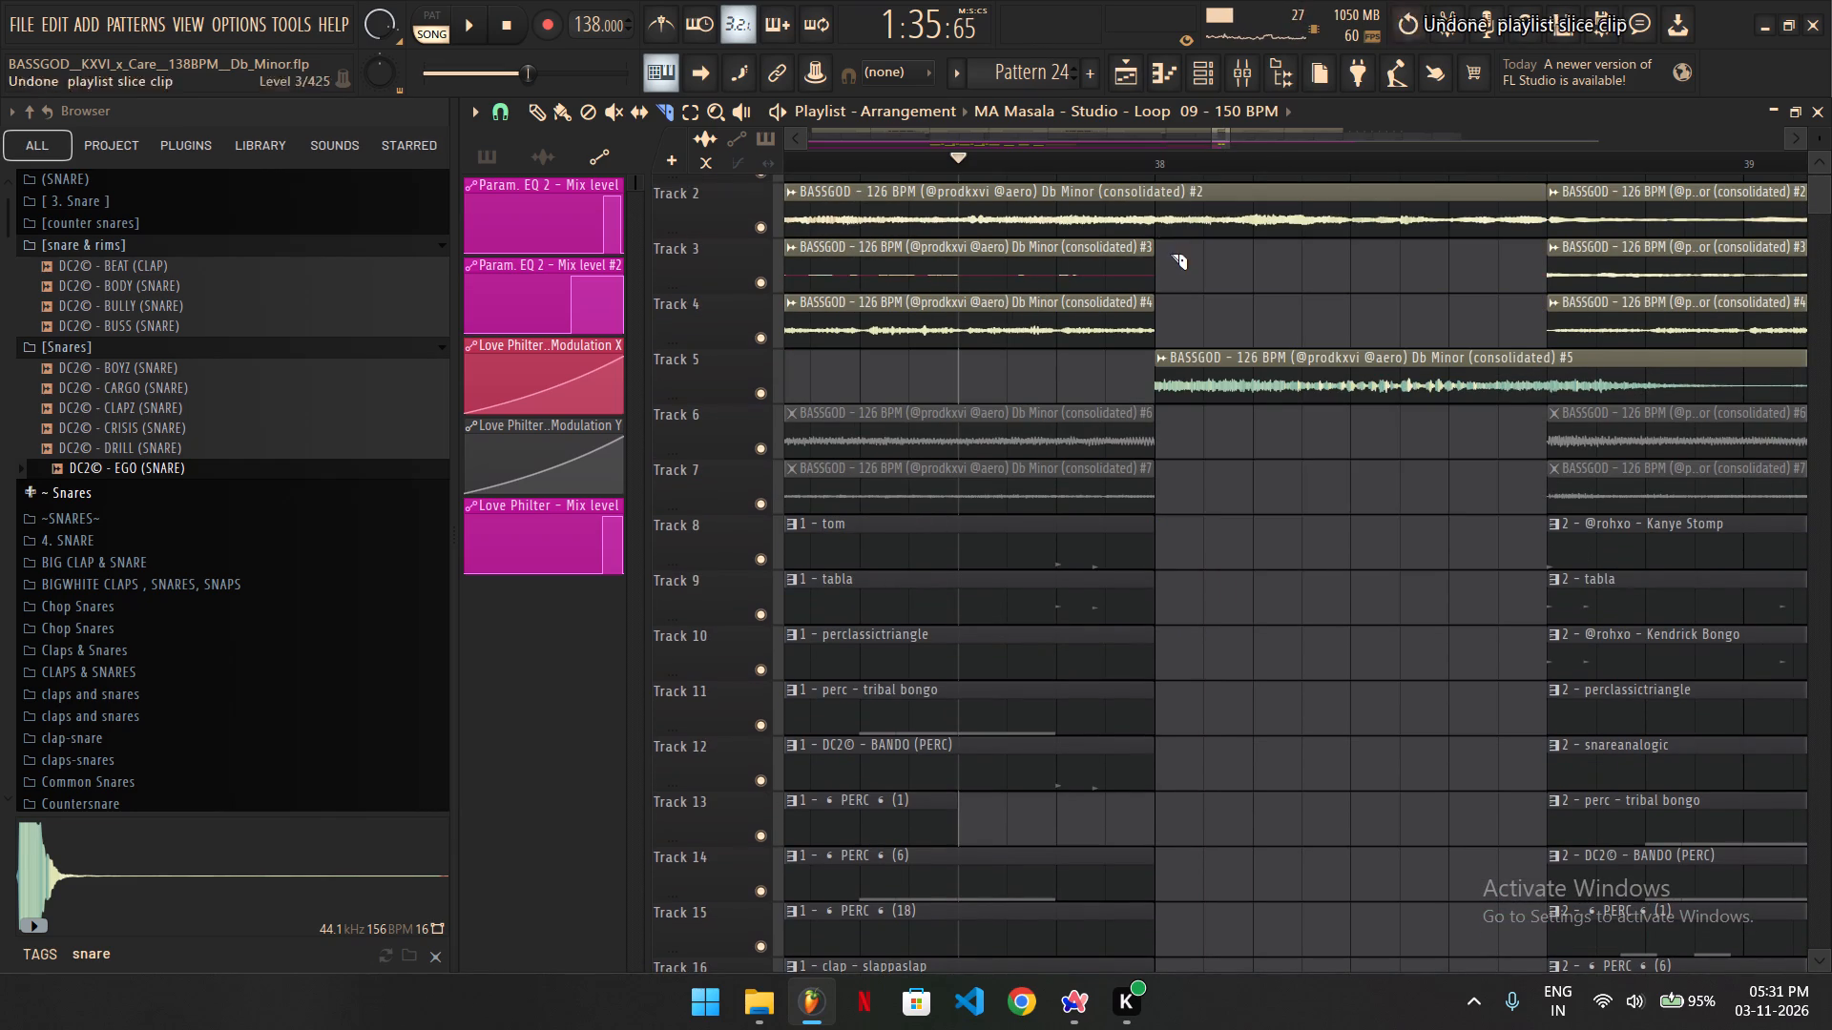
Slice the BASSGOD audio clips on Tracks 2–4 and 6–7 at bar 38 and remove their remainders, skipping Track 5.
shift+right_drag(1157, 328, 1175, 211)
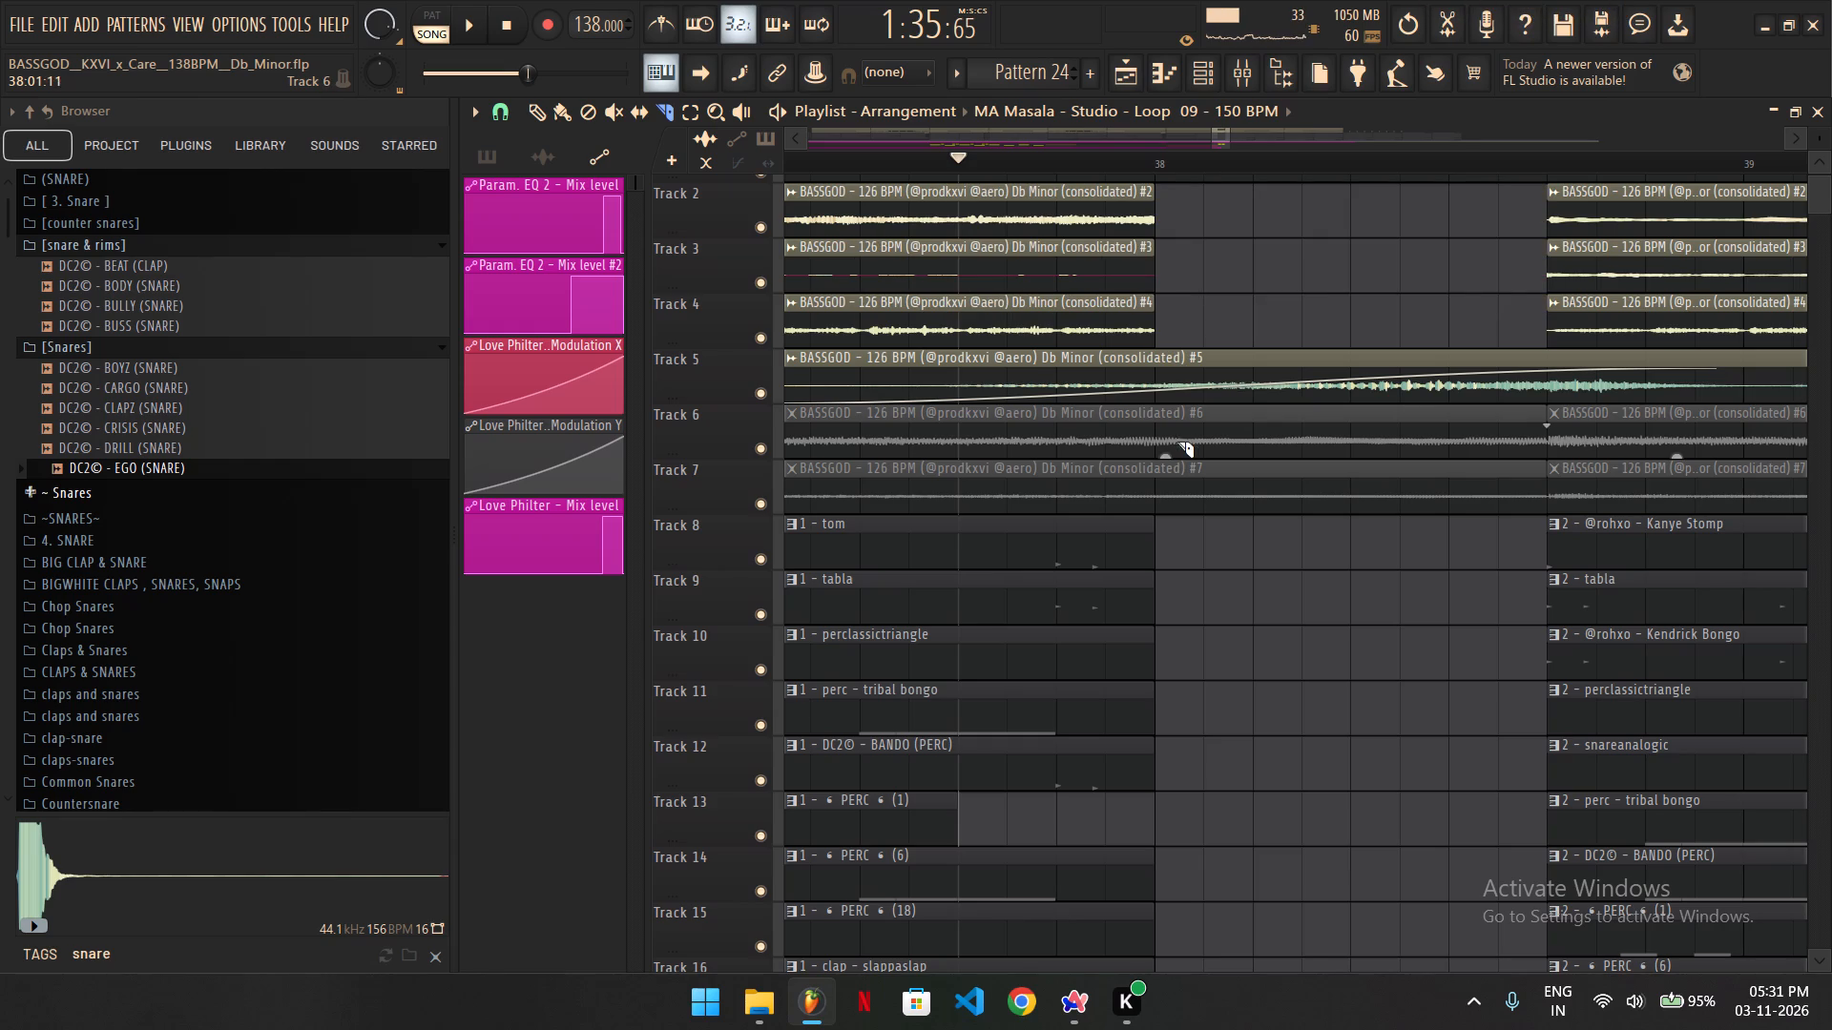
shift+right_drag(1155, 471, 1155, 482)
shift+right_drag(1155, 488, 1155, 447)
shift+right_click(1160, 438)
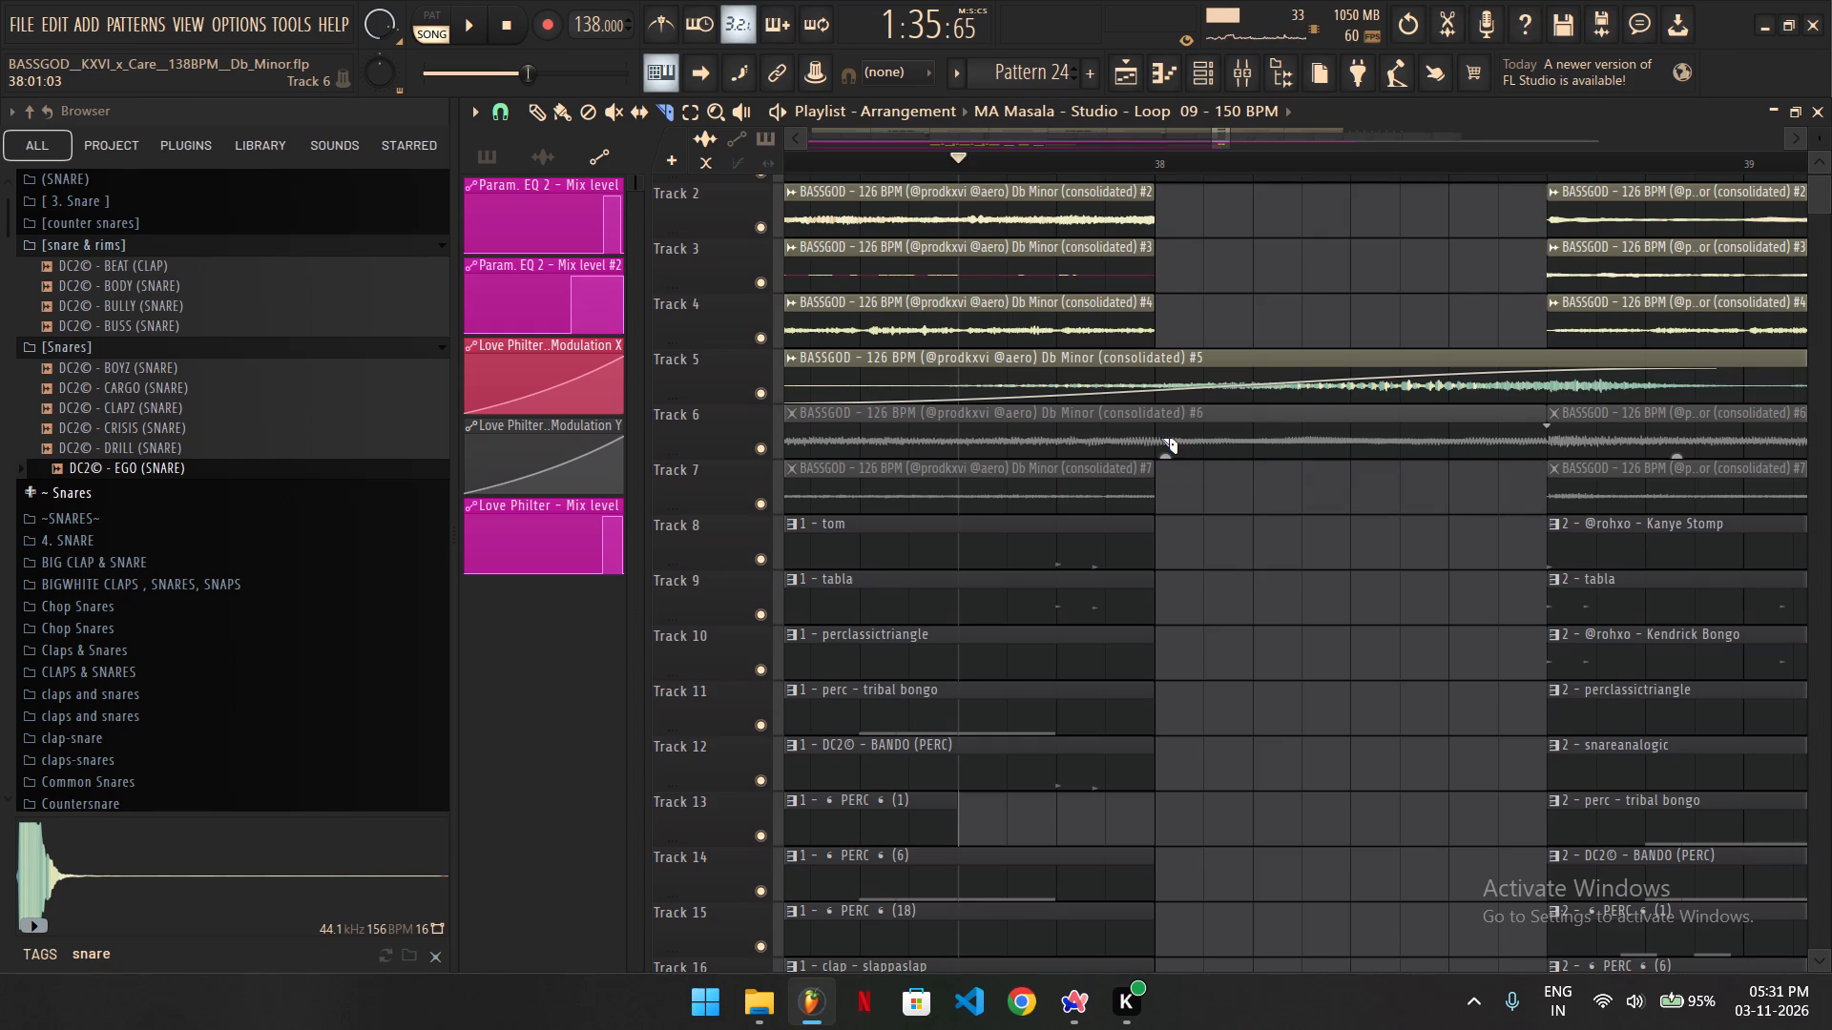
shift+right_click(1160, 438)
Play back the cut section through bar 39 to review the break, and switch back to the Draw tool.
ctrl+scroll(1110, 399, down, 2)
key(space)
ctrl+scroll(1118, 394, down, 6)
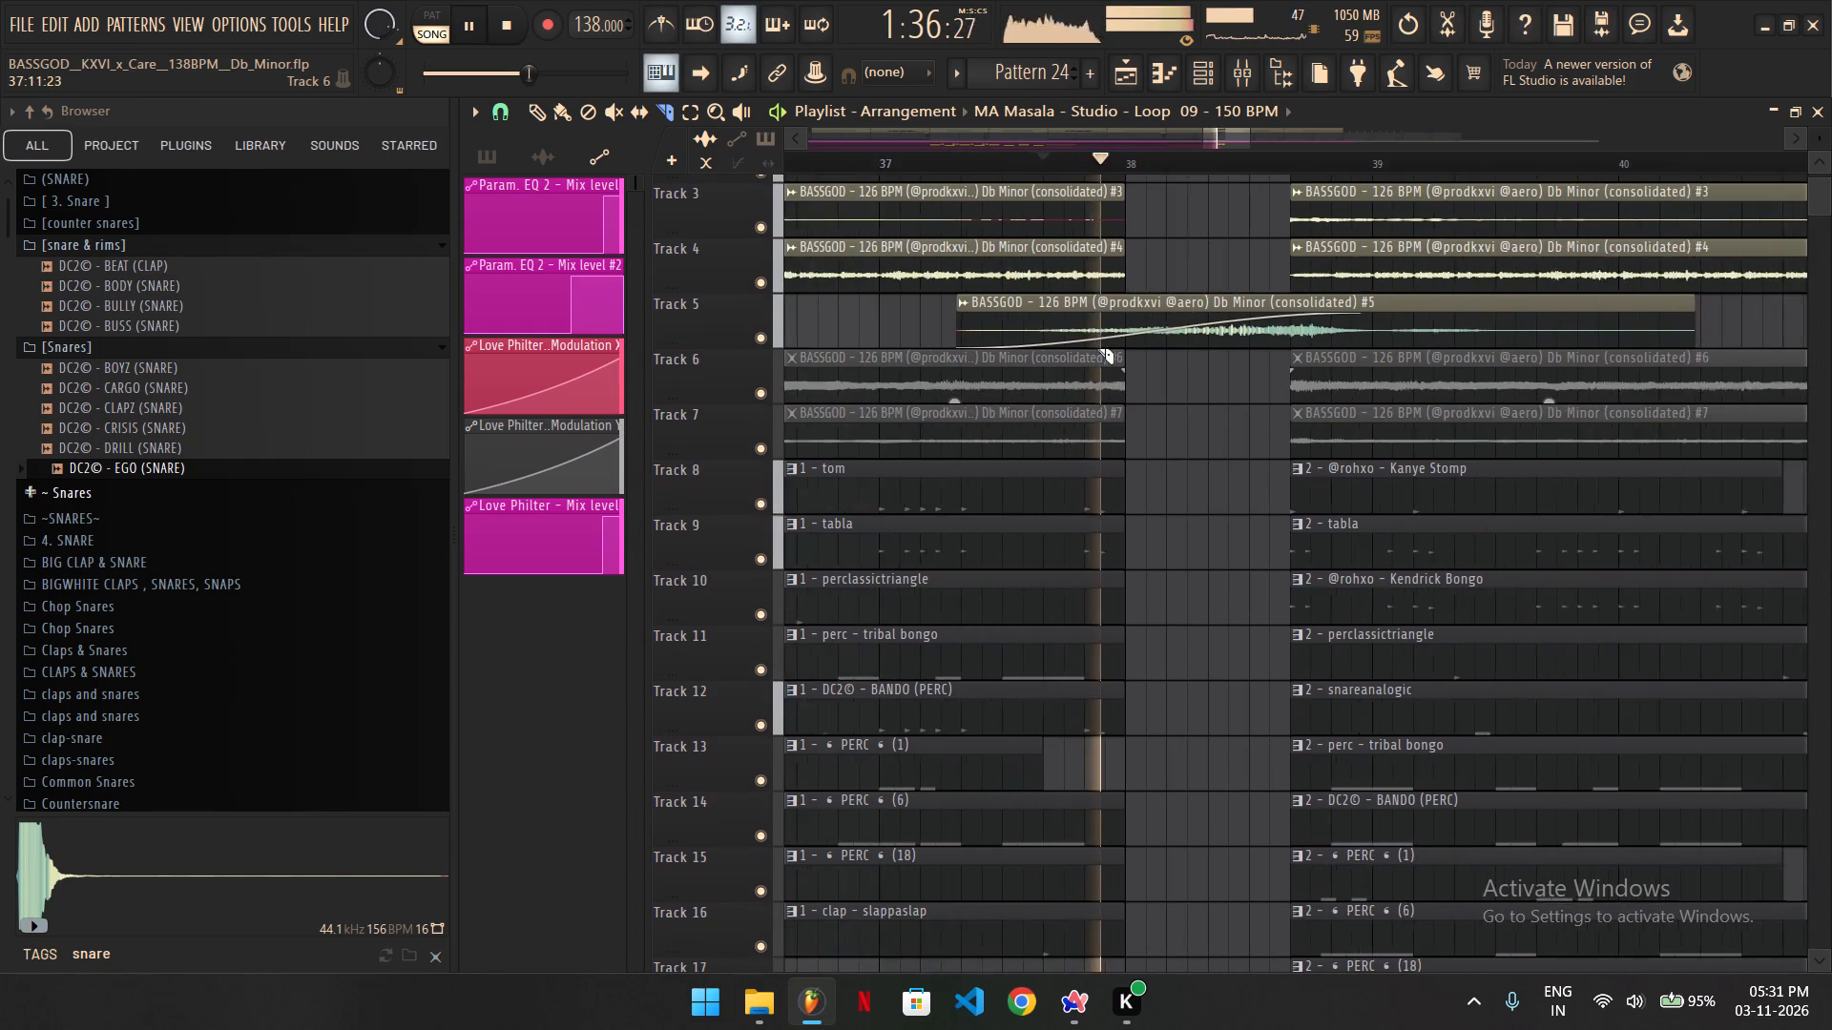
click(541, 121)
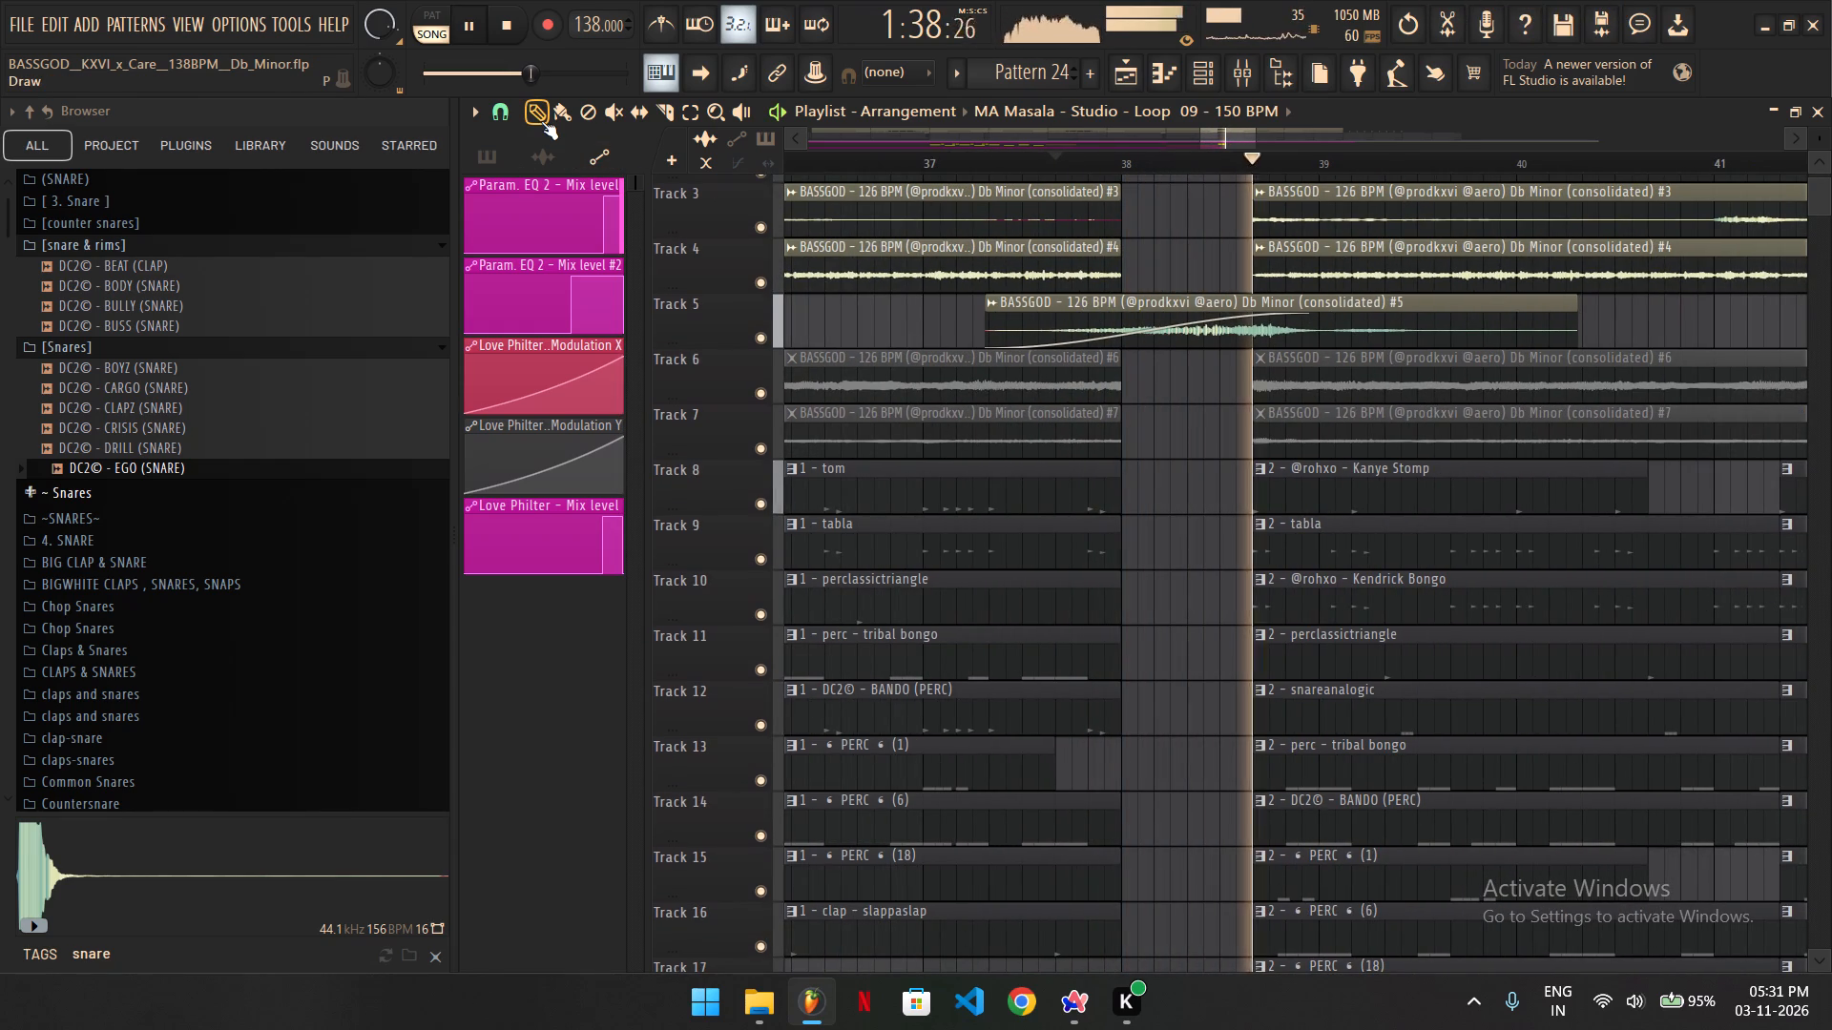
ctrl+scroll(542, 121, down, 6)
scroll(997, 259, down, 14)
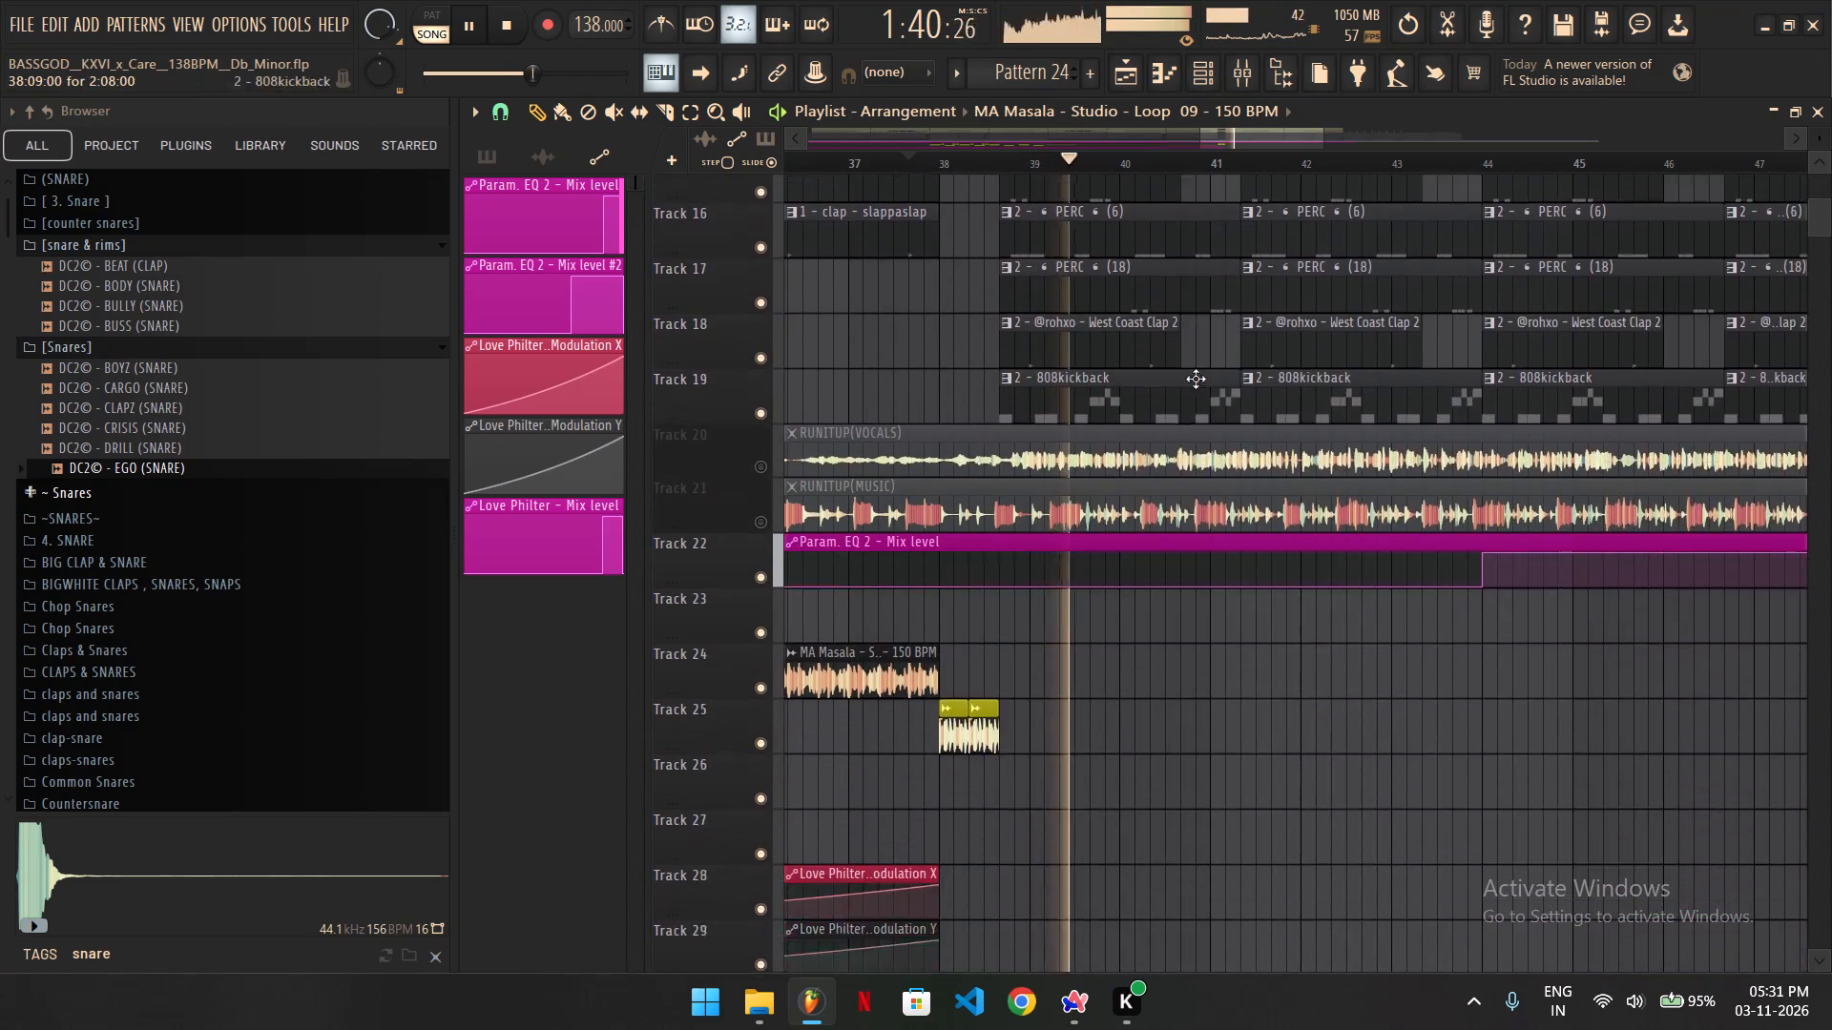
Copy the Masala clips on Tracks 24–27 from bars 12–22 onto the same tracks, starting at about bar 39.
scroll(1196, 379, down, 15)
ctrl+scroll(1218, 342, down, 2)
ctrl+scroll(981, 436, up, 2)
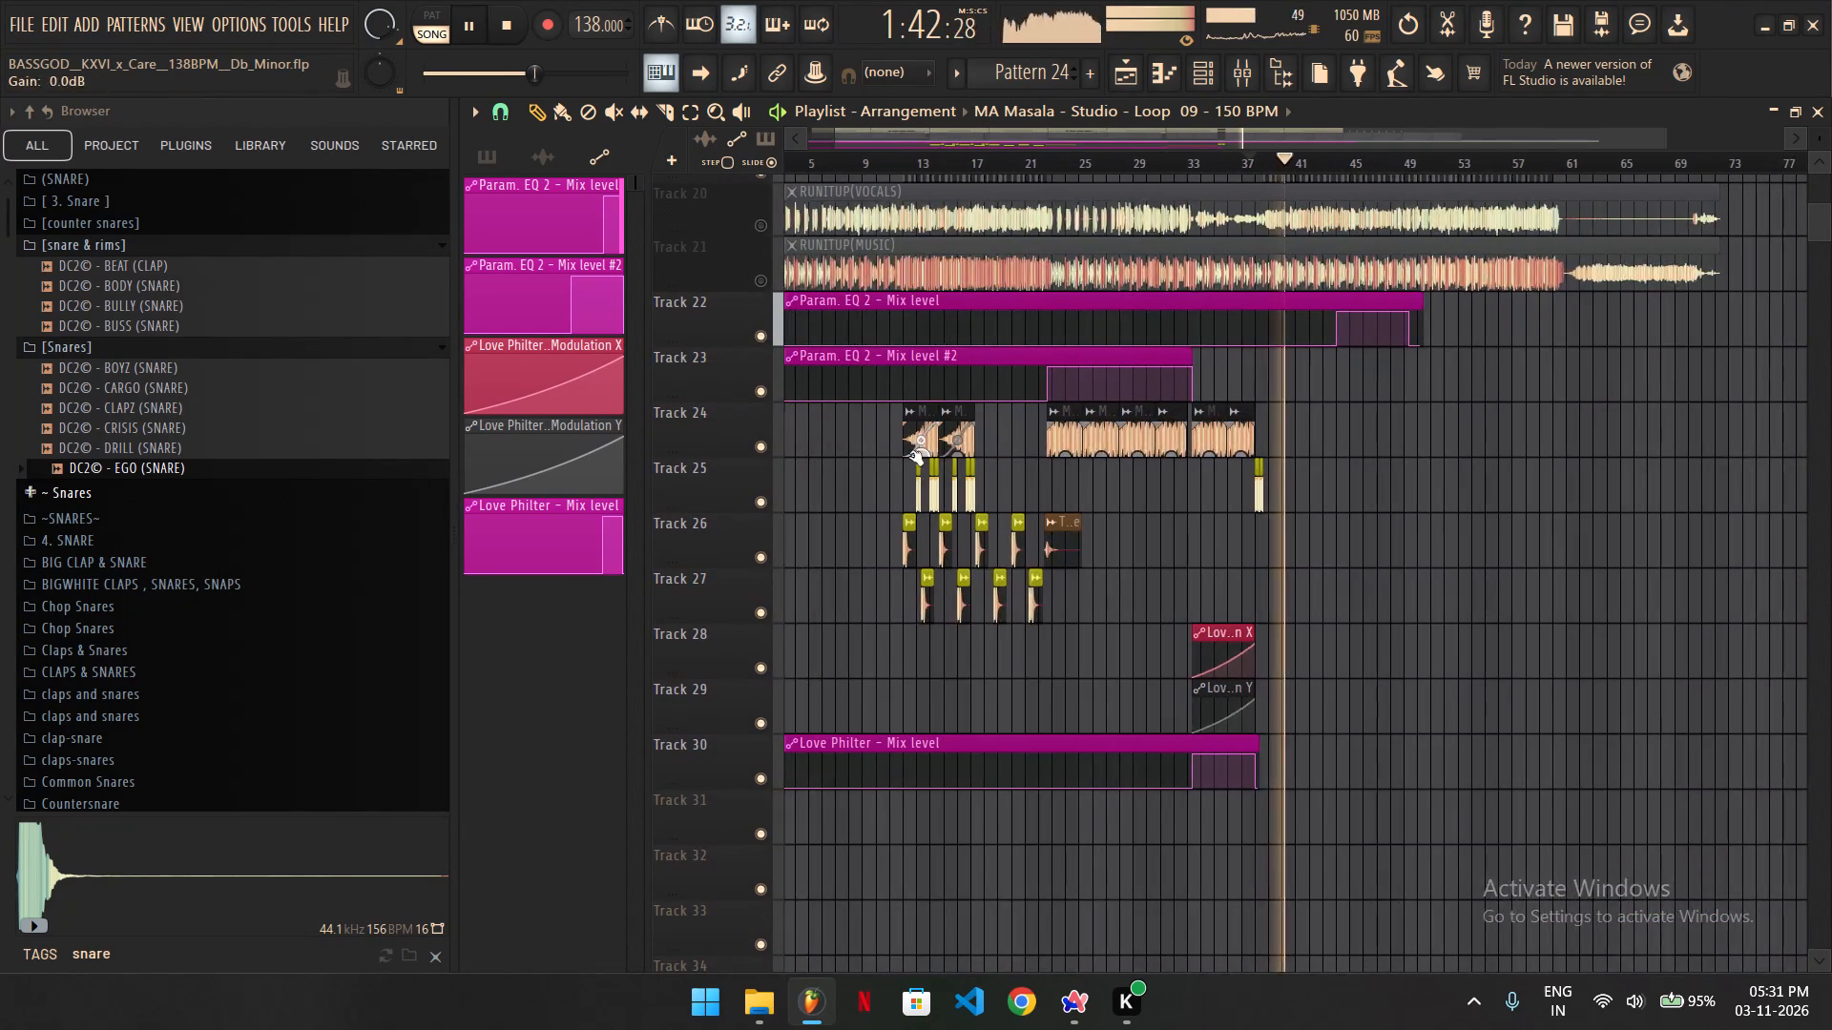
ctrl+scroll(910, 455, up, 3)
ctrl+drag(883, 432, 1142, 642)
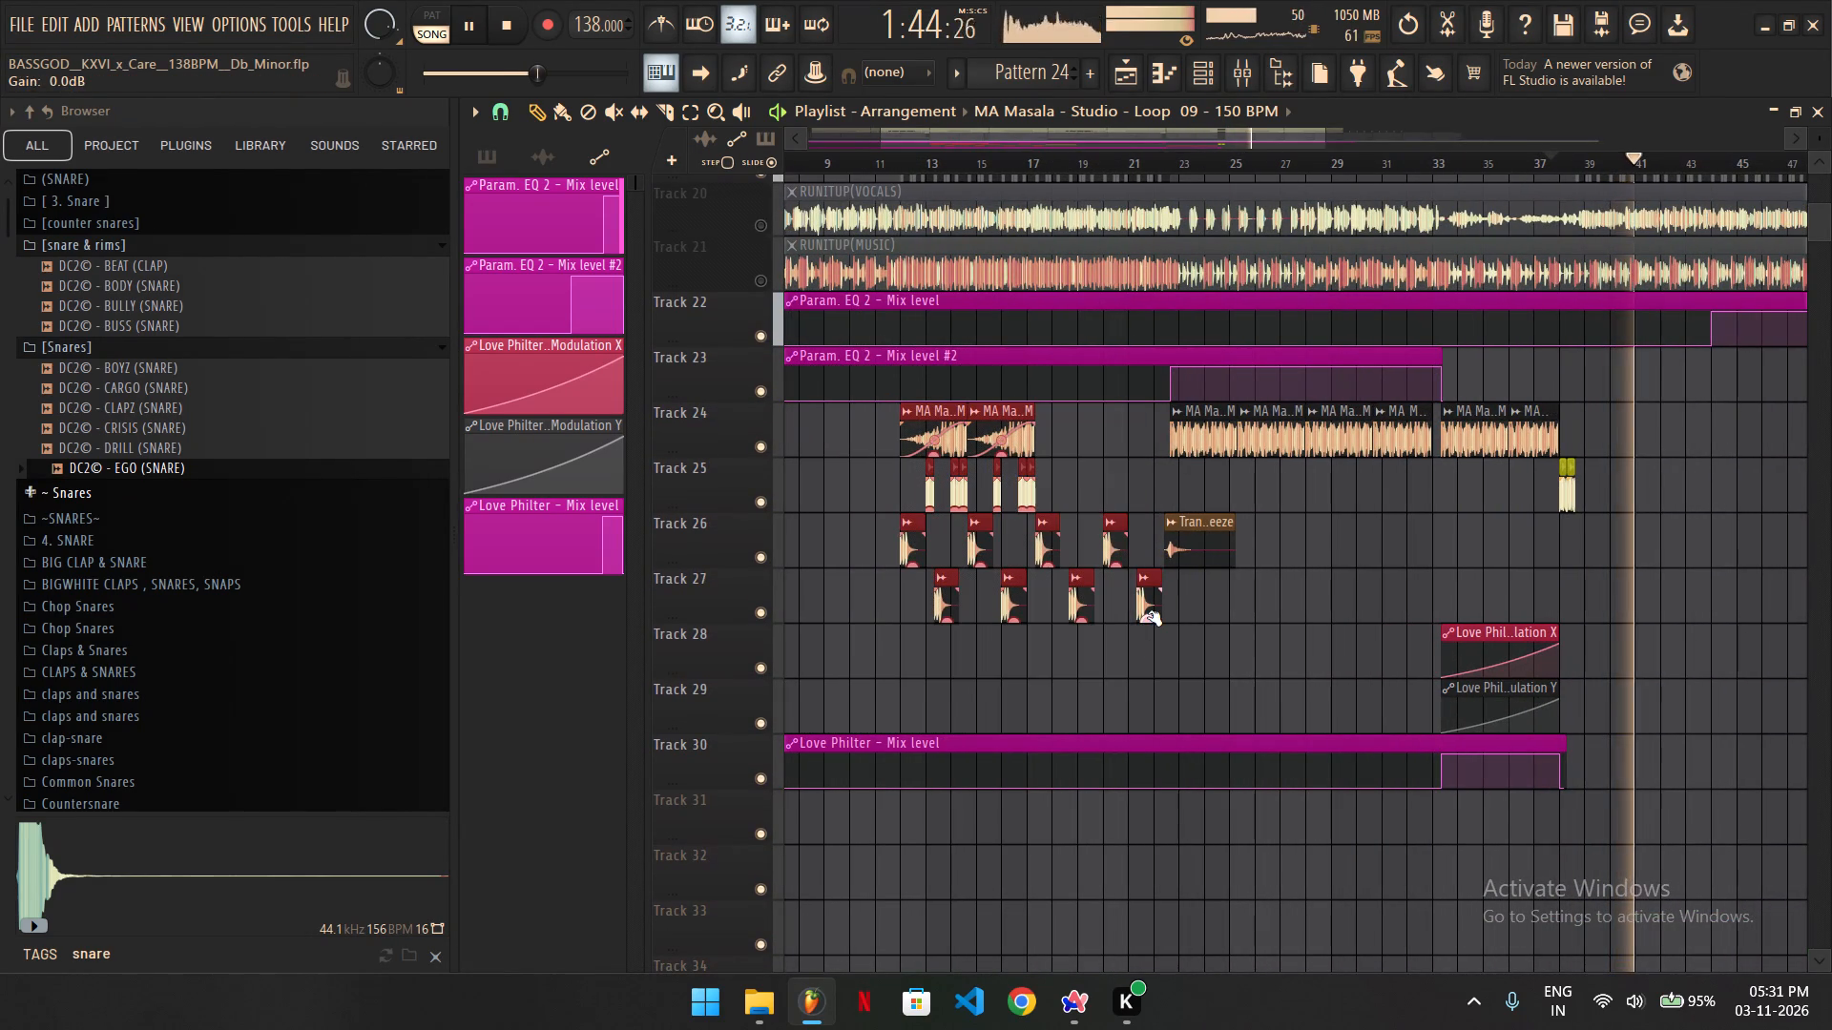
shift+click(1149, 605)
drag(1147, 605, 1657, 584)
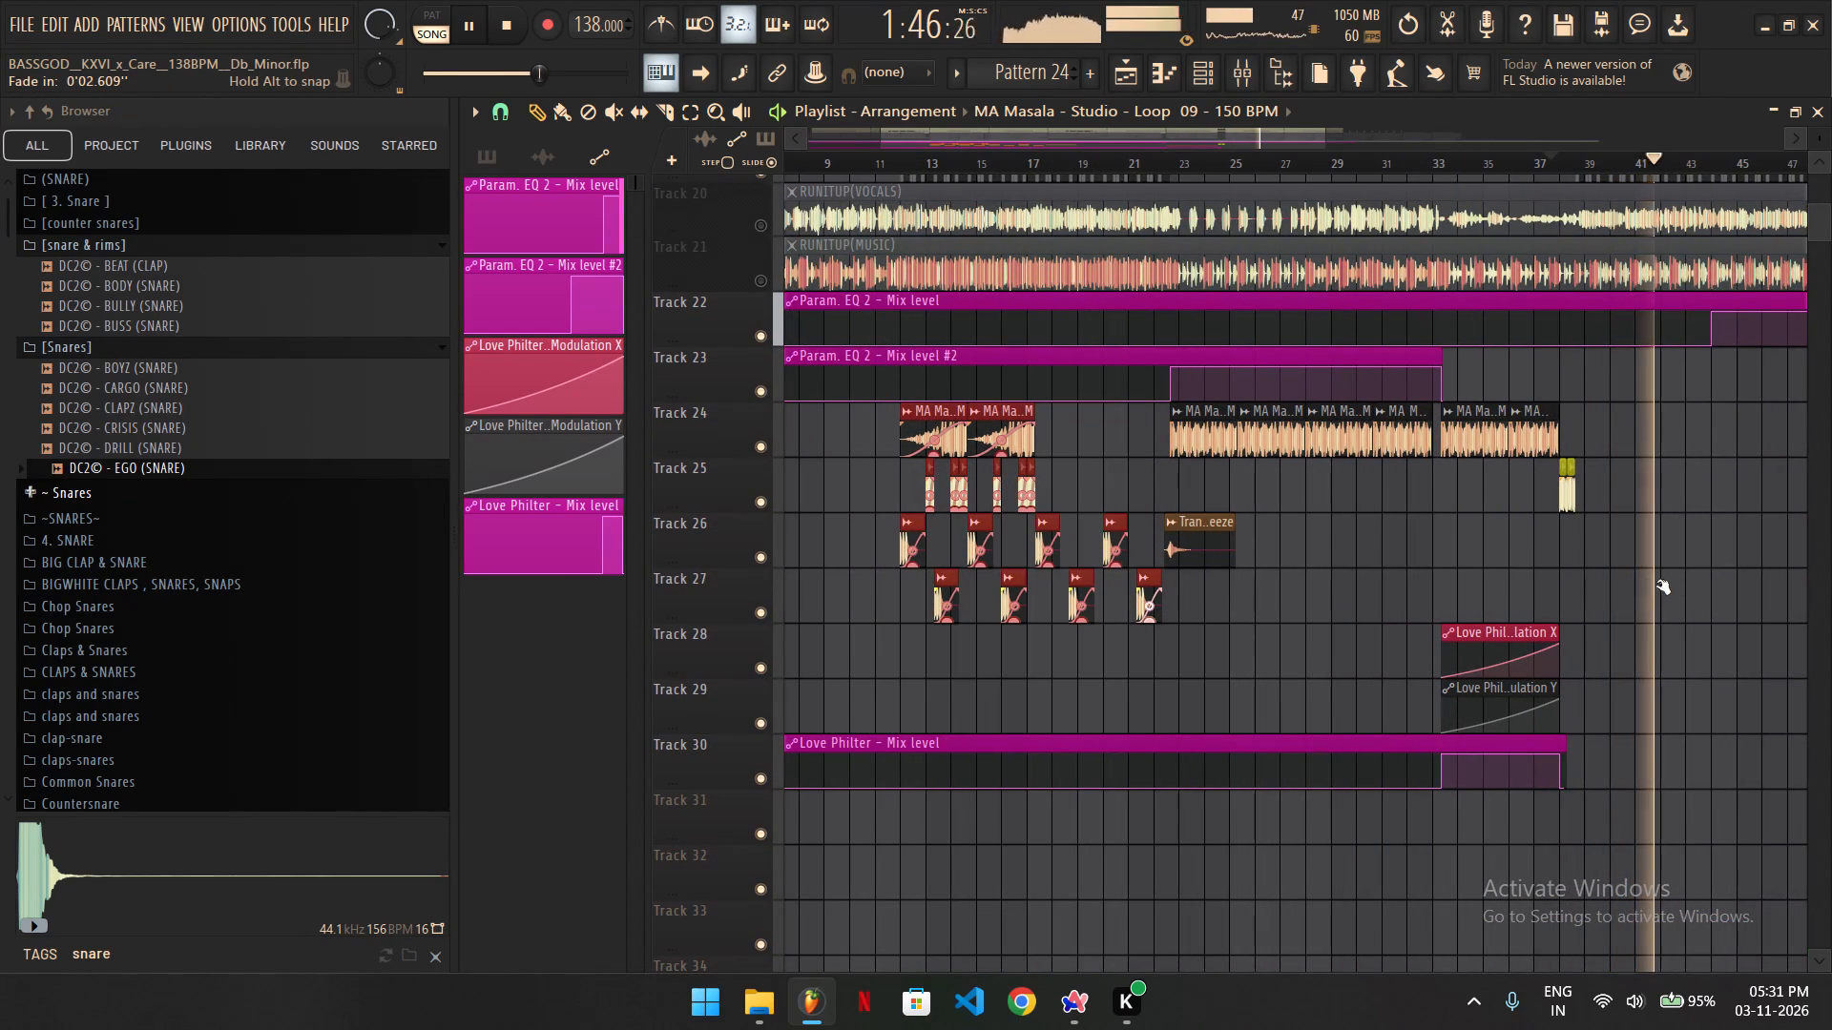
drag(1657, 584, 1699, 582)
key(ctrl+z)
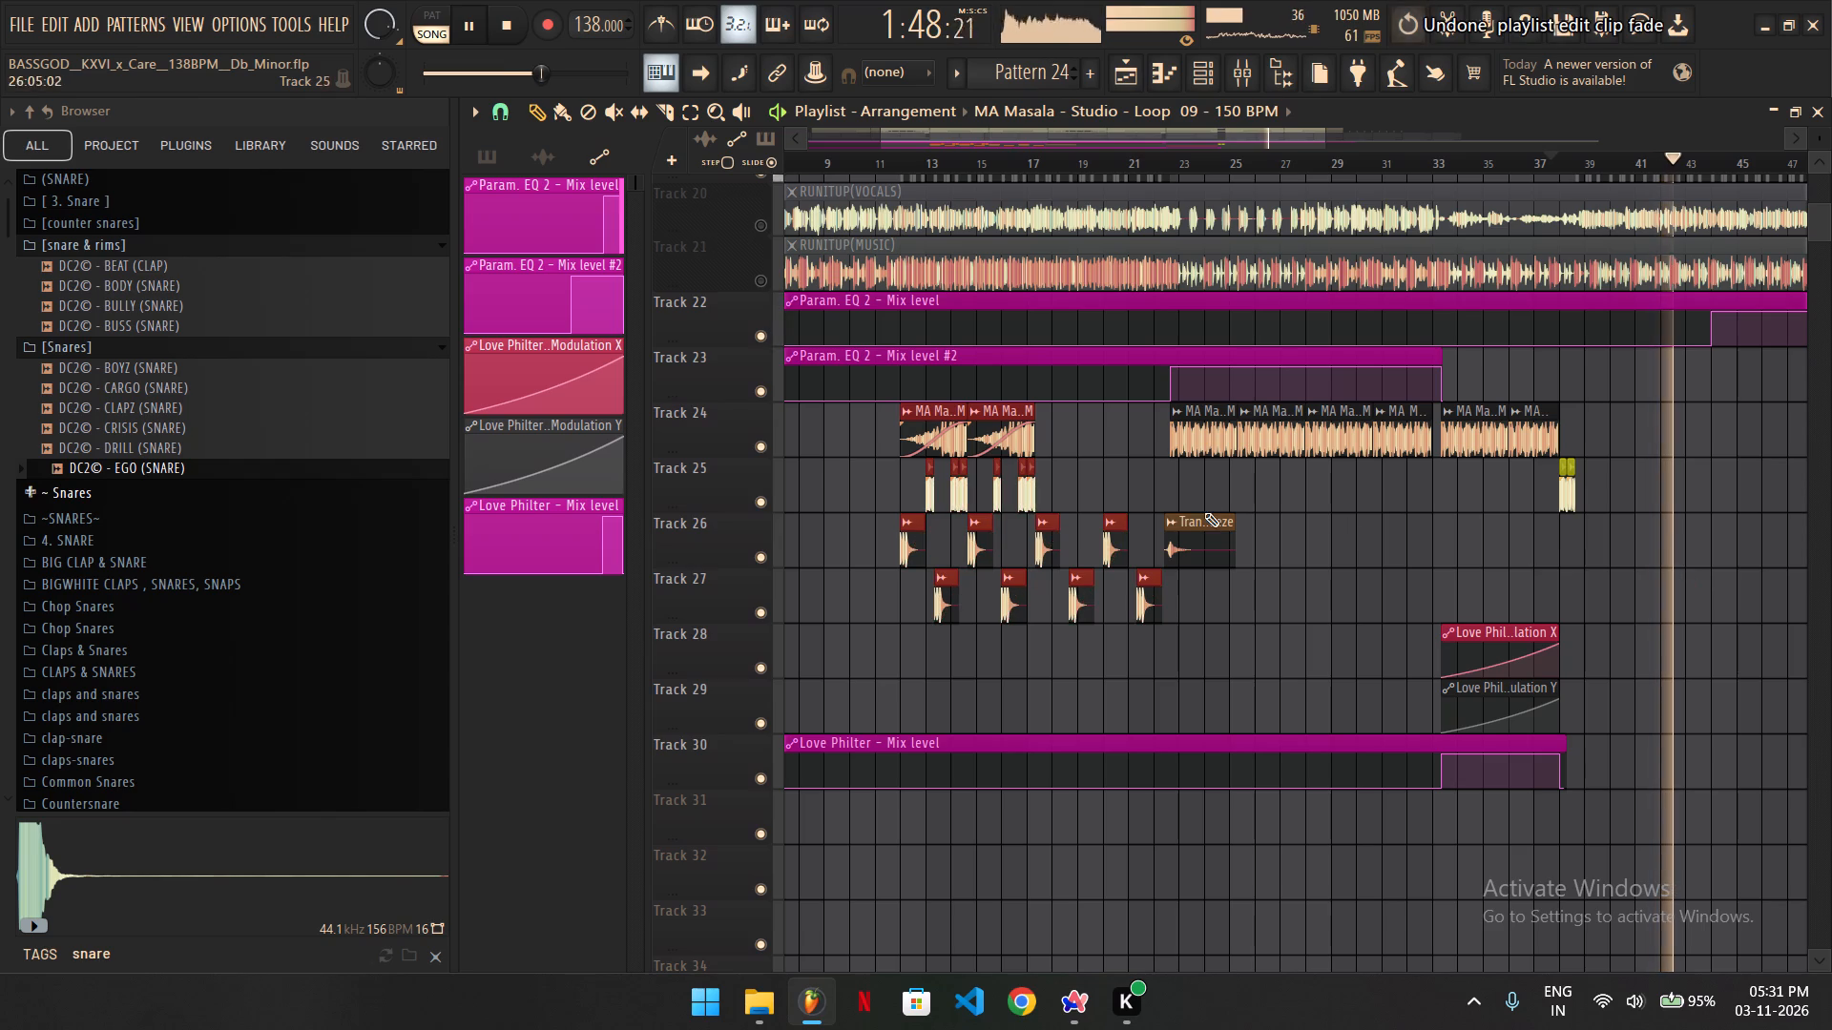
drag(1116, 550, 1831, 534)
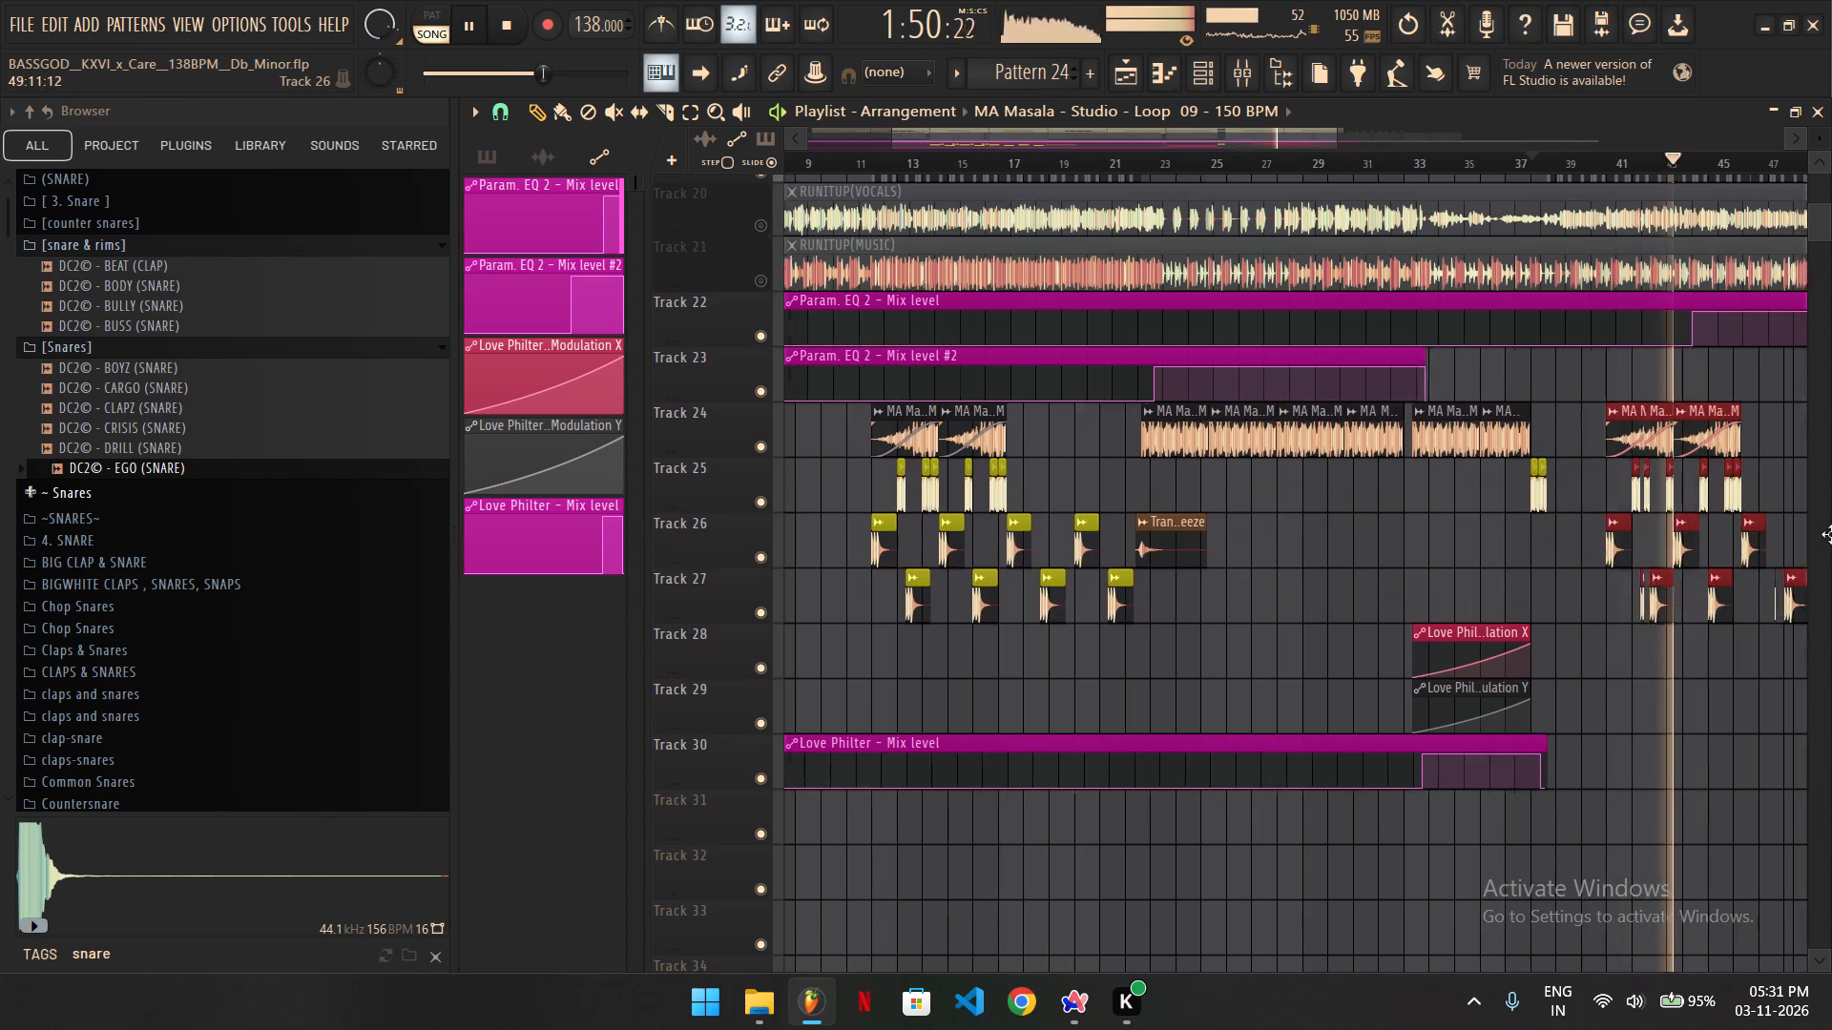
drag(1831, 534, 1634, 527)
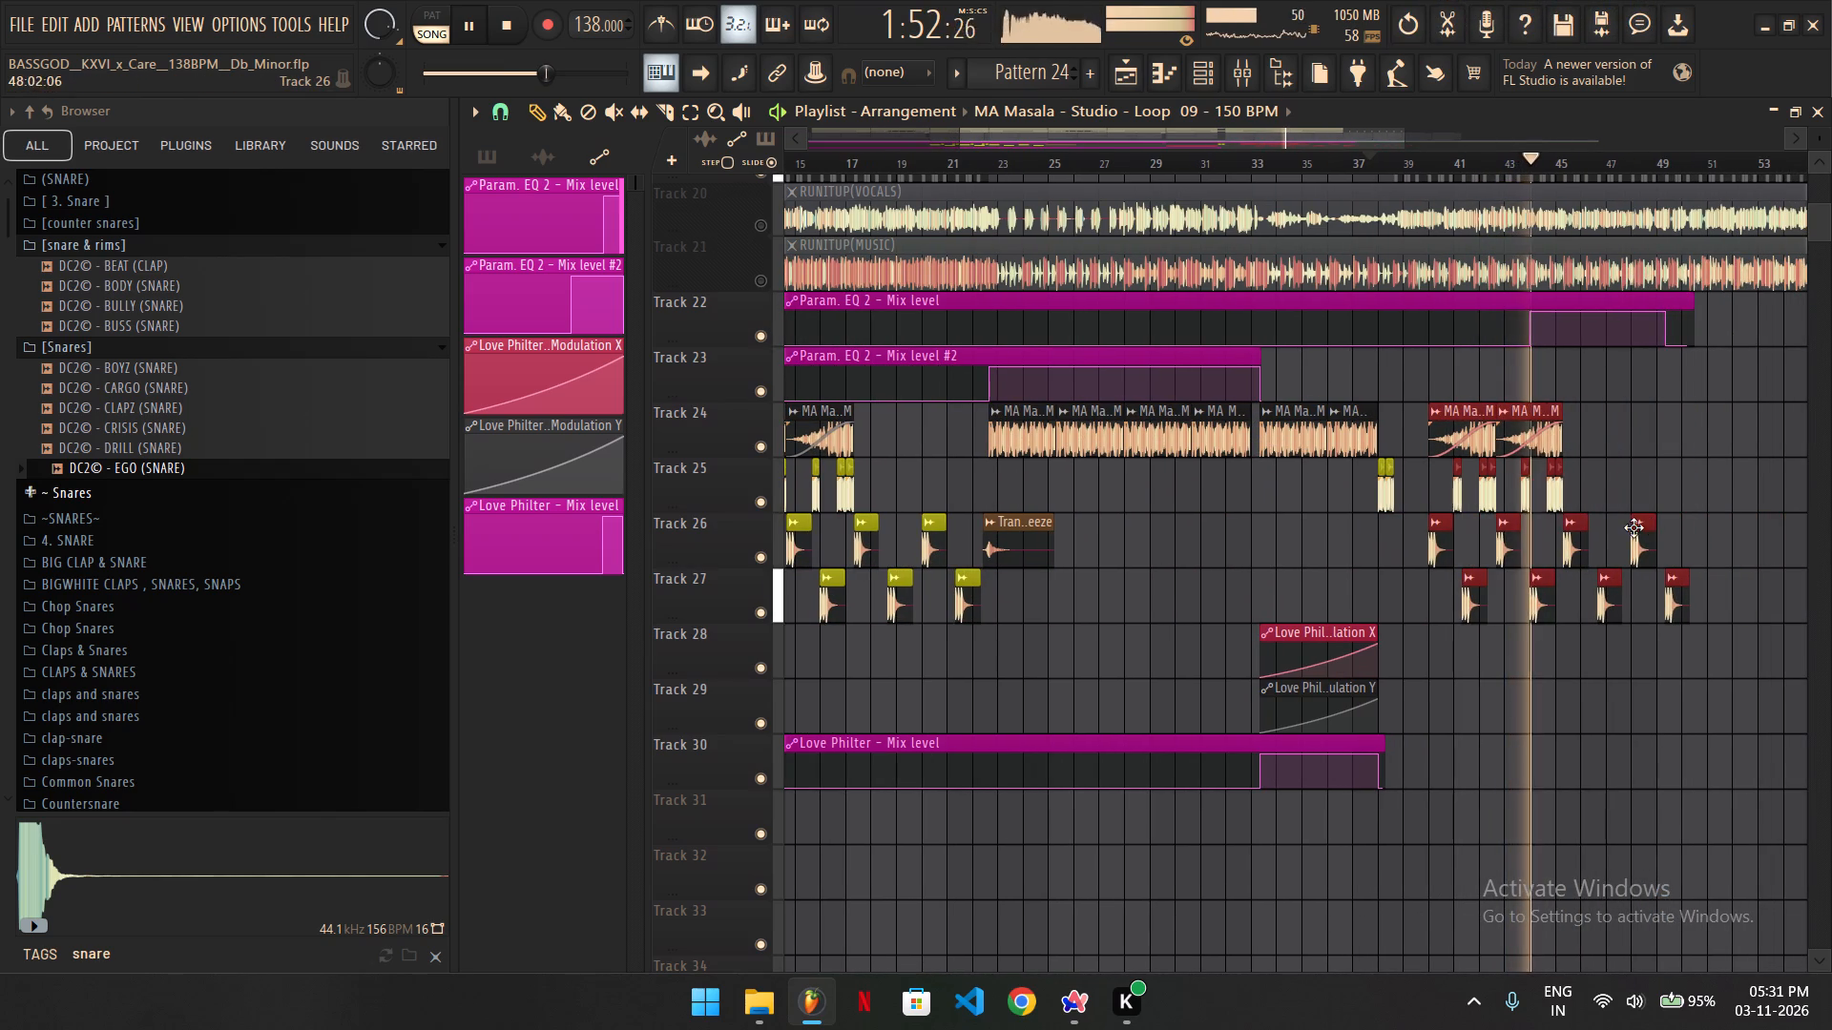
drag(1634, 527, 1627, 527)
Shift the copied Masala clips on Tracks 24–27 earlier to start at 38:09, directly after the Track 25 fill.
key(space)
key(space)
ctrl+scroll(1441, 454, up, 3)
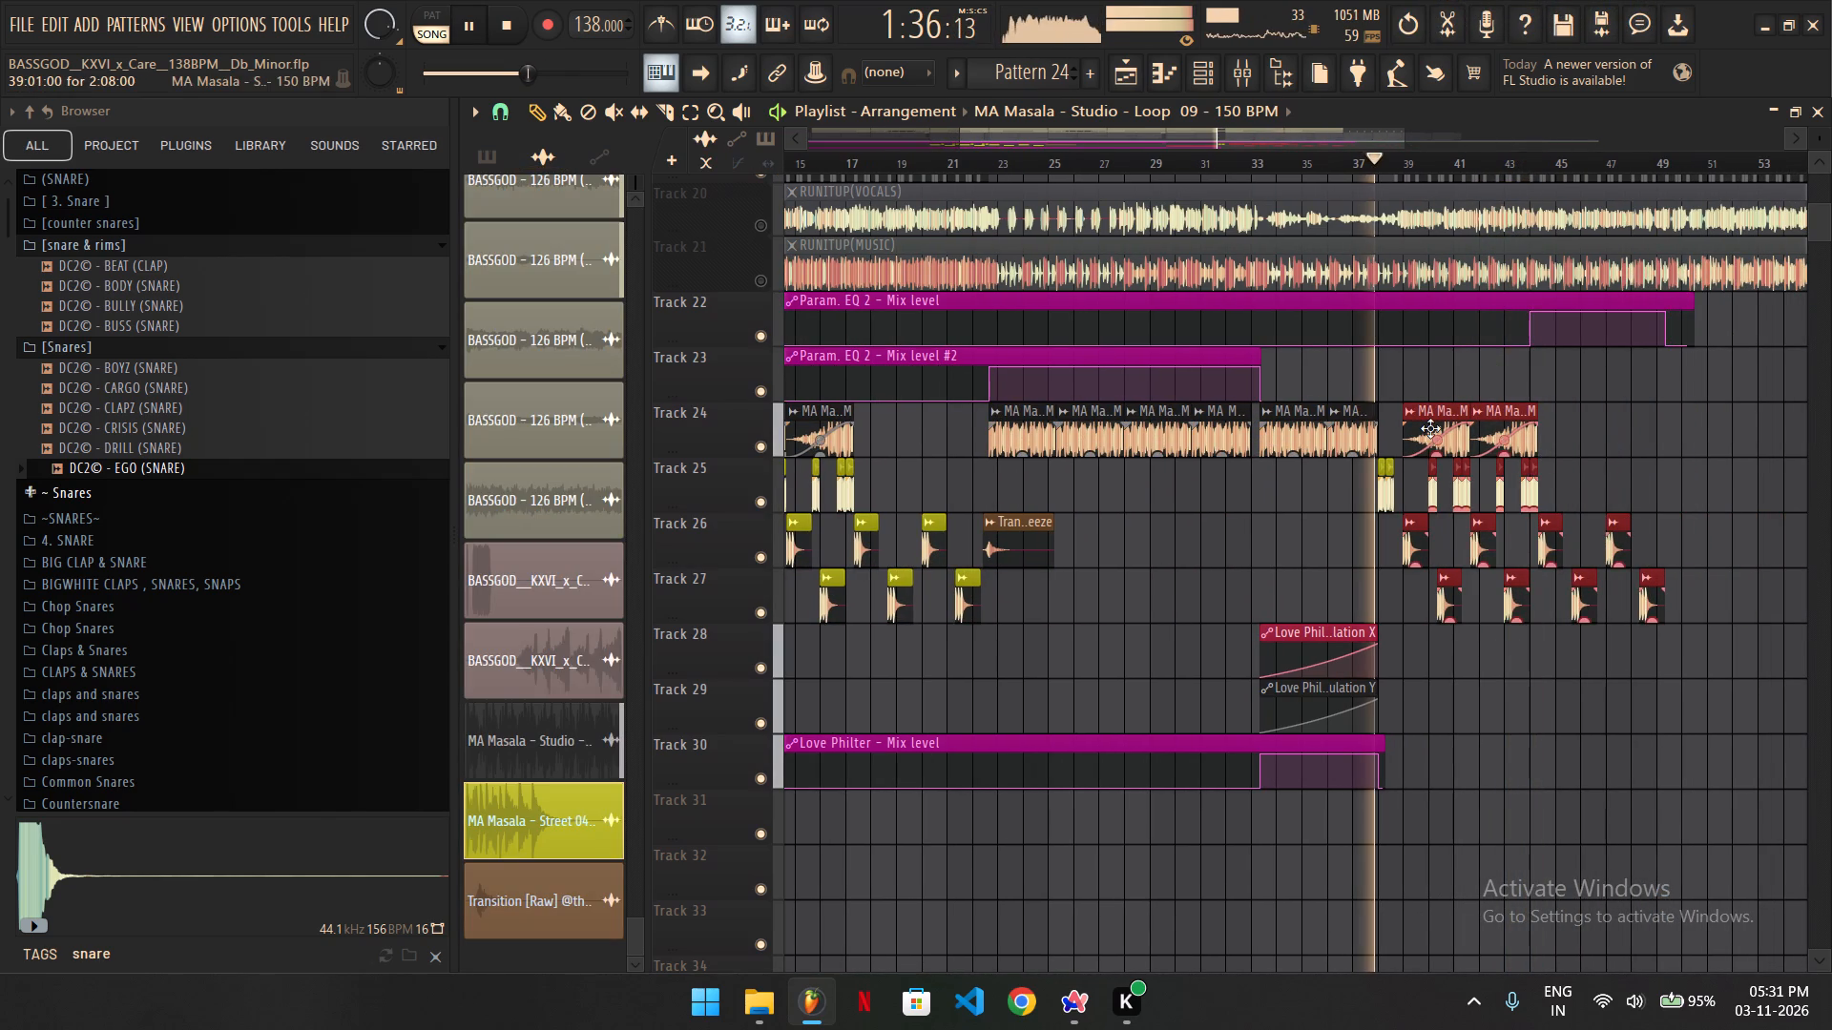
ctrl+scroll(1430, 428, up, 3)
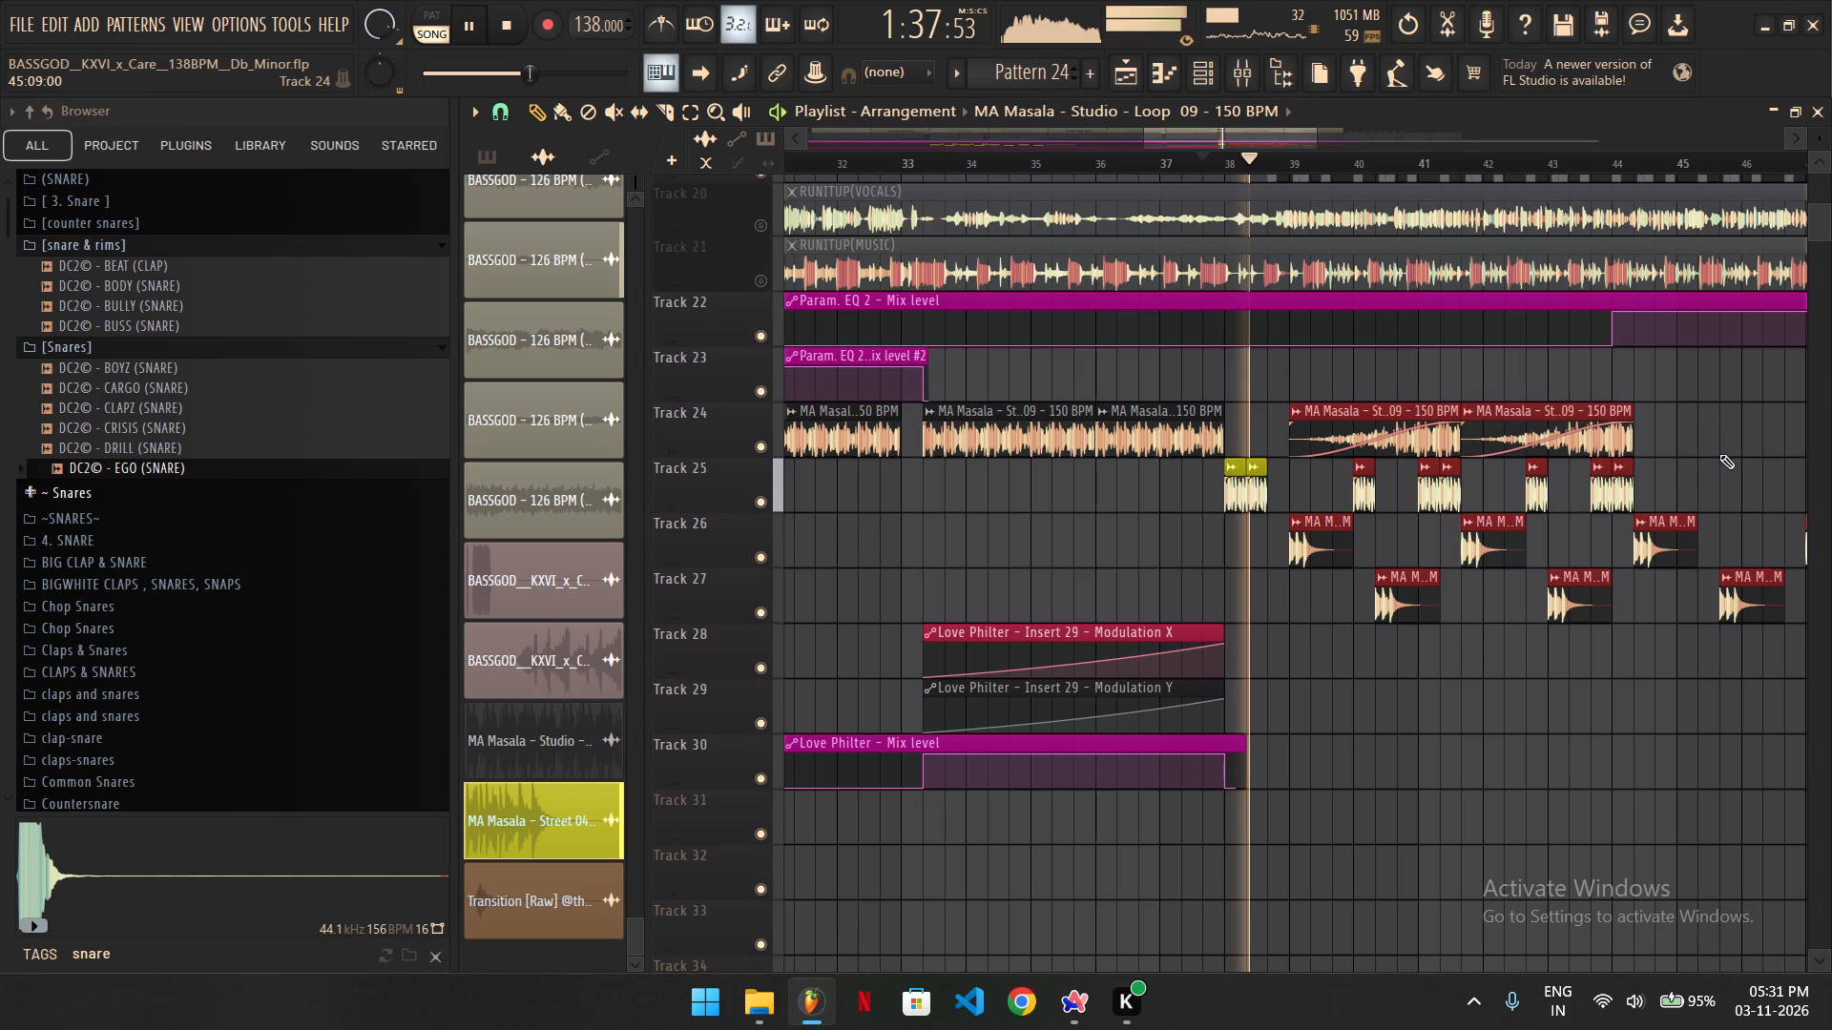
ctrl+click(1740, 439)
ctrl+drag(1766, 410, 1303, 678)
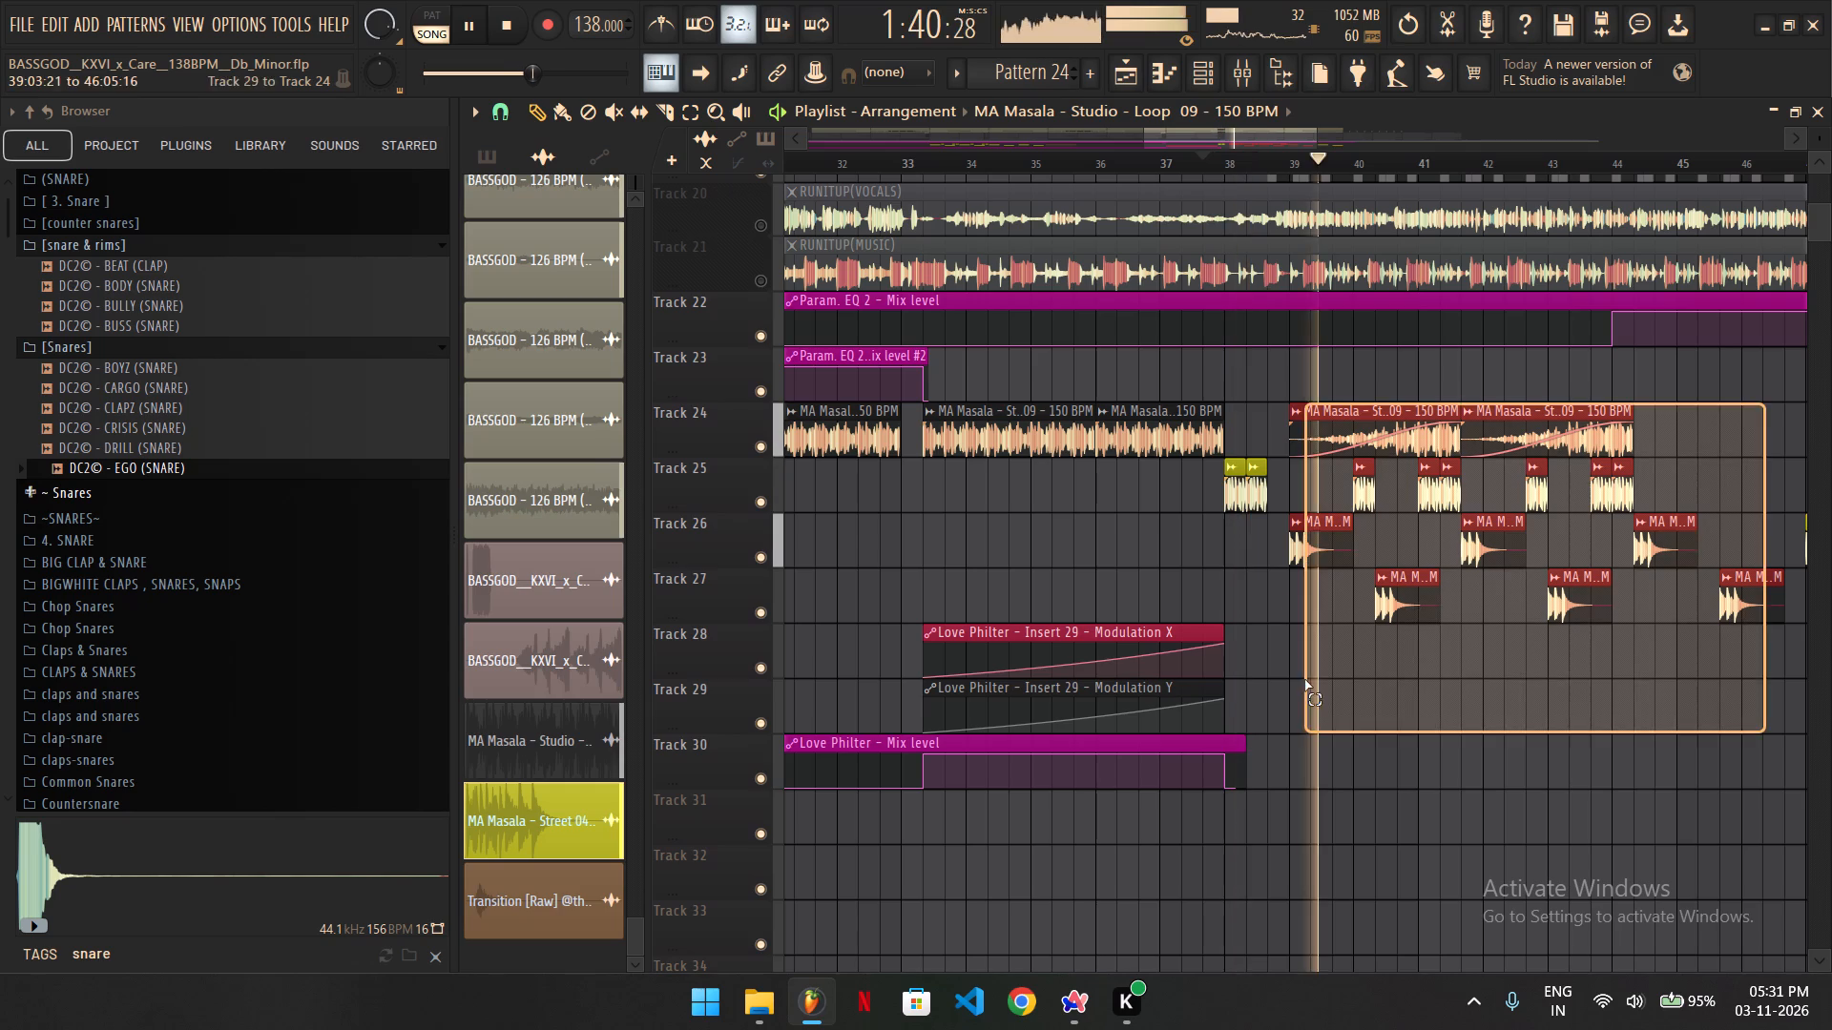
key(space)
ctrl+scroll(1215, 535, down, 4)
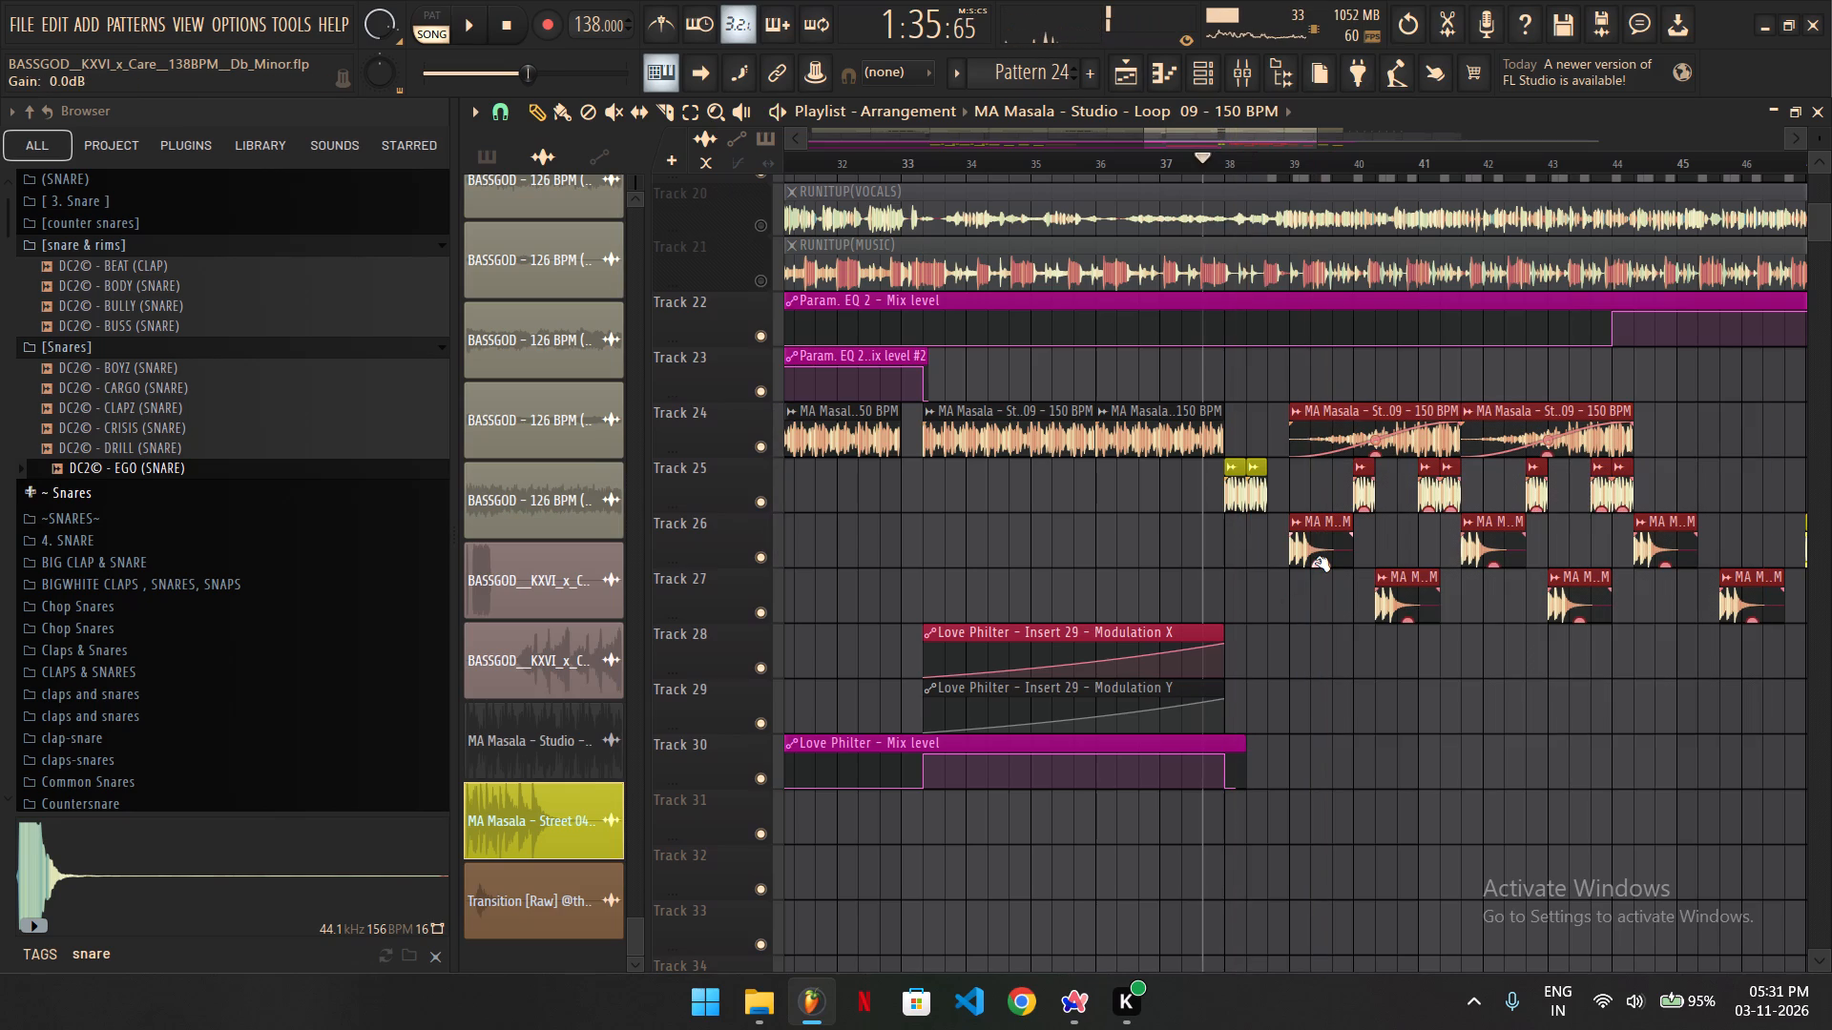
ctrl+shift+drag(1644, 520, 1529, 620)
drag(1261, 549, 1317, 561)
drag(1317, 561, 1253, 549)
Play back the passage from just before bar 38 through bar 39 to check the timing of the copied Masala clips.
key(space)
ctrl+scroll(1326, 492, up, 8)
ctrl+click(1222, 488)
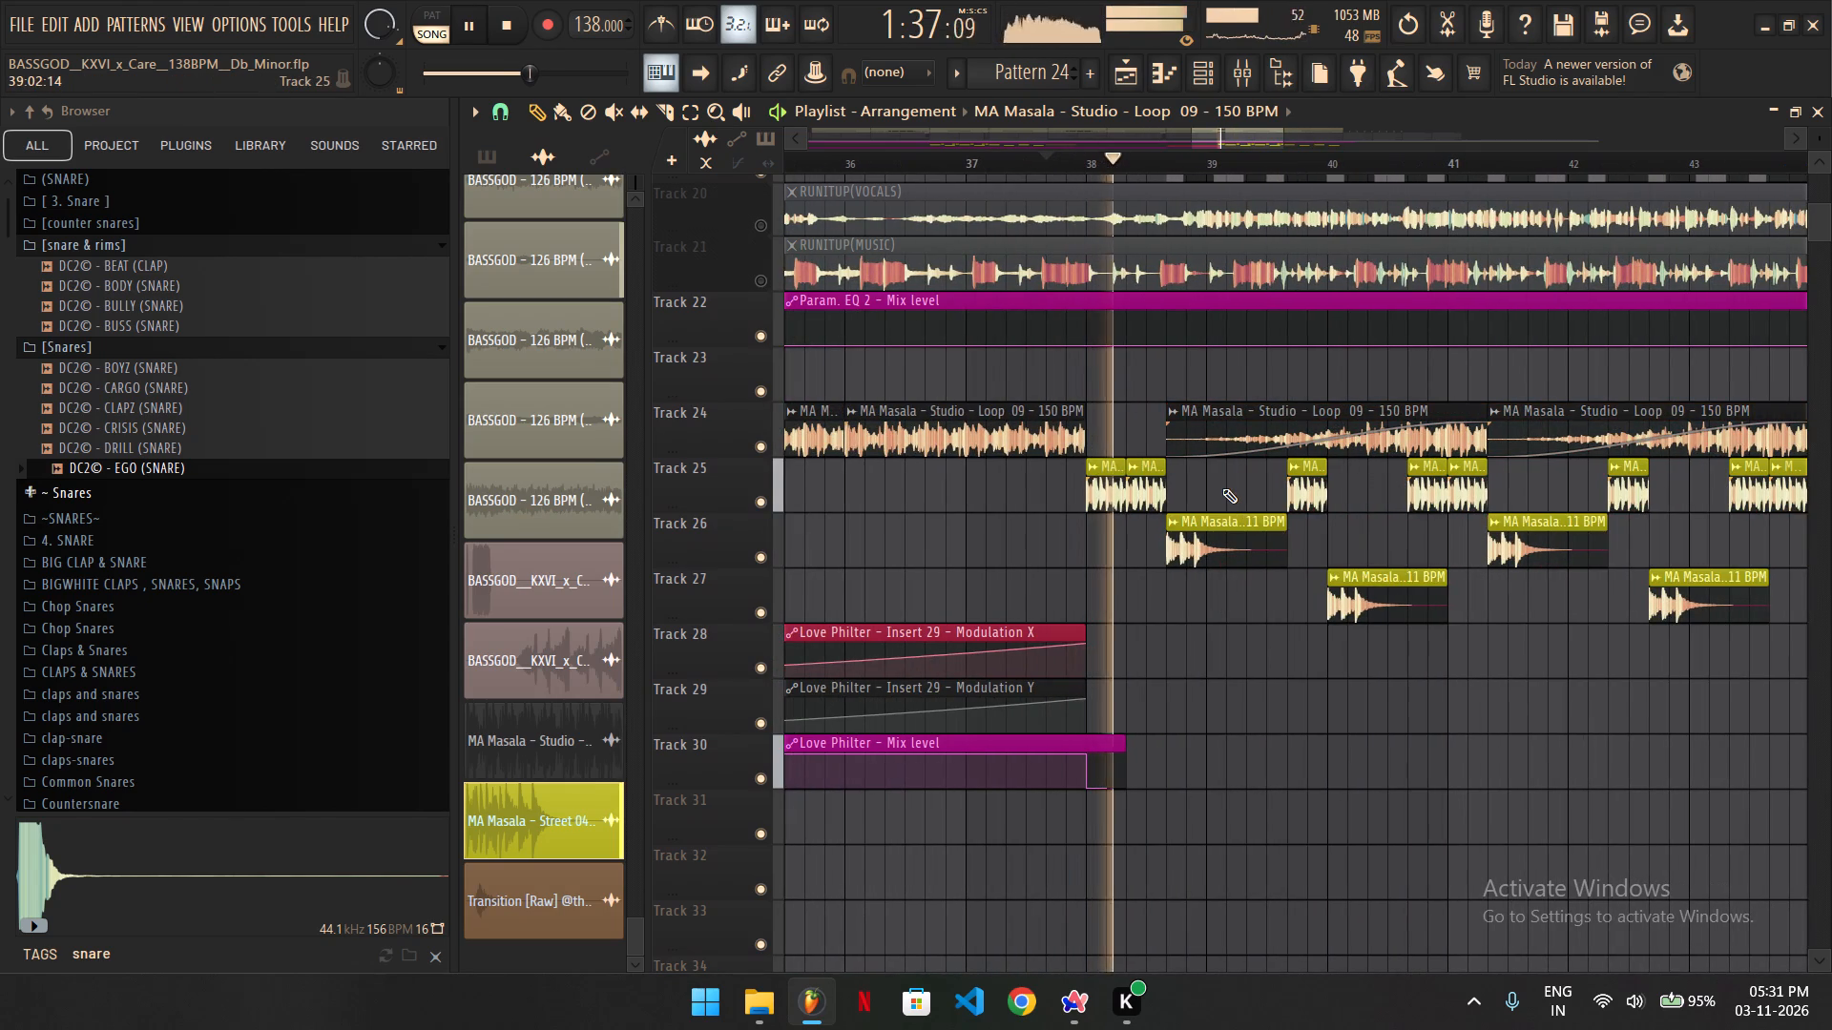
ctrl+scroll(1222, 488, down, 5)
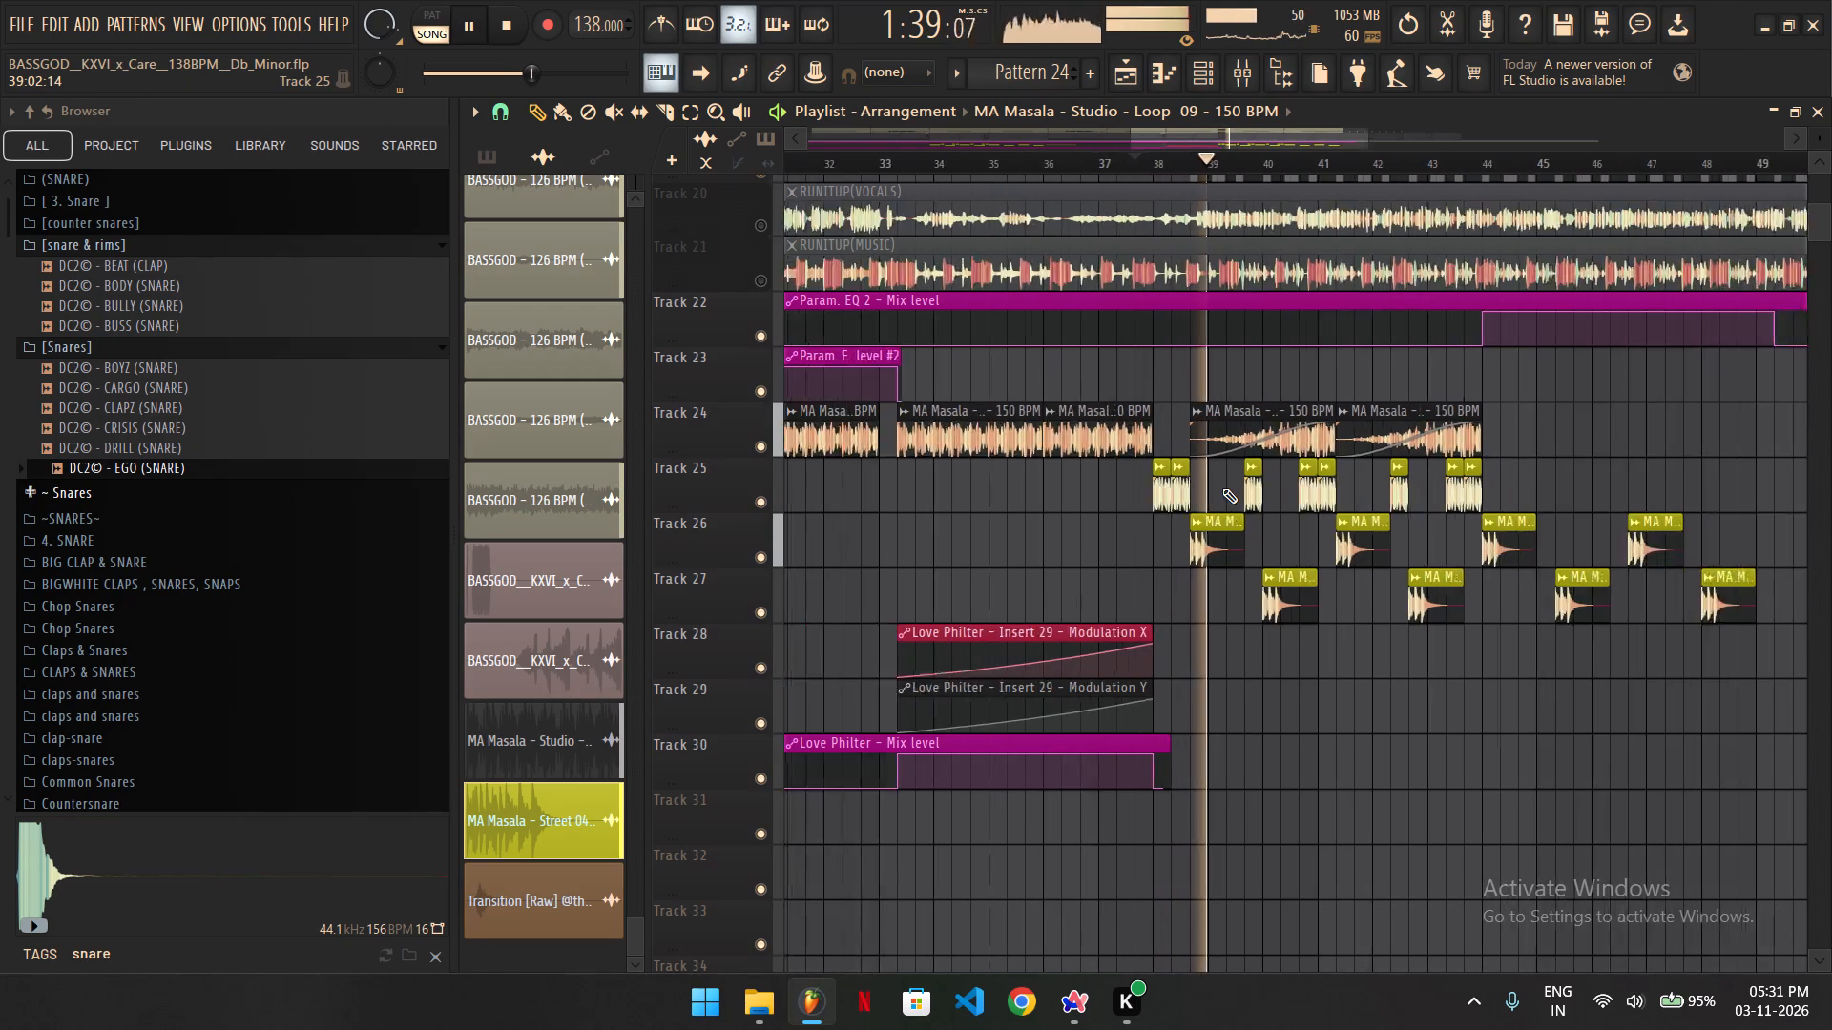
ctrl+scroll(1222, 488, down, 2)
ctrl+scroll(1225, 538, up, 9)
scroll(1150, 490, up, 1)
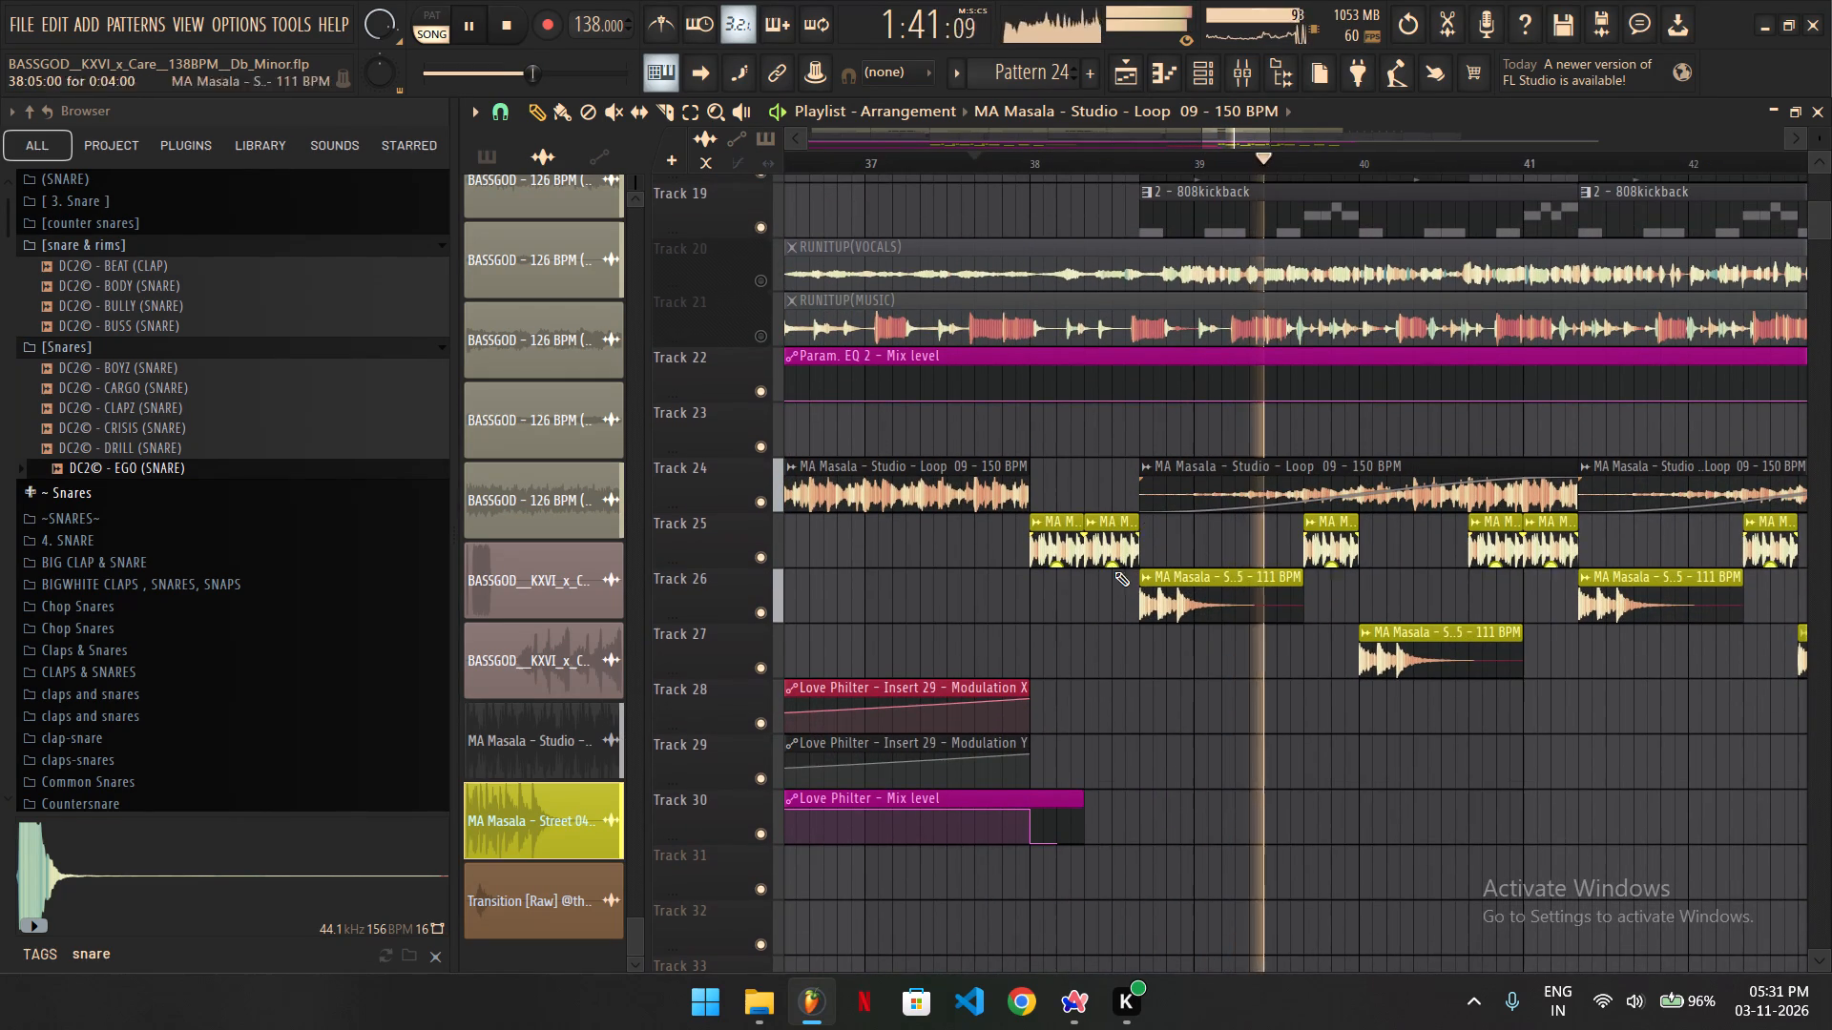
key(space)
Copy the short BASSGOD KXVI x Care riser clip from Track 8 at bar 11 to Track 8 at about 38:03, ending at the drop.
scroll(1132, 540, down, 4)
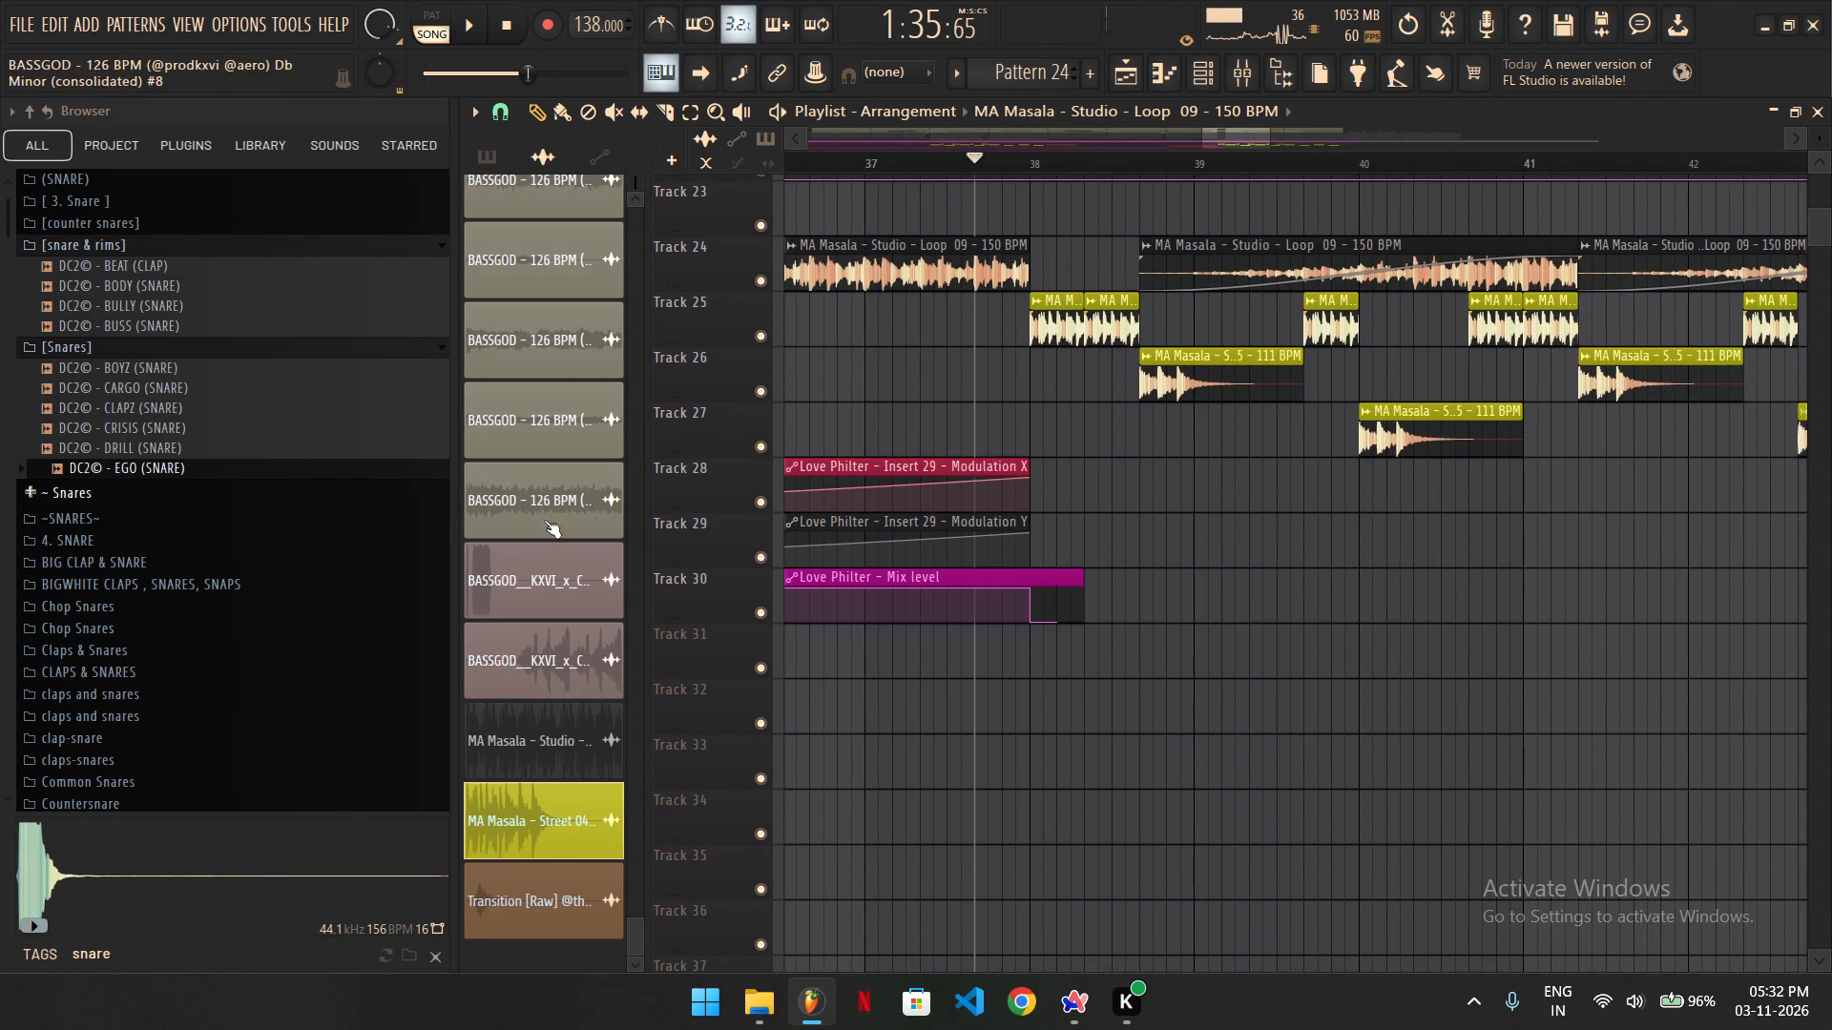
scroll(1270, 439, up, 7)
scroll(1145, 422, down, 14)
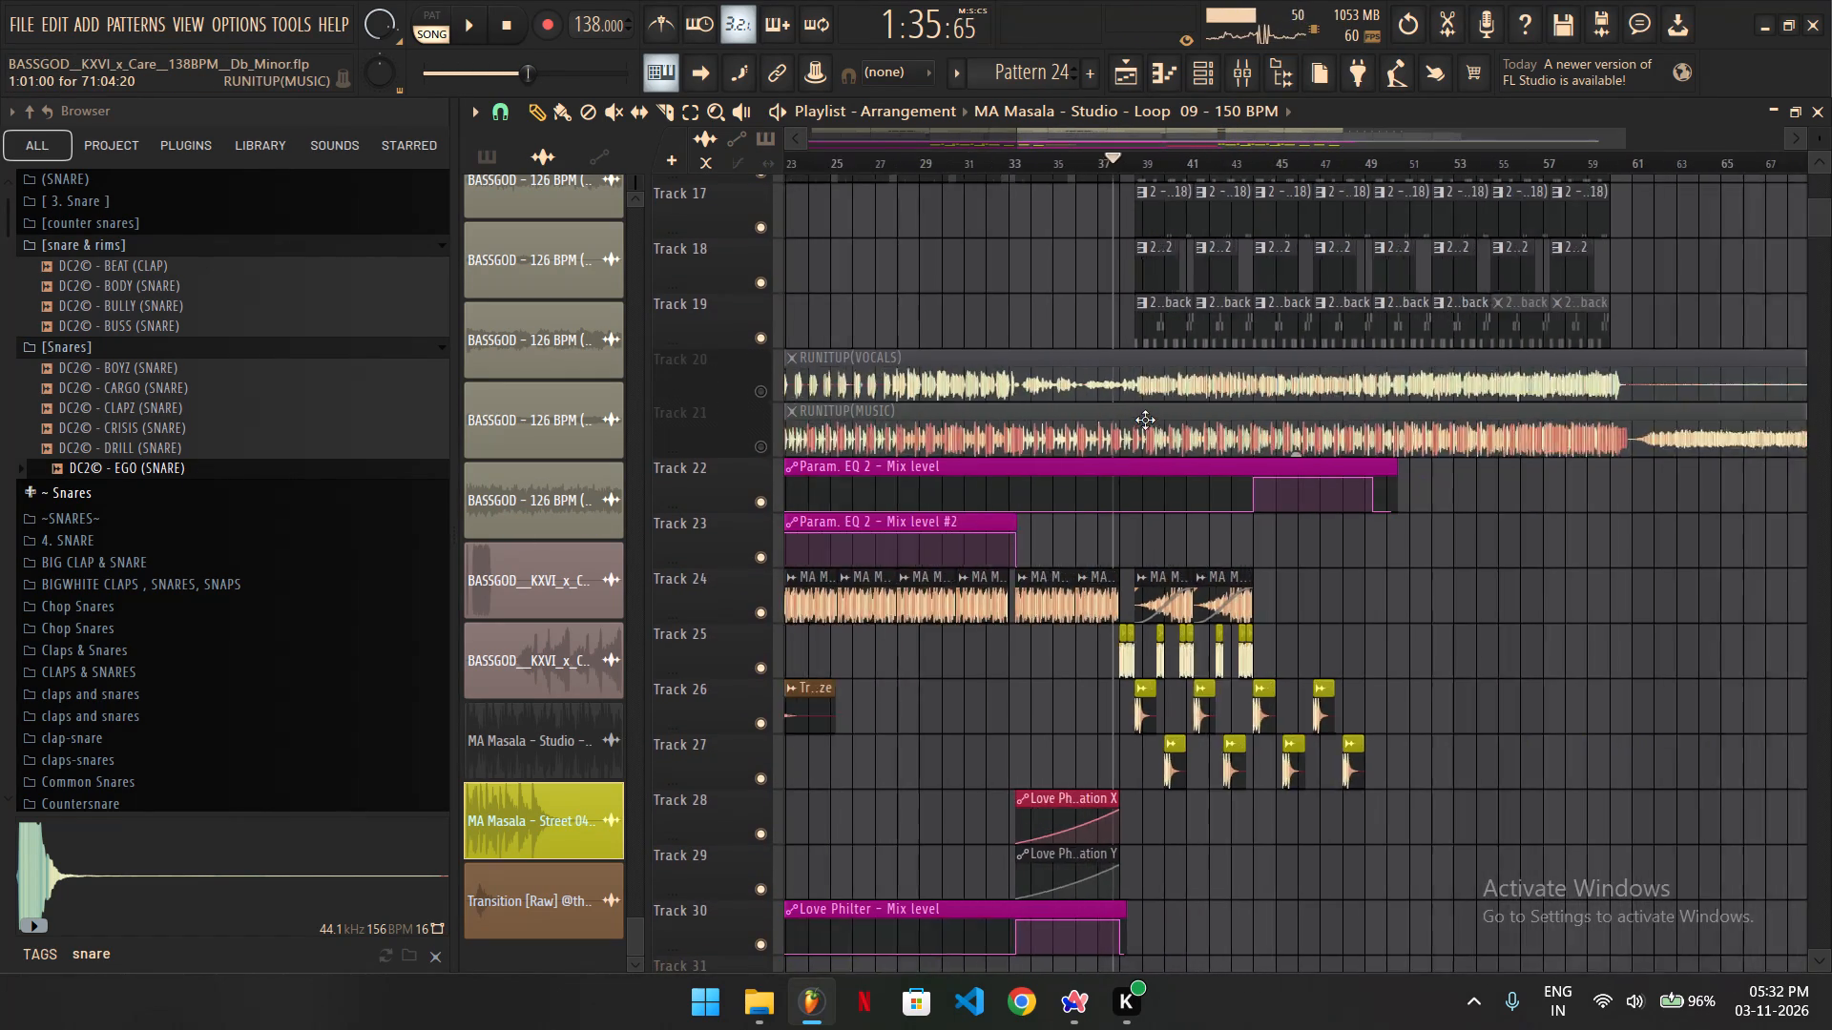
scroll(1145, 420, down, 1)
ctrl+scroll(1127, 391, down, 6)
scroll(851, 291, up, 7)
scroll(907, 348, up, 5)
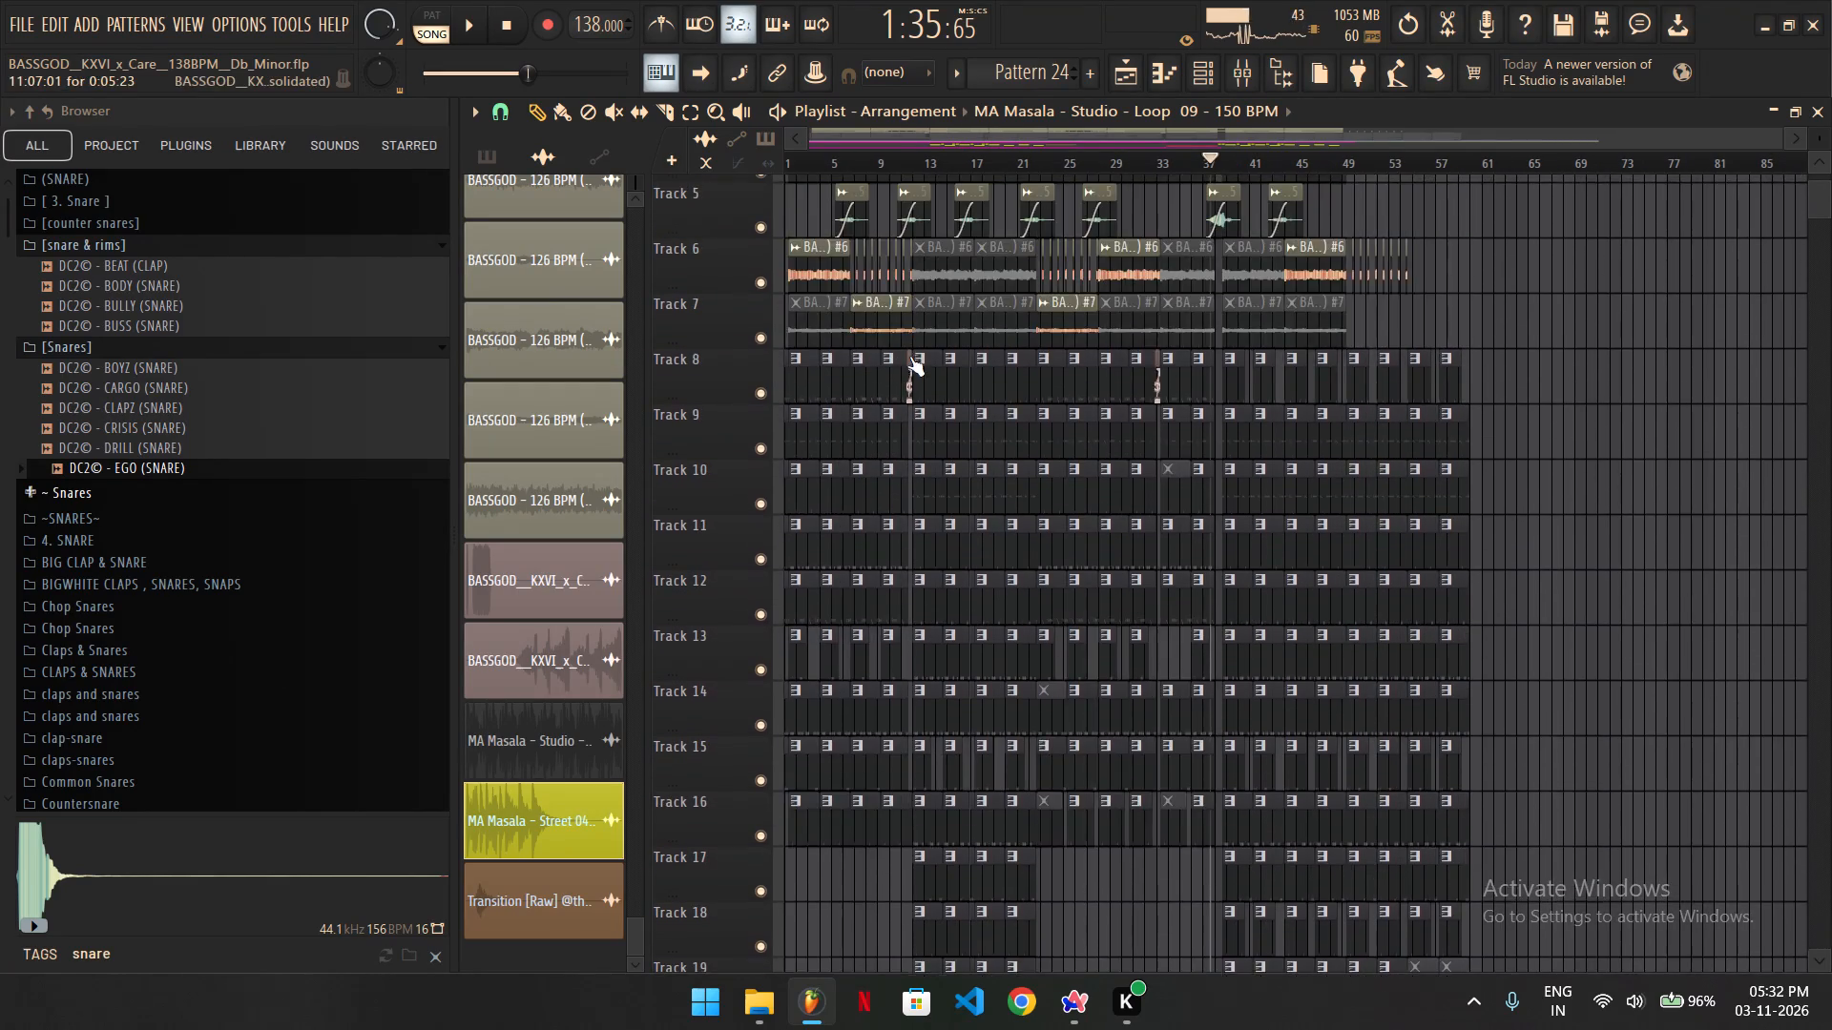
scroll(909, 356, up, 3)
ctrl+scroll(910, 368, up, 14)
click(967, 366)
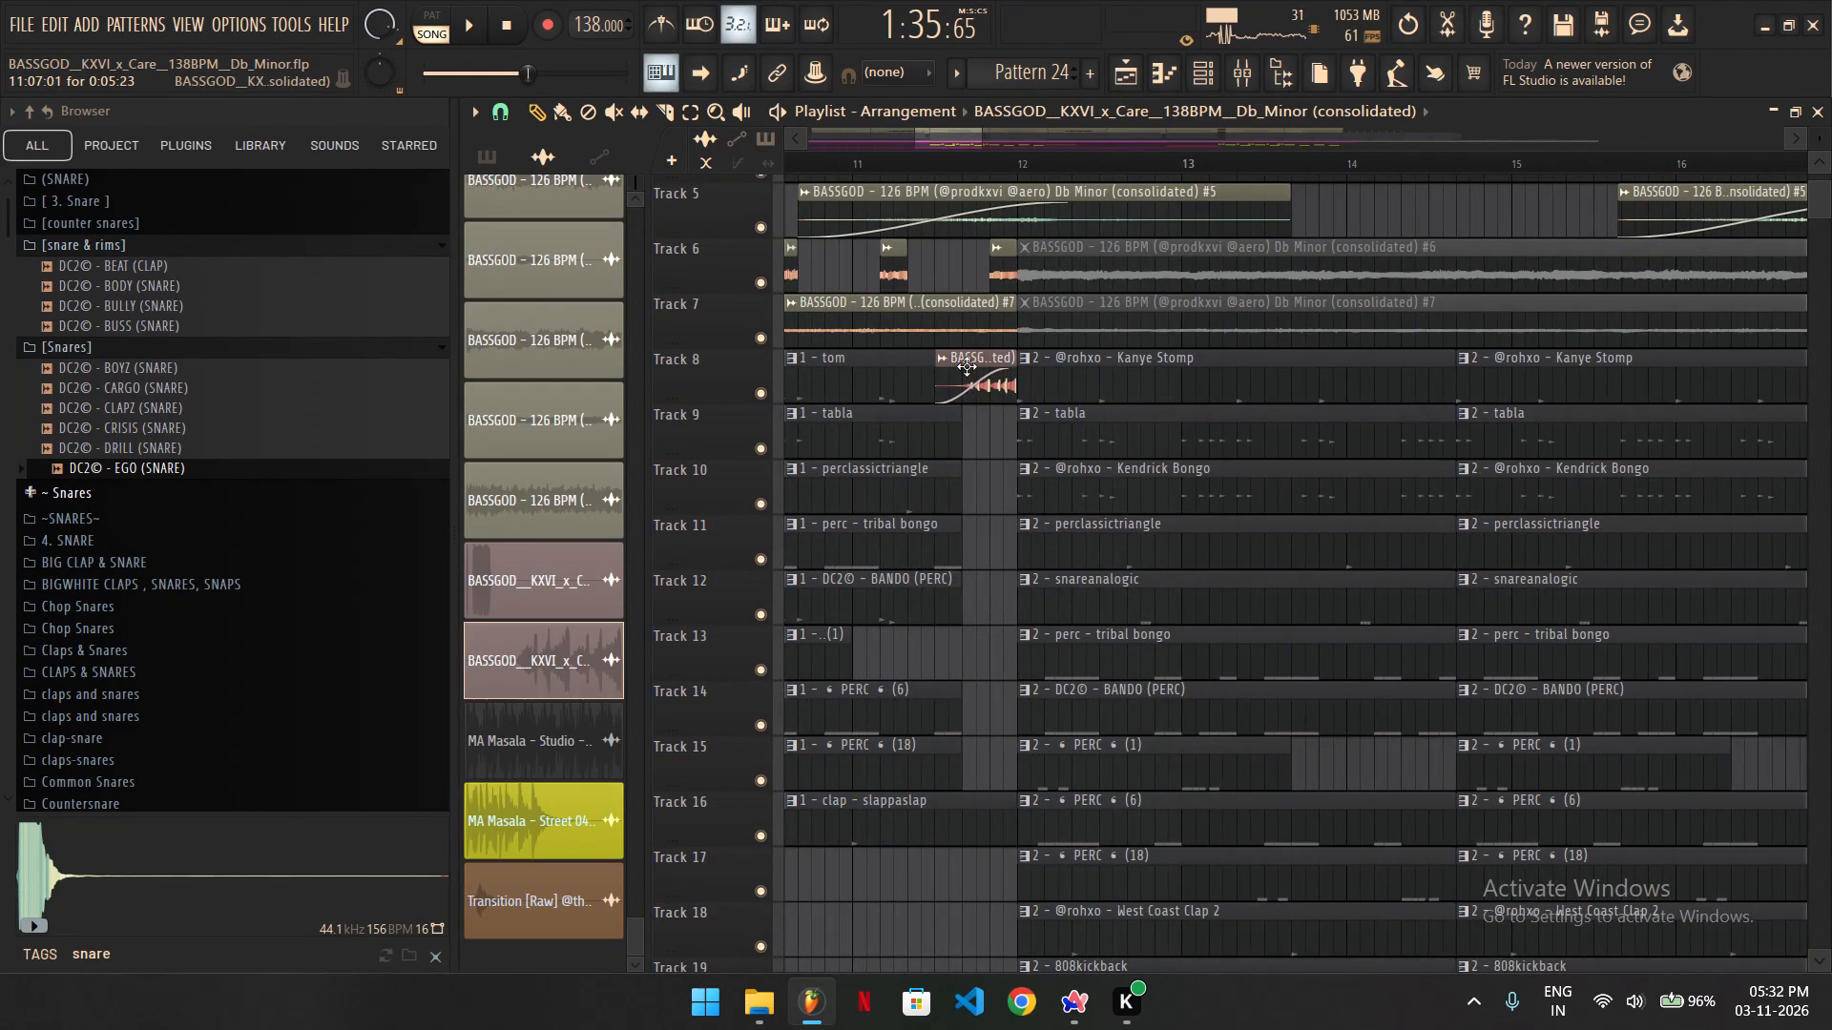
ctrl+scroll(904, 392, down, 19)
ctrl+scroll(1244, 522, up, 16)
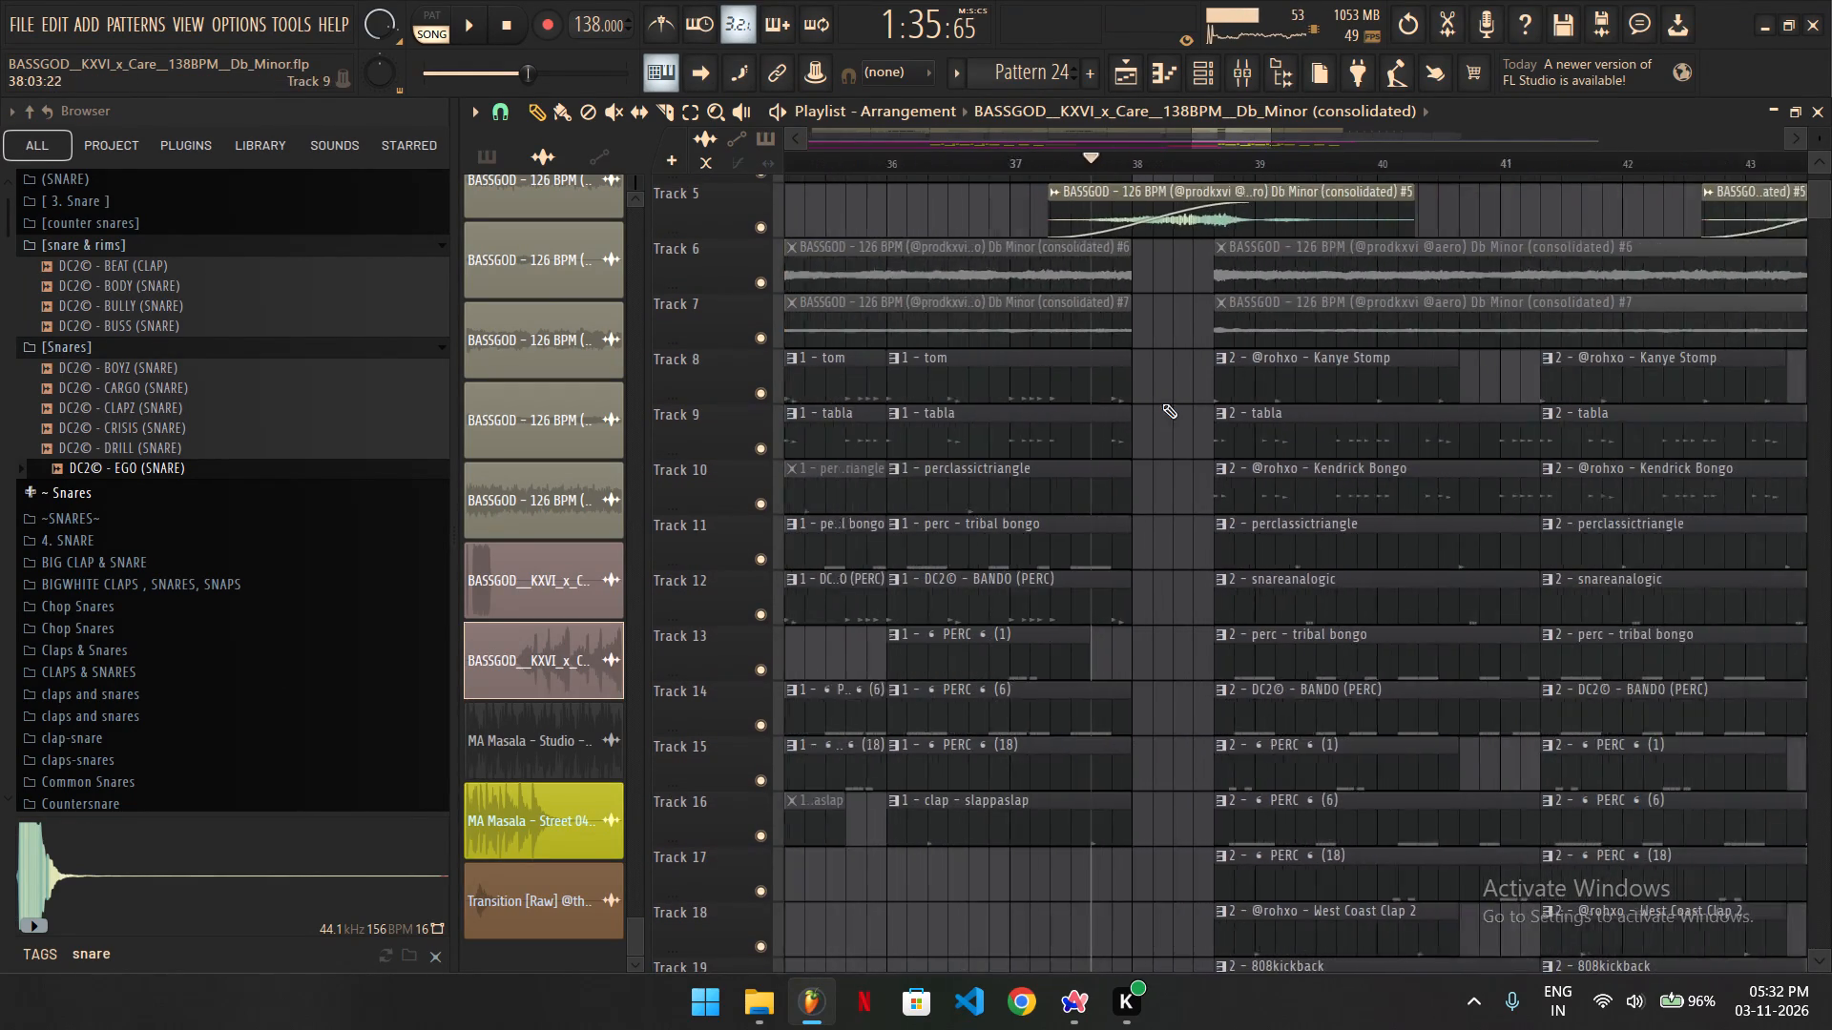
ctrl+scroll(1162, 403, up, 6)
click(1173, 386)
drag(1272, 359, 1242, 359)
key(space)
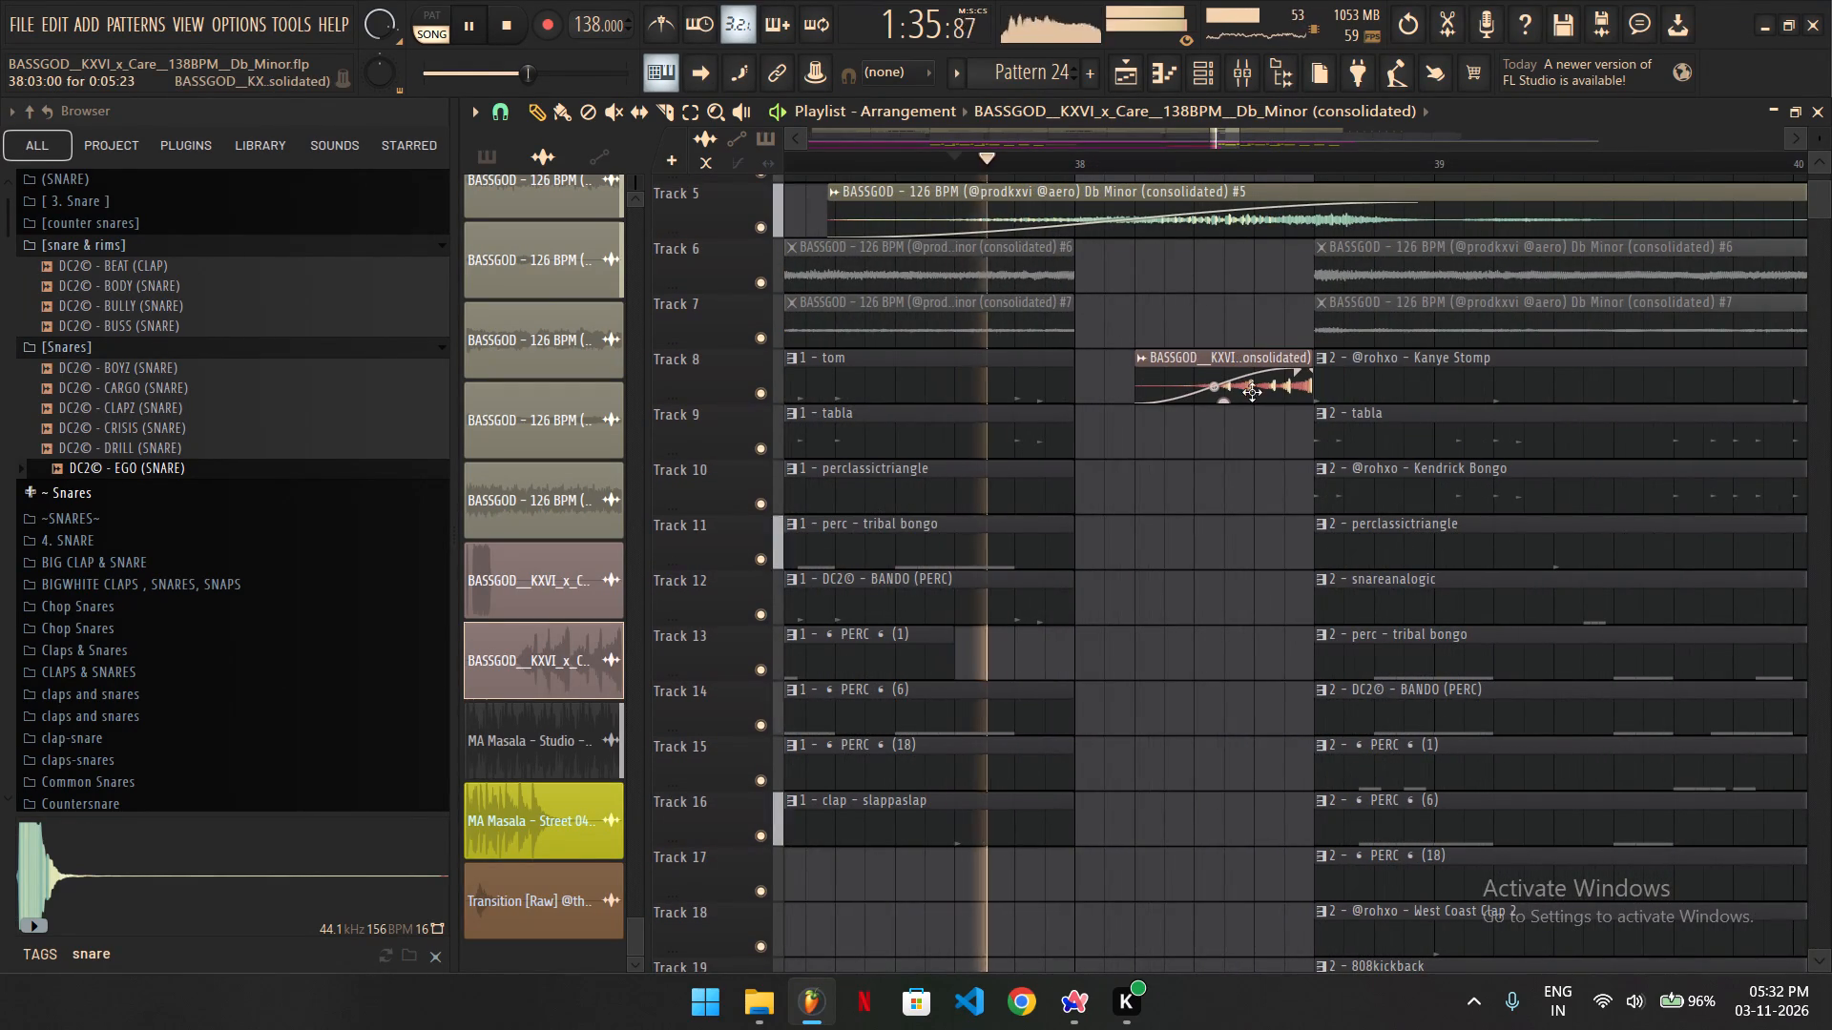
ctrl+scroll(1323, 421, up, 14)
alt+drag(1345, 382, 1355, 386)
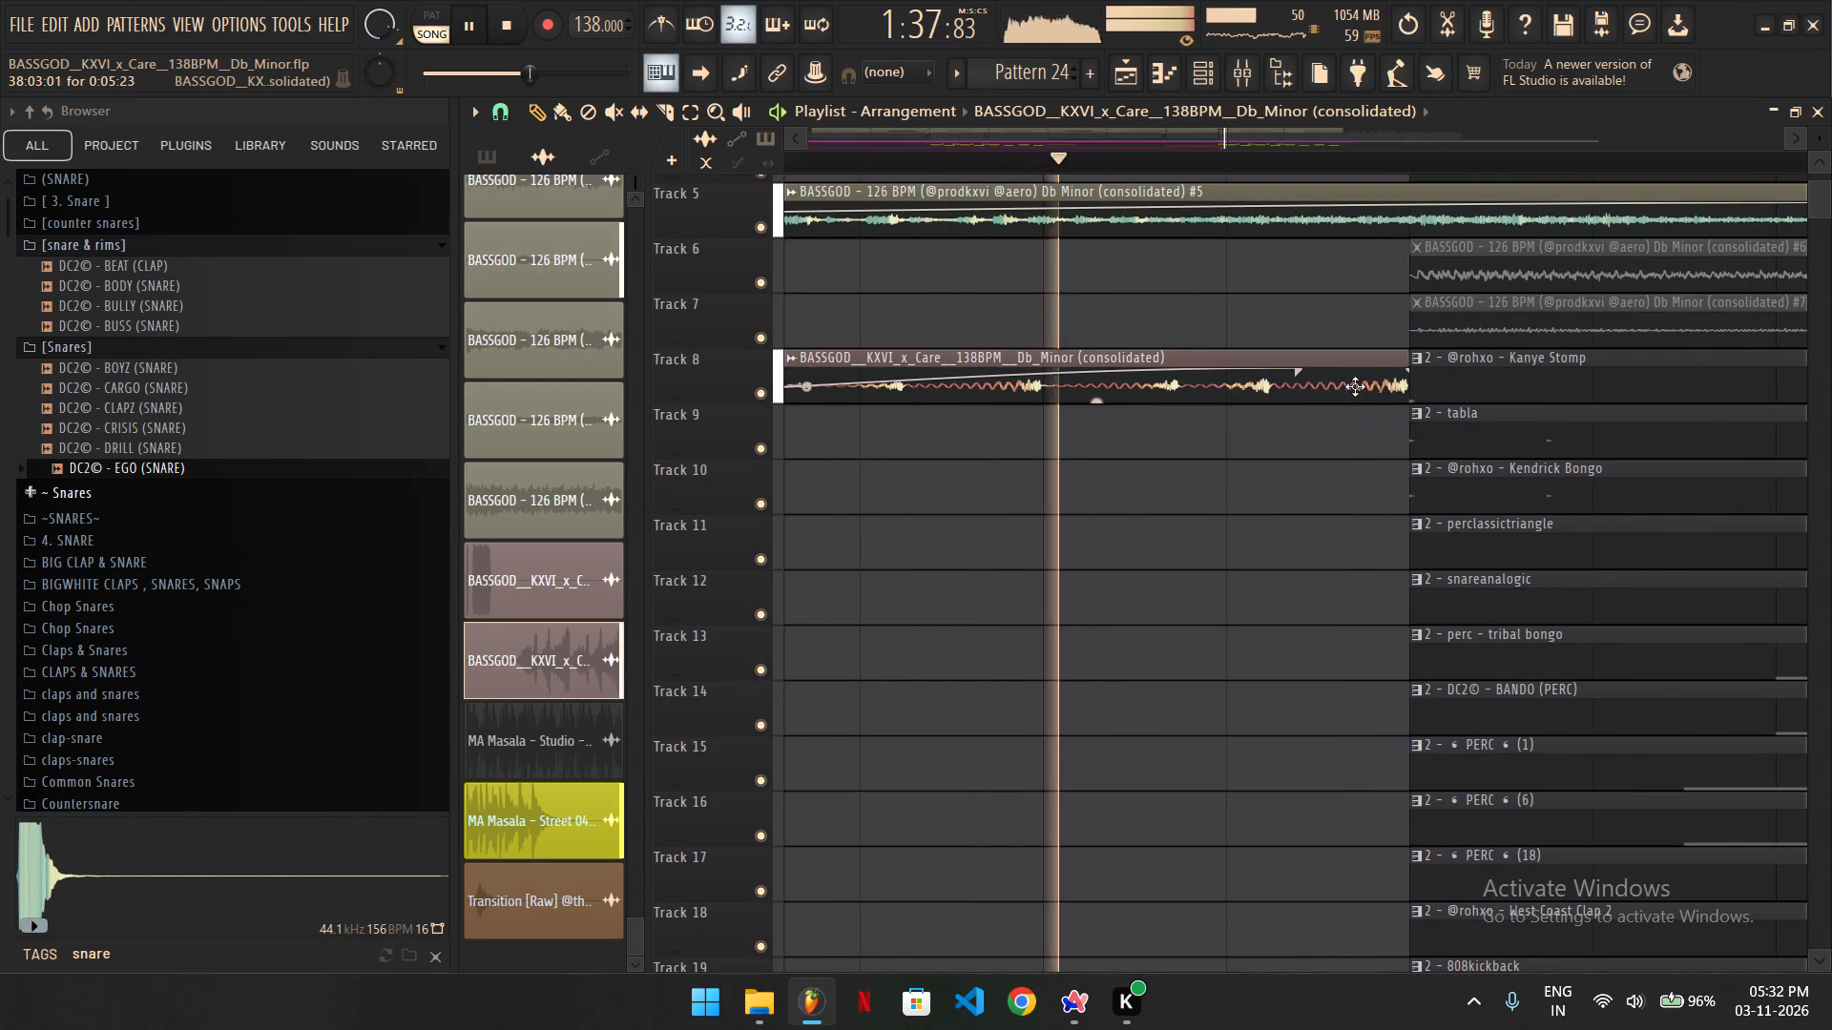
Delete the second of the two Masala Street 04 fill clips on Track 25 in bar 38.
ctrl+scroll(1318, 425, down, 8)
scroll(1318, 423, down, 13)
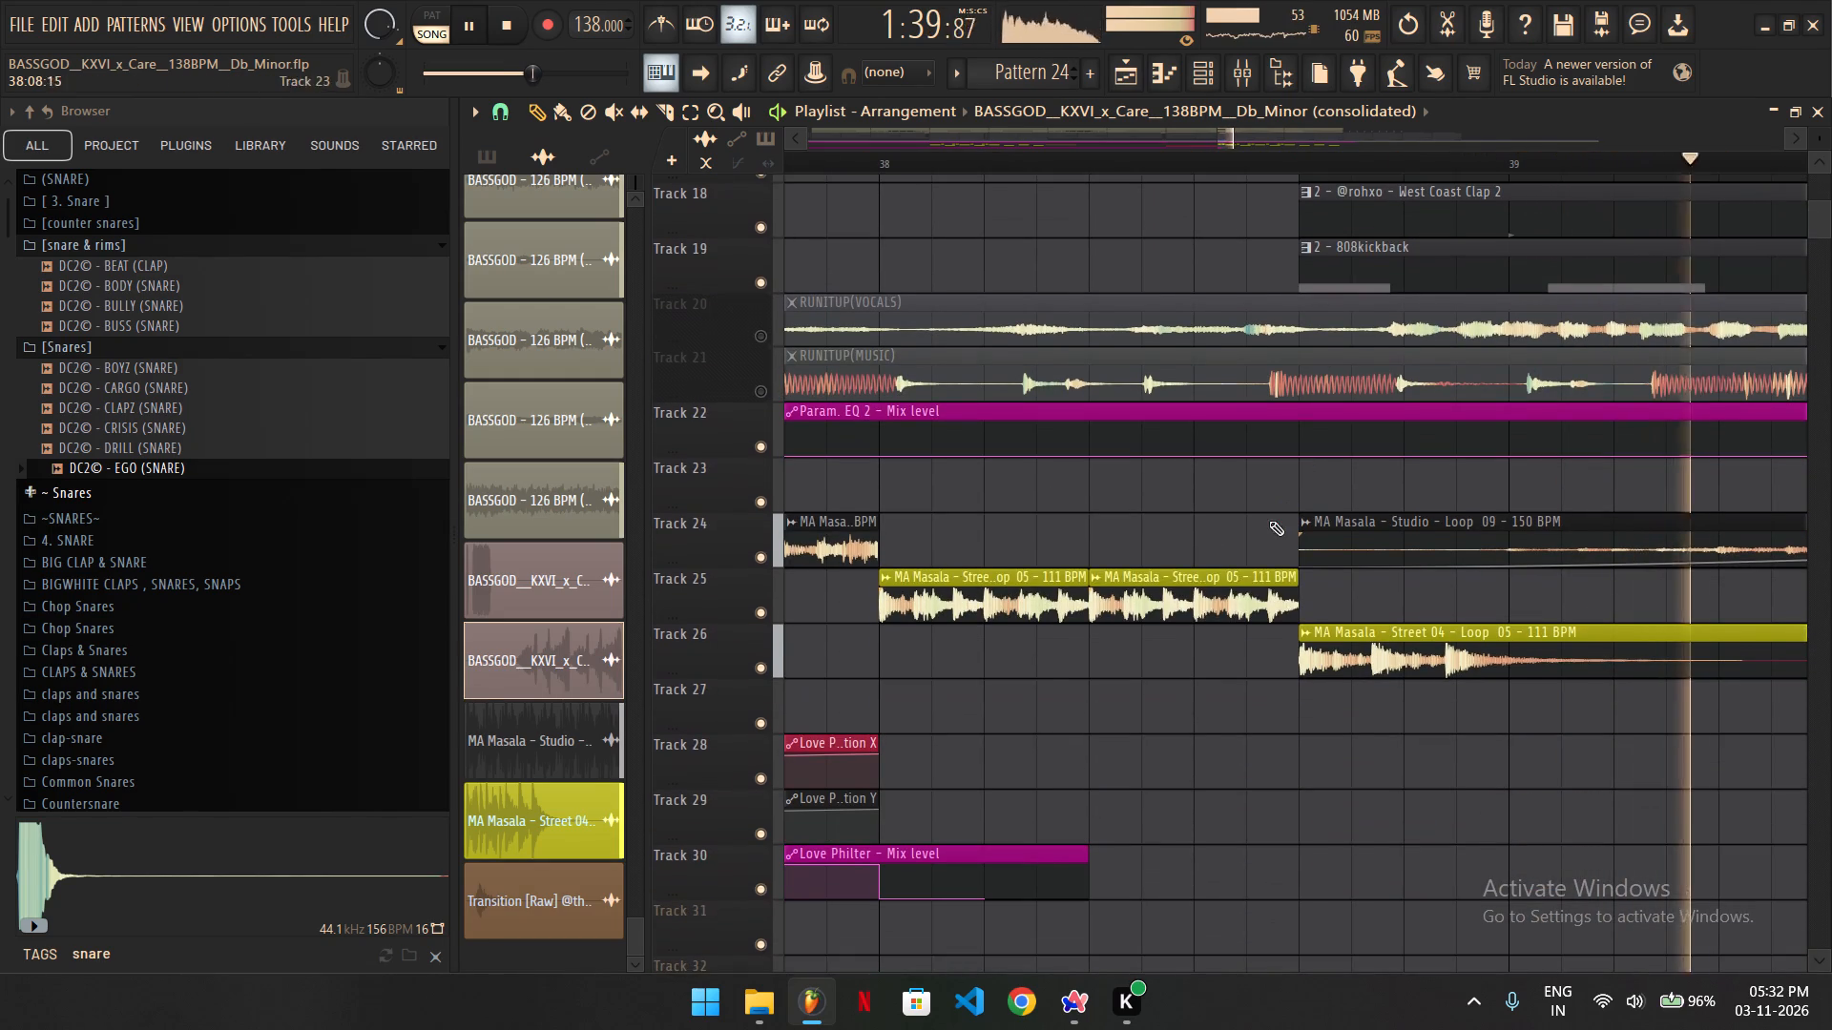
key(space)
right_click(1225, 583)
Play back bars 38–41 to review the break with the shortened fill and the Track 8 riser.
key(space)
scroll(1268, 455, up, 13)
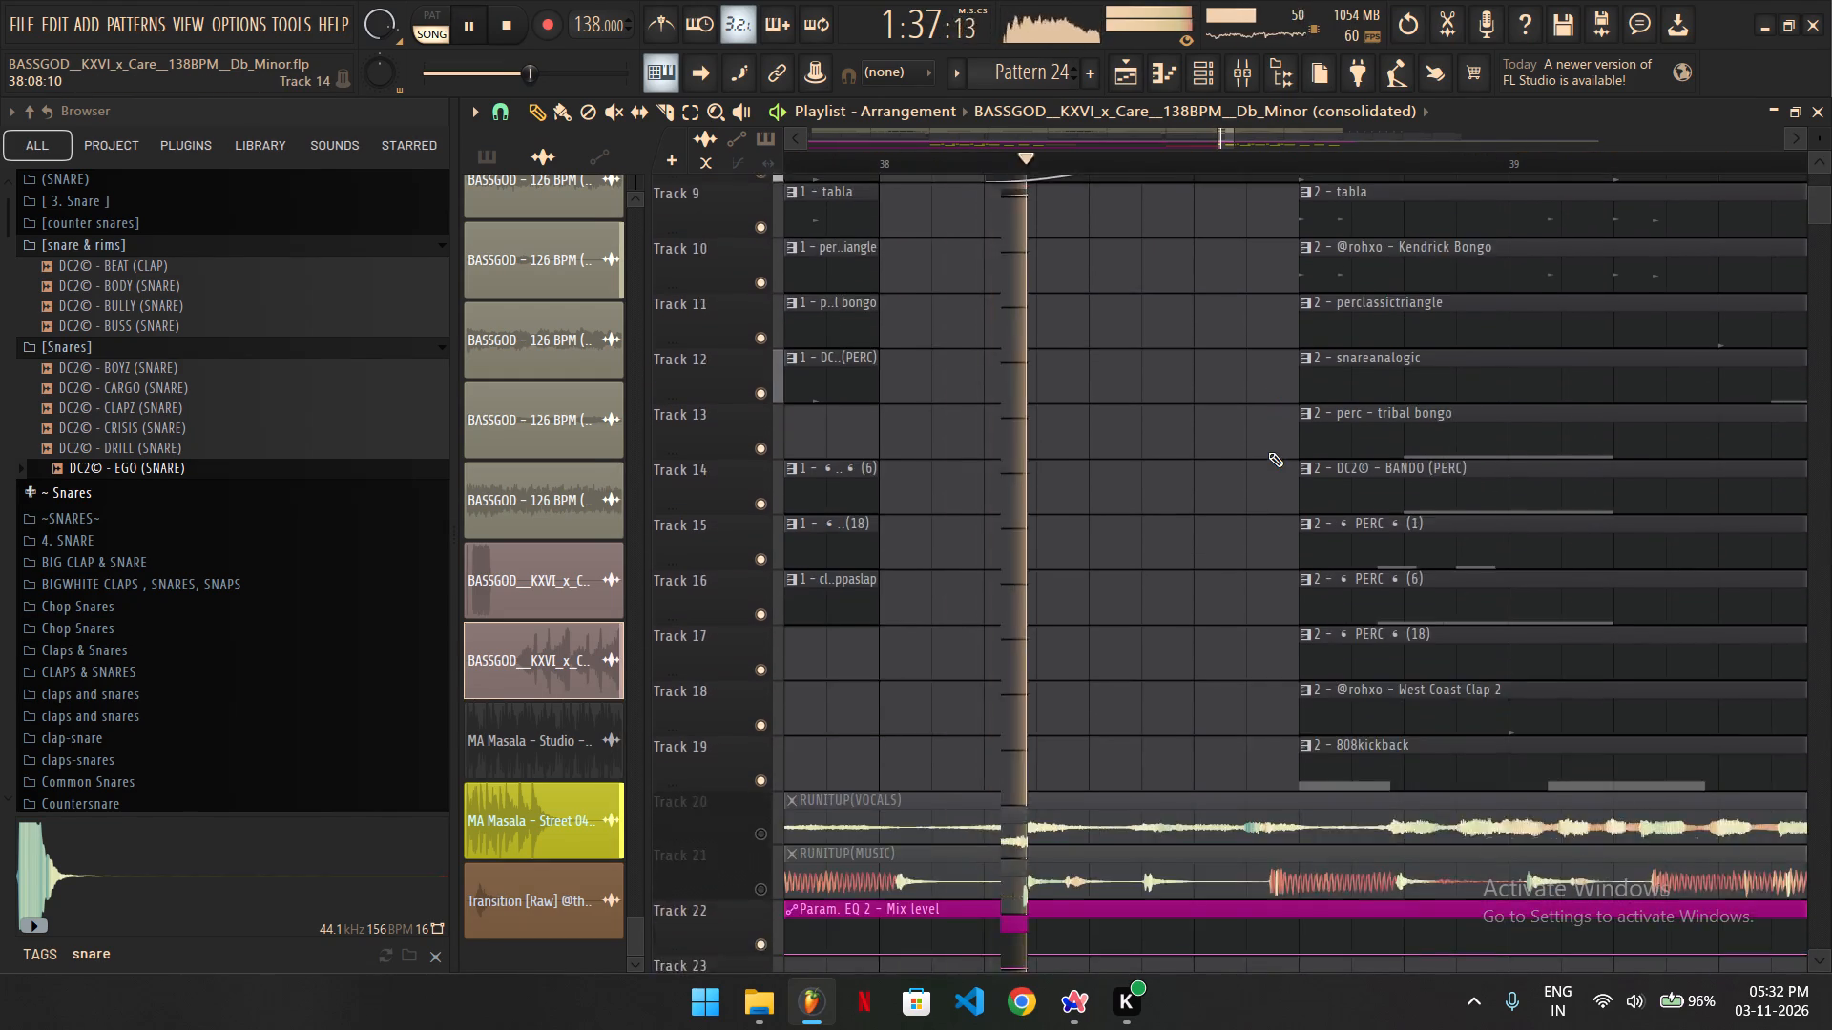
scroll(1268, 452, up, 3)
scroll(1297, 394, down, 9)
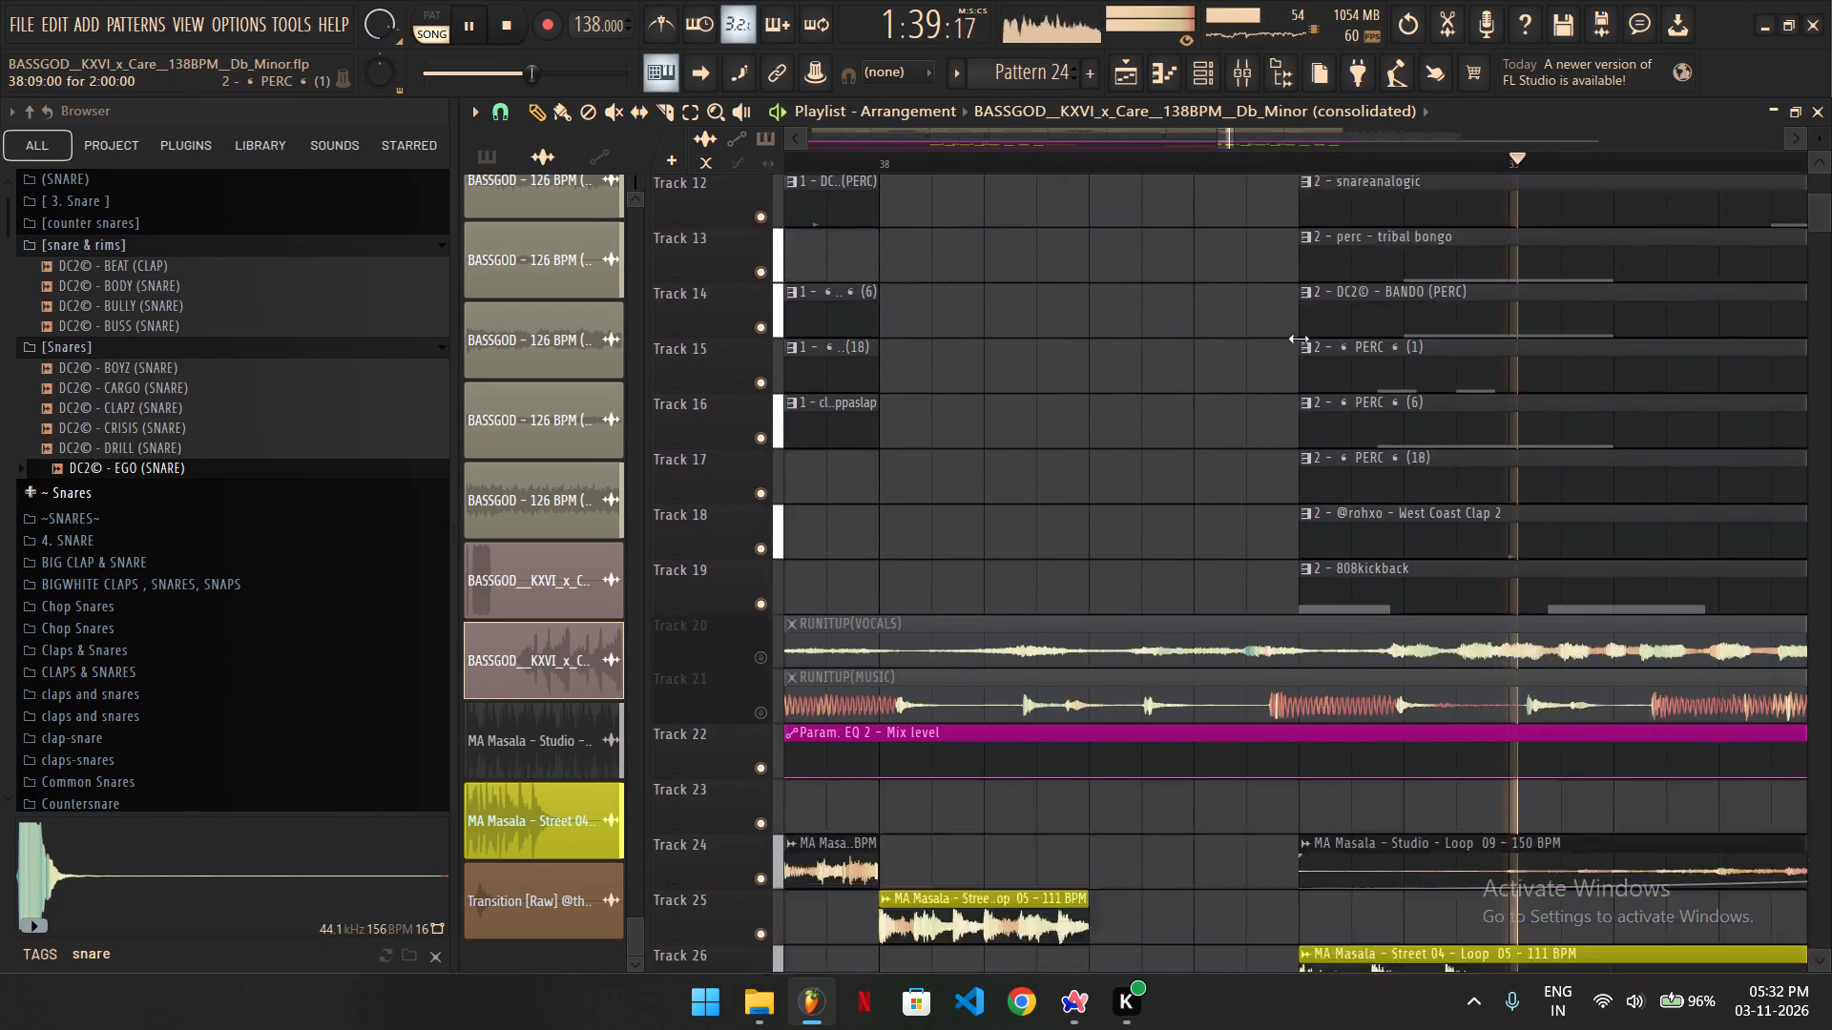
scroll(1299, 339, down, 17)
ctrl+scroll(1264, 364, down, 5)
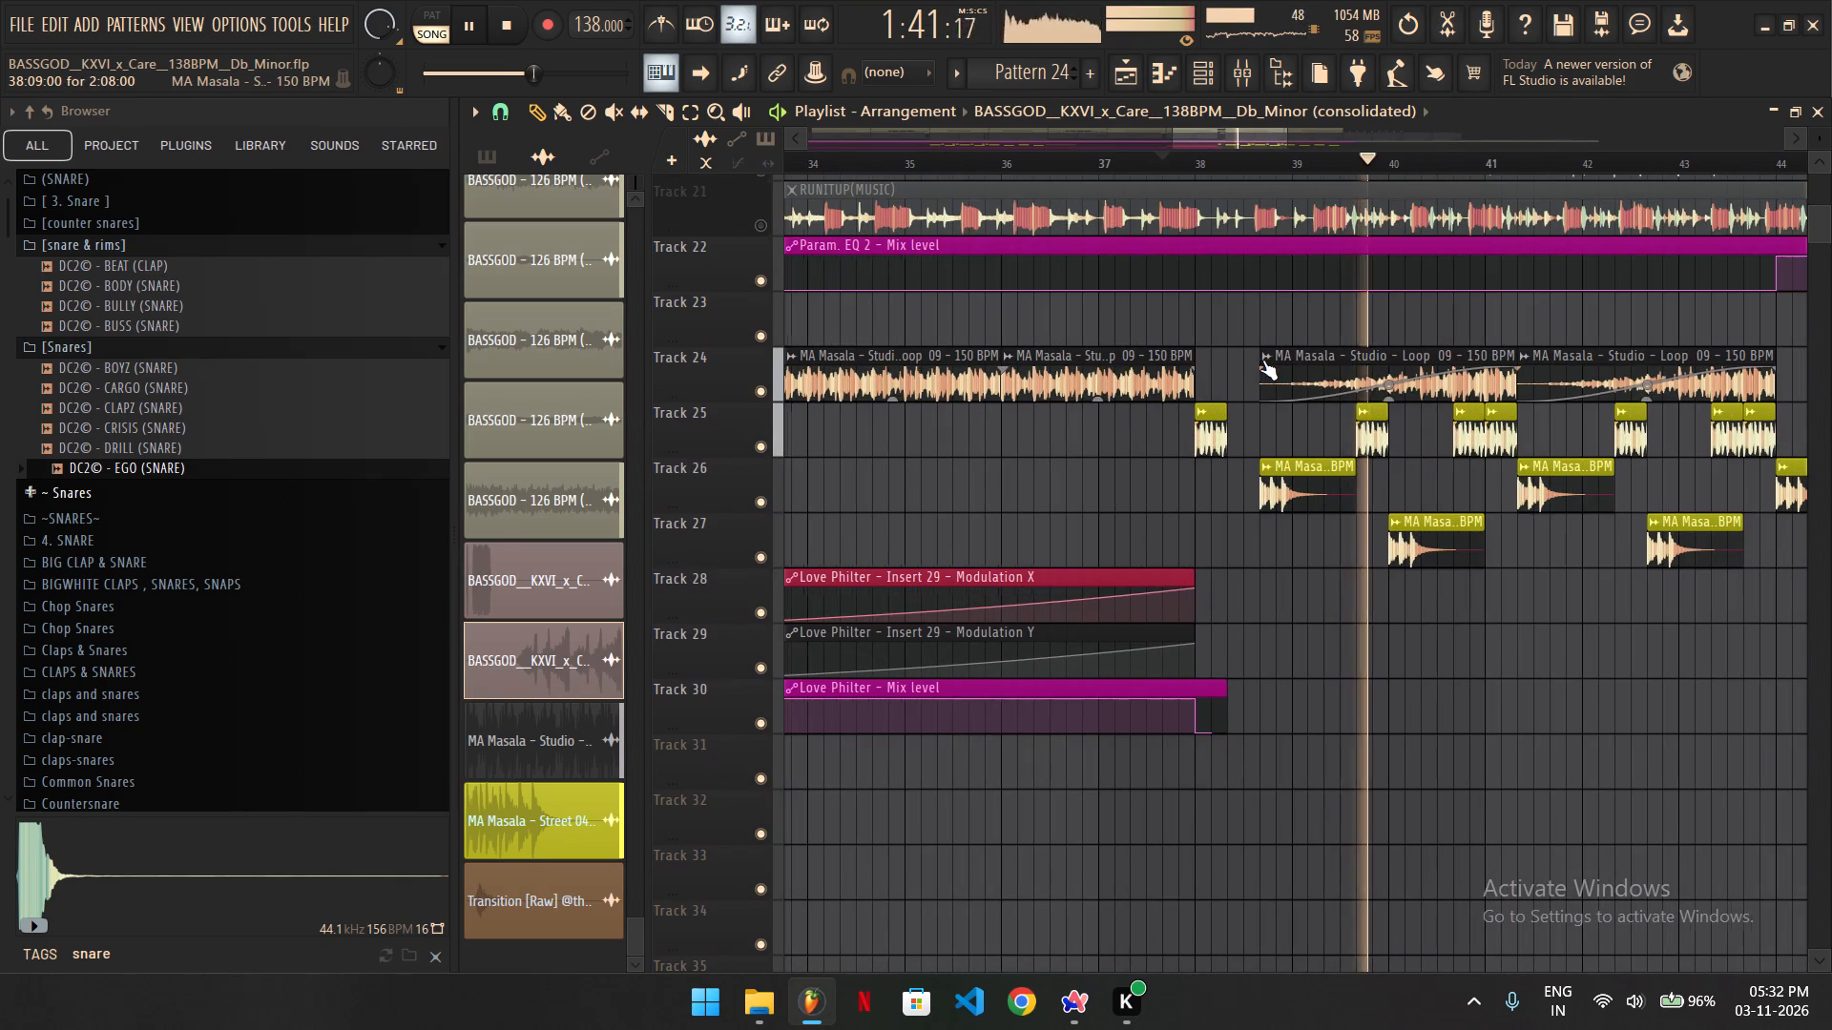
ctrl+scroll(1284, 385, down, 4)
ctrl+scroll(1300, 425, up, 7)
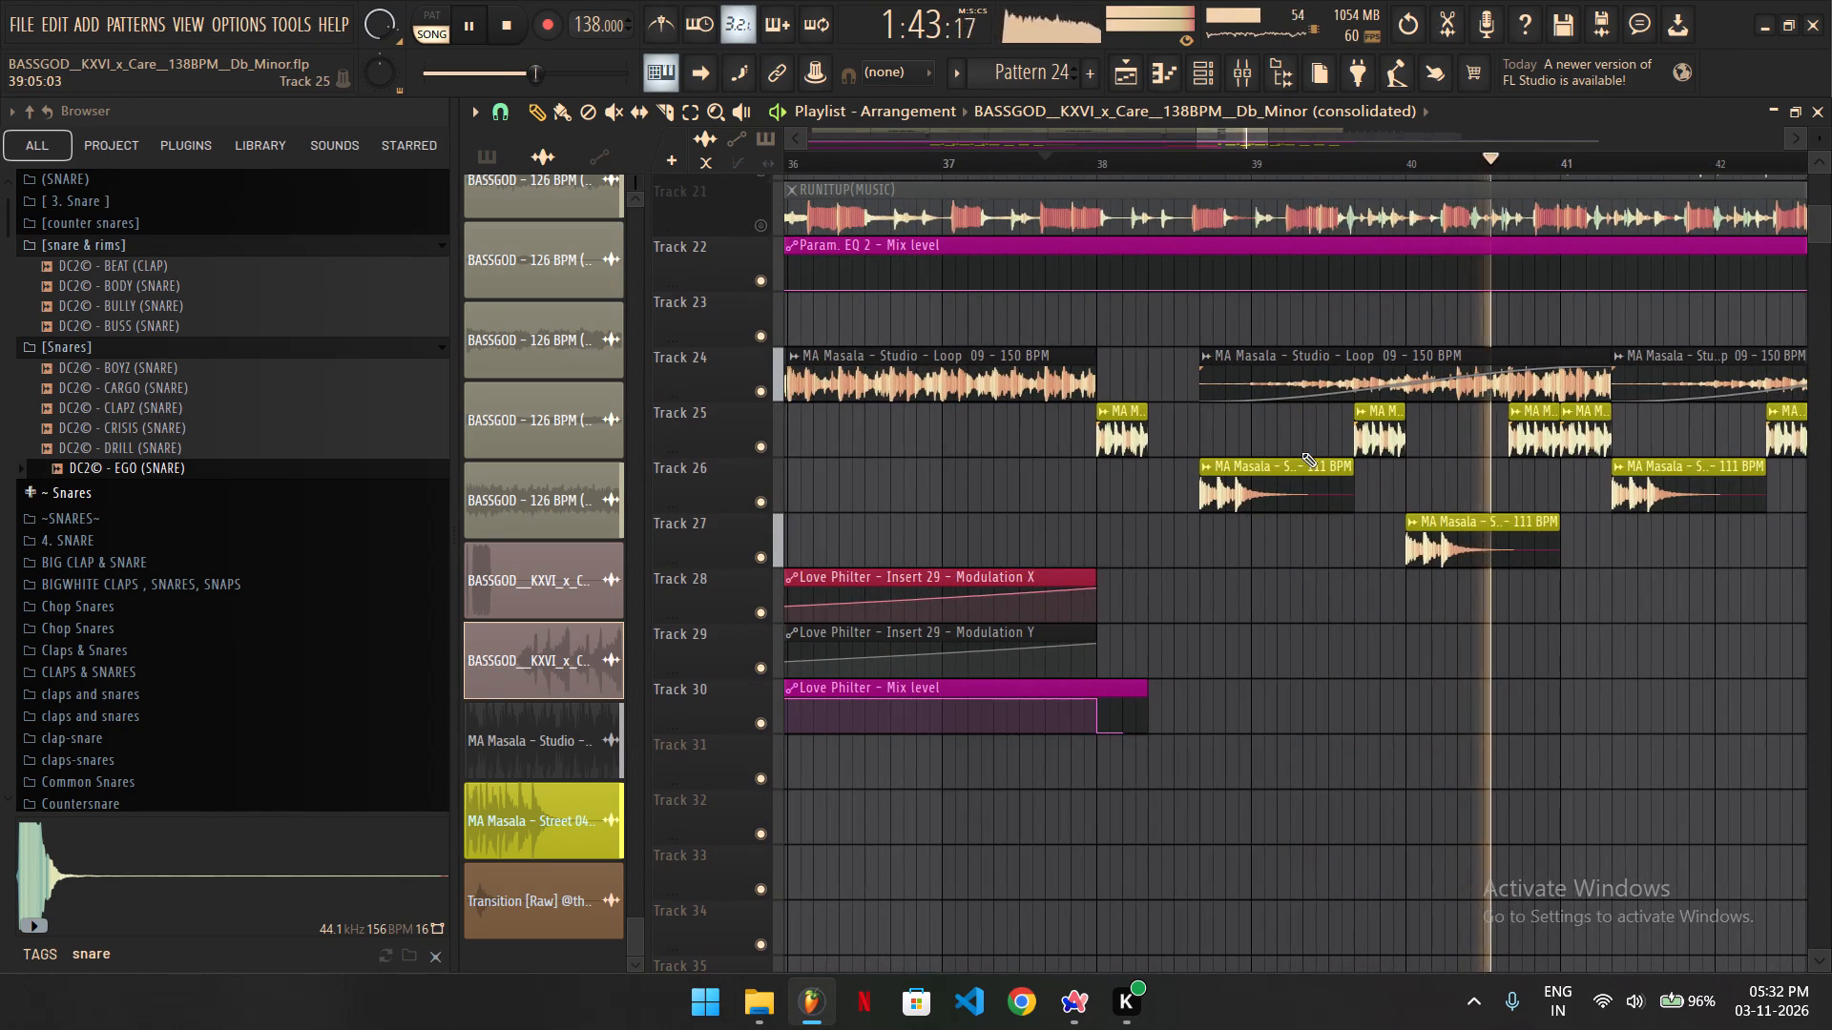
ctrl+scroll(1232, 463, up, 4)
ctrl+scroll(1208, 469, down, 5)
ctrl+scroll(1077, 347, down, 5)
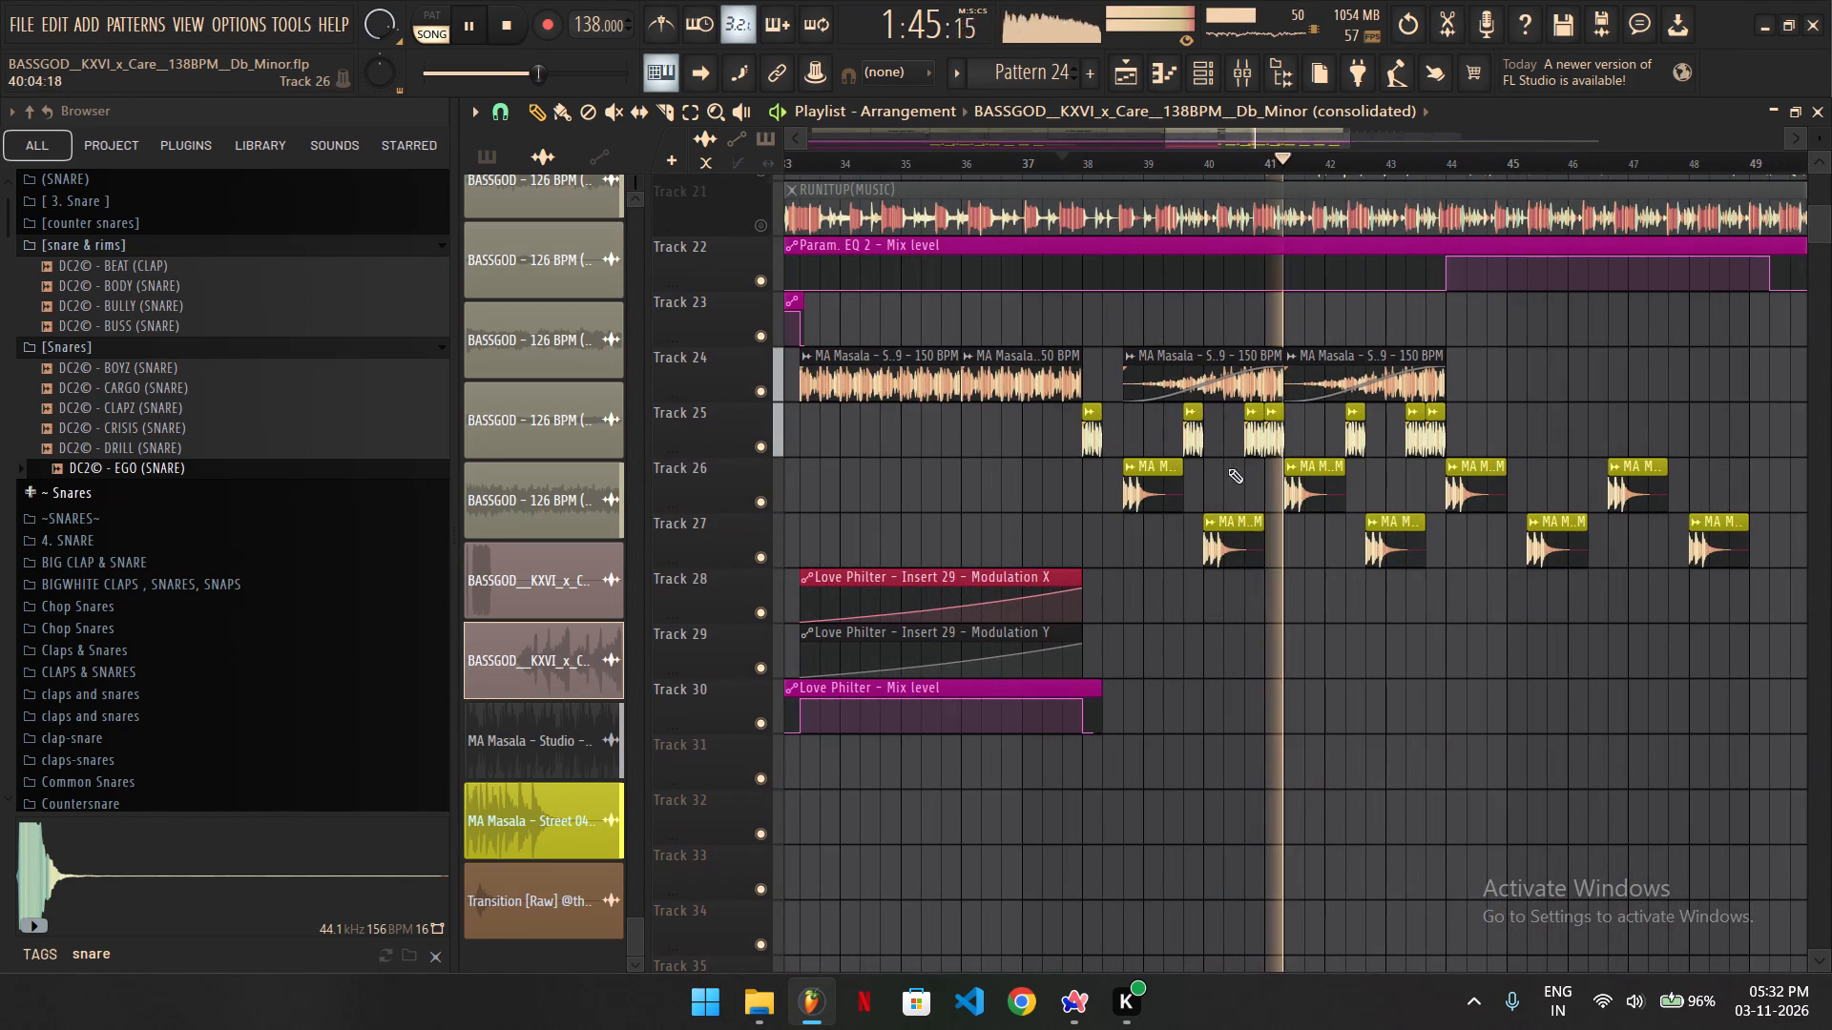
ctrl+click(1301, 585)
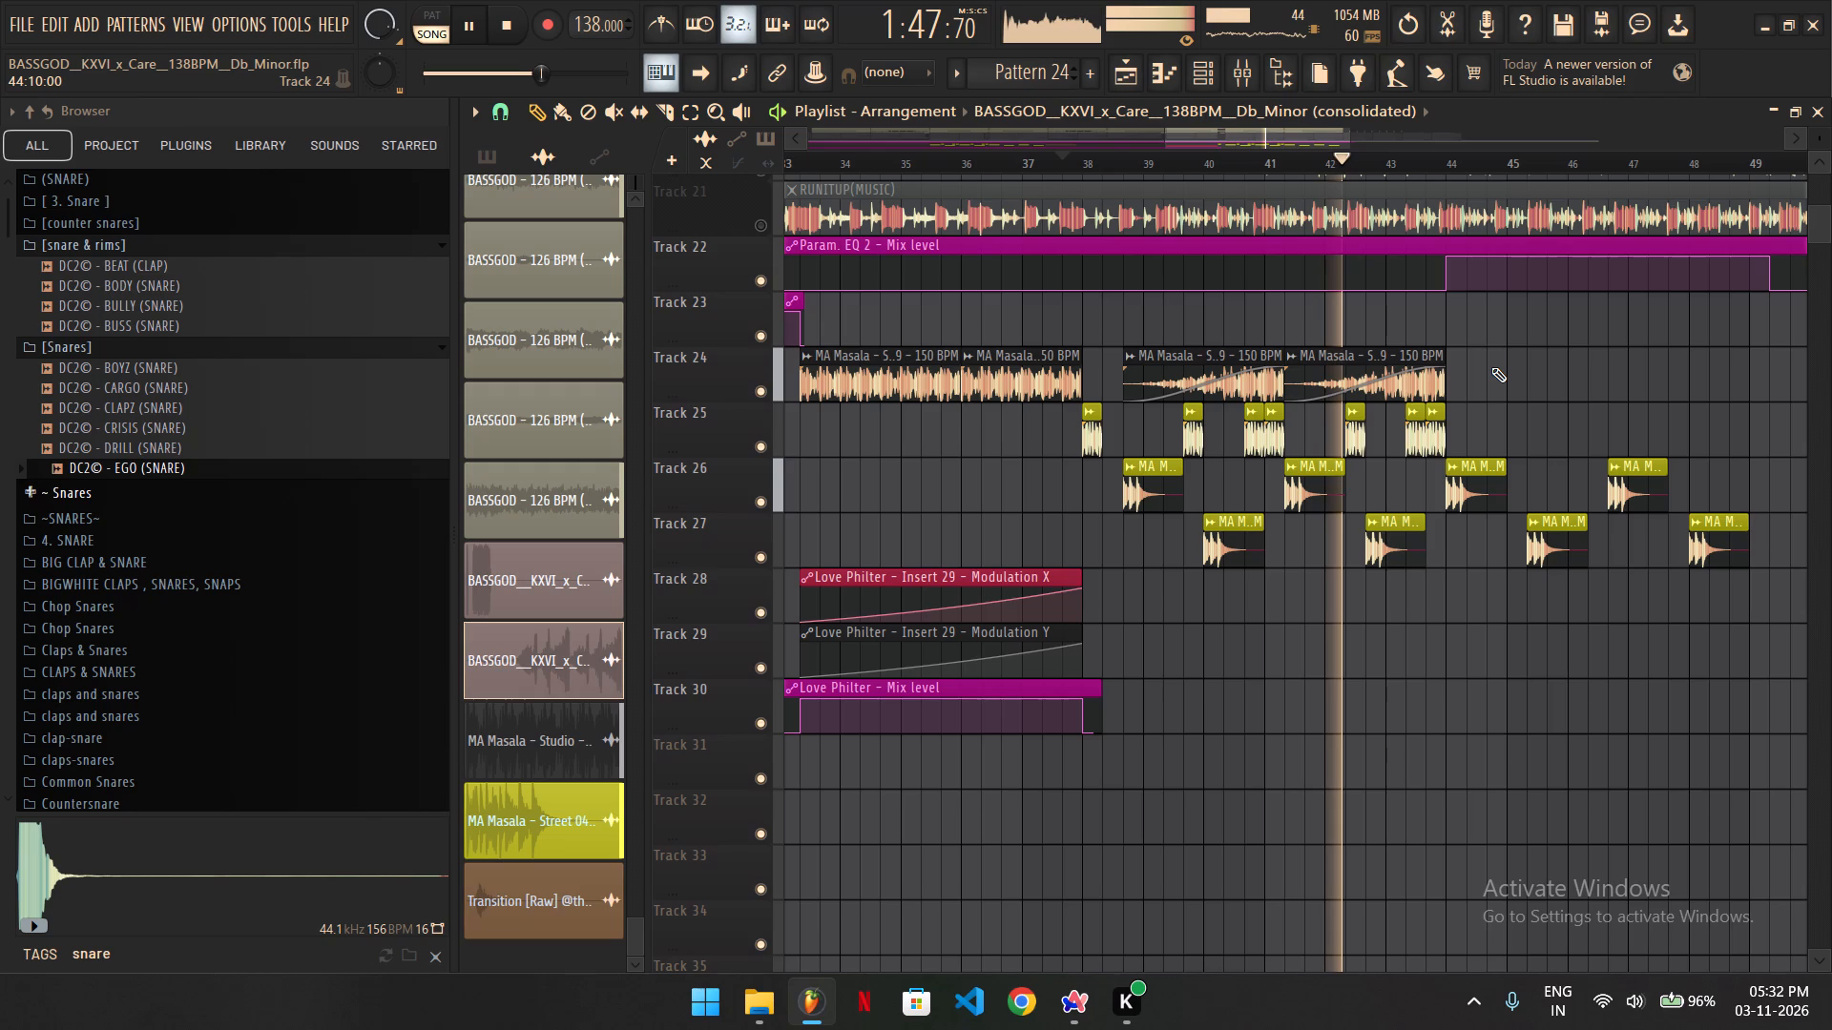
Review the Masala clips on Tracks 24–27 through bar 48 during playback, and stop playback.
ctrl+scroll(1517, 380, up, 4)
ctrl+scroll(1458, 381, down, 4)
ctrl+scroll(1284, 361, down, 3)
scroll(1509, 403, up, 6)
scroll(1499, 429, down, 7)
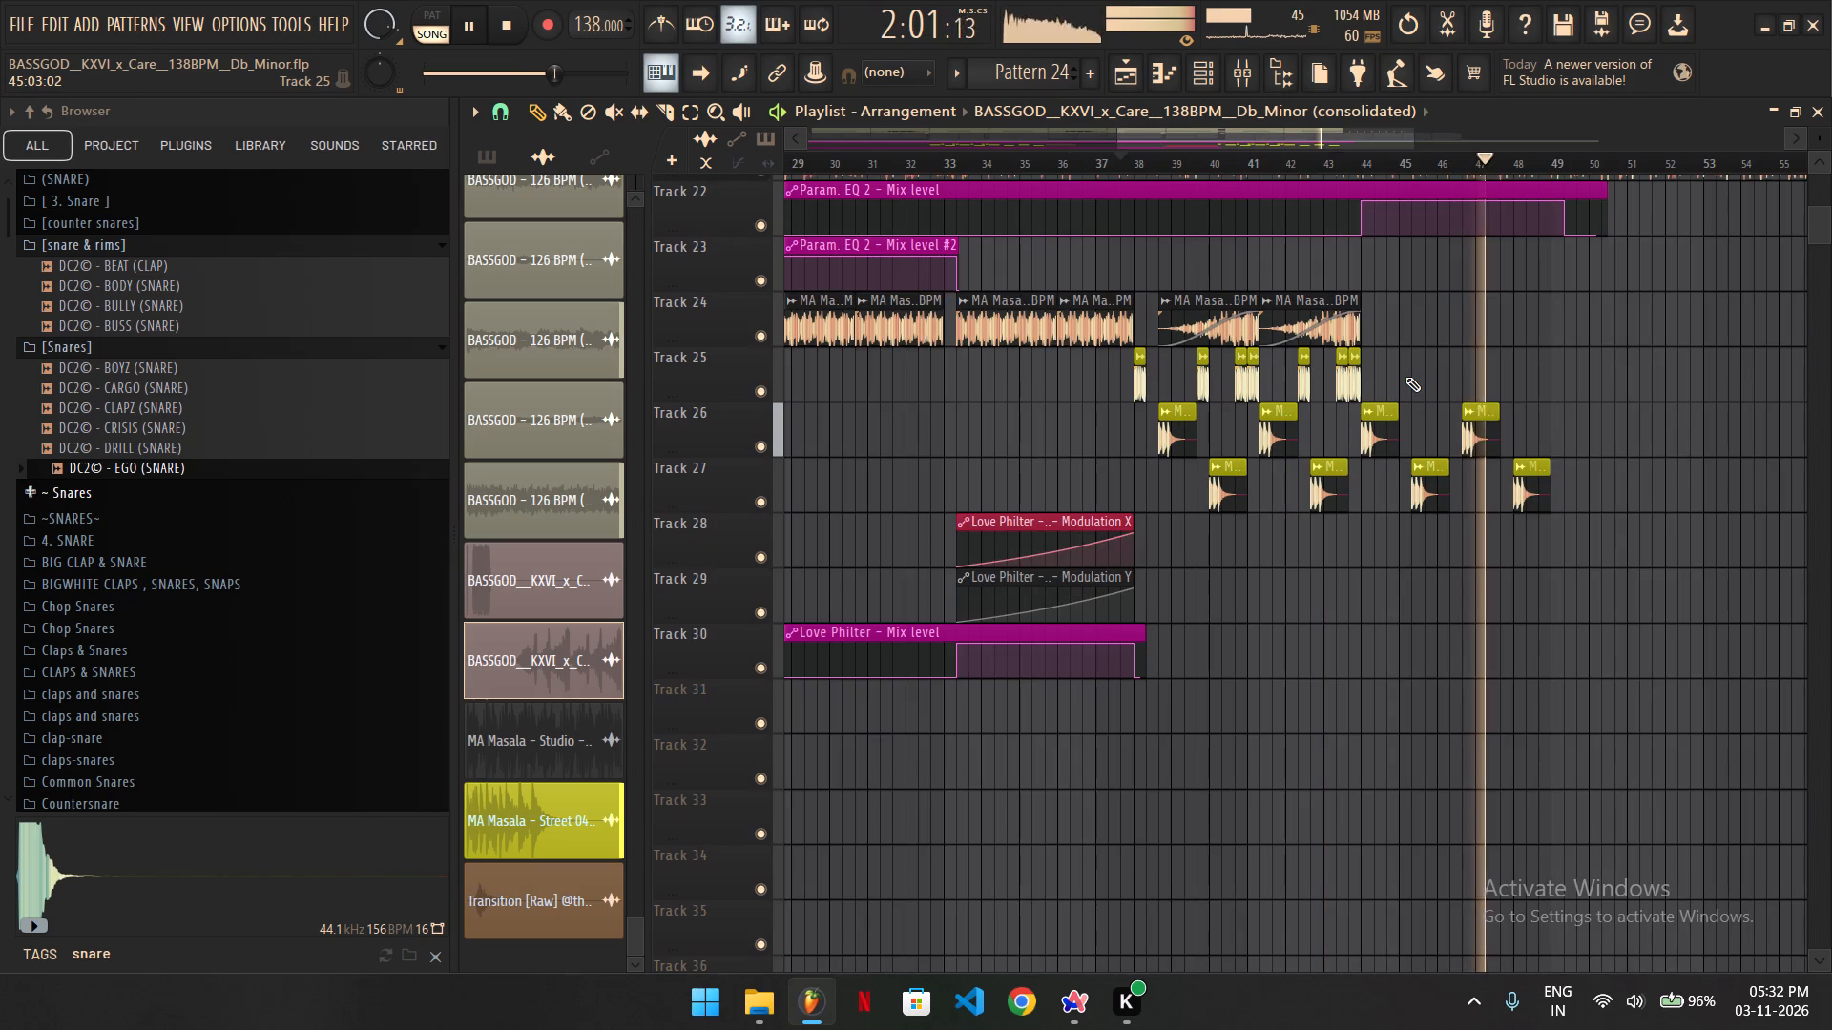
ctrl+scroll(1405, 377, up, 3)
ctrl+scroll(1364, 383, down, 2)
ctrl+scroll(1362, 383, up, 3)
ctrl+scroll(1362, 383, down, 2)
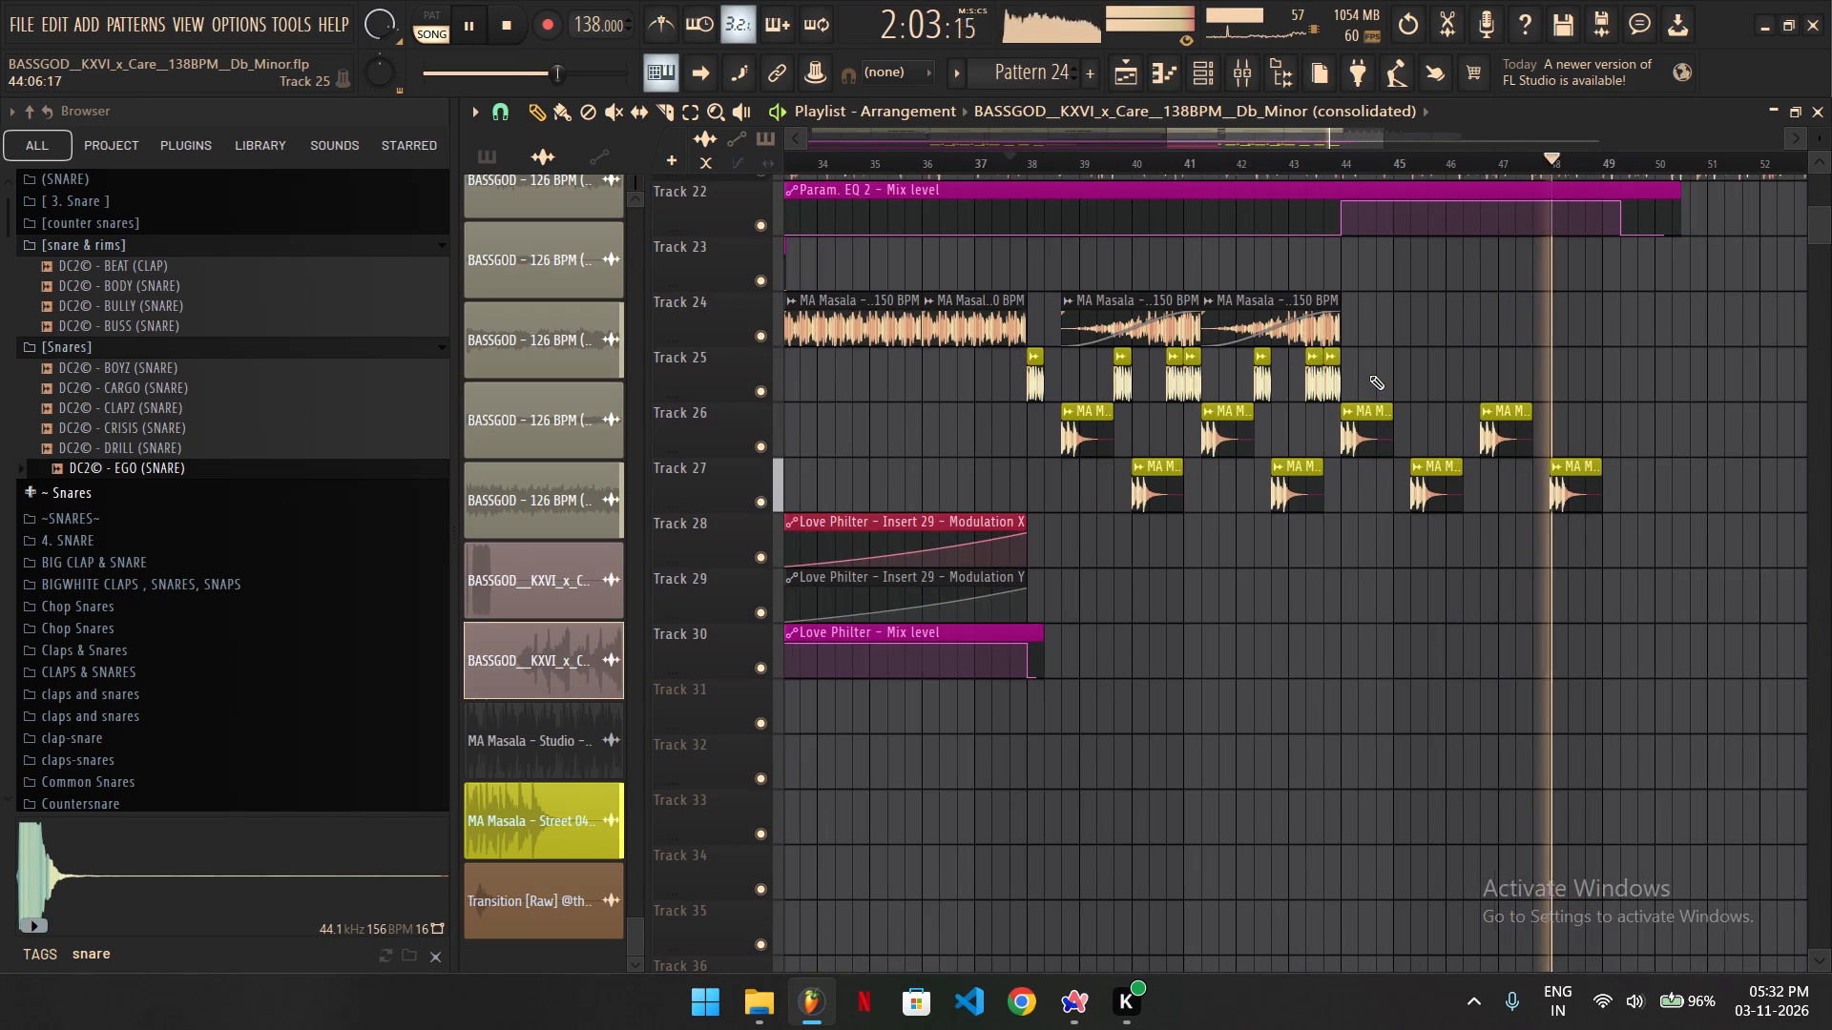
ctrl+scroll(1534, 422, up, 6)
key(space)
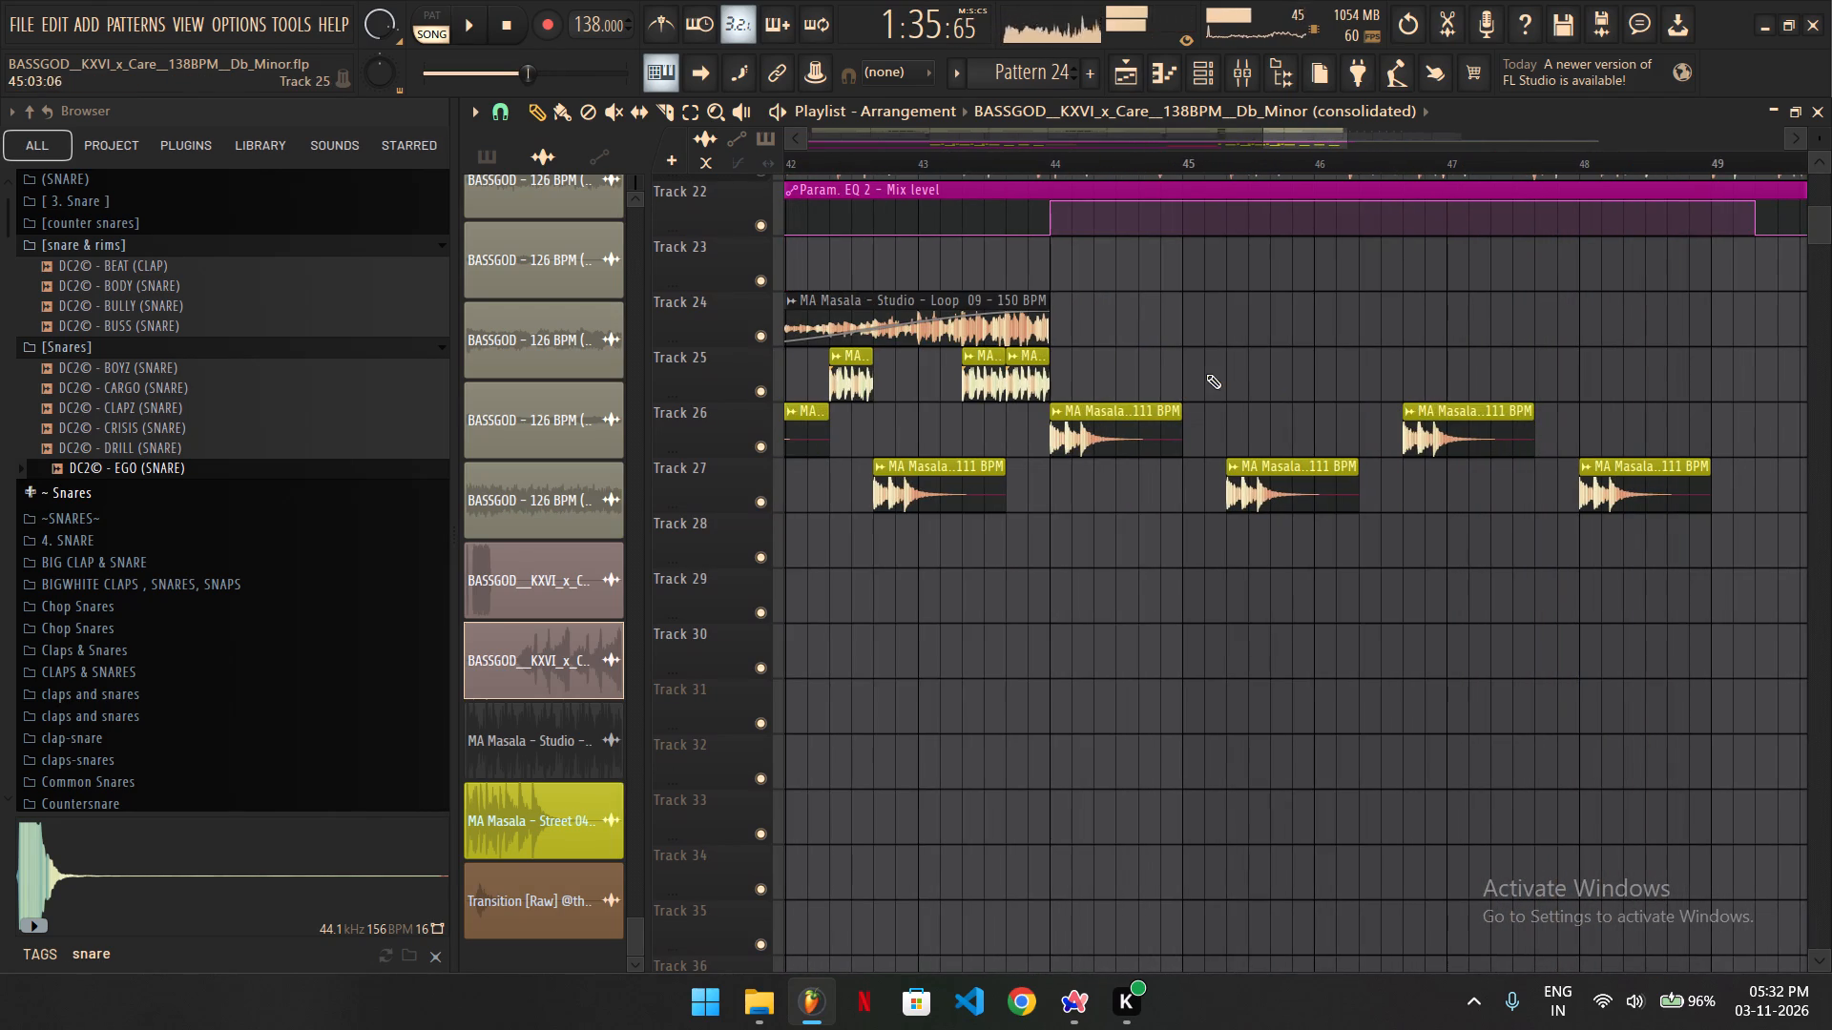
Copy the pair of Masala fill clips on Track 25 from 43:05 to bar 48, ending with the last Track 27 clip.
ctrl+drag(1202, 374, 963, 384)
shift+click(978, 386)
drag(982, 386, 978, 386)
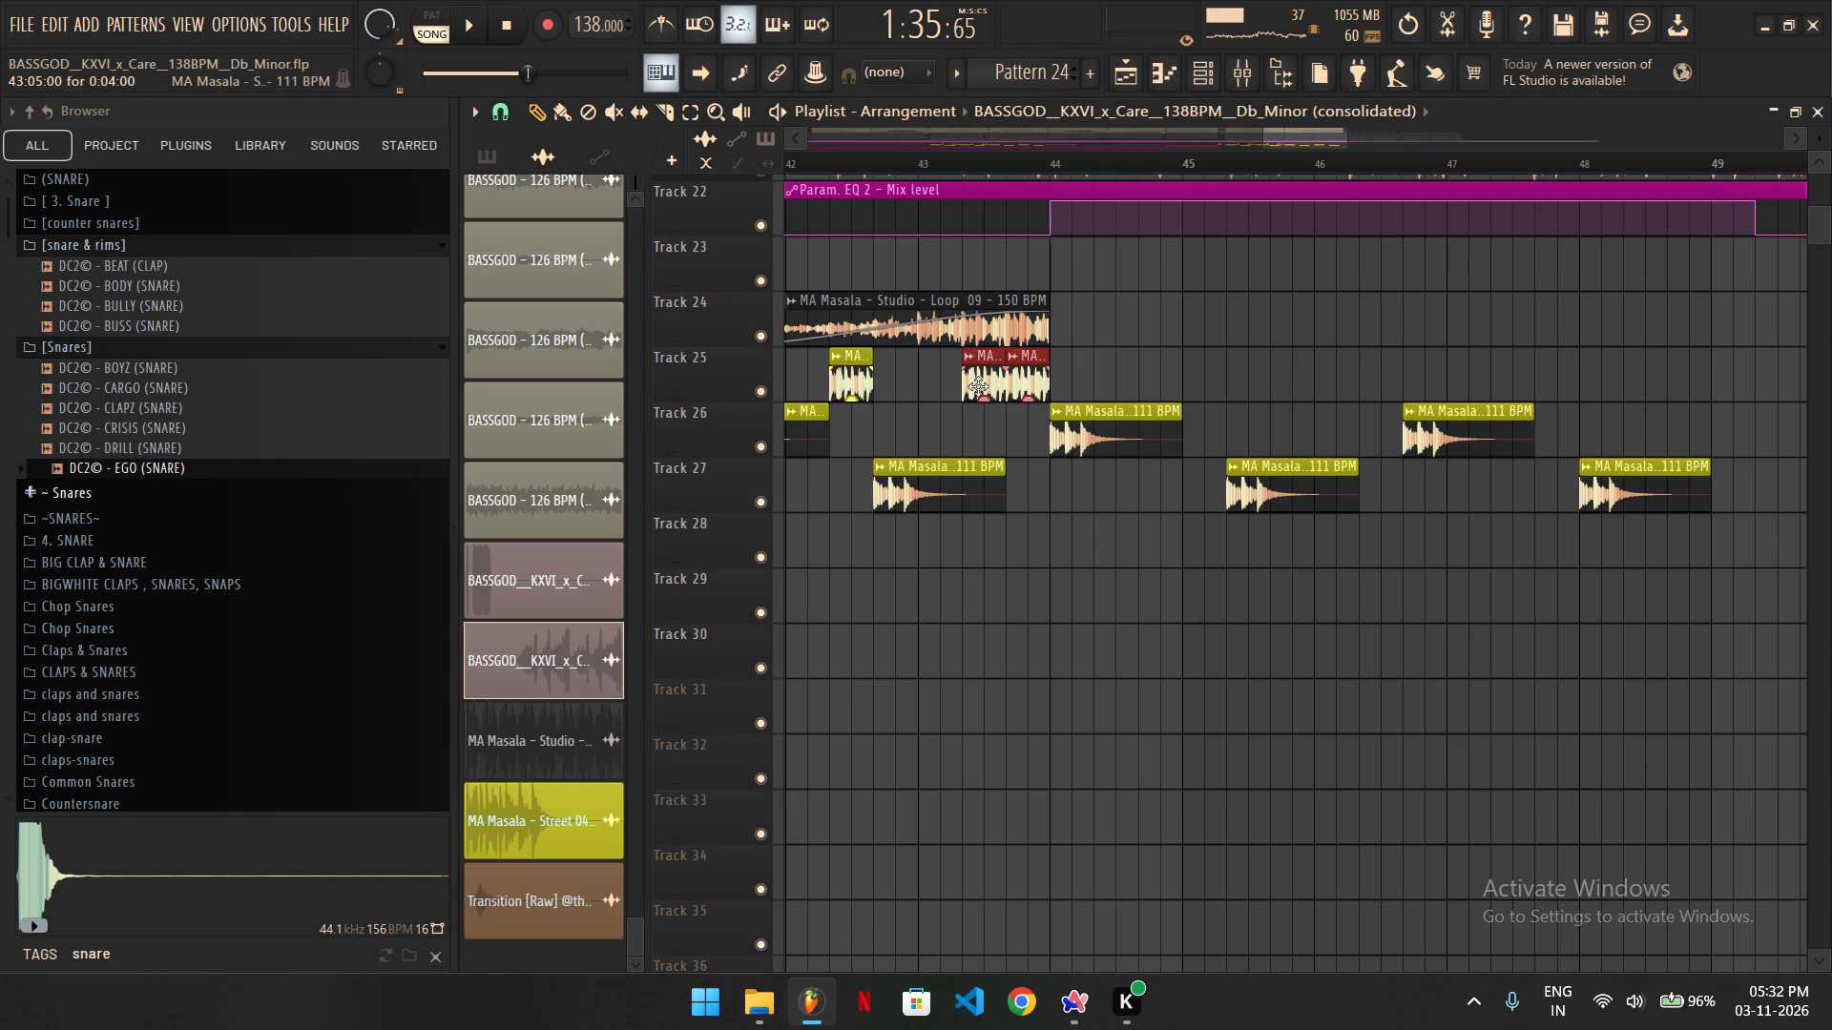
drag(978, 386, 1651, 397)
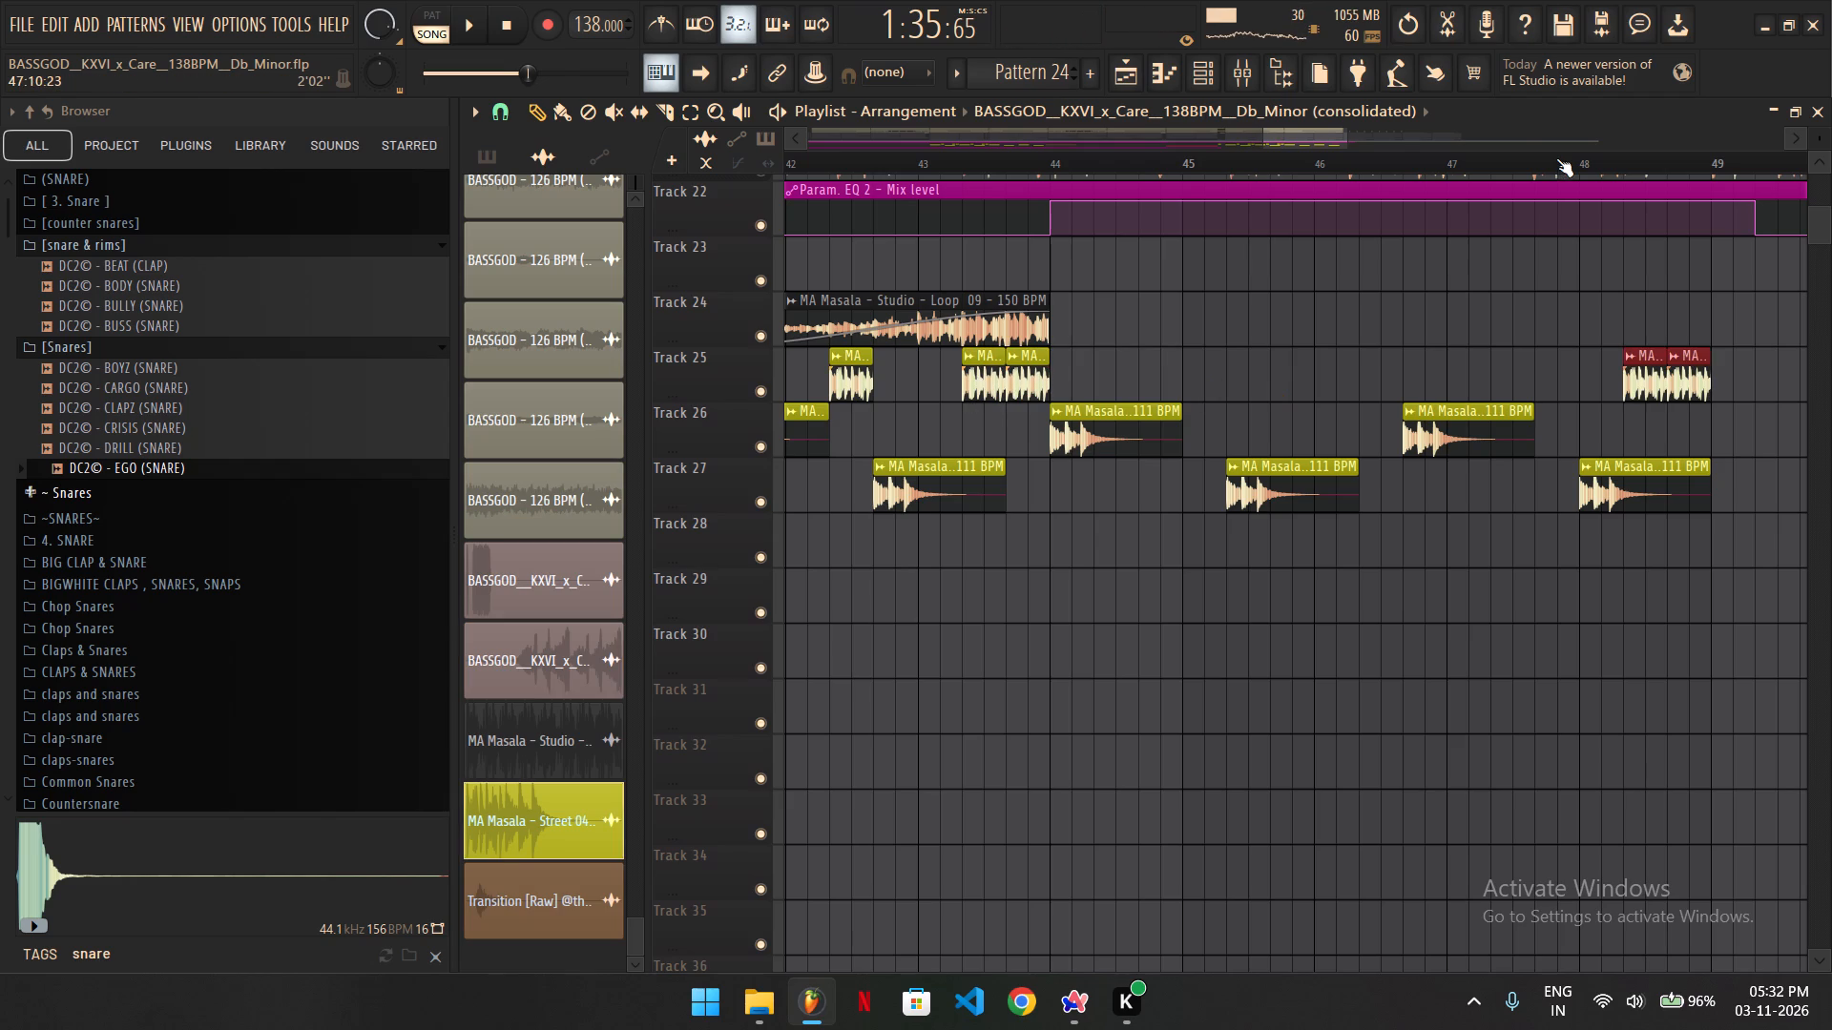
Move the pair of Masala fill clips on Track 25 in bar 48 so it starts at 48:09, using playback to check the timing.
click(1556, 158)
key(space)
ctrl+scroll(1421, 352, down, 5)
scroll(1649, 437, up, 5)
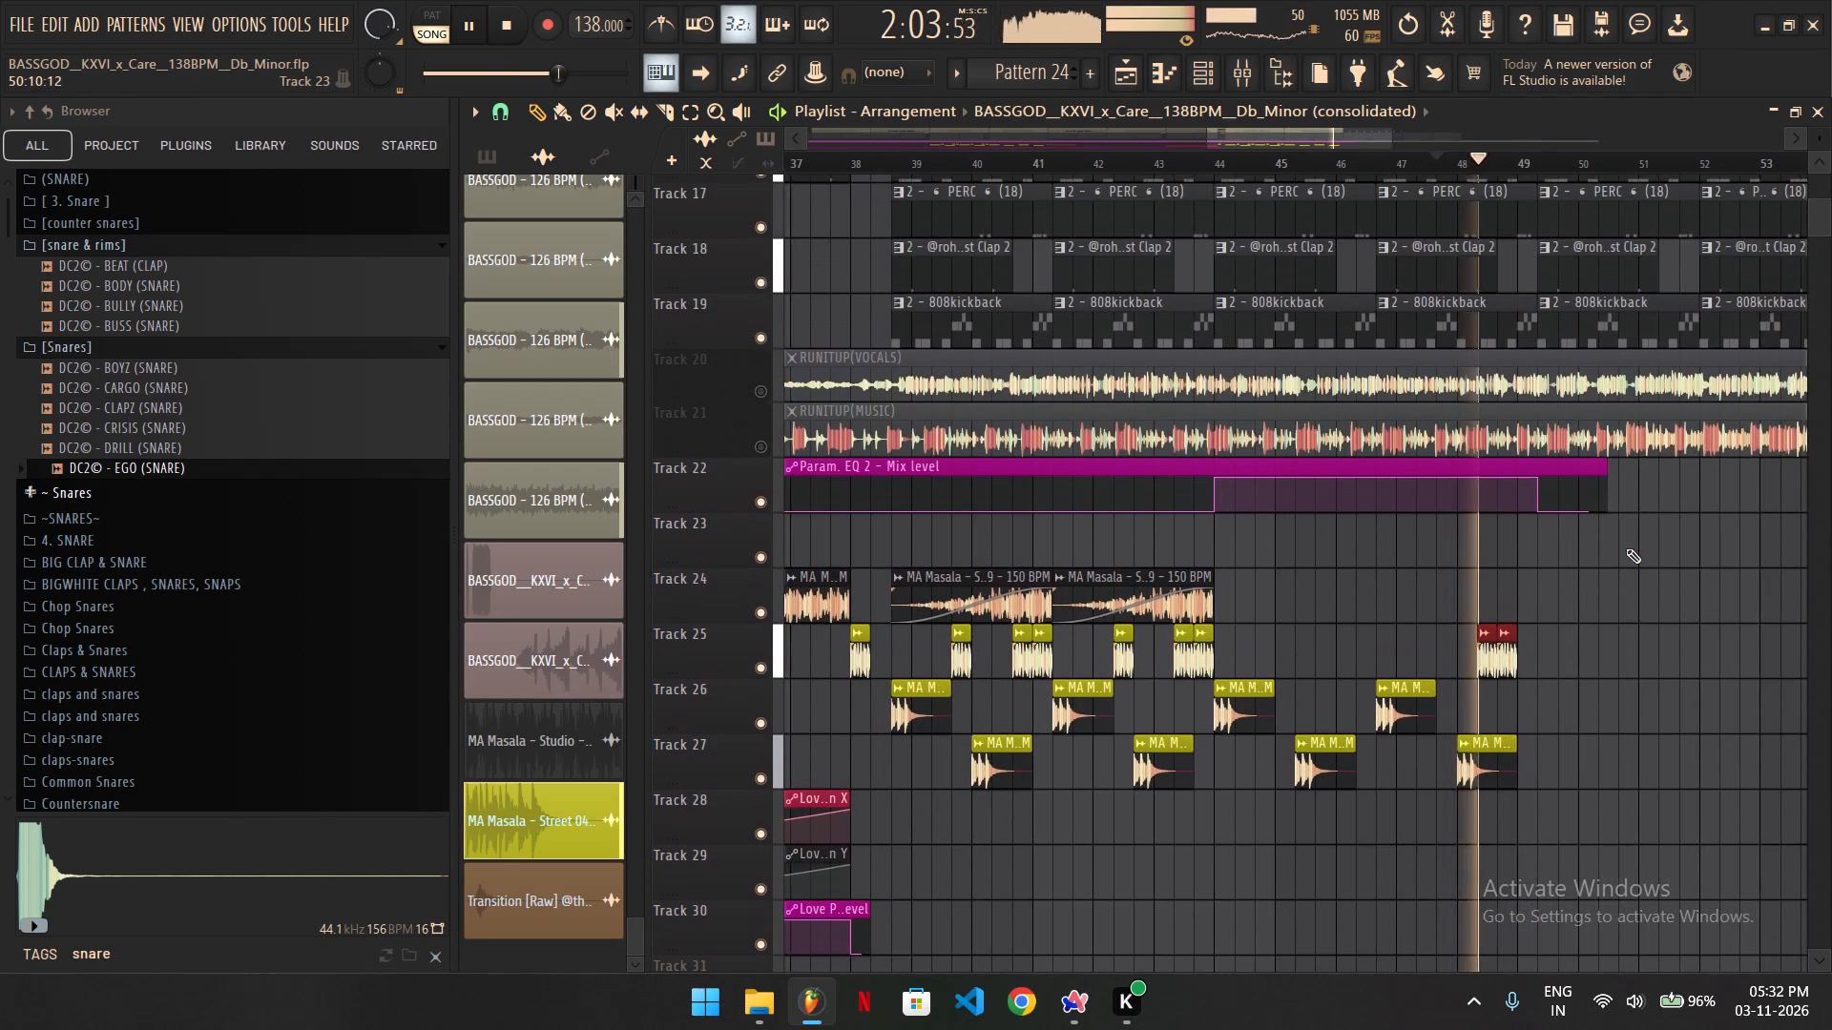
ctrl+scroll(1616, 606, up, 7)
drag(1379, 663, 1392, 661)
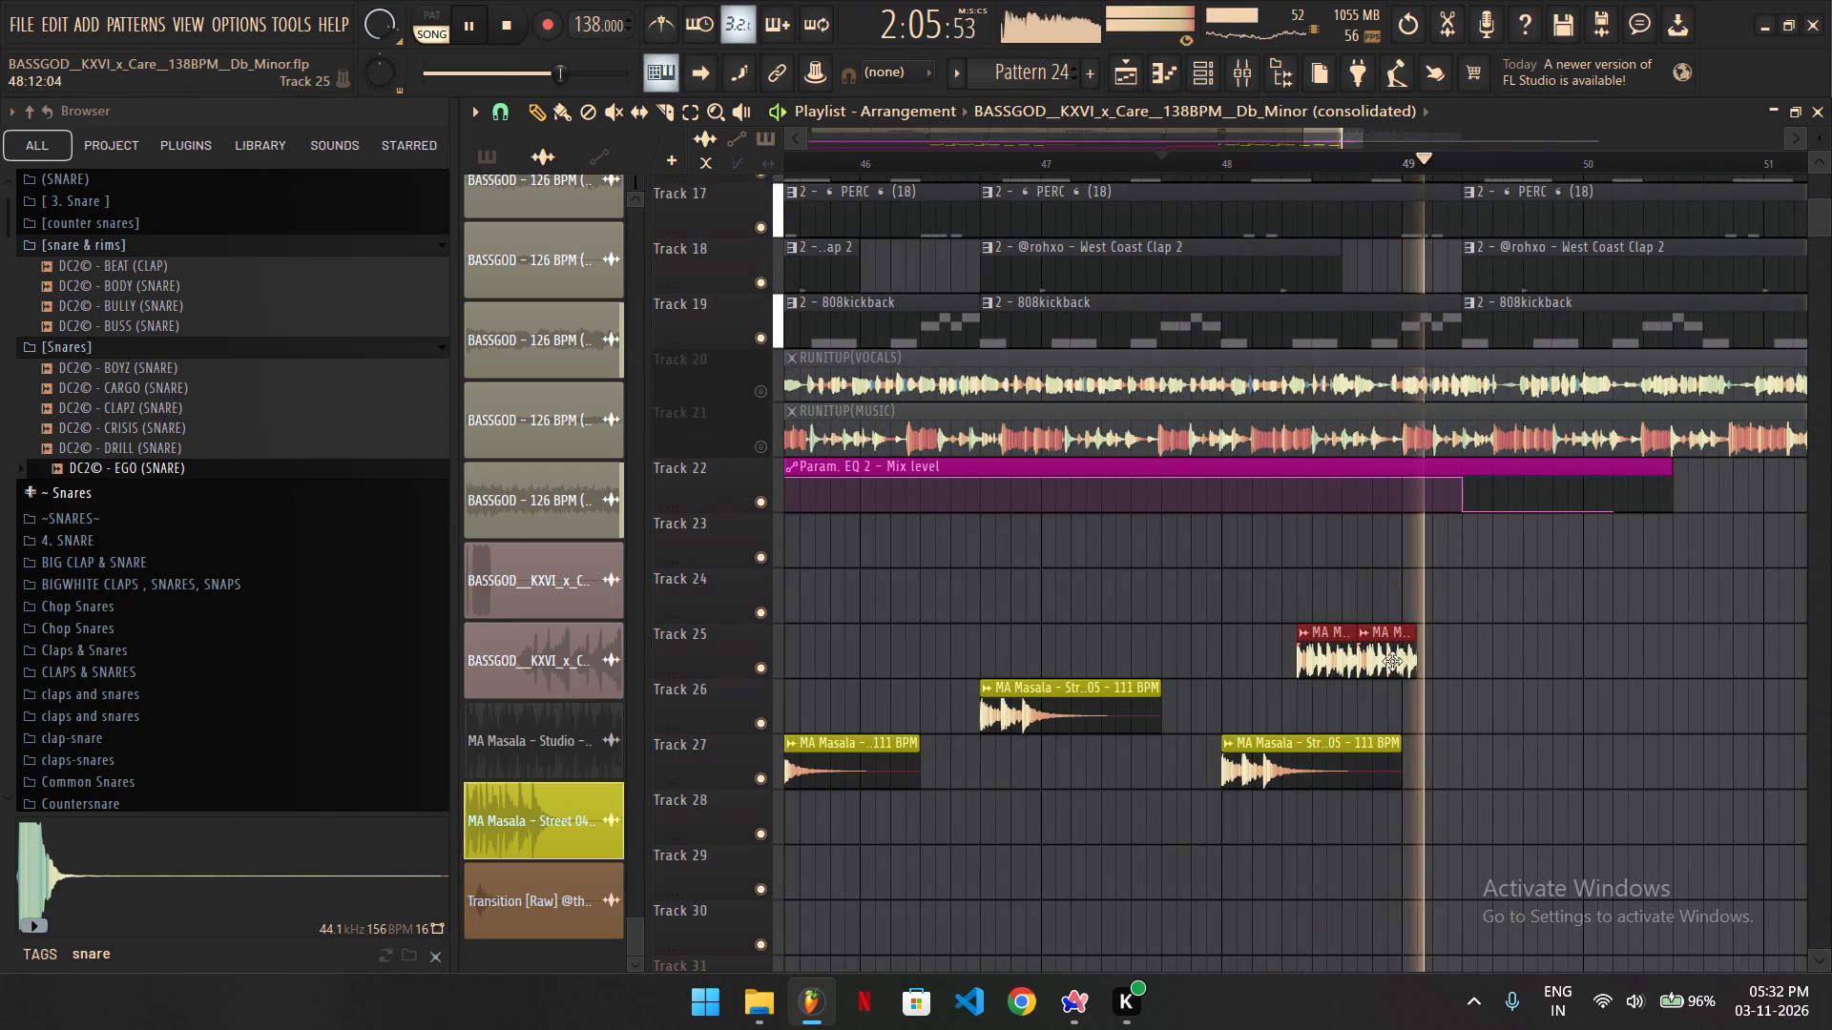
drag(1392, 661, 1454, 651)
key(space)
key(space)
drag(1468, 658, 1457, 658)
key(ctrl+z)
drag(1454, 664, 1442, 661)
ctrl+click(1528, 556)
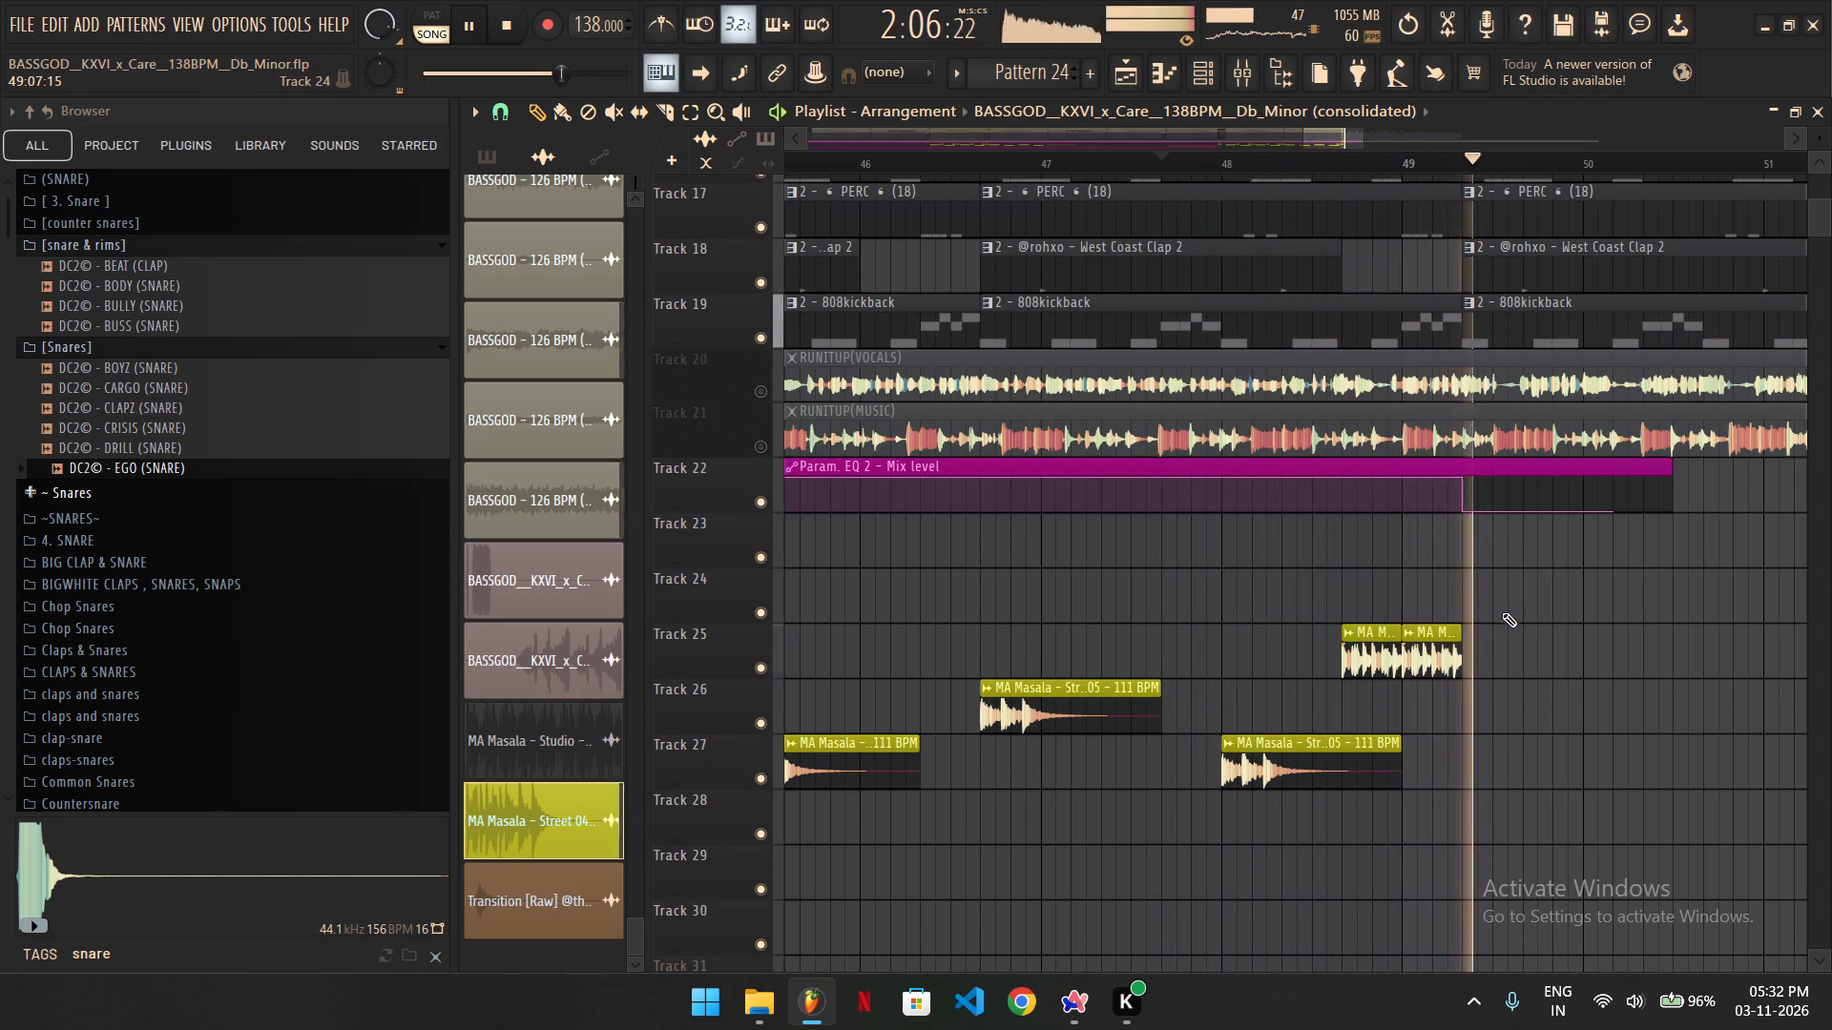
Duplicate all Masala clips on Tracks 25–27 from bars 38–49 directly after themselves, covering bars 49–60.
ctrl+scroll(1486, 592, down, 6)
ctrl+scroll(1510, 690, down, 6)
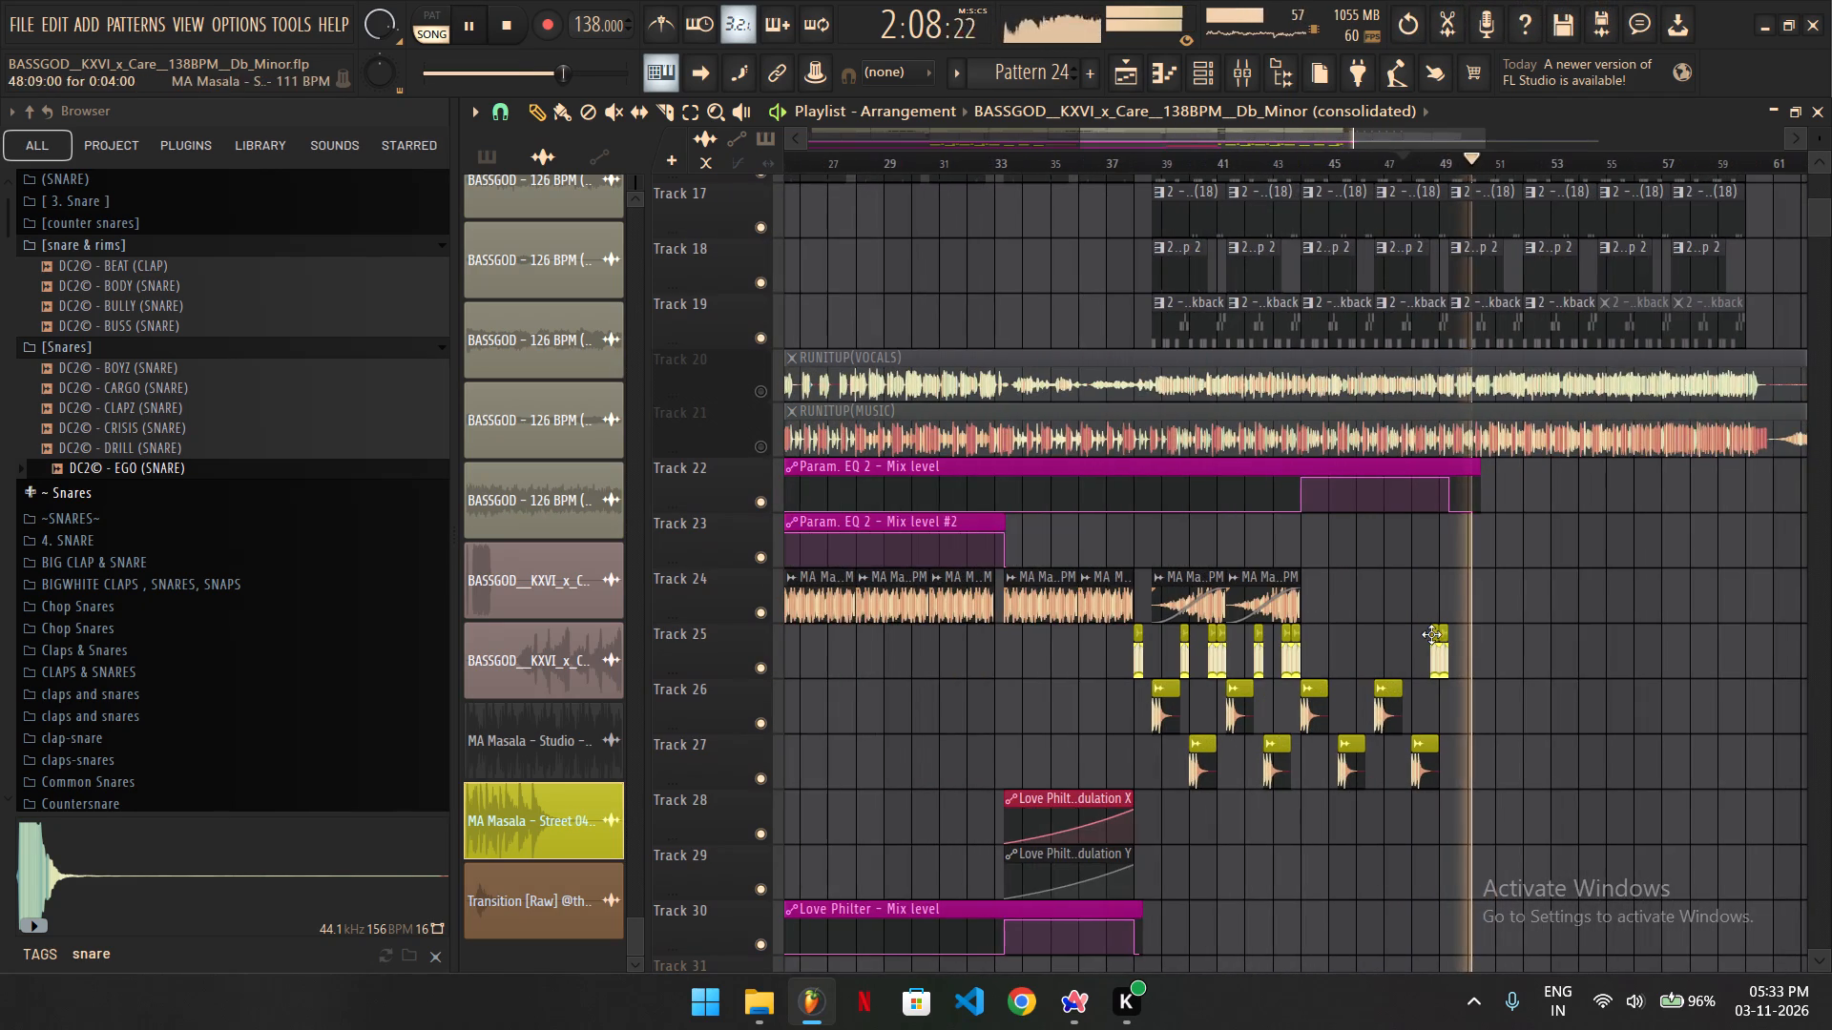
ctrl+drag(1479, 645, 1370, 701)
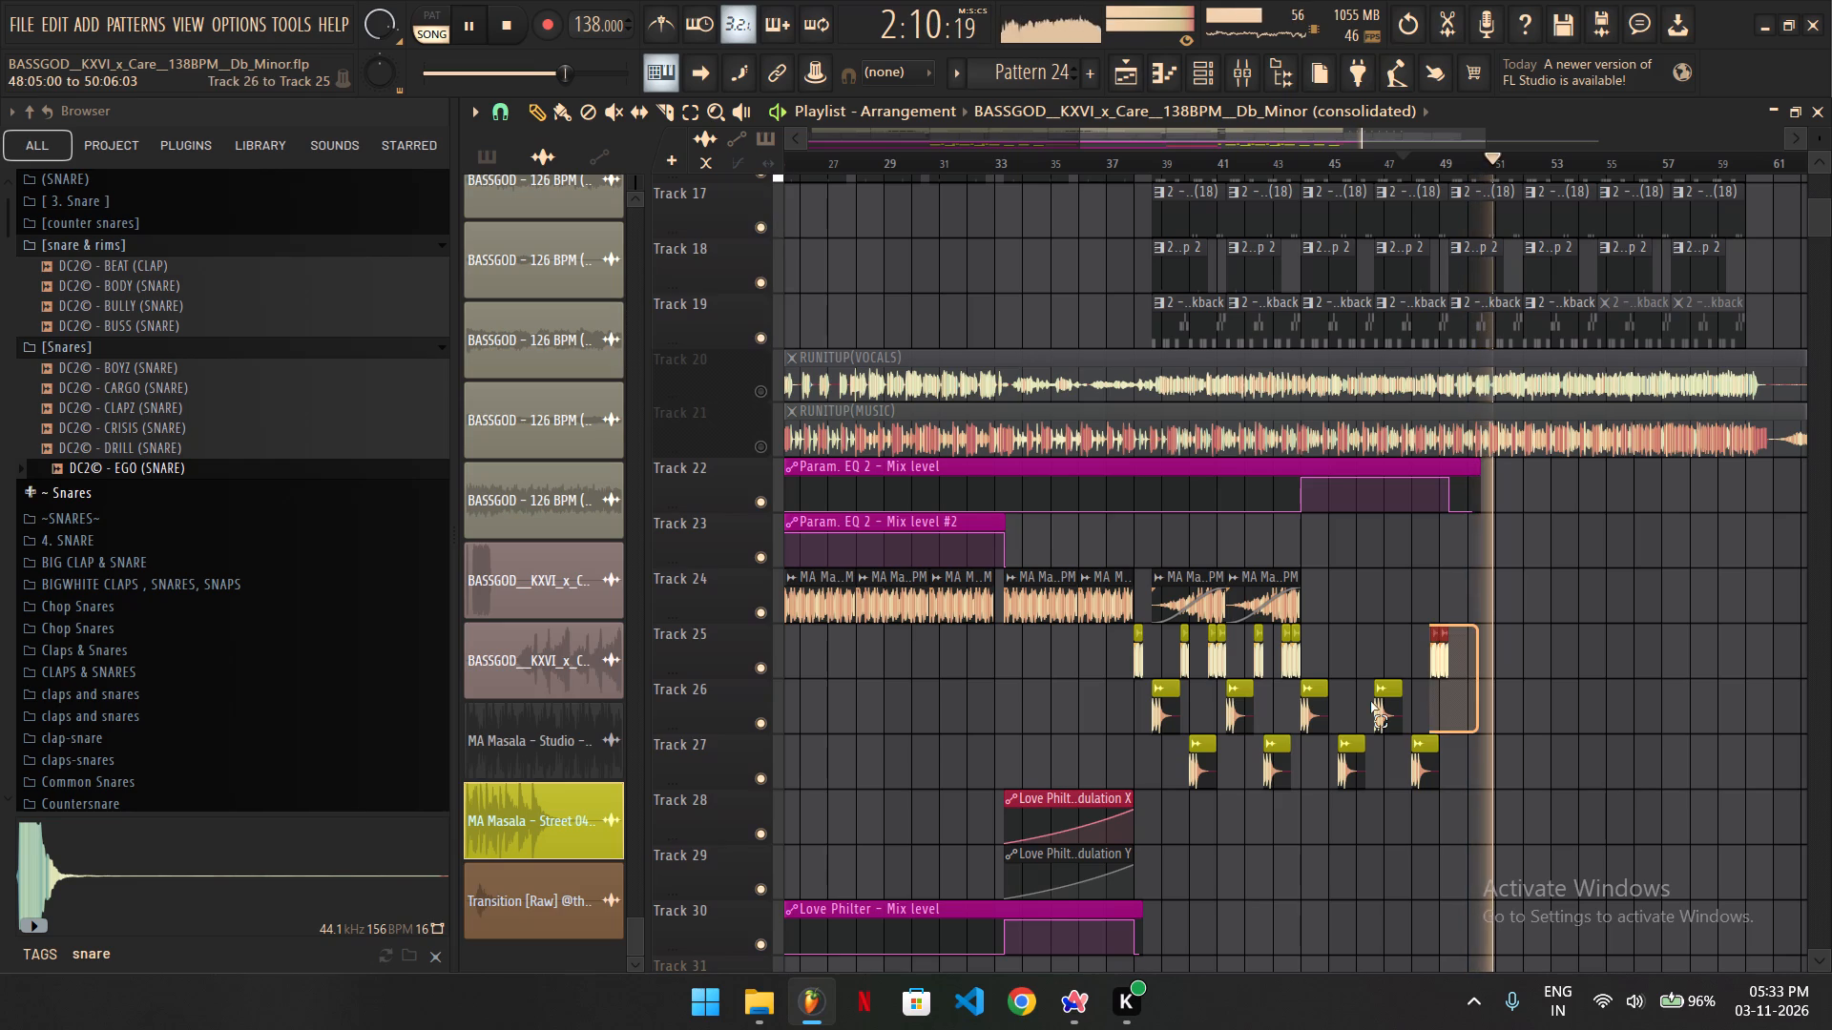
ctrl+drag(1370, 701, 1137, 826)
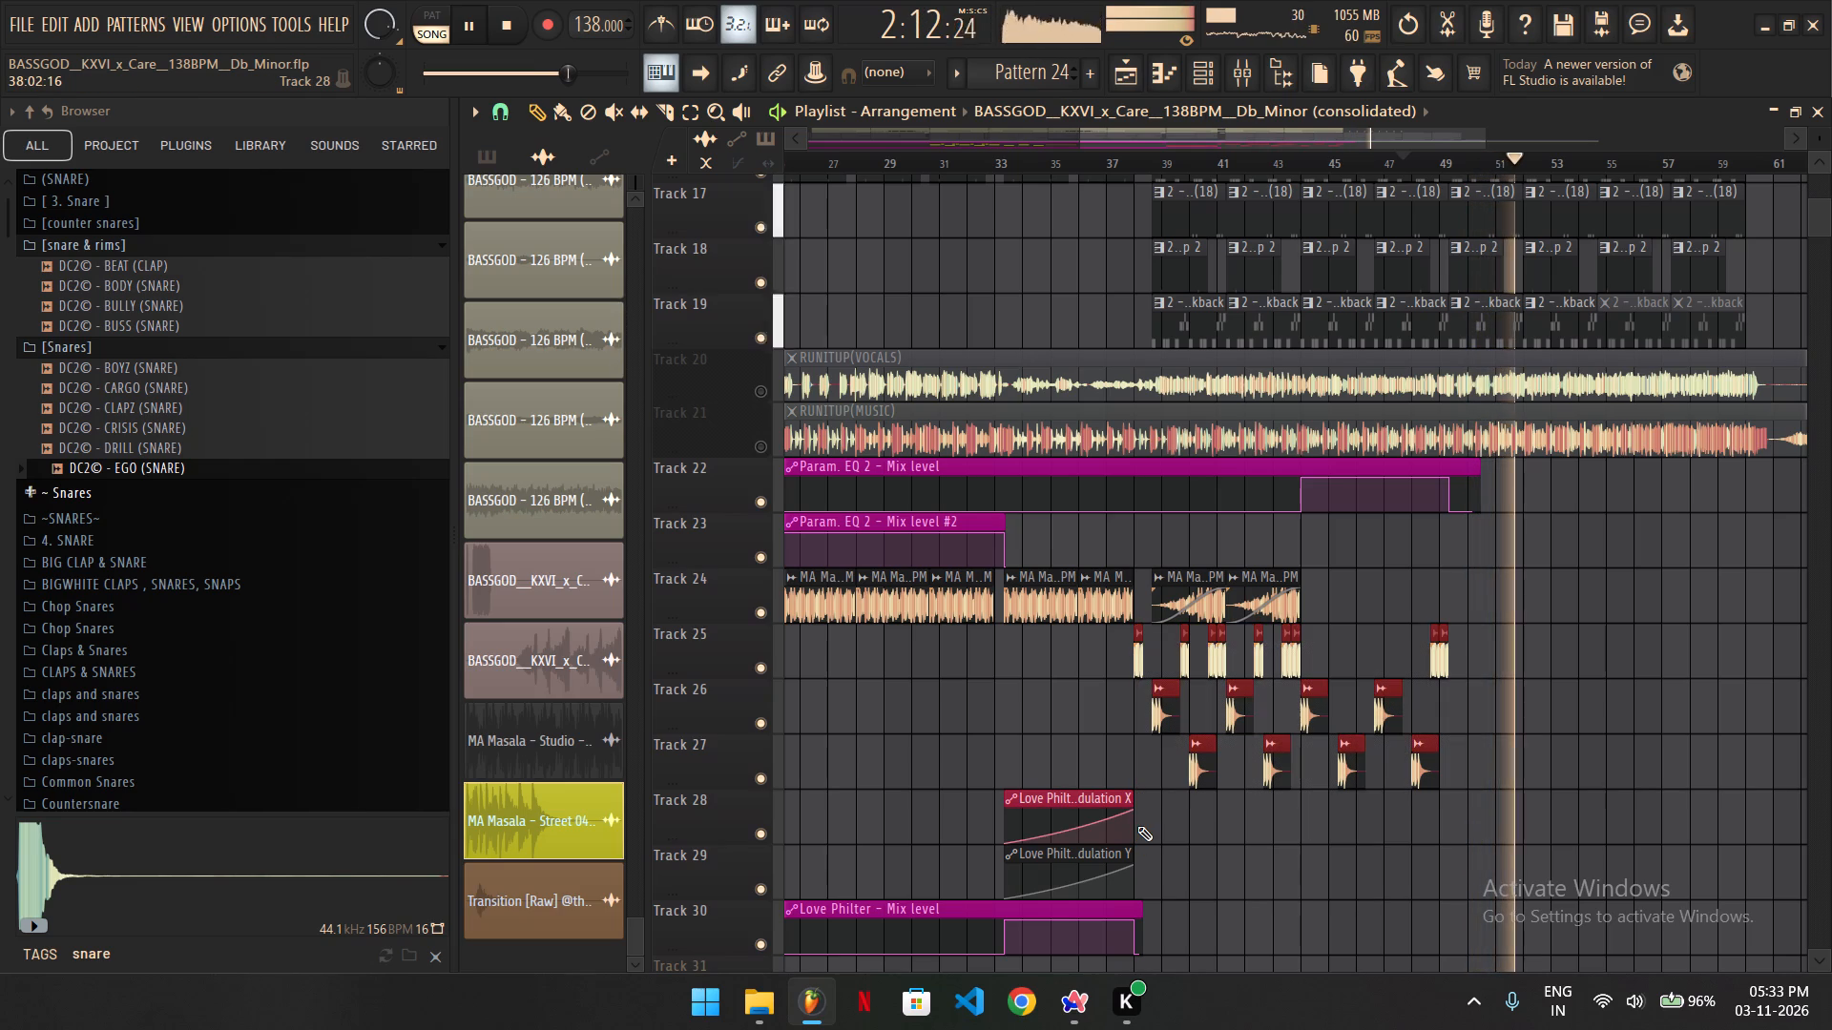
key(ctrl+b)
Play back from bar 47 to review the duplicated Masala clips on Tracks 25–27, and stop playback.
key(space)
key(space)
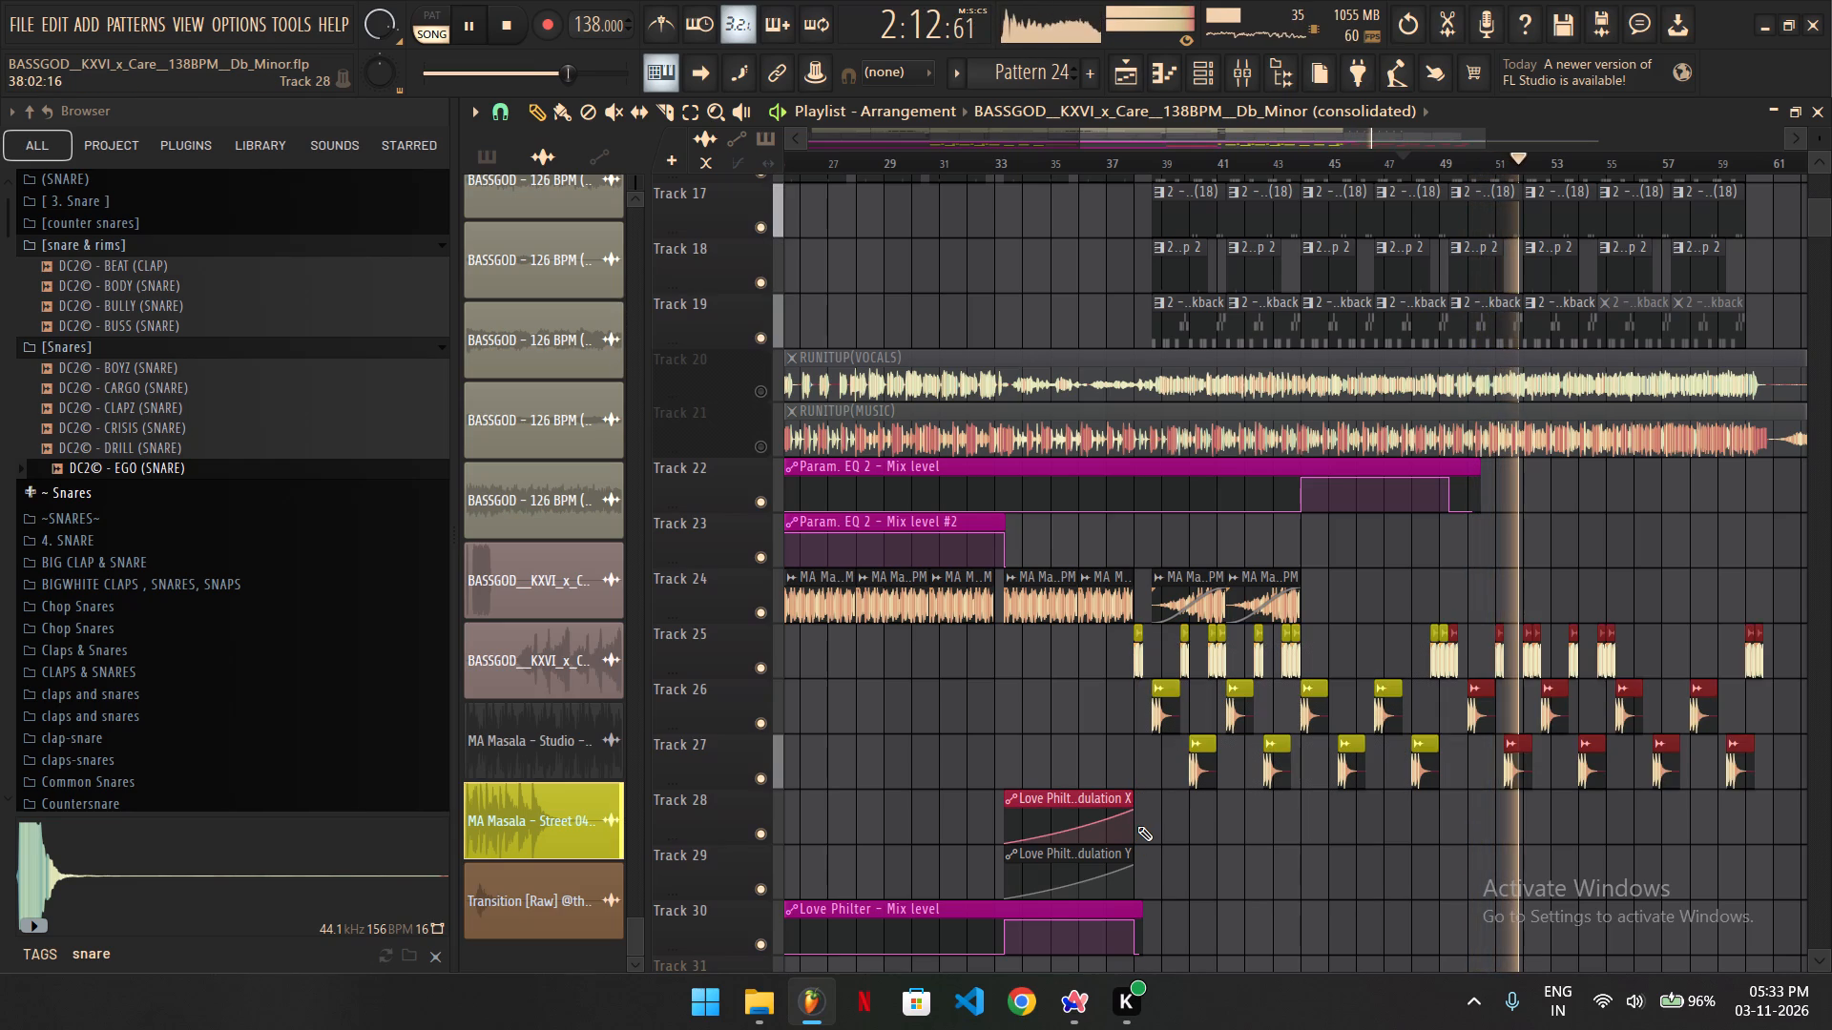
ctrl+scroll(1527, 756, up, 9)
ctrl+scroll(1422, 655, up, 2)
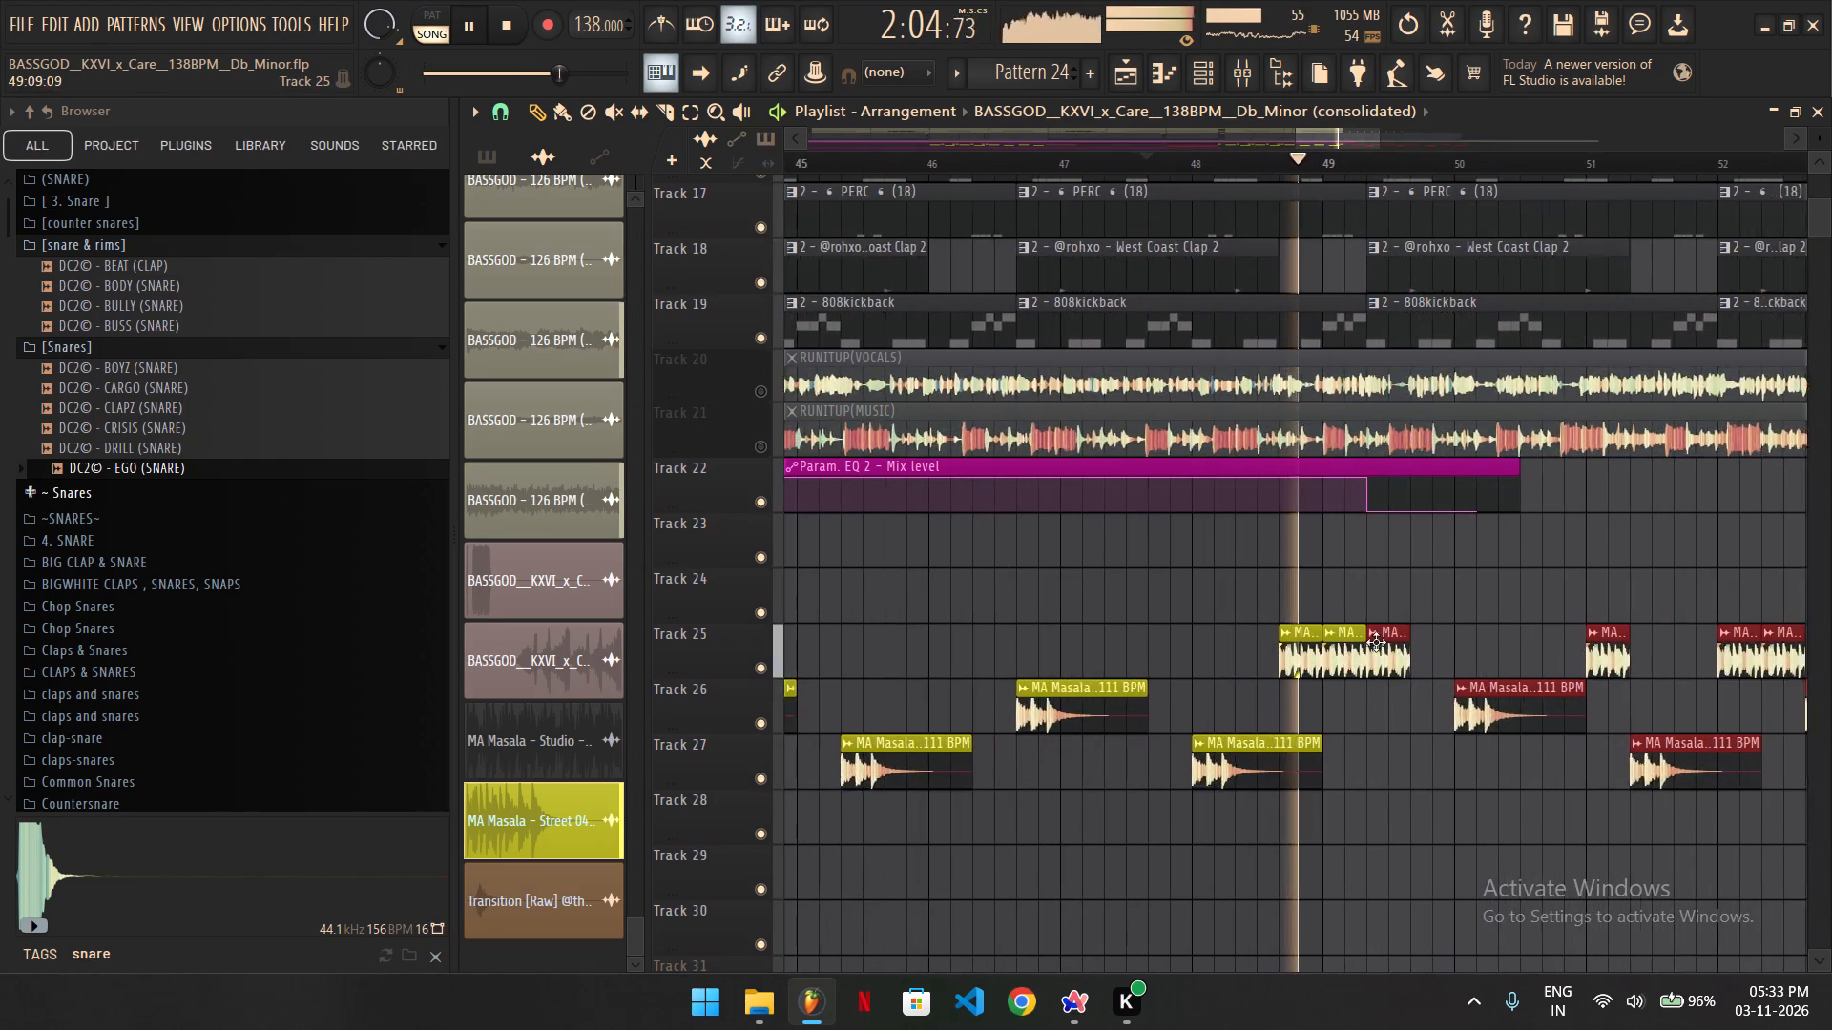
ctrl+scroll(1376, 642, up, 1)
ctrl+scroll(1250, 603, down, 5)
ctrl+scroll(1129, 558, down, 7)
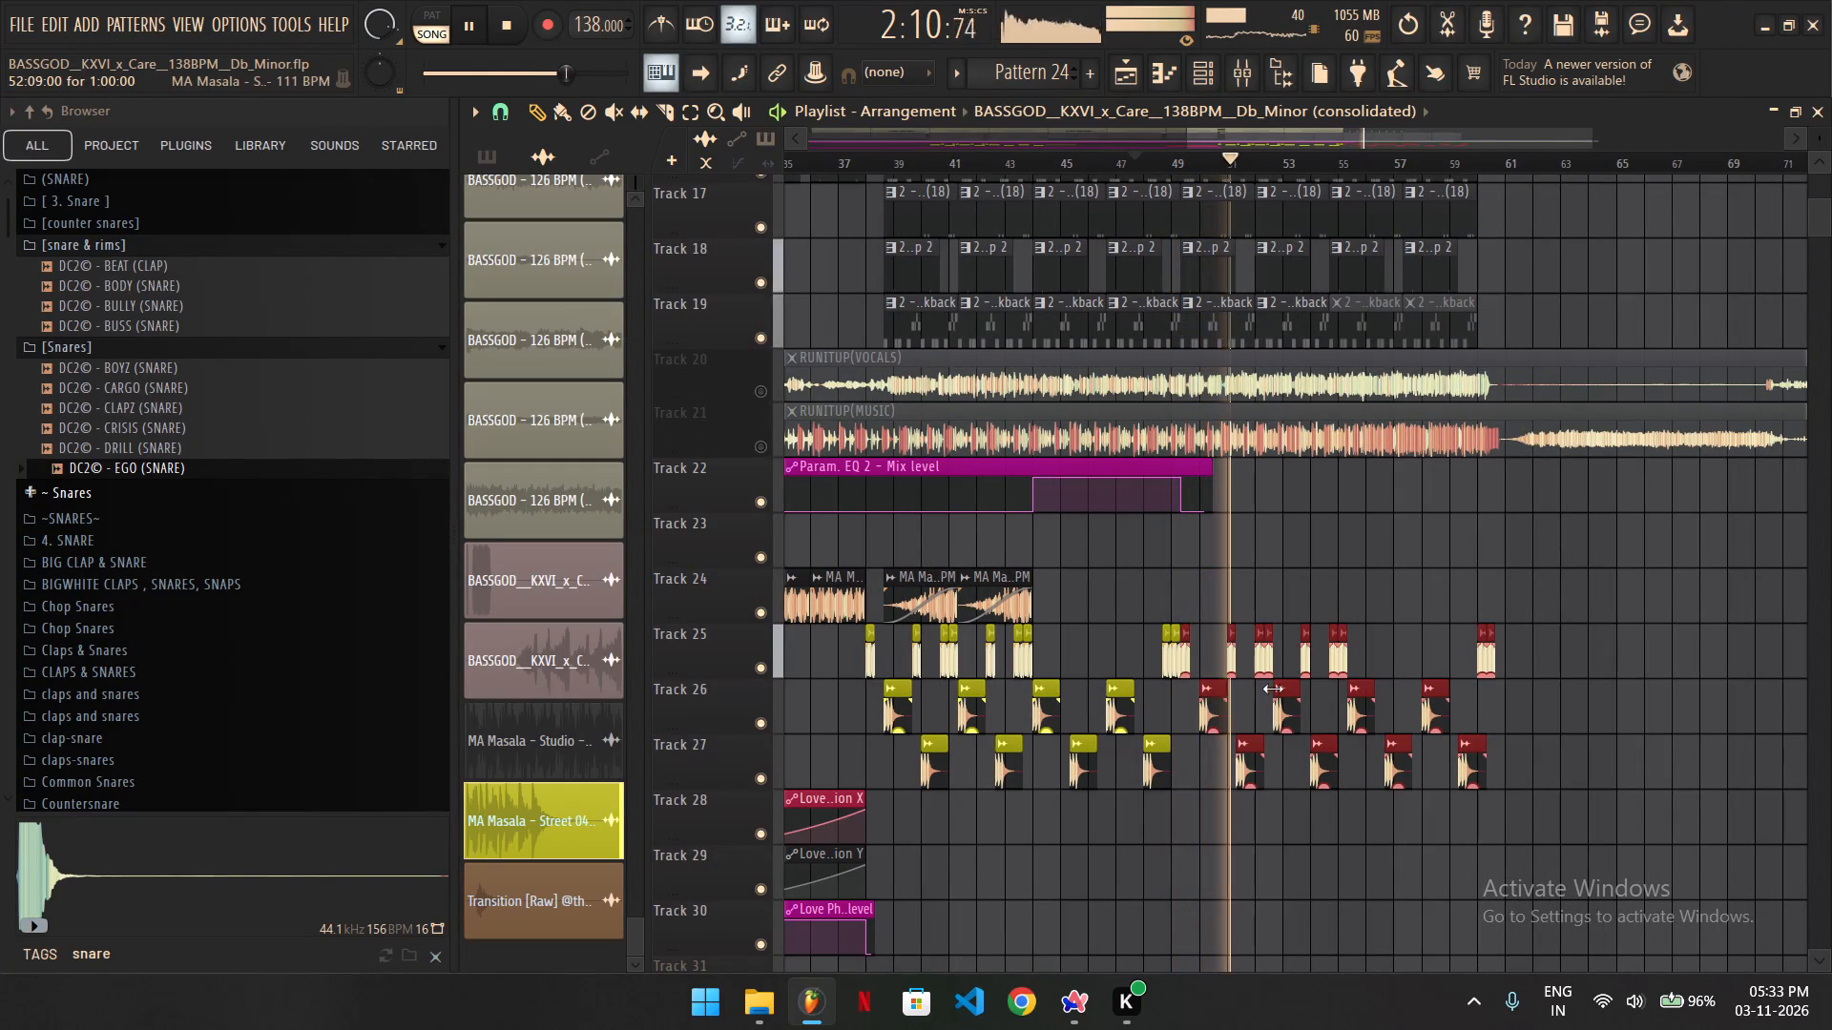
ctrl+click(1269, 567)
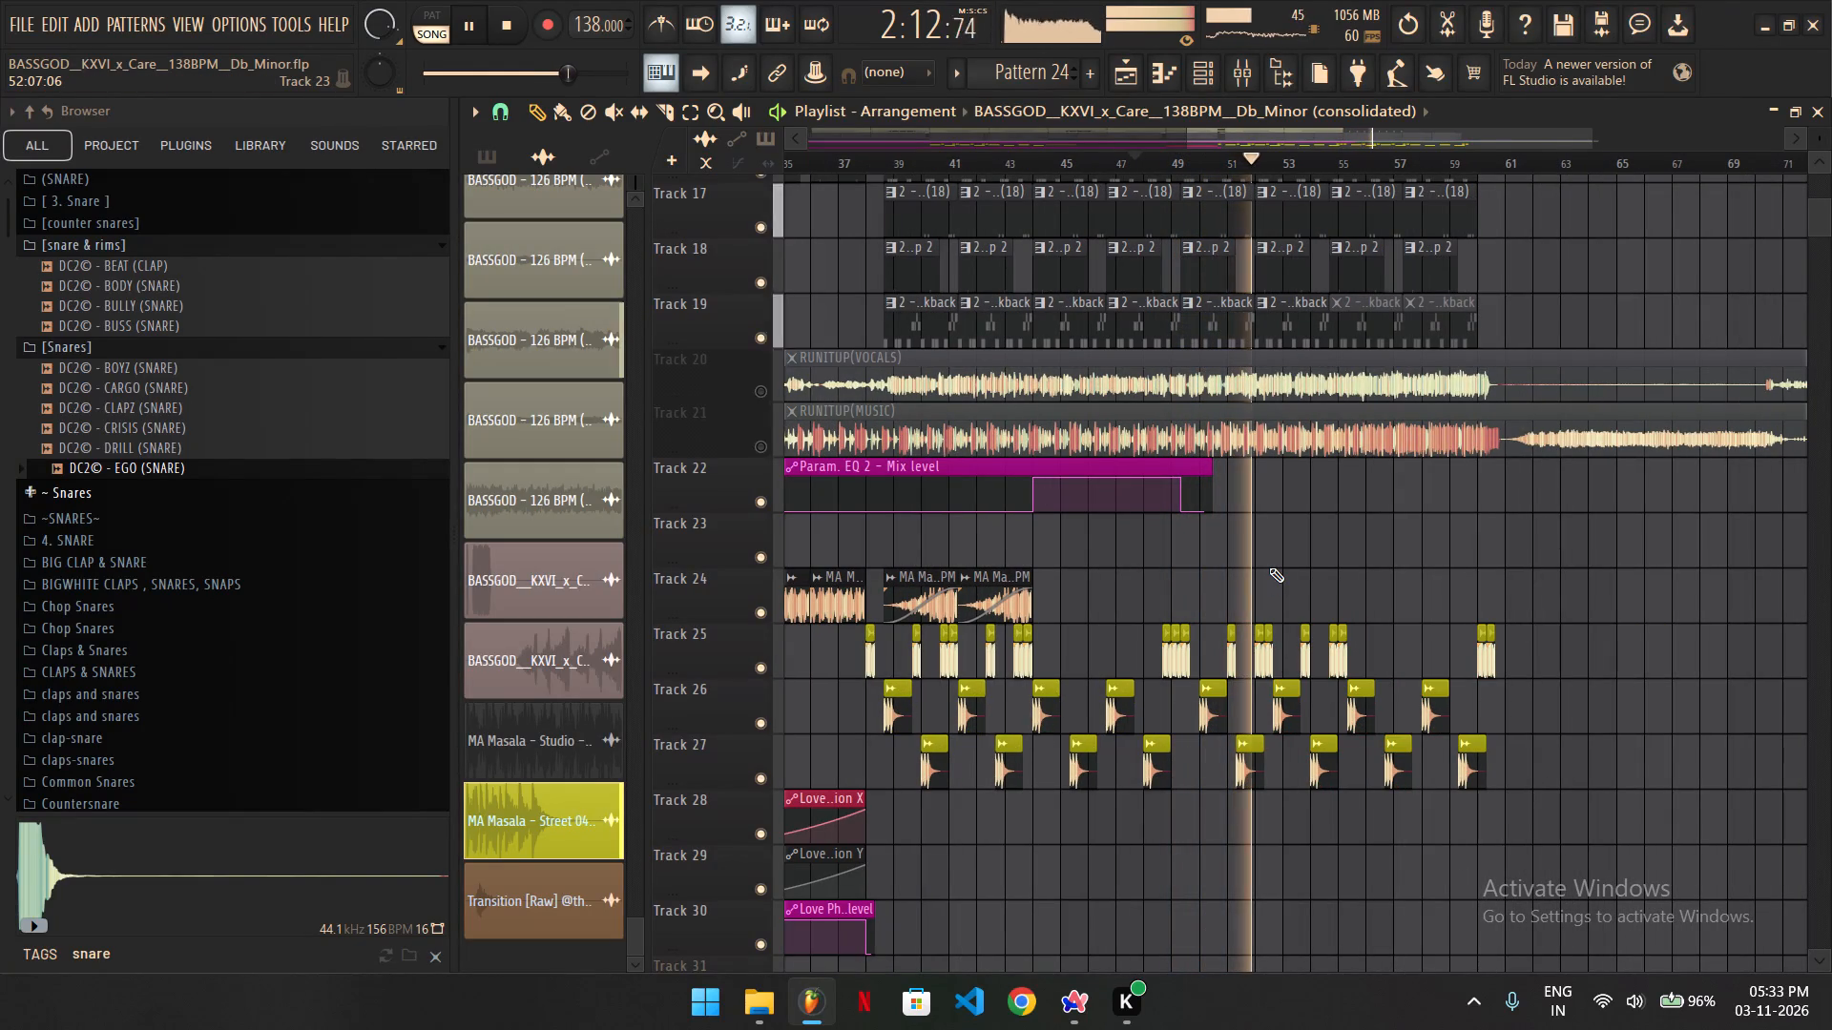
ctrl+click(1269, 567)
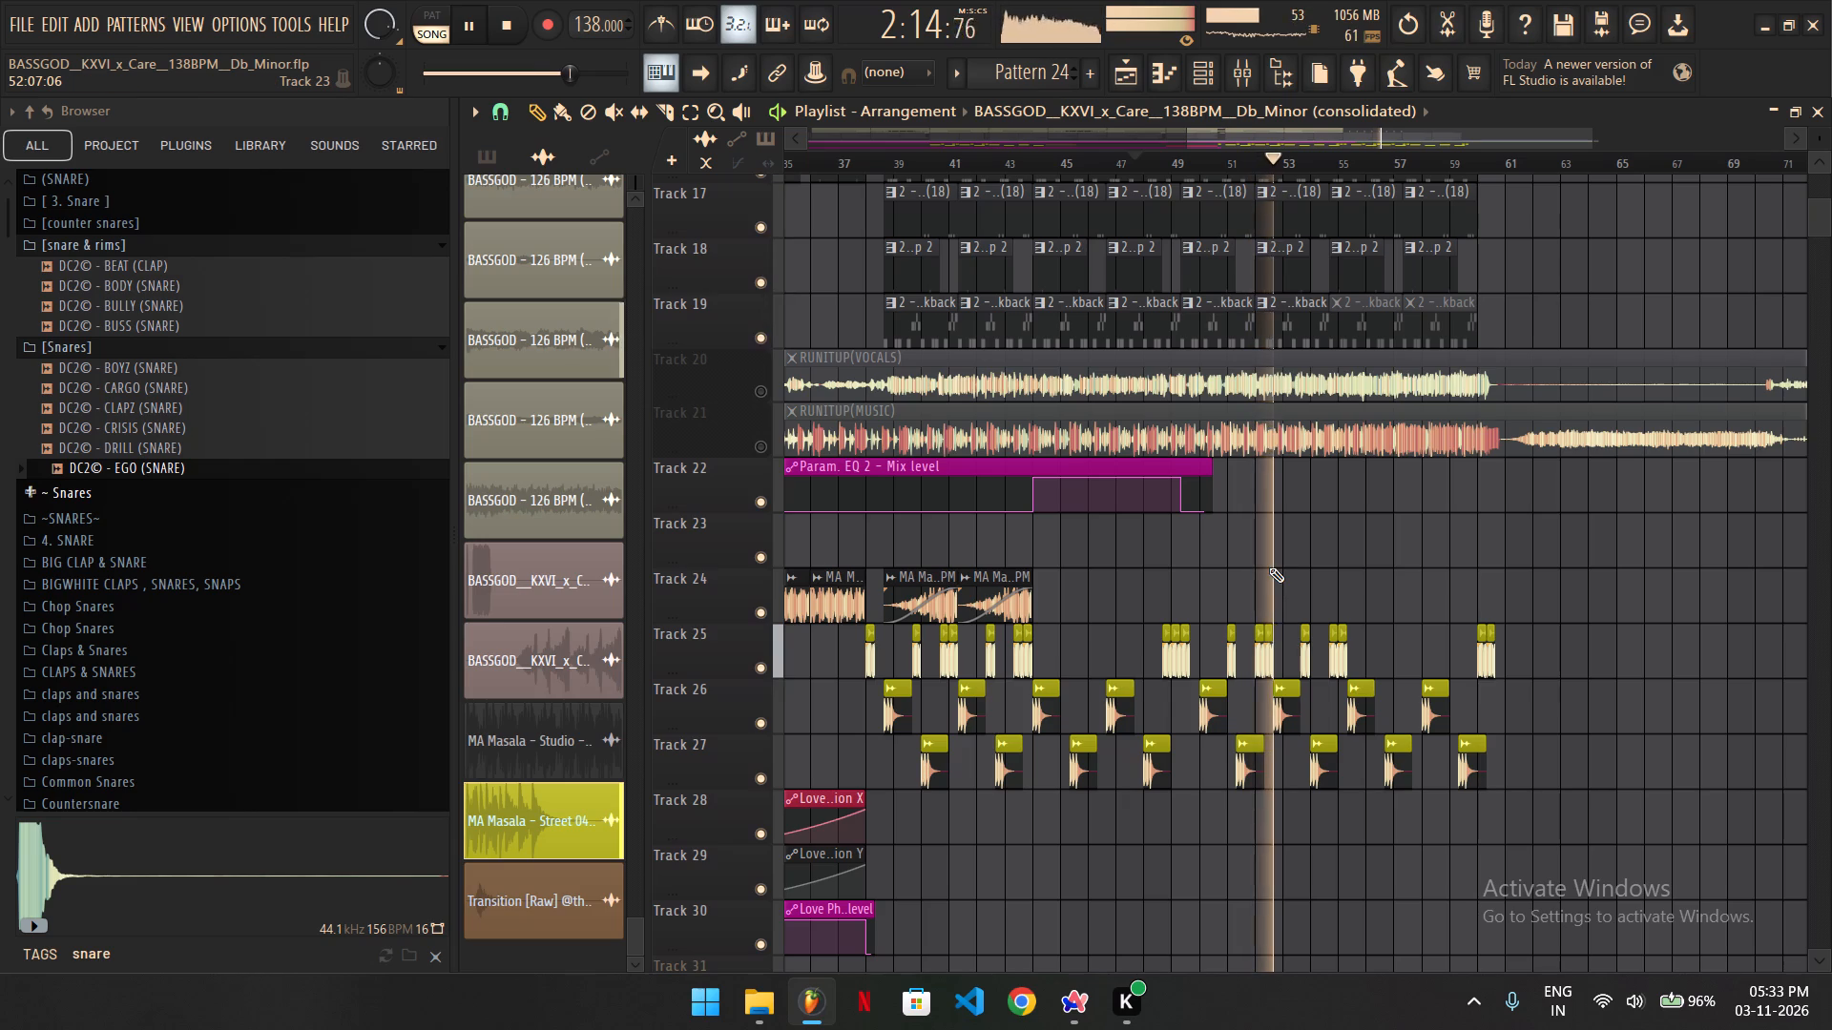
ctrl+click(1376, 580)
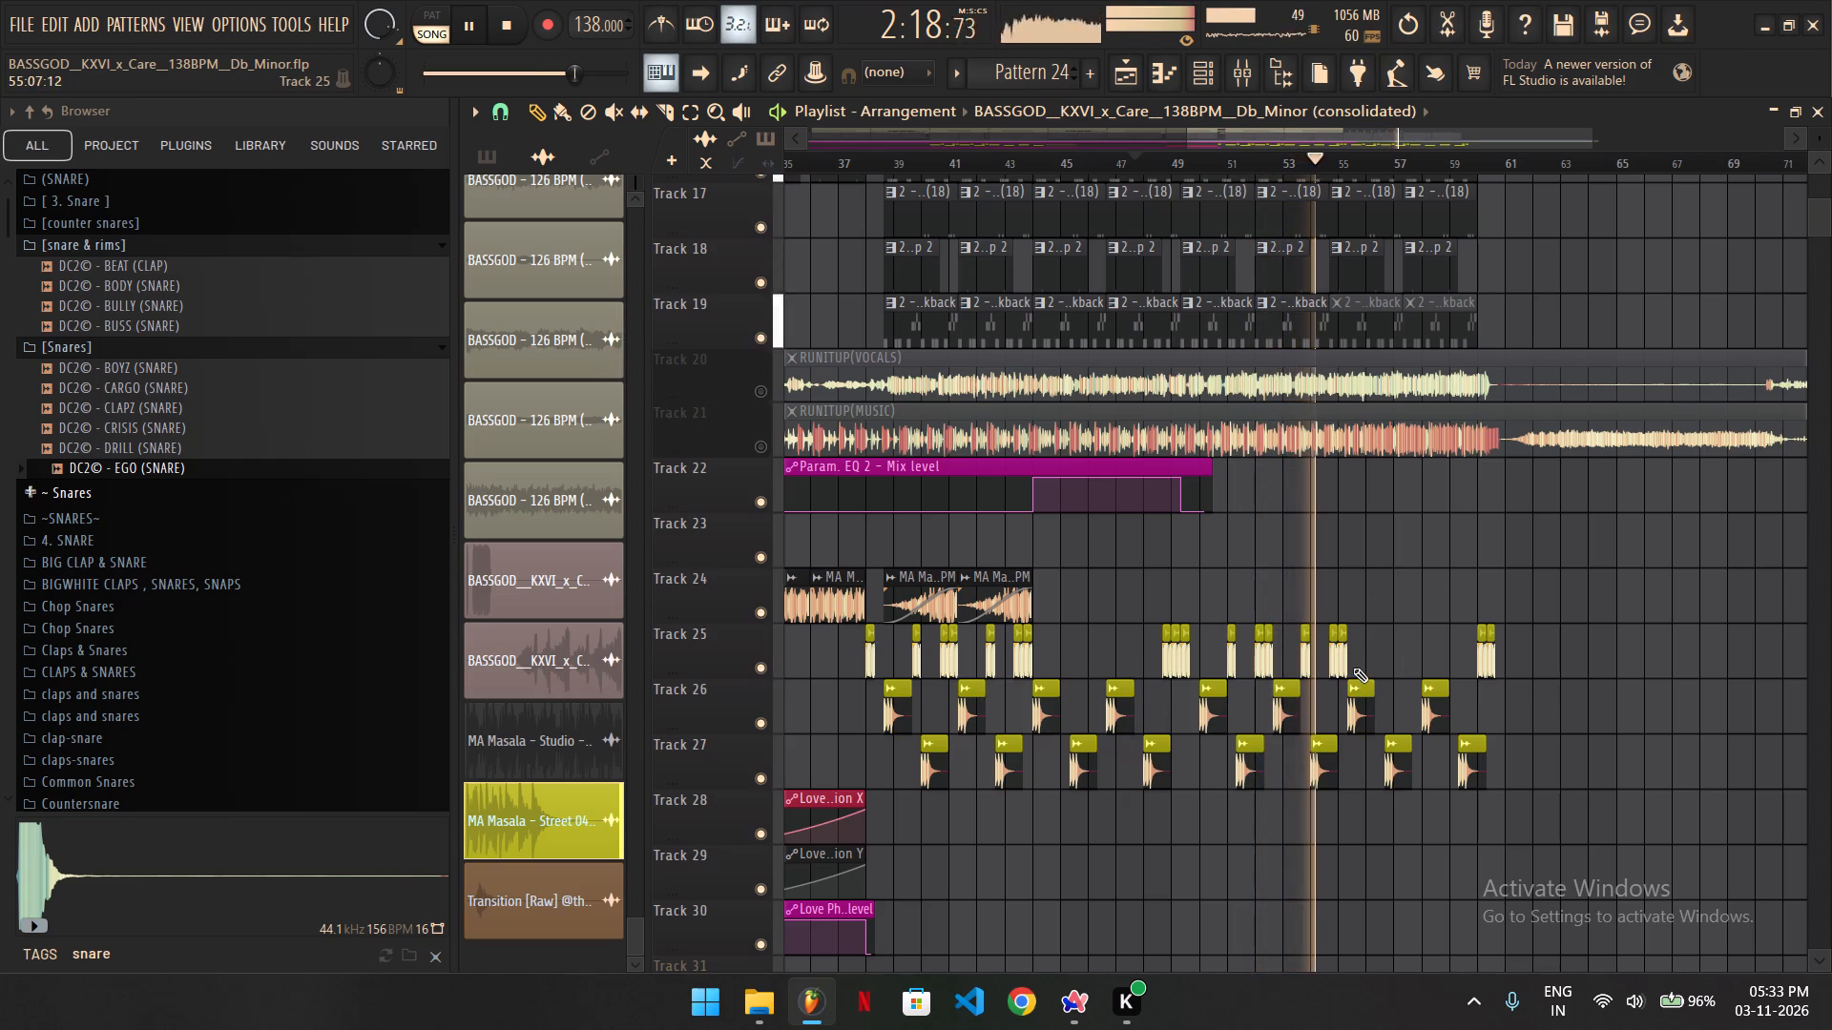
ctrl+scroll(1347, 660, up, 10)
ctrl+scroll(1208, 630, down, 5)
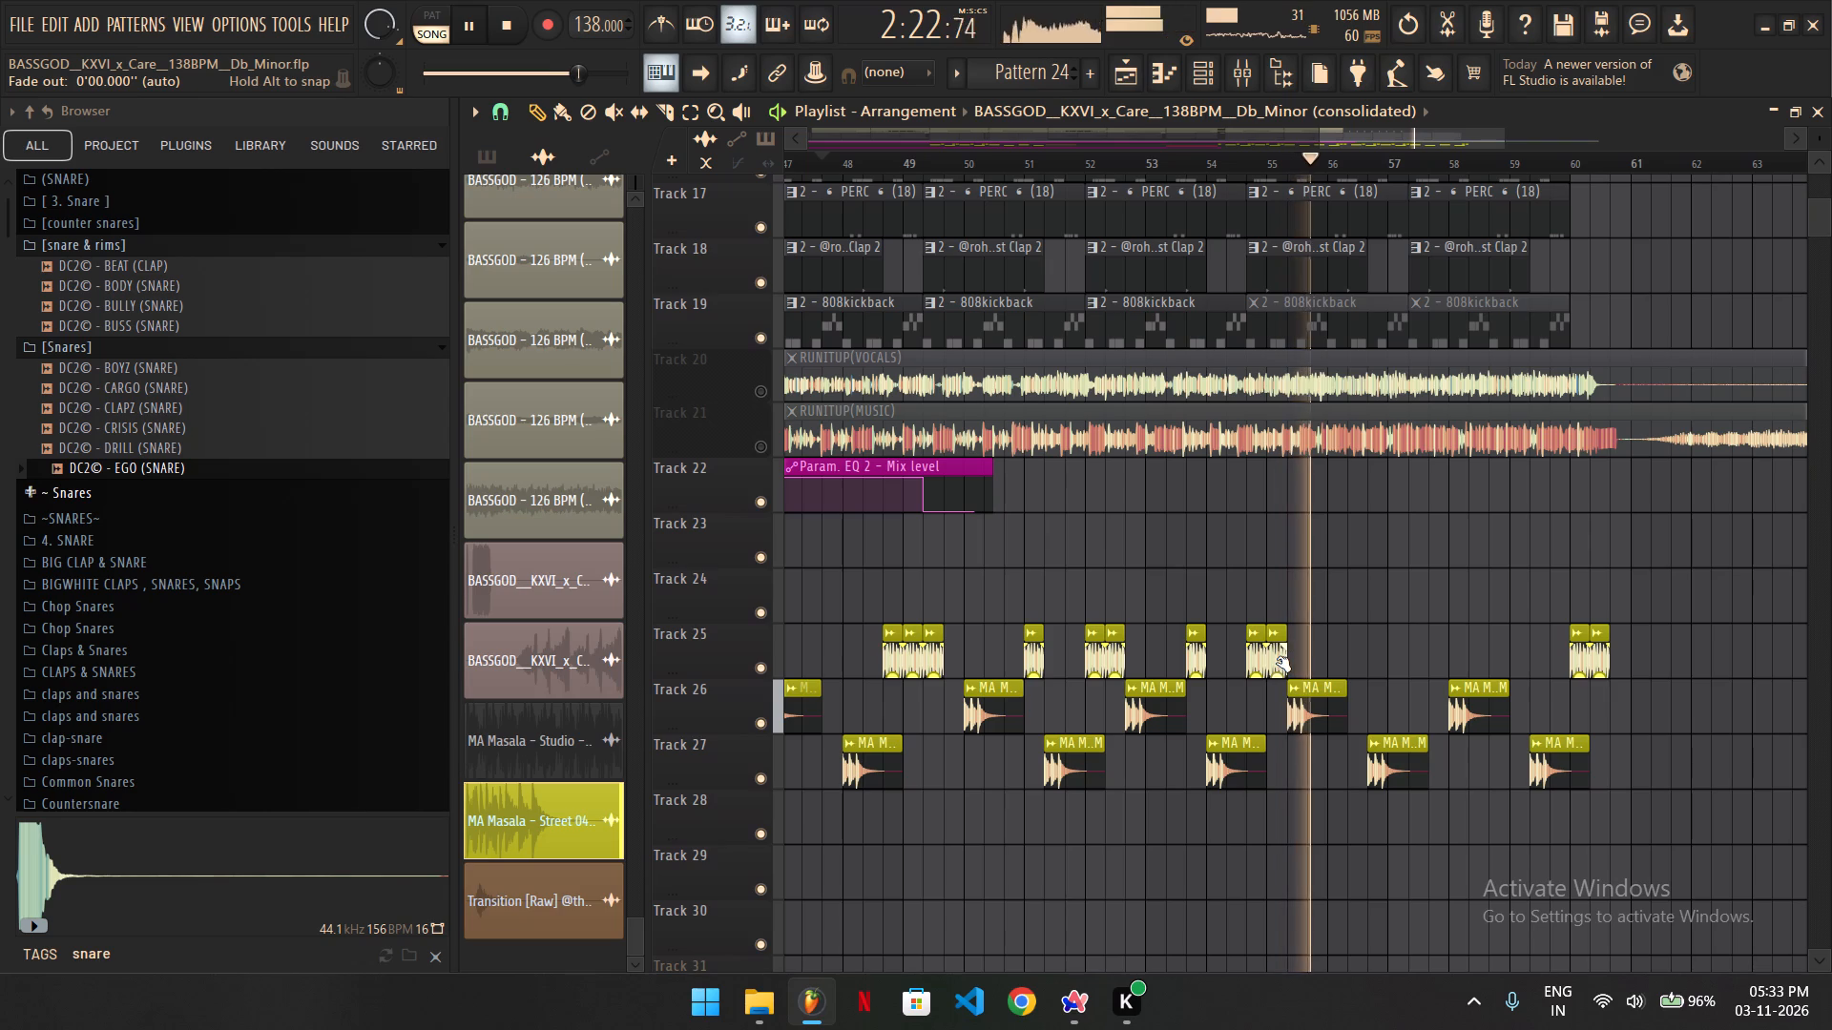
key(space)
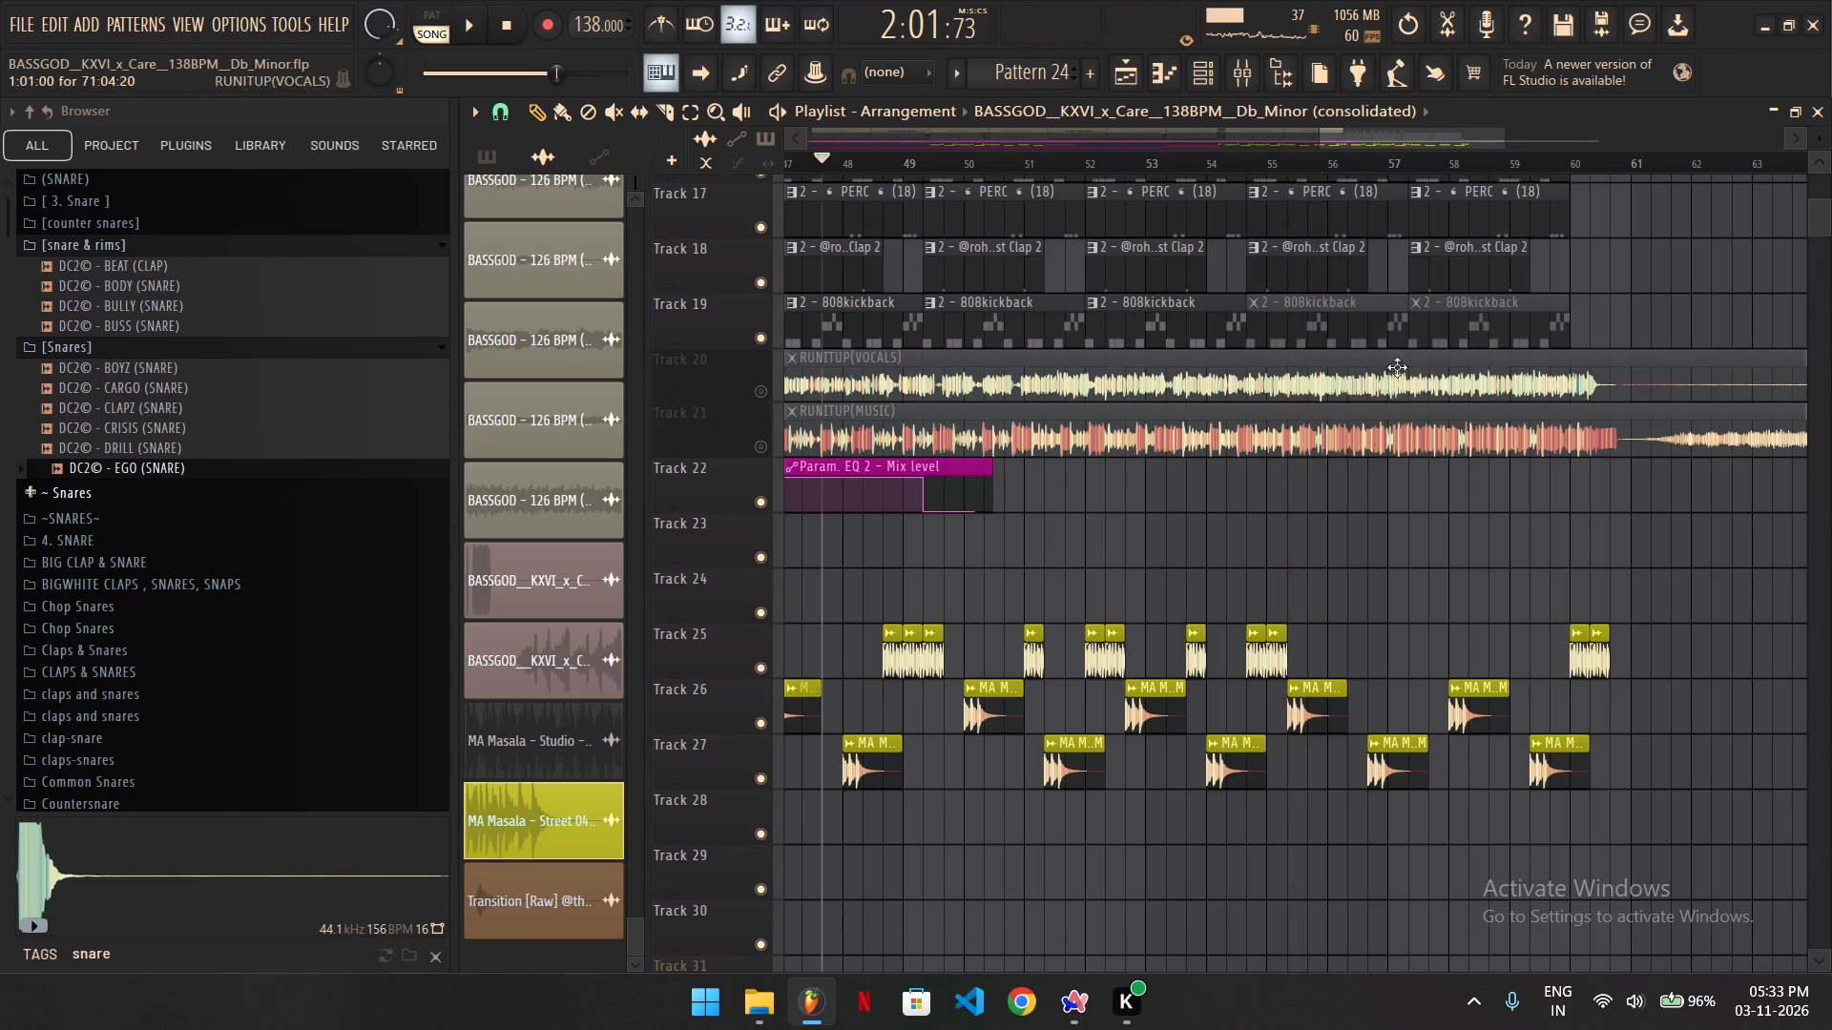
Delete the duplicated Masala clips on Tracks 25–27 in bars 55–59, keeping the Track 25 fill pair in bar 60.
ctrl+scroll(1375, 403, down, 1)
ctrl+scroll(1135, 523, down, 1)
key(space)
ctrl+scroll(908, 684, up, 2)
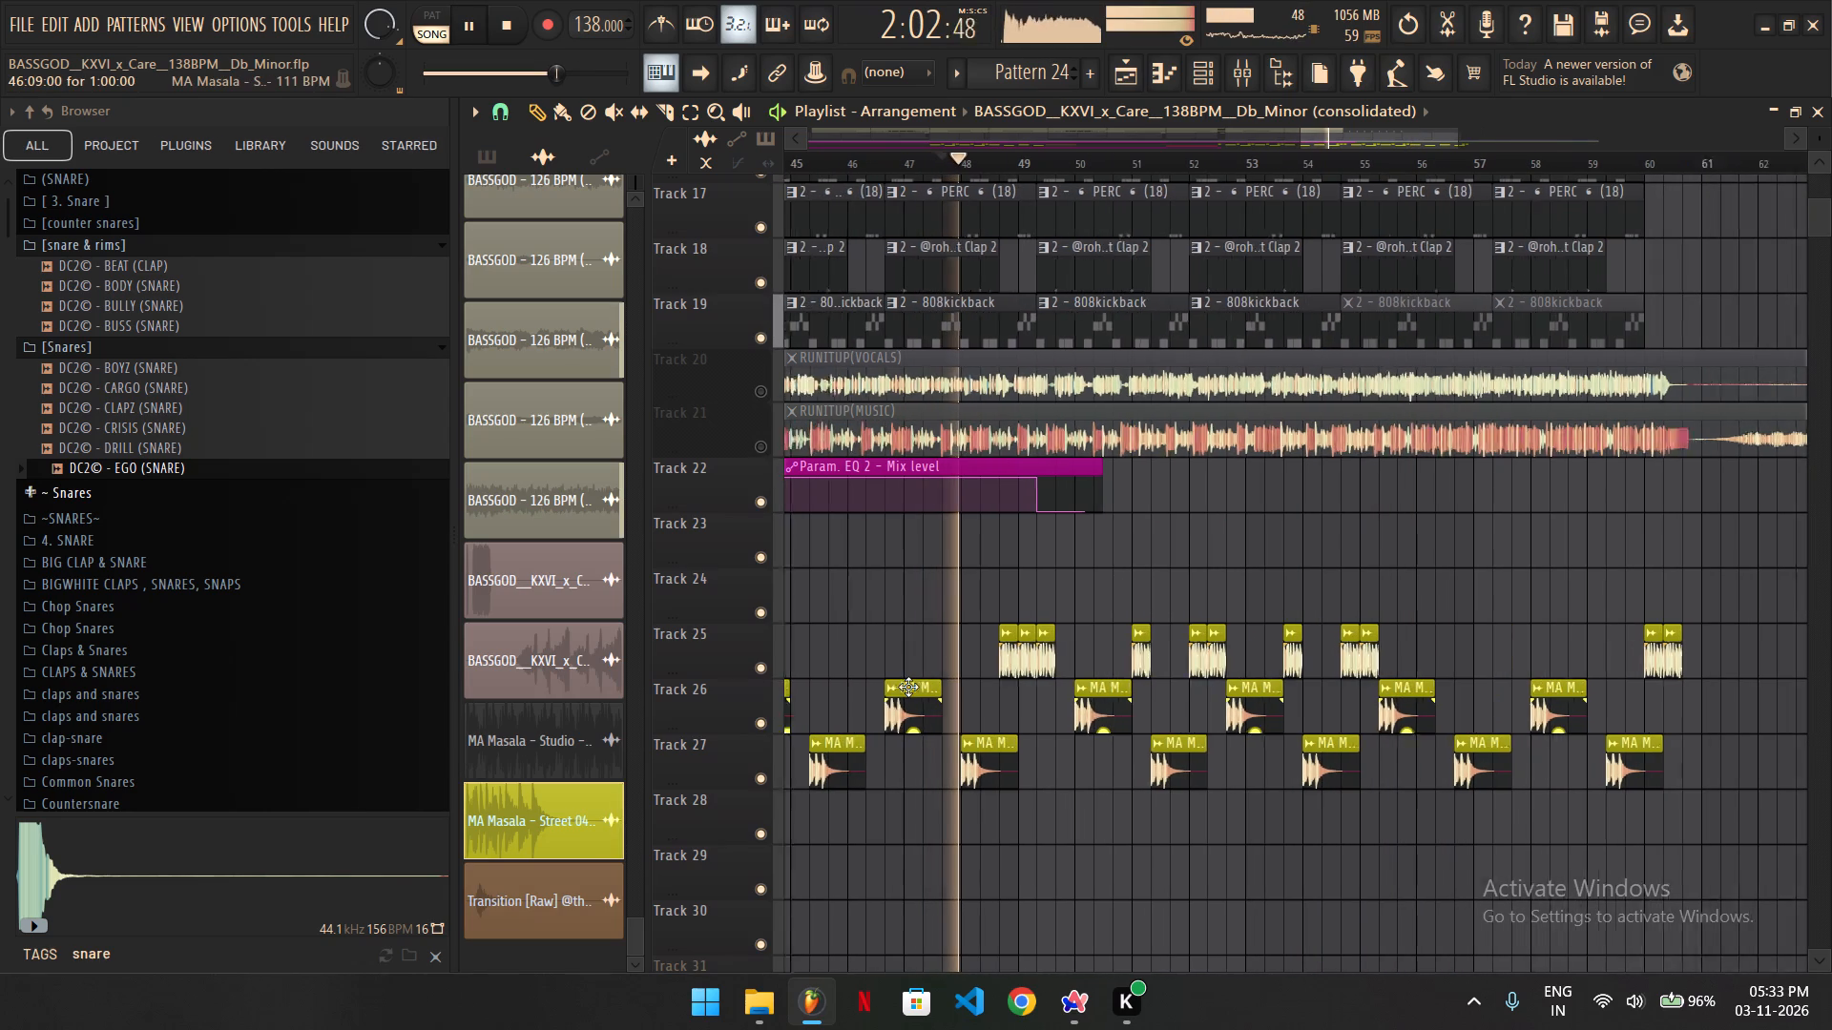
ctrl+scroll(908, 687, up, 3)
ctrl+scroll(943, 691, down, 3)
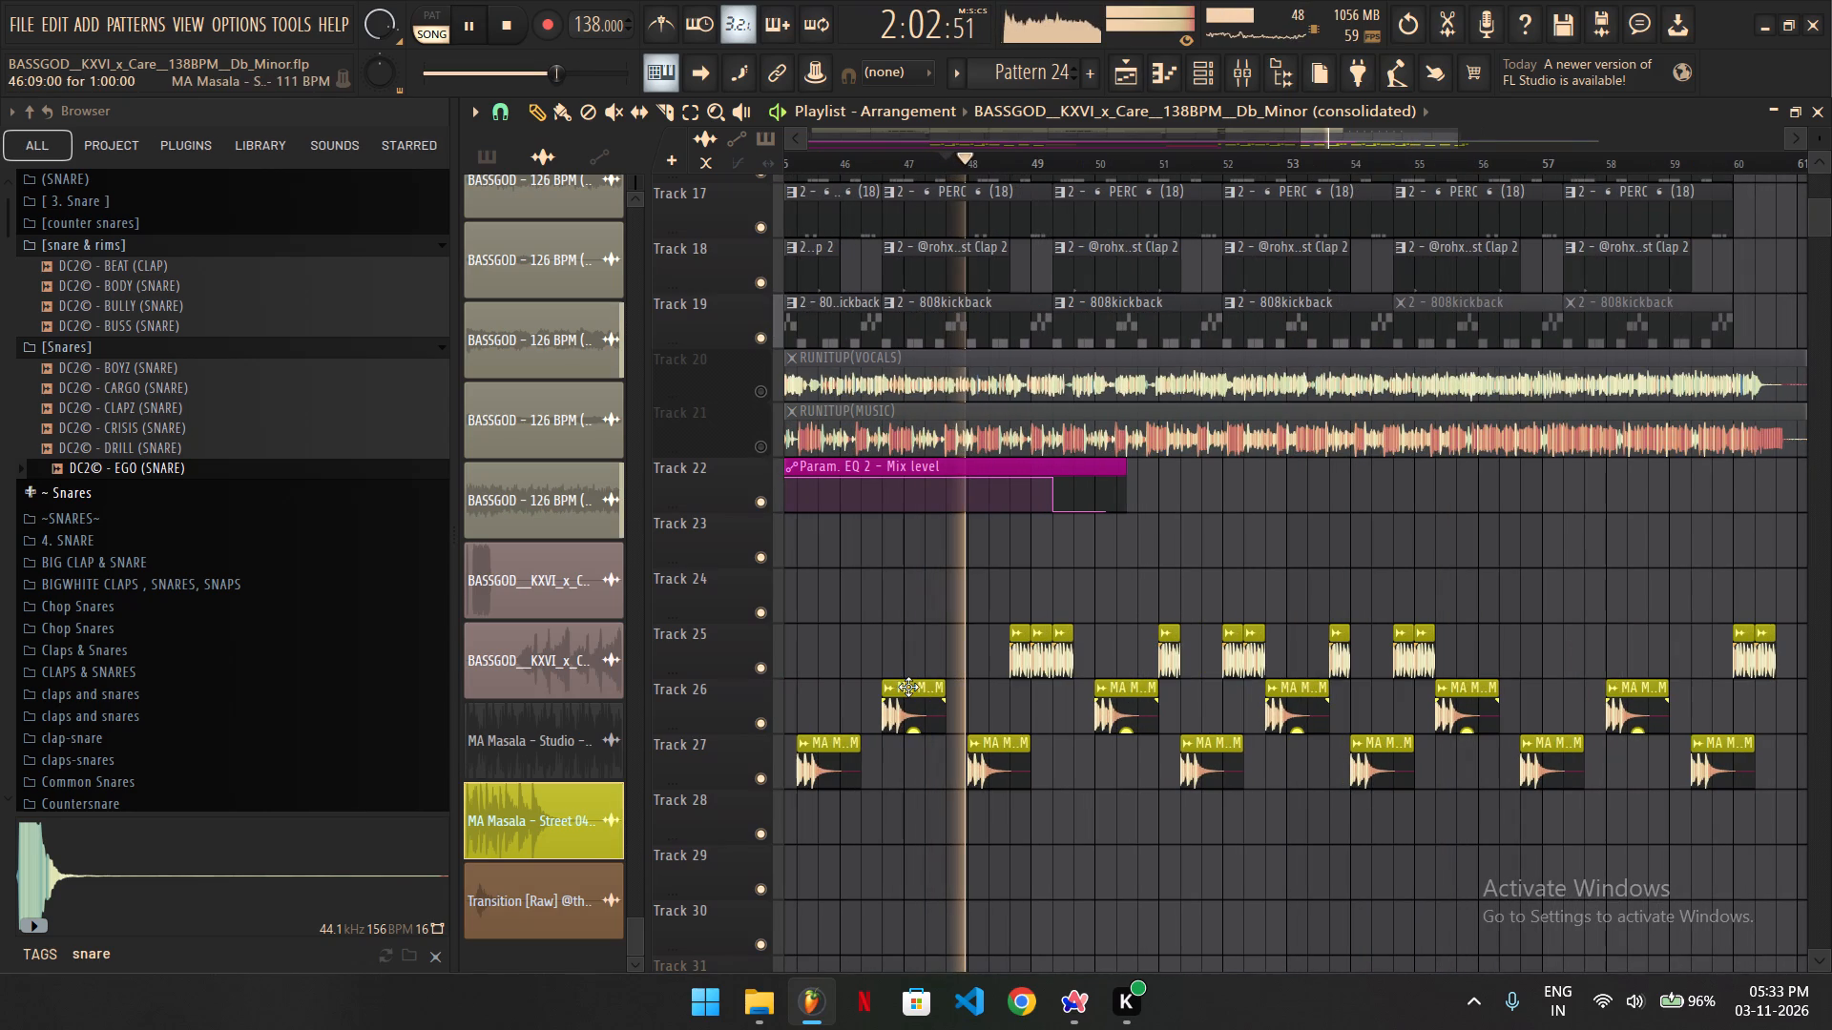
ctrl+scroll(1159, 546, up, 4)
right_drag(1607, 664, 1693, 706)
ctrl+scroll(1516, 650, down, 6)
ctrl+scroll(908, 687, down, 2)
right_drag(1558, 748, 1618, 711)
Duplicate the Masala clips on Tracks 25–27 from 49:05 through bar 54 to fill bars 55–60.
ctrl+drag(1574, 637, 1445, 730)
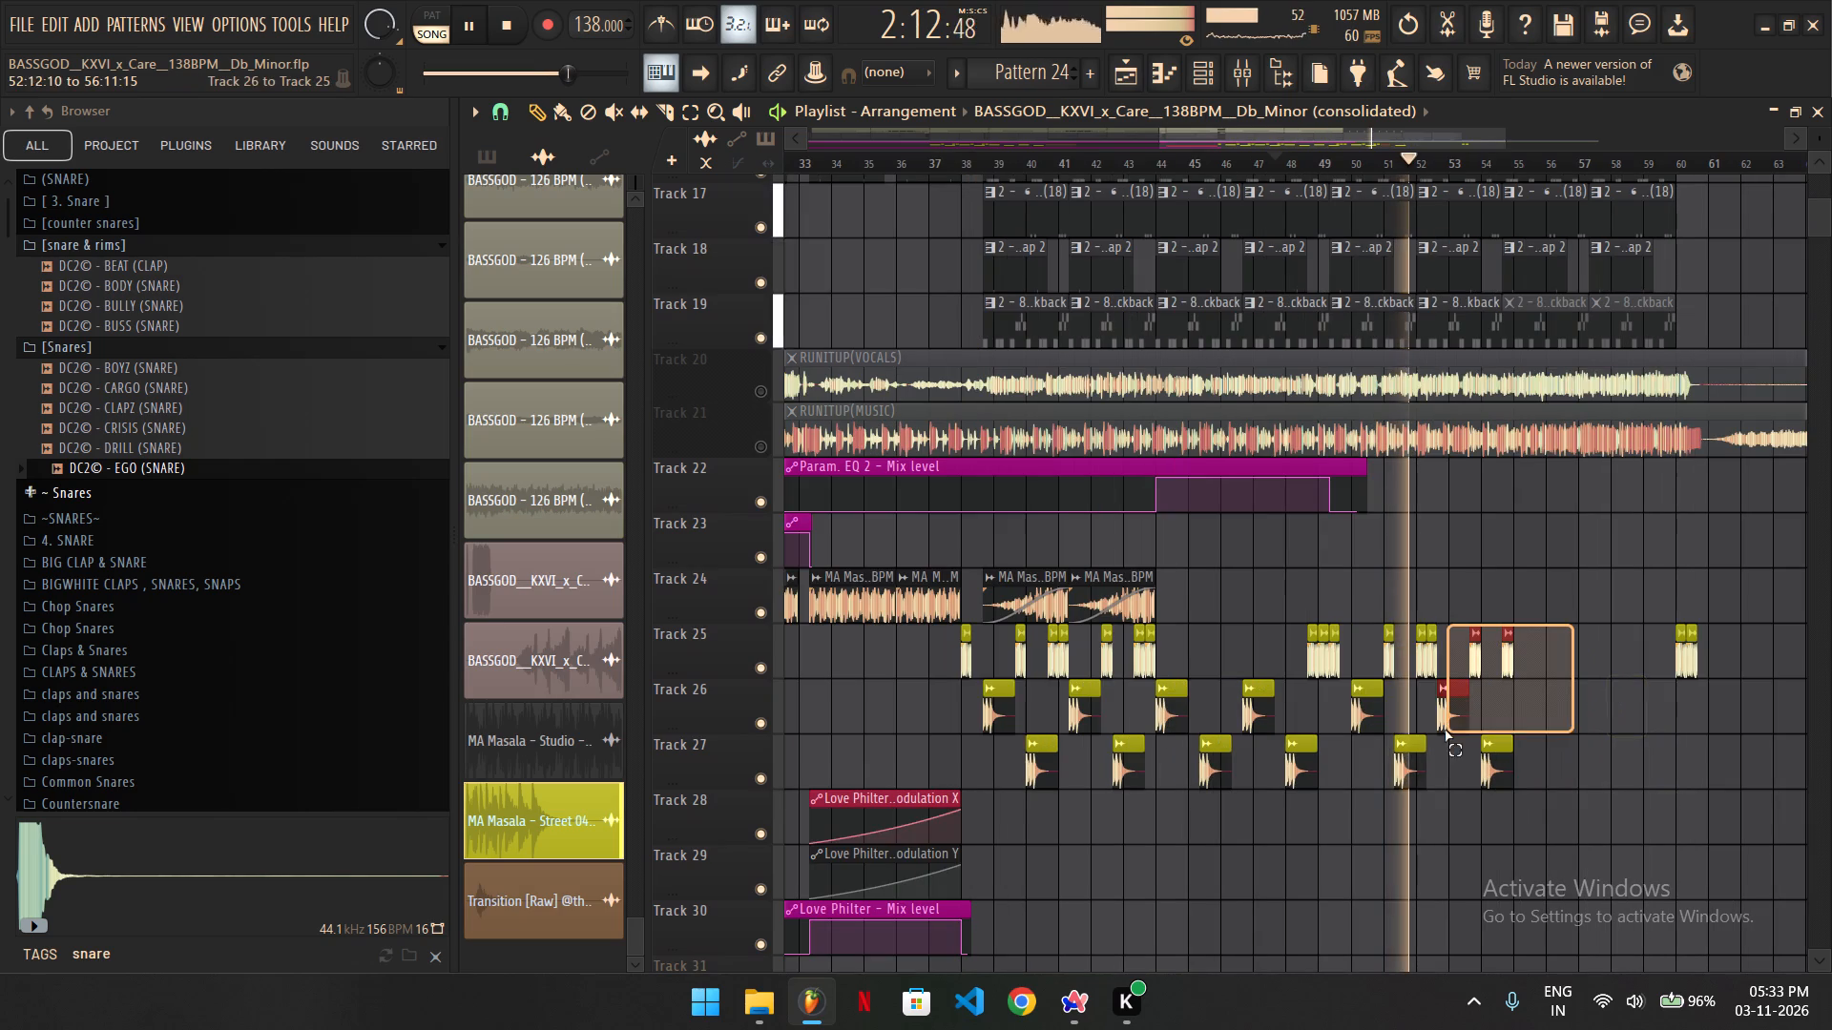
ctrl+drag(1445, 730, 1334, 803)
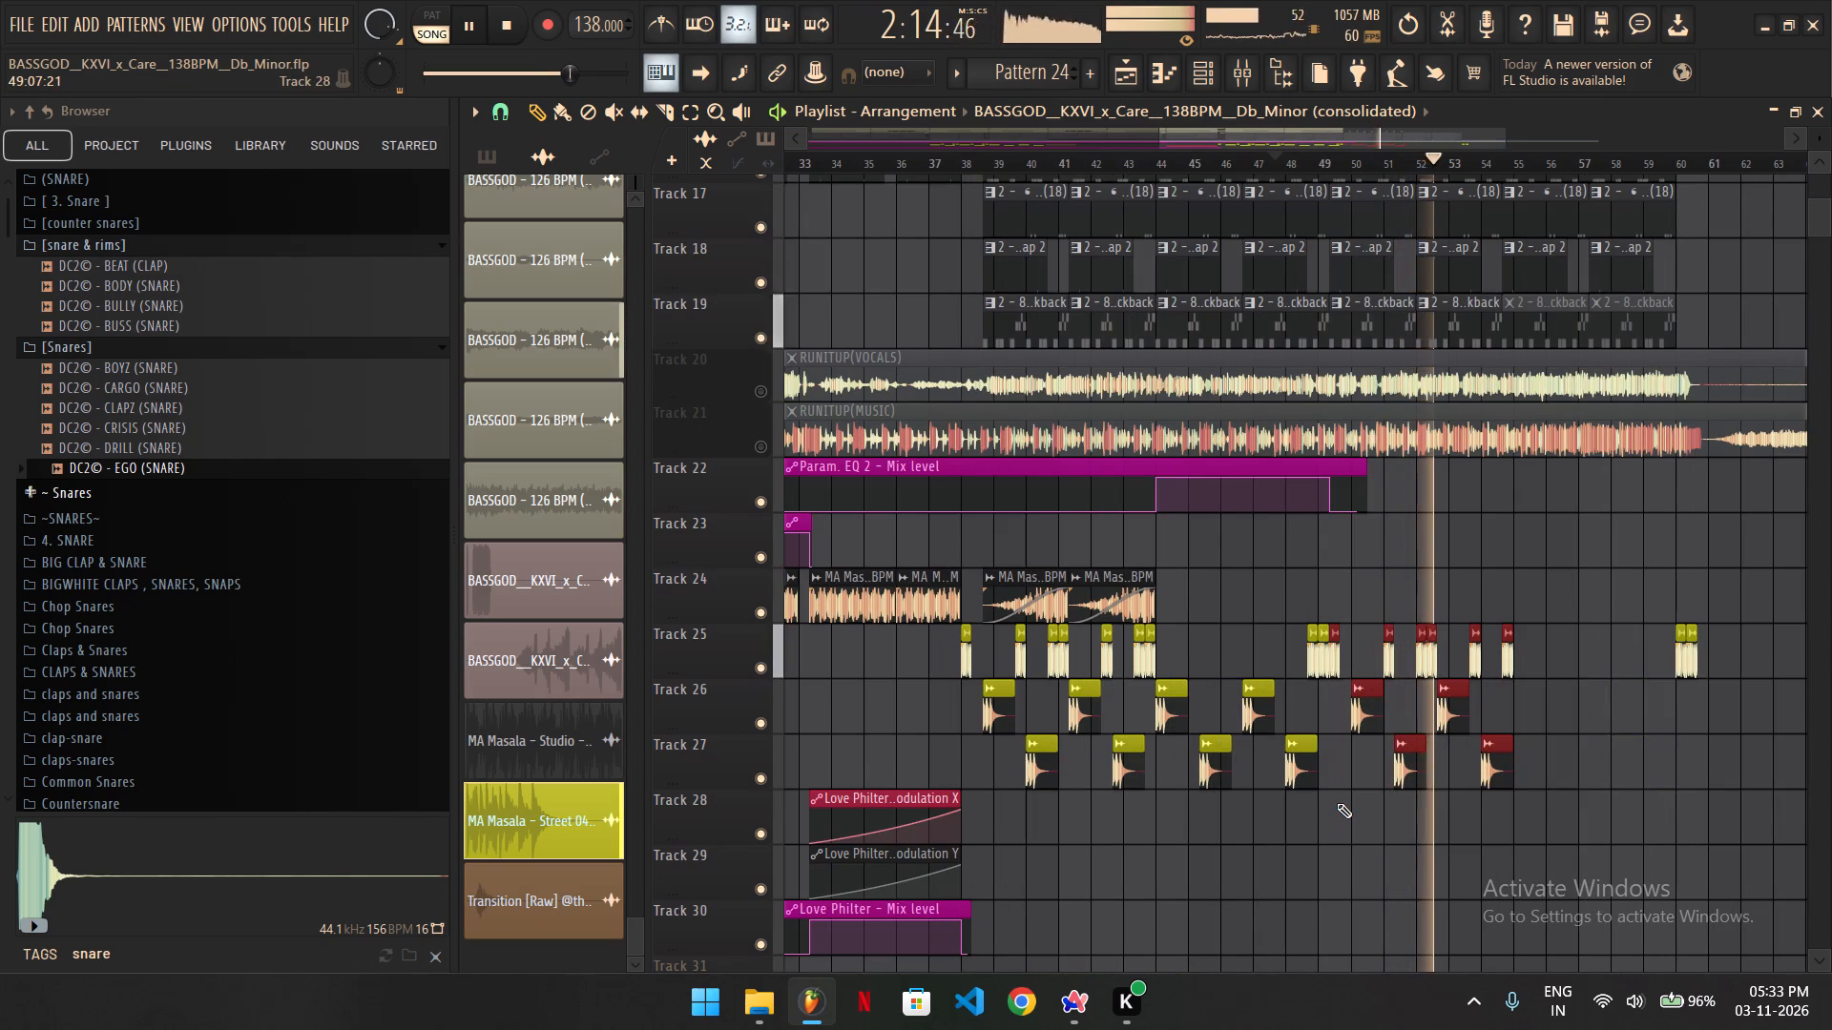
key(ctrl+b)
ctrl+scroll(1607, 767, up, 2)
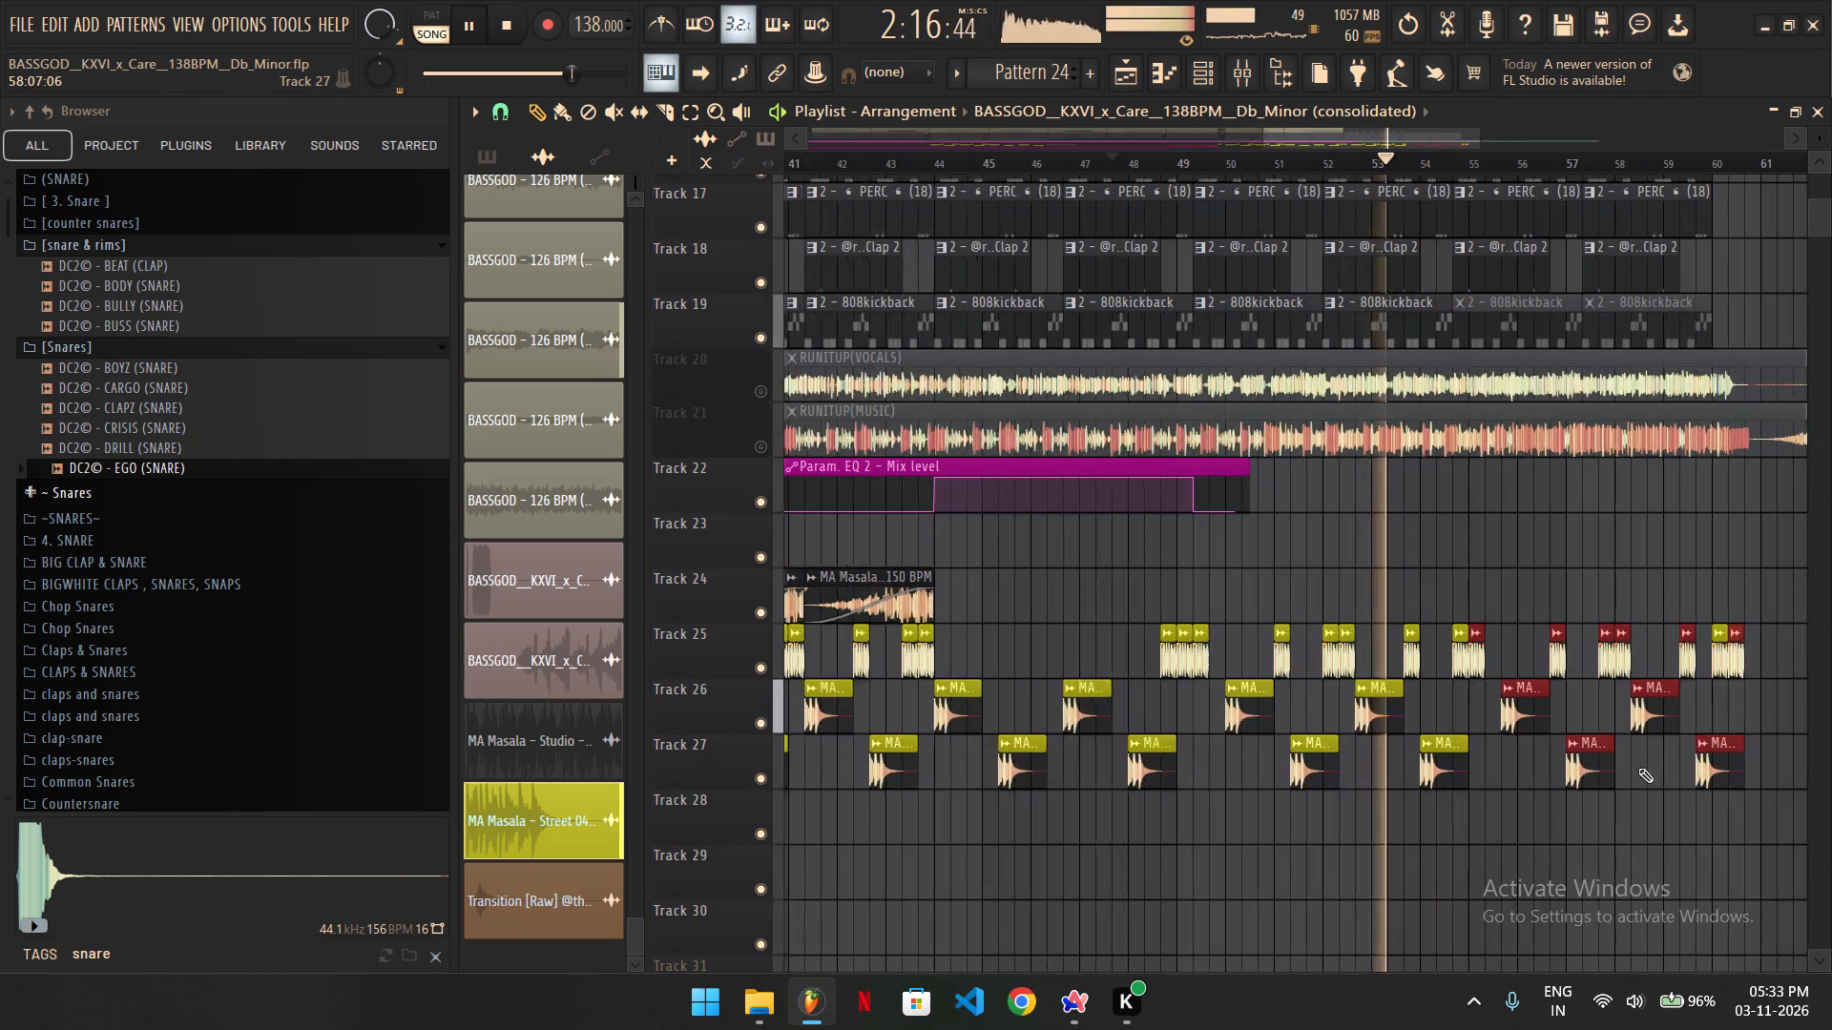
ctrl+scroll(1638, 768, up, 3)
ctrl+scroll(1238, 715, down, 4)
ctrl+scroll(1551, 703, up, 3)
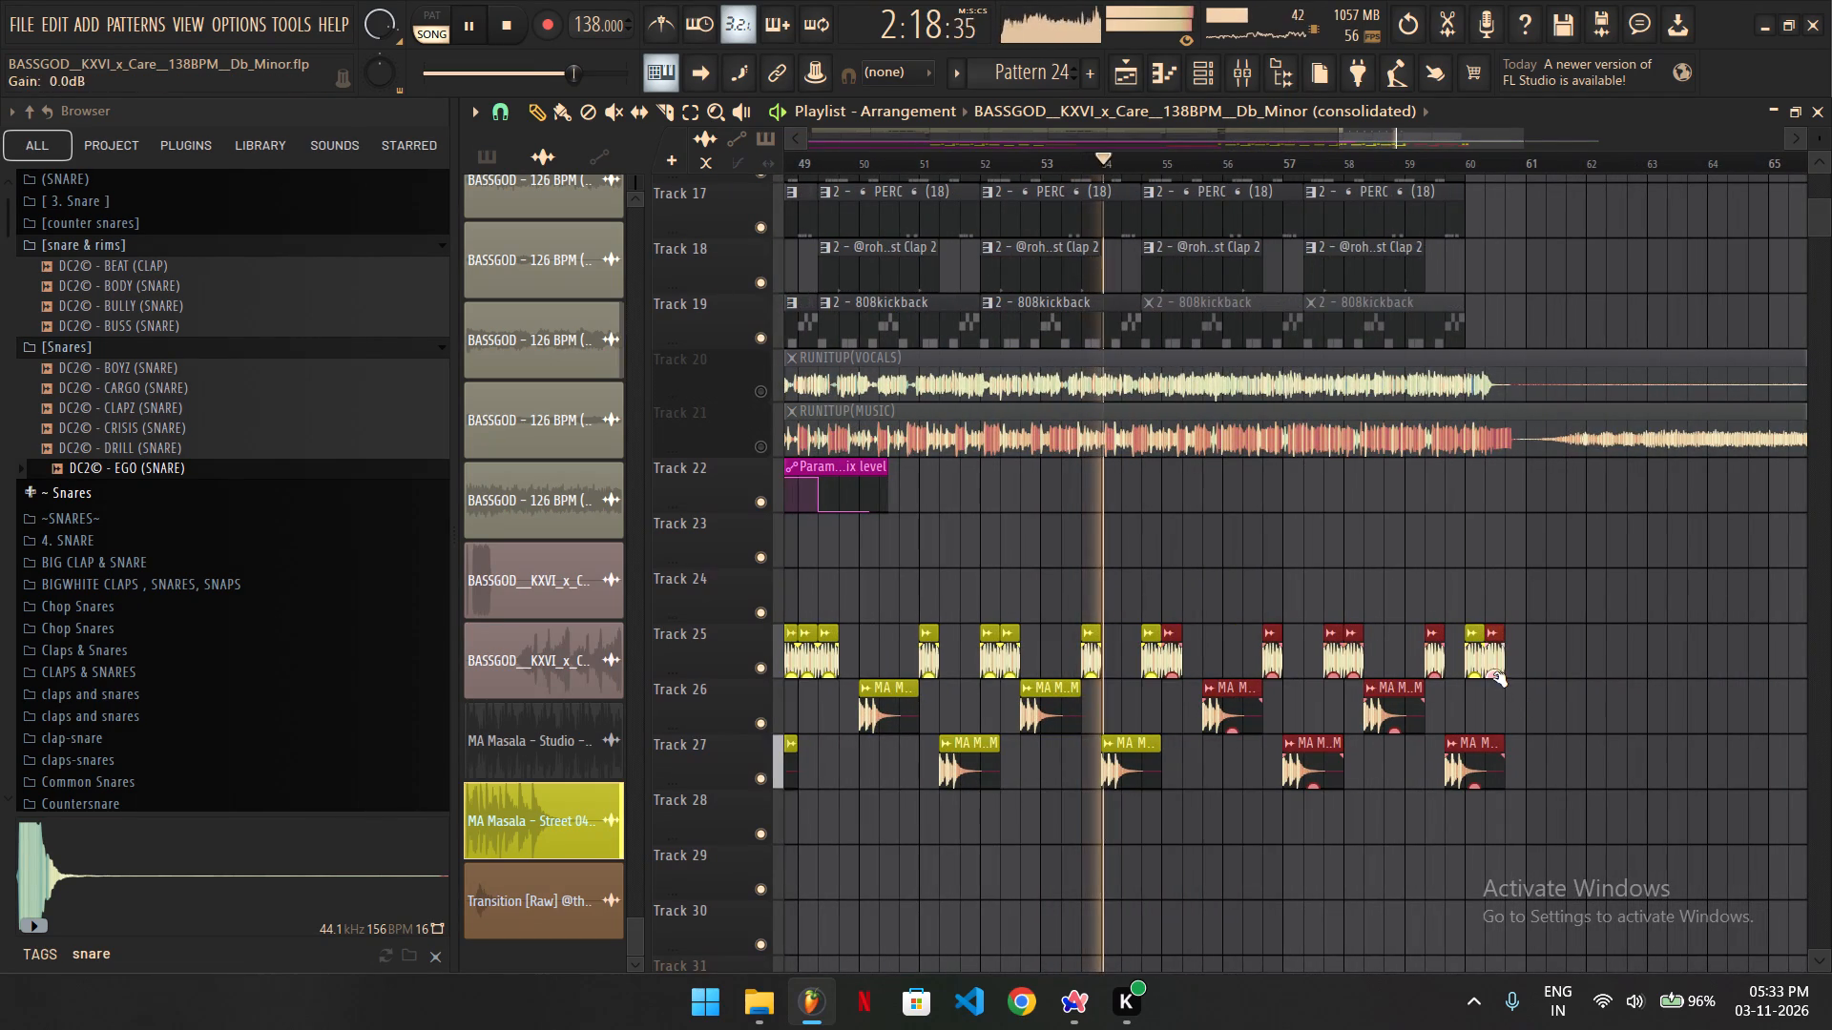
right_click(1496, 665)
ctrl+click(1587, 662)
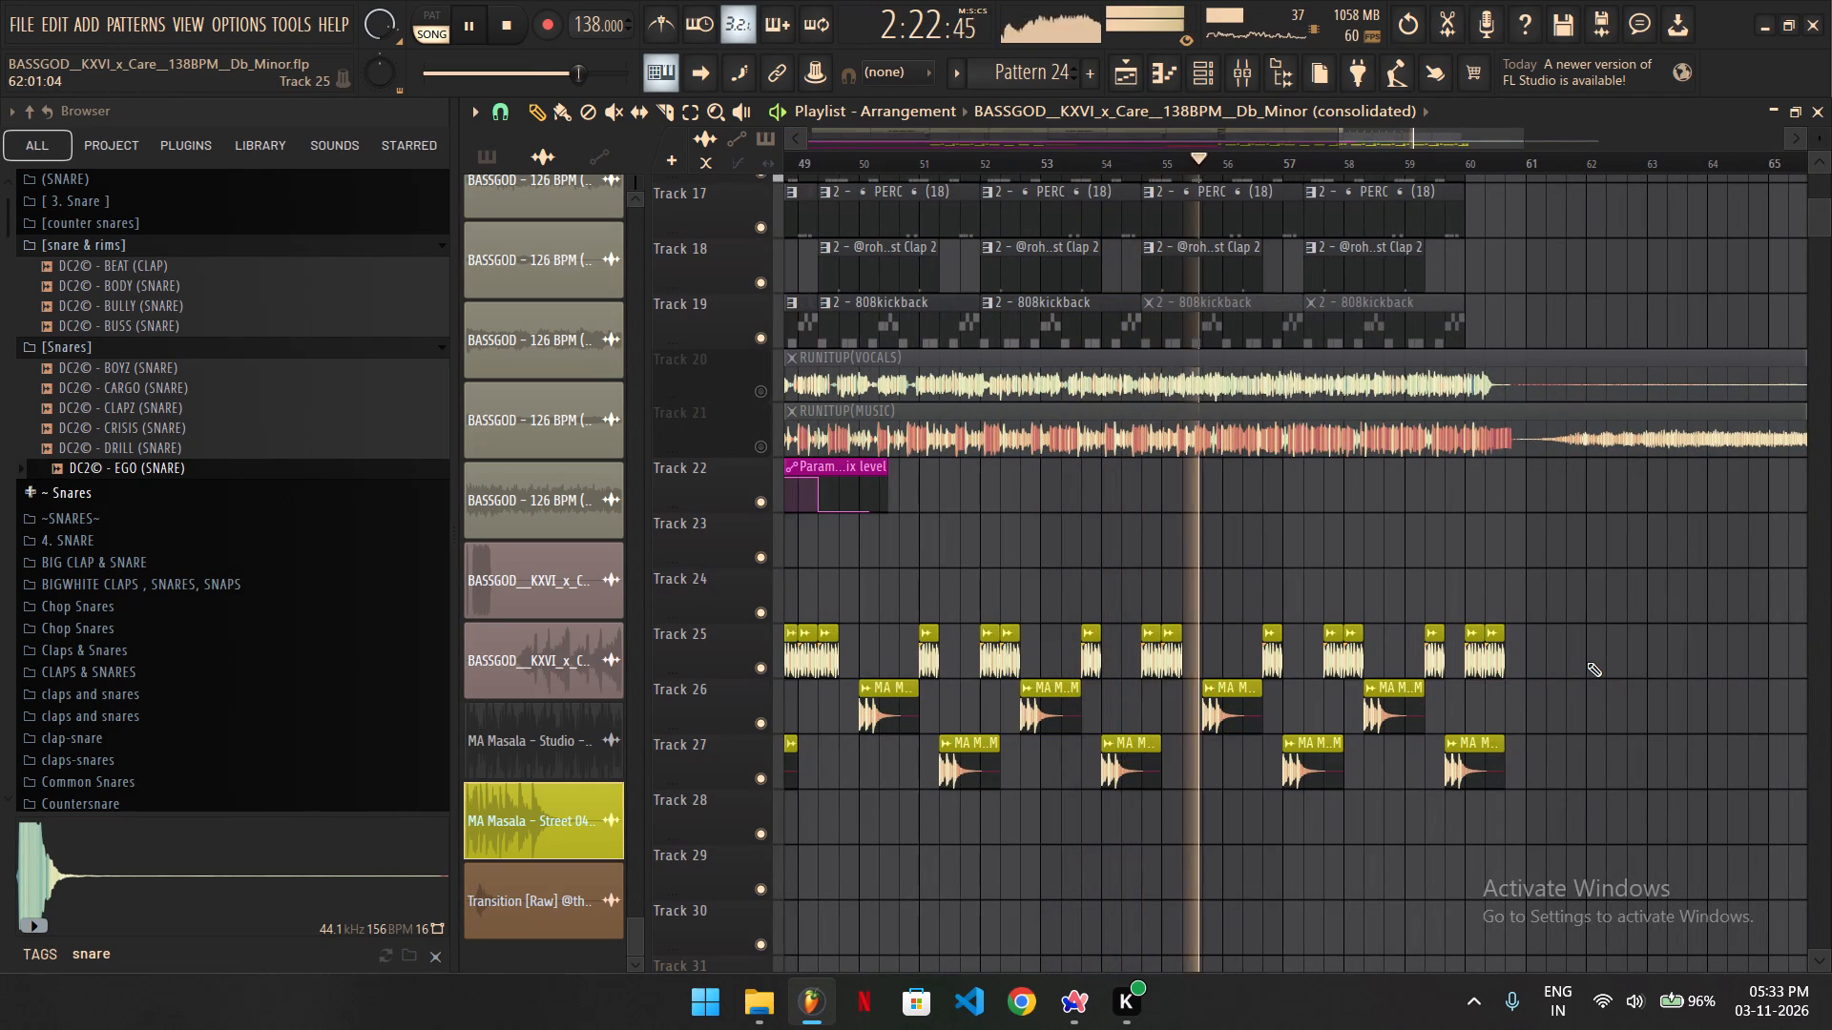
Review the duplicated Masala clips on Tracks 25–27 in bars 55–60 during playback.
ctrl+click(1587, 662)
ctrl+scroll(1587, 662, down, 3)
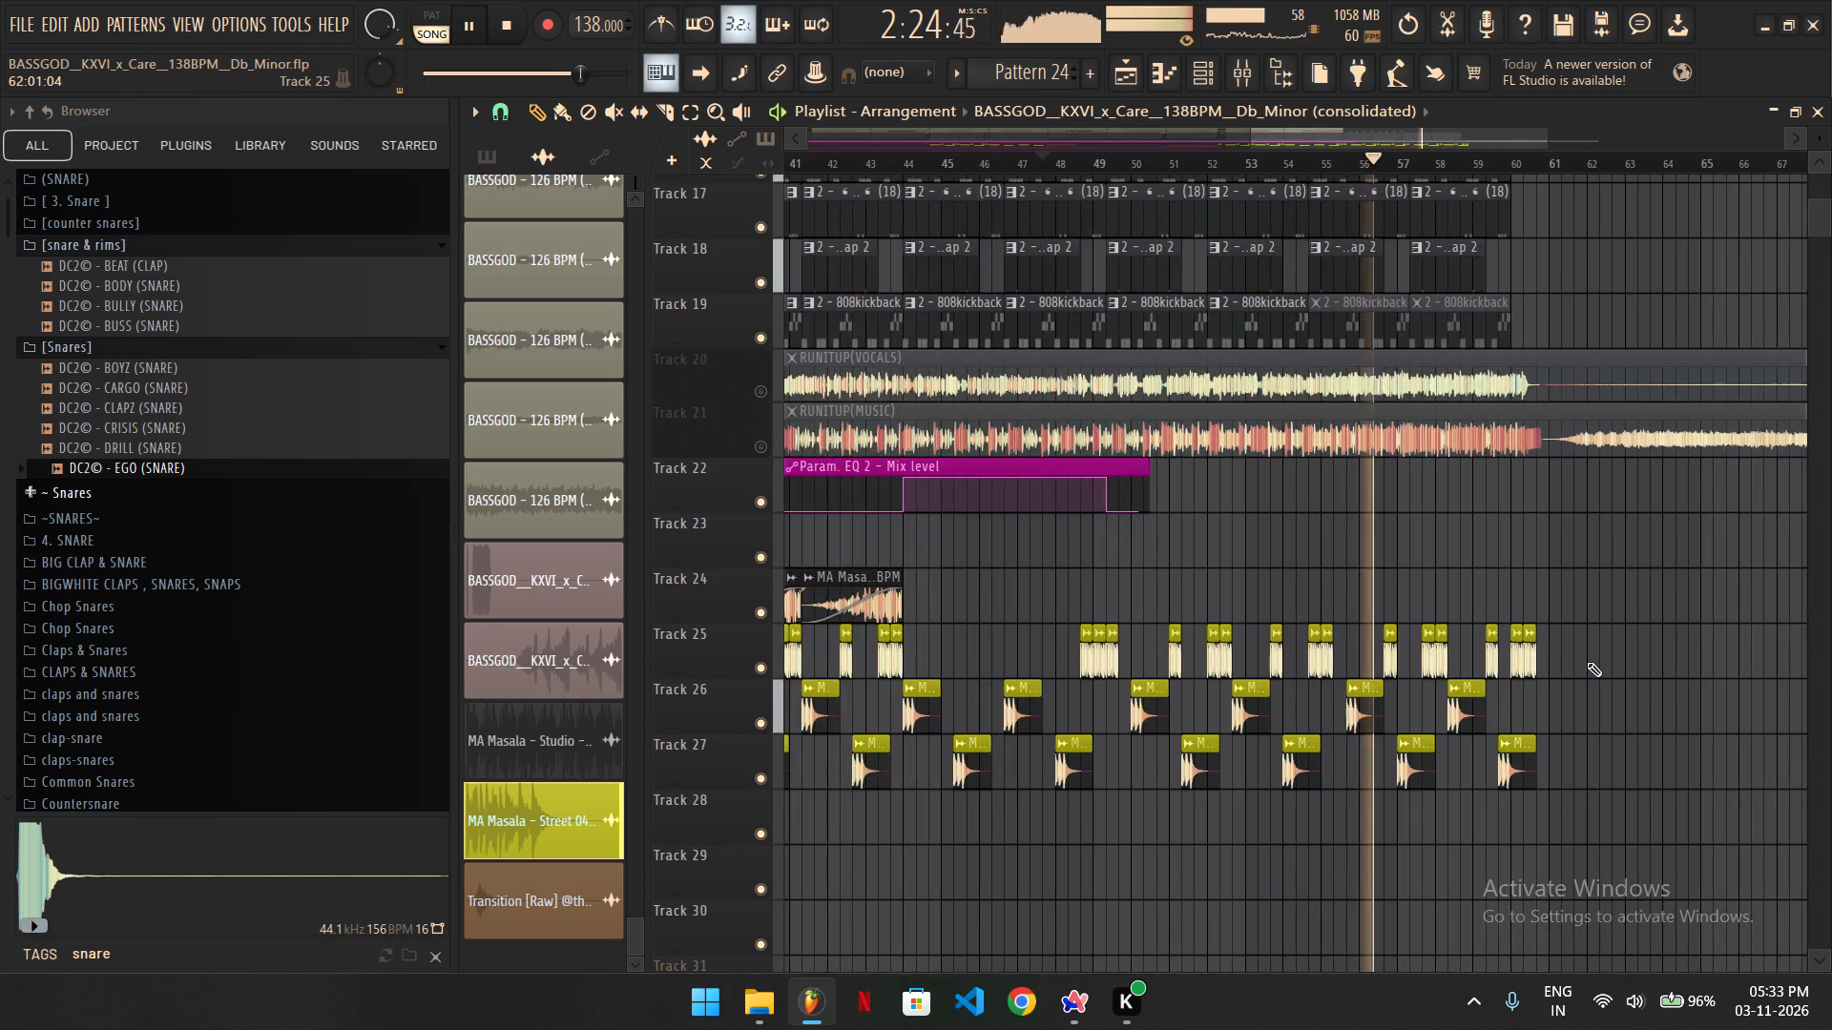
ctrl+scroll(1587, 662, up, 3)
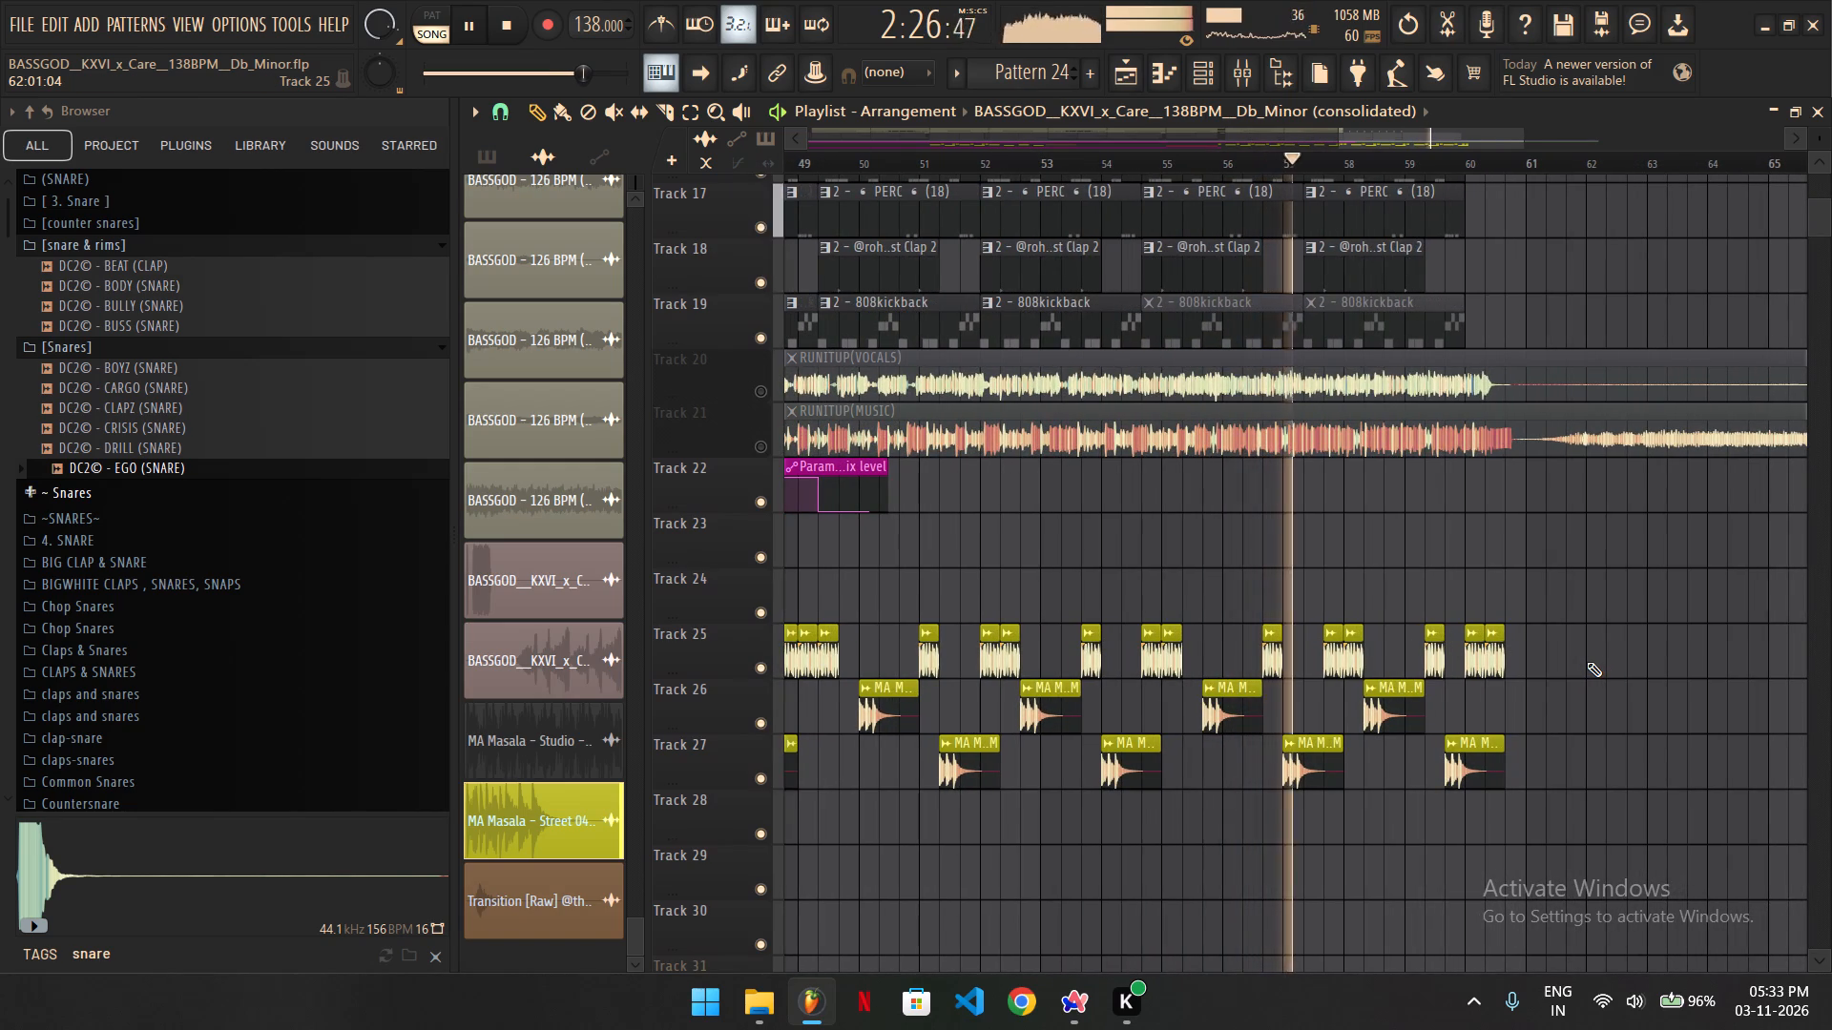
ctrl+scroll(1587, 662, up, 1)
ctrl+scroll(1587, 662, down, 3)
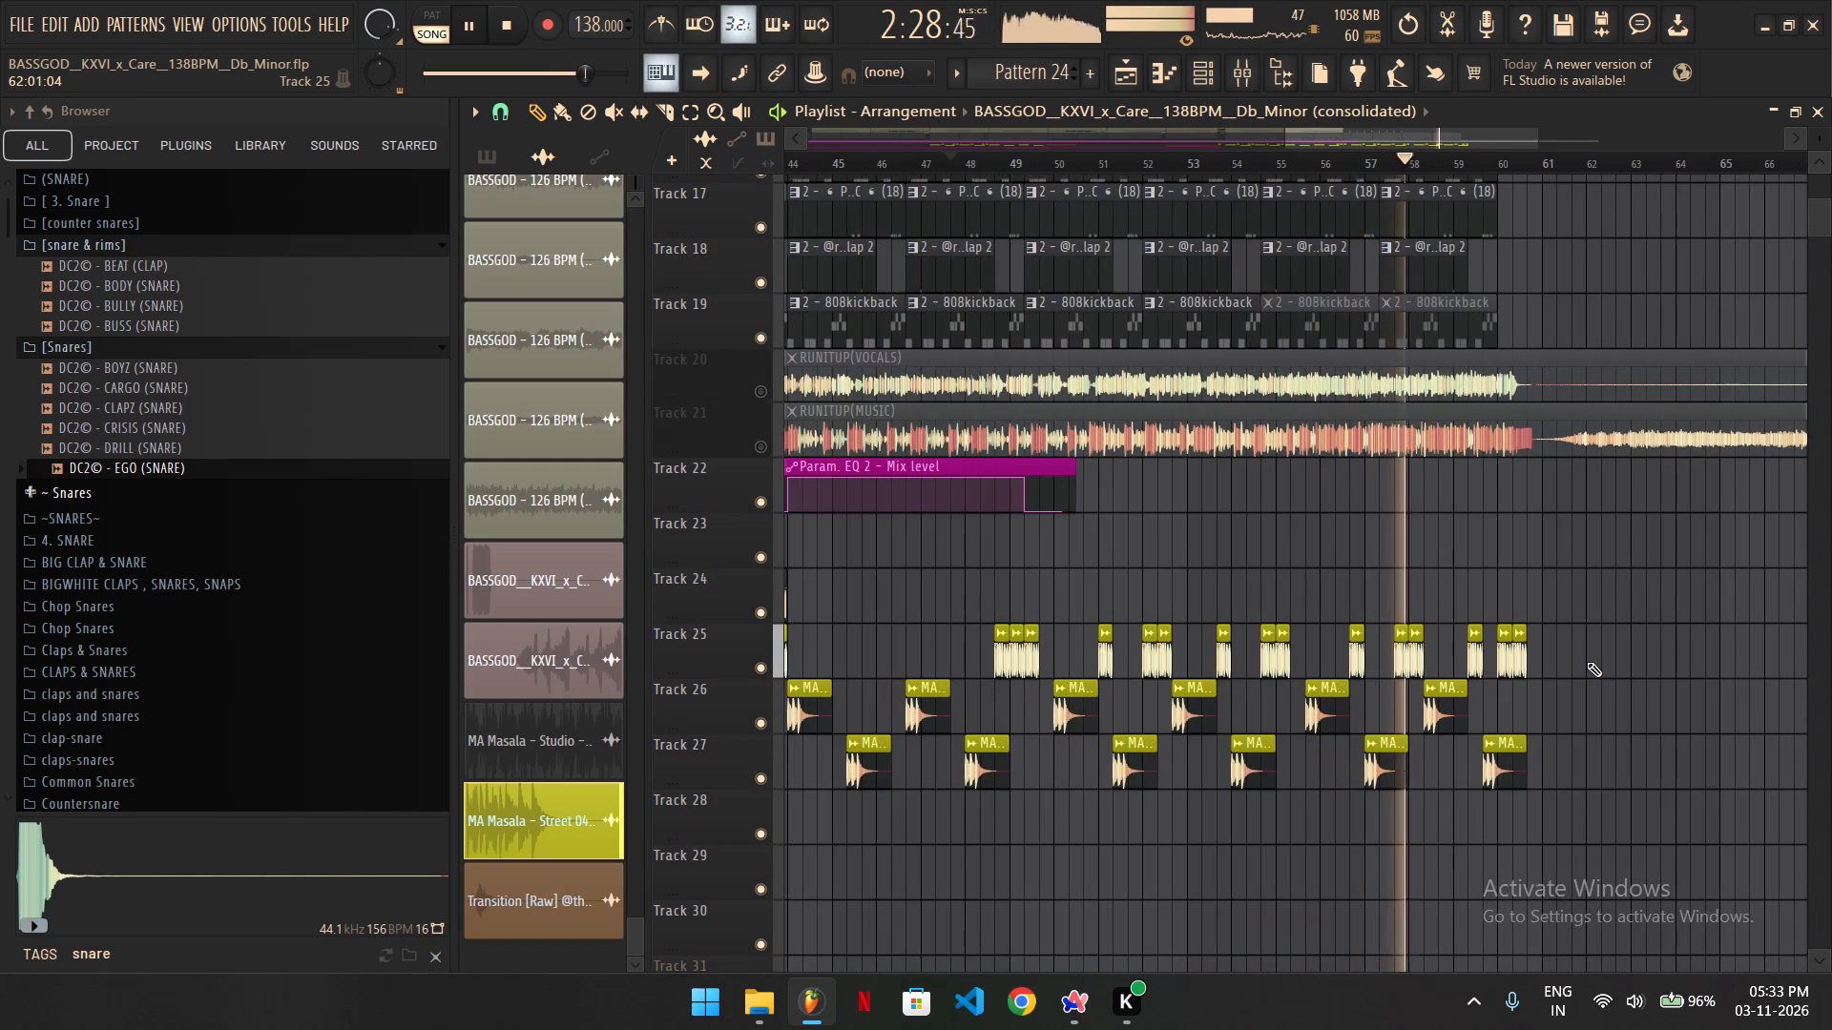
ctrl+click(1591, 662)
ctrl+scroll(1591, 662, down, 2)
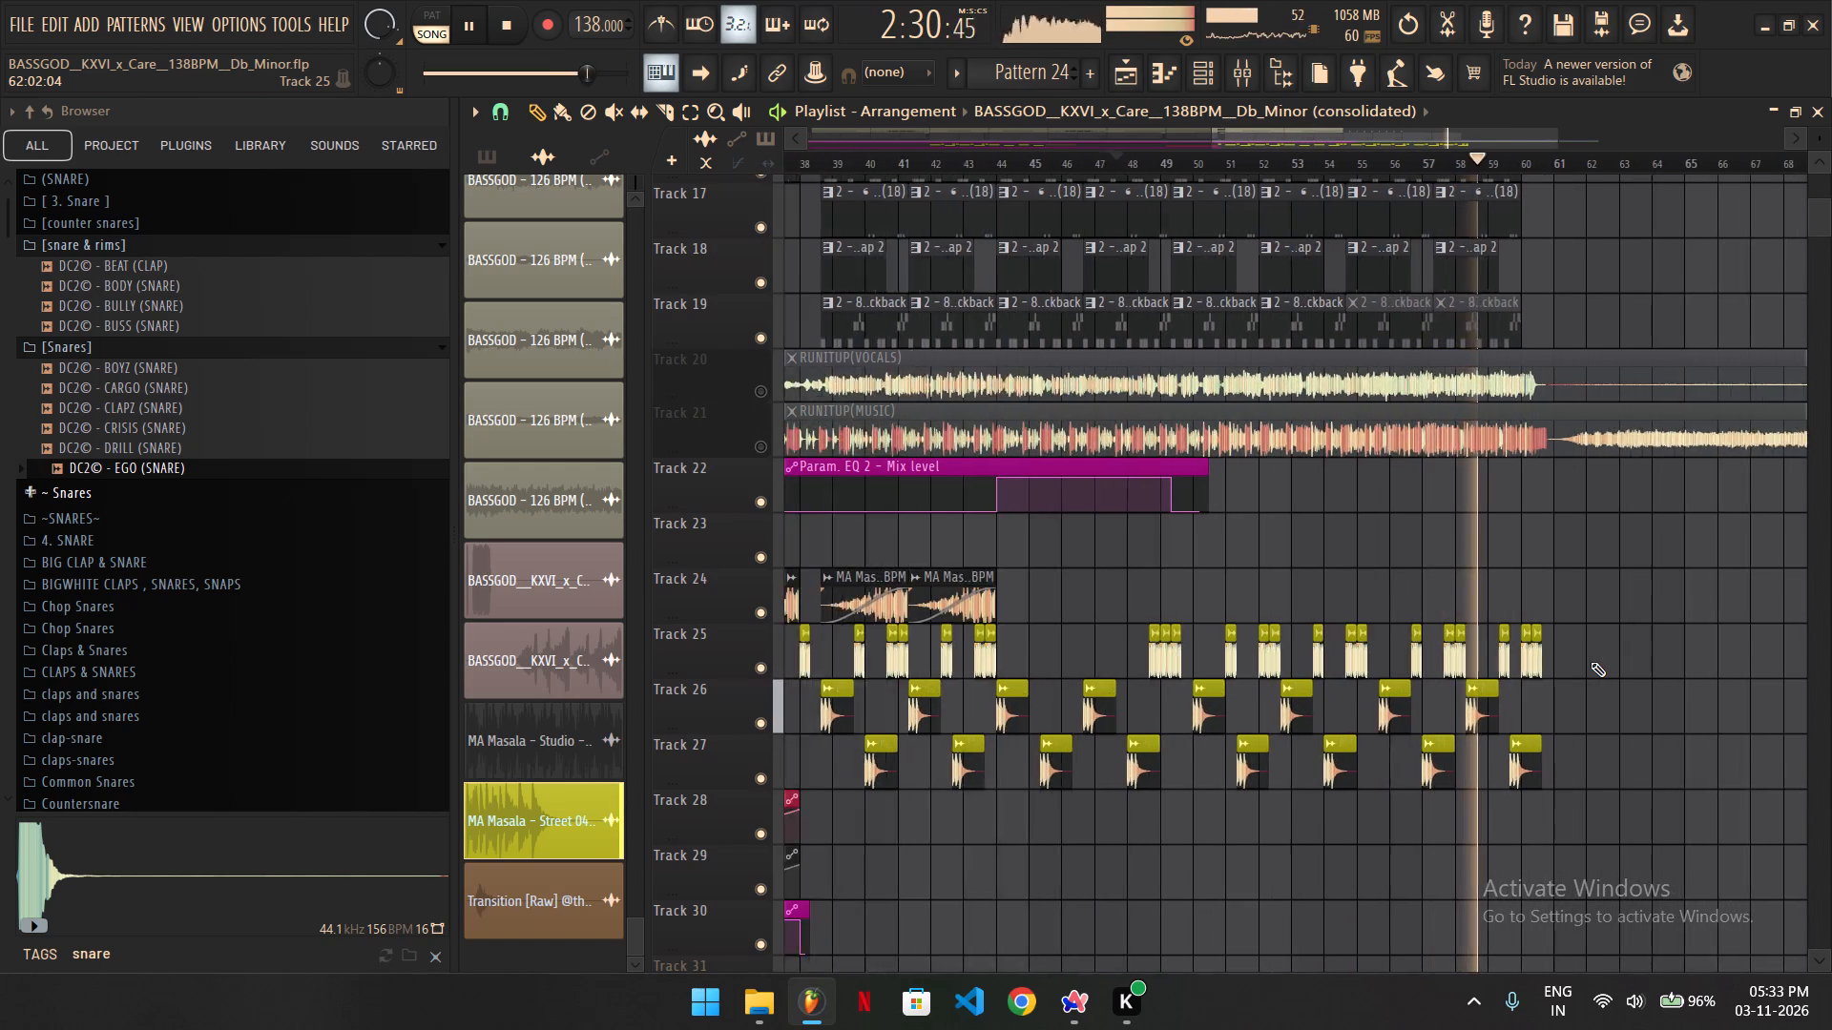
ctrl+scroll(1591, 662, down, 2)
ctrl+scroll(1597, 681, up, 7)
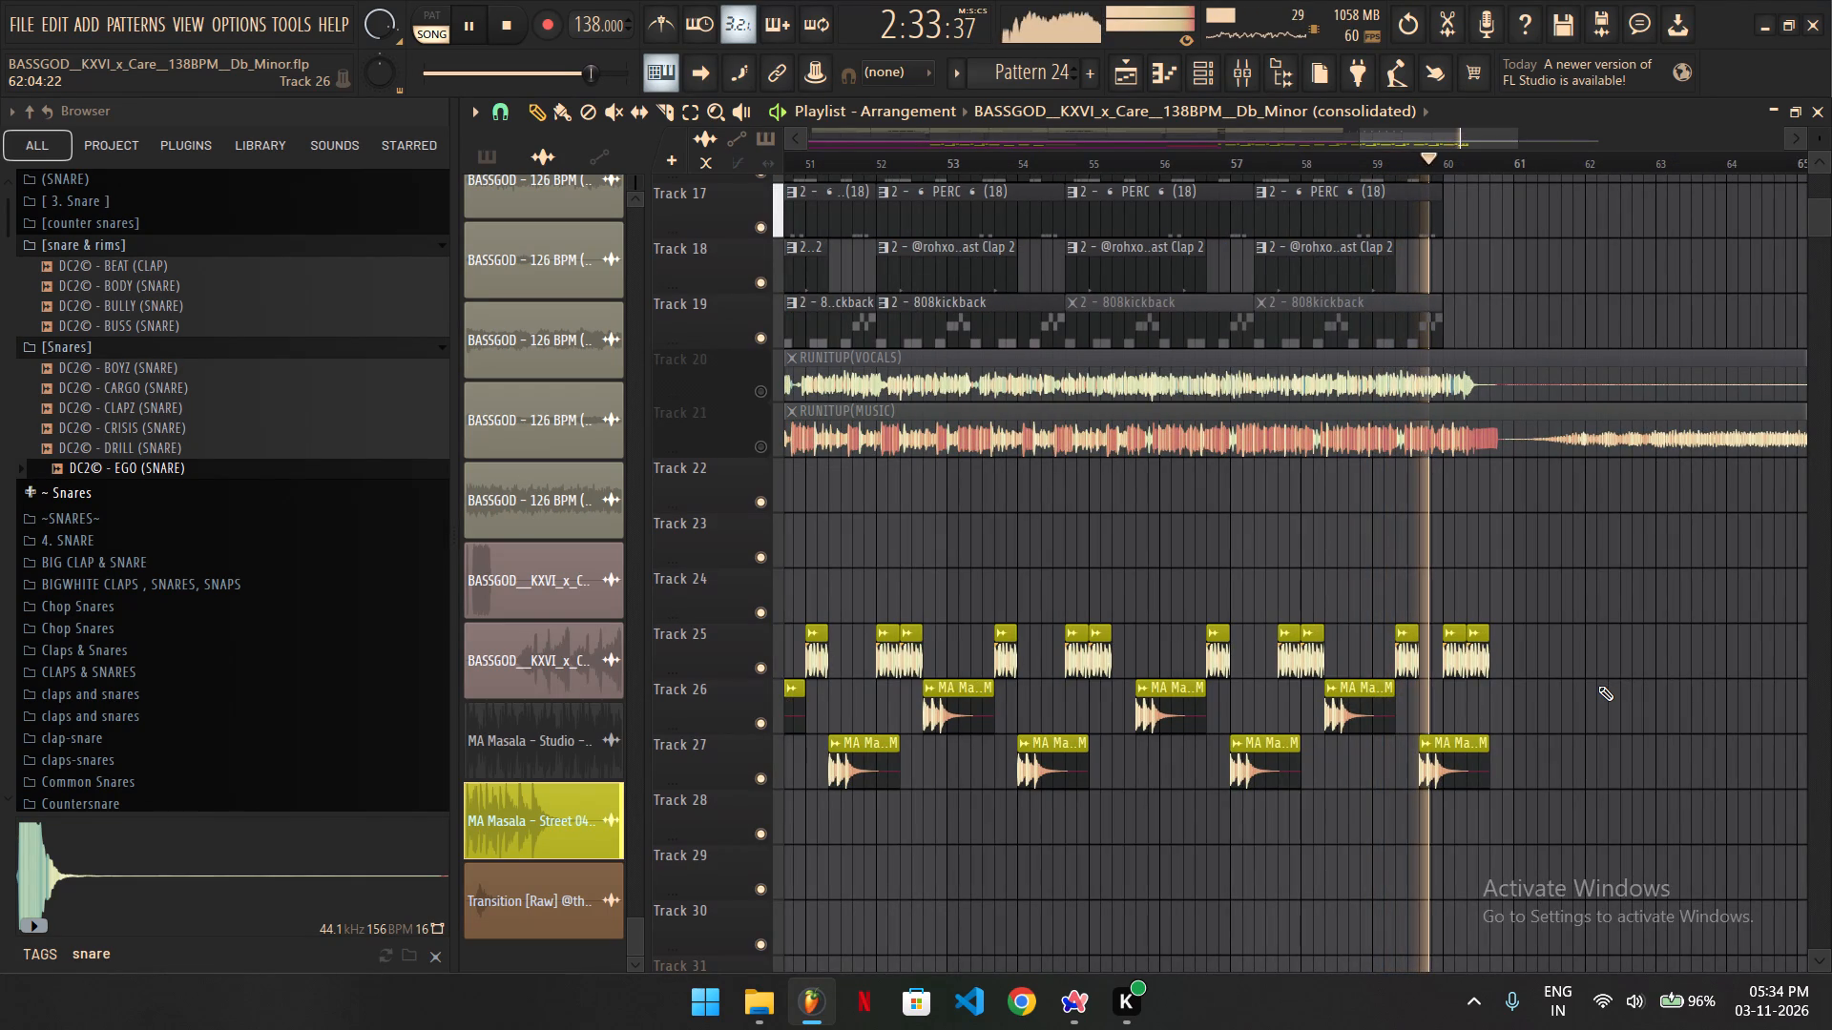
Delete both Masala fill clips on Track 25 in bar 60.
right_click(1481, 666)
right_drag(1476, 668, 1504, 610)
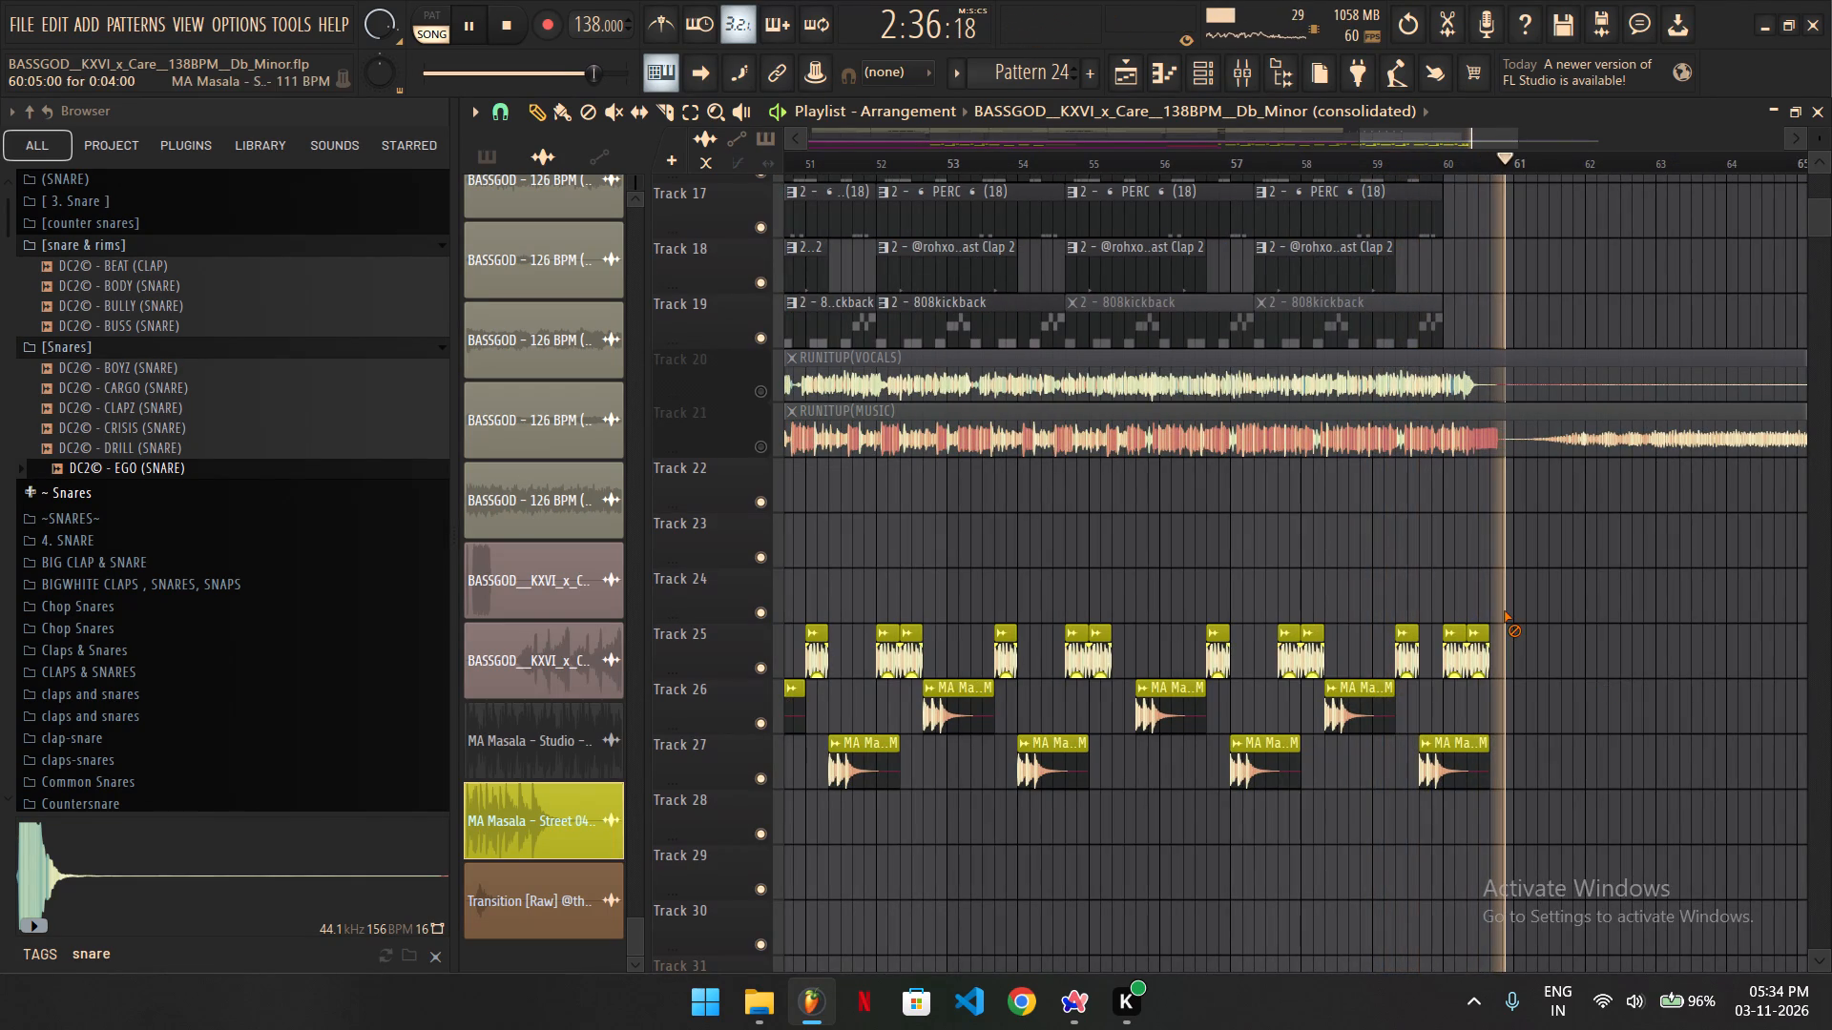
right_drag(1504, 610, 1468, 670)
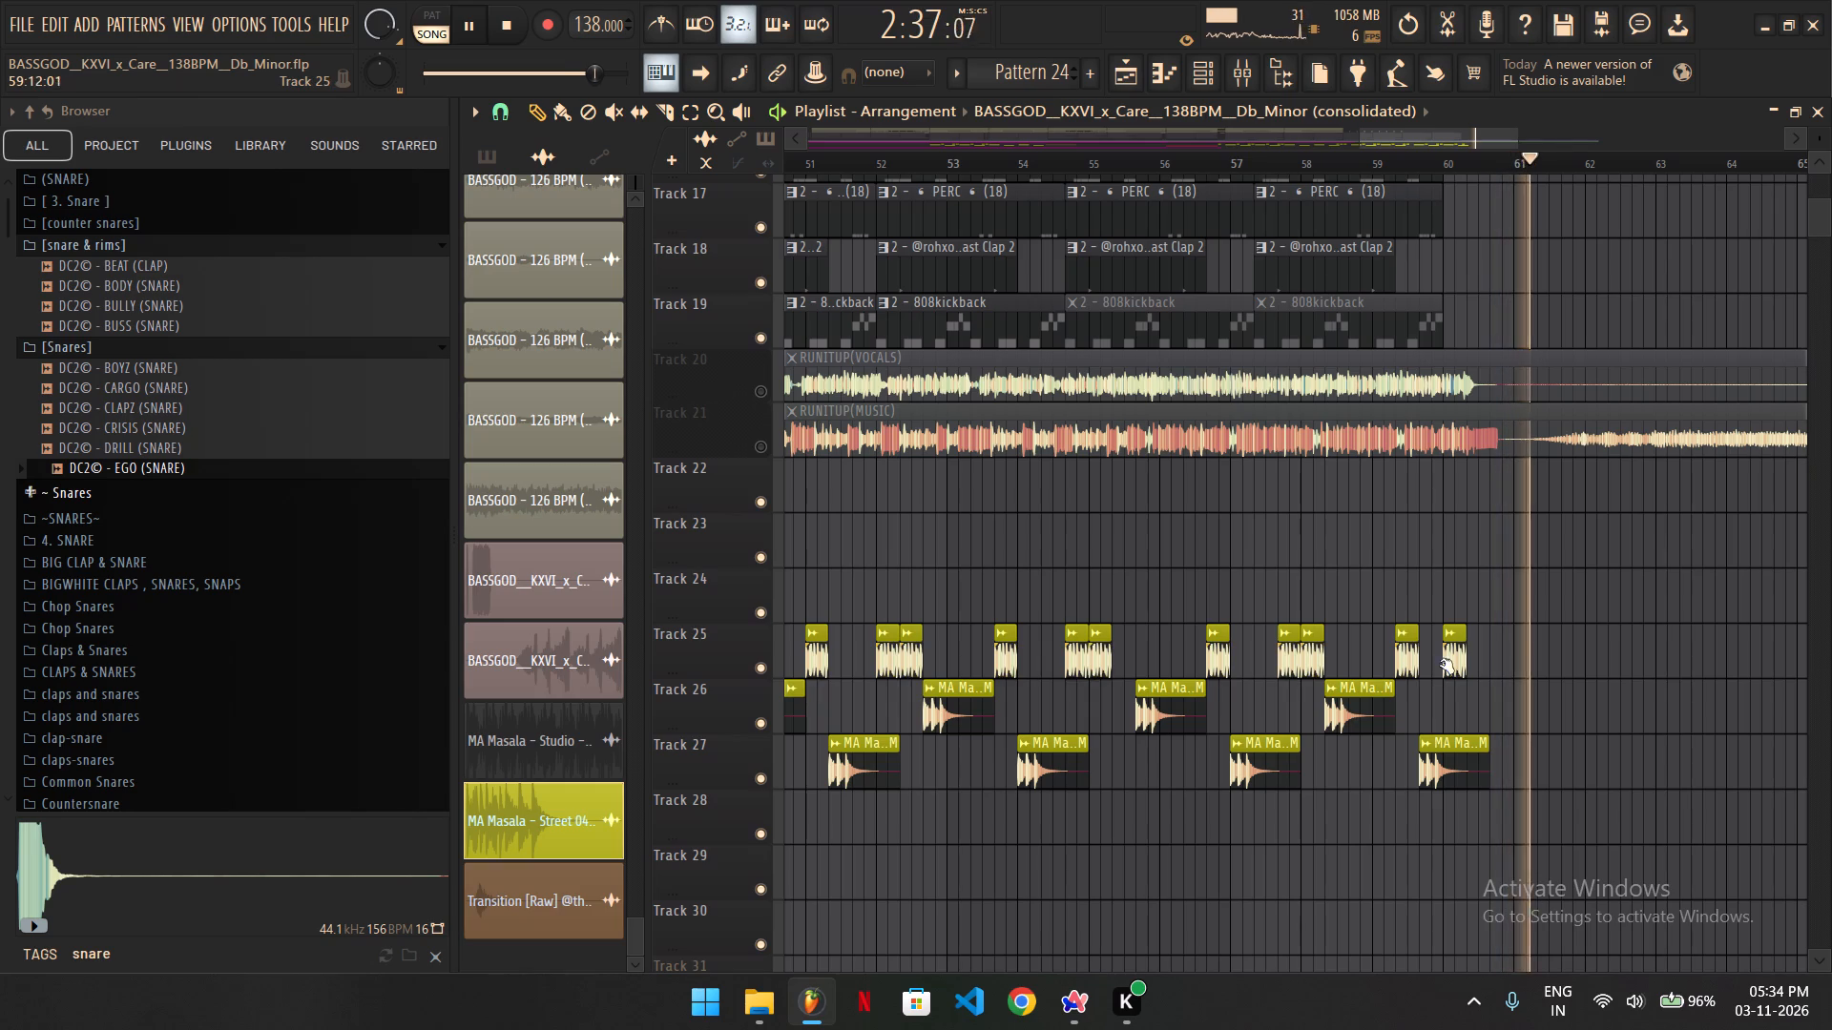
right_click(1452, 663)
ctrl+click(1475, 613)
right_click(1475, 629)
right_drag(1475, 629, 1466, 647)
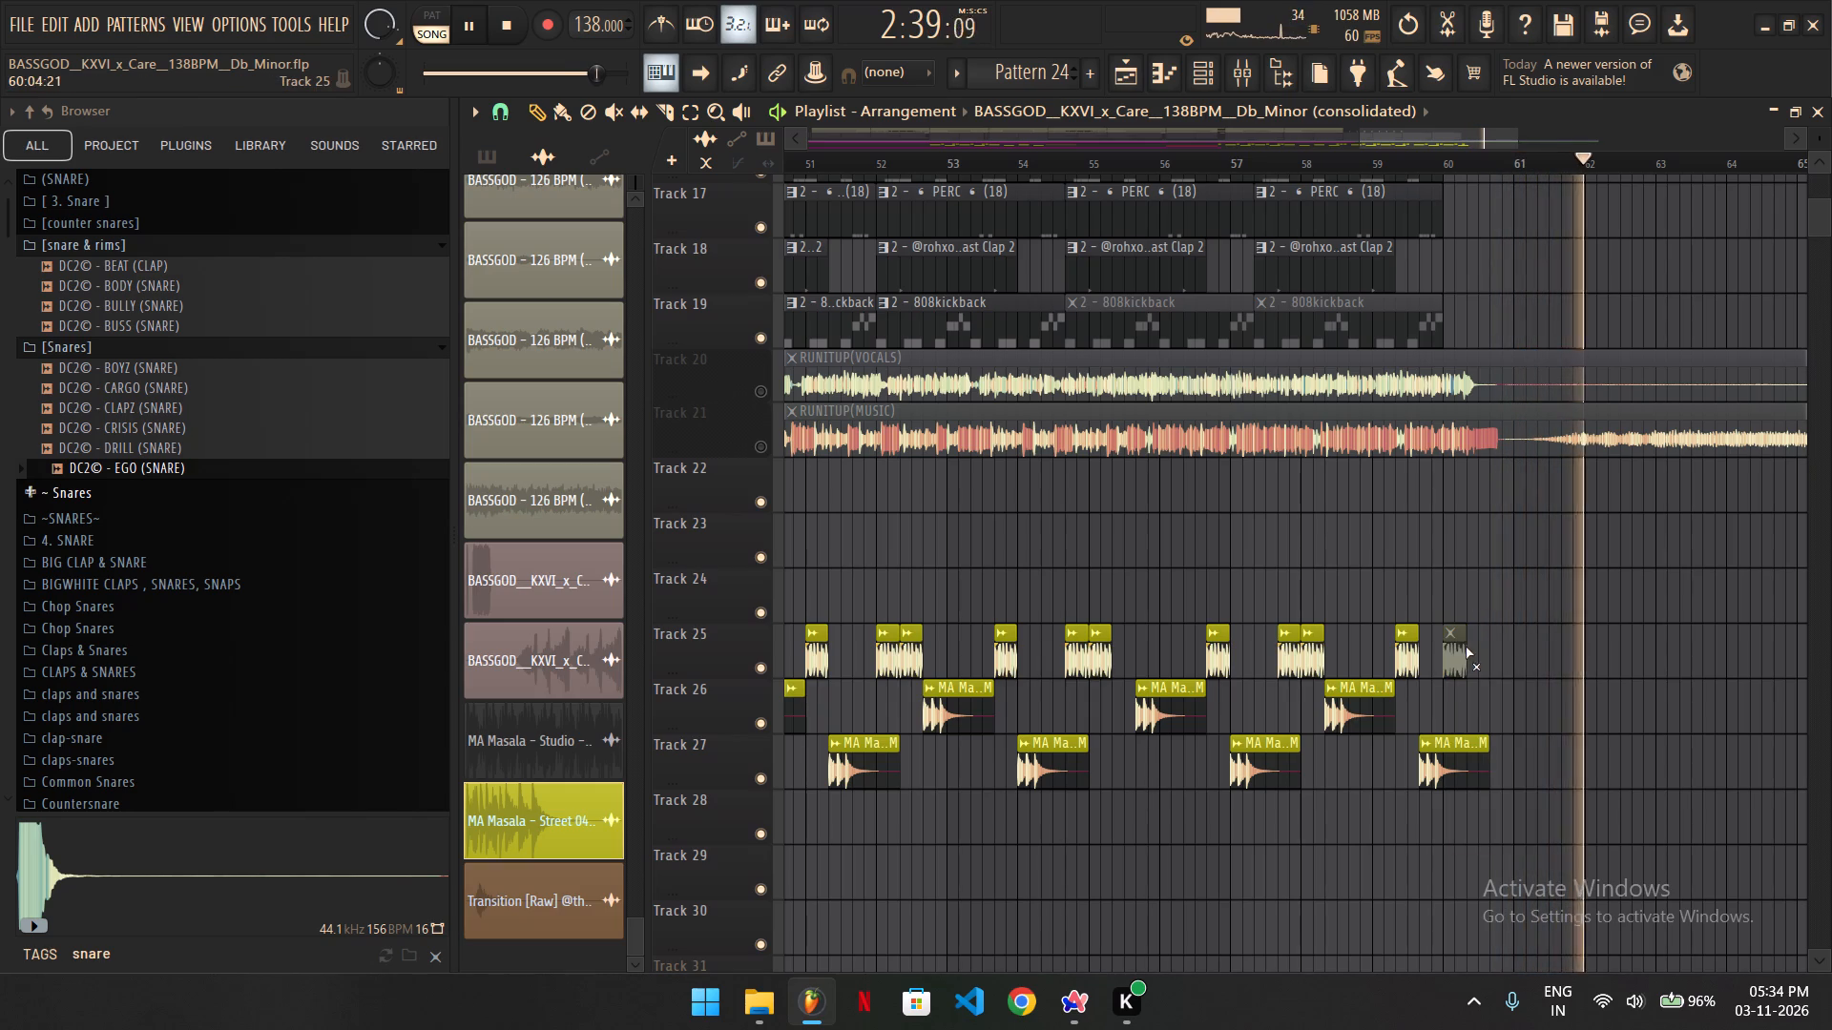
right_drag(1466, 647, 1466, 649)
right_click(1466, 649)
ctrl+click(1470, 591)
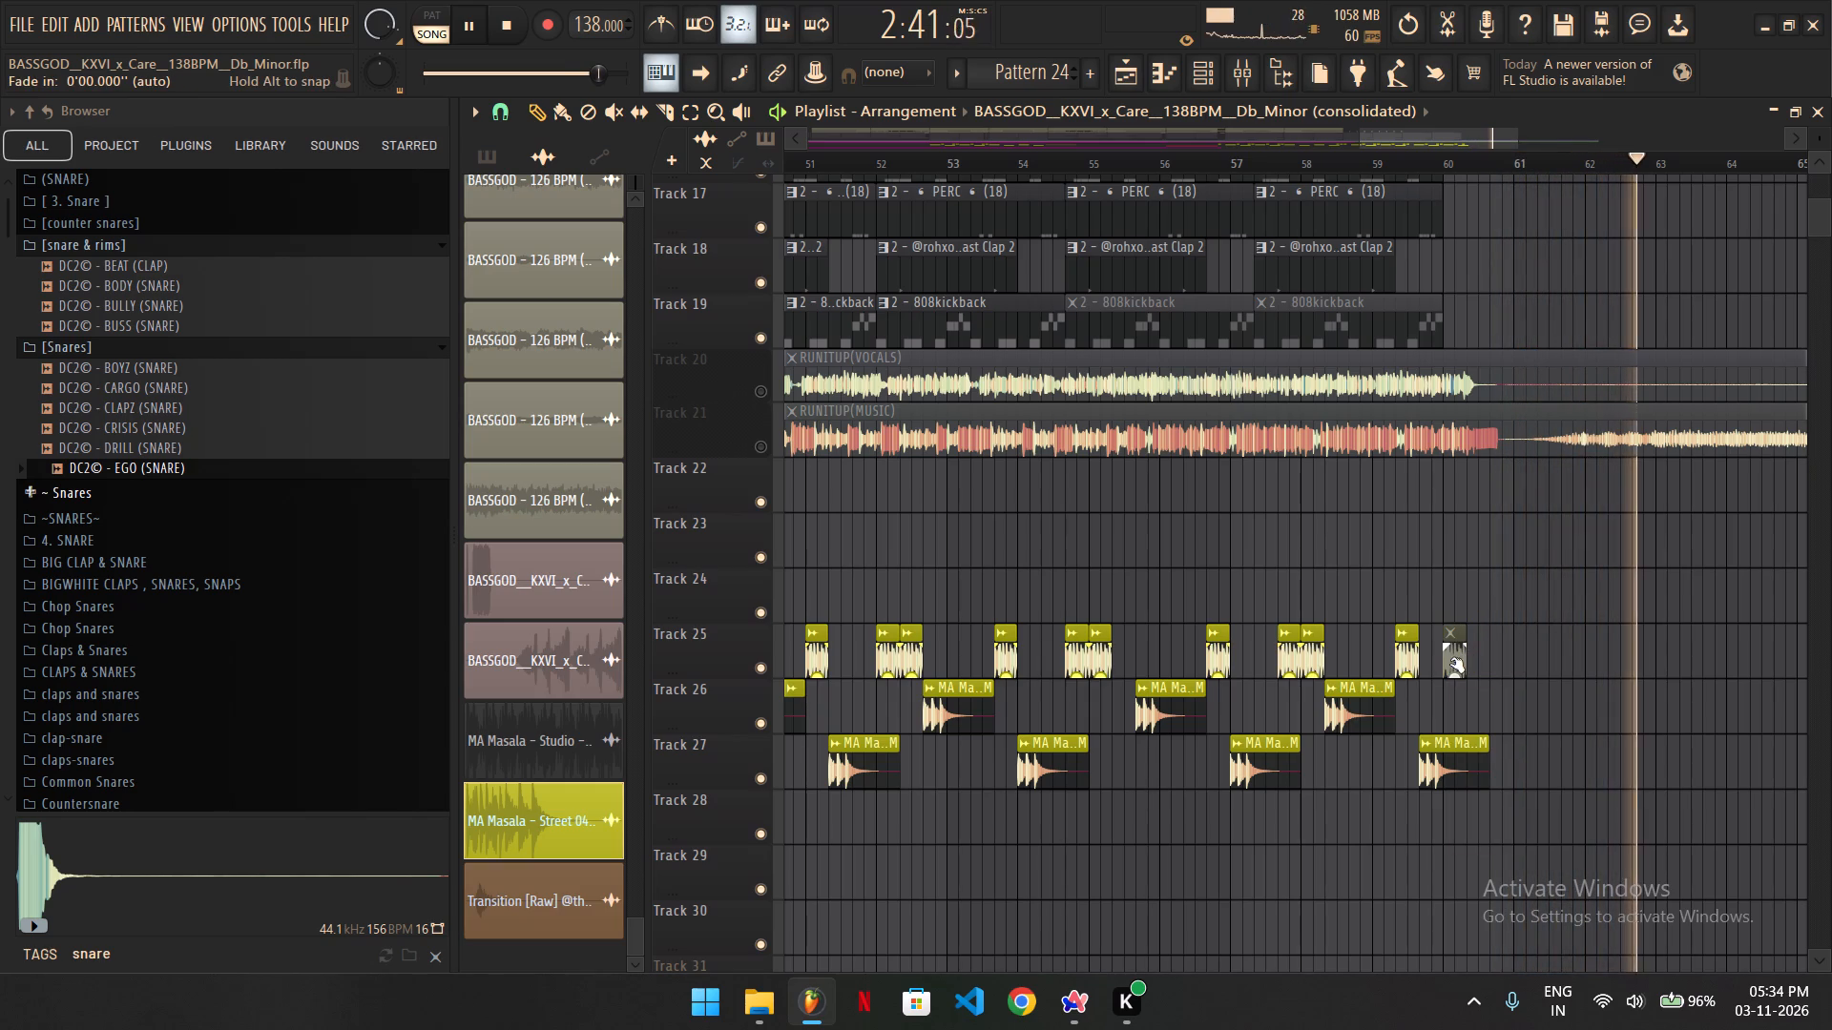
right_click(1451, 662)
right_click(1451, 662)
ctrl+click(1468, 606)
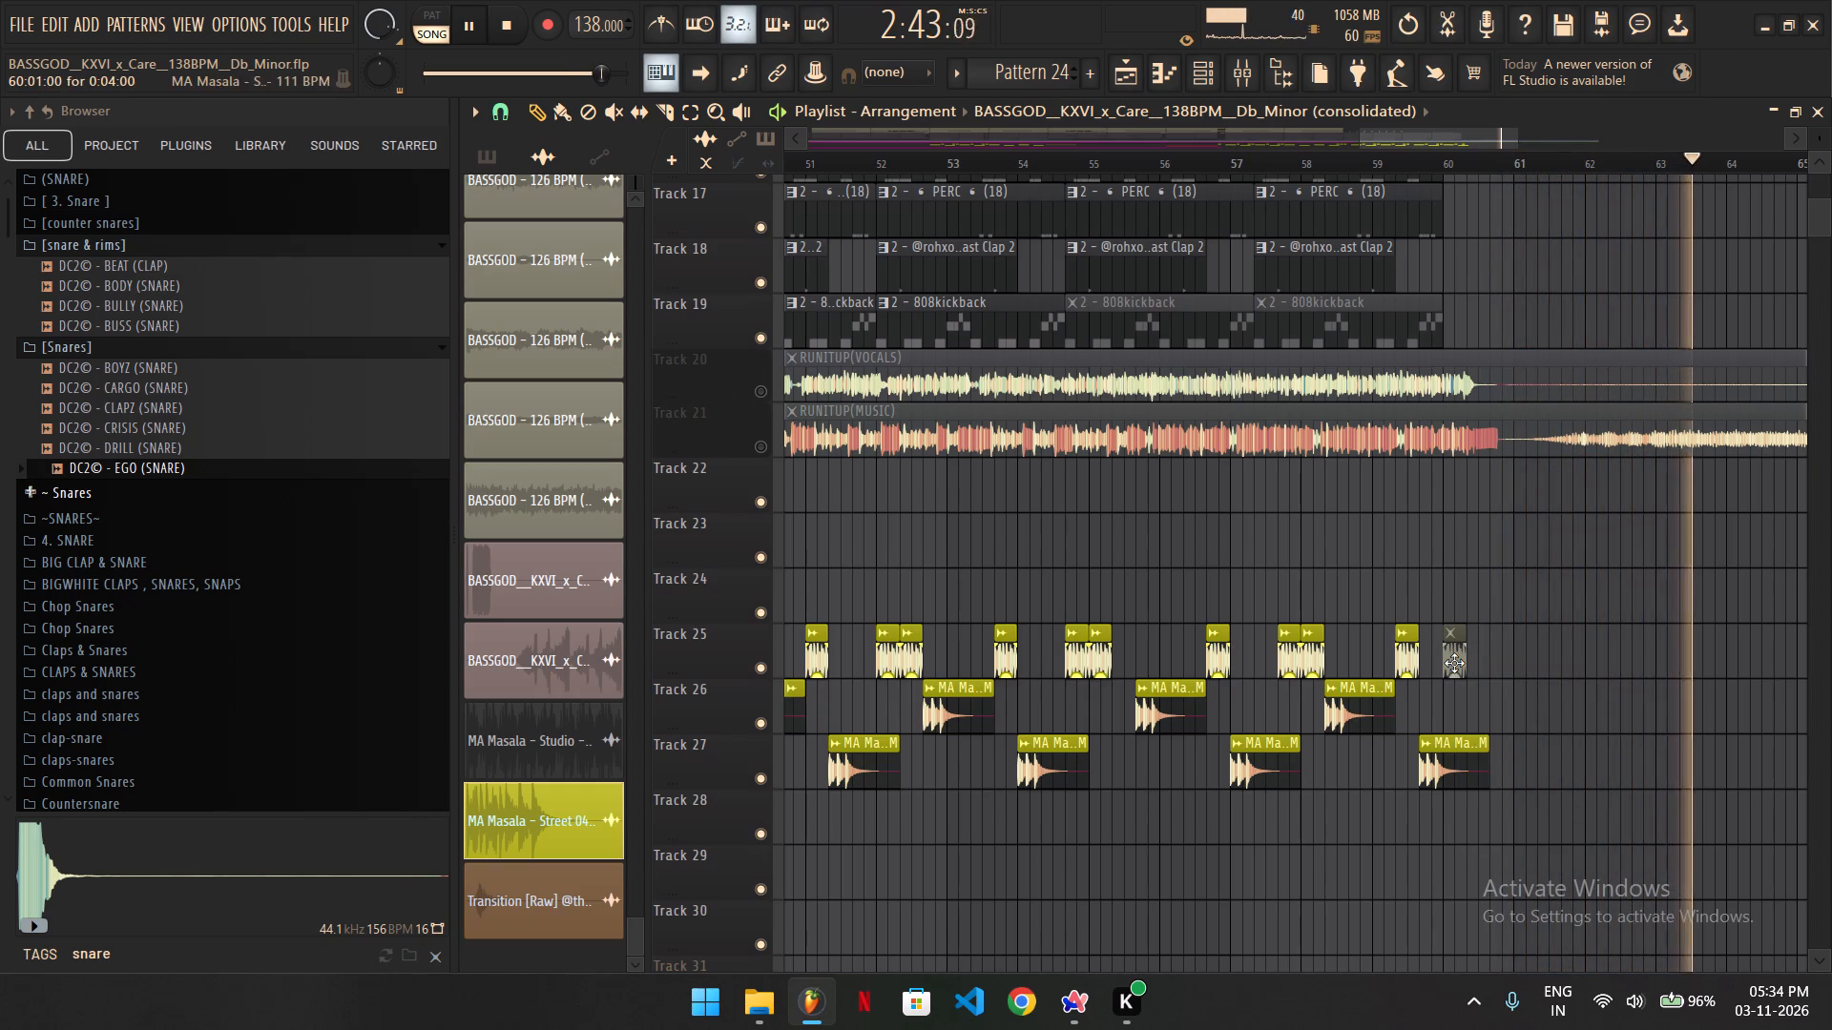
right_click(1454, 663)
right_click(1454, 663)
right_drag(1486, 612, 1451, 643)
right_click(1451, 643)
Play the drop from bar 47 and review the Masala clips on Tracks 25–27 through the outro.
ctrl+scroll(1462, 613, down, 8)
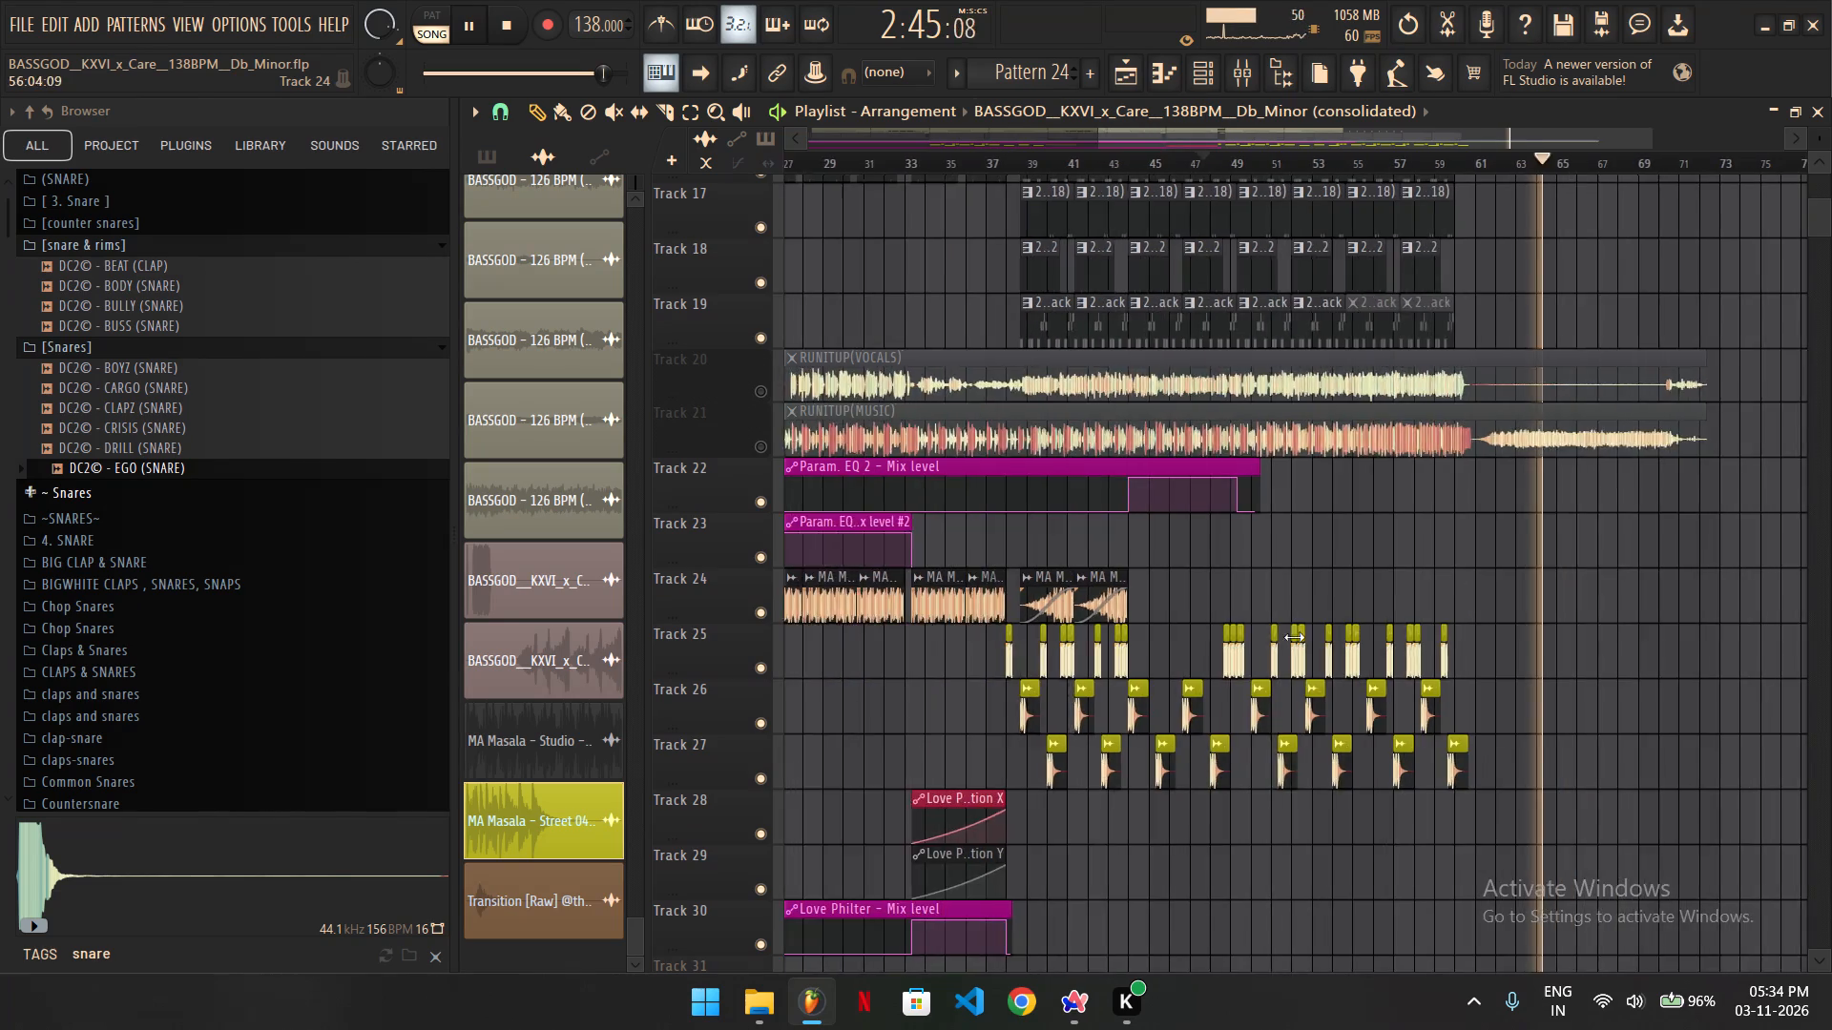
ctrl+scroll(1218, 659, up, 5)
key(space)
key(space)
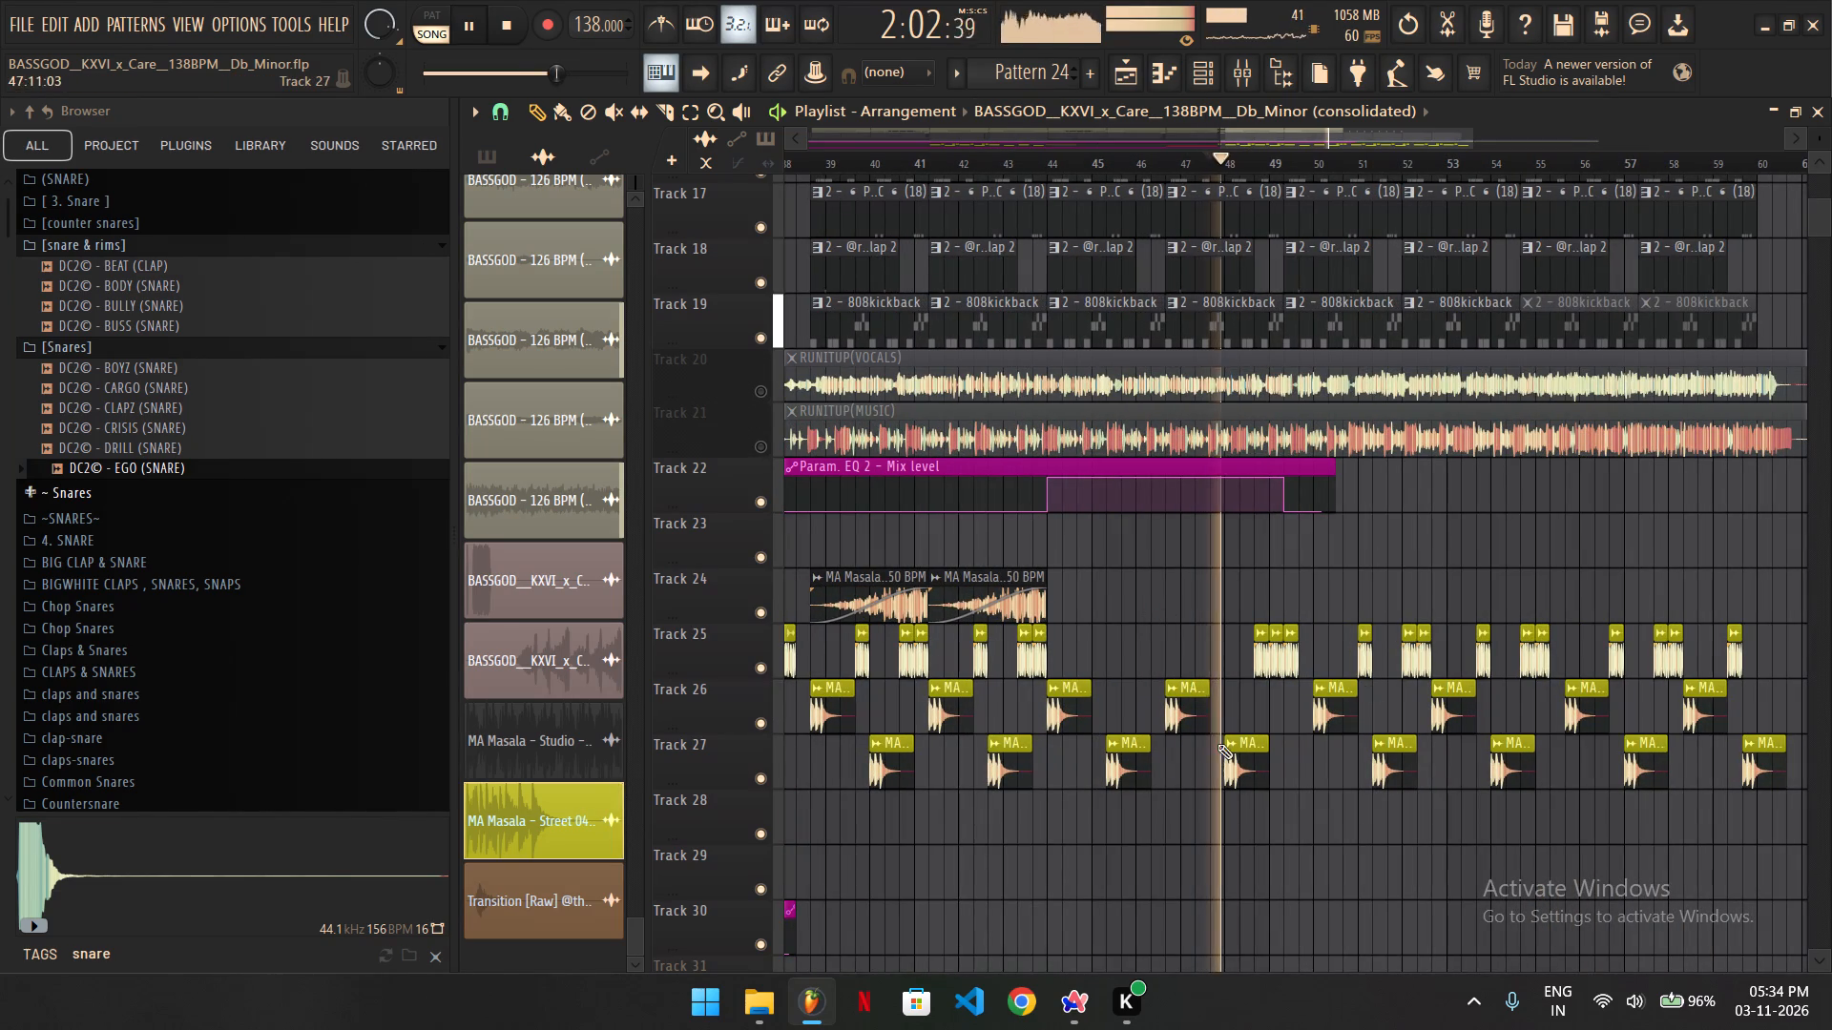
ctrl+scroll(1467, 706, up, 3)
ctrl+scroll(1136, 717, down, 4)
ctrl+scroll(1301, 719, up, 4)
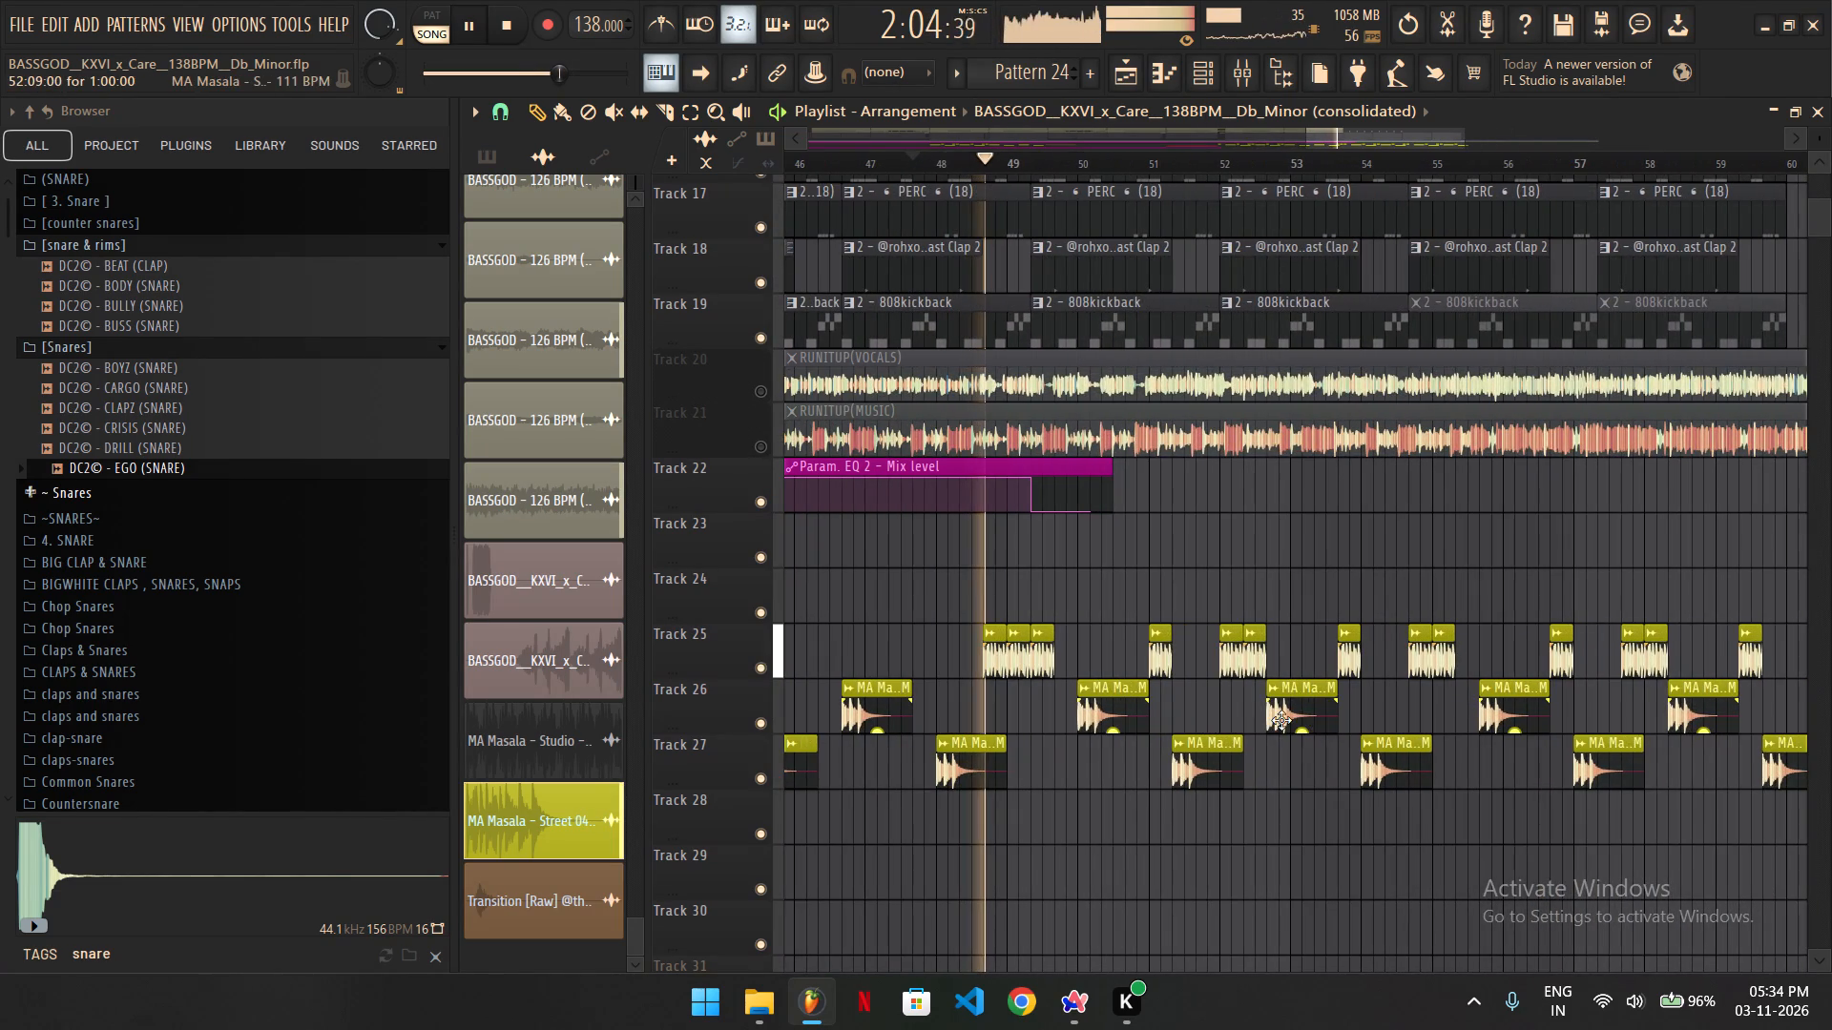
scroll(1325, 716, up, 2)
scroll(1255, 729, down, 2)
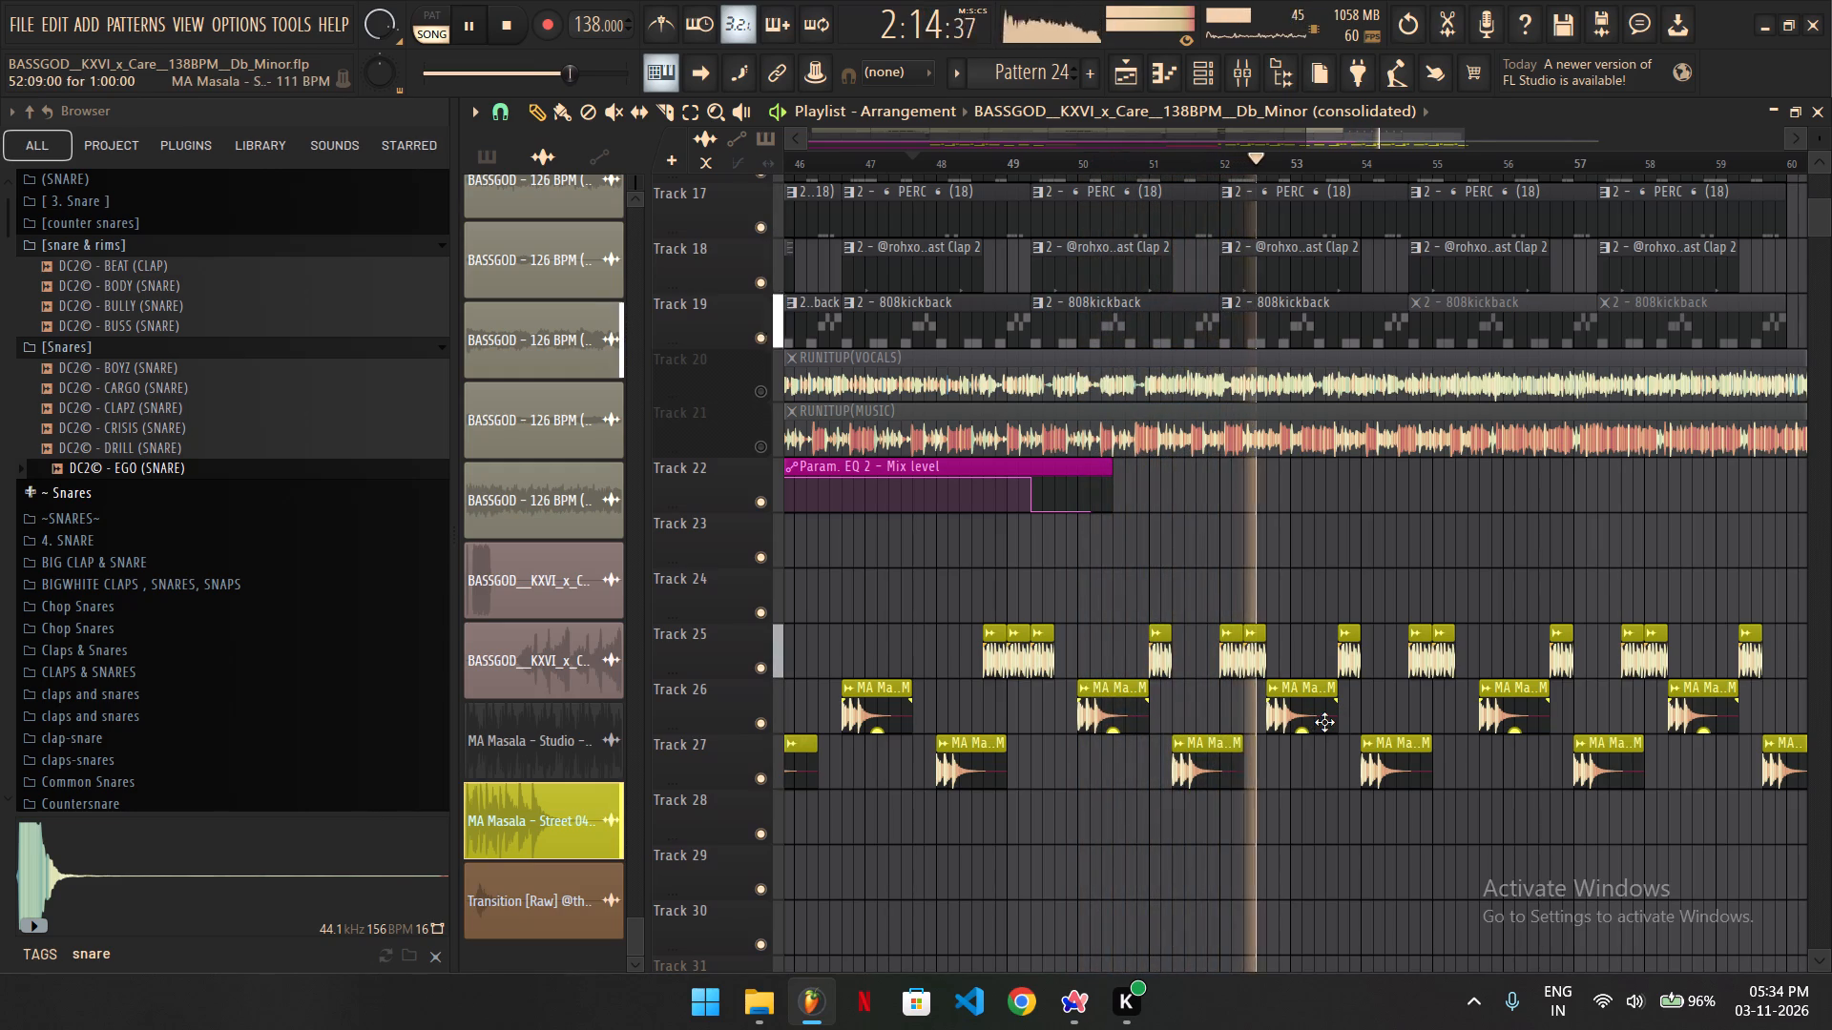
ctrl+scroll(1280, 637, down, 2)
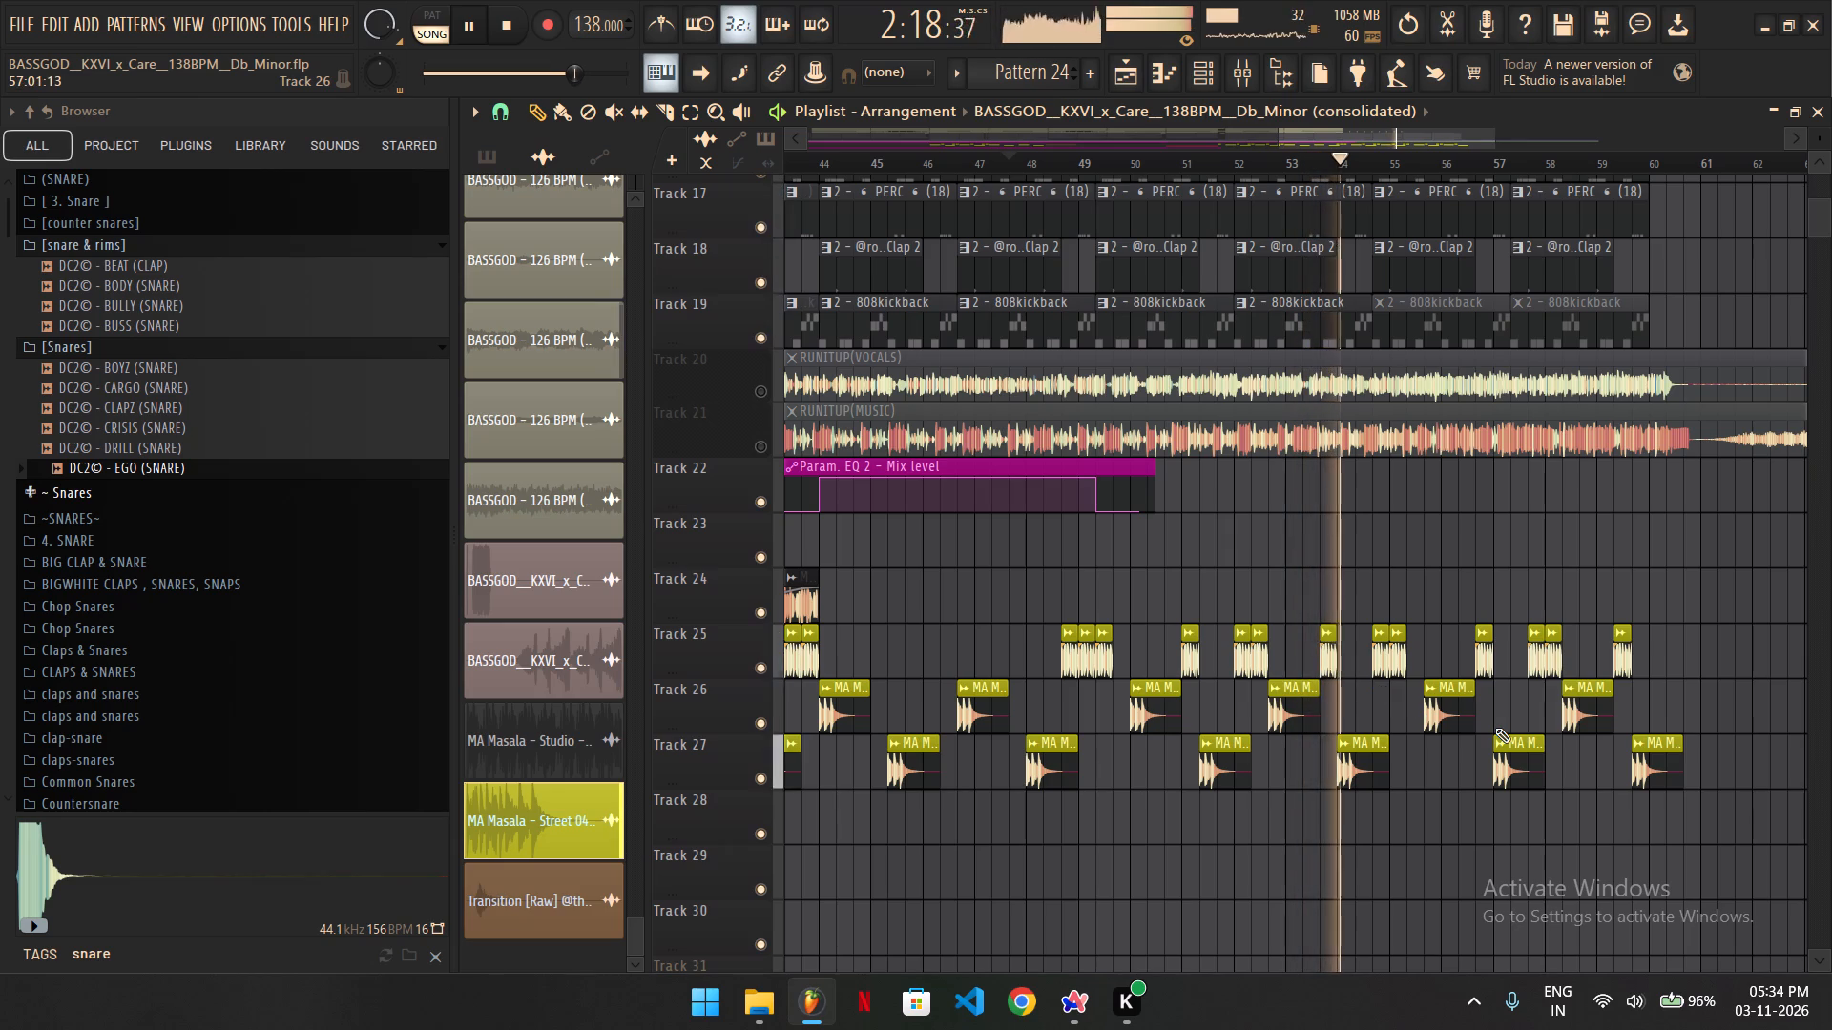
ctrl+scroll(1520, 725, up, 4)
ctrl+scroll(1423, 703, down, 5)
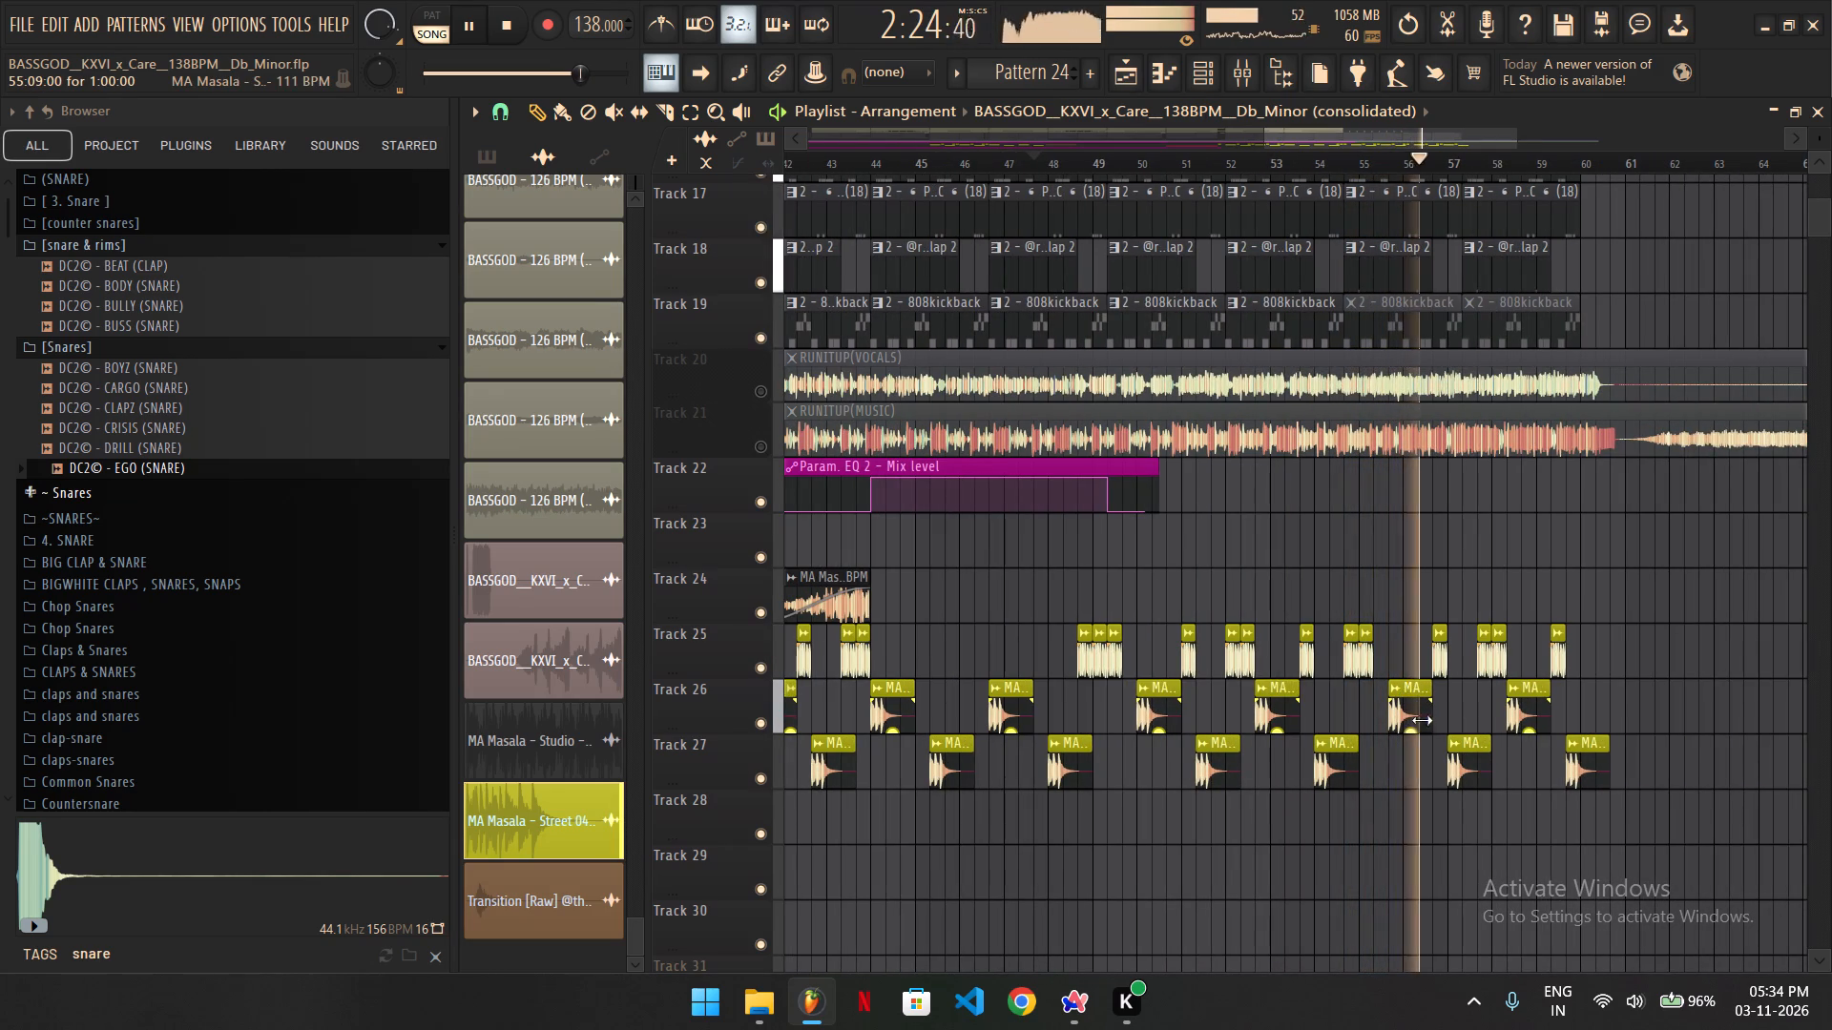
ctrl+click(1679, 597)
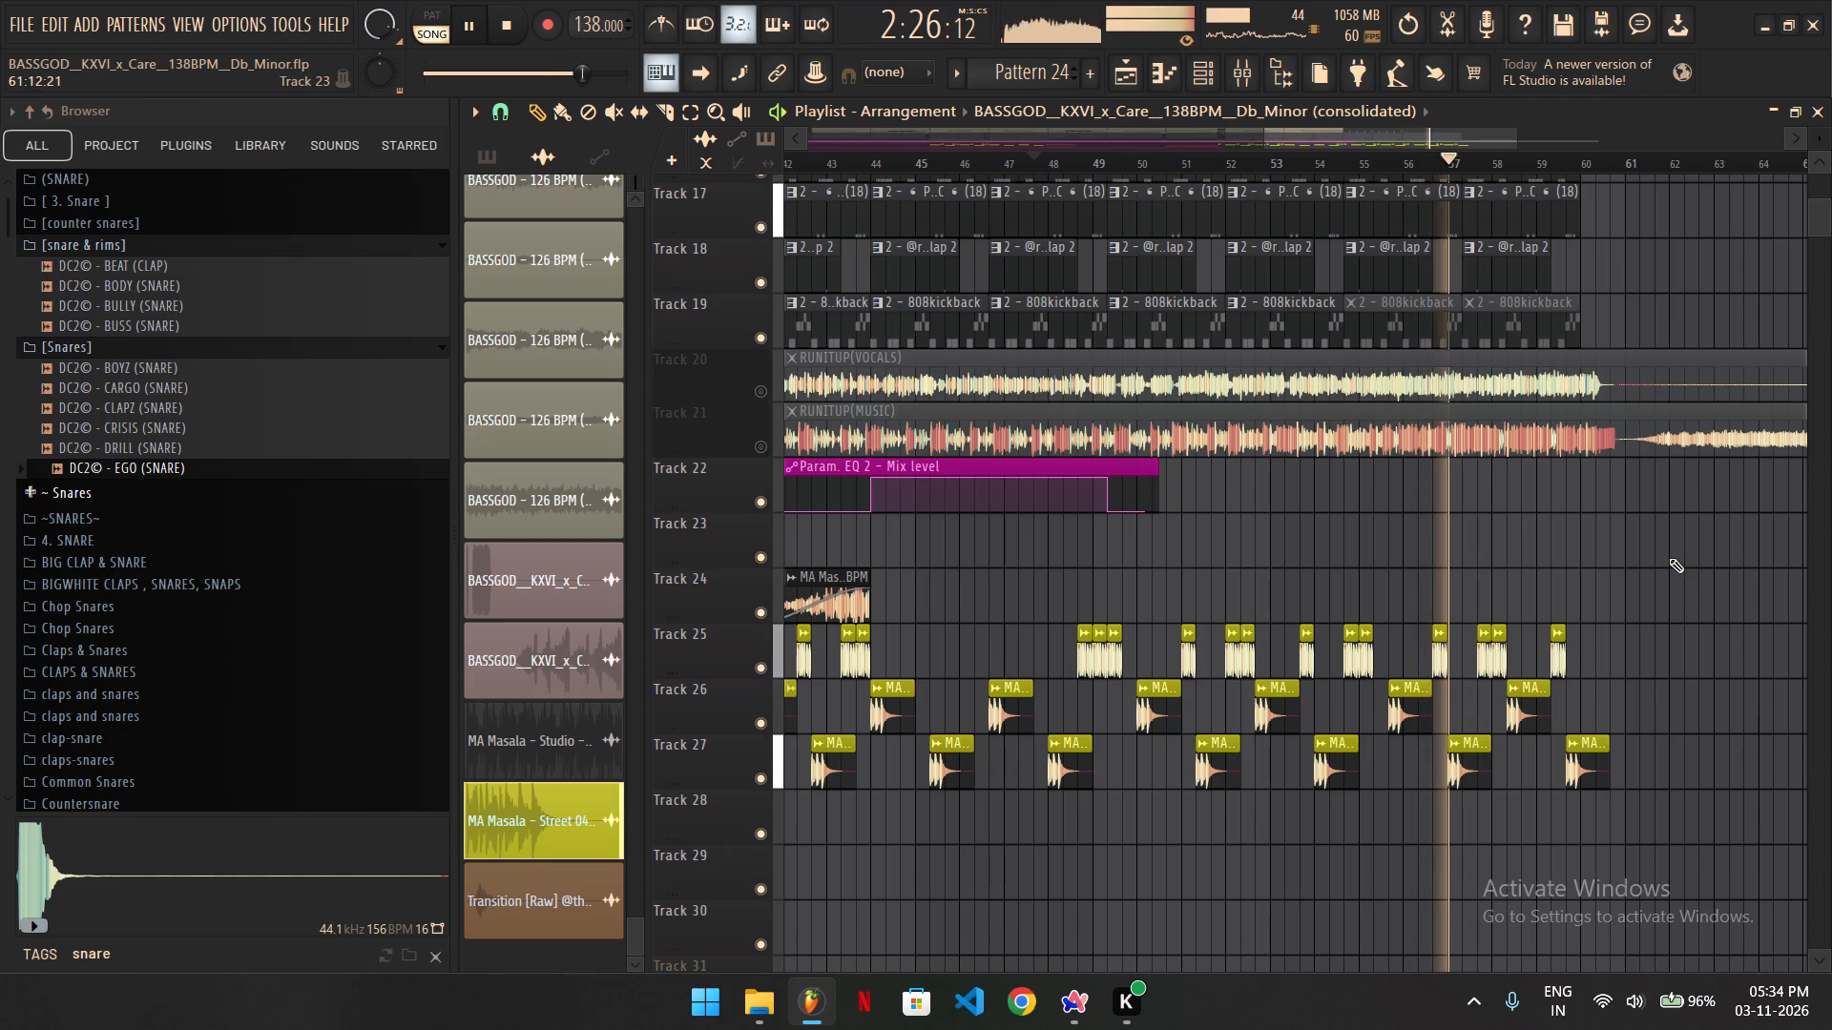
scroll(1669, 558, up, 5)
scroll(1661, 521, down, 7)
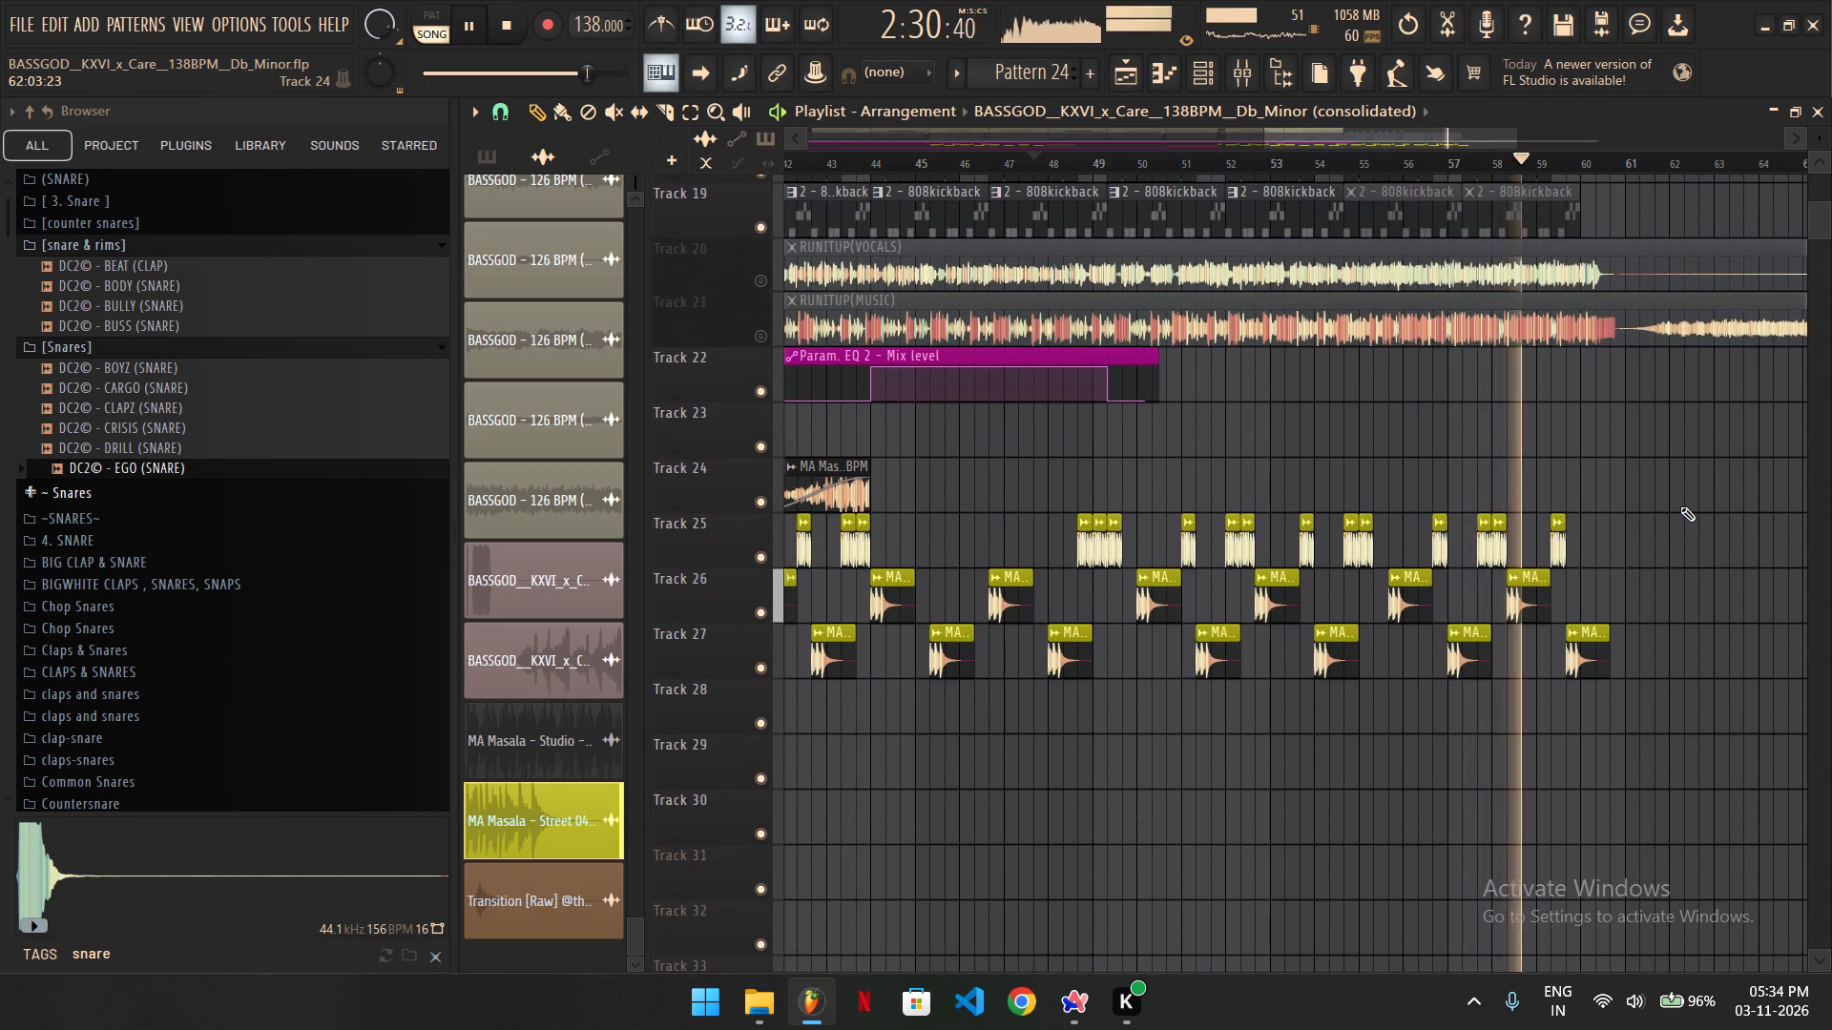
ctrl+scroll(1680, 506, down, 1)
ctrl+scroll(1714, 539, up, 4)
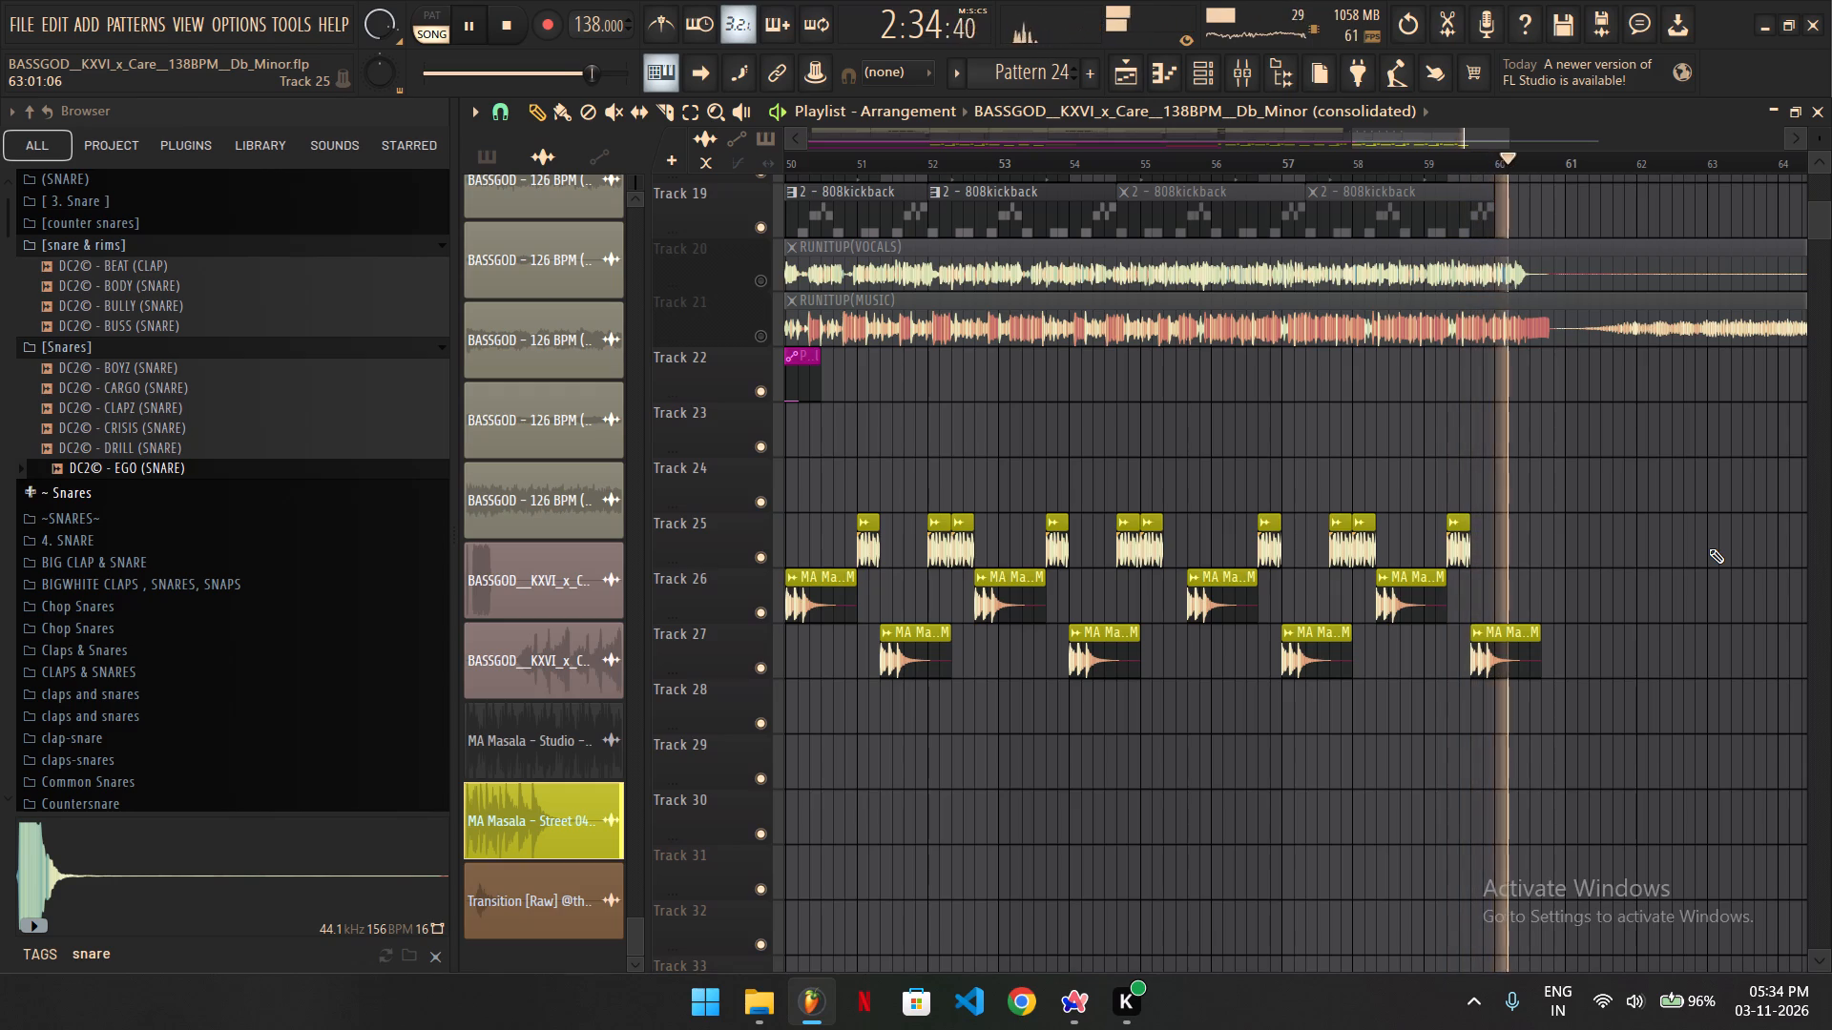
ctrl+scroll(1709, 548, down, 5)
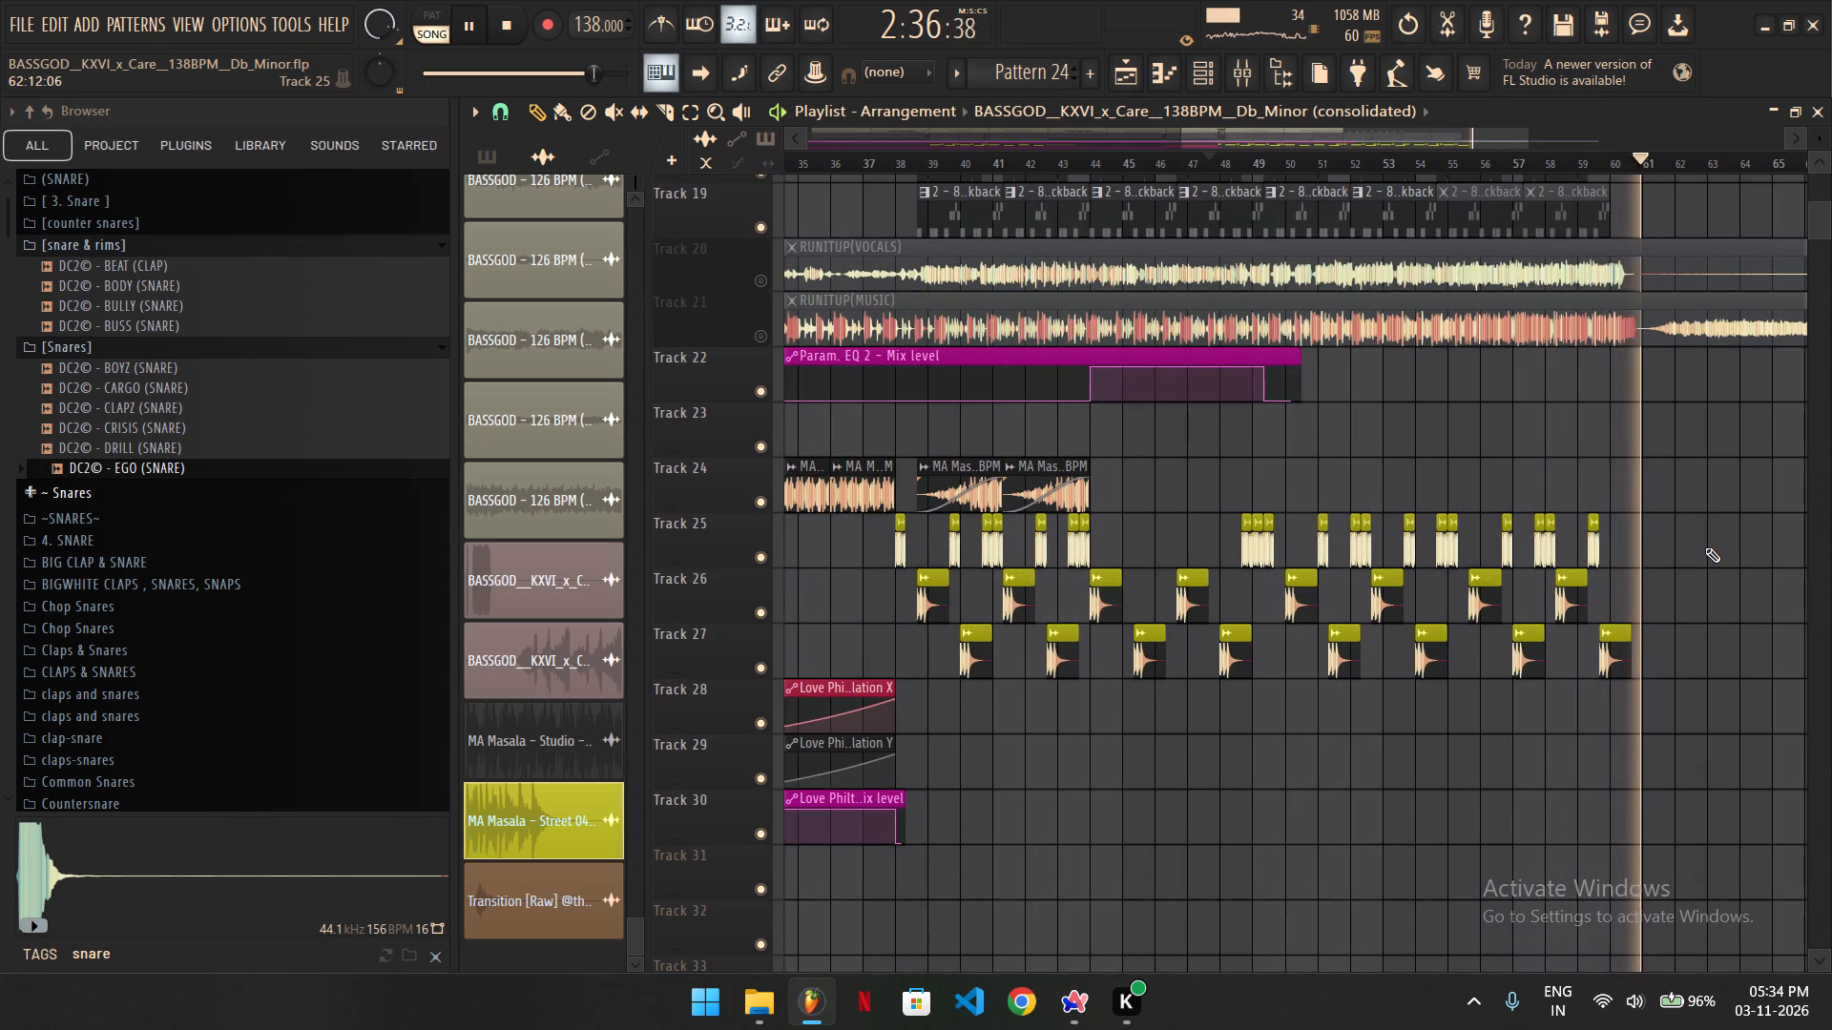
ctrl+scroll(1704, 547, down, 1)
ctrl+scroll(1700, 531, up, 1)
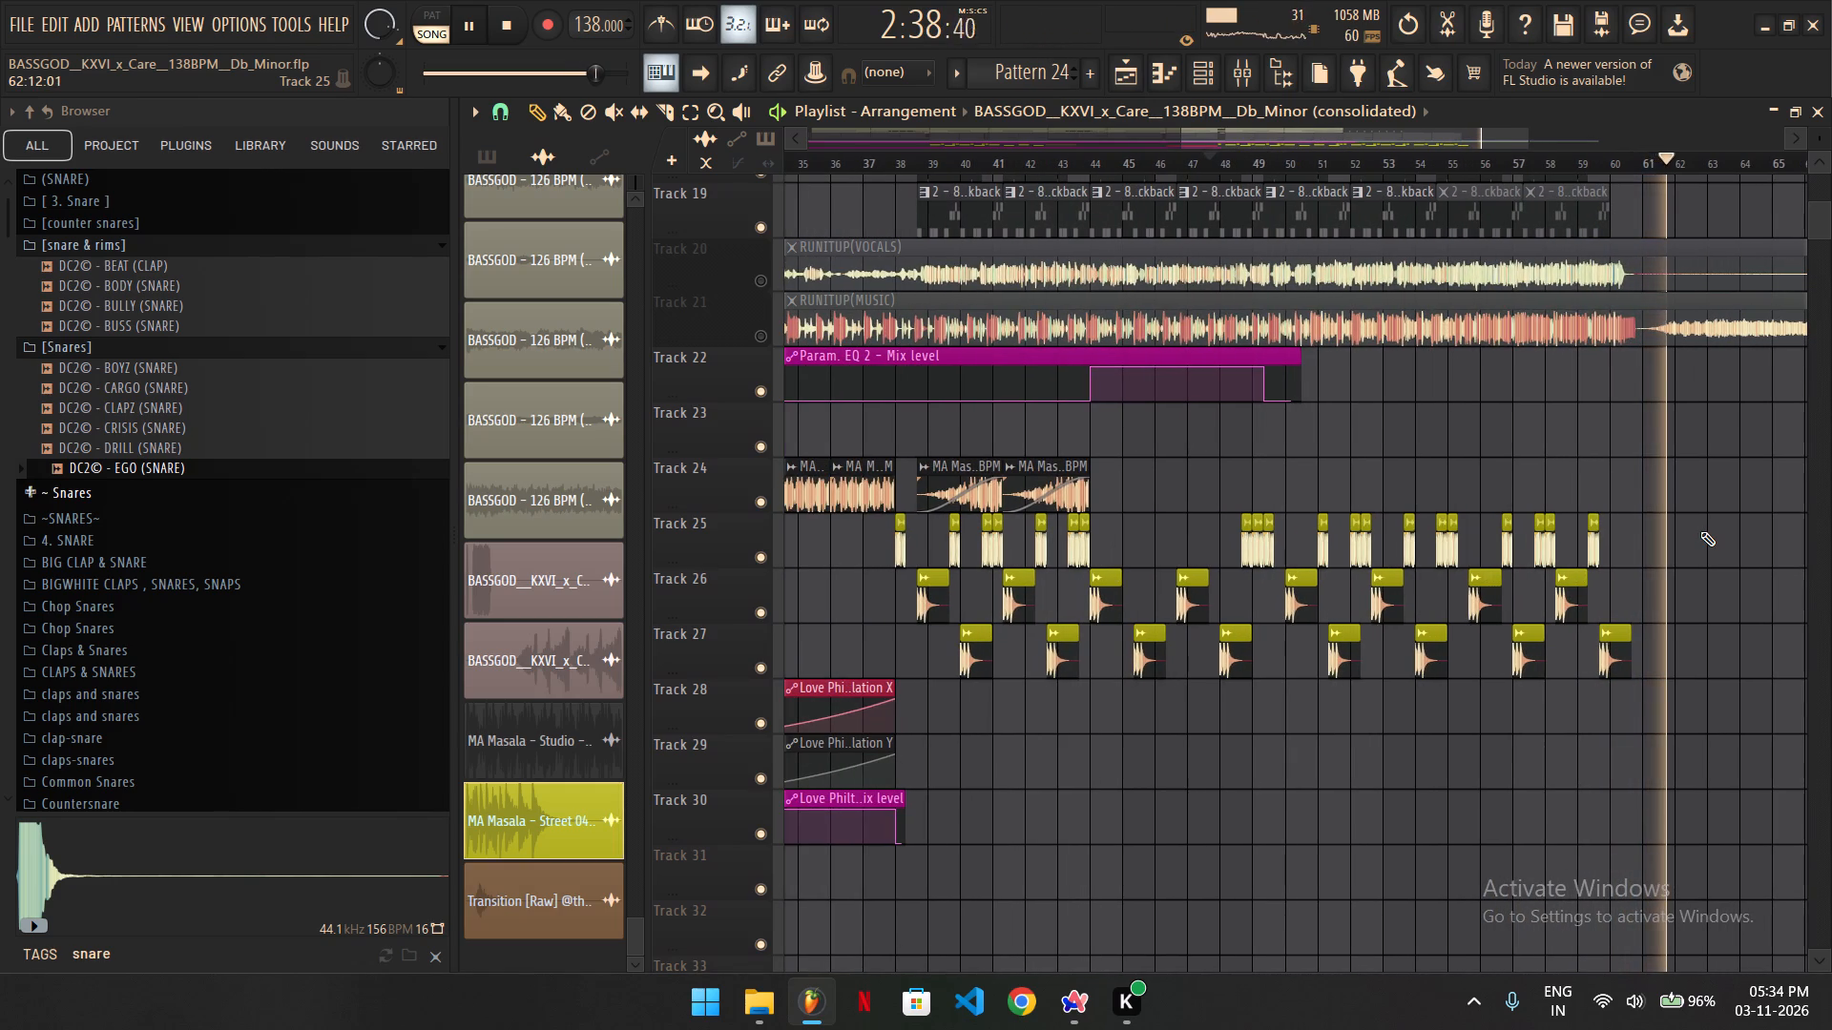
ctrl+scroll(1700, 531, up, 2)
ctrl+scroll(1398, 463, down, 10)
ctrl+scroll(1482, 379, down, 4)
Unmute the RUNITUP(VOCALS) audio on Track 20 and play the song from bar 1.
key(space)
drag(1387, 154, 458, 186)
key(space)
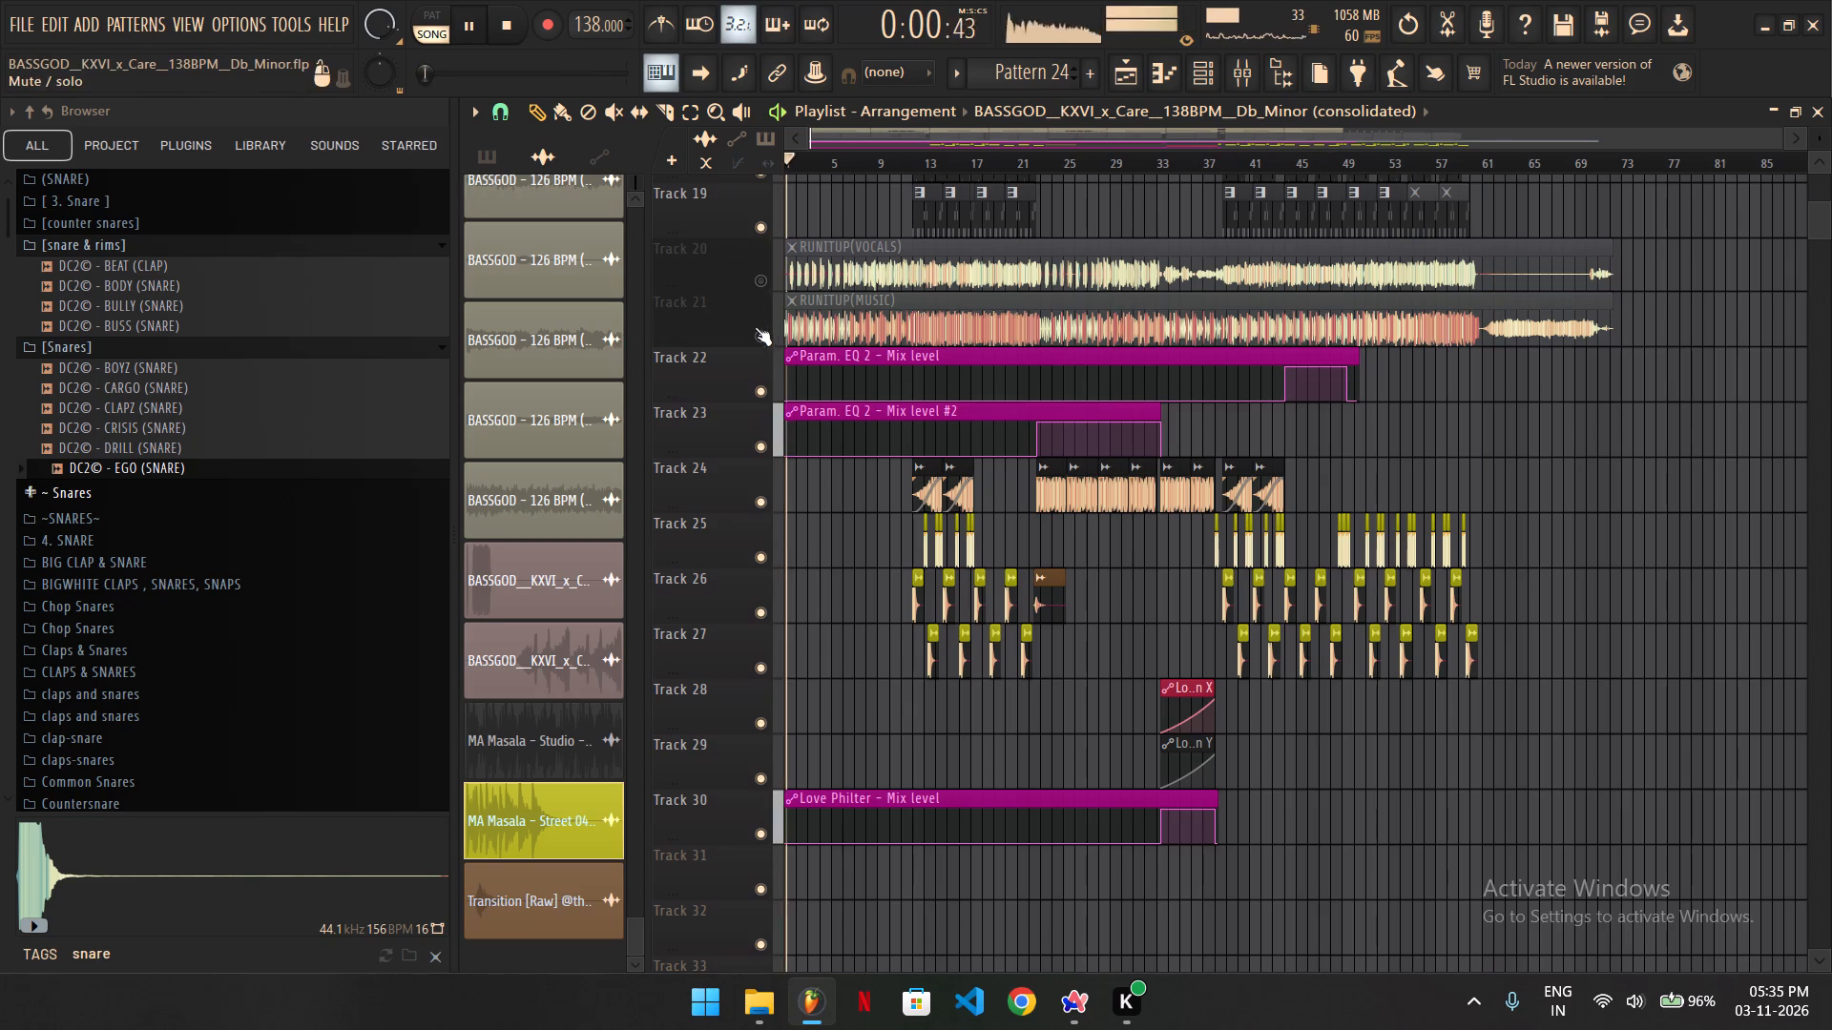
key(space)
click(754, 282)
key(space)
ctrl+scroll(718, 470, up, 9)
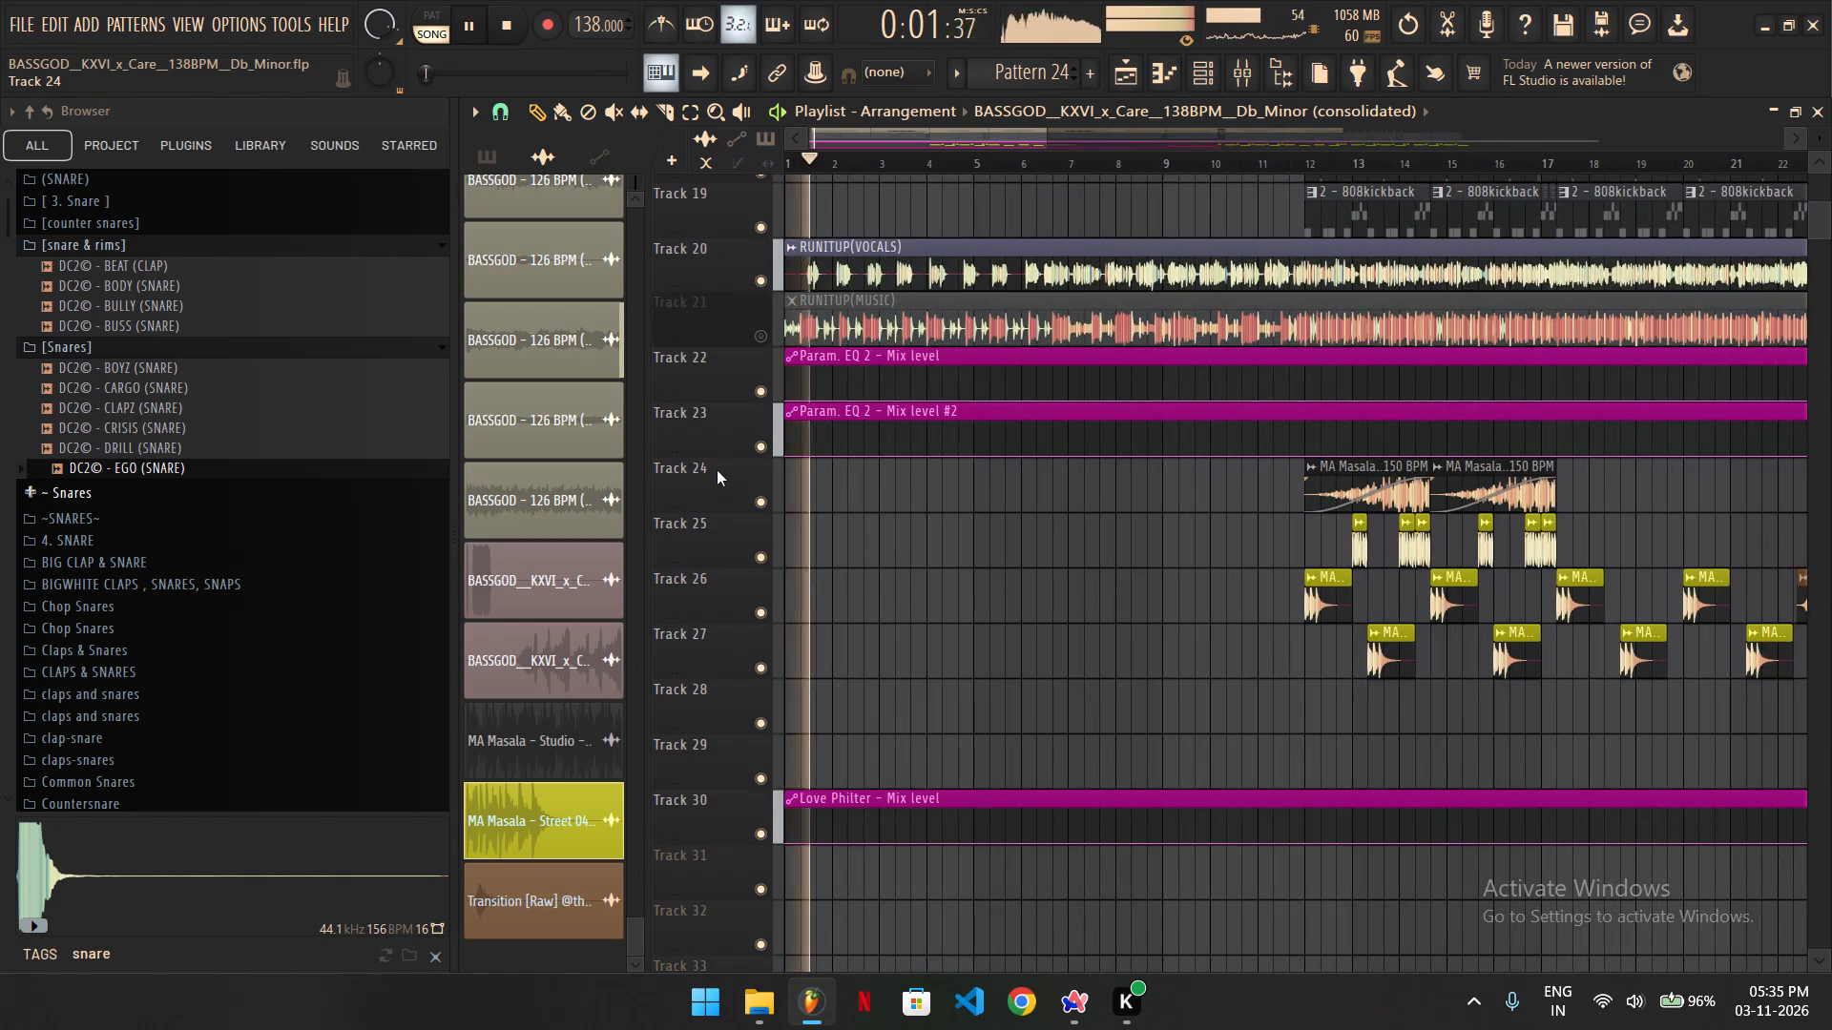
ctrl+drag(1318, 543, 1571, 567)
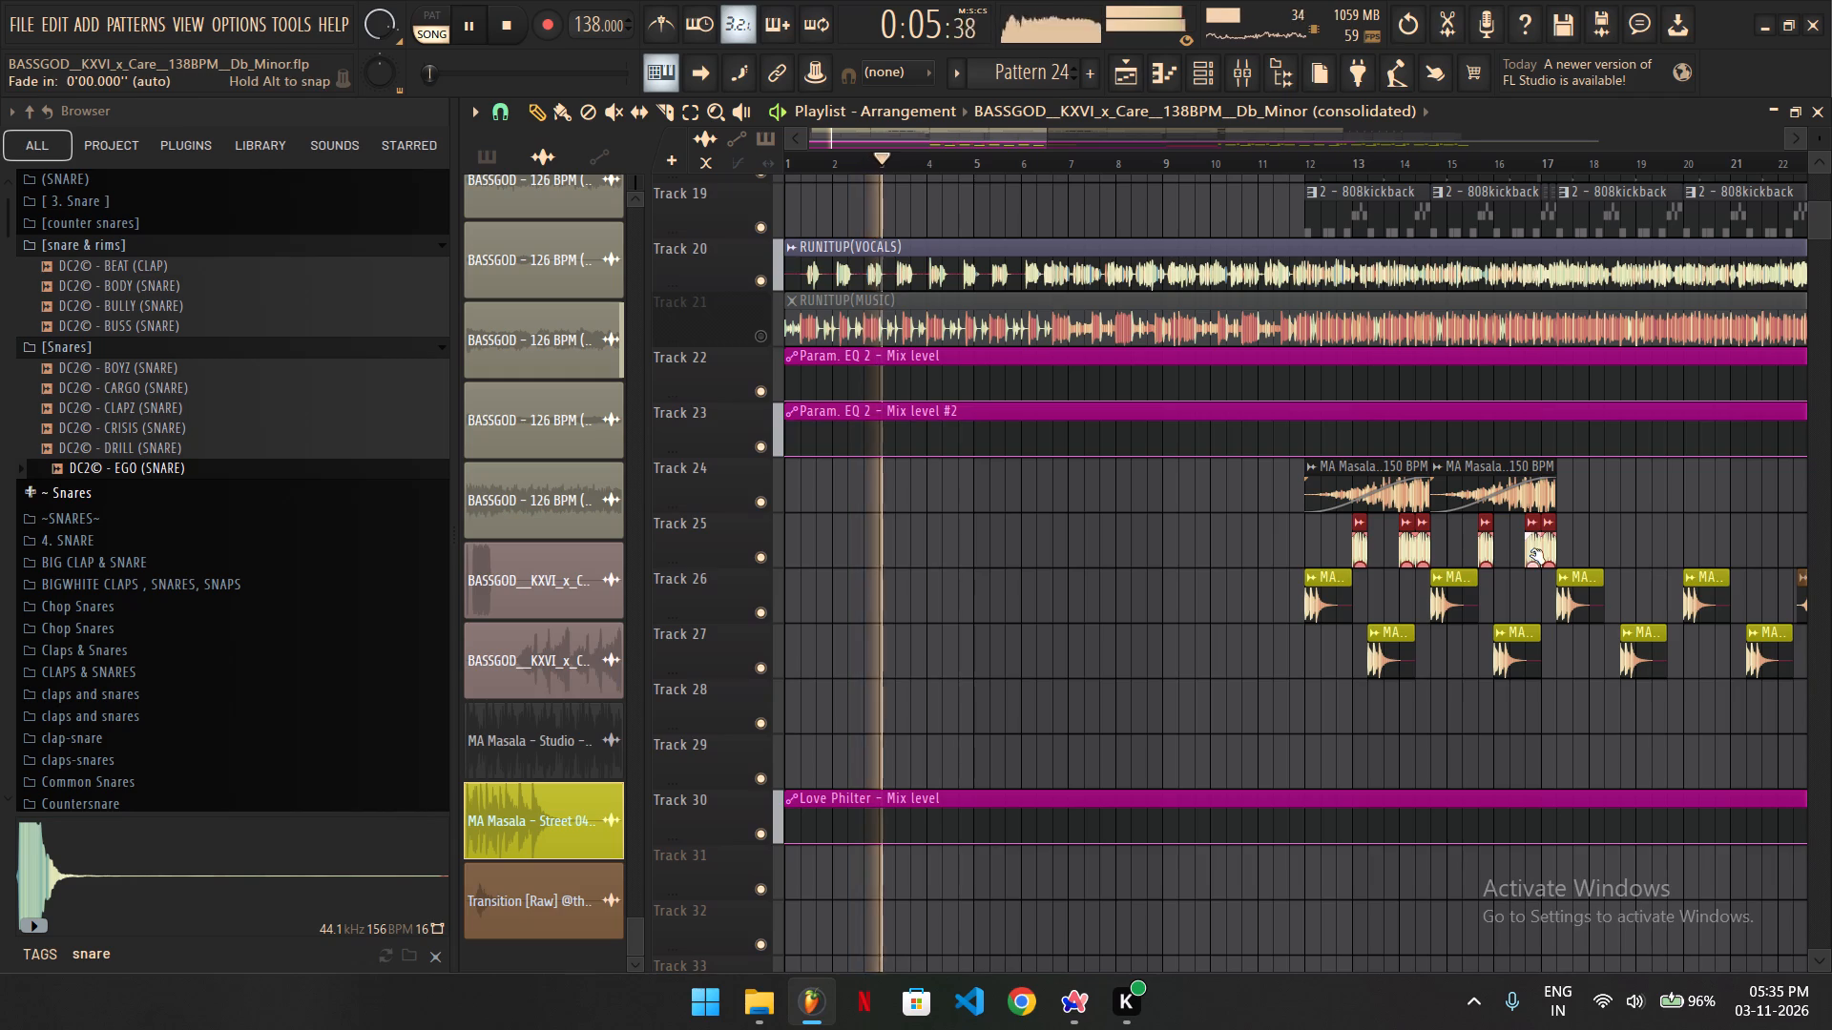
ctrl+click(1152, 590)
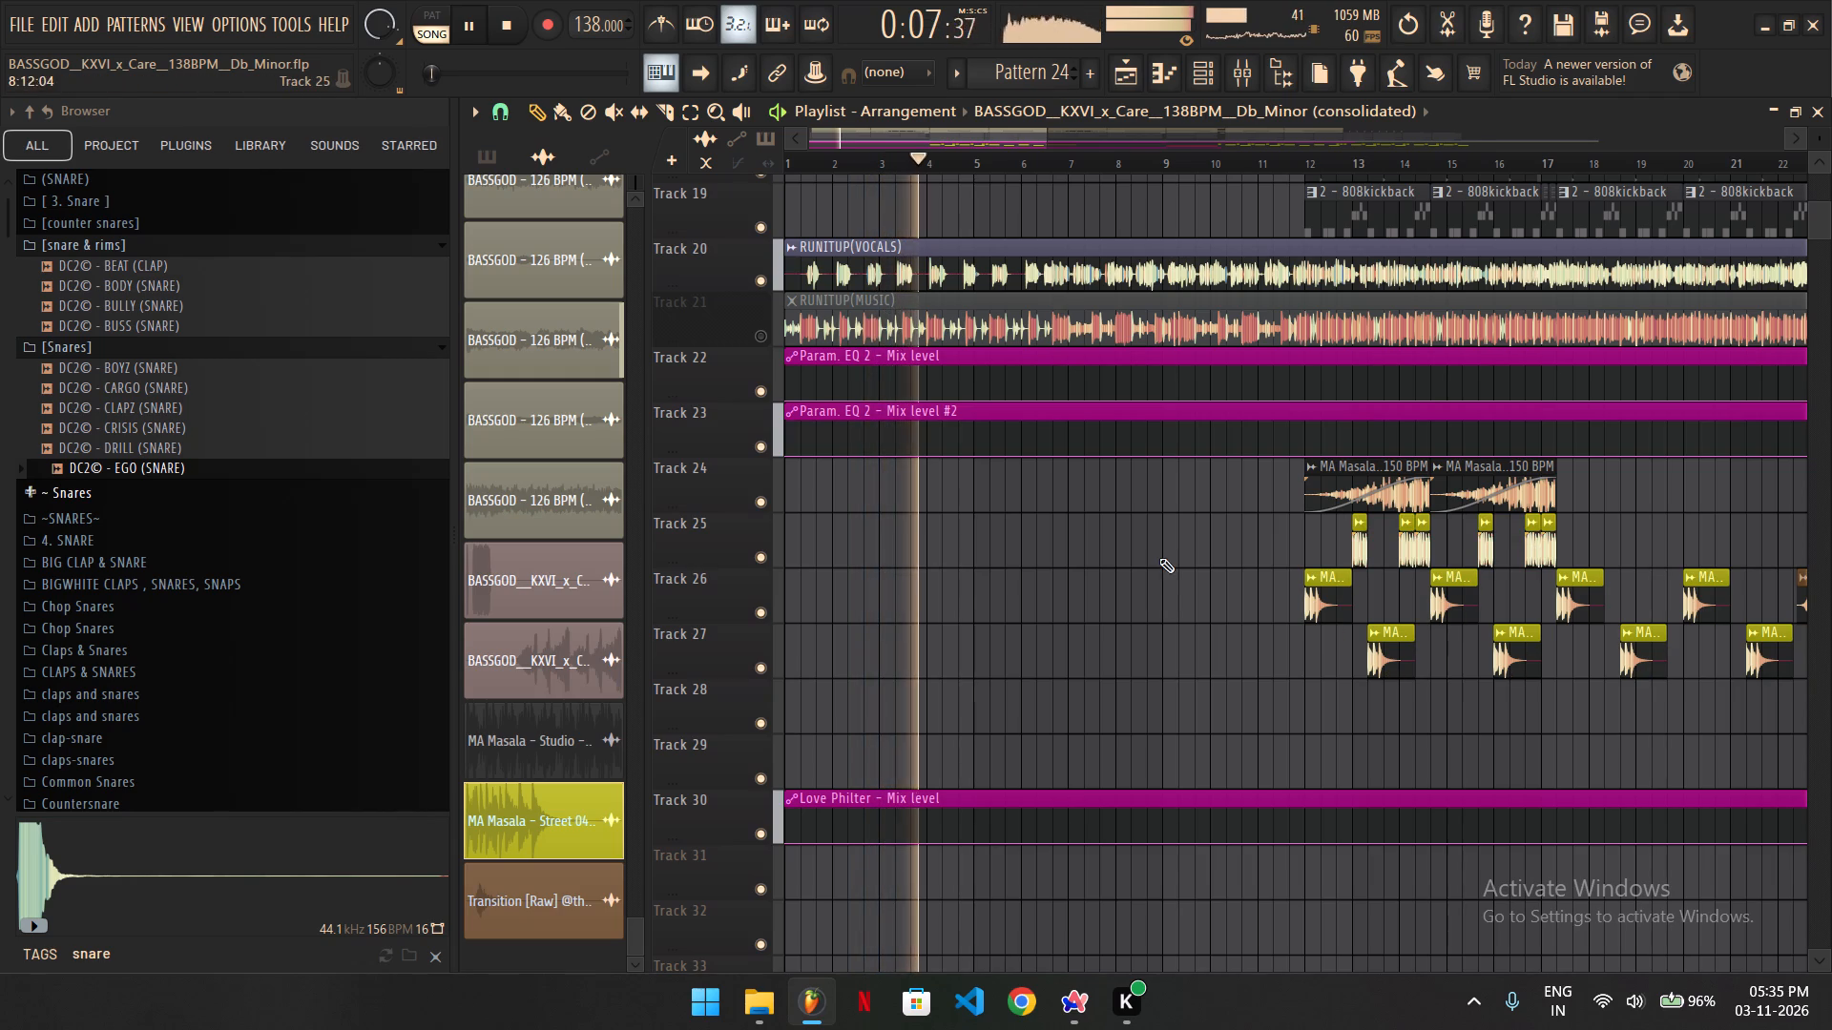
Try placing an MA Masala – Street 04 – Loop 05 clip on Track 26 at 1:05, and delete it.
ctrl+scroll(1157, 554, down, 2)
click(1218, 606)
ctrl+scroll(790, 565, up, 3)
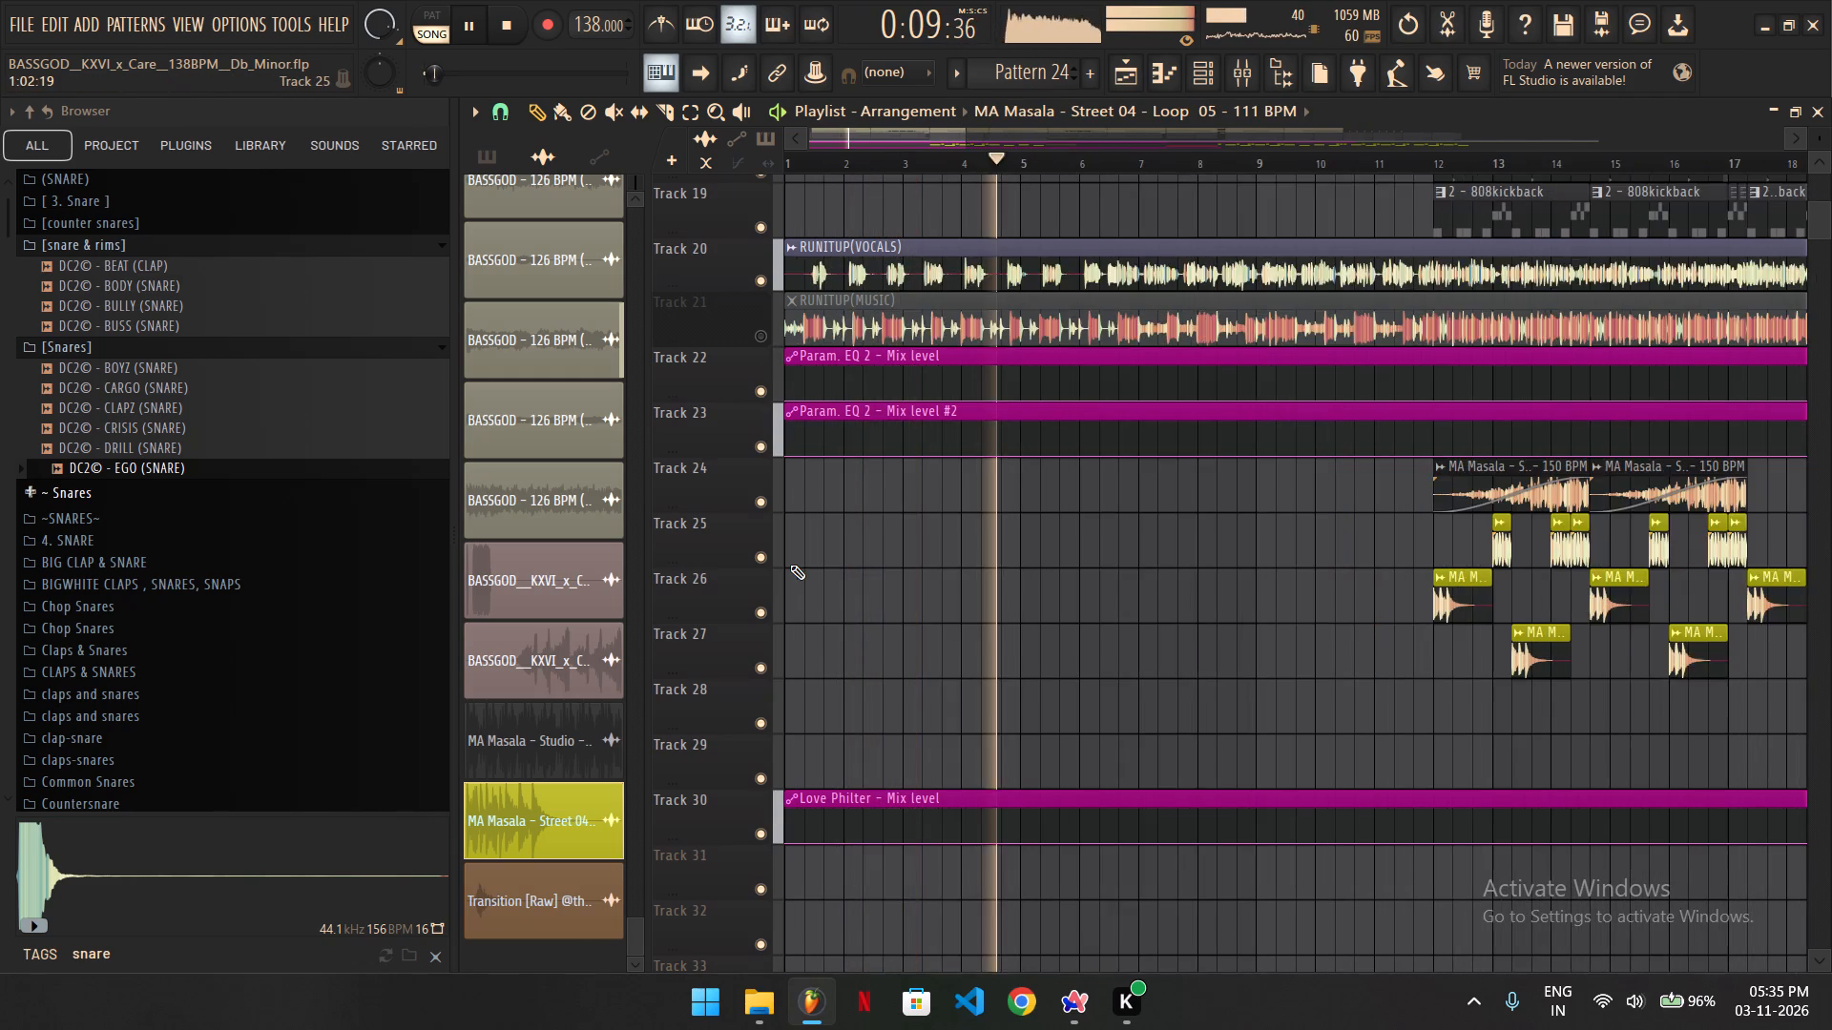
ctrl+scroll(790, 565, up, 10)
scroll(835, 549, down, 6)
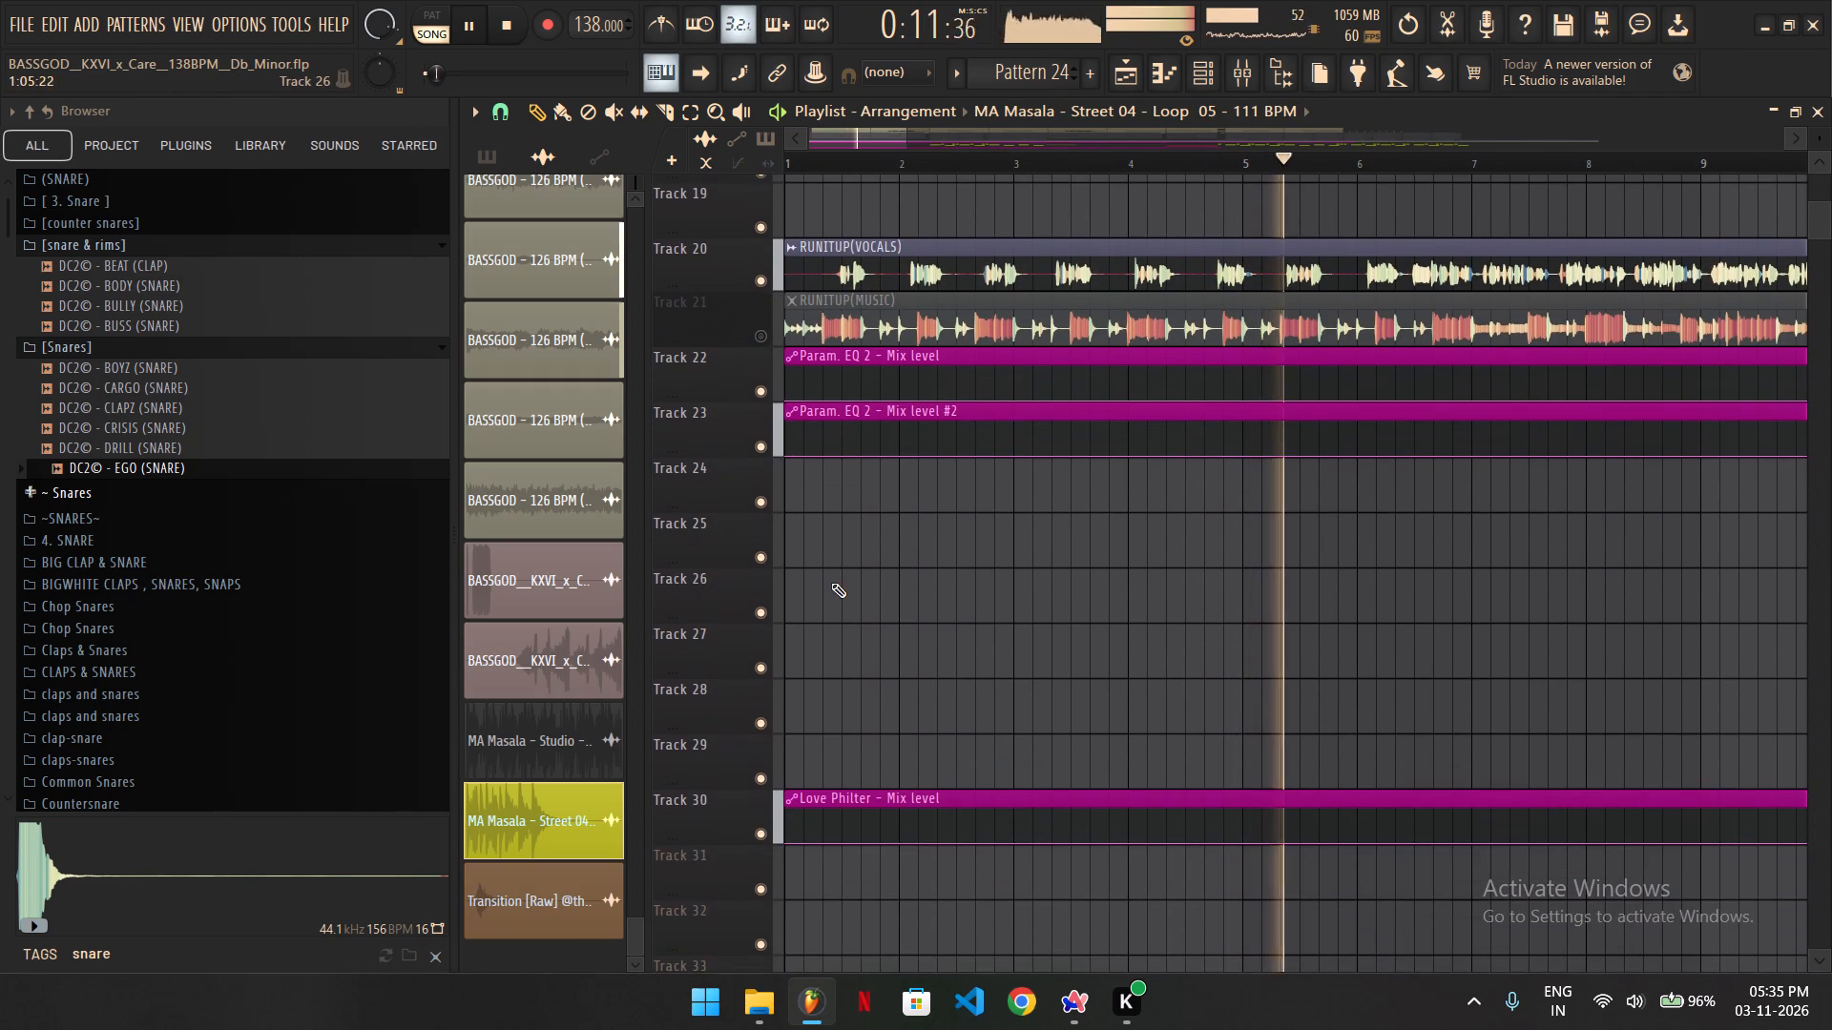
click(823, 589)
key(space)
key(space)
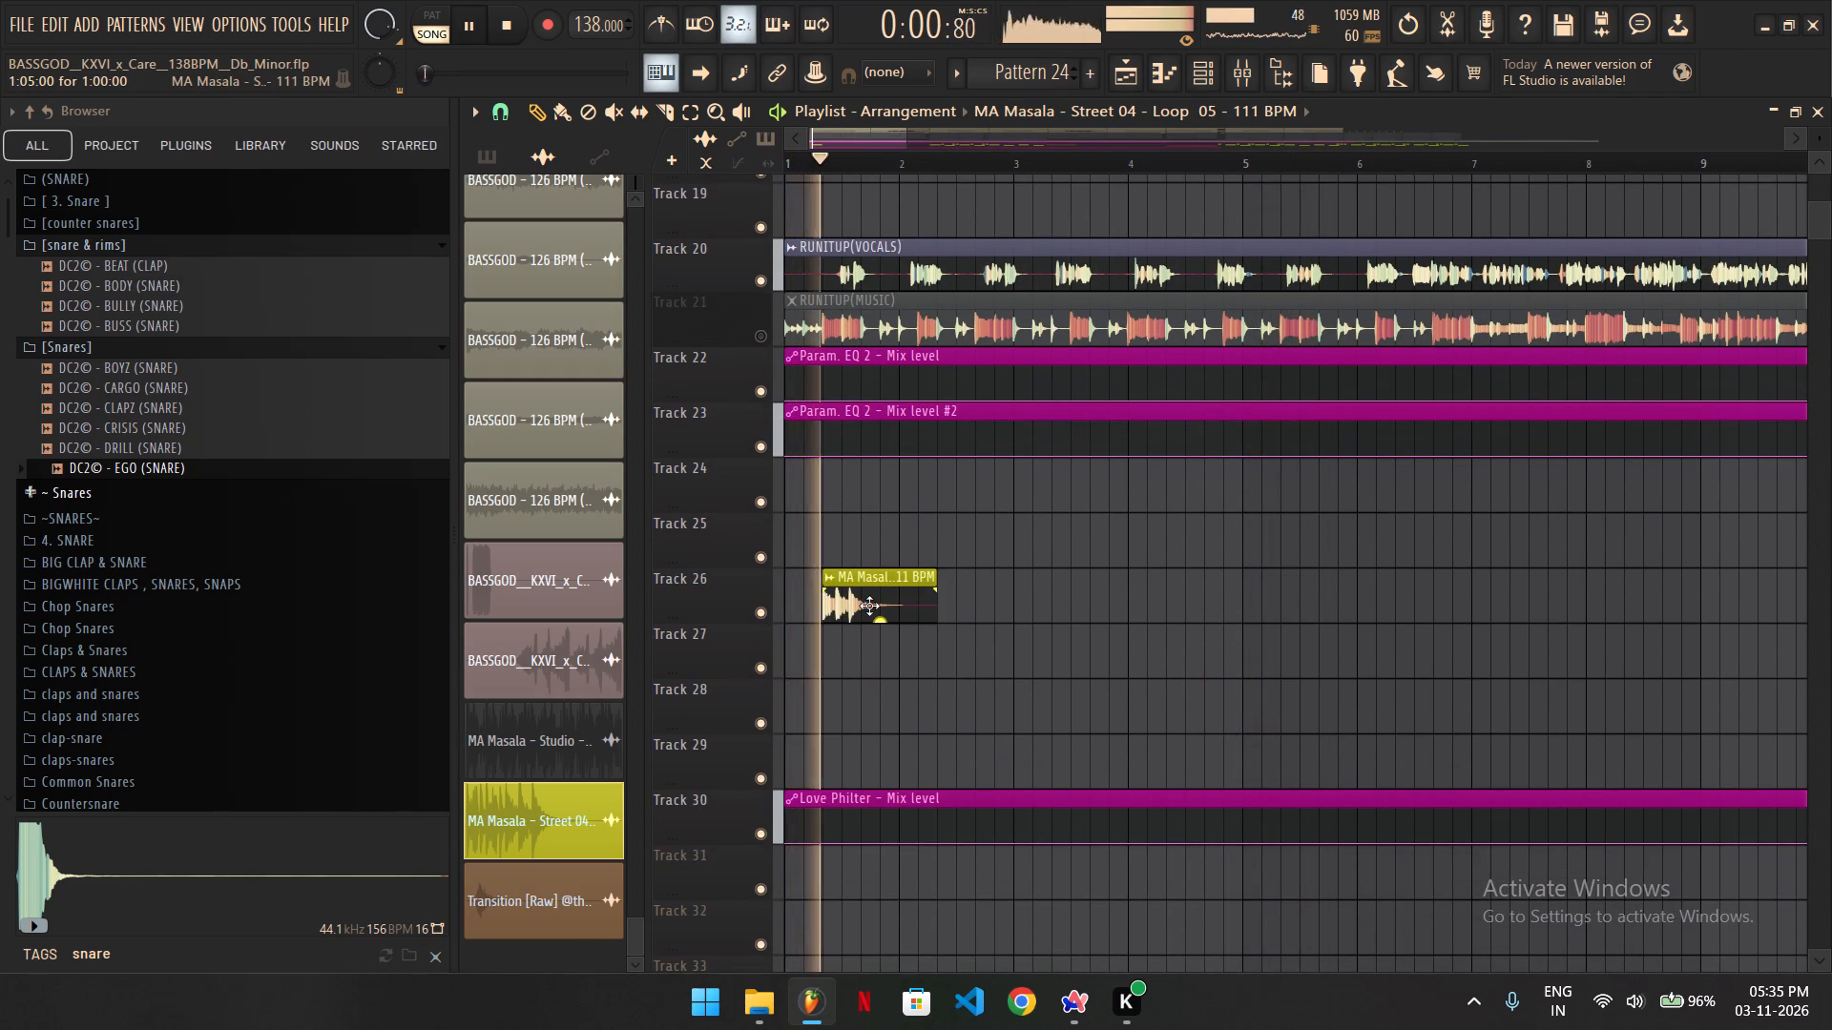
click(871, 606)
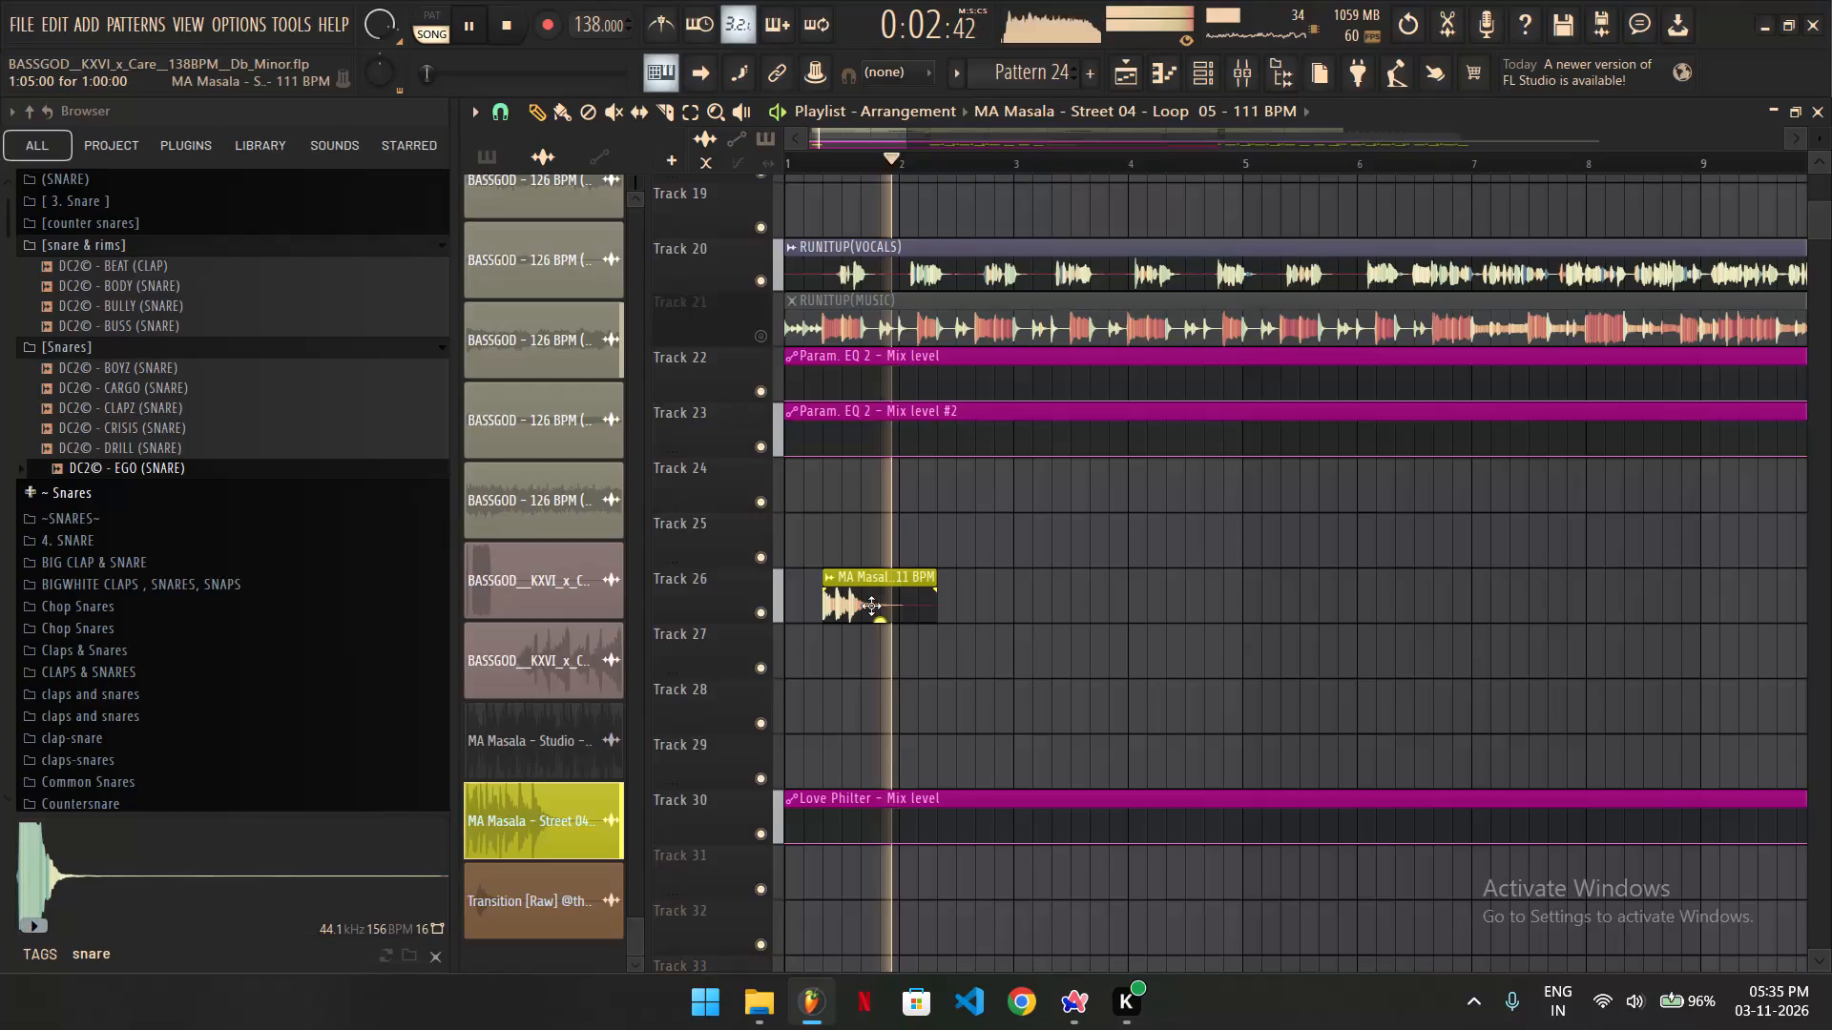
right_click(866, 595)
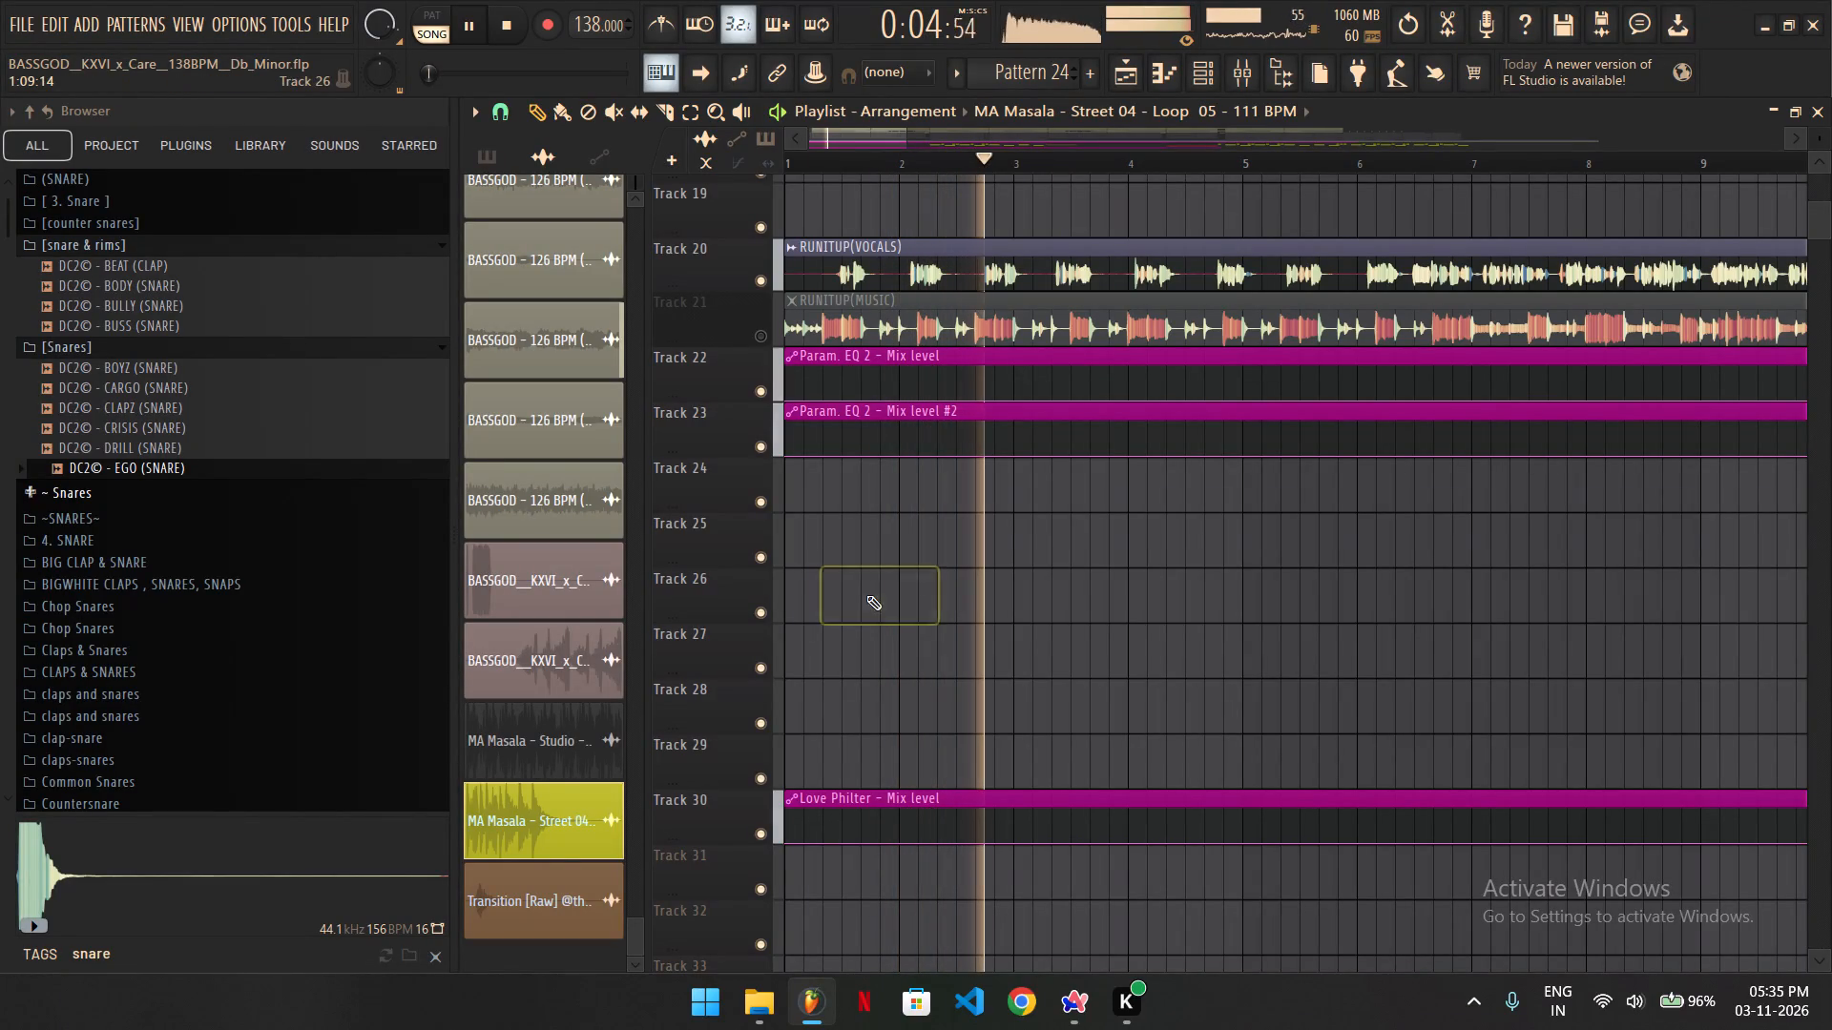
Duplicate the four Masala clips on Tracks 26–27 in bars 12–16 to start at bar 8 on the same tracks.
scroll(865, 580, down, 6)
ctrl+scroll(1071, 531, down, 4)
ctrl+drag(1077, 514, 1174, 569)
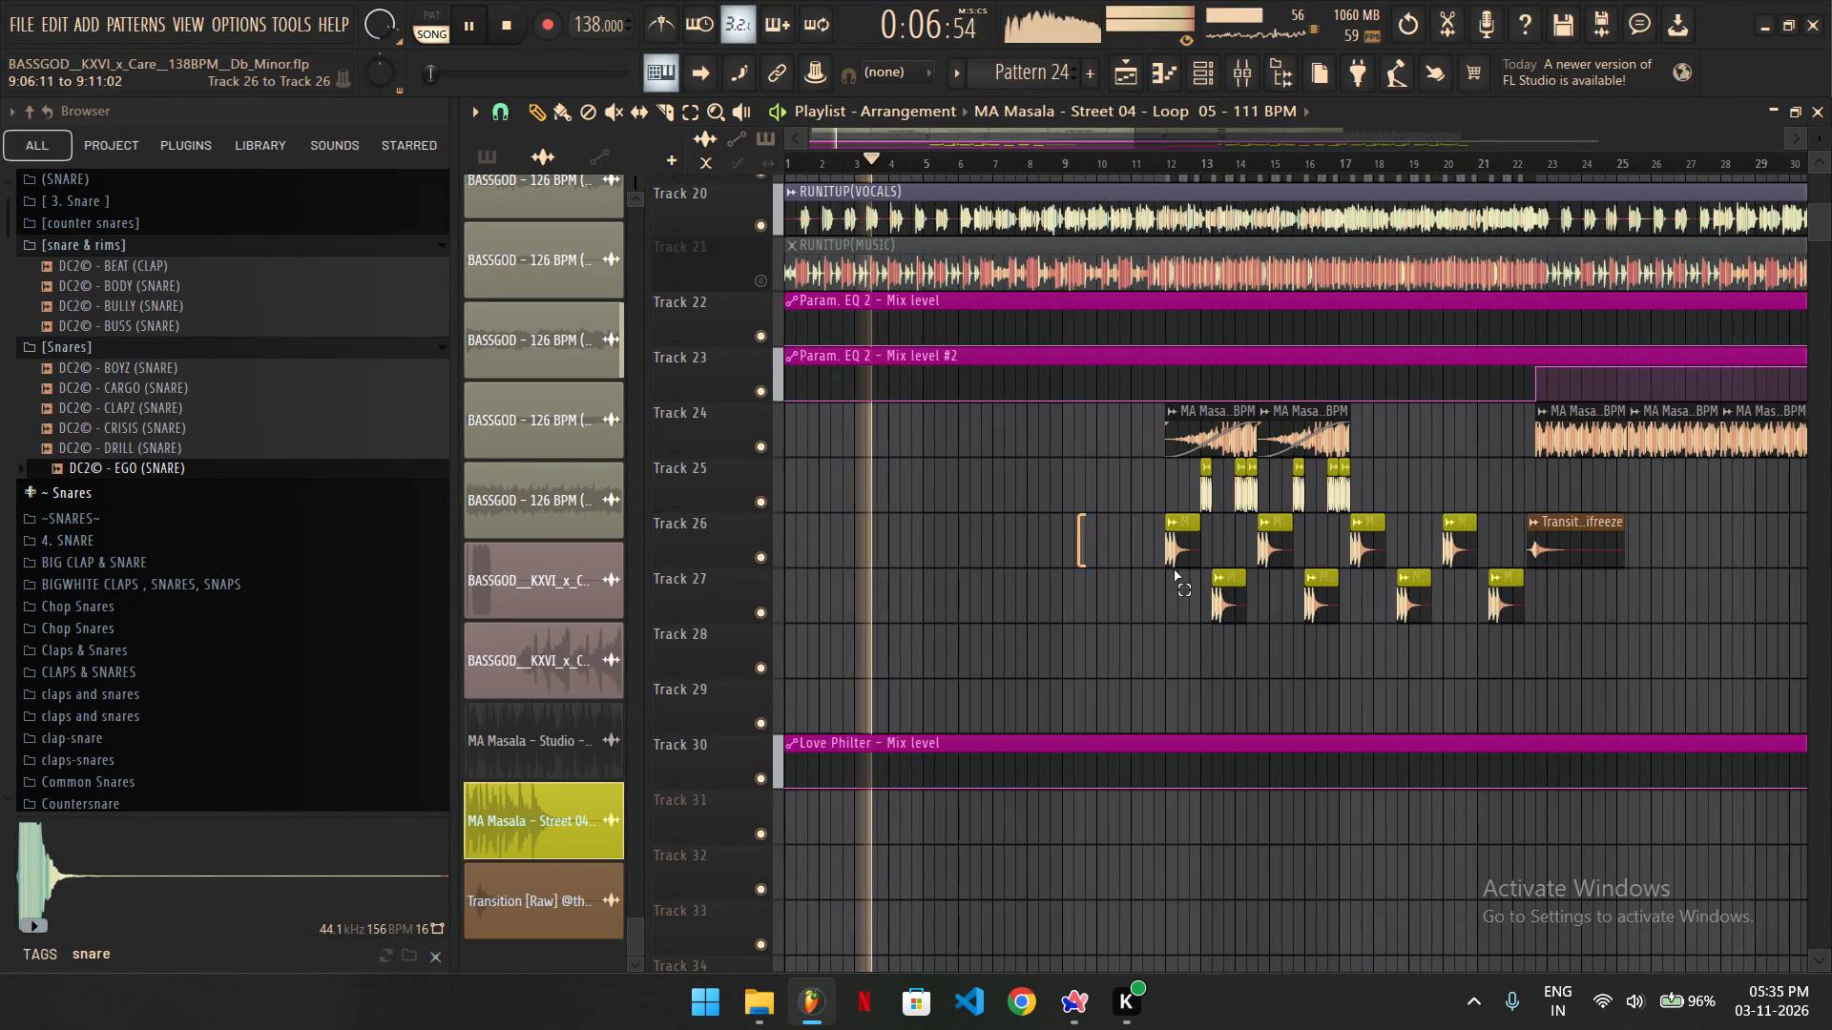
ctrl+drag(1174, 569, 1331, 643)
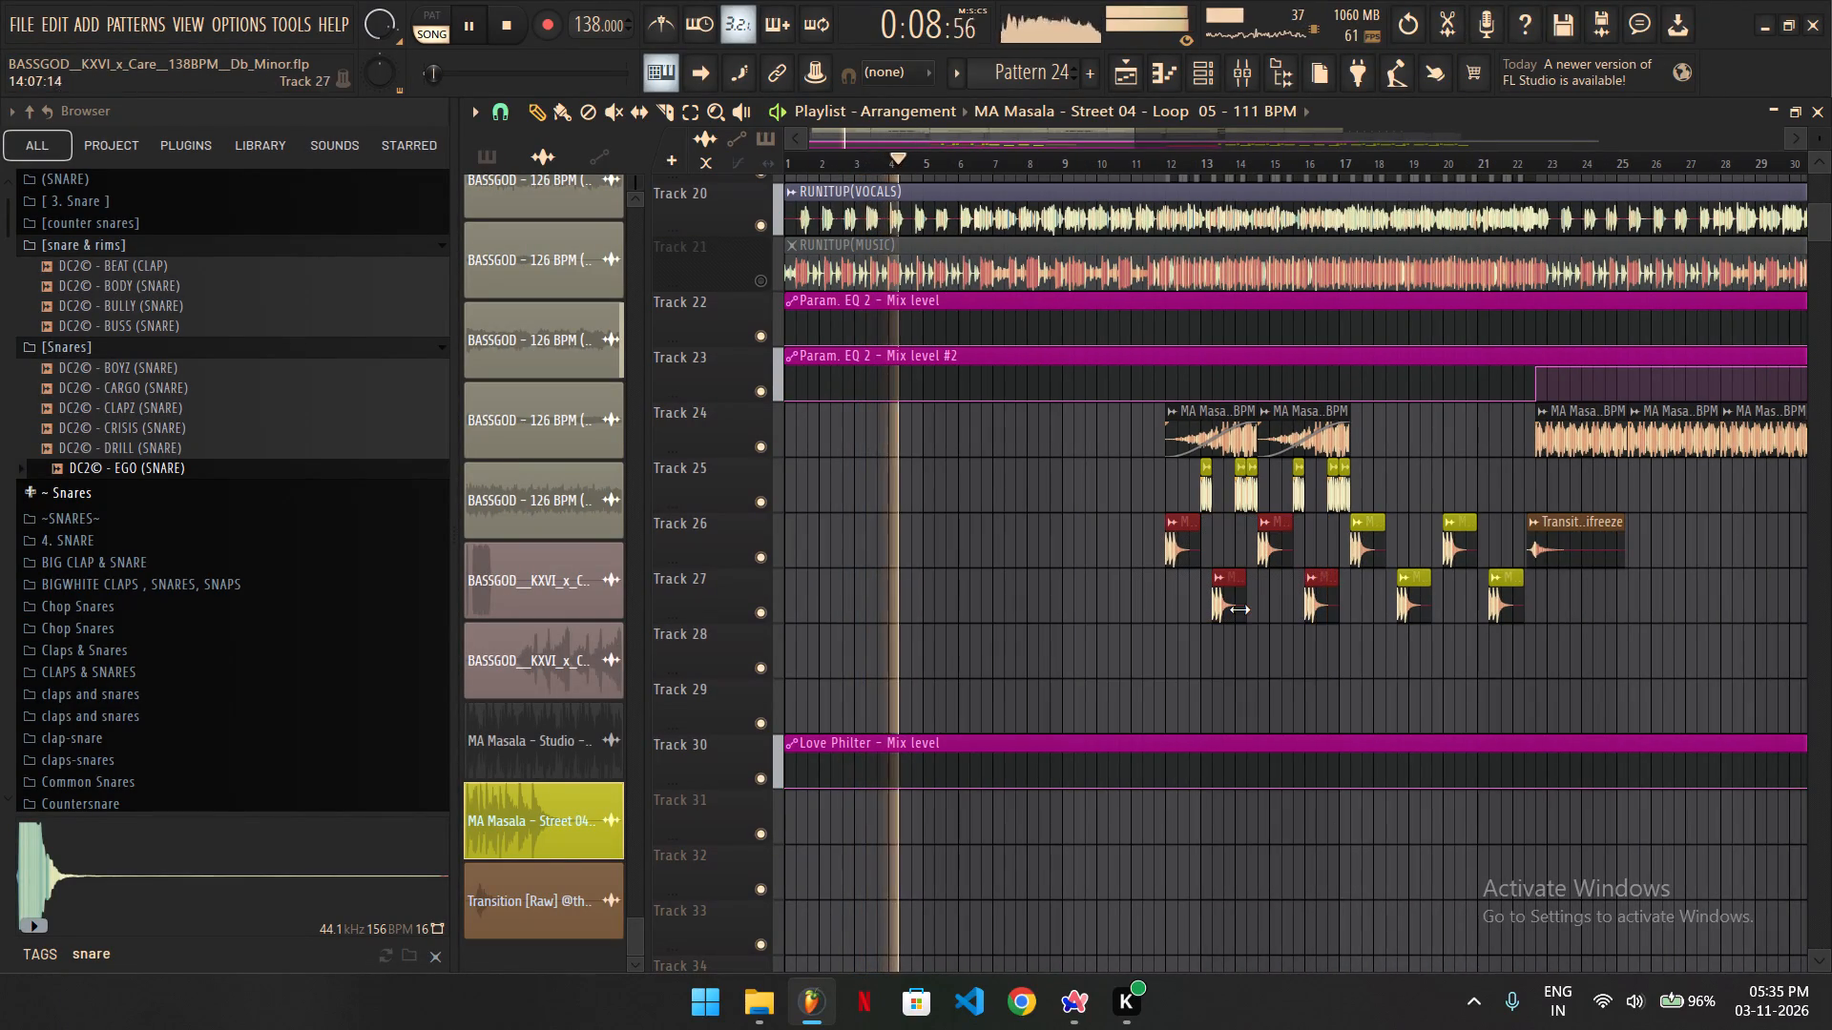
shift+click(1231, 609)
drag(1228, 607, 1145, 597)
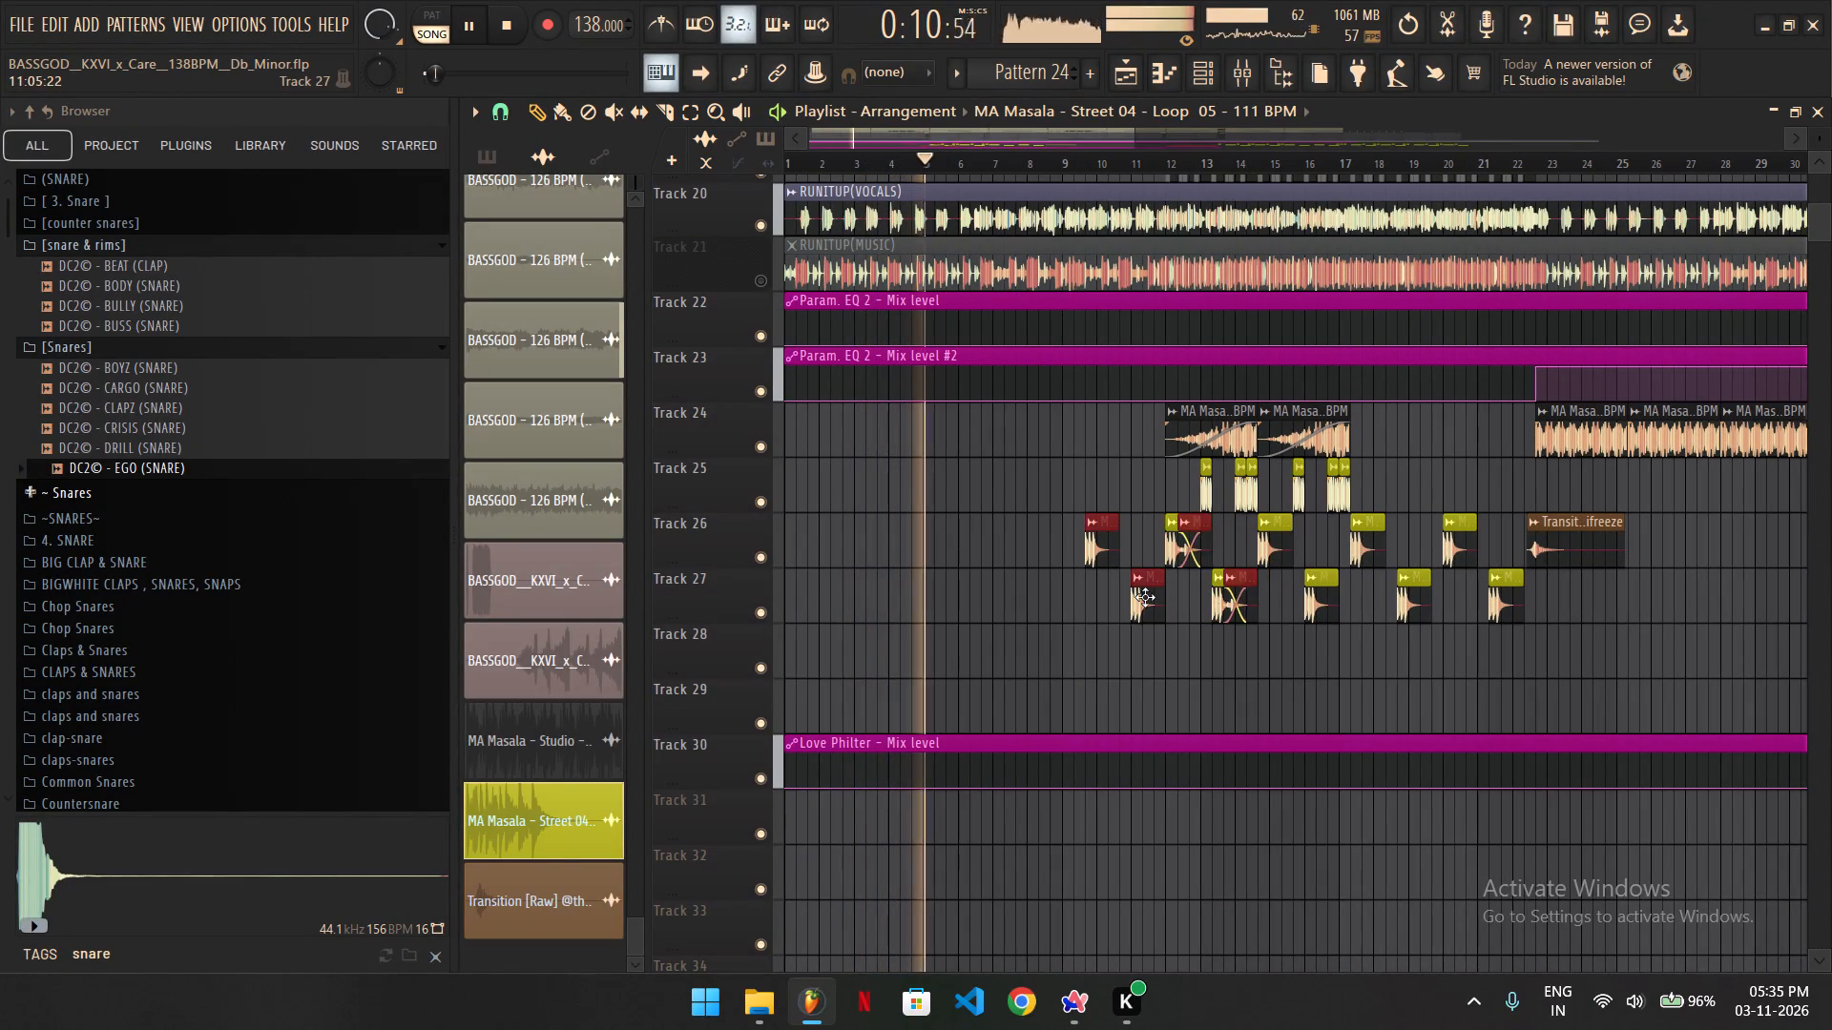
drag(1145, 597, 1092, 595)
scroll(1090, 594, up, 3)
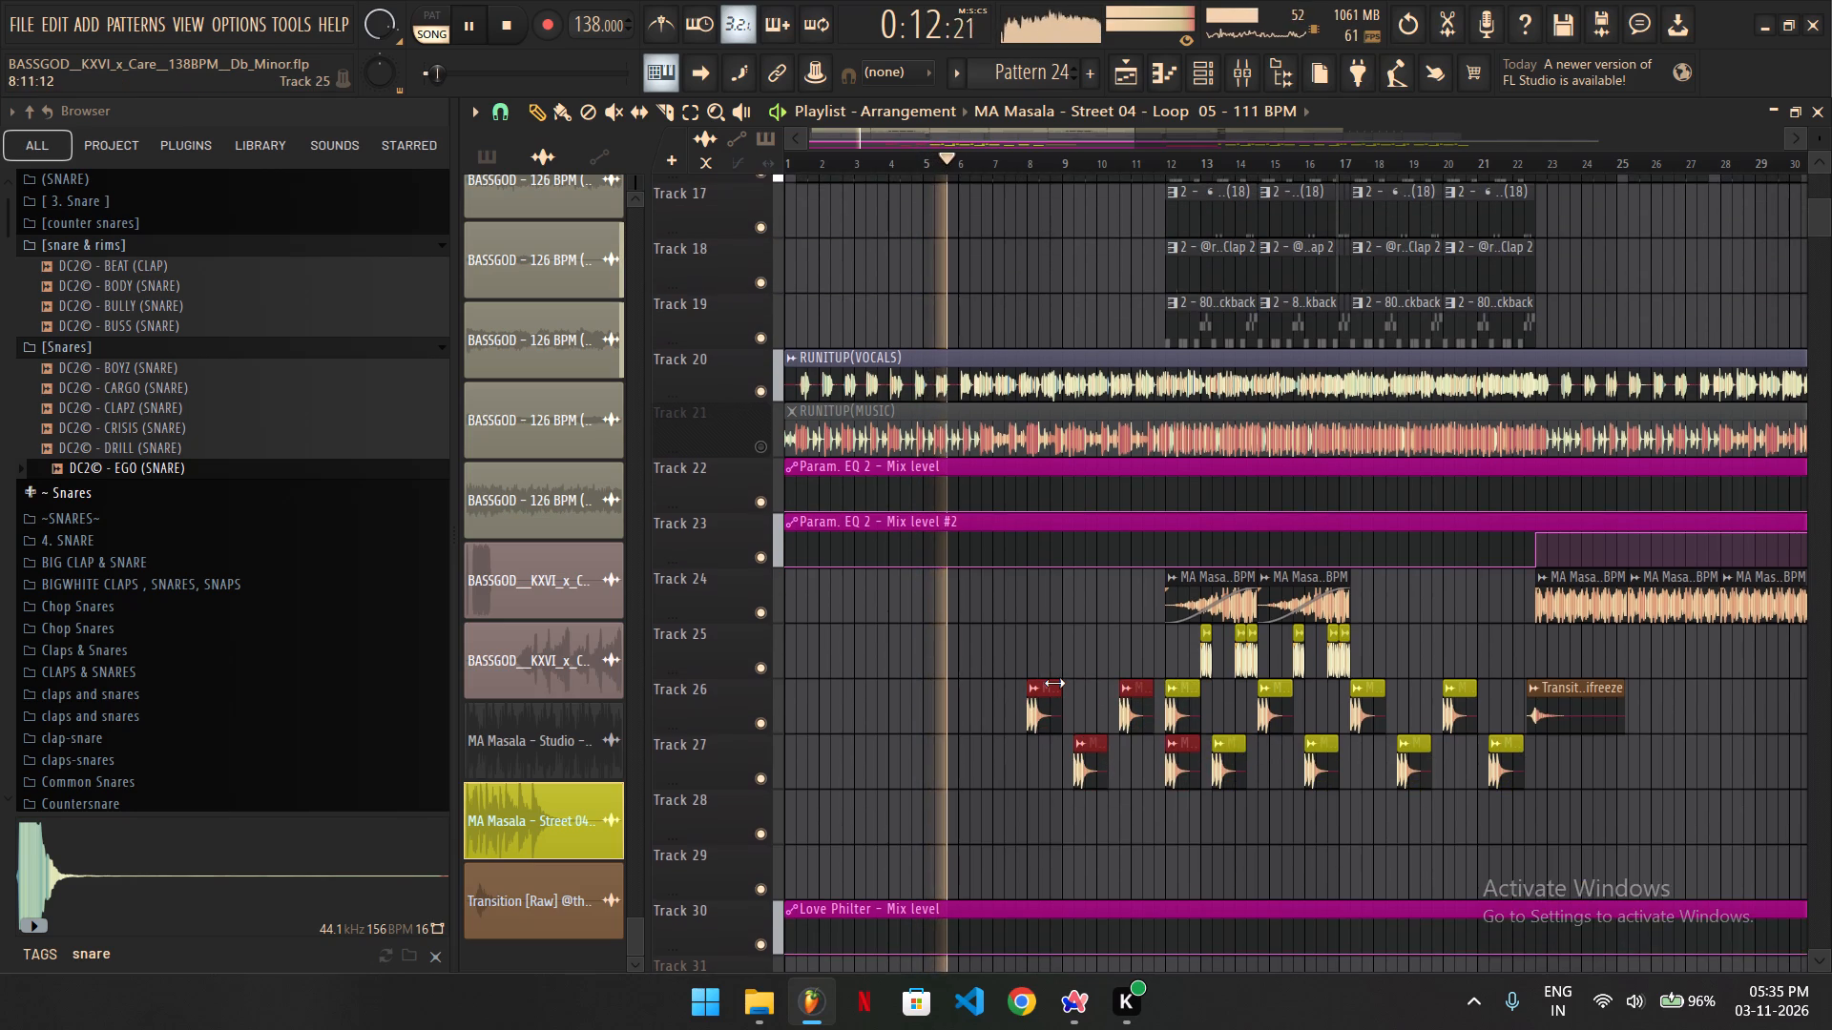
scroll(1034, 748, up, 2)
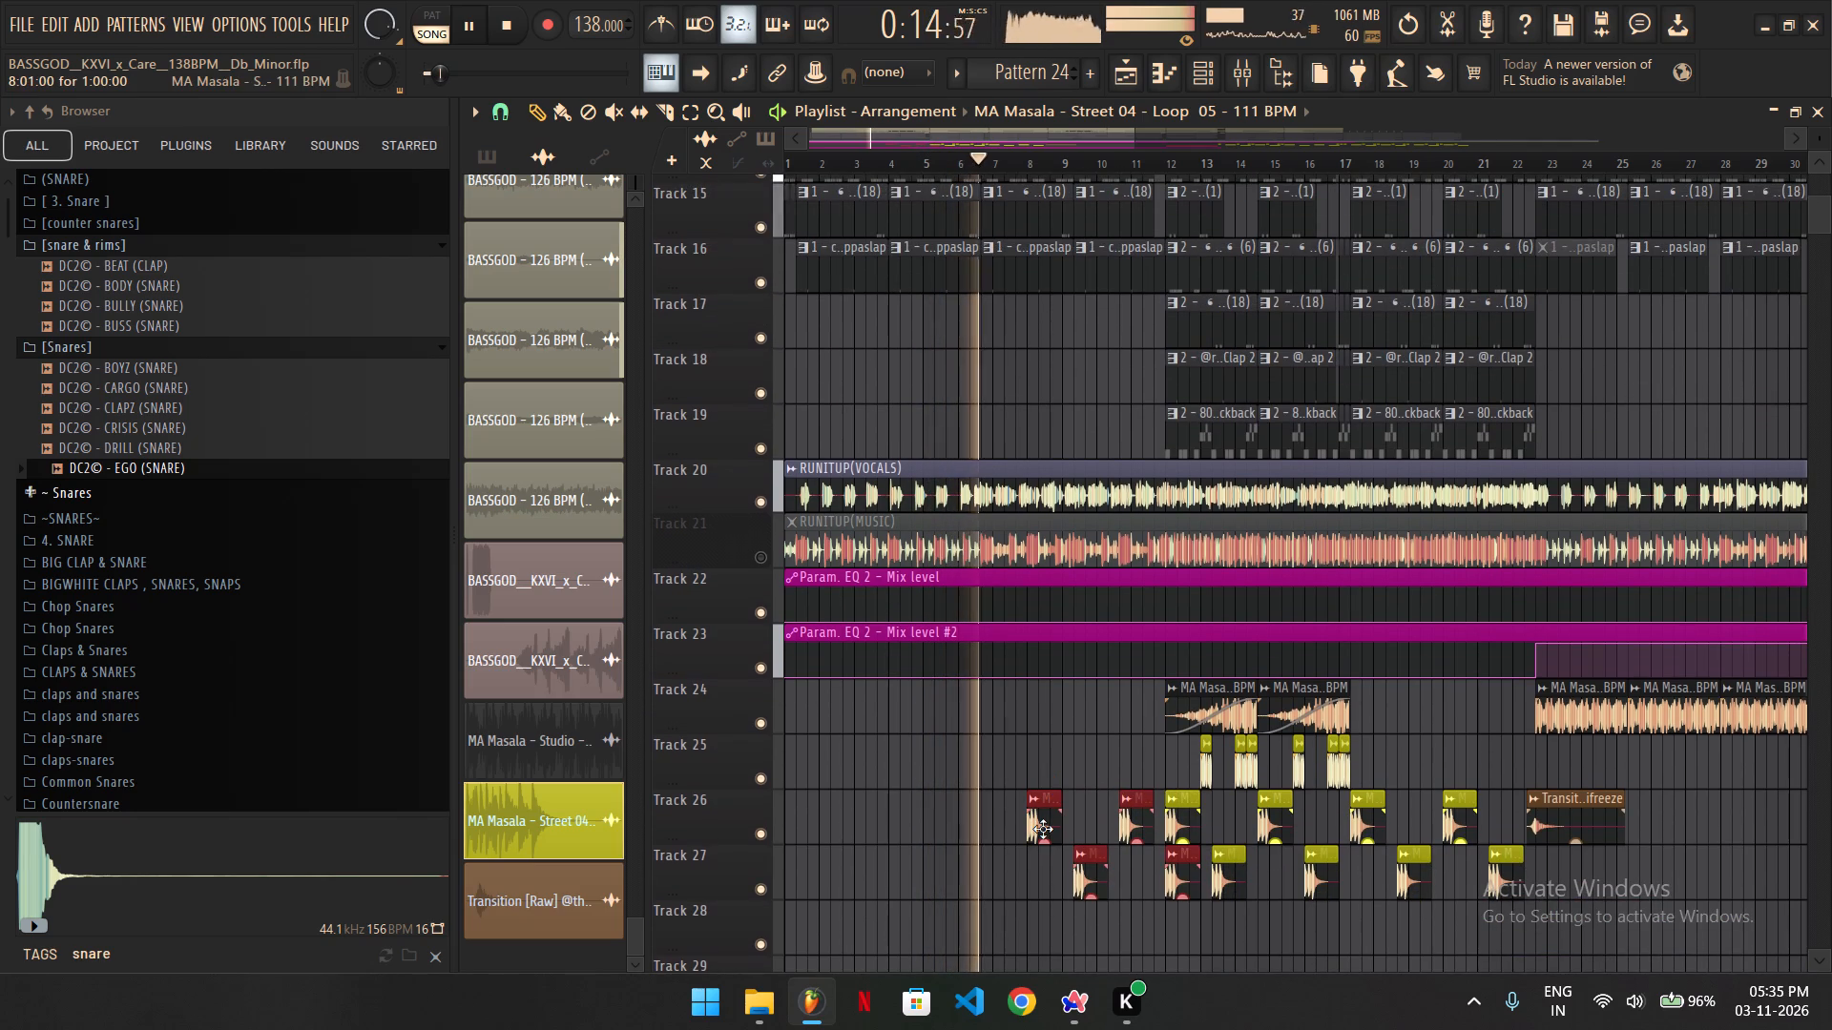
Move the four duplicated Masala clips up to Tracks 18–19, starting late in bar 6 and ending before the bar 12 drop.
key(space)
drag(1043, 829, 997, 394)
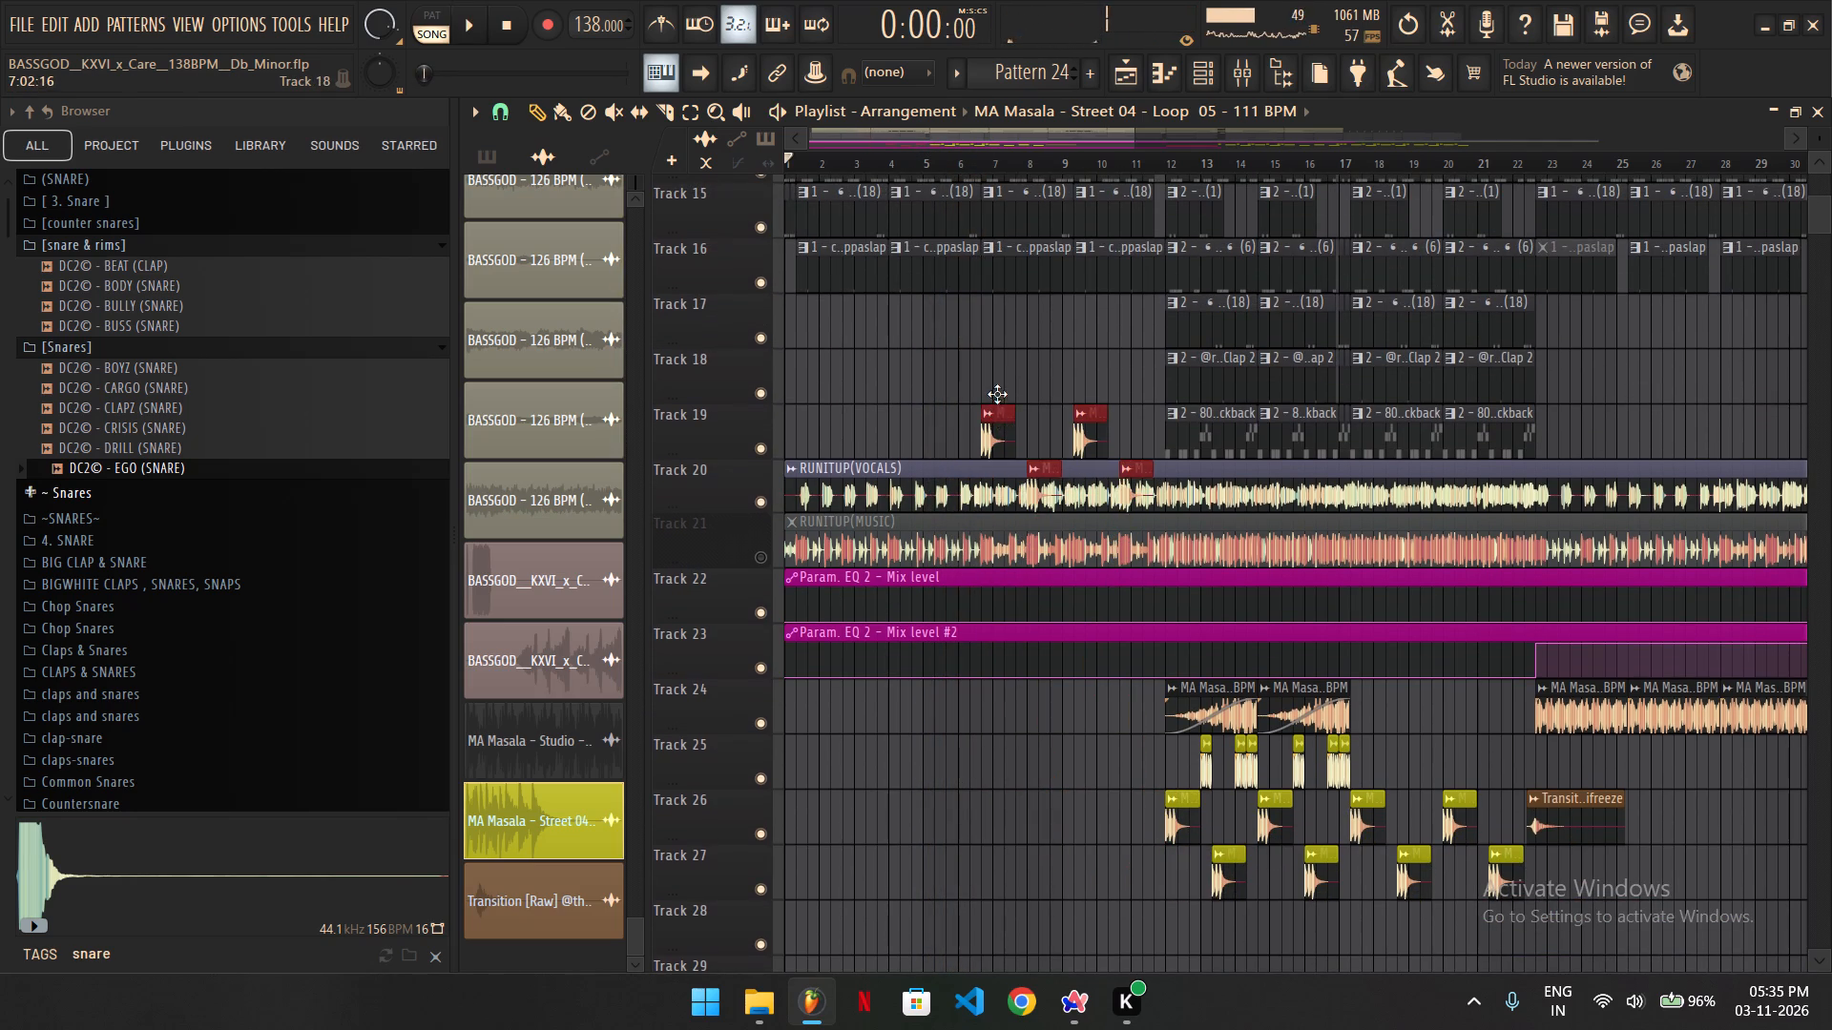
drag(997, 394, 997, 374)
Play from the middle of bar 6 to audition the Masala clips on Tracks 18–19 with the vocals, and clear the clip selection.
key(space)
ctrl+scroll(993, 372, up, 6)
click(1003, 369)
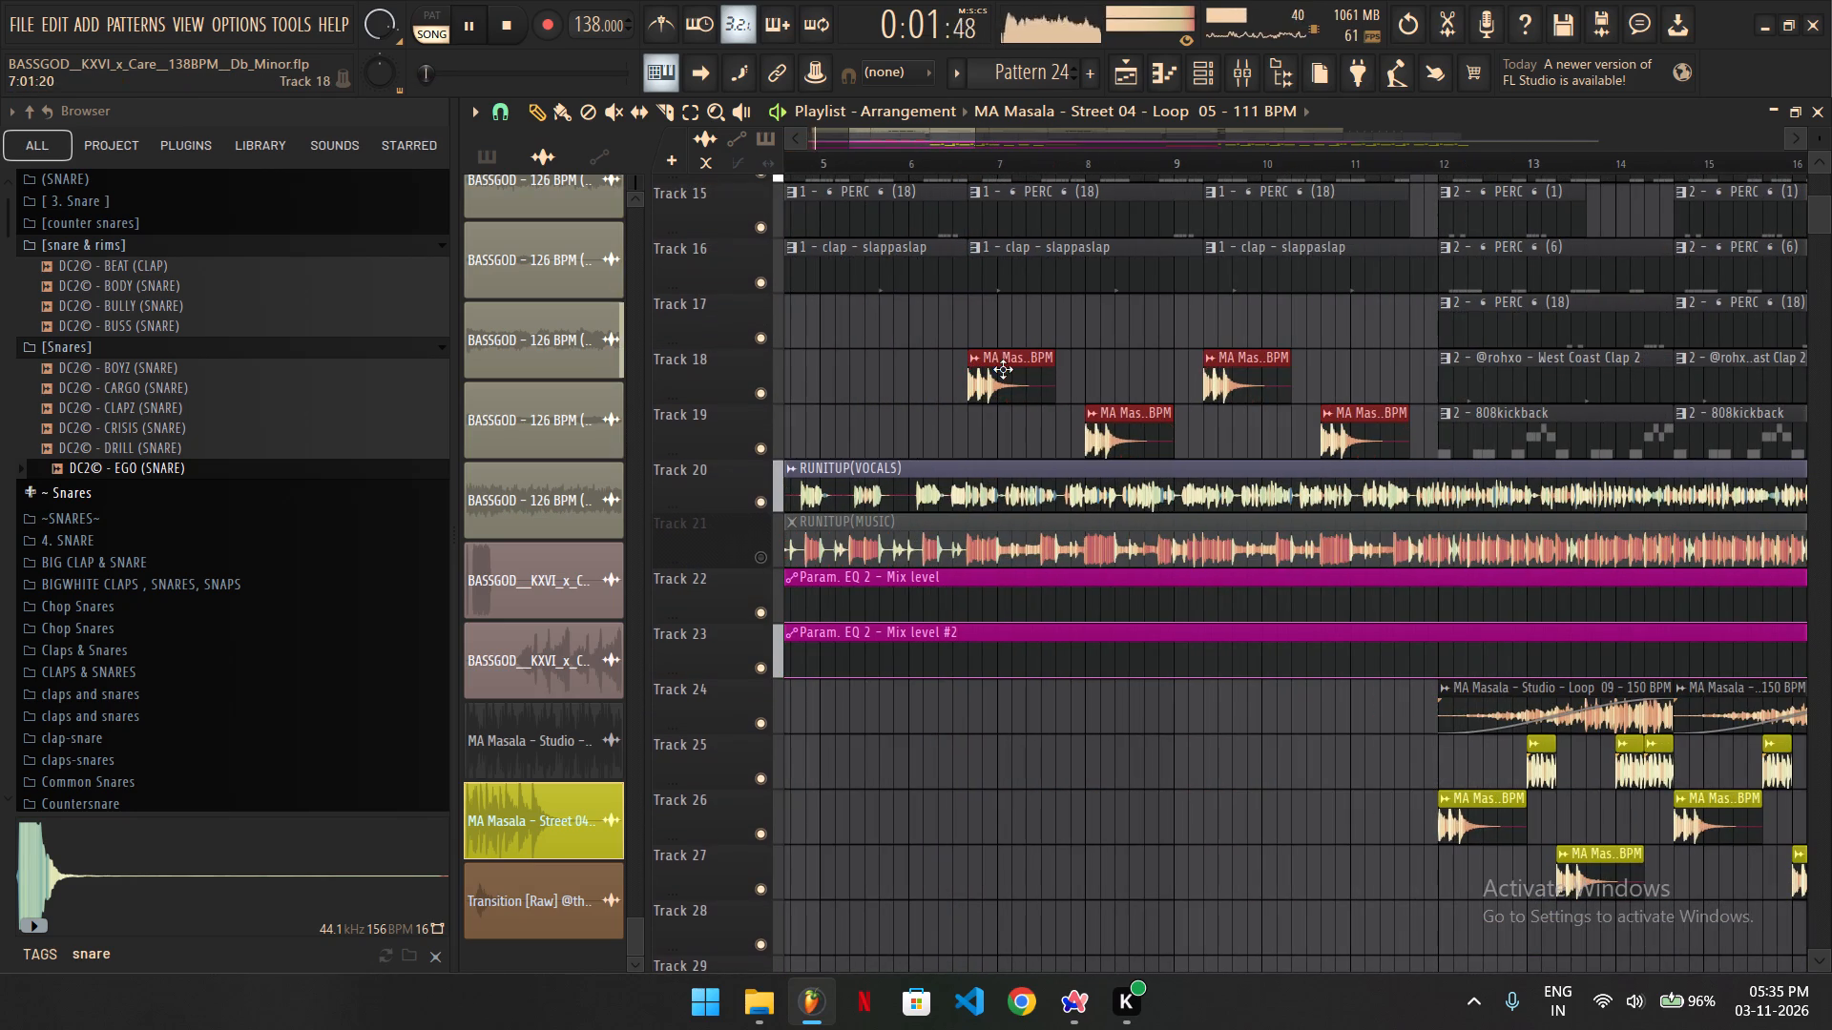
click(955, 154)
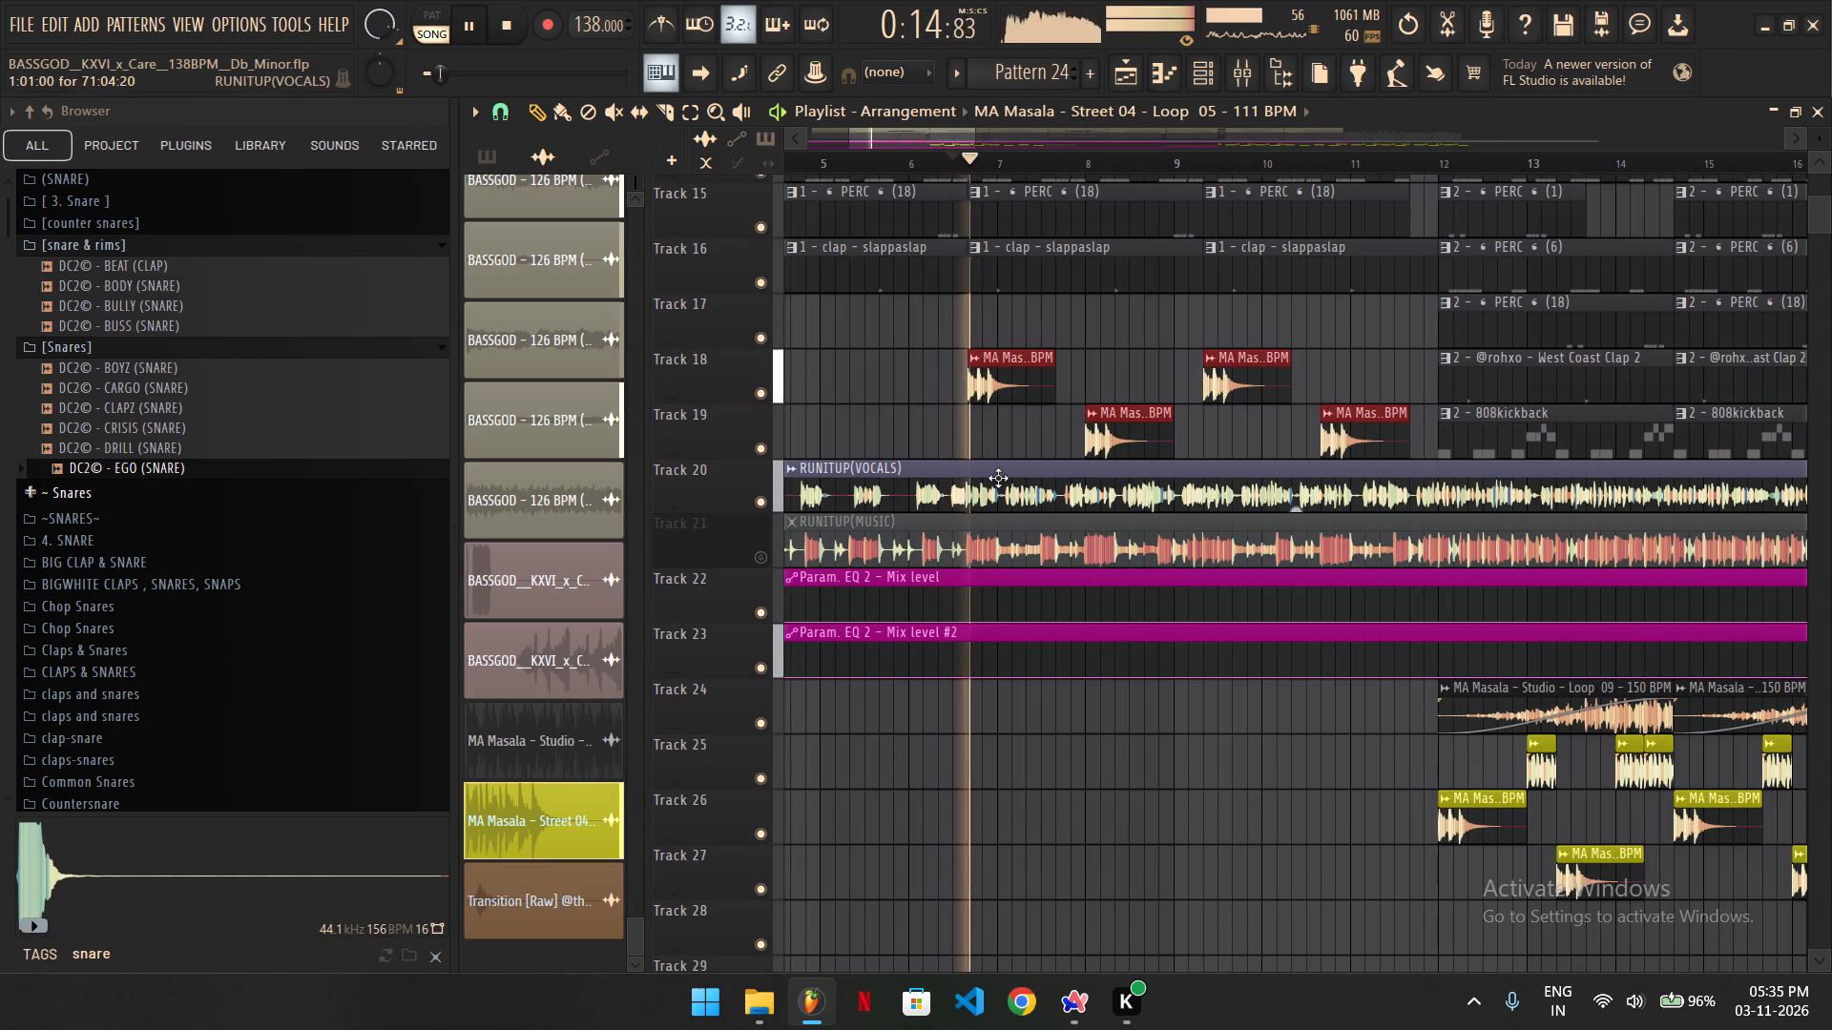
ctrl+scroll(998, 478, down, 3)
ctrl+click(1093, 774)
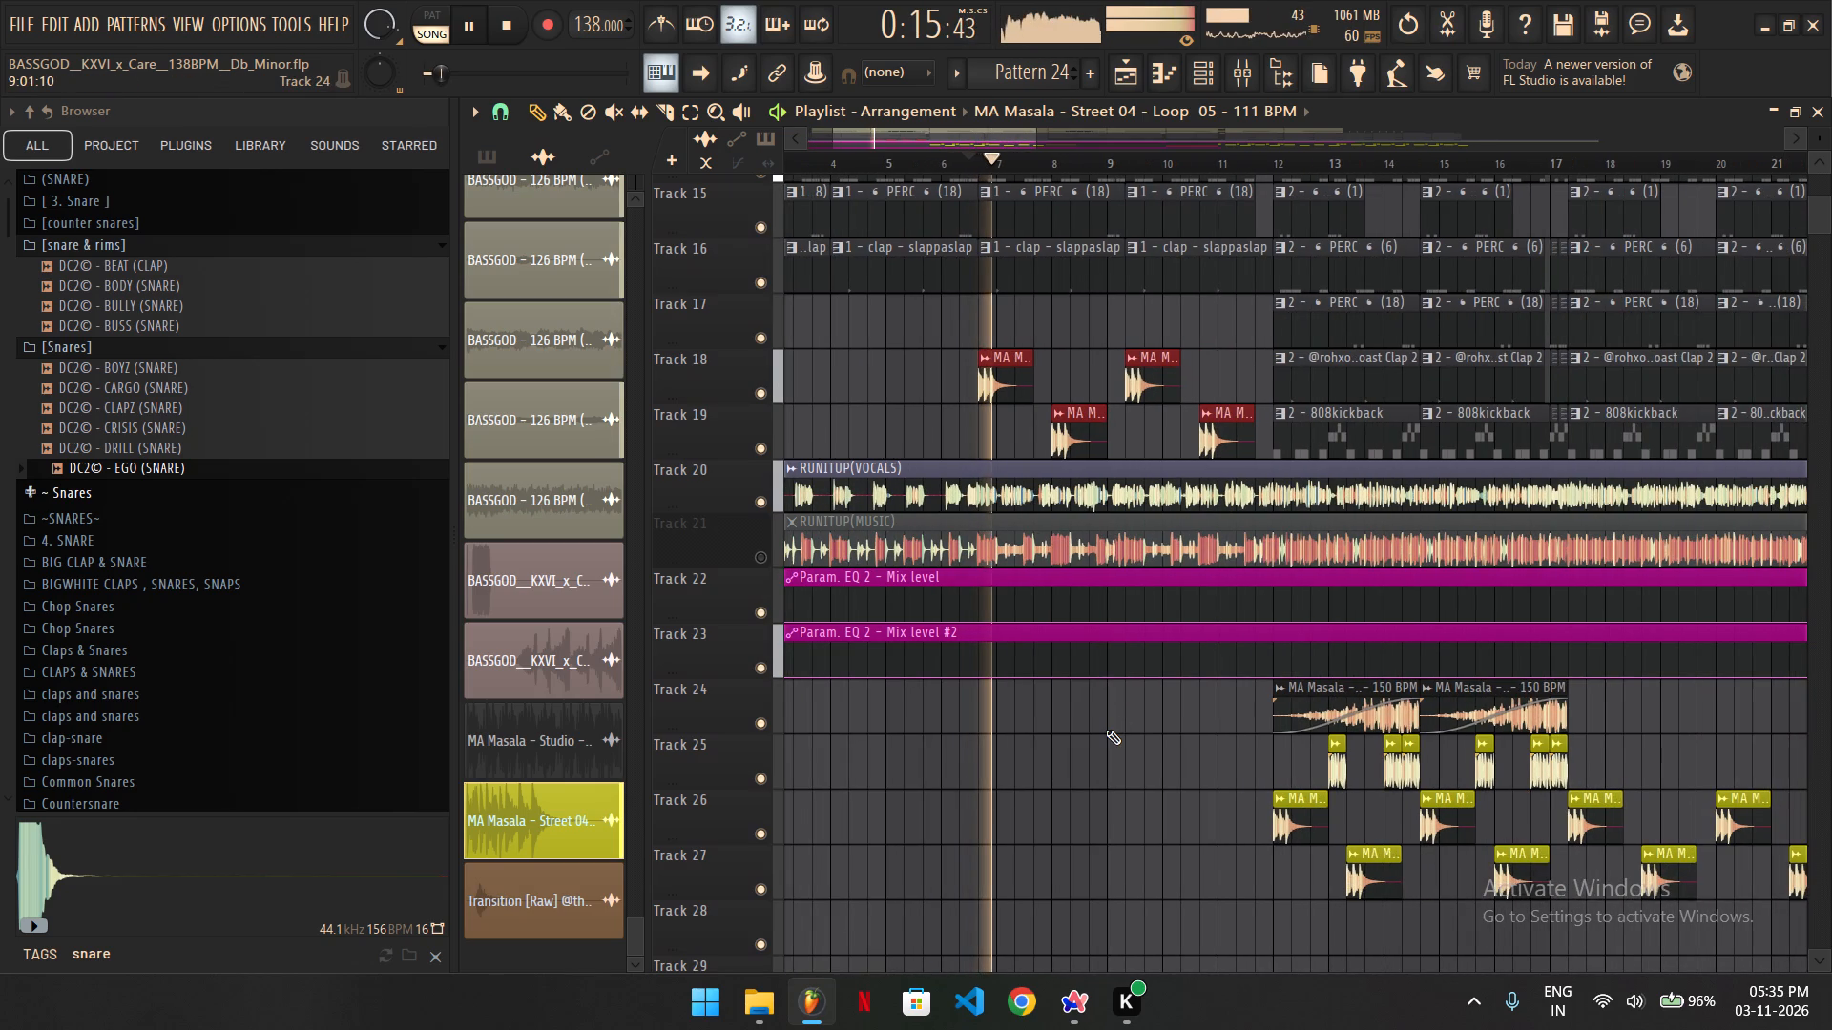
ctrl+click(1072, 339)
ctrl+scroll(1186, 483, down, 4)
ctrl+click(1117, 332)
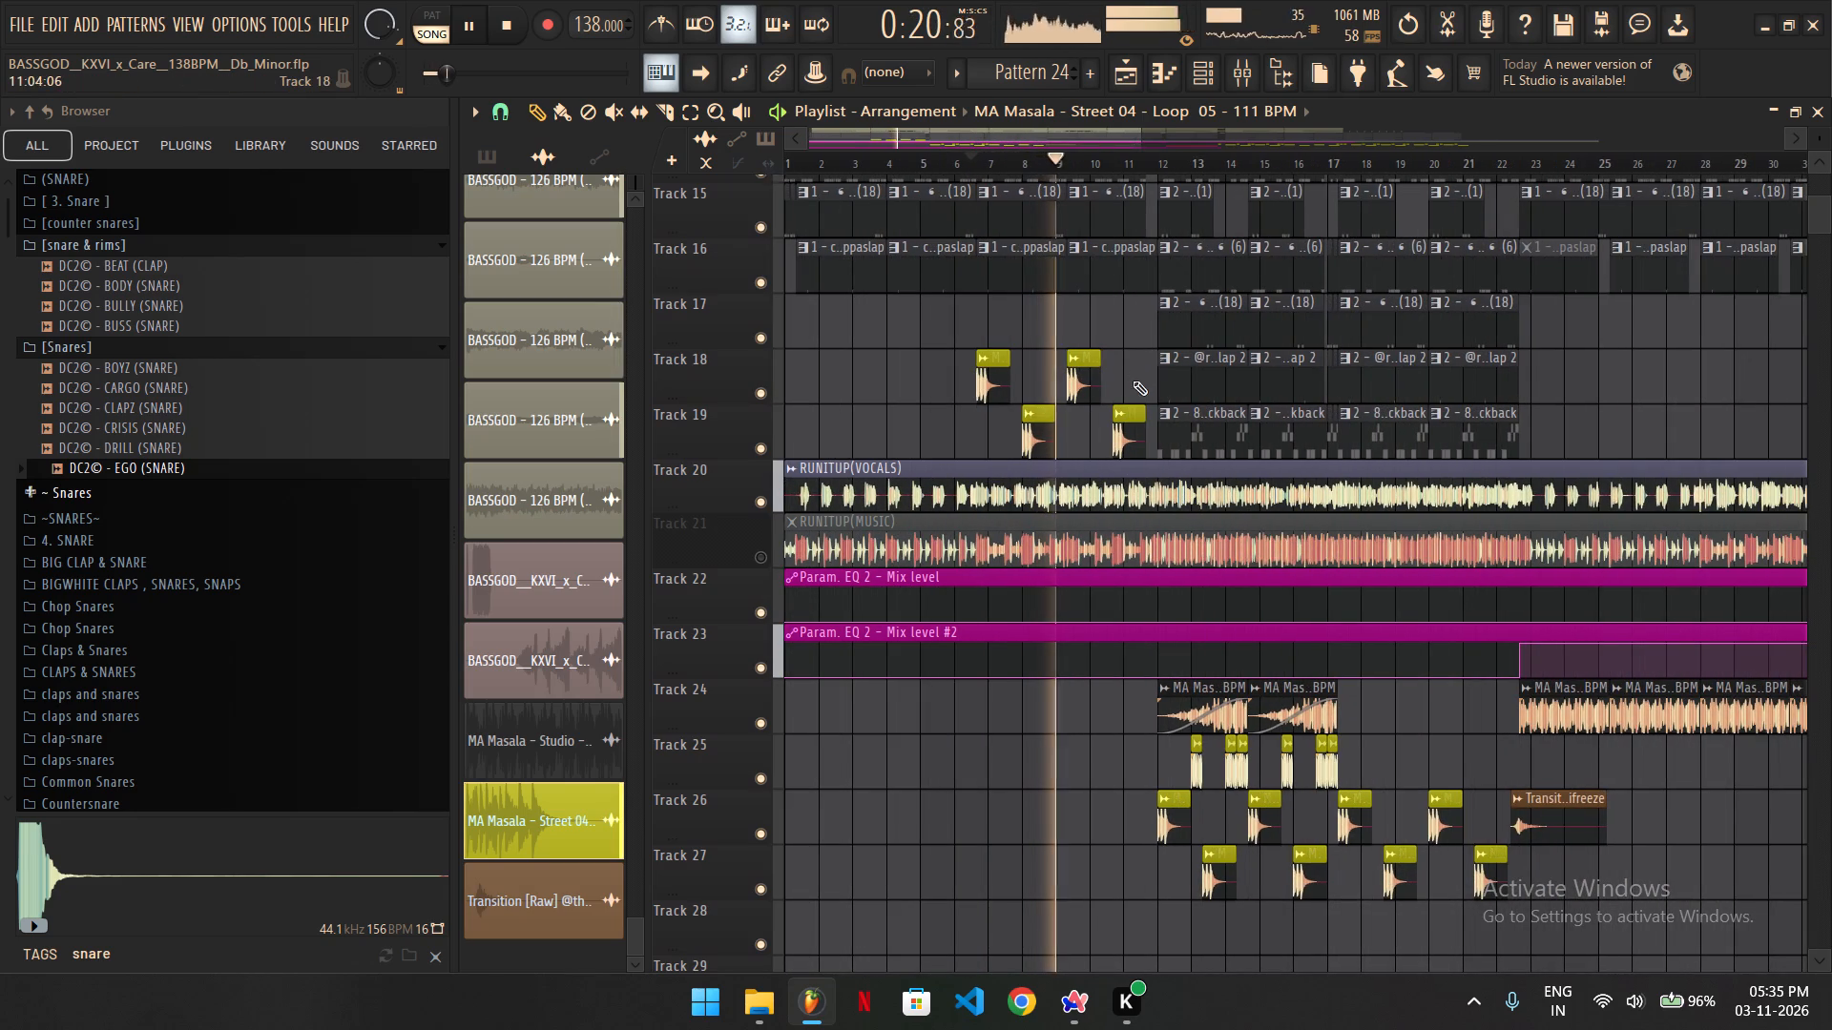
ctrl+scroll(1107, 420, up, 5)
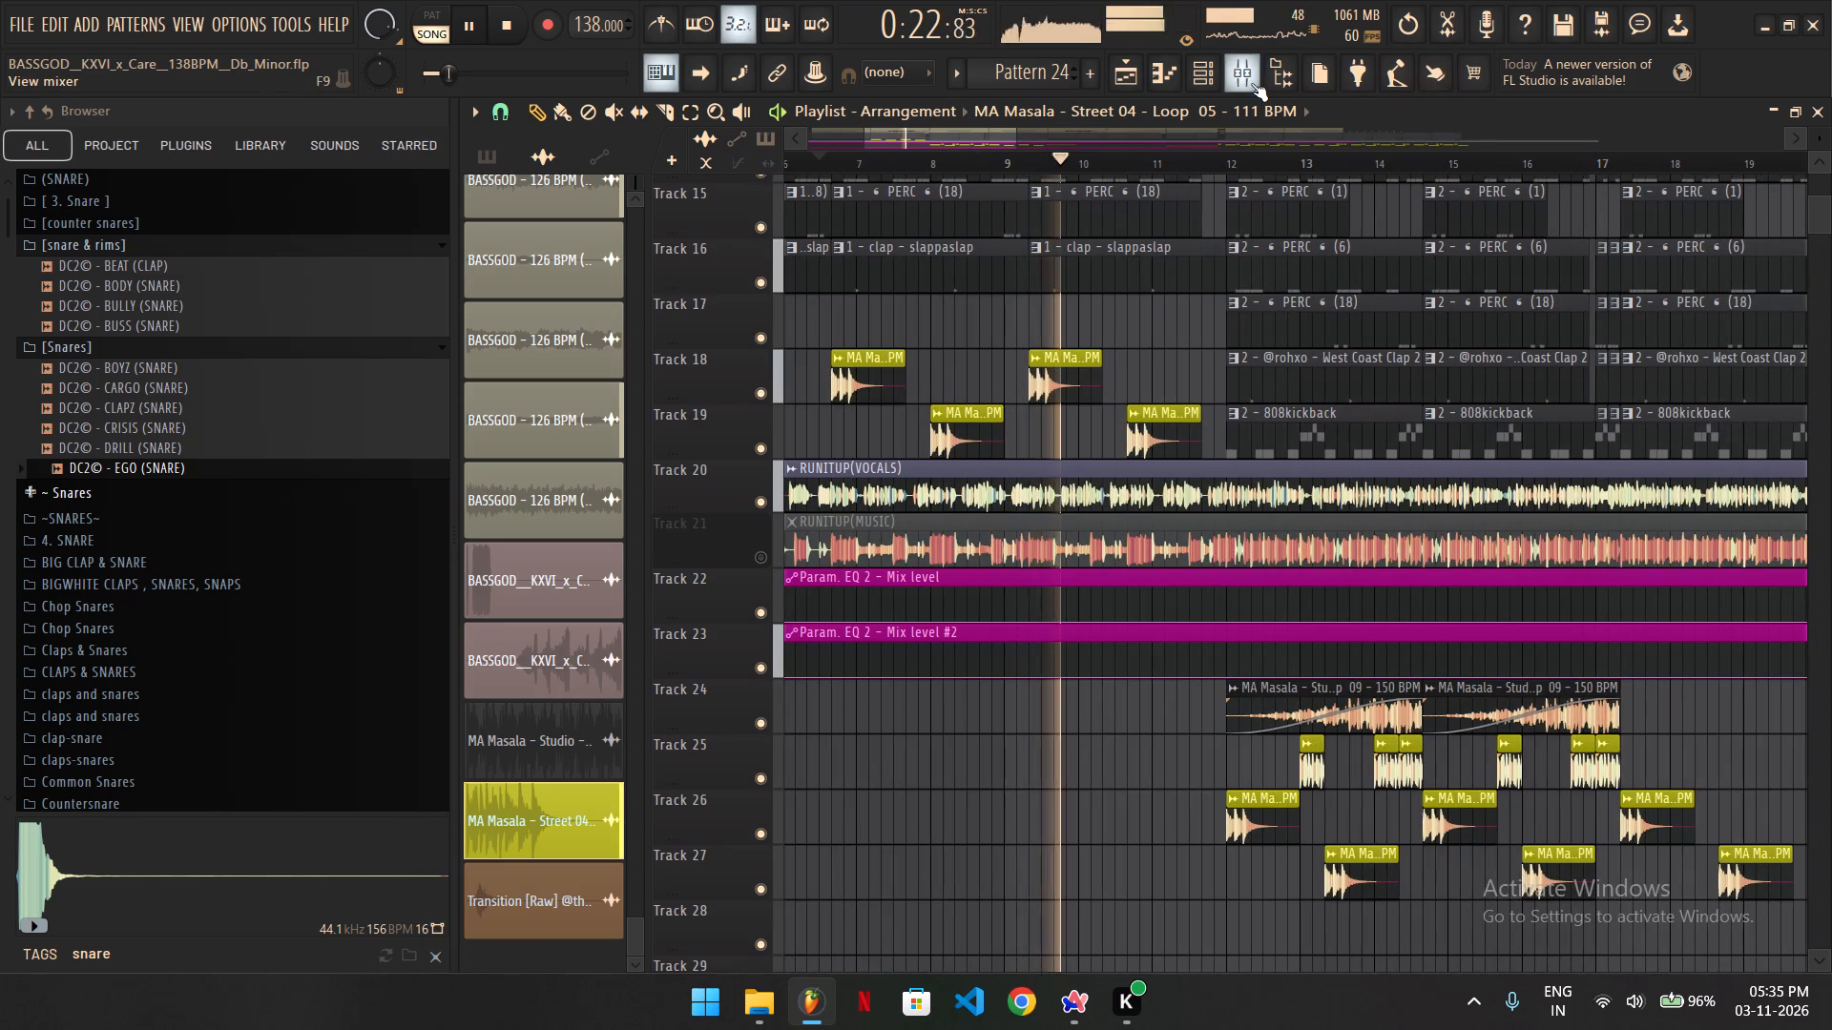
Move the DRUM BUS mixer track one position right in the mixer layout.
click(1252, 83)
click(1274, 343)
right_click(1274, 343)
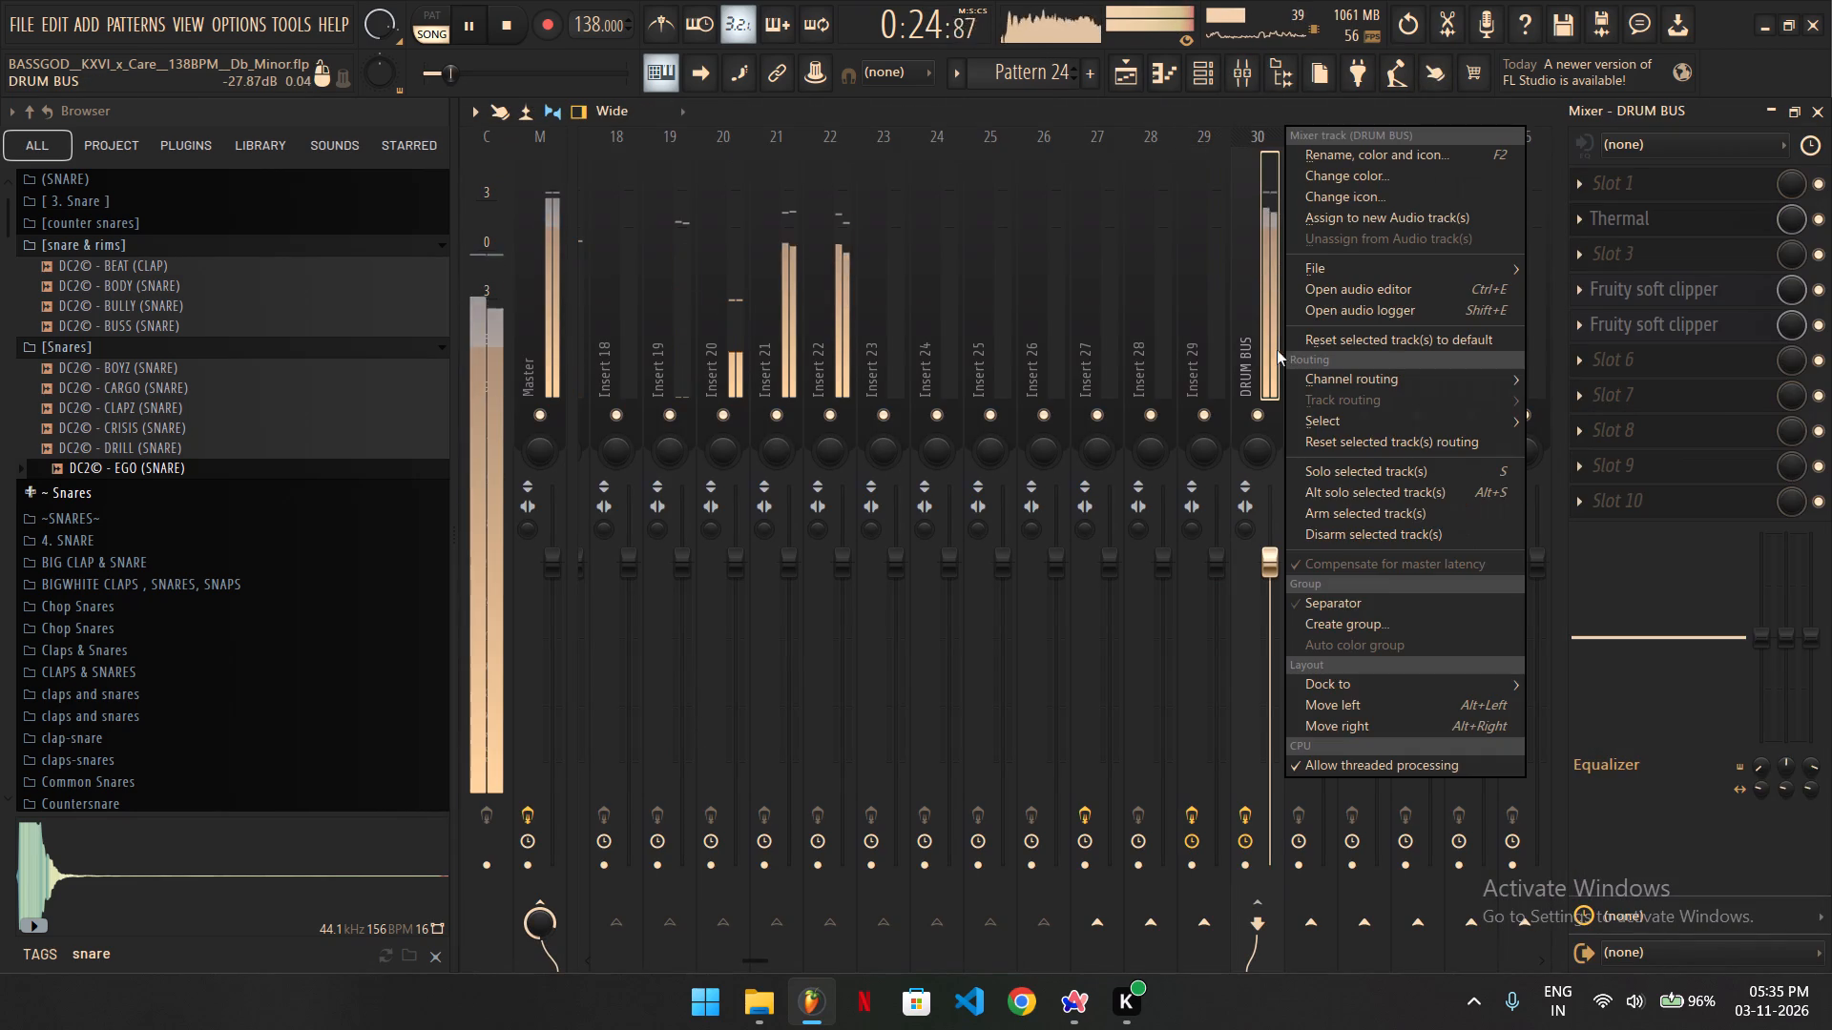
click(1348, 724)
click(1825, 115)
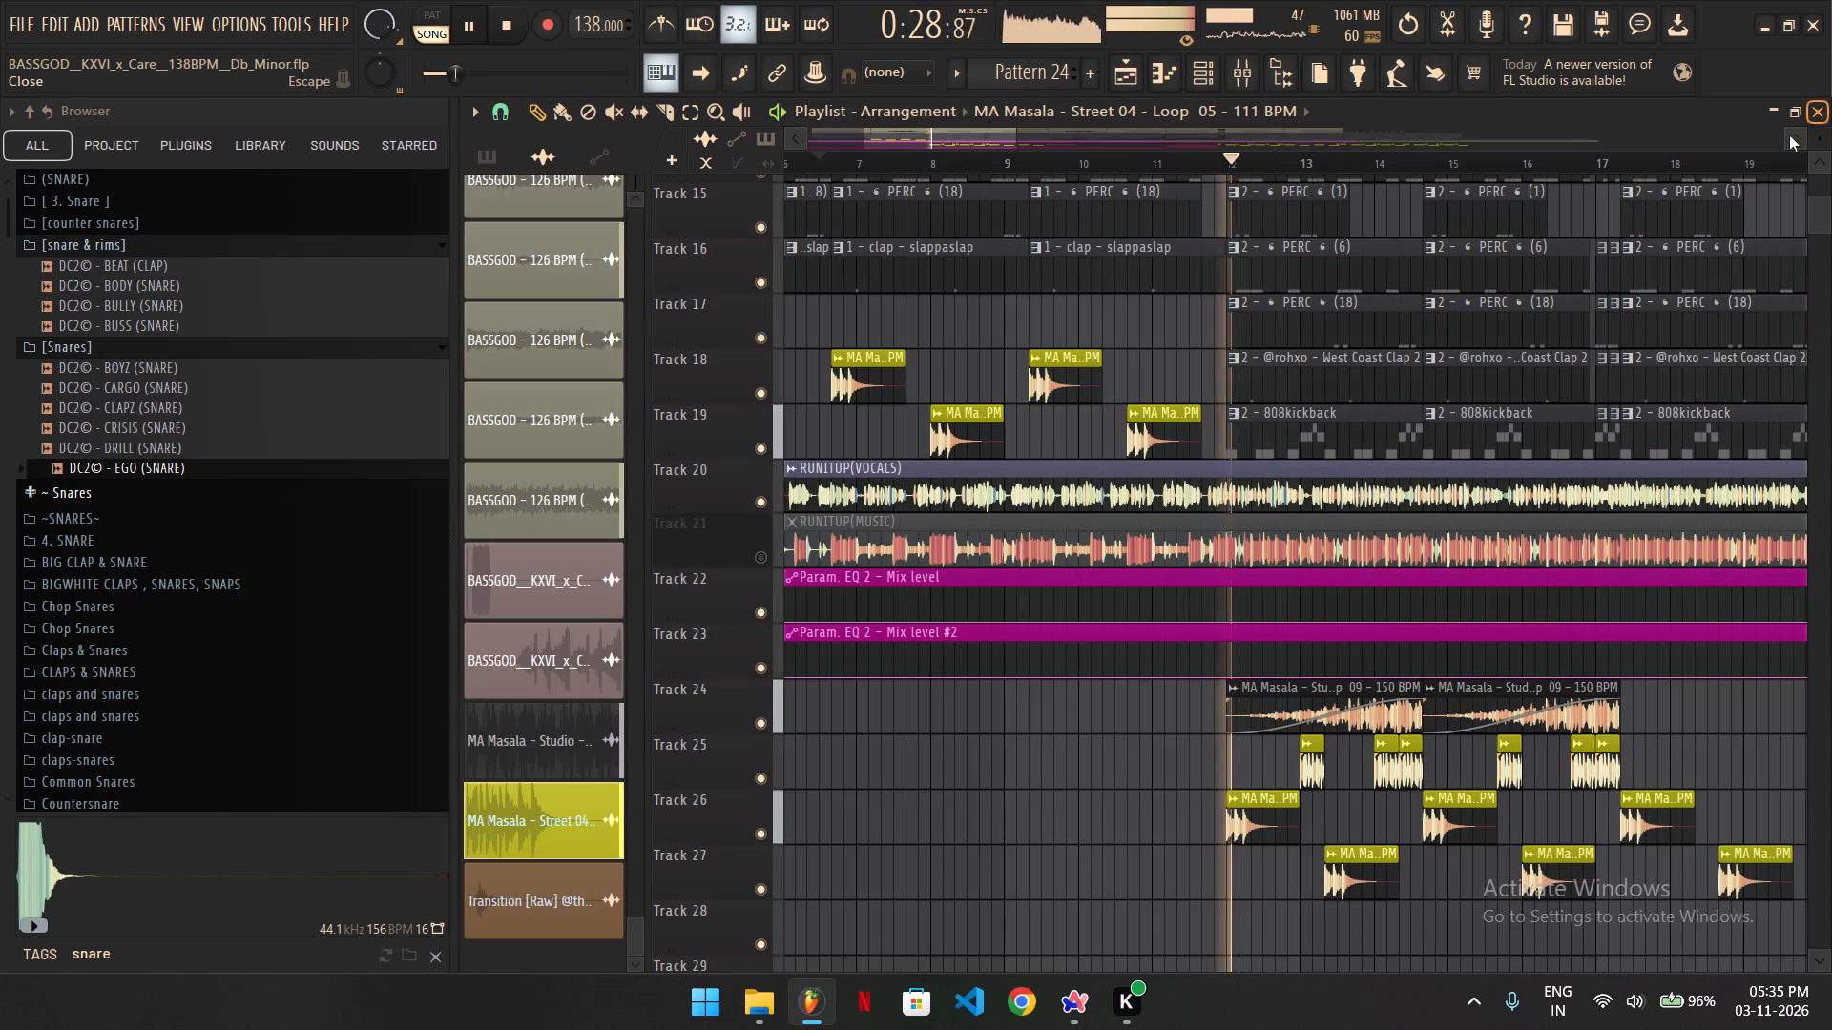
Assign the MA Masala - Street 04 - Loop 05 audio clip to mixer track 30.
double_click(1051, 394)
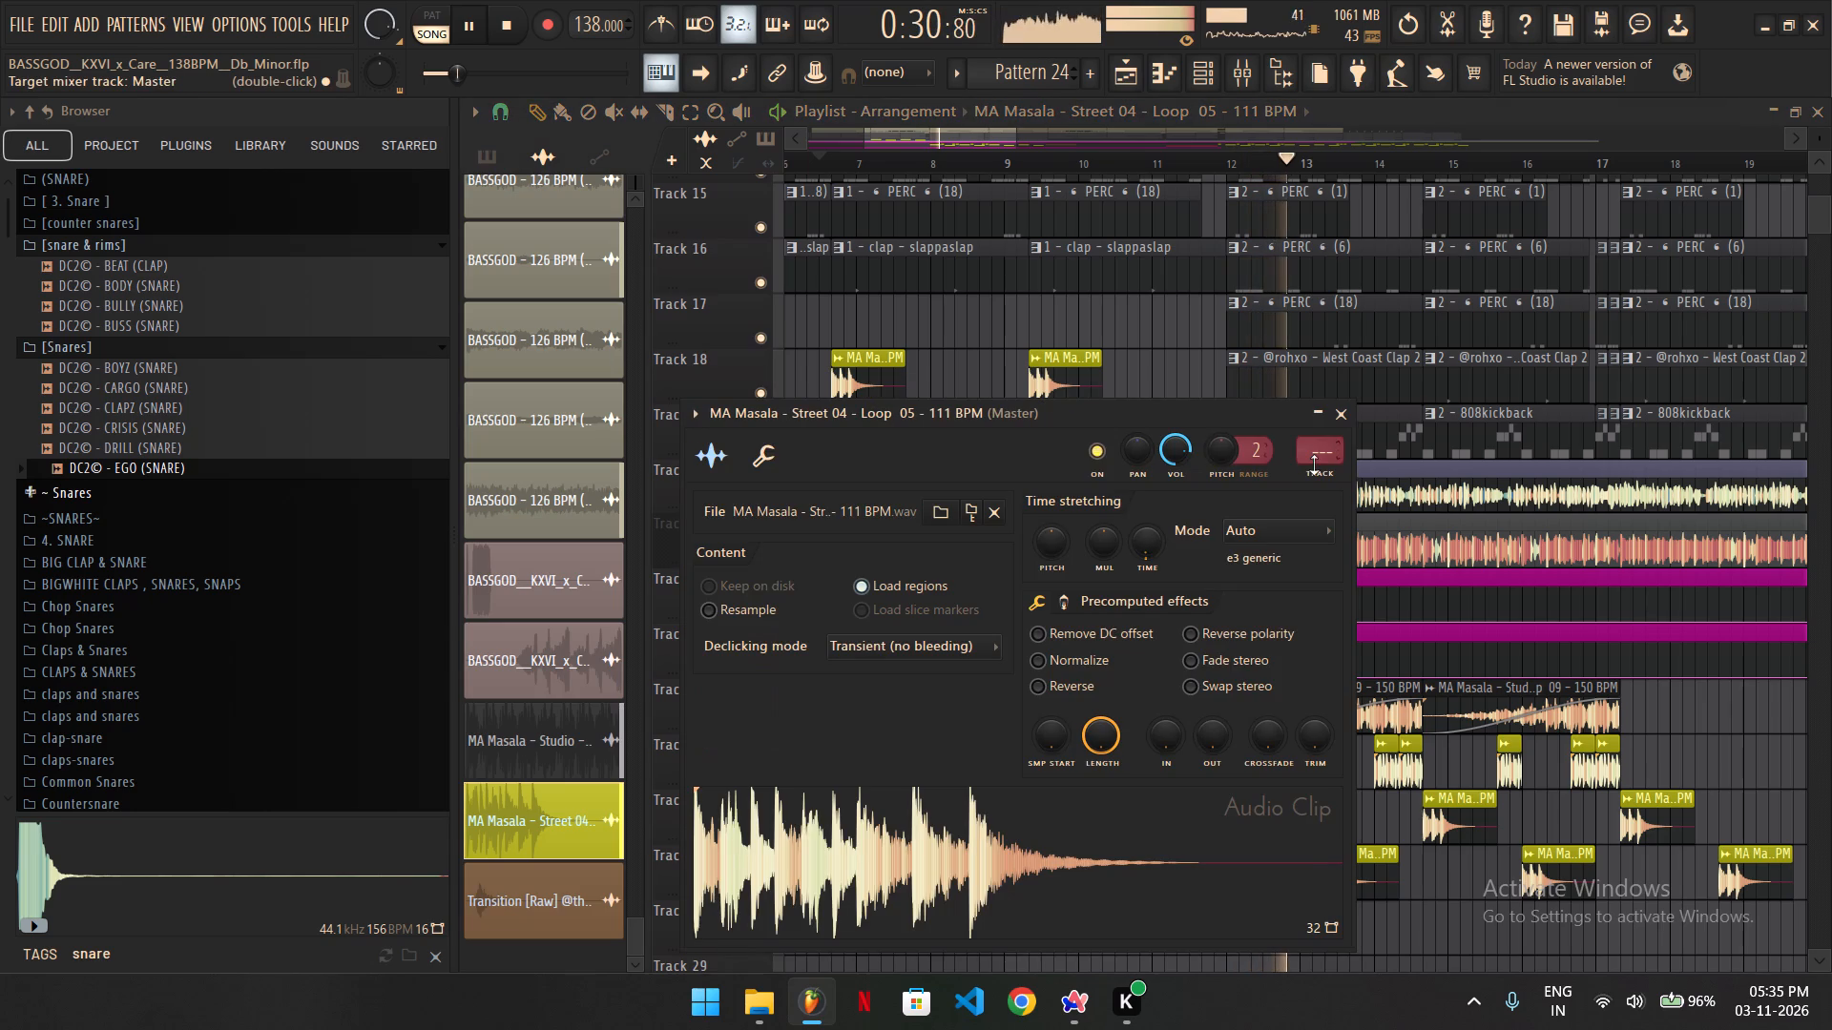
drag(1314, 463, 1314, 319)
click(1326, 454)
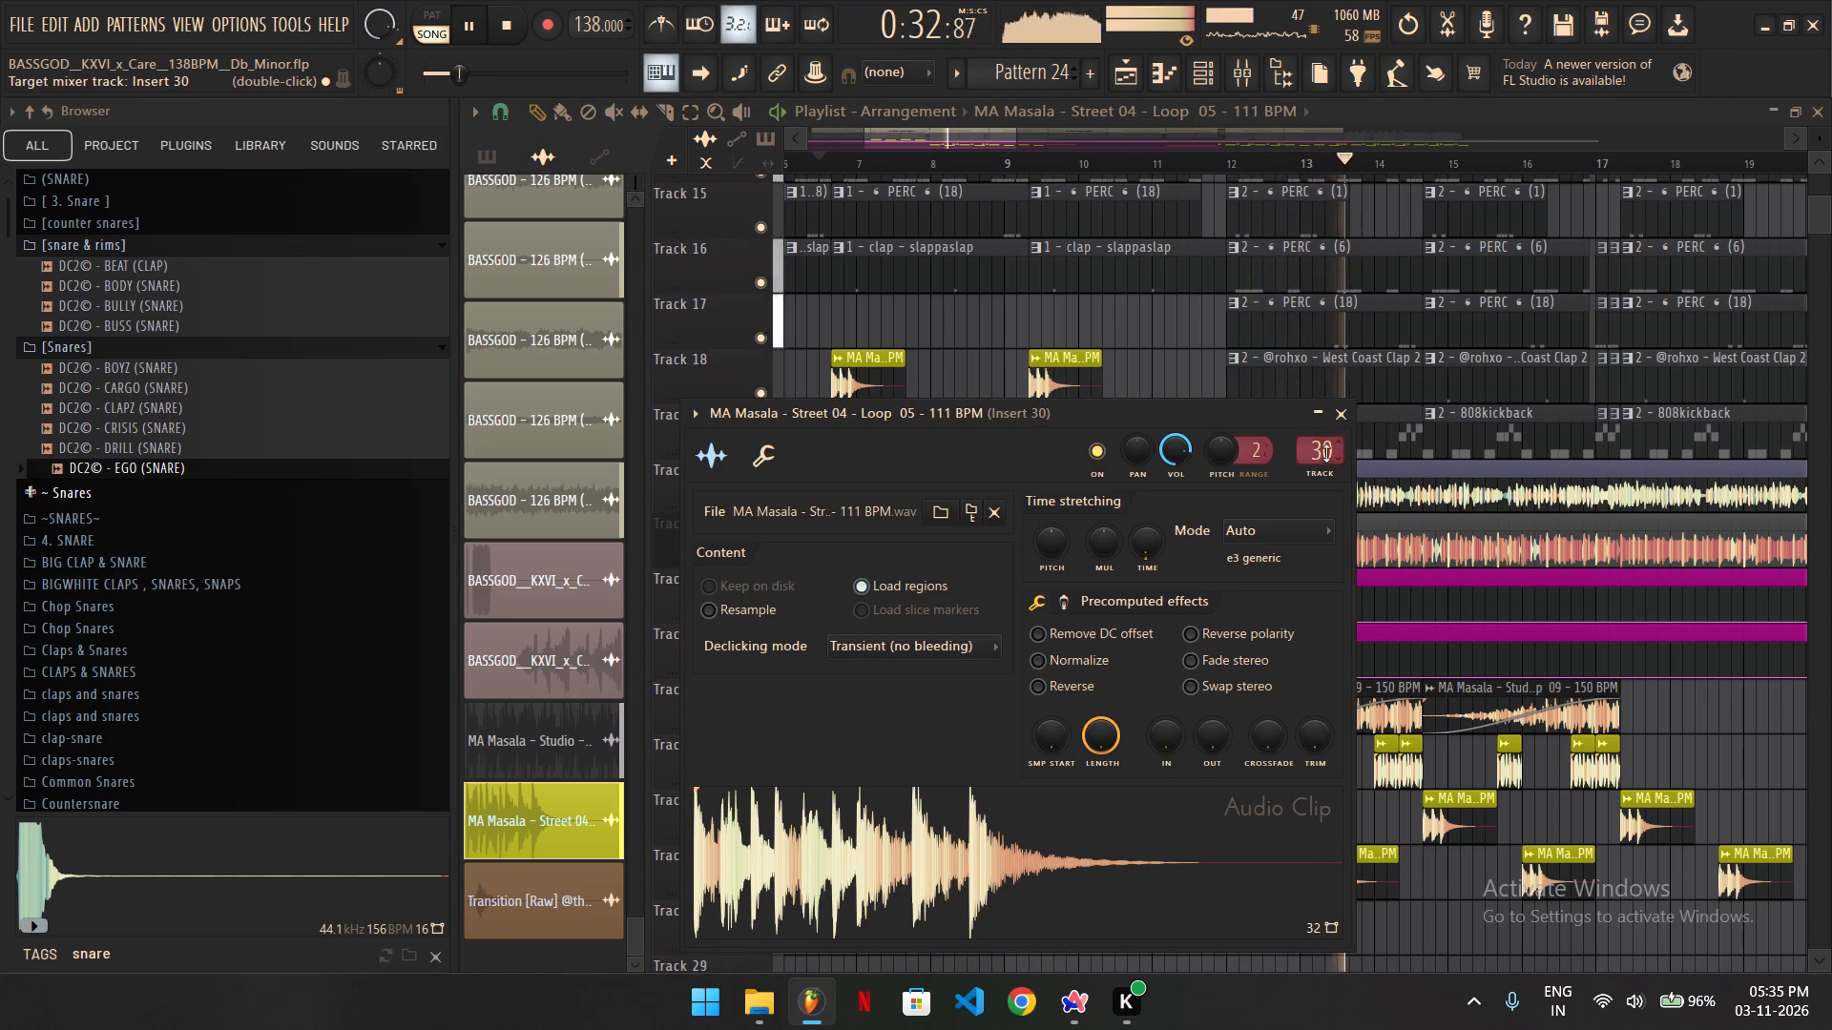
click(1337, 425)
Load Fruity soft clipper into slot 6 of mixer track Insert 30.
click(1239, 77)
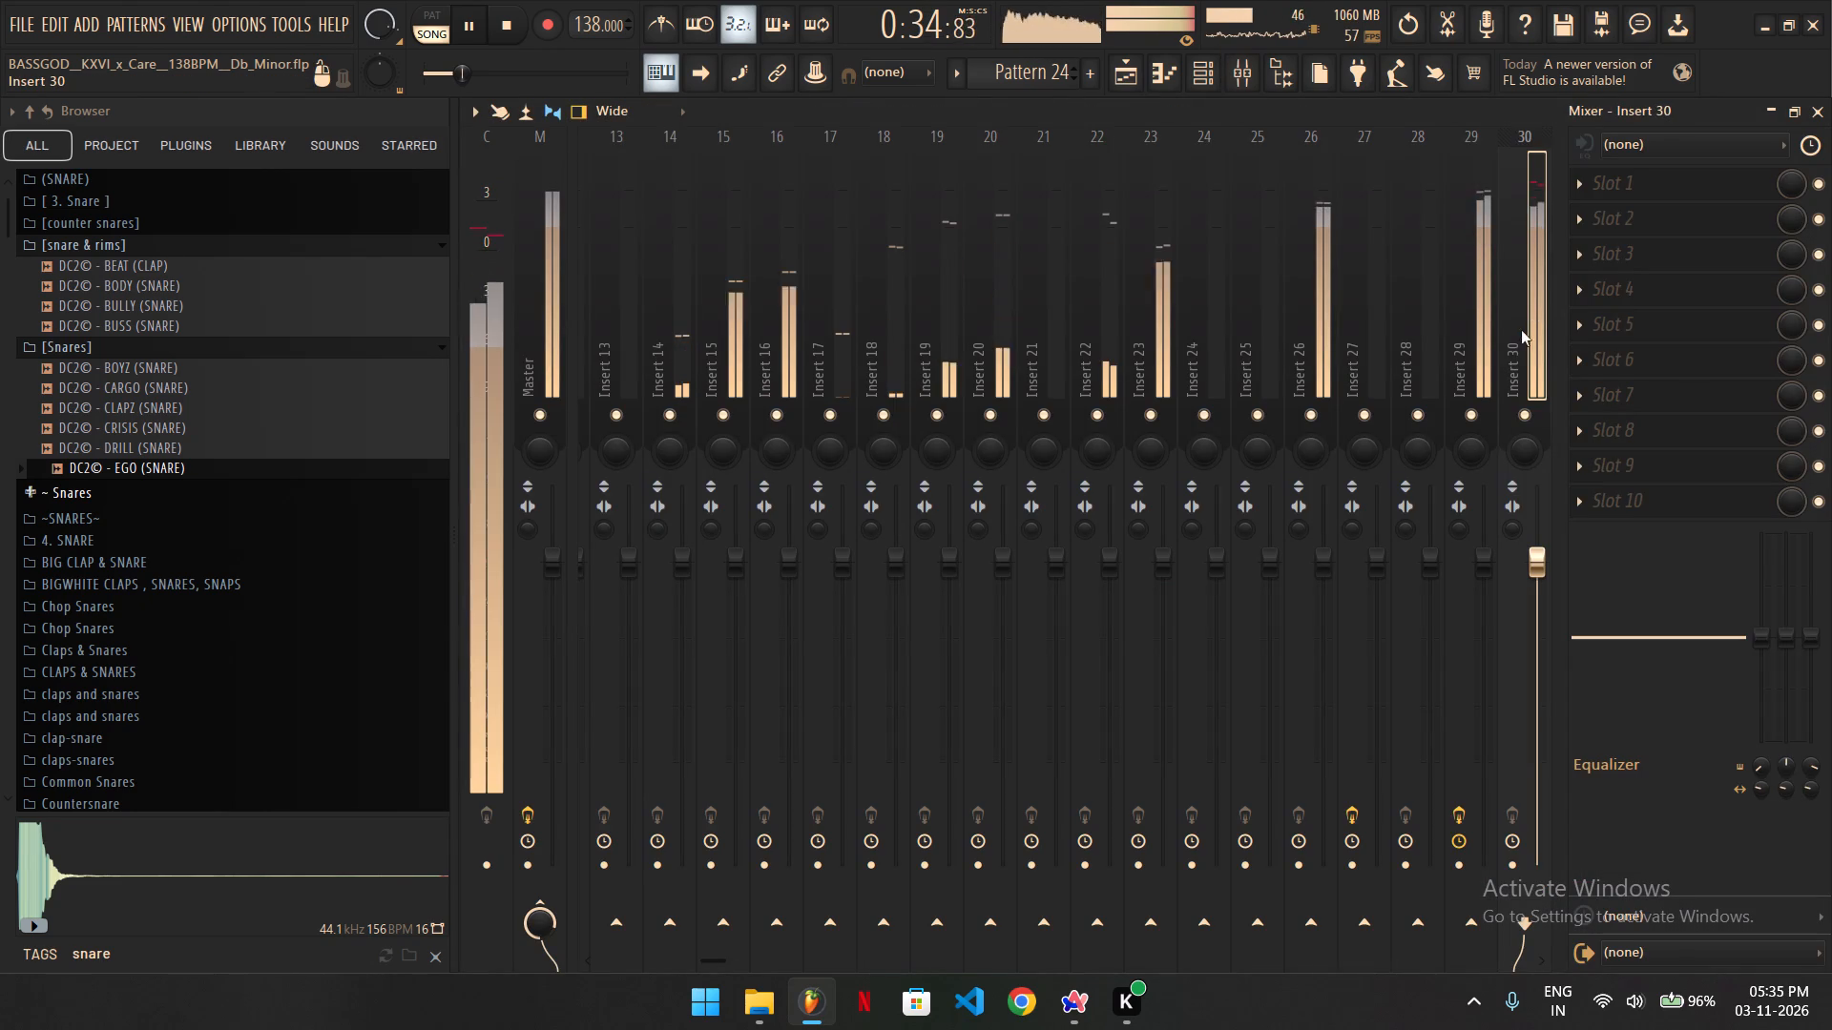
scroll(1183, 346, down, 1)
scroll(1301, 346, down, 1)
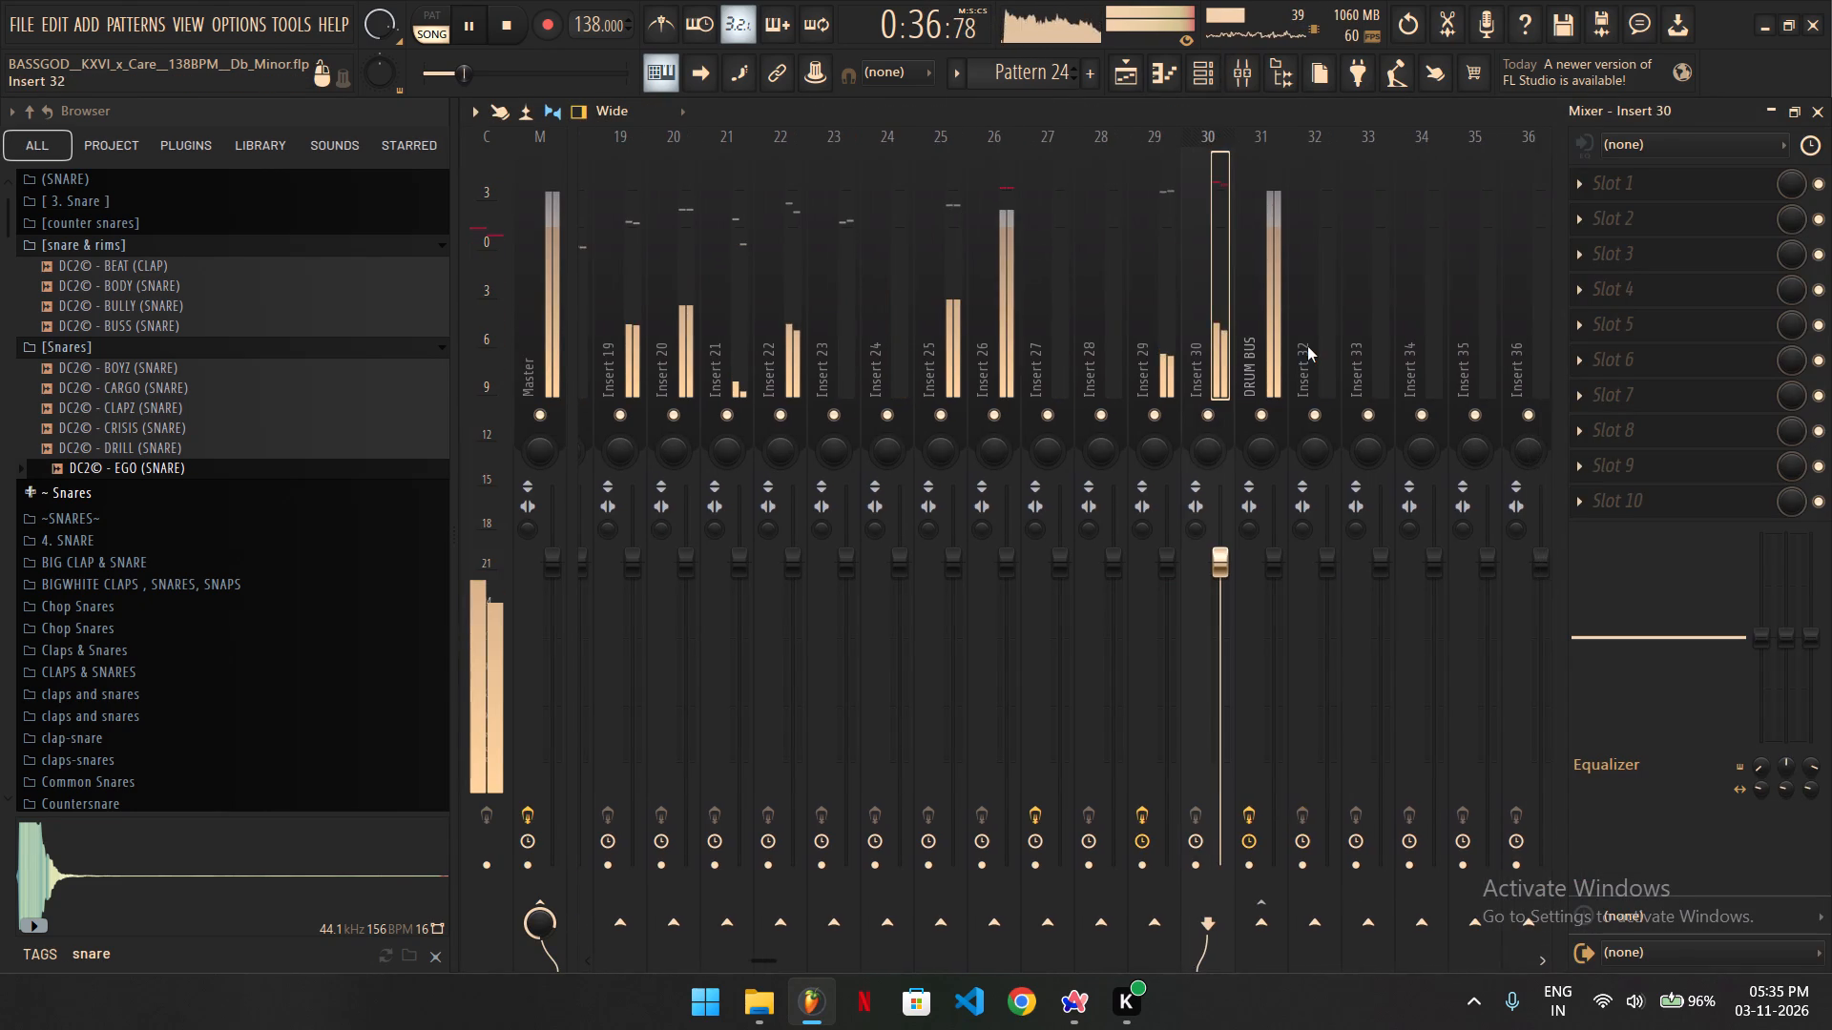
click(1698, 376)
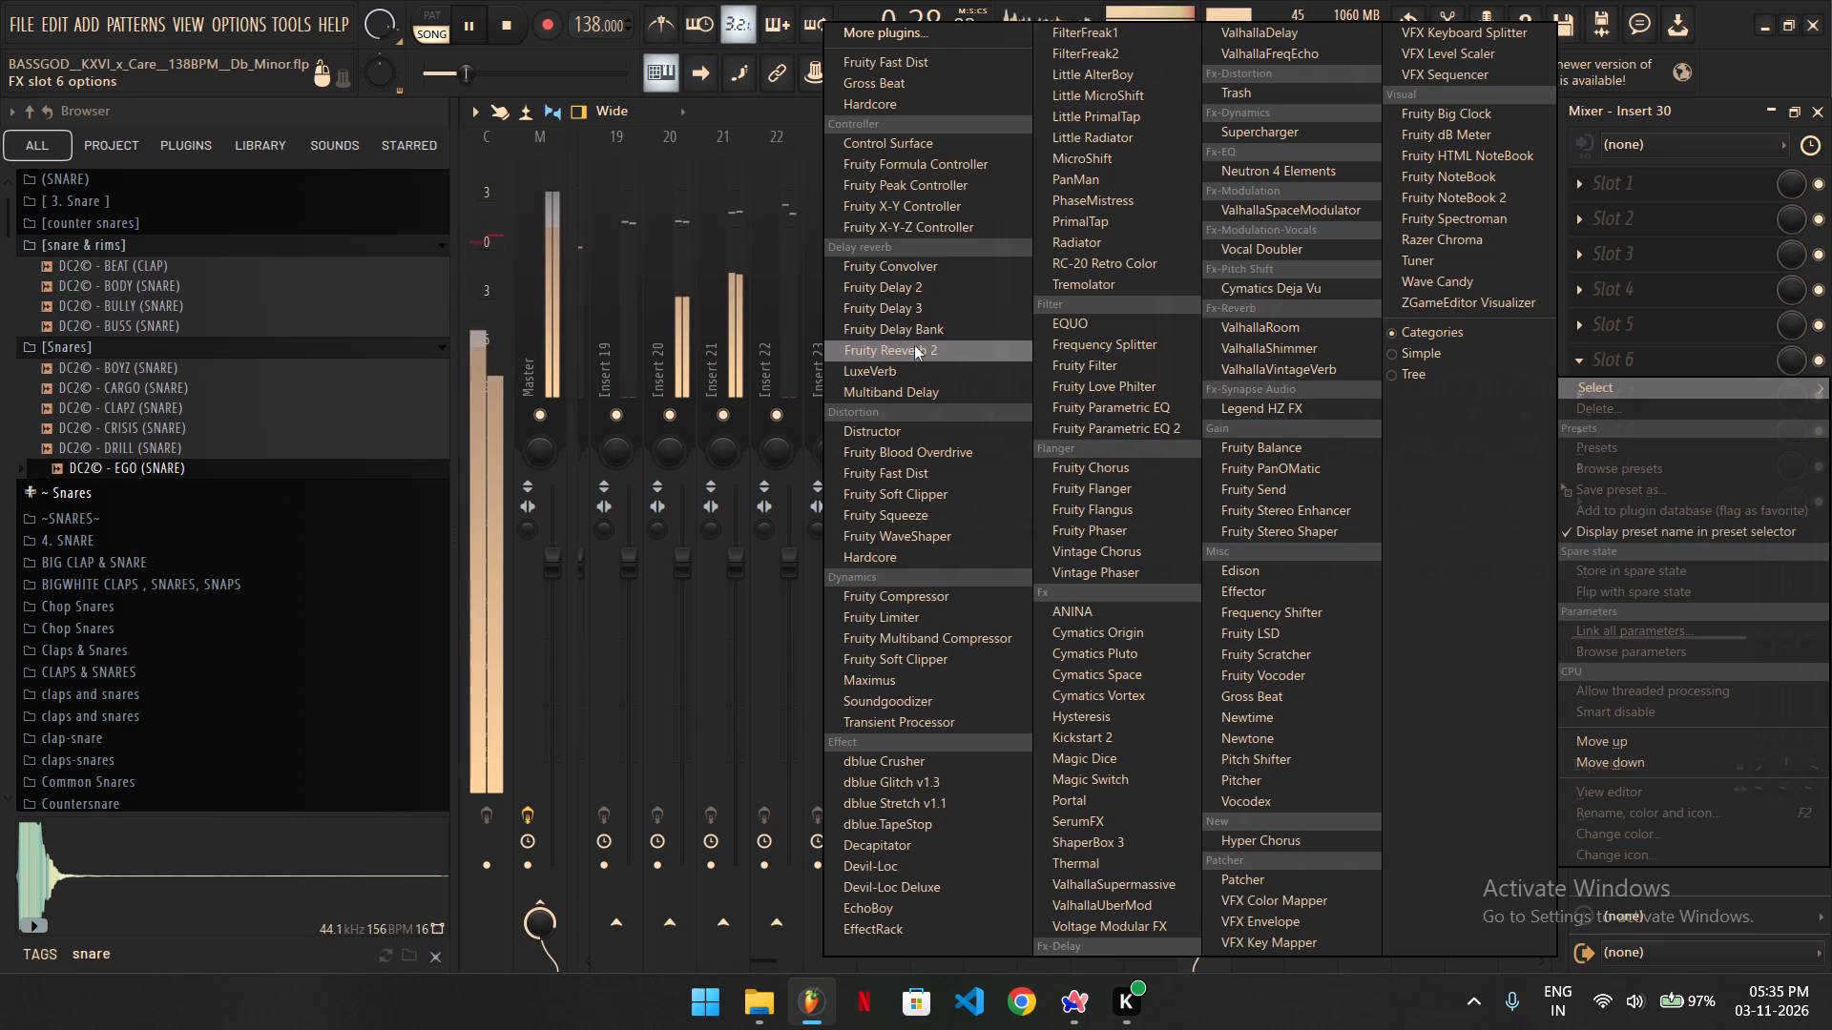
click(901, 491)
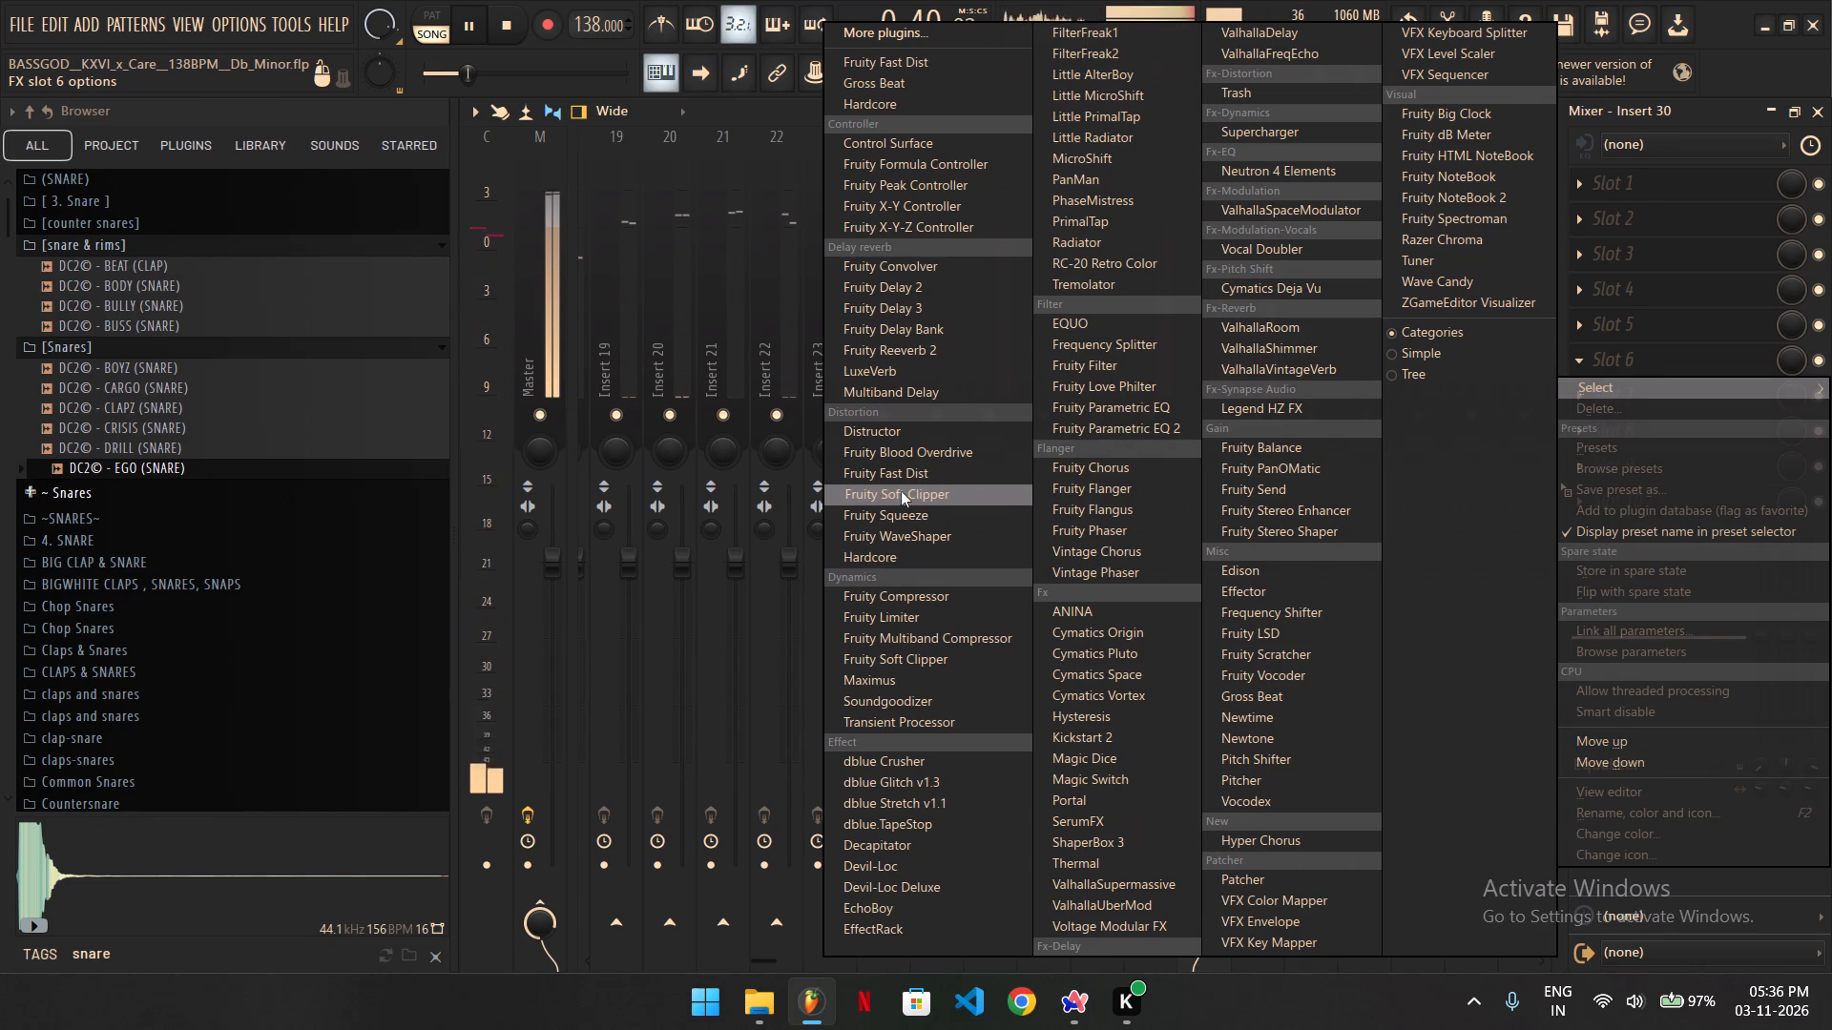
click(931, 363)
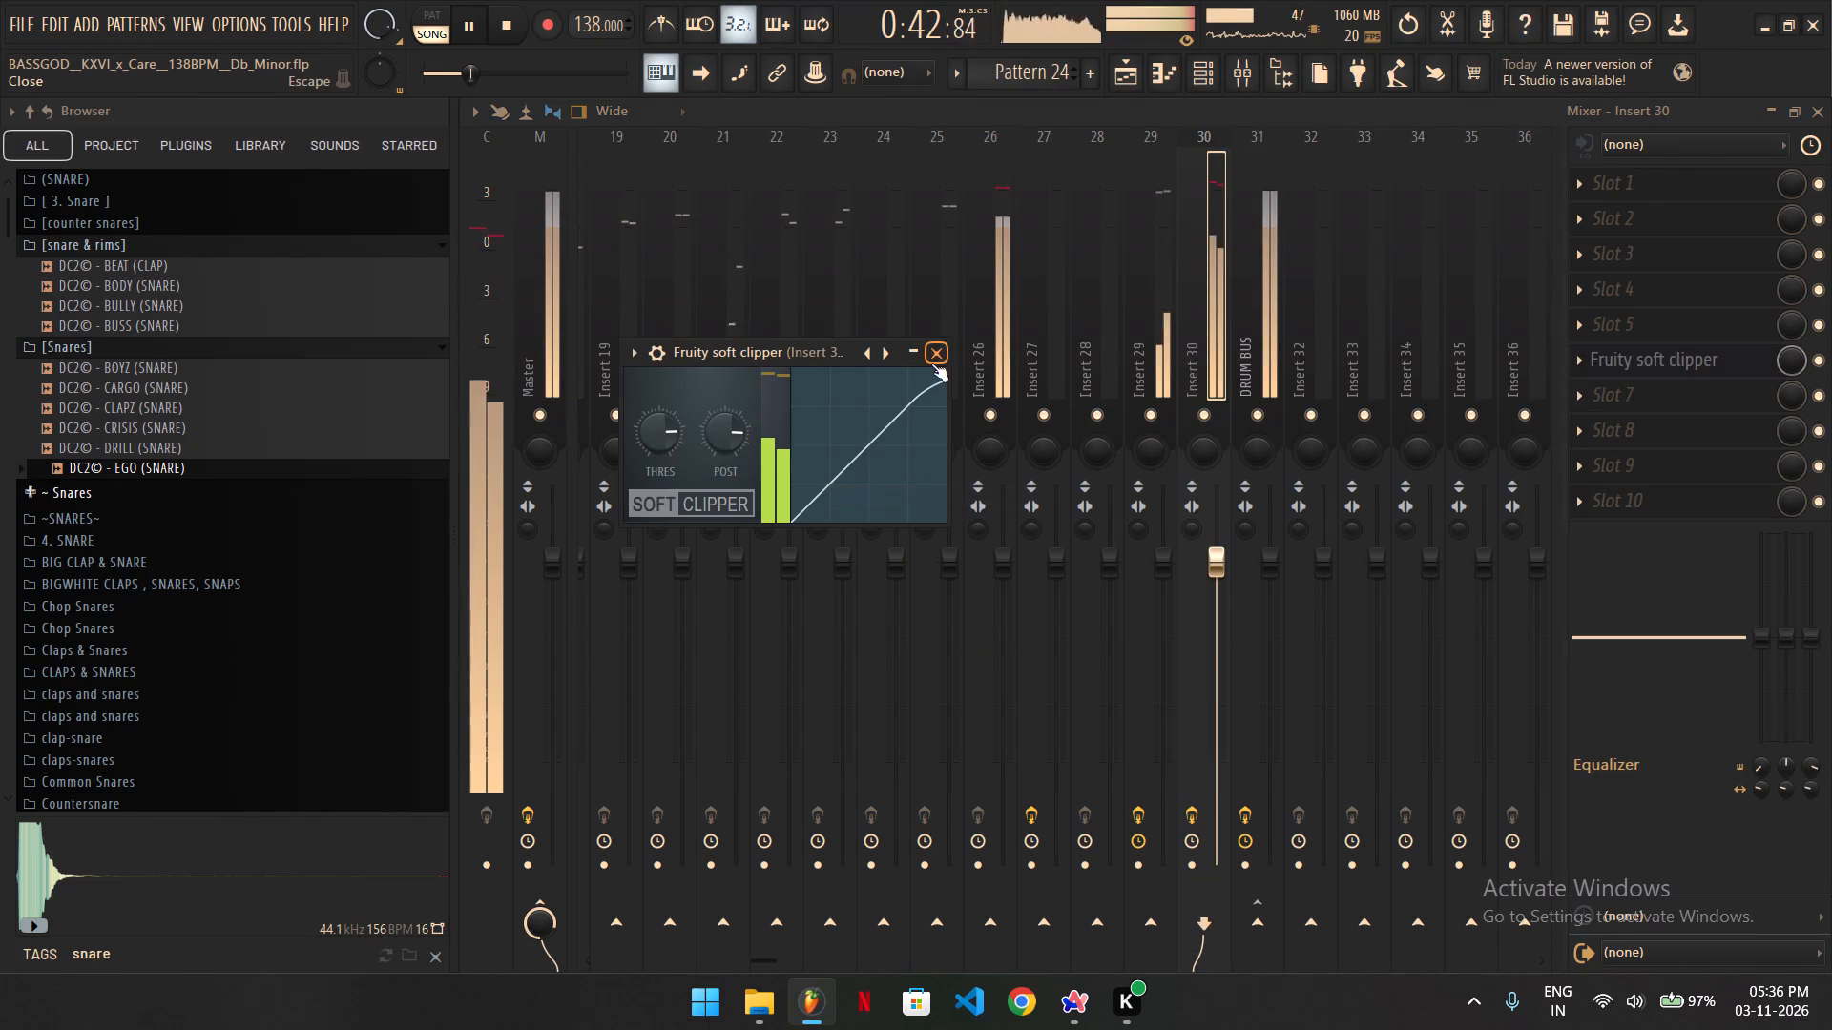
Route Insert 30 only to the DRUM BUS and play the song to check its signal.
key(space)
right_click(1267, 928)
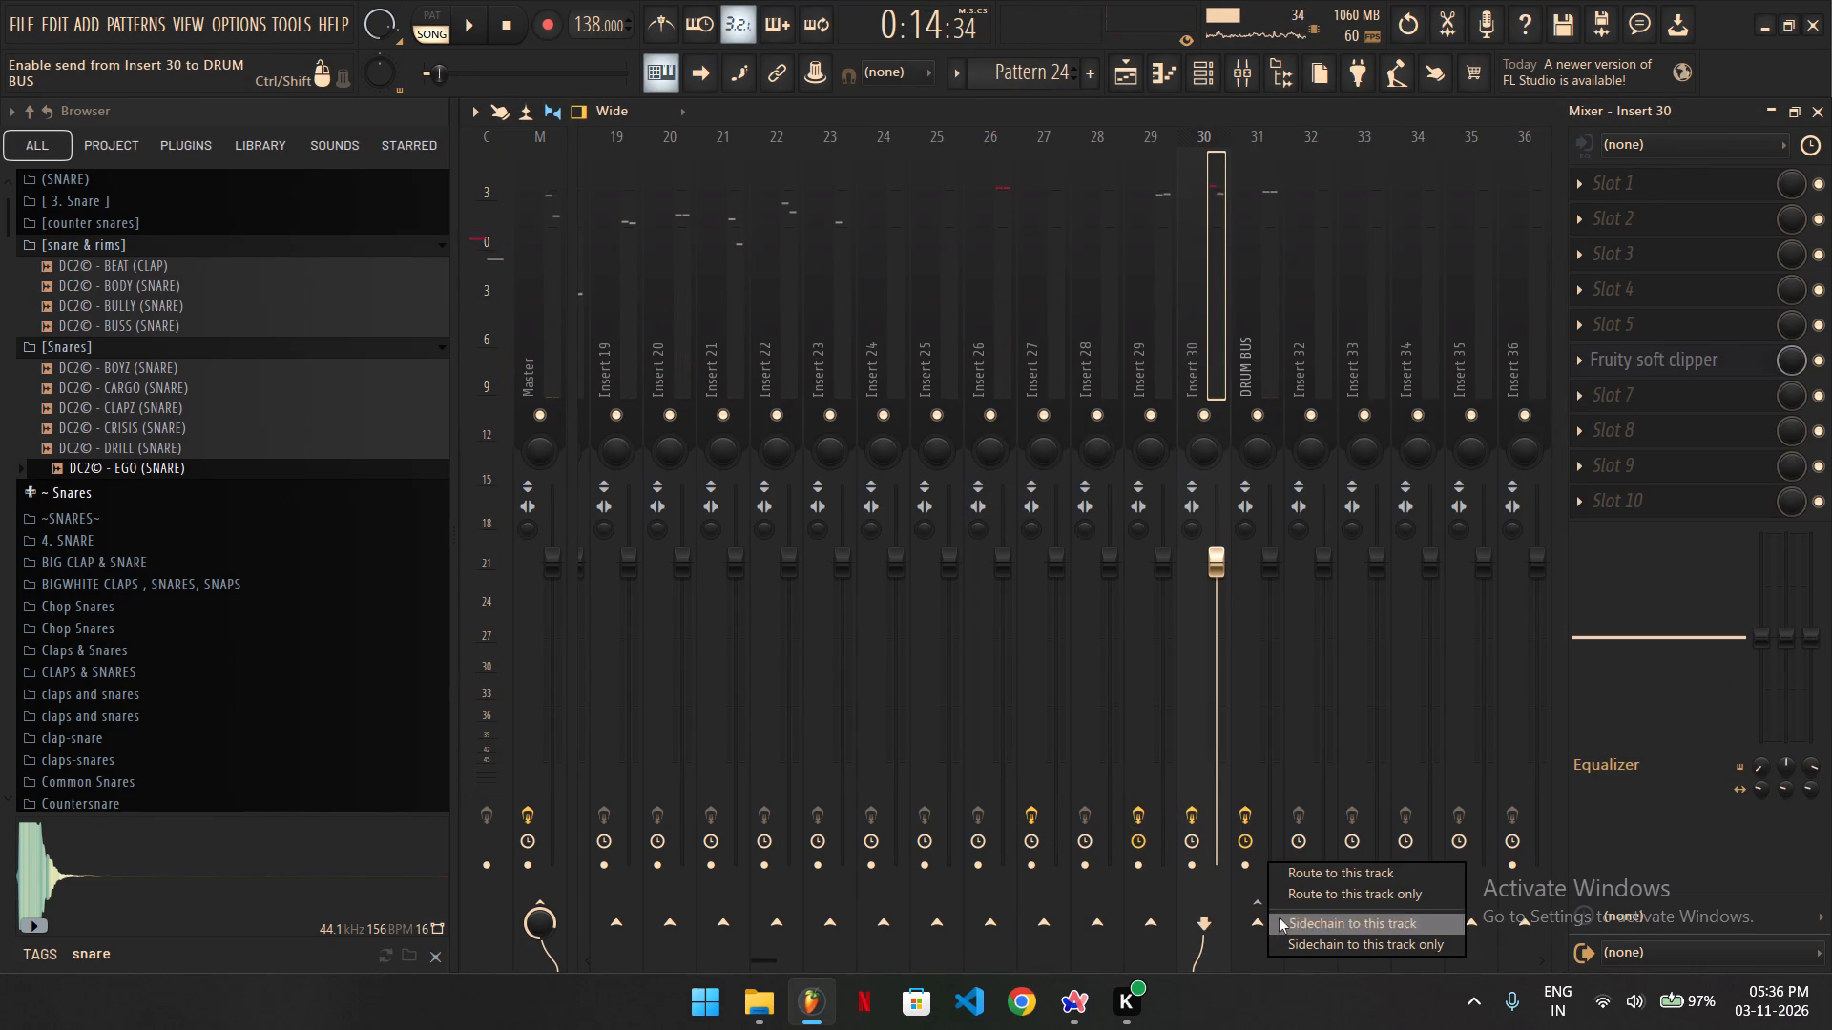
click(1301, 902)
click(1137, 317)
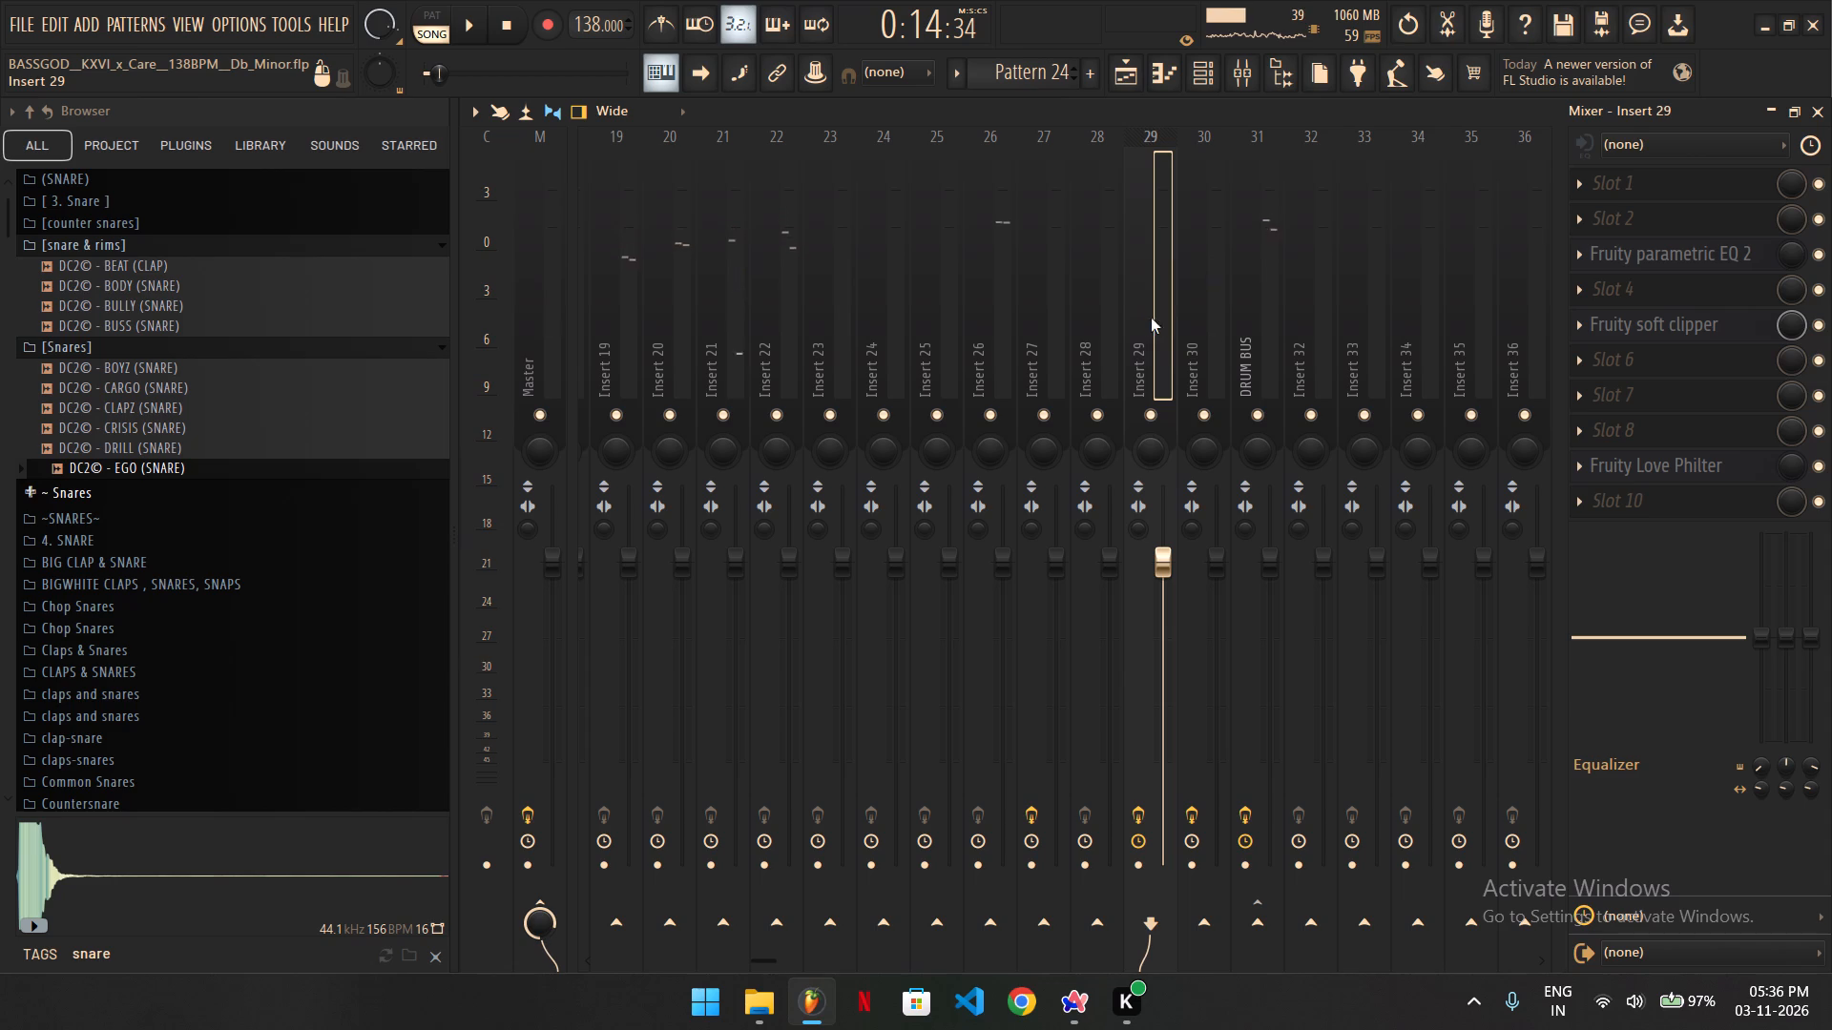
click(1175, 314)
click(1193, 320)
key(space)
click(1250, 336)
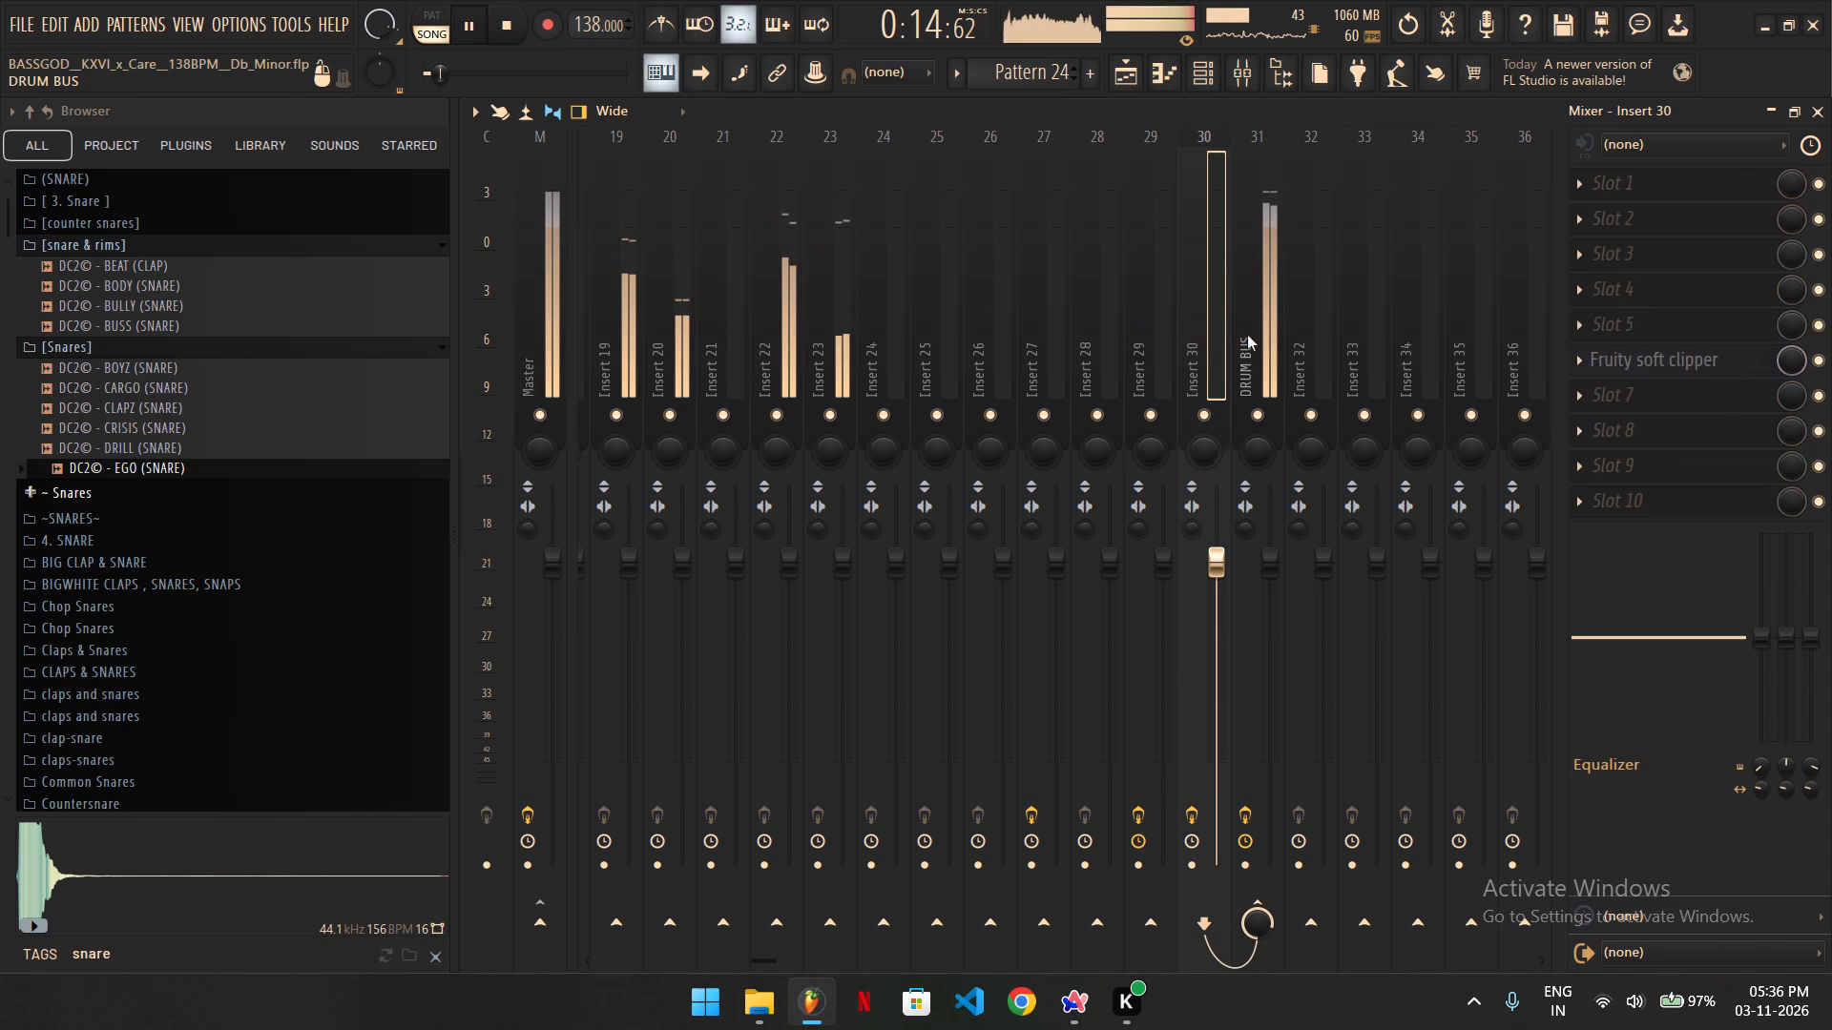
click(1216, 332)
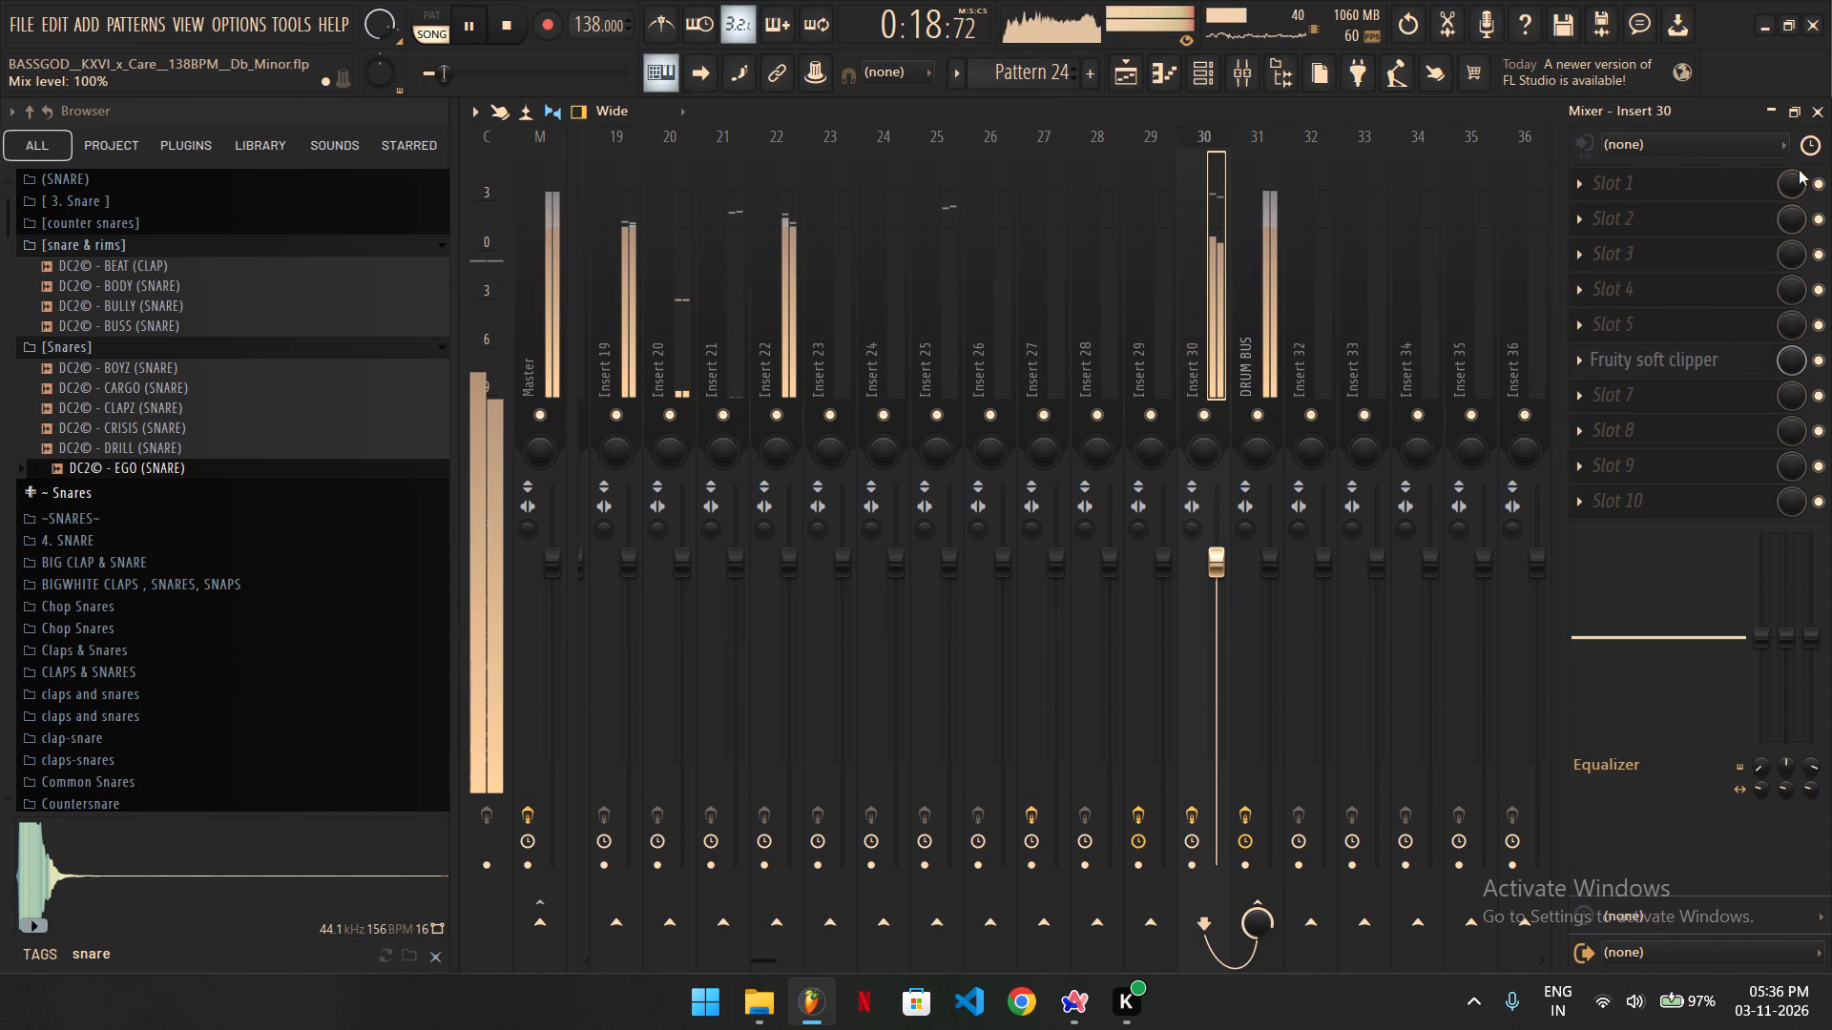
Load Fruity Parametric EQ 2 into slot 5 of Insert 30, ahead of the soft clipper.
click(1687, 319)
click(1150, 426)
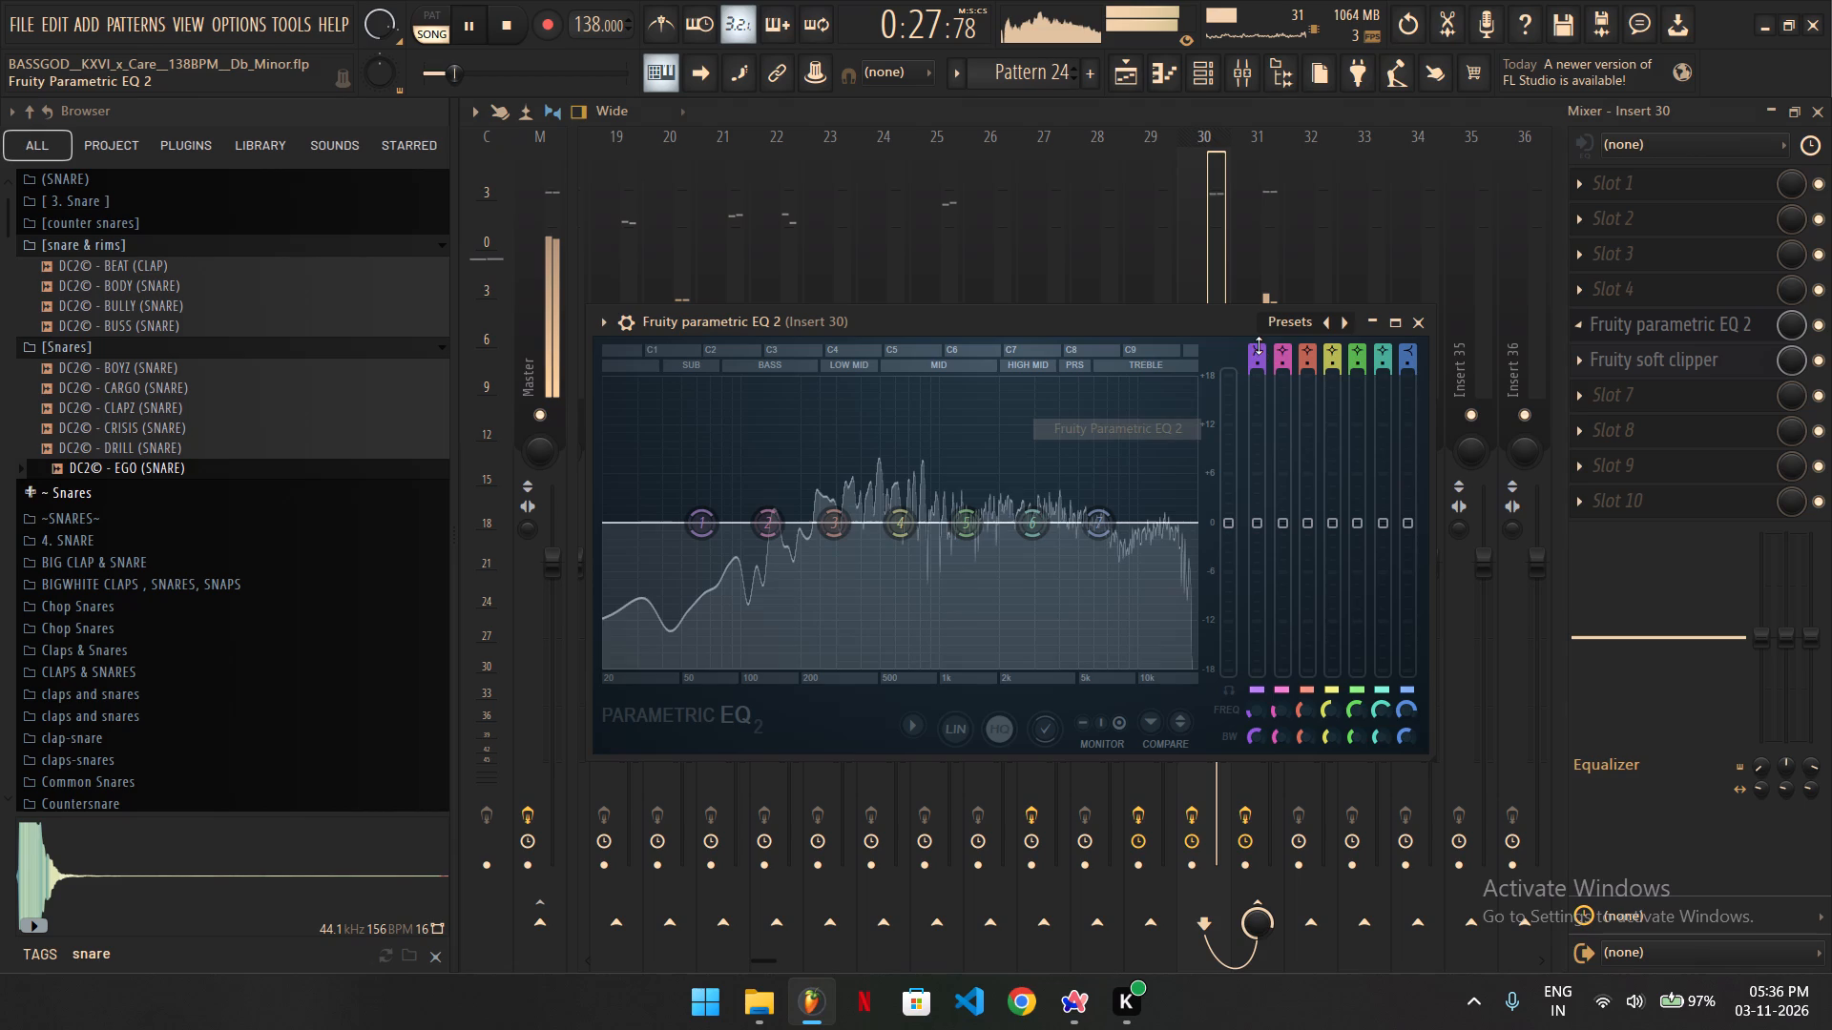
Set EQ band 1 to a steep high pass at about 121 Hz to cut the loop's low end.
scroll(1254, 343, down, 3)
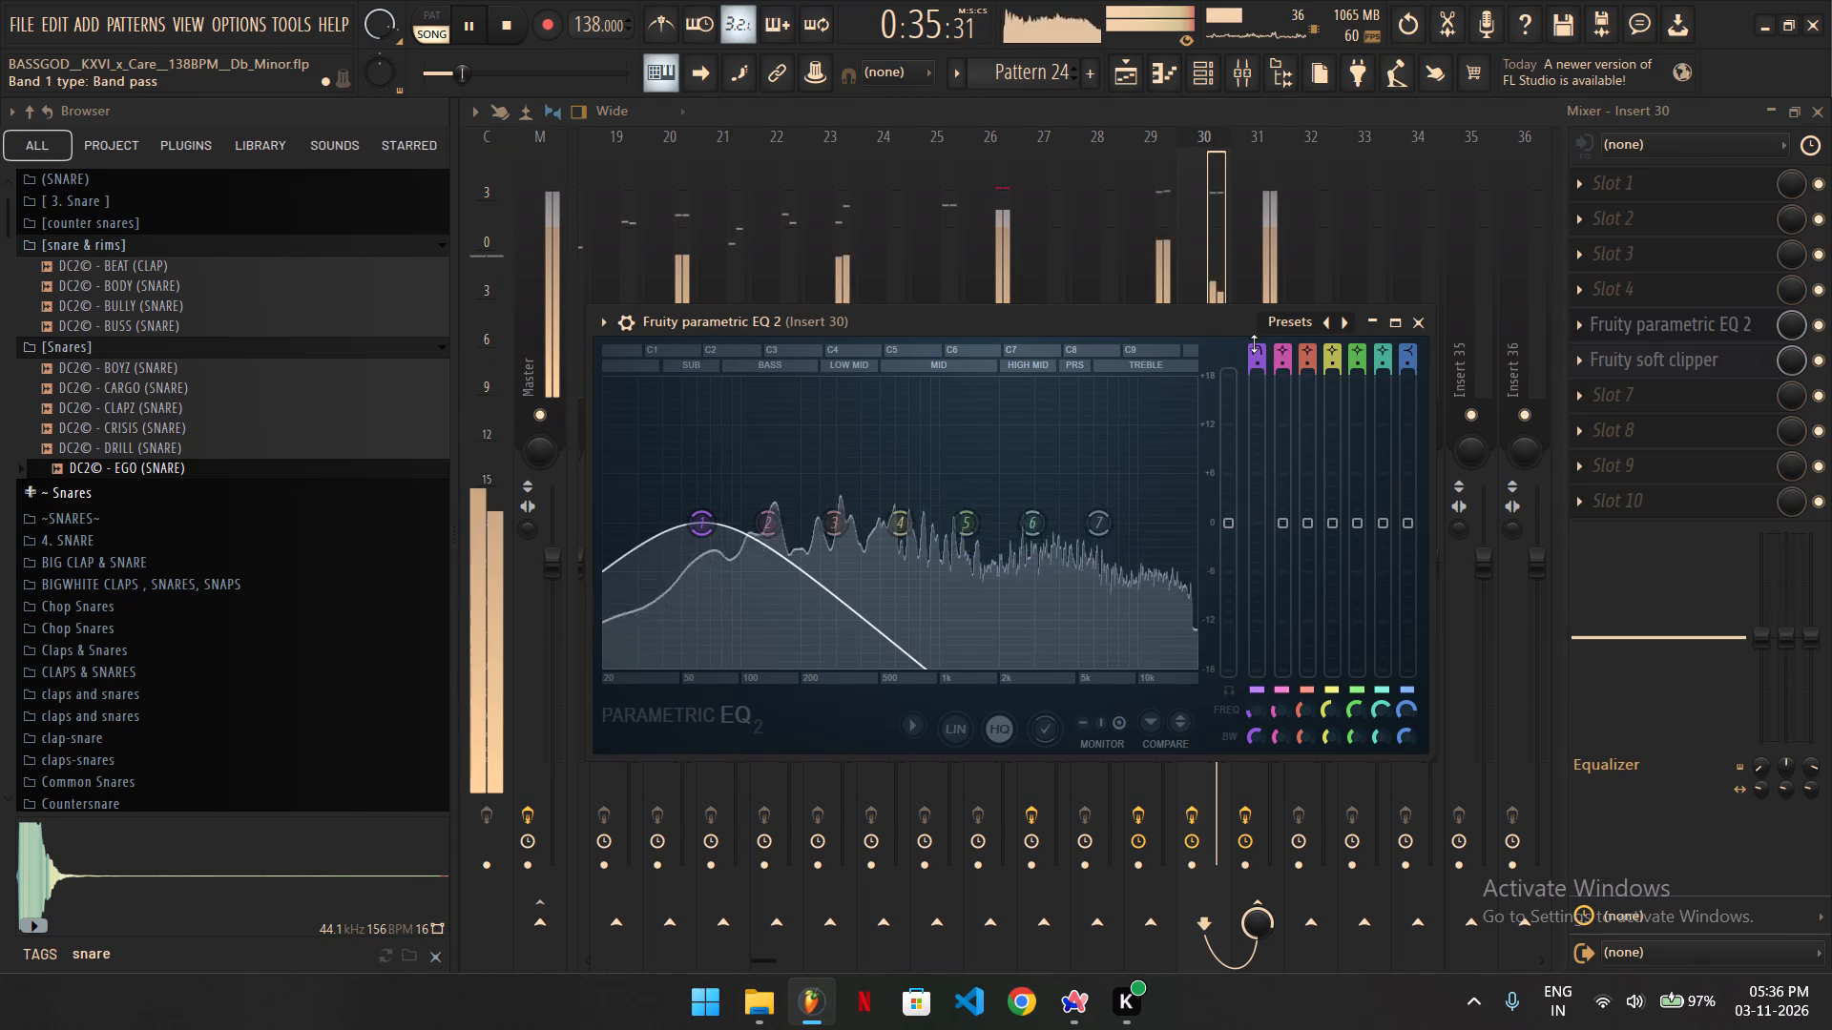
scroll(1254, 343, up, 1)
scroll(1264, 363, down, 5)
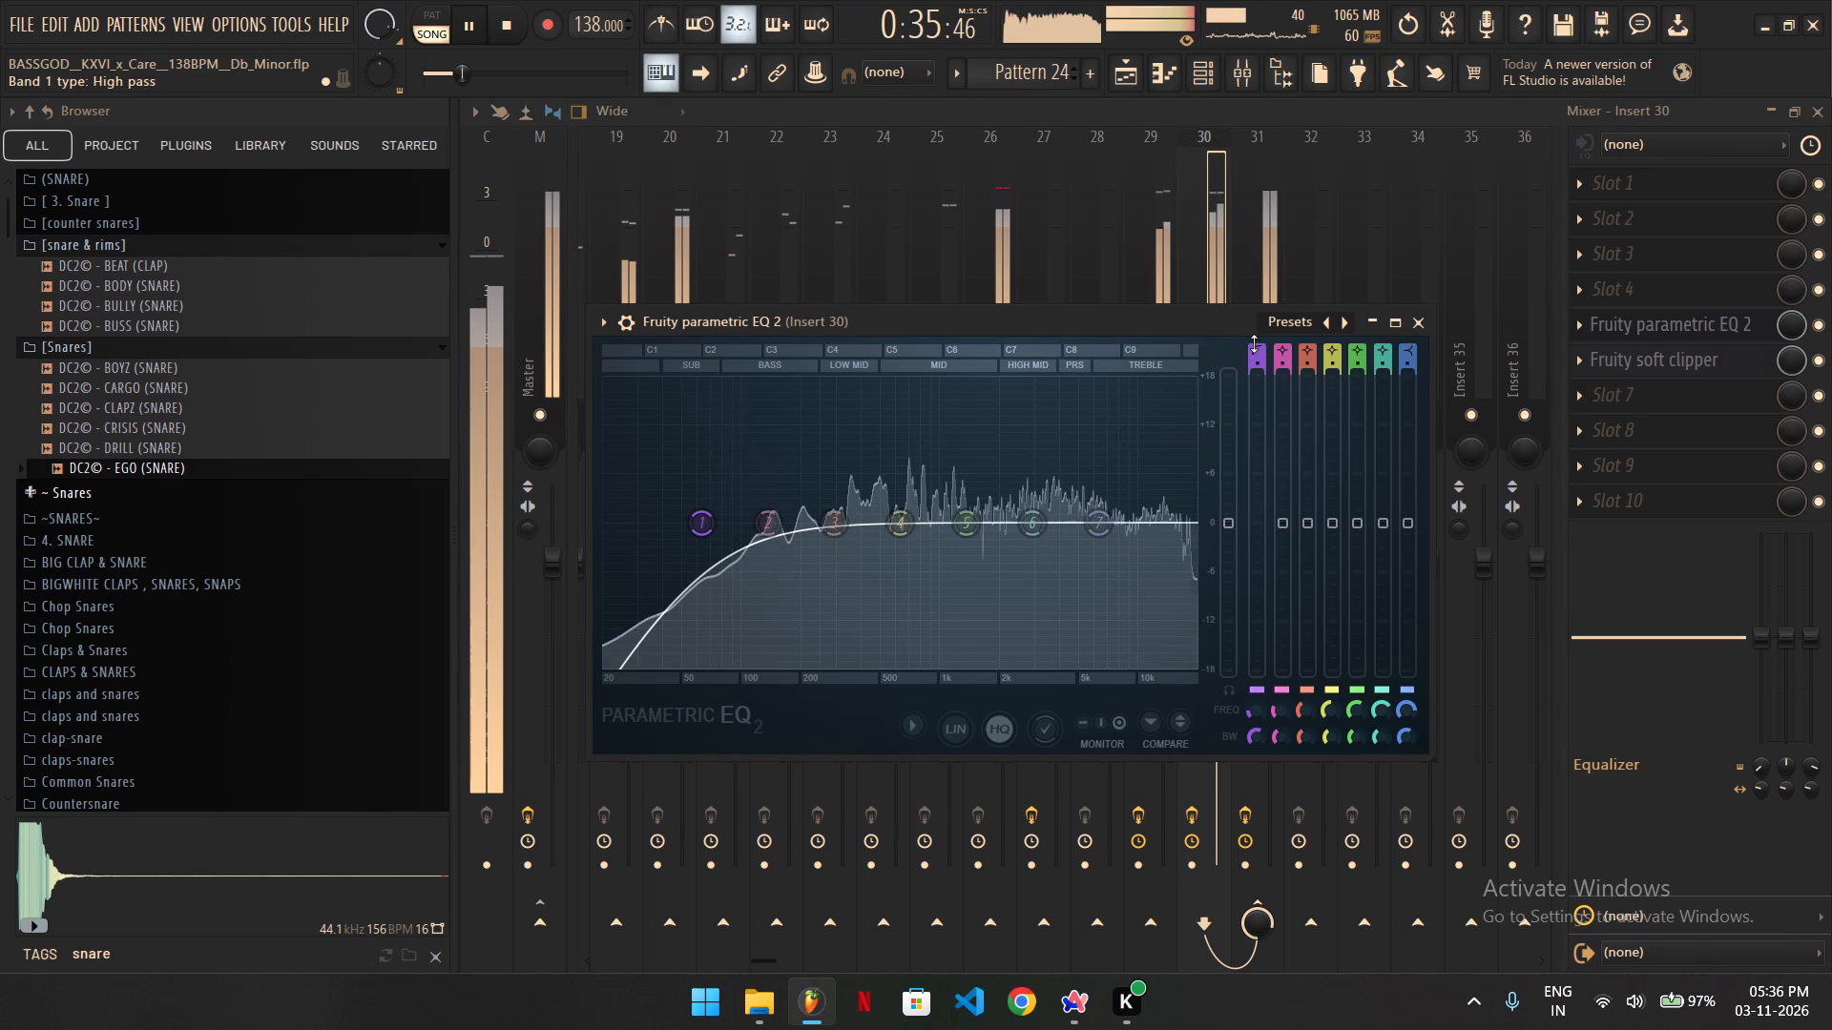
drag(723, 531, 859, 513)
scroll(739, 522, down, 1)
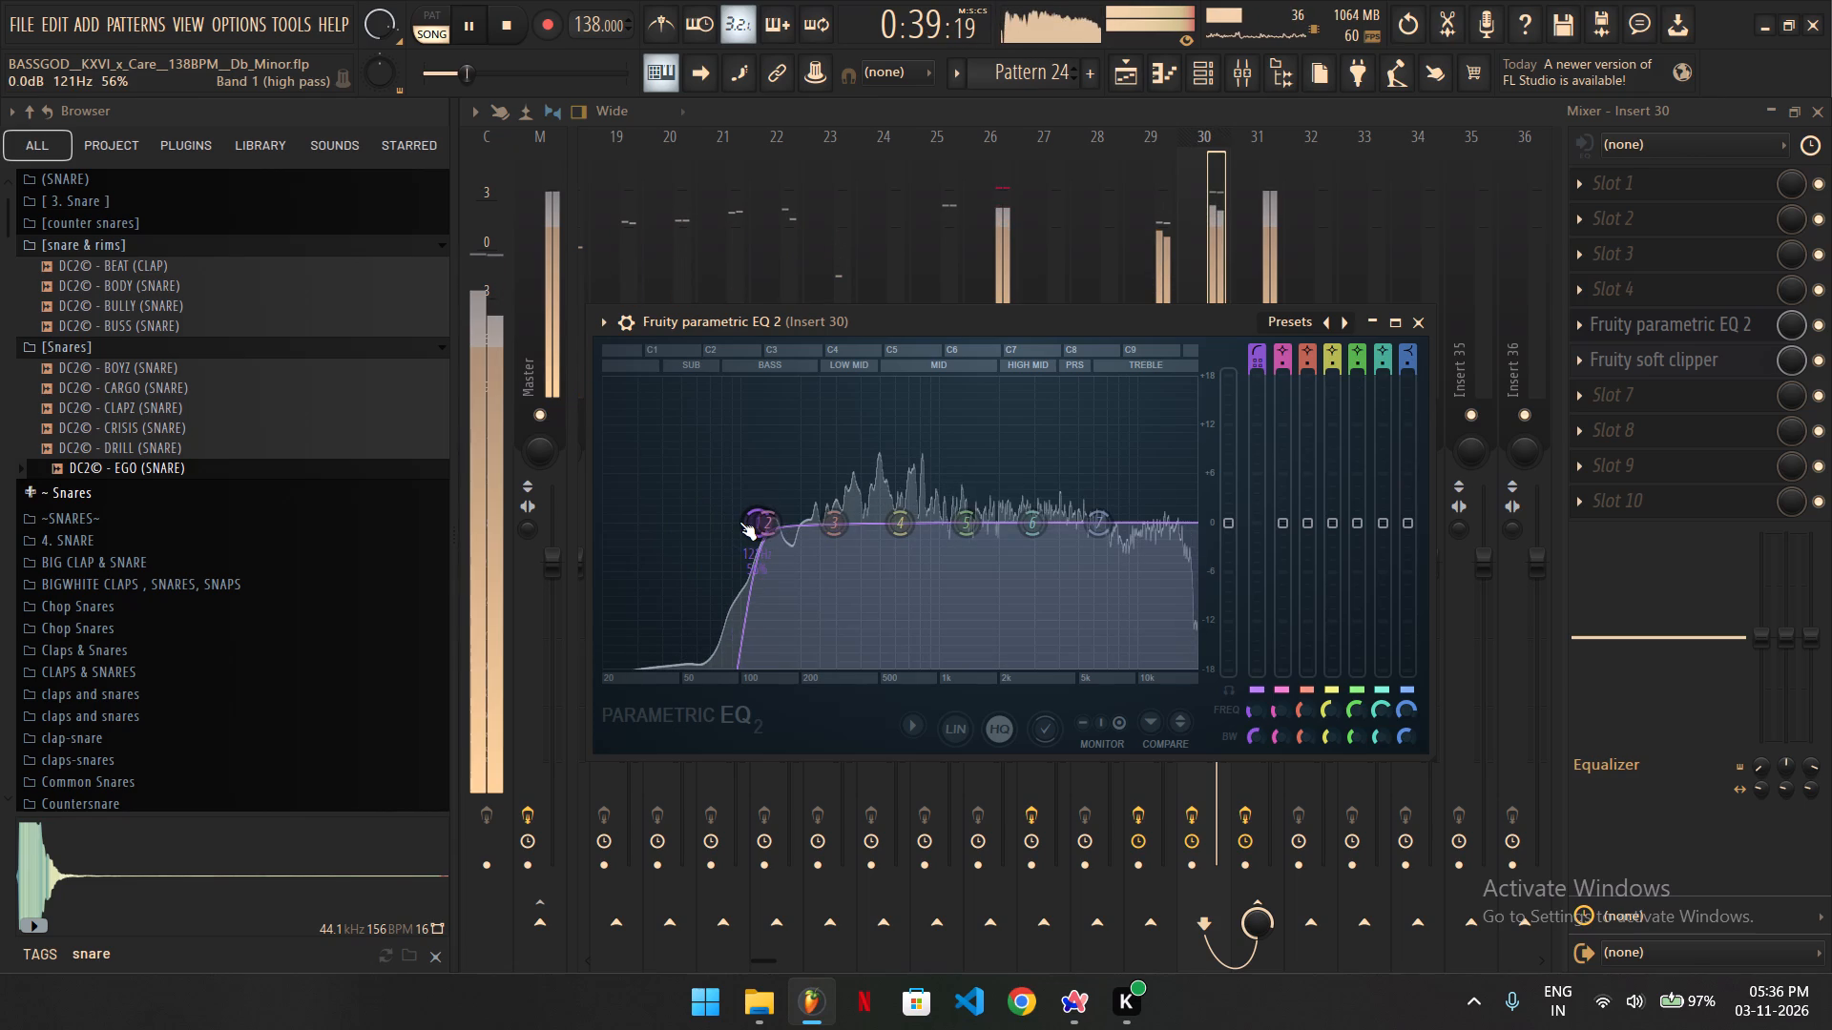
scroll(734, 528, down, 1)
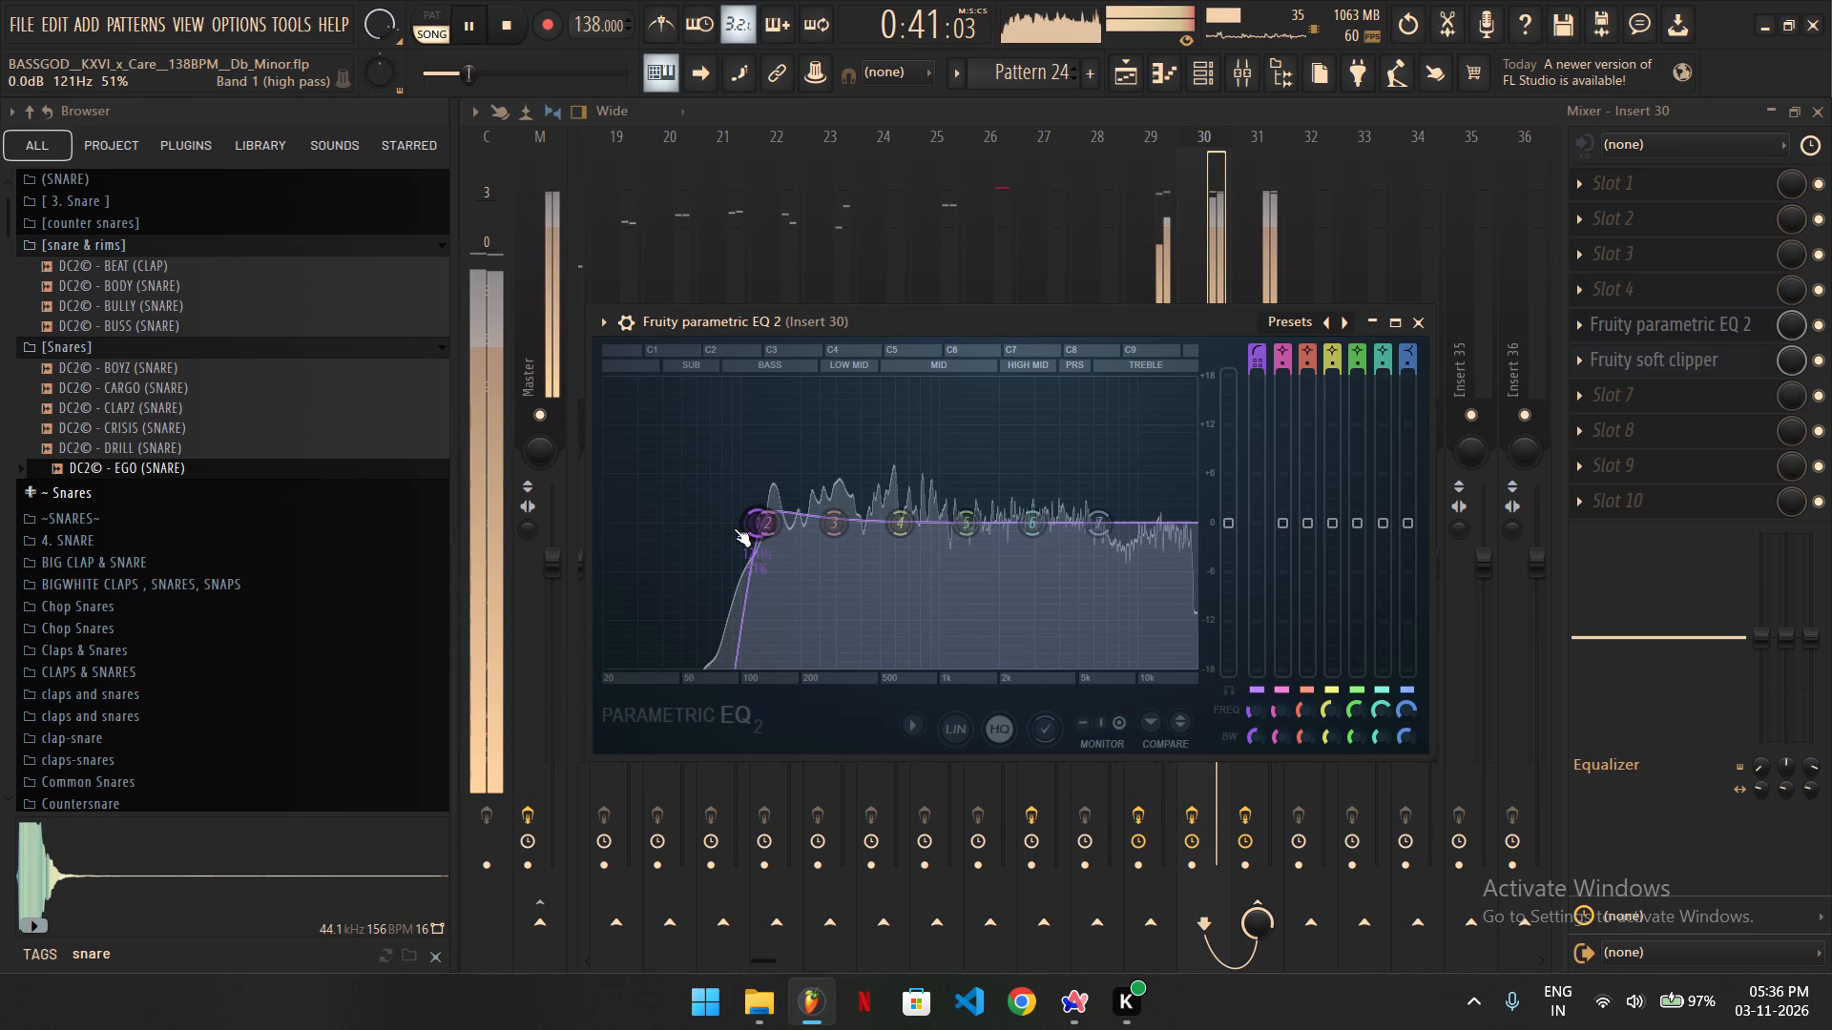
scroll(734, 528, up, 1)
scroll(893, 528, down, 2)
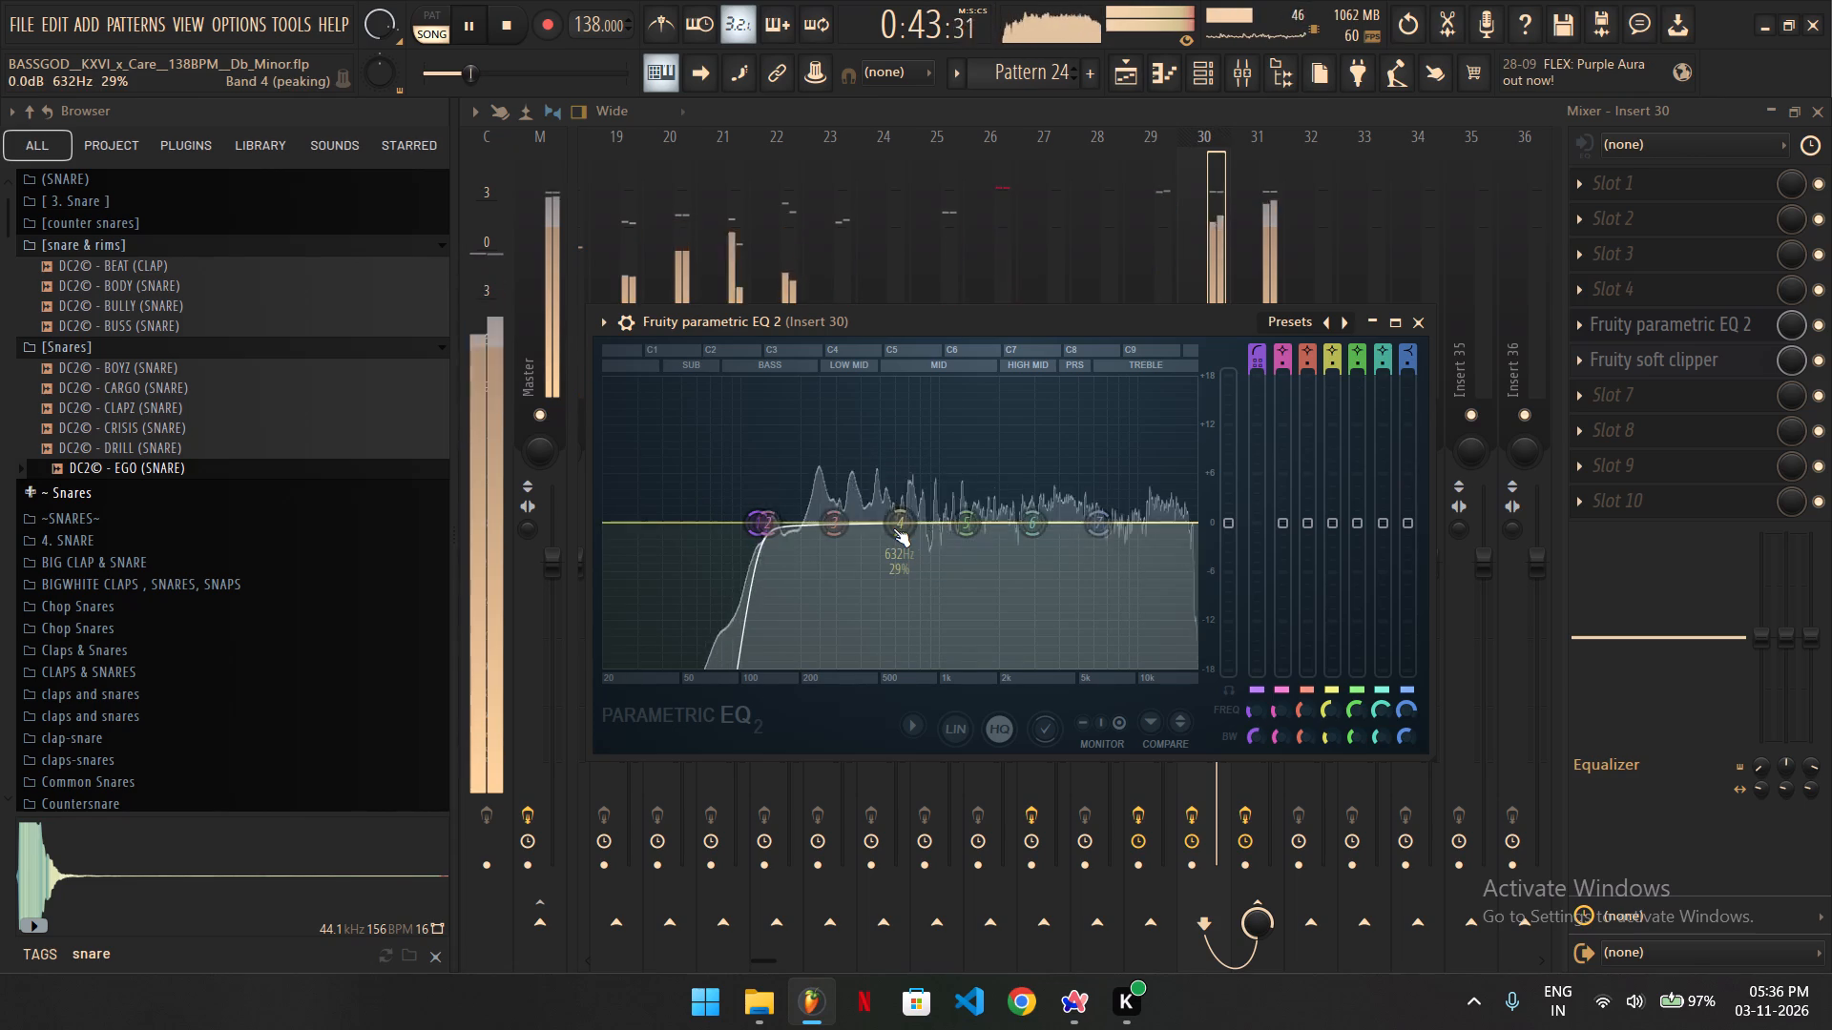
Boost EQ band 4 slightly in the high mids and cut band 3 by about 1 dB near 300 Hz.
drag(897, 525, 909, 510)
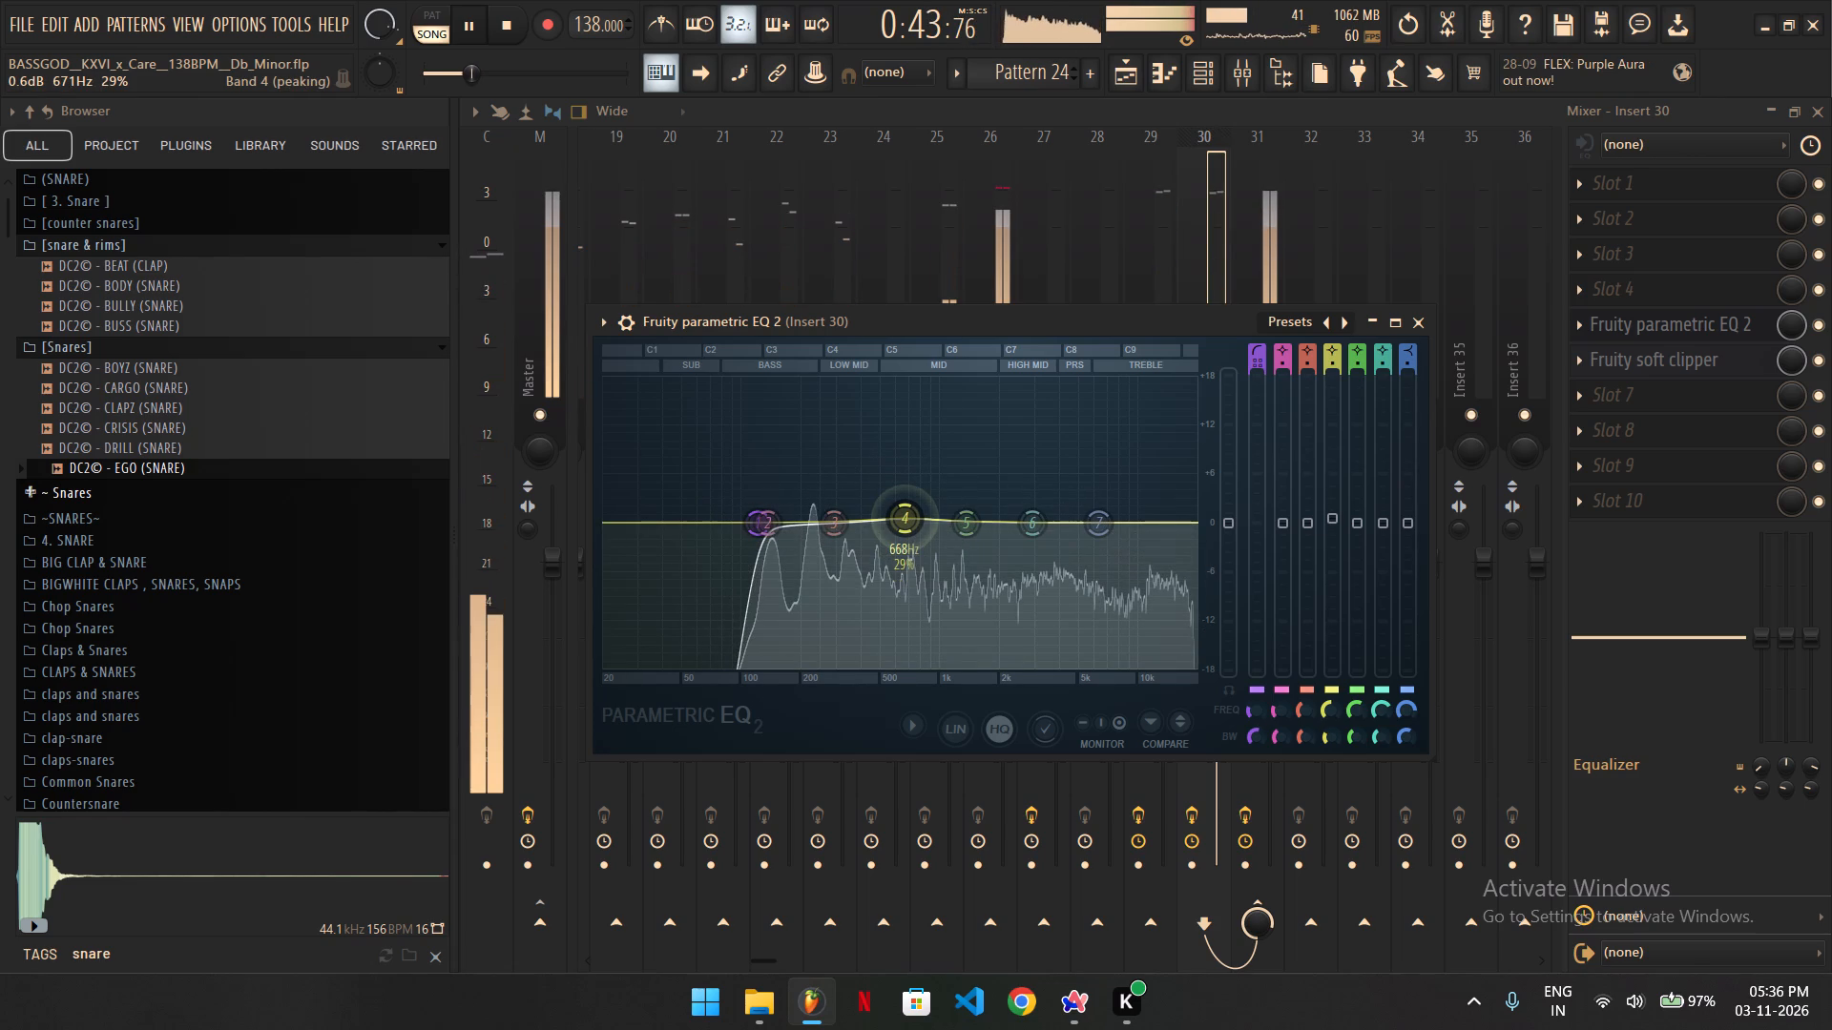
drag(909, 510, 1233, 498)
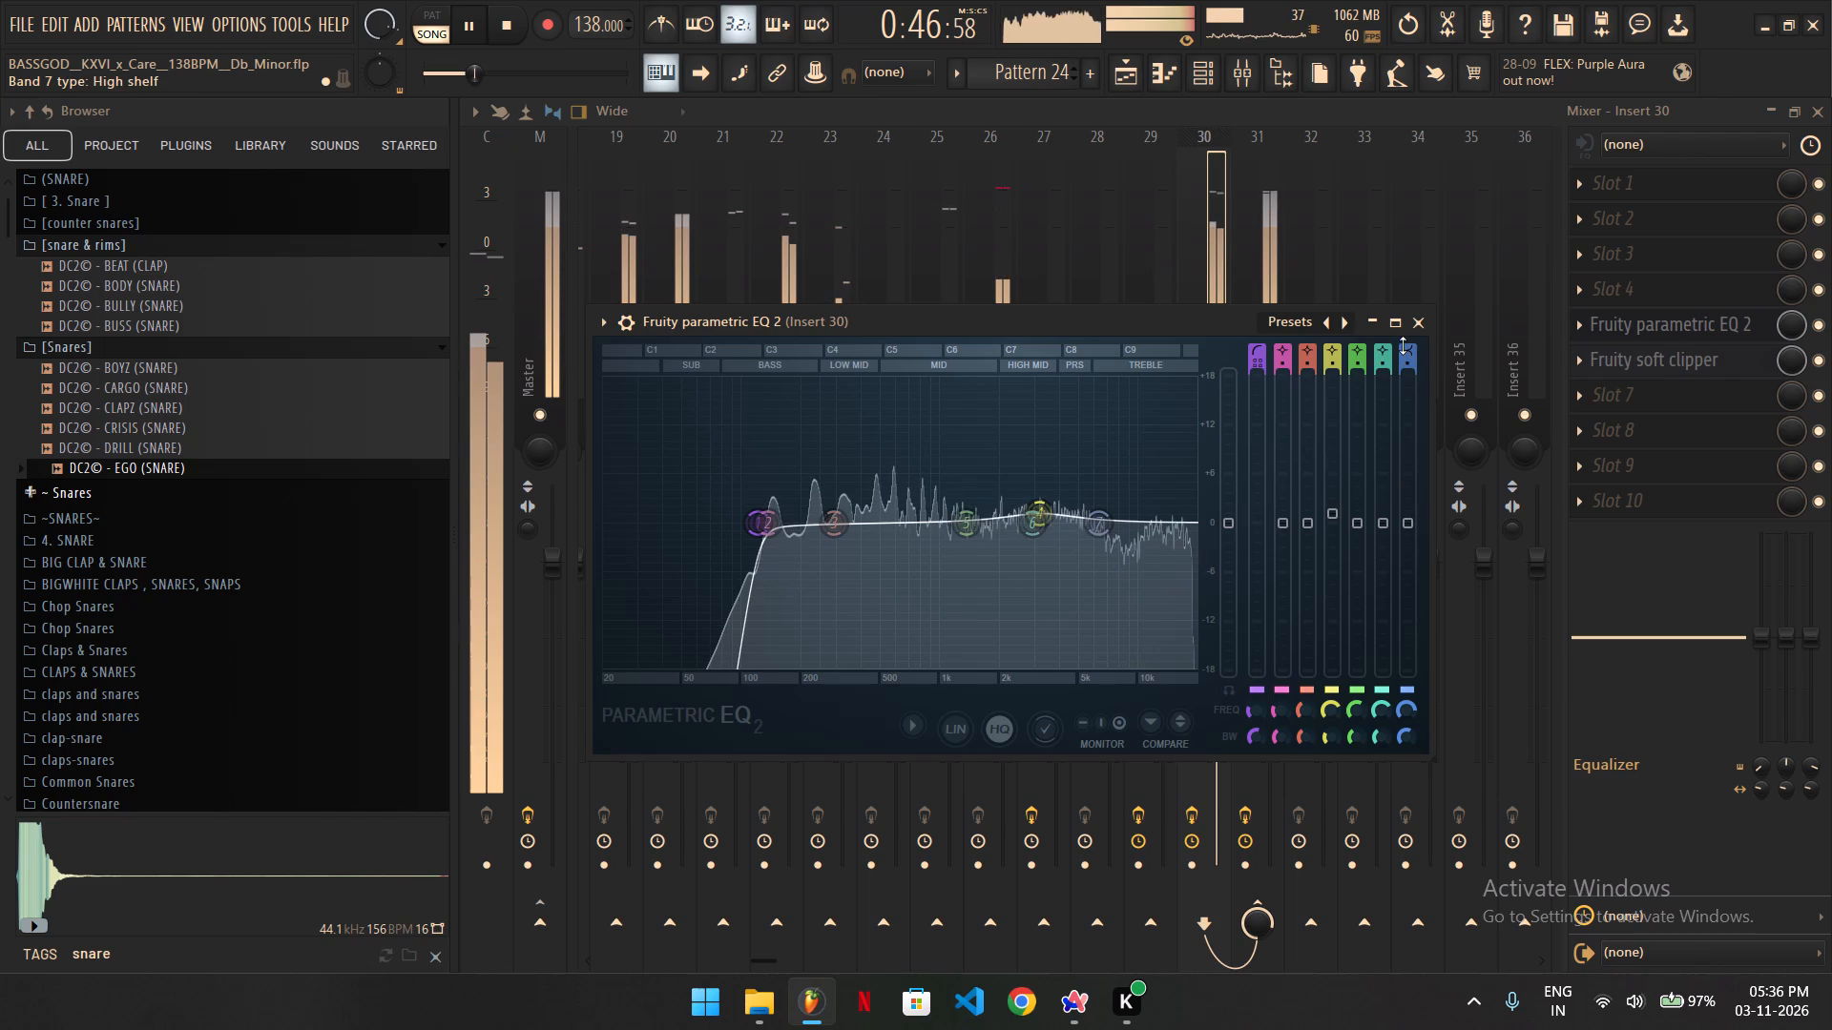
drag(826, 526, 826, 554)
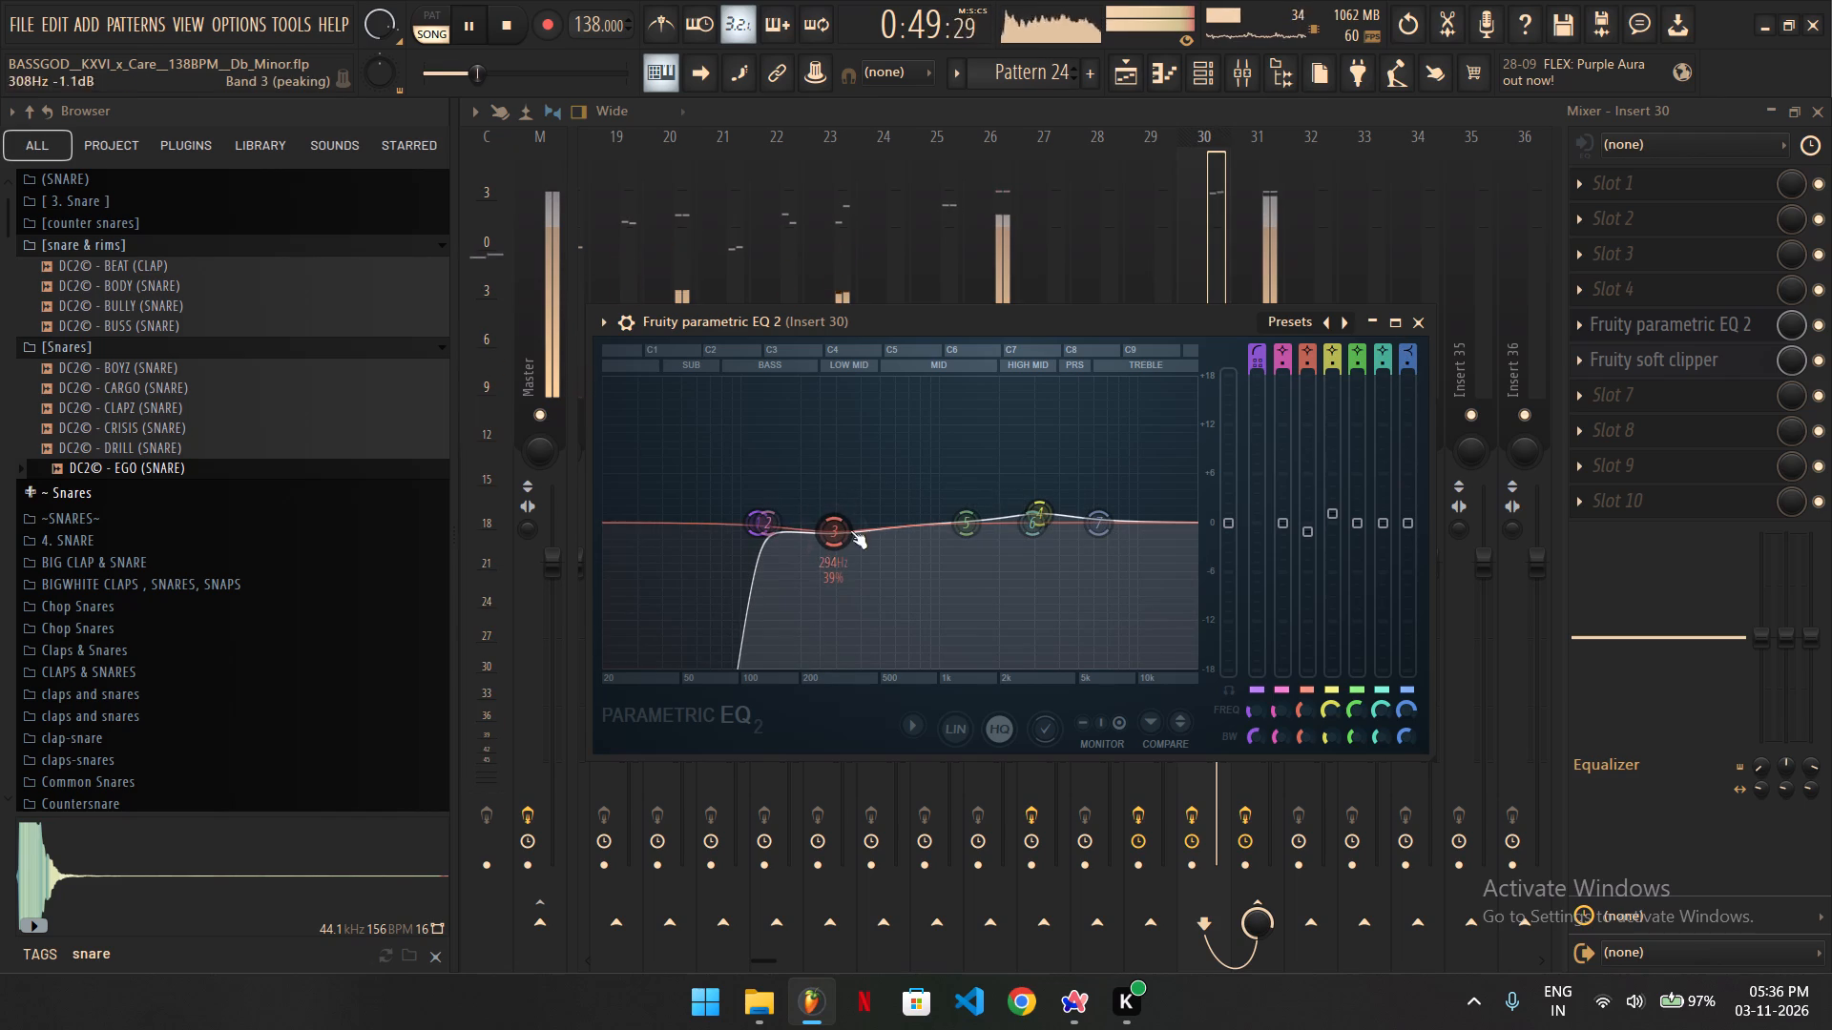
click(1414, 324)
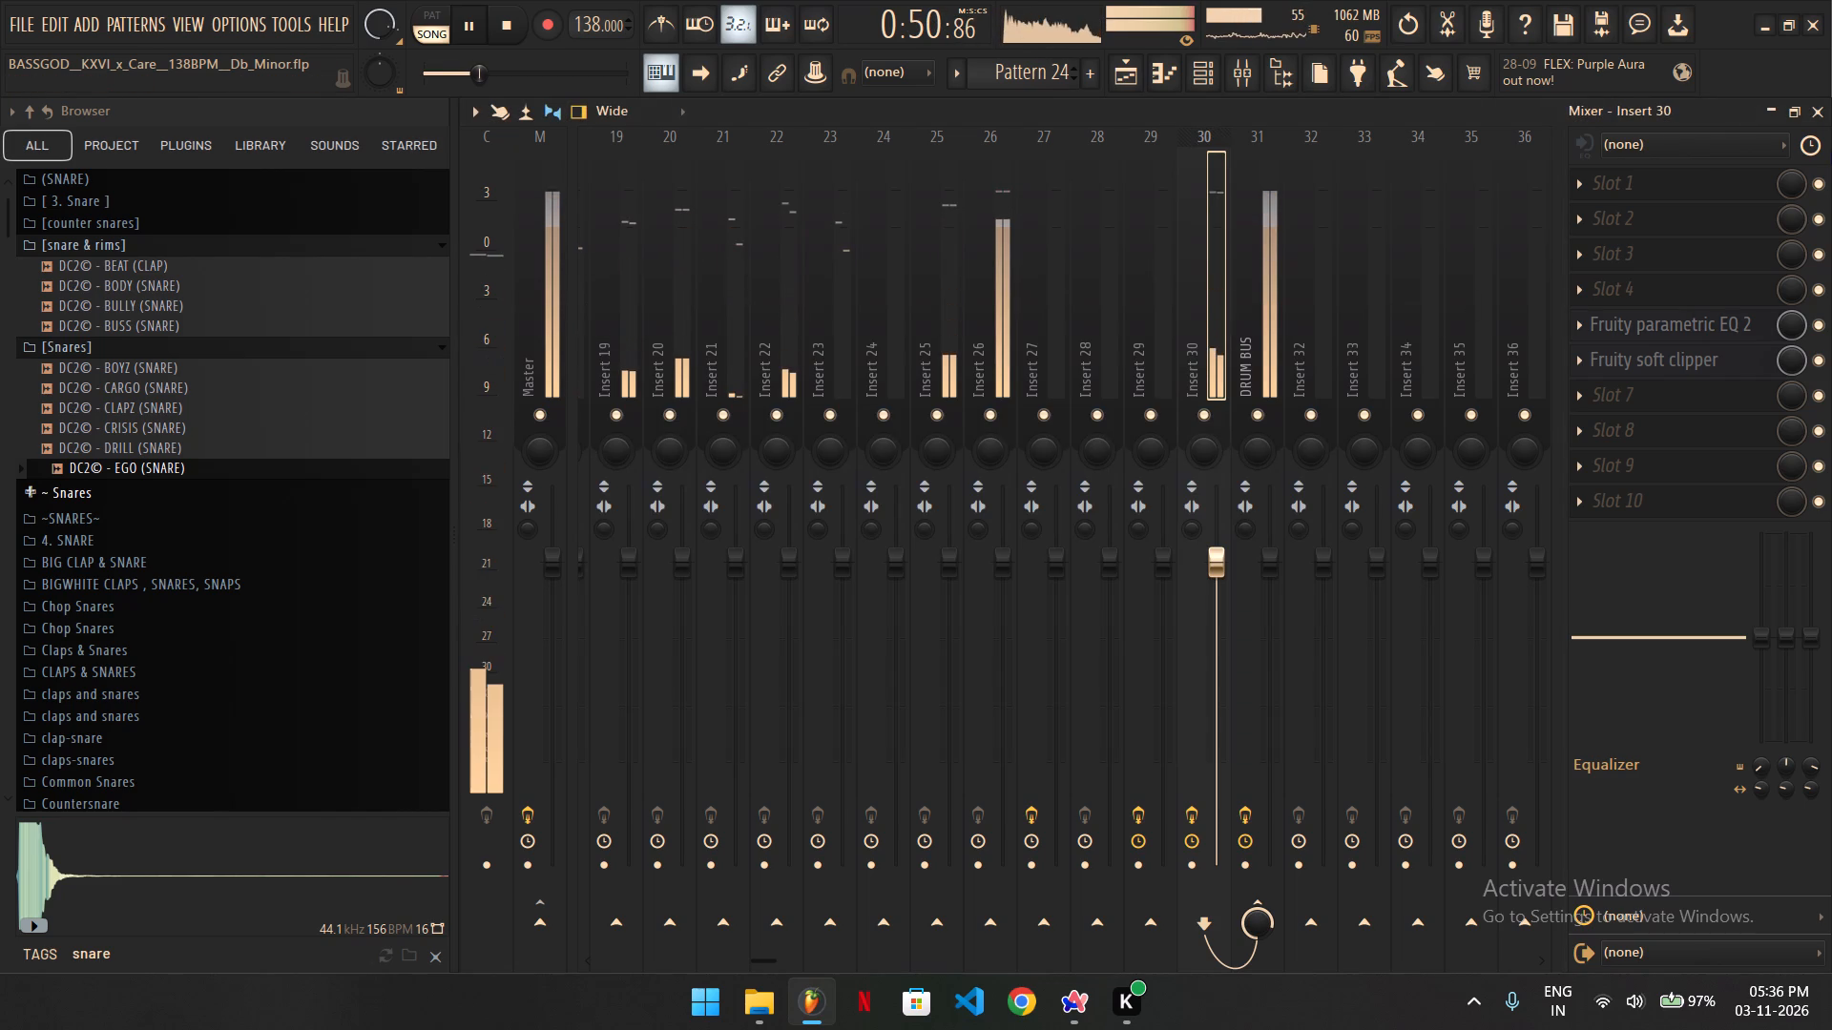
click(1819, 122)
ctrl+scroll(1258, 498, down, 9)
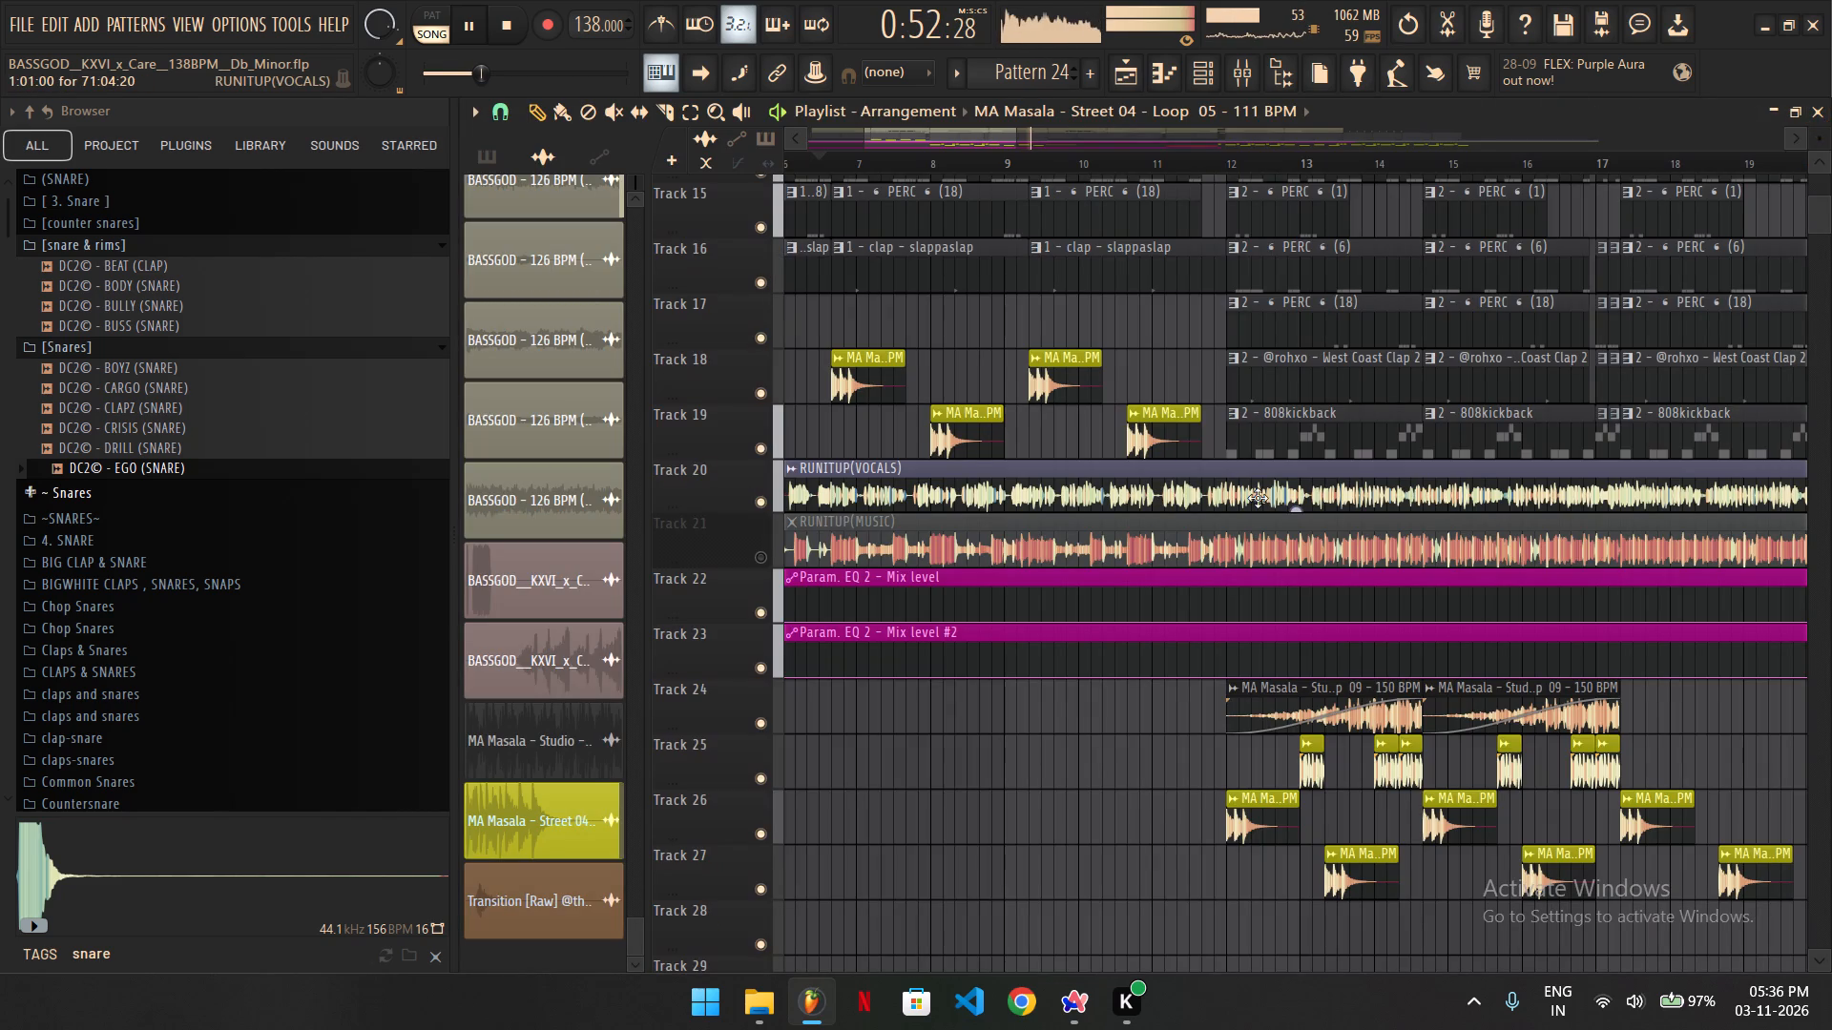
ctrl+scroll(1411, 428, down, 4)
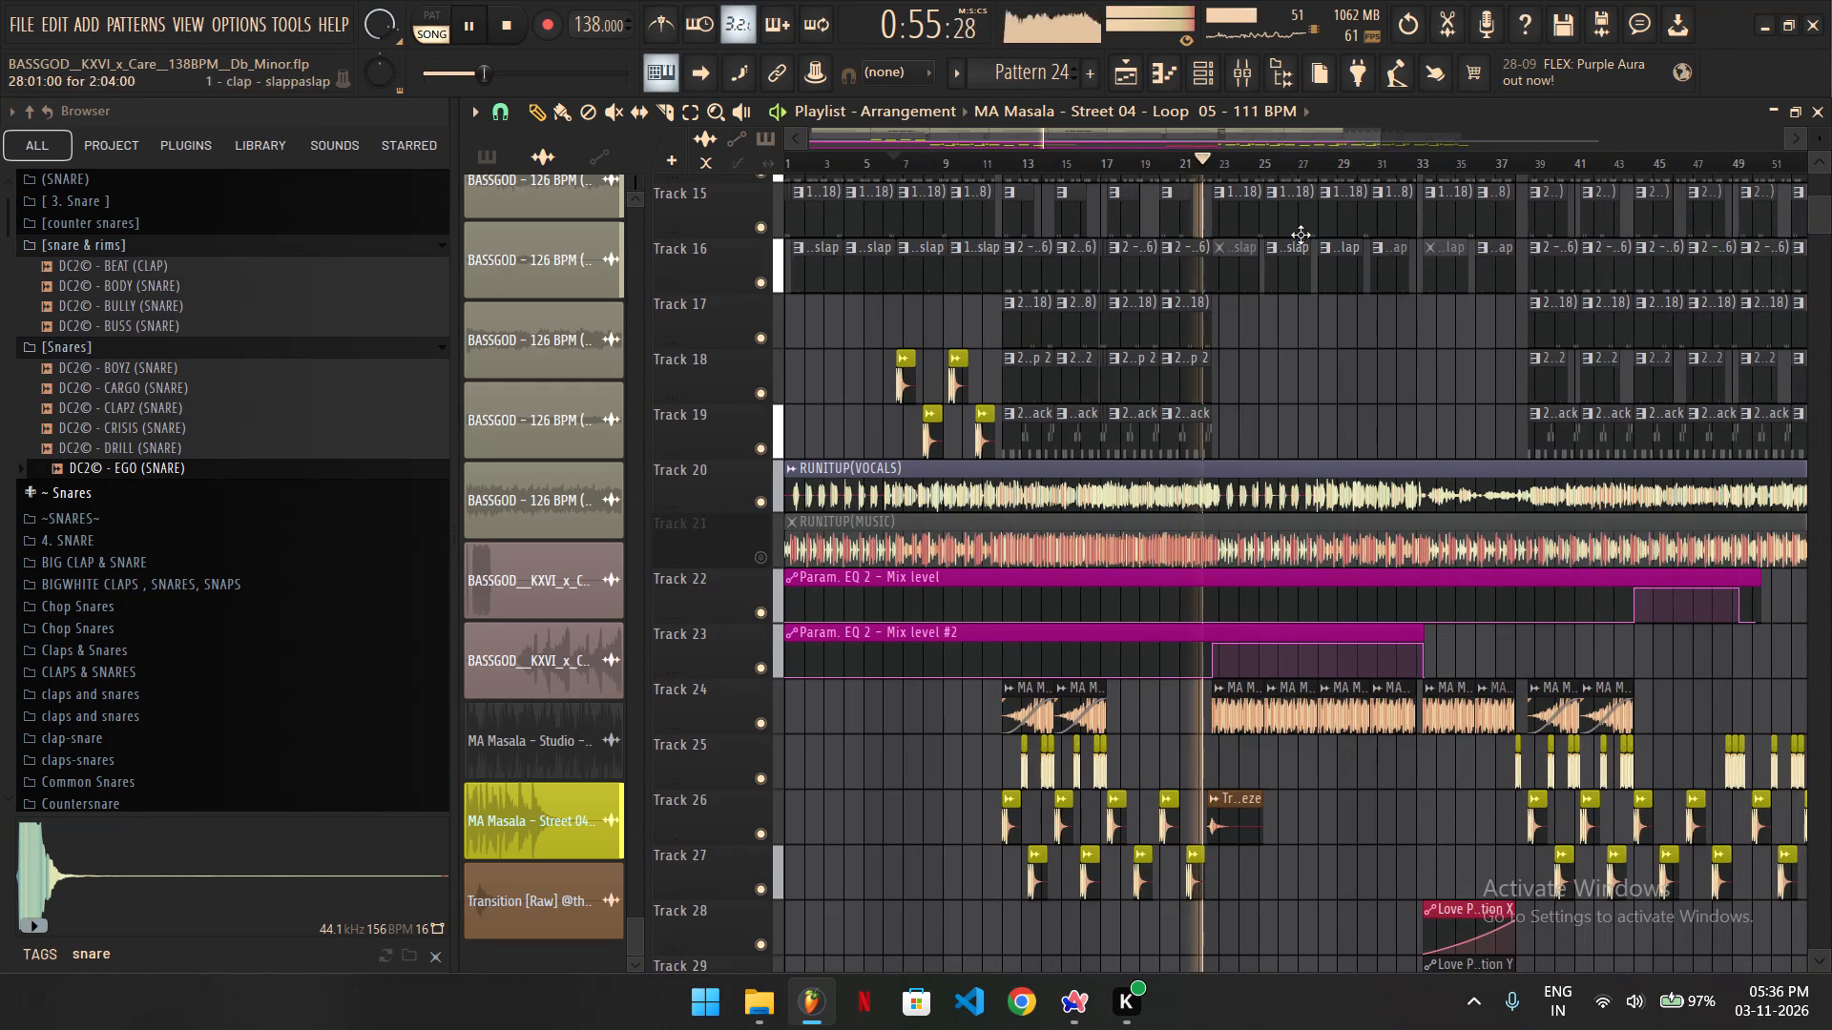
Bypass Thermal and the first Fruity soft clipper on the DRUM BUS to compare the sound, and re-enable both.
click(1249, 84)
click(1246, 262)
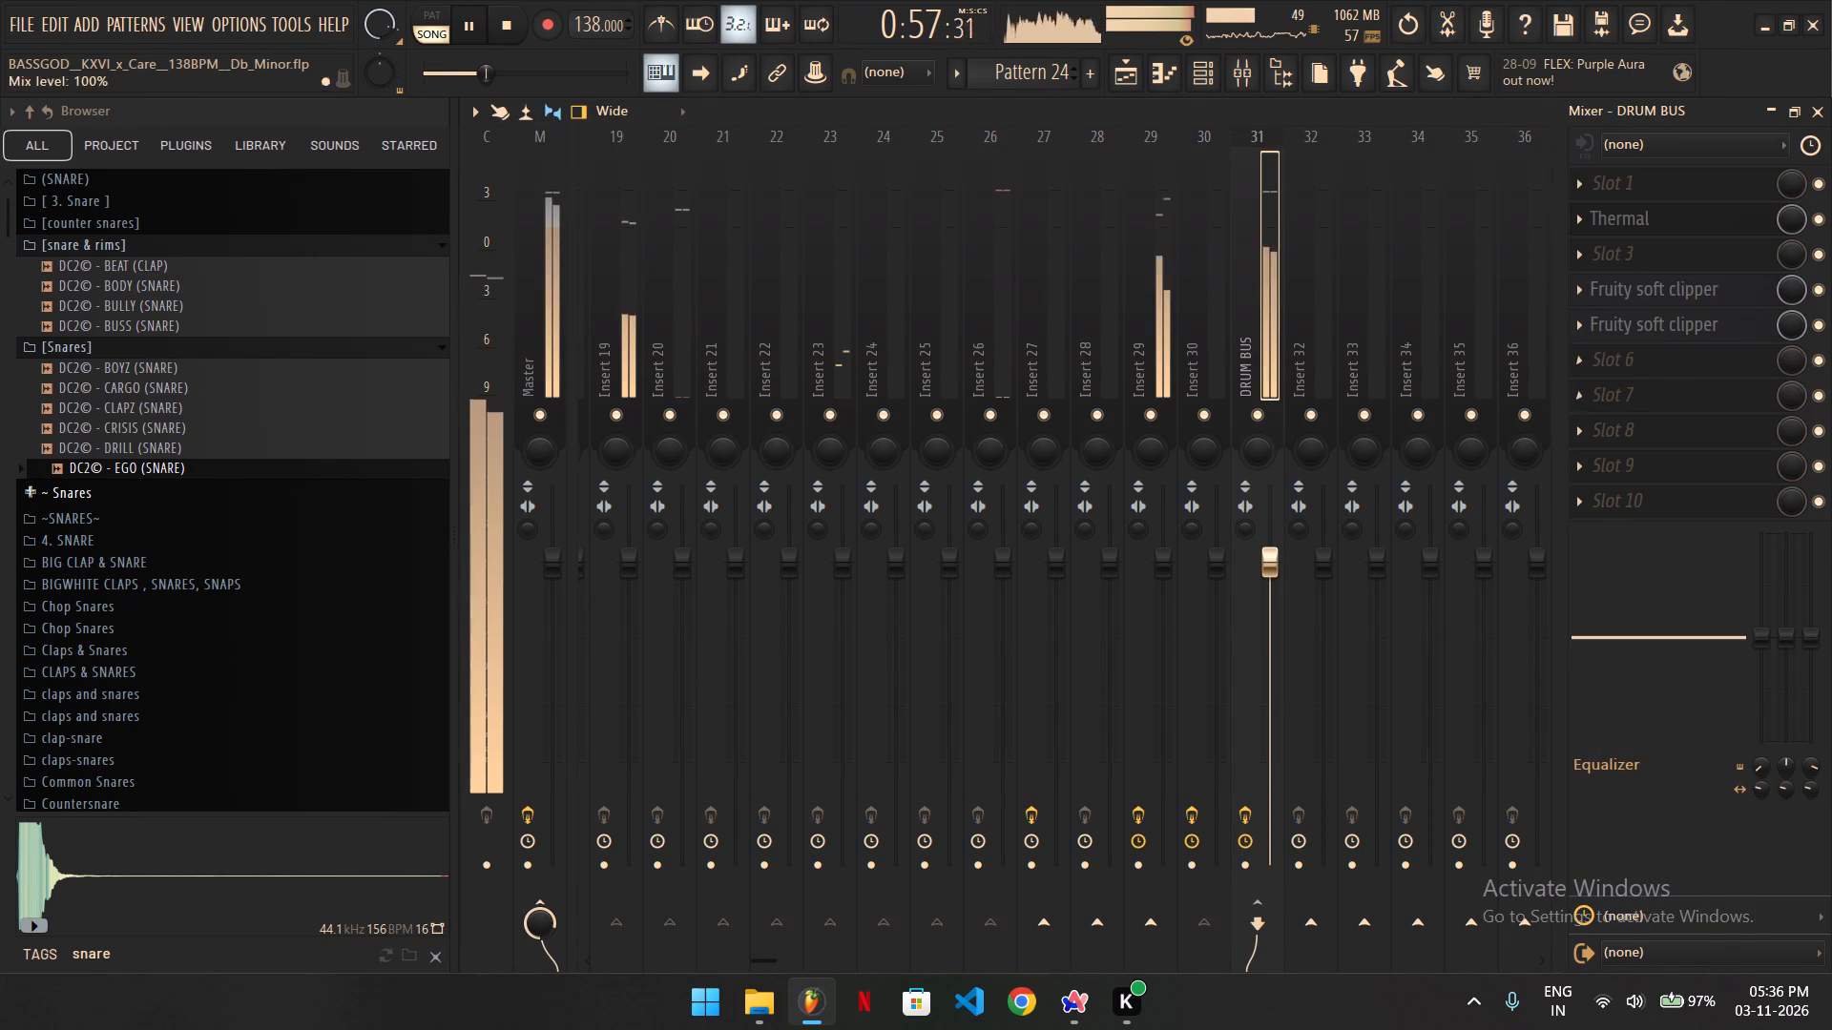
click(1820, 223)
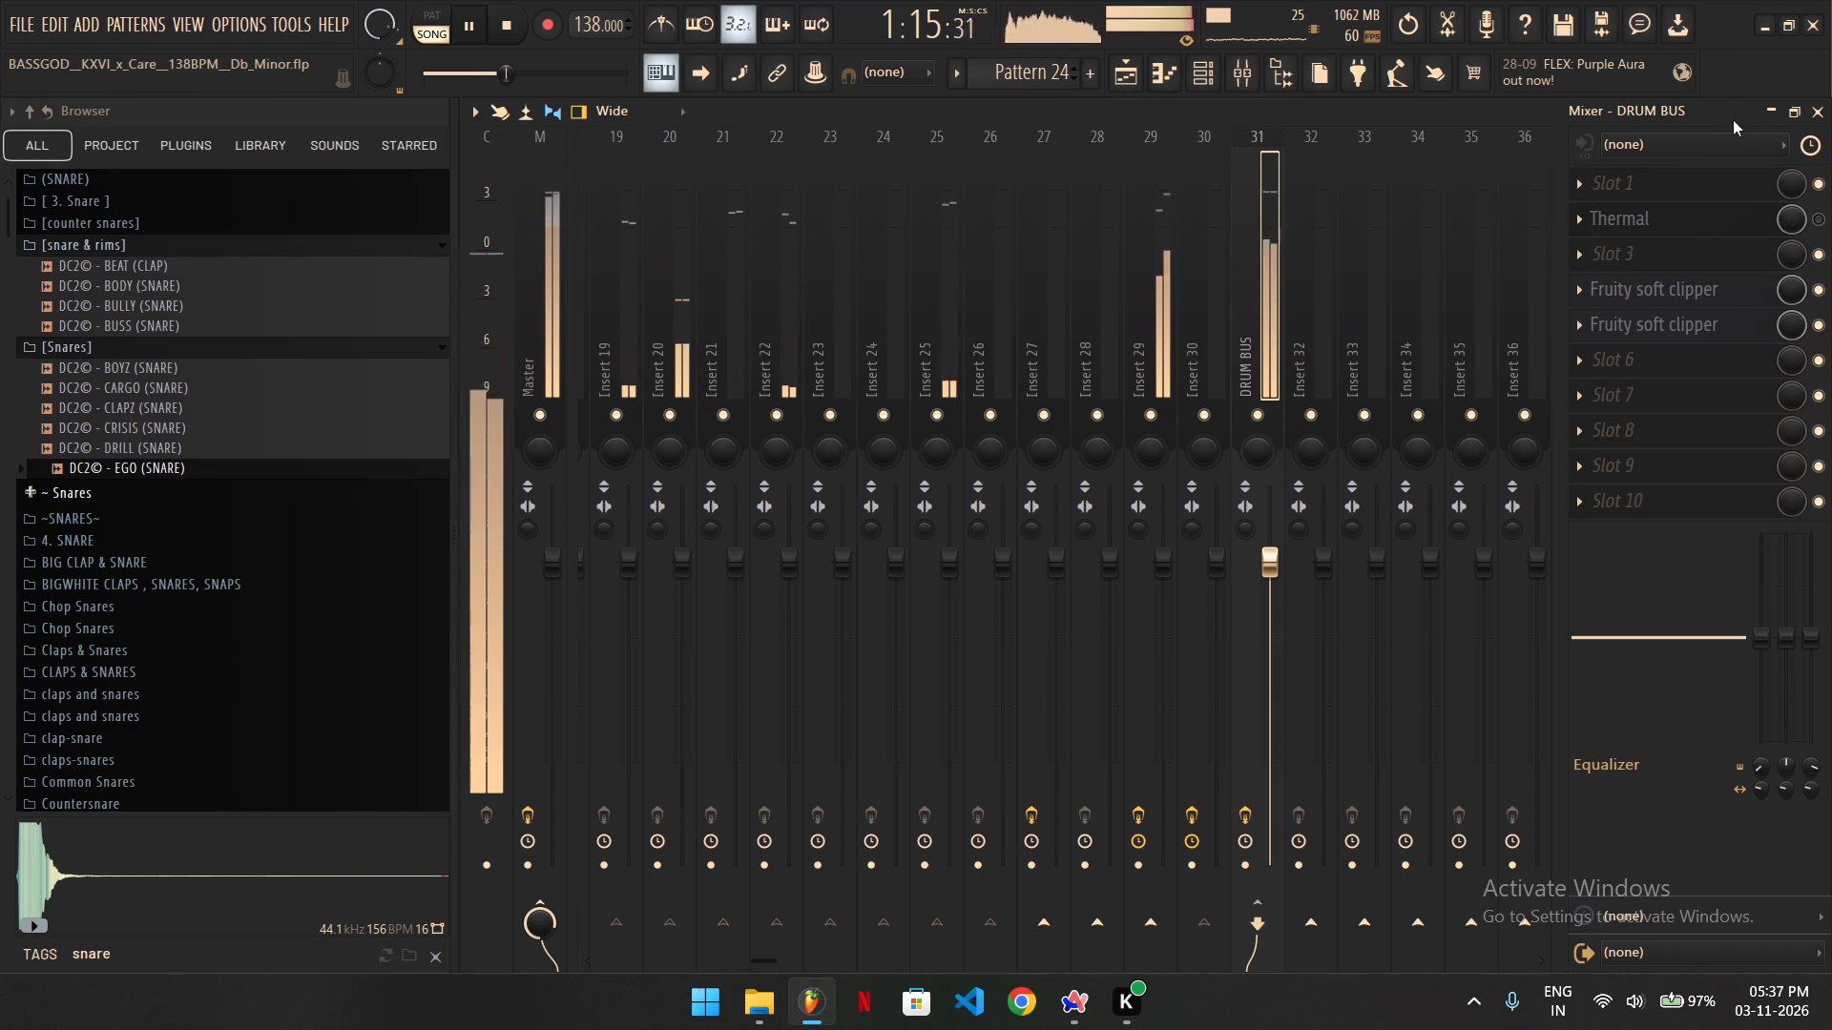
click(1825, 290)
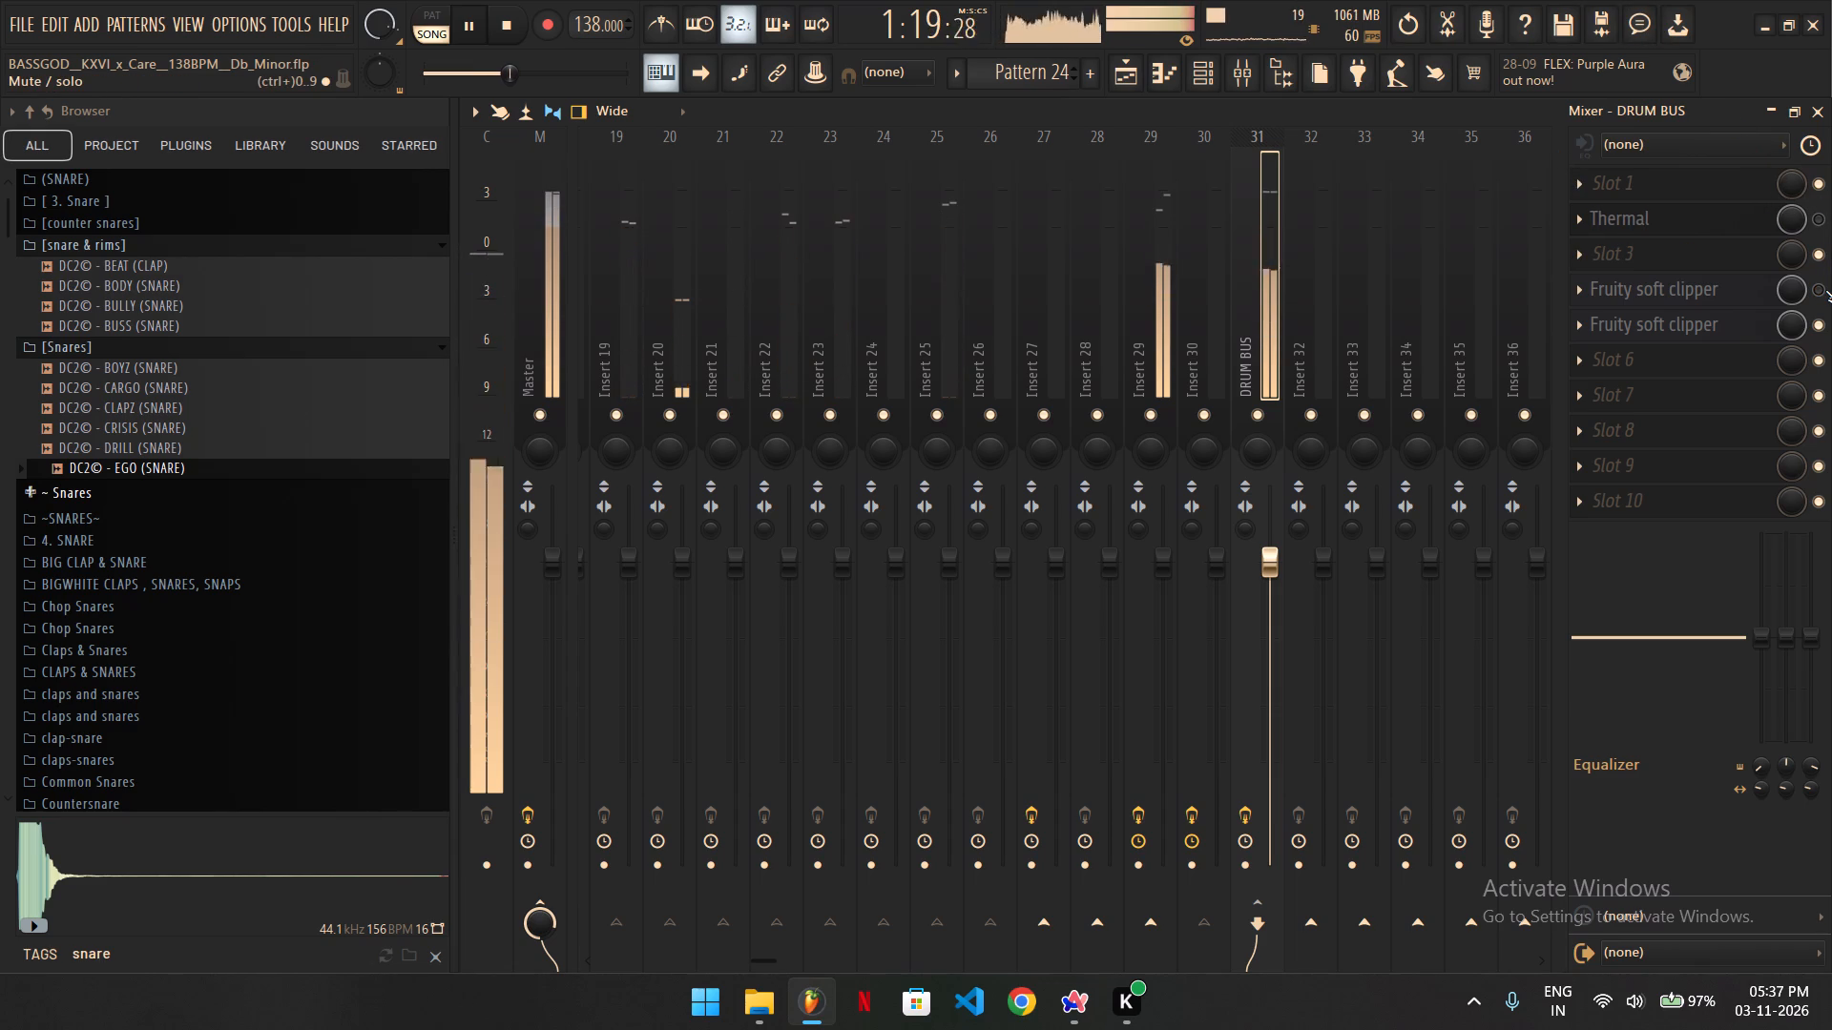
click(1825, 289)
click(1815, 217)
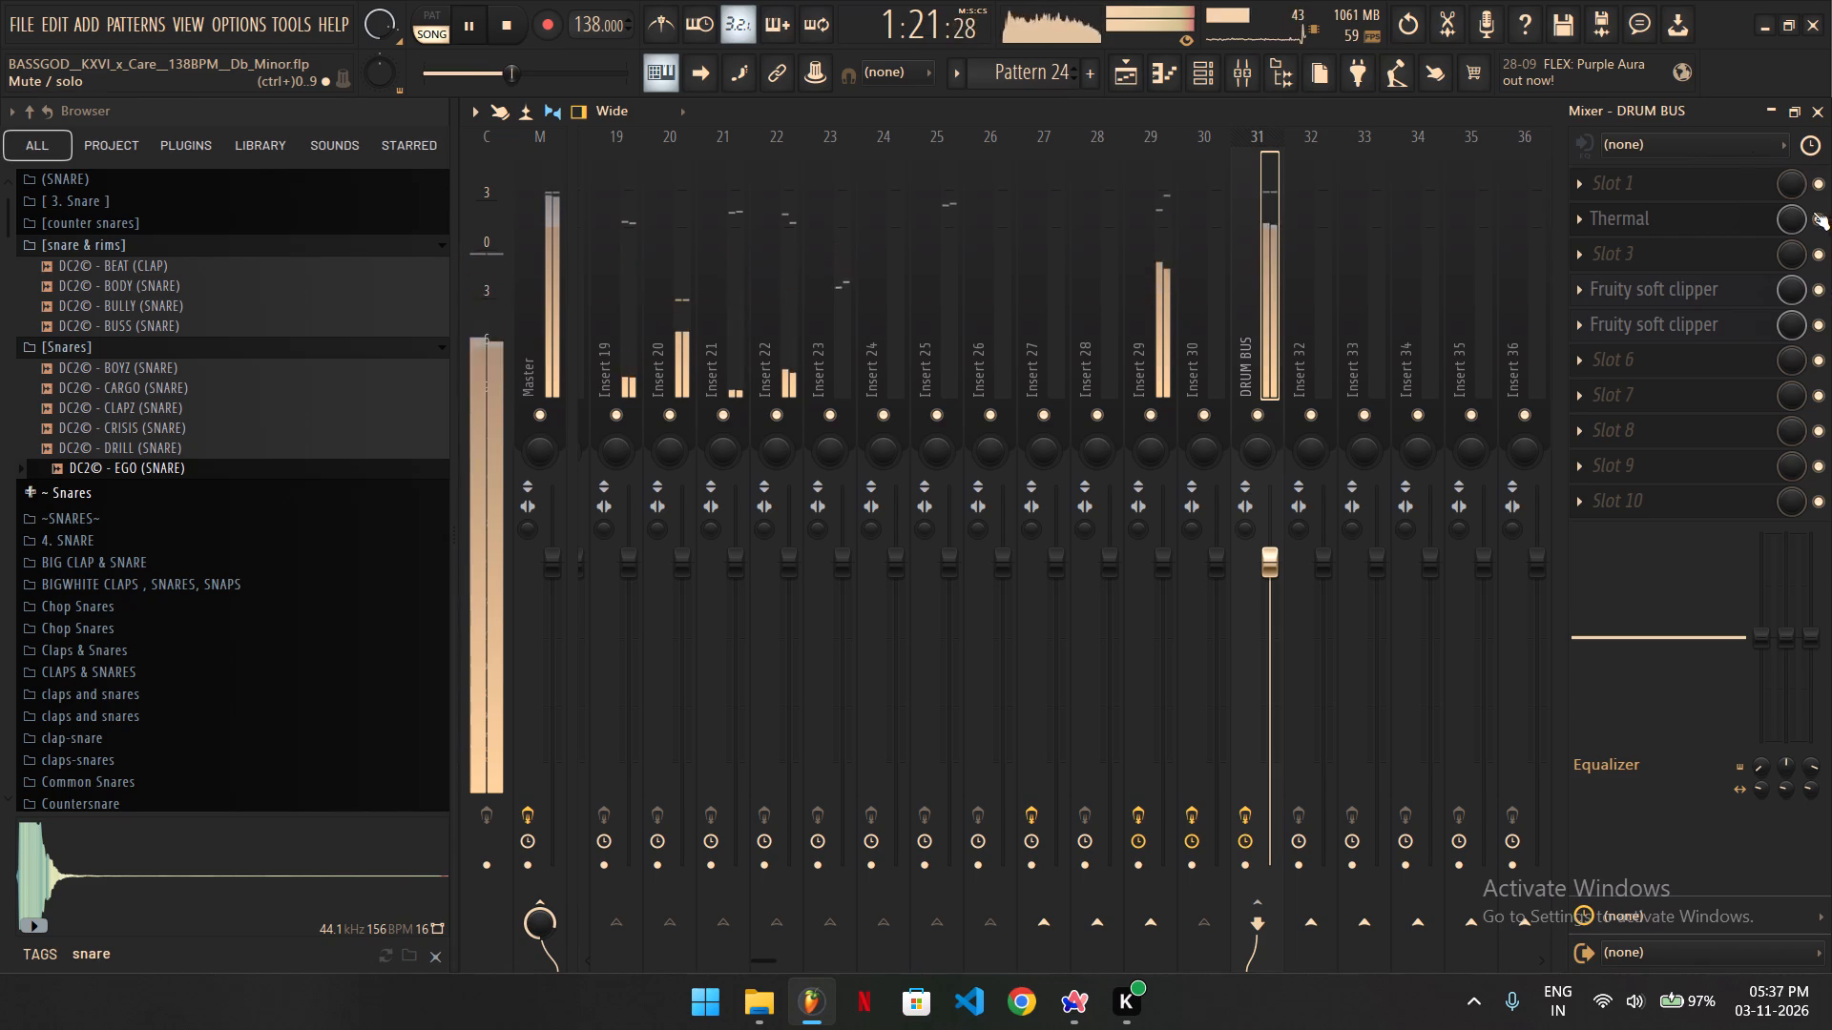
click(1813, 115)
Review the arrangement around bars 33–39 during playback and inspect the effect chains on mixer tracks Insert 29 and Insert 3.
ctrl+scroll(1384, 345, down, 3)
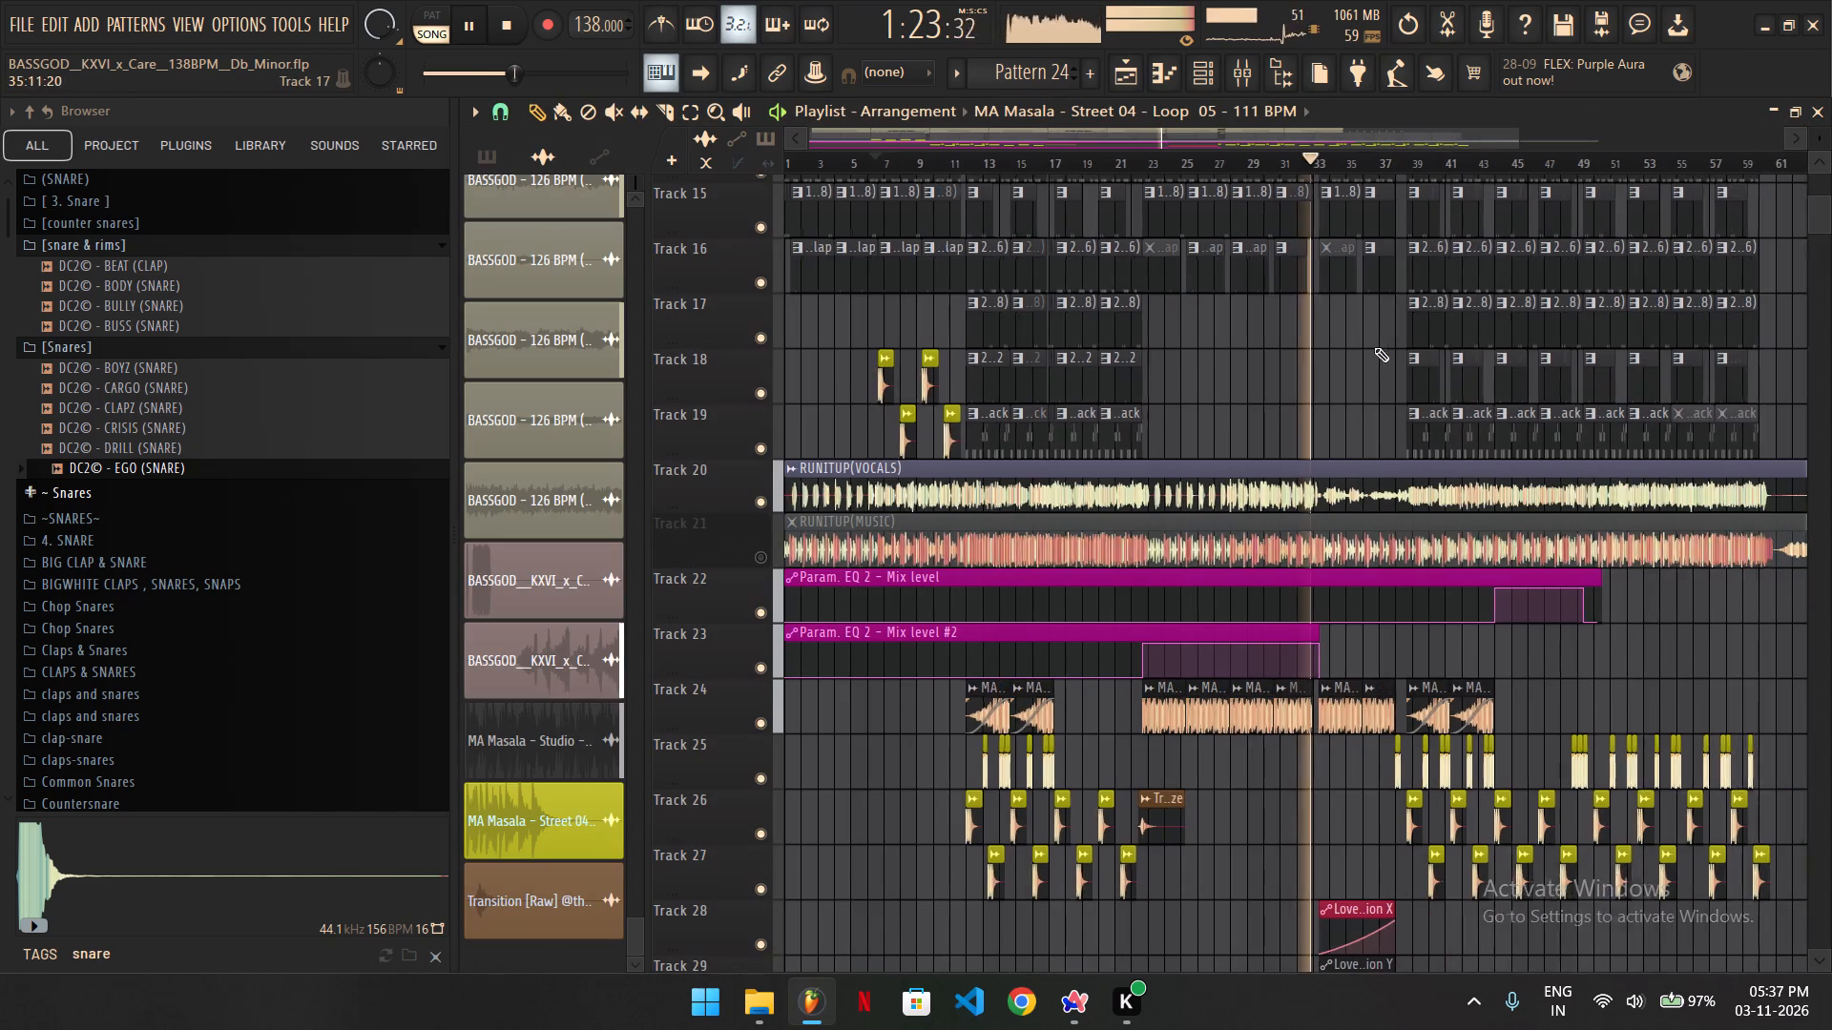
ctrl+scroll(1368, 346, down, 2)
scroll(1244, 340, down, 3)
ctrl+scroll(1288, 388, up, 6)
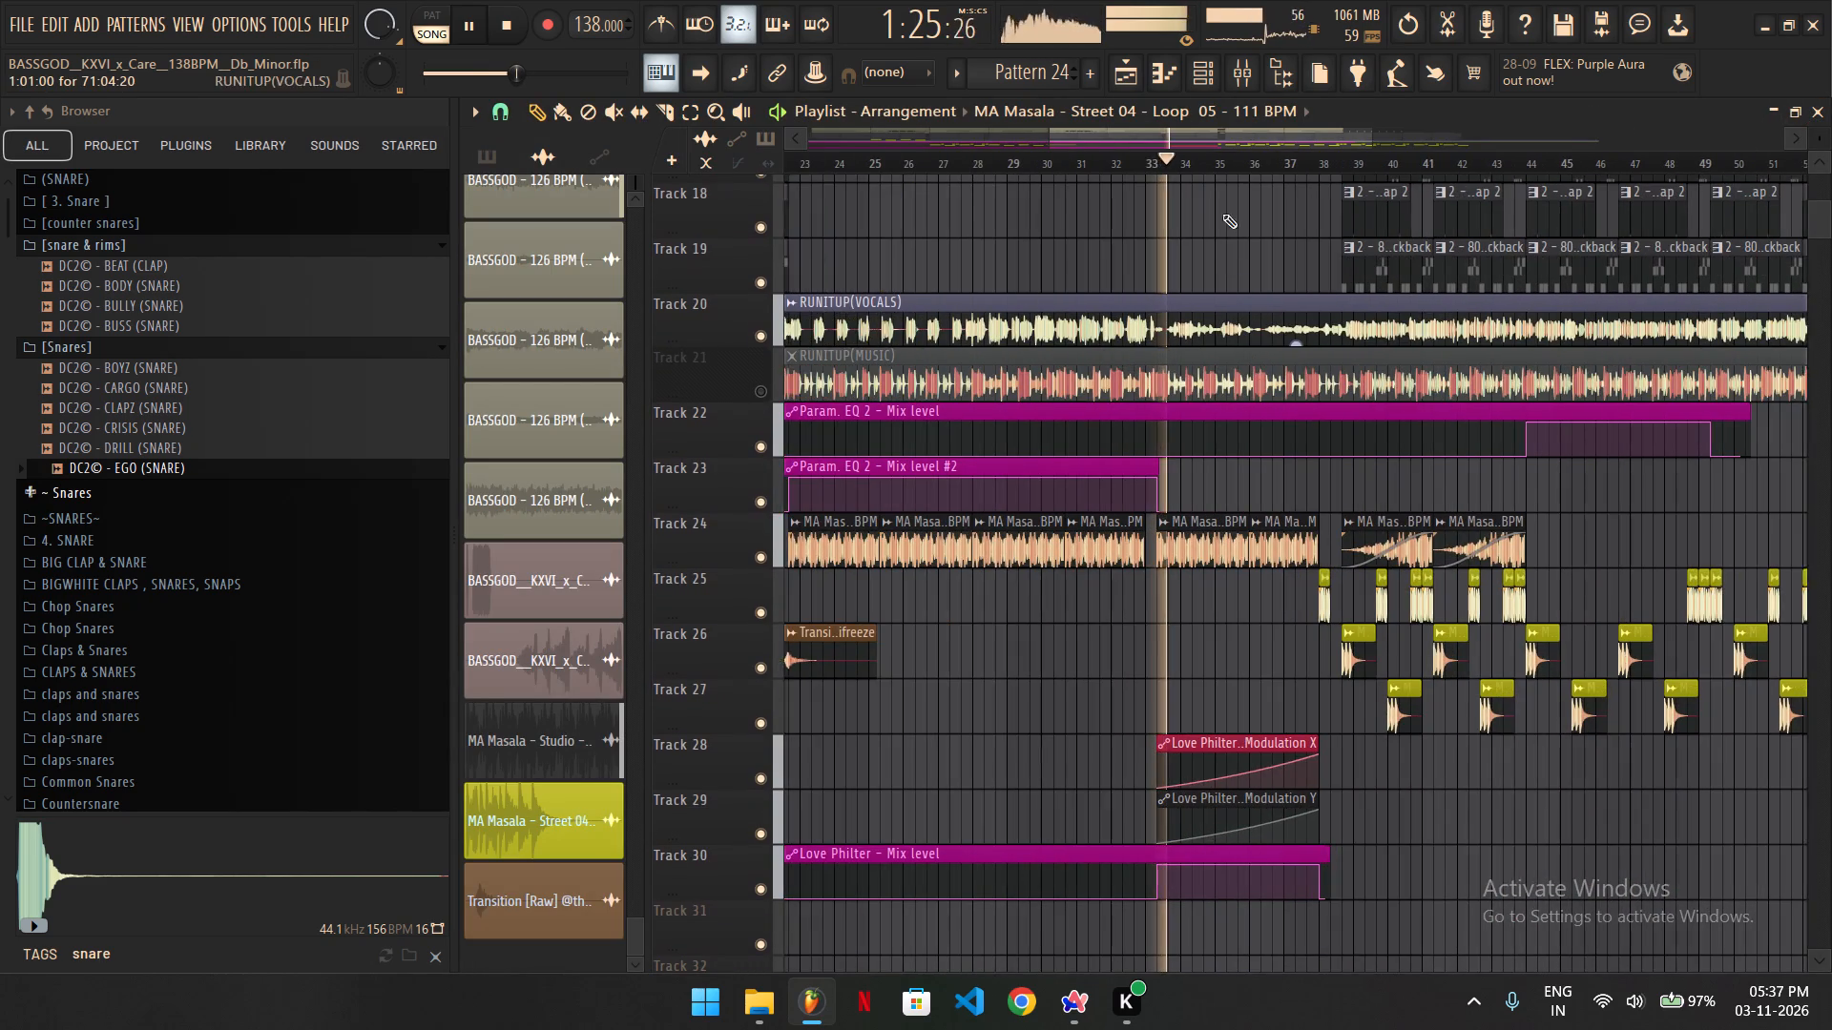
click(1234, 69)
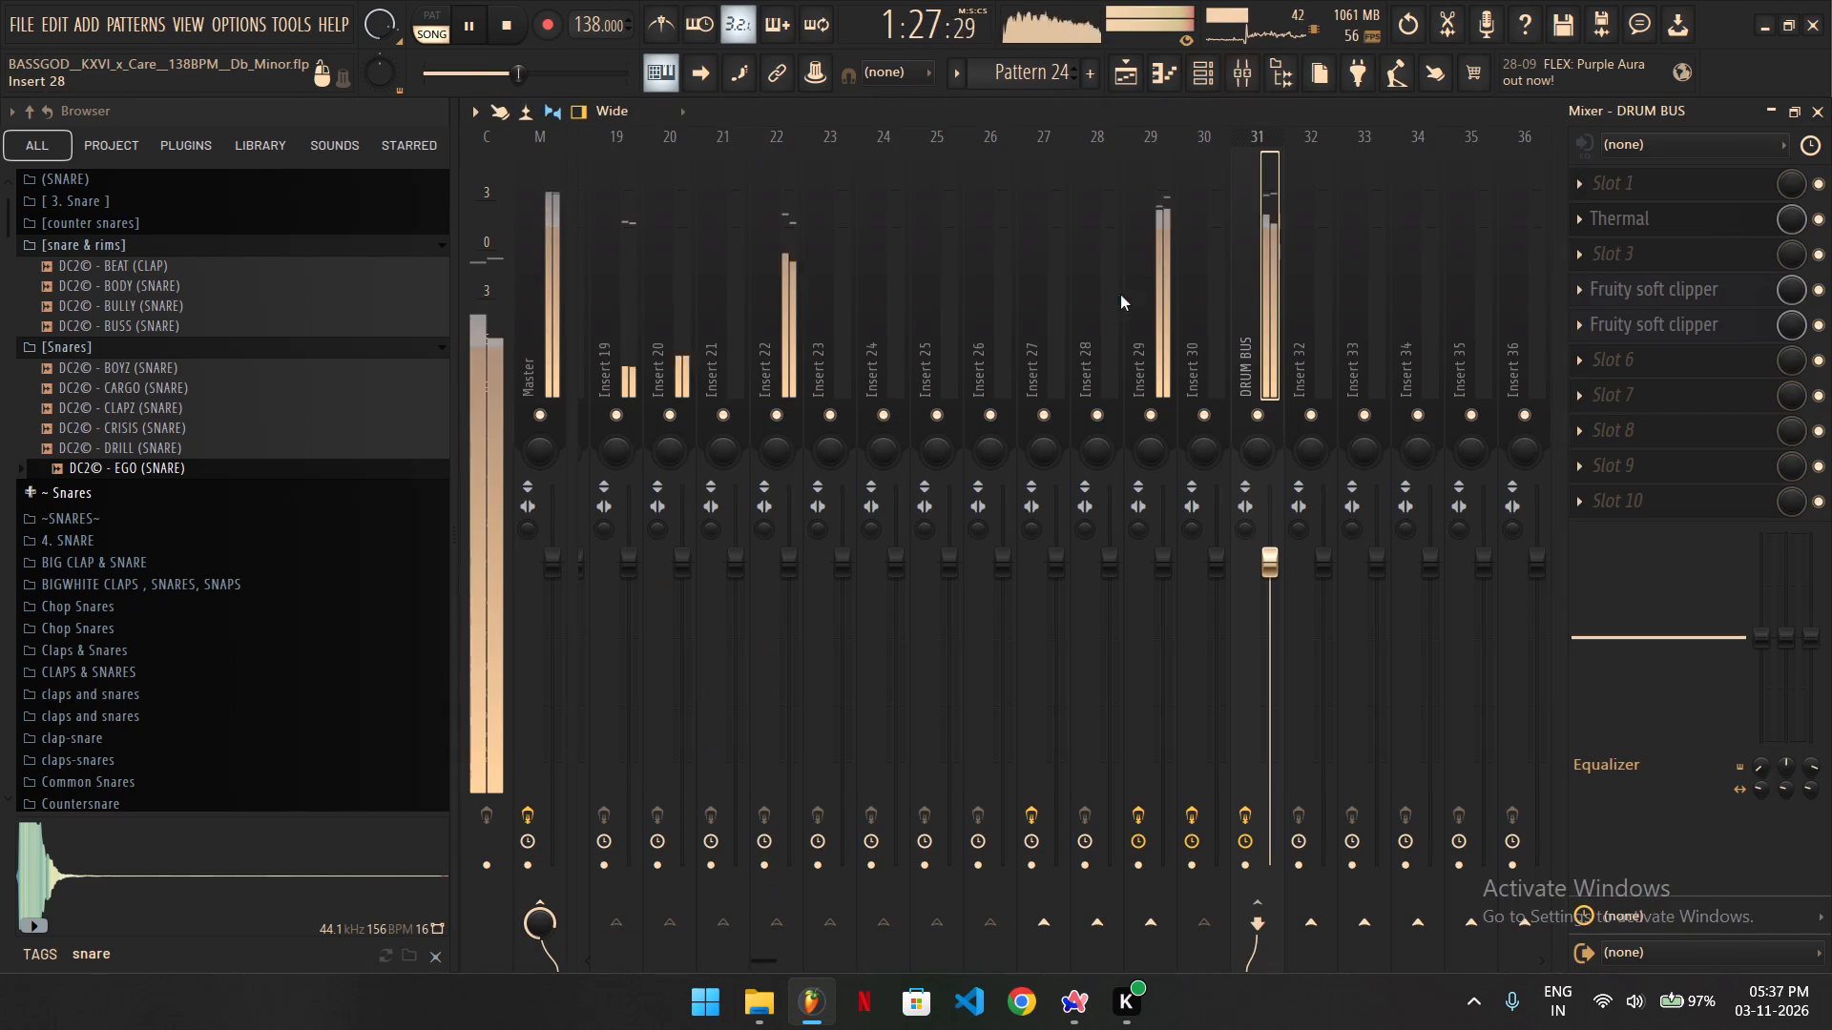
click(1165, 349)
scroll(1033, 348, up, 6)
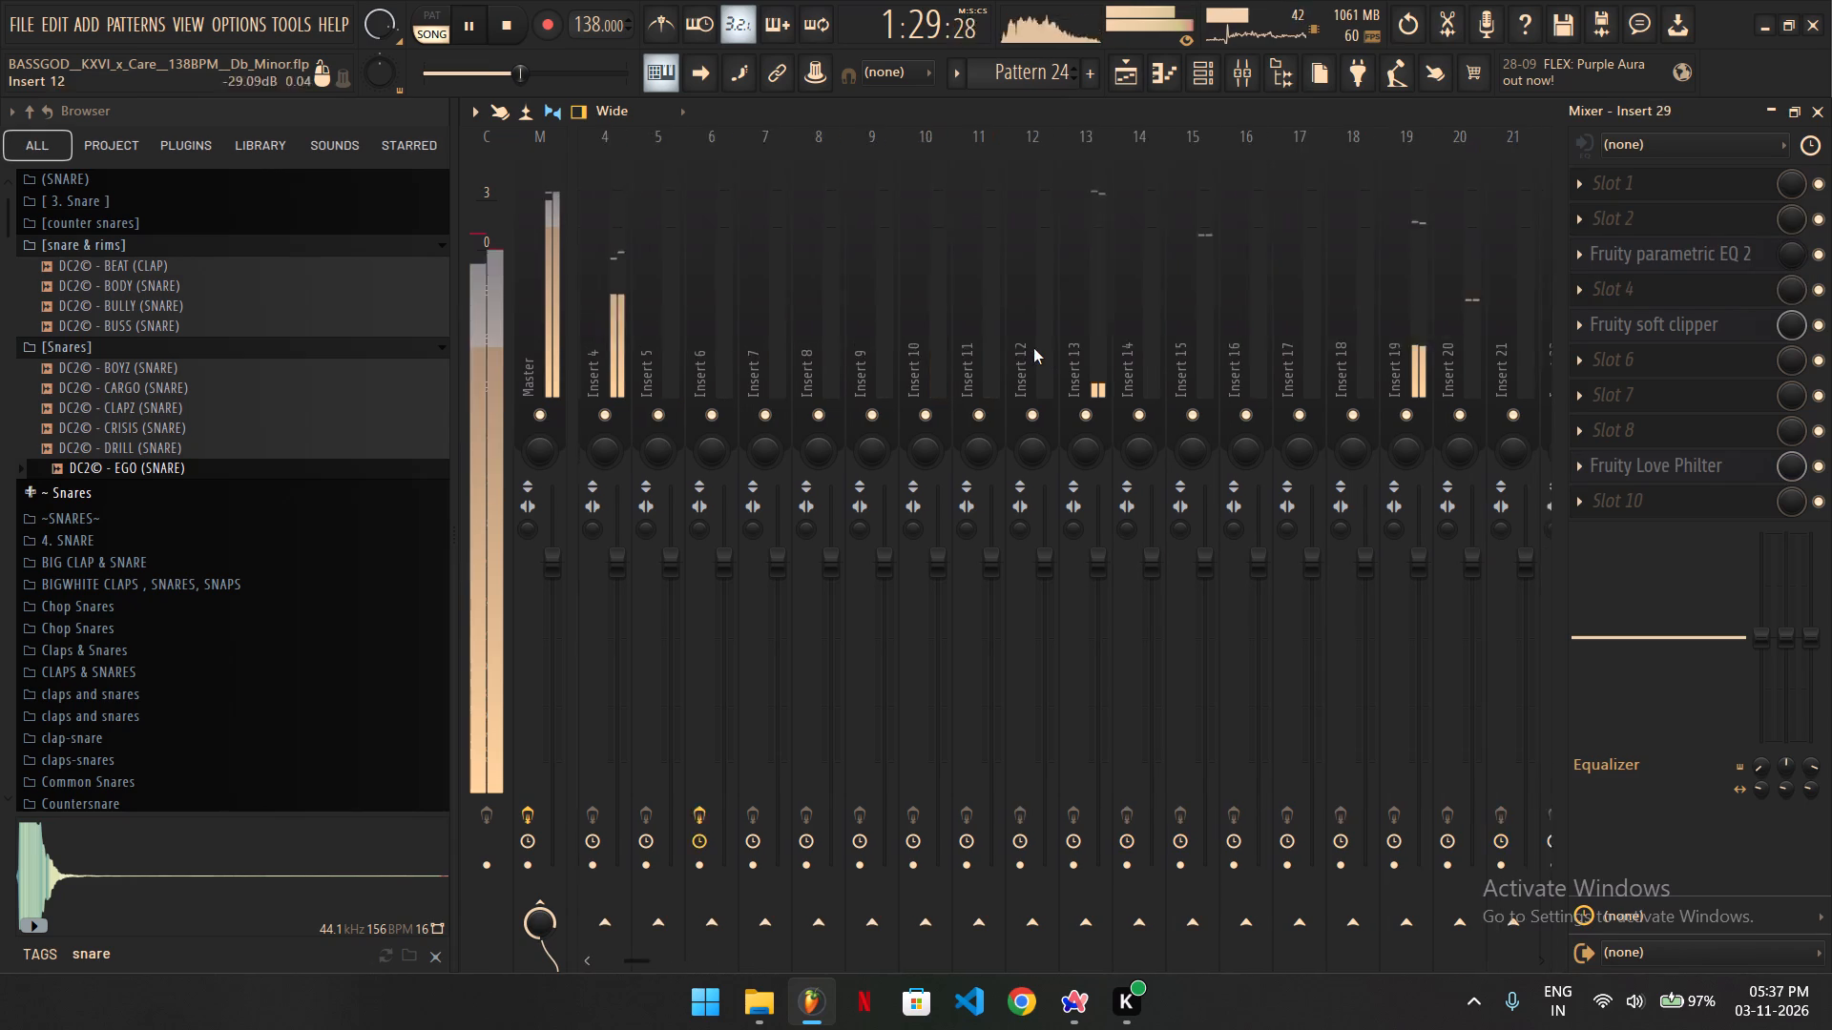
scroll(1042, 348, up, 3)
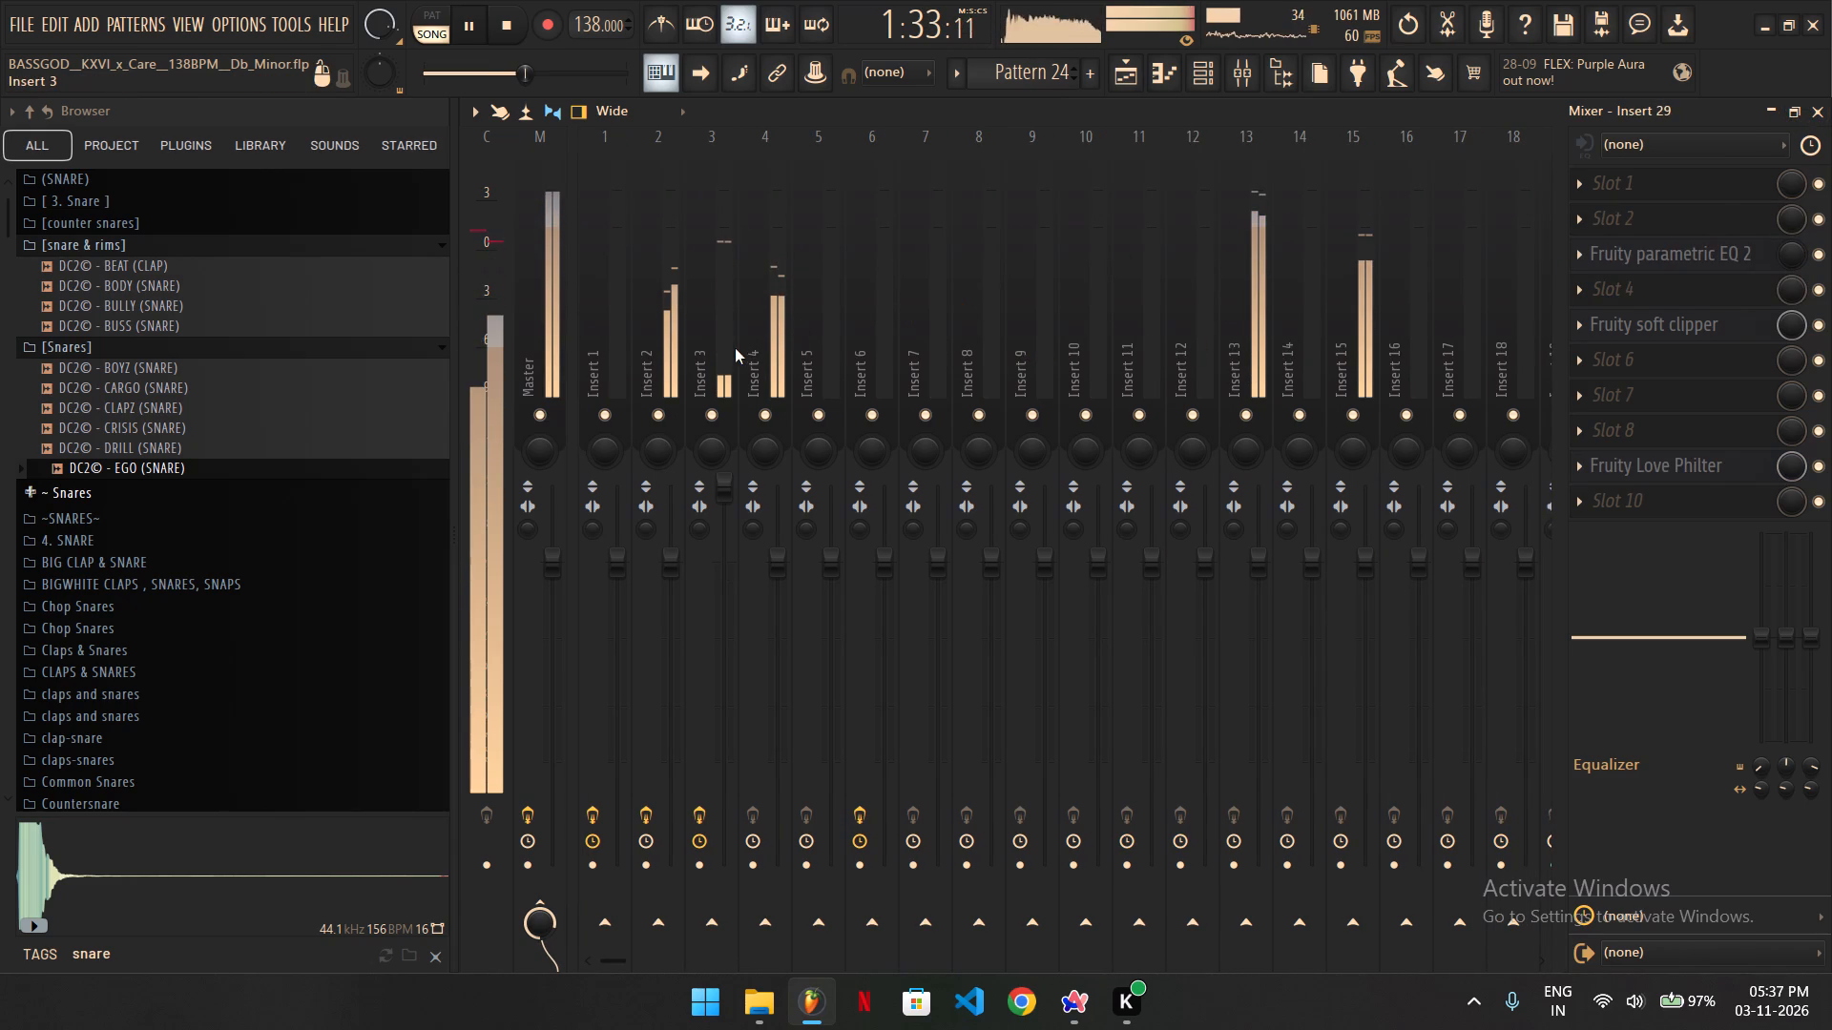
click(707, 347)
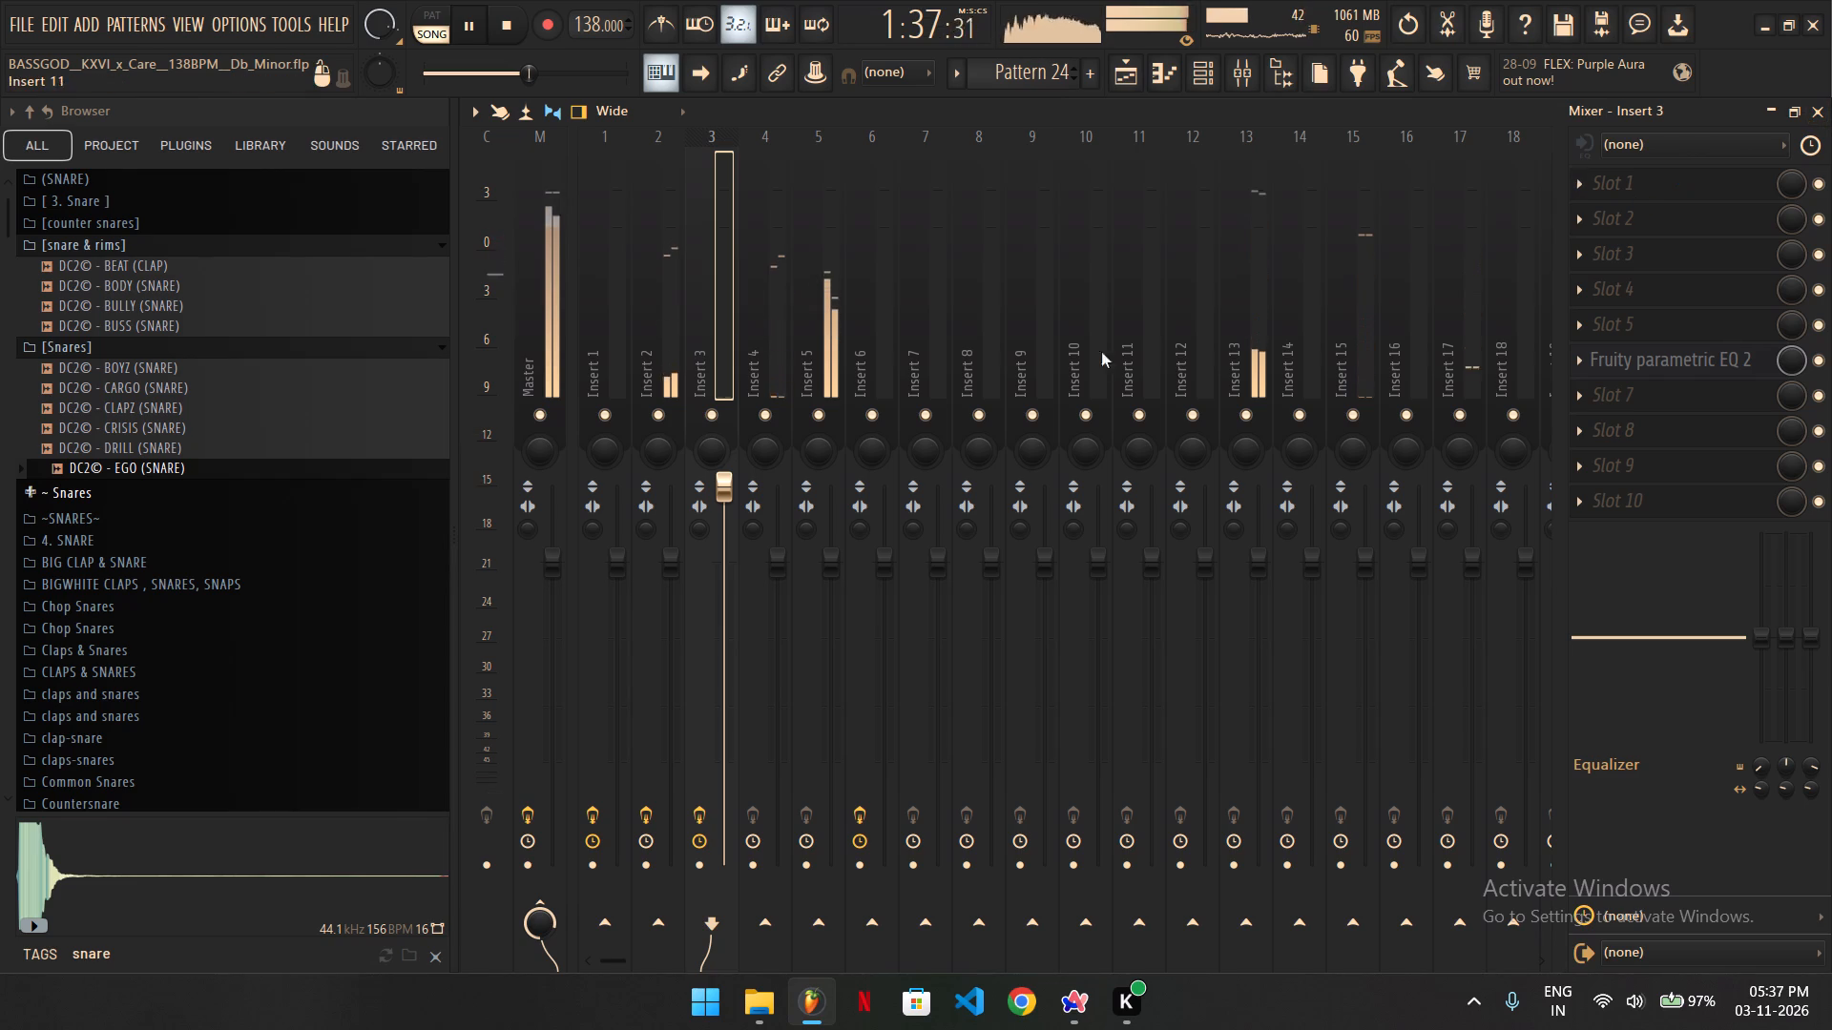
click(1825, 110)
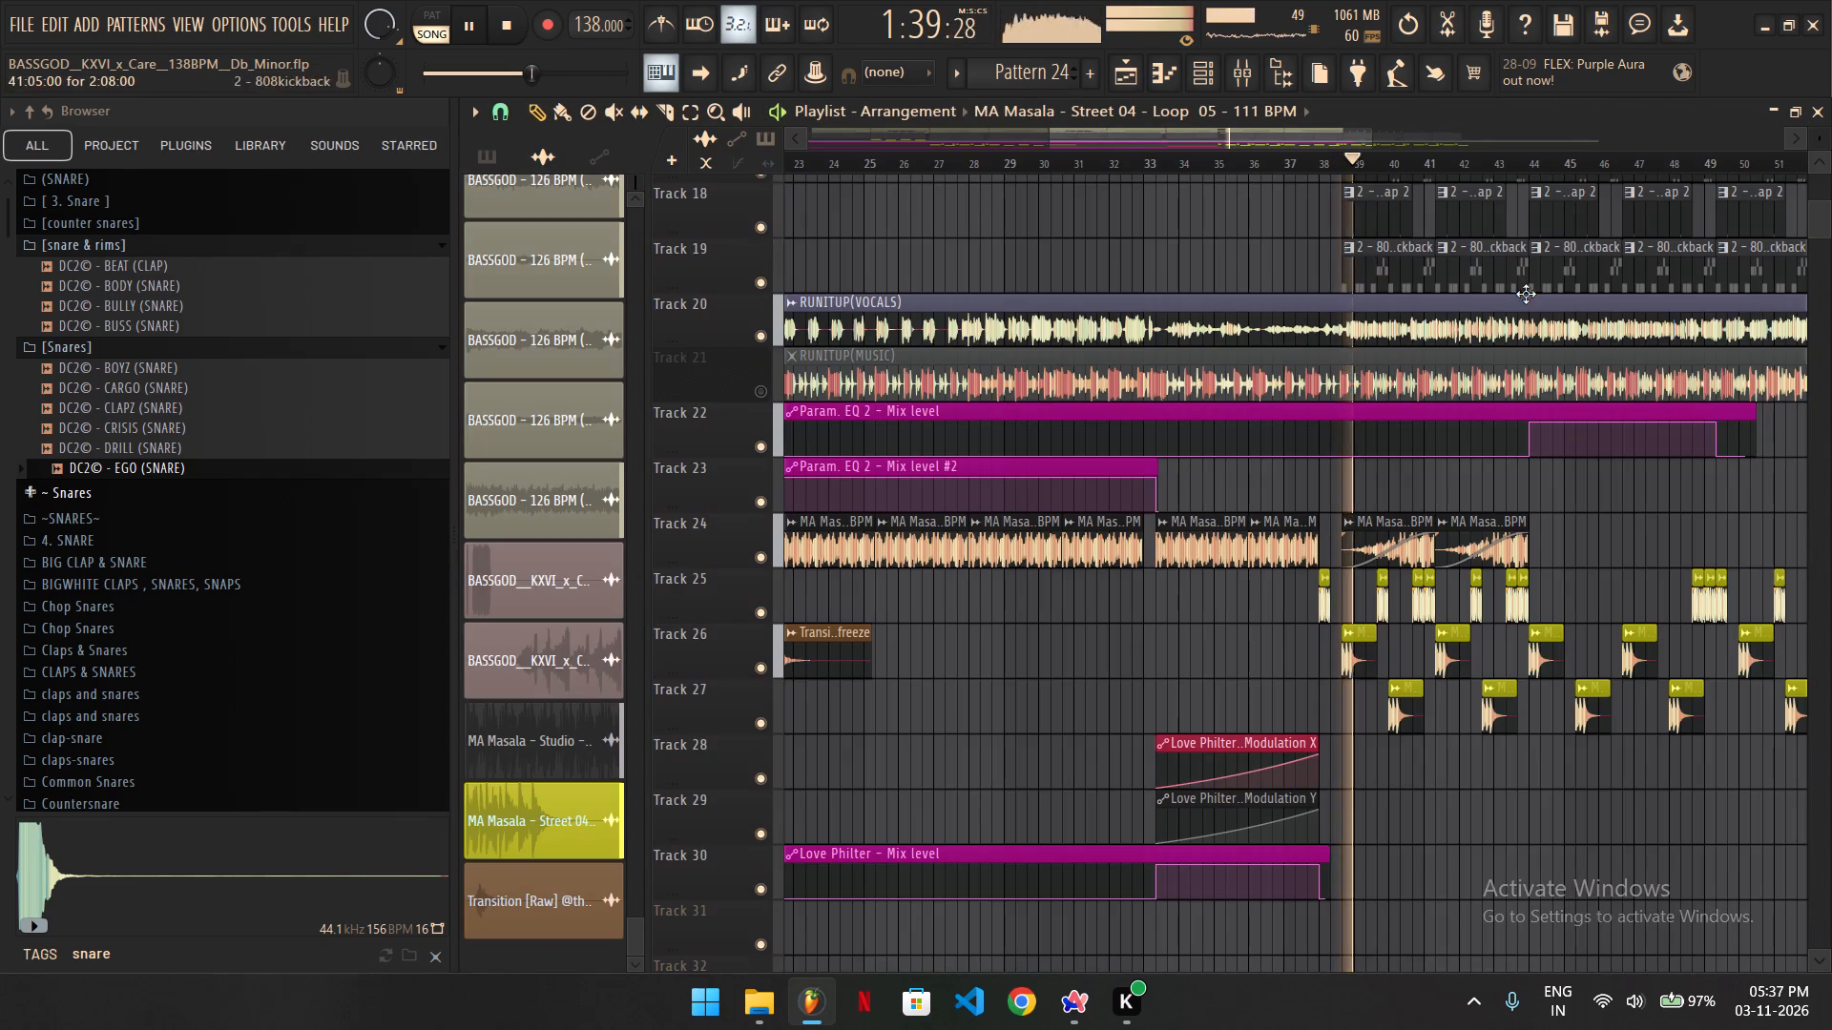
ctrl+scroll(1472, 431, up, 5)
scroll(1304, 402, down, 10)
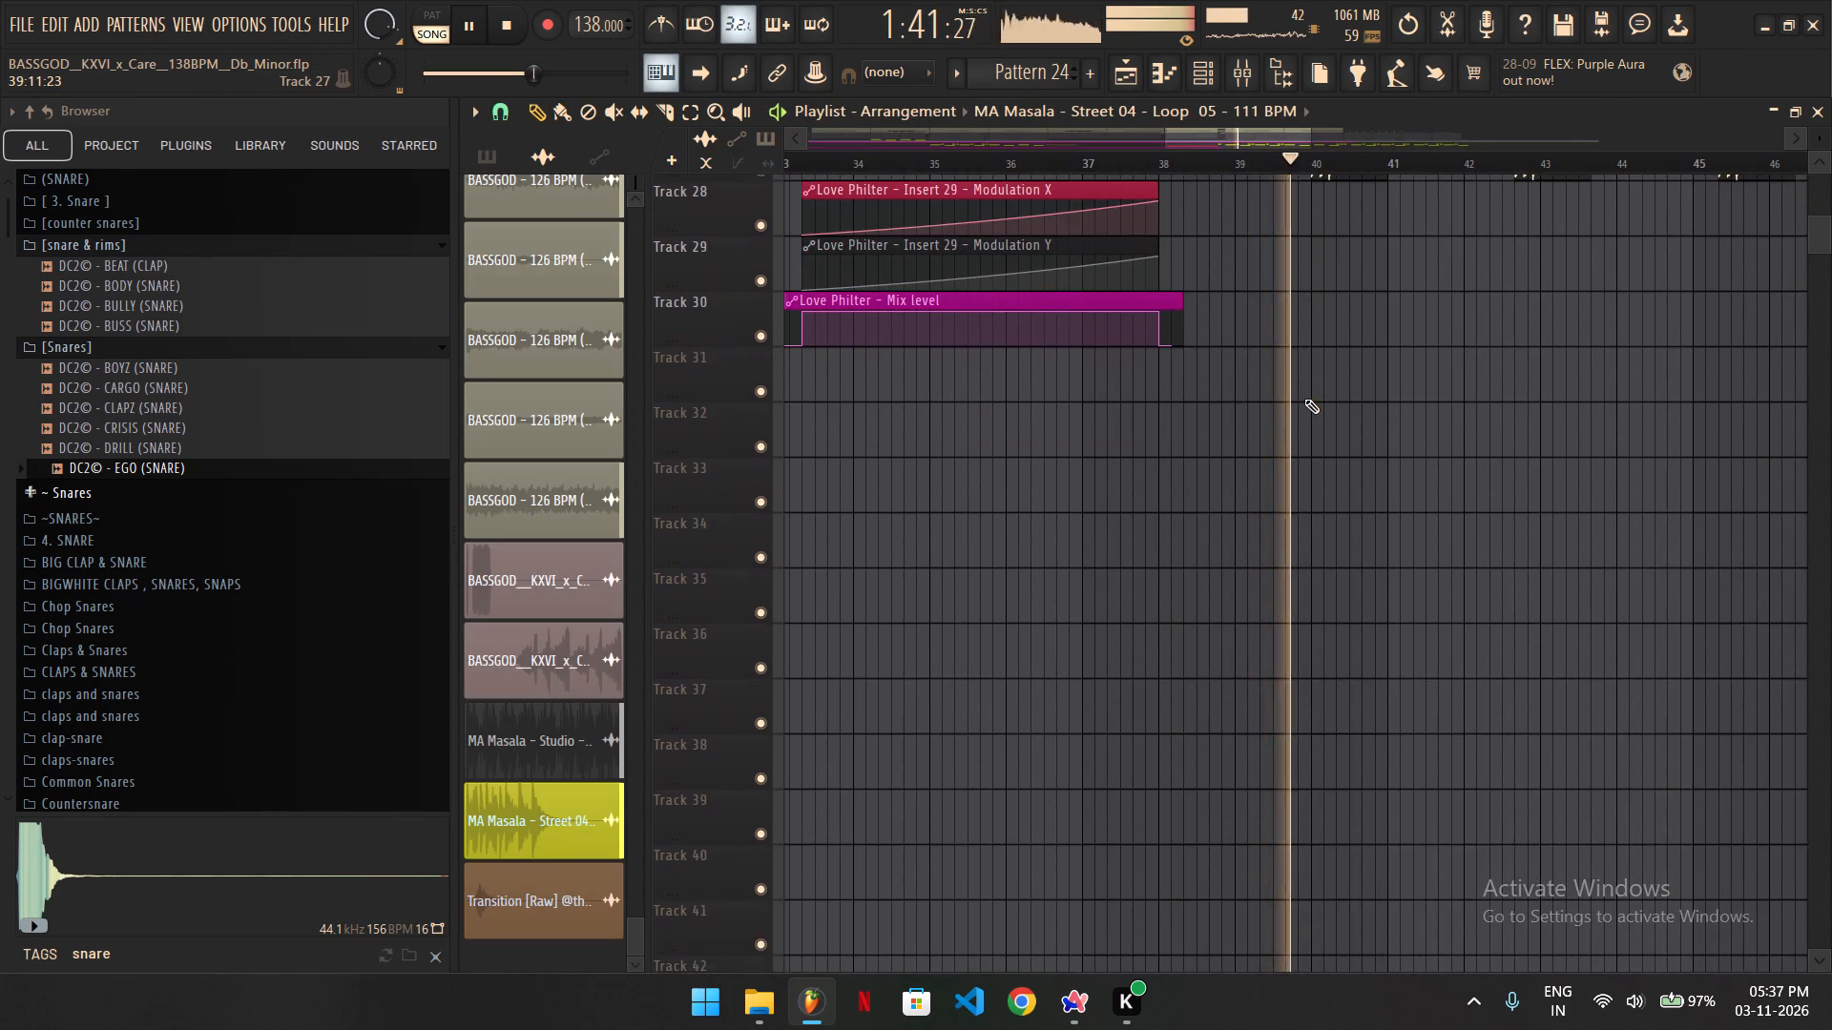
Delete the RUNITUP(MUSIC) clip on Track 21 and the RUNITUP(VOCALS) clip on Track 20.
scroll(1304, 399, down, 9)
scroll(1314, 370, up, 13)
ctrl+scroll(1316, 366, down, 2)
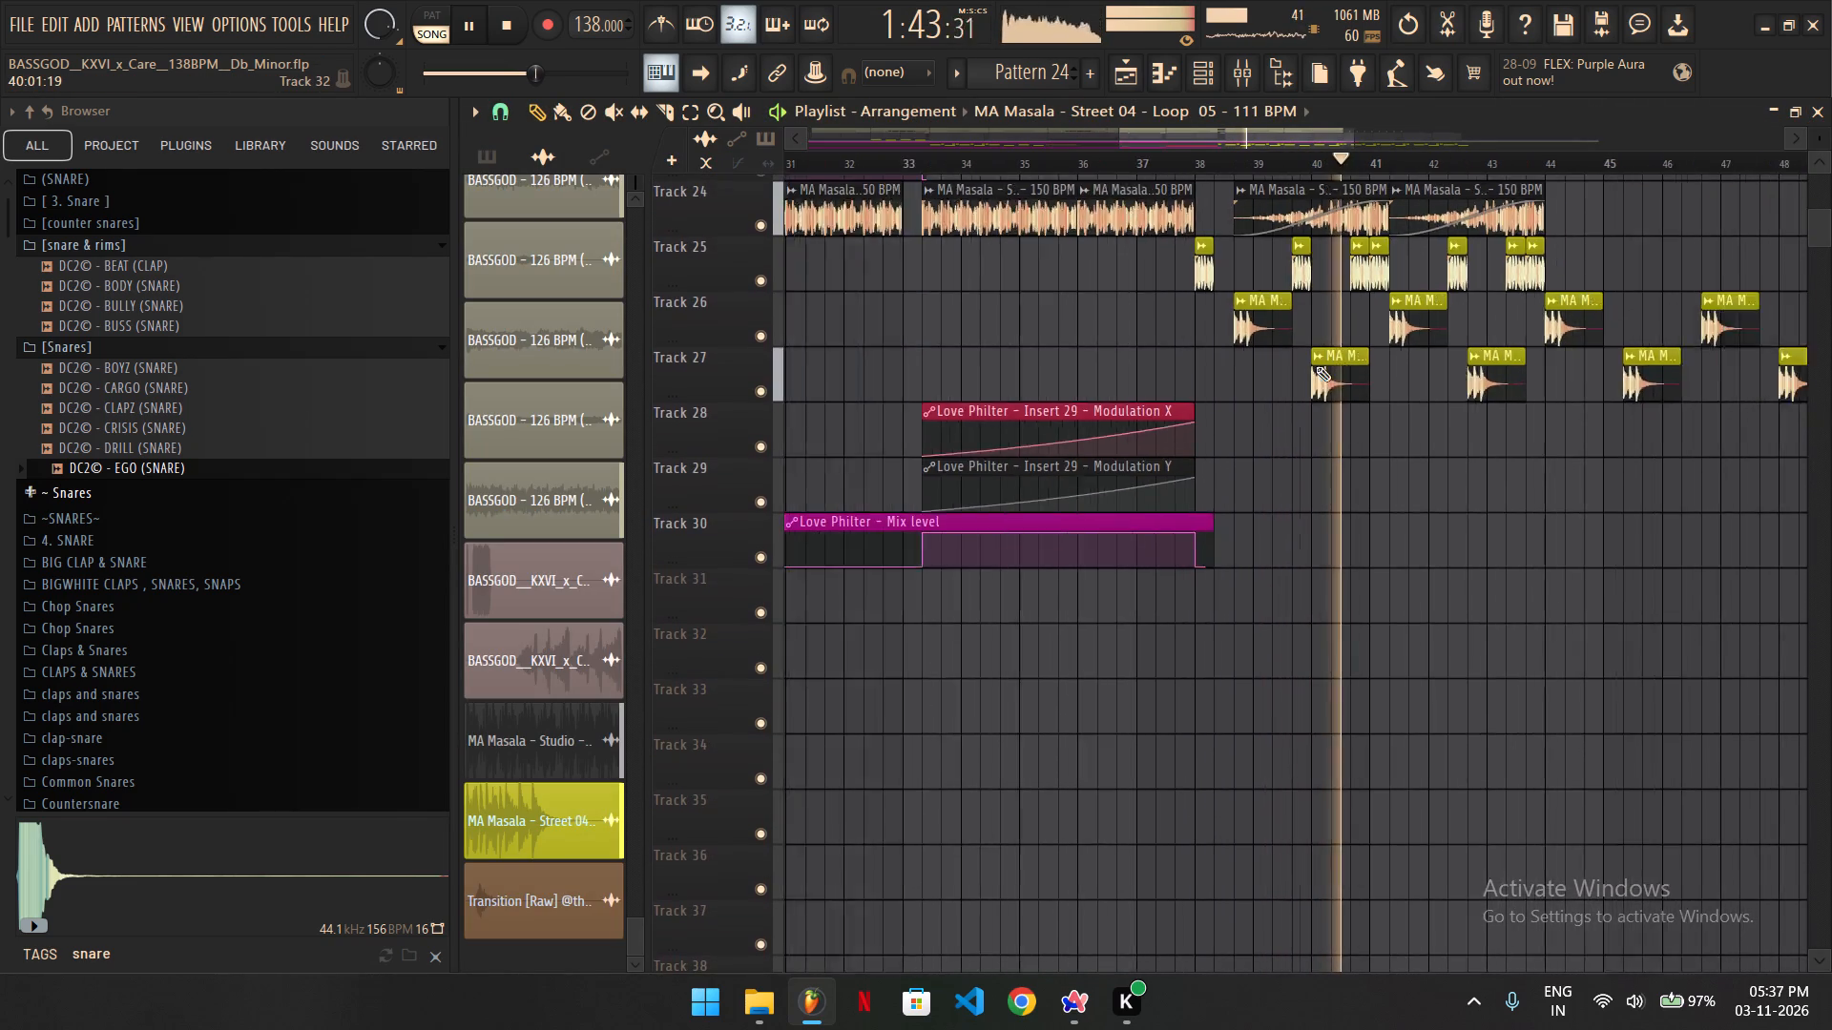
ctrl+scroll(1316, 366, down, 4)
scroll(1322, 357, up, 5)
ctrl+scroll(1322, 357, down, 6)
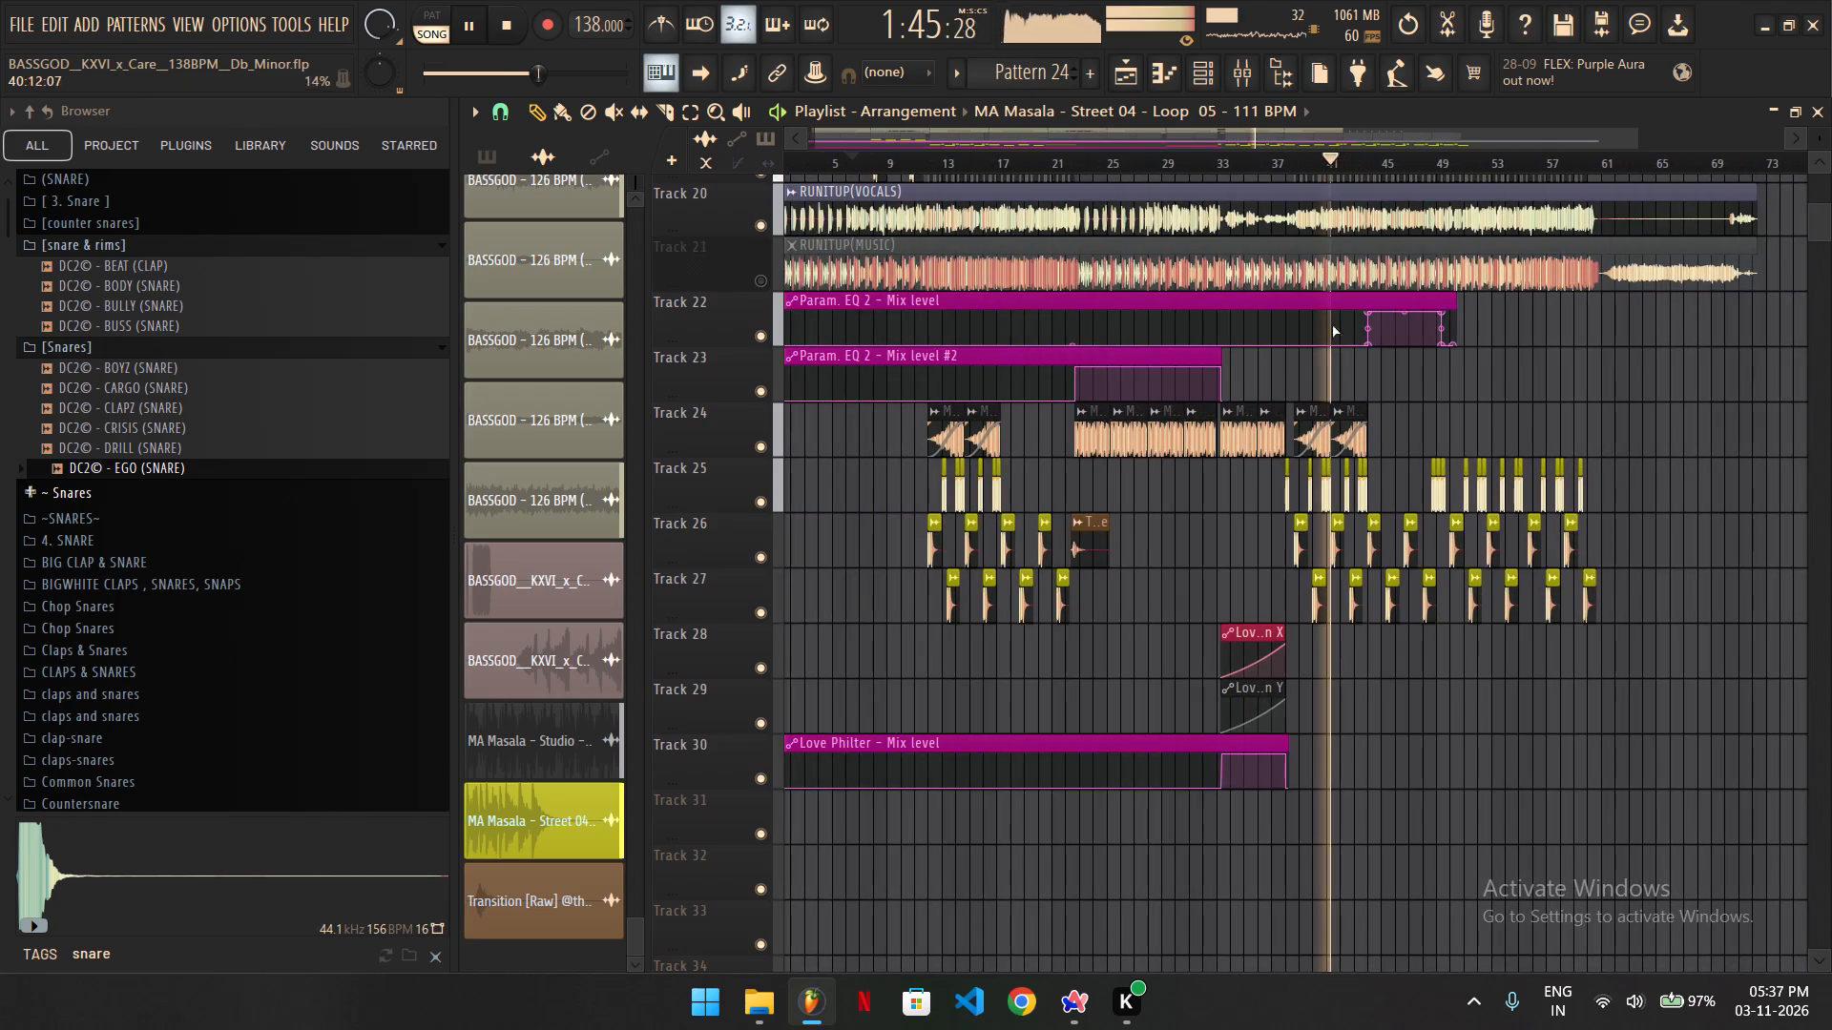
right_click(1357, 272)
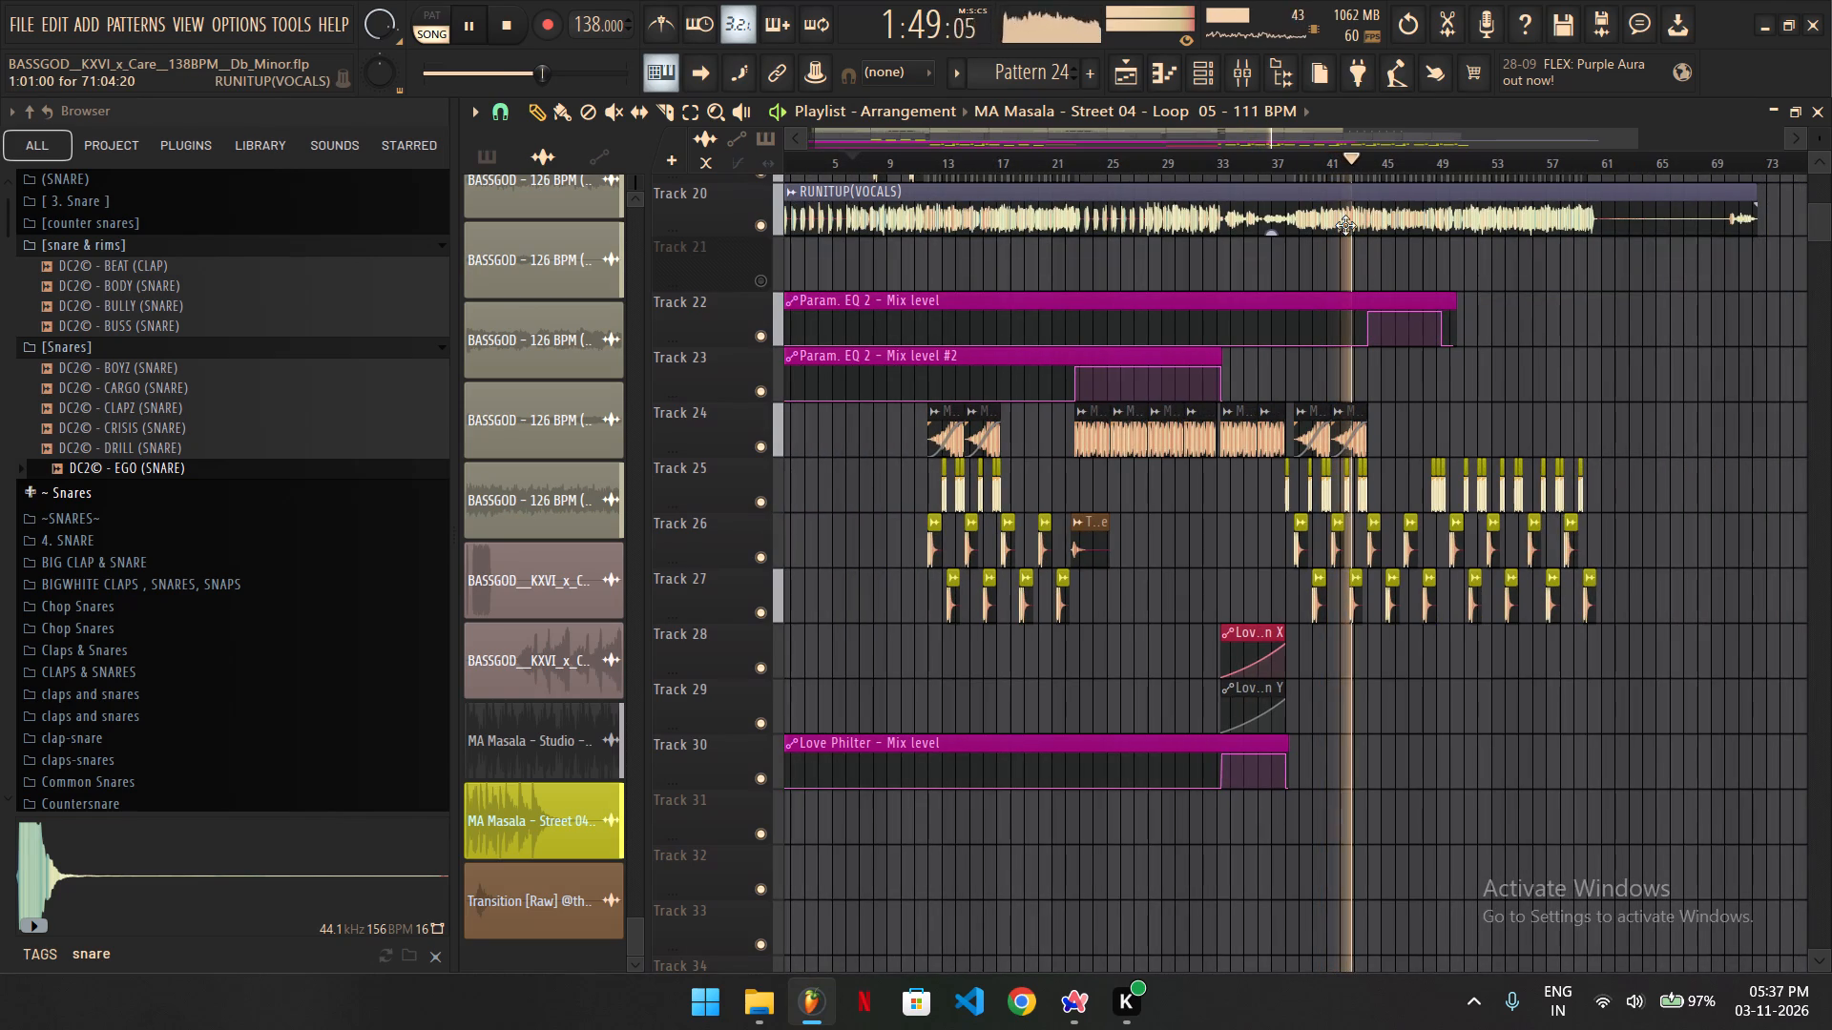
right_click(1345, 225)
Review the percussion pattern and Masala clip layout across the tracks above Track 28 during playback.
scroll(1345, 225, up, 5)
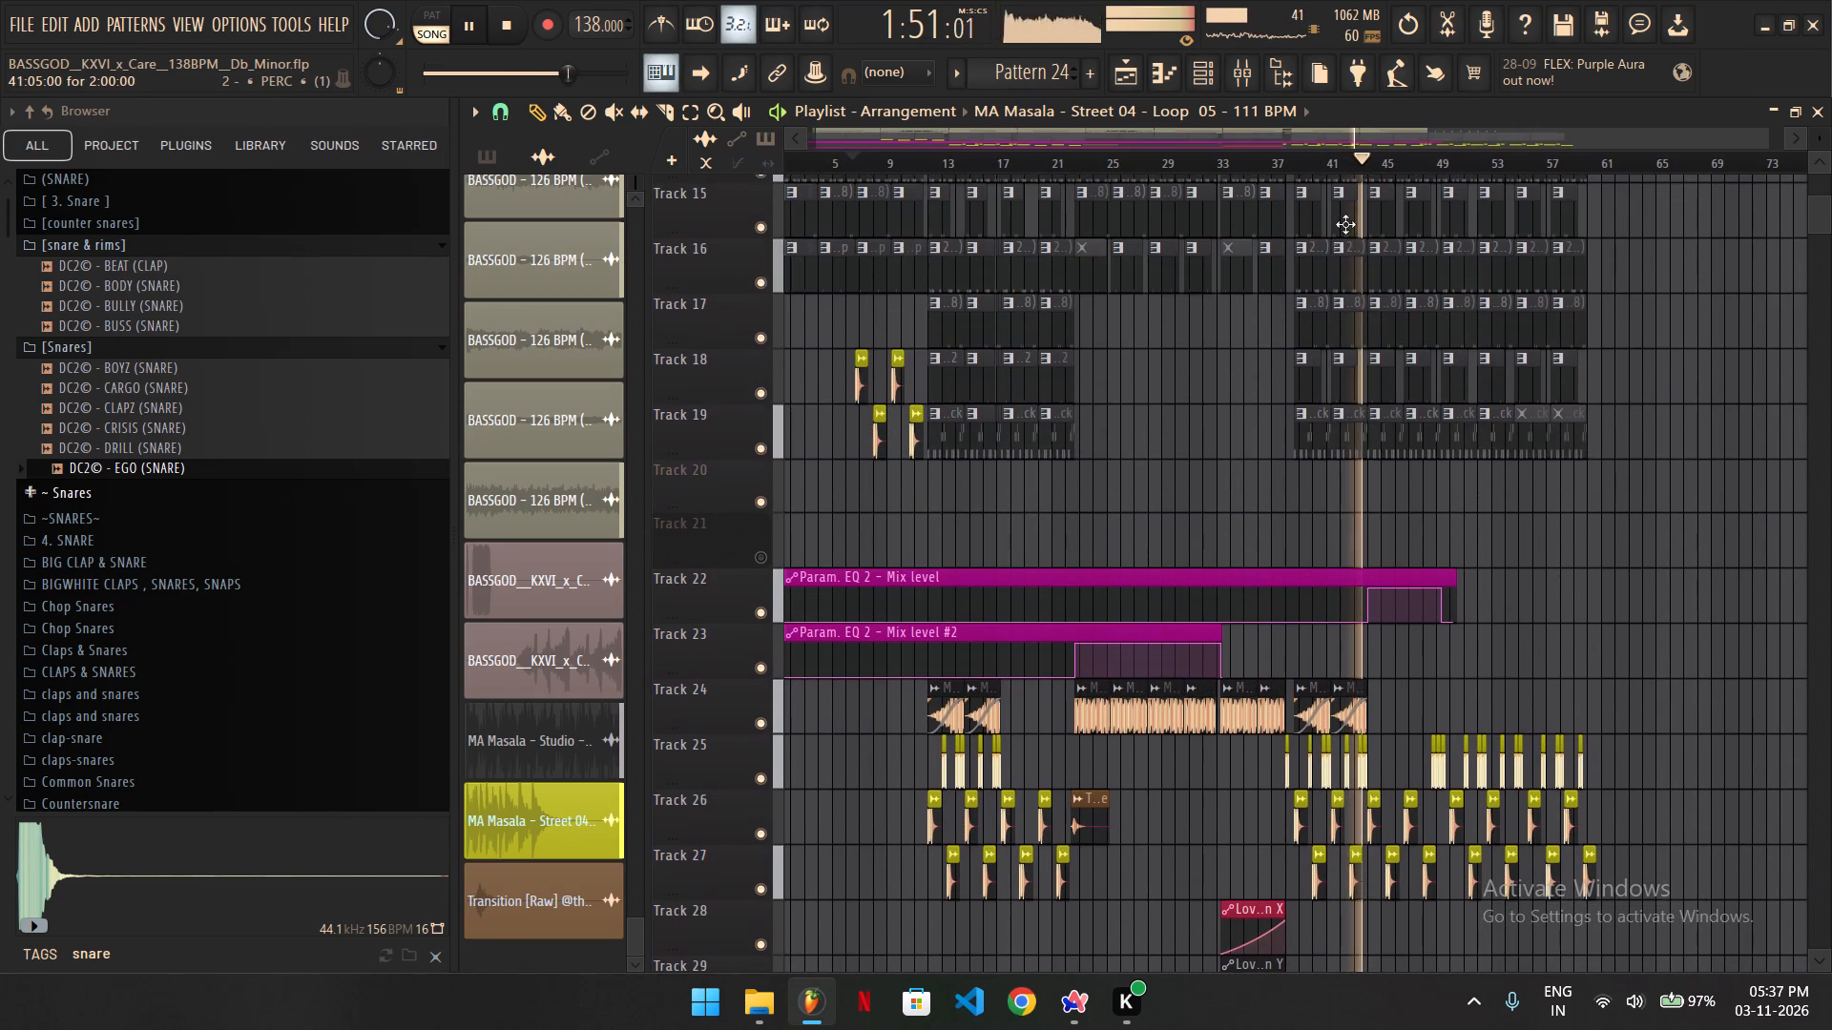
ctrl+scroll(758, 265, up, 4)
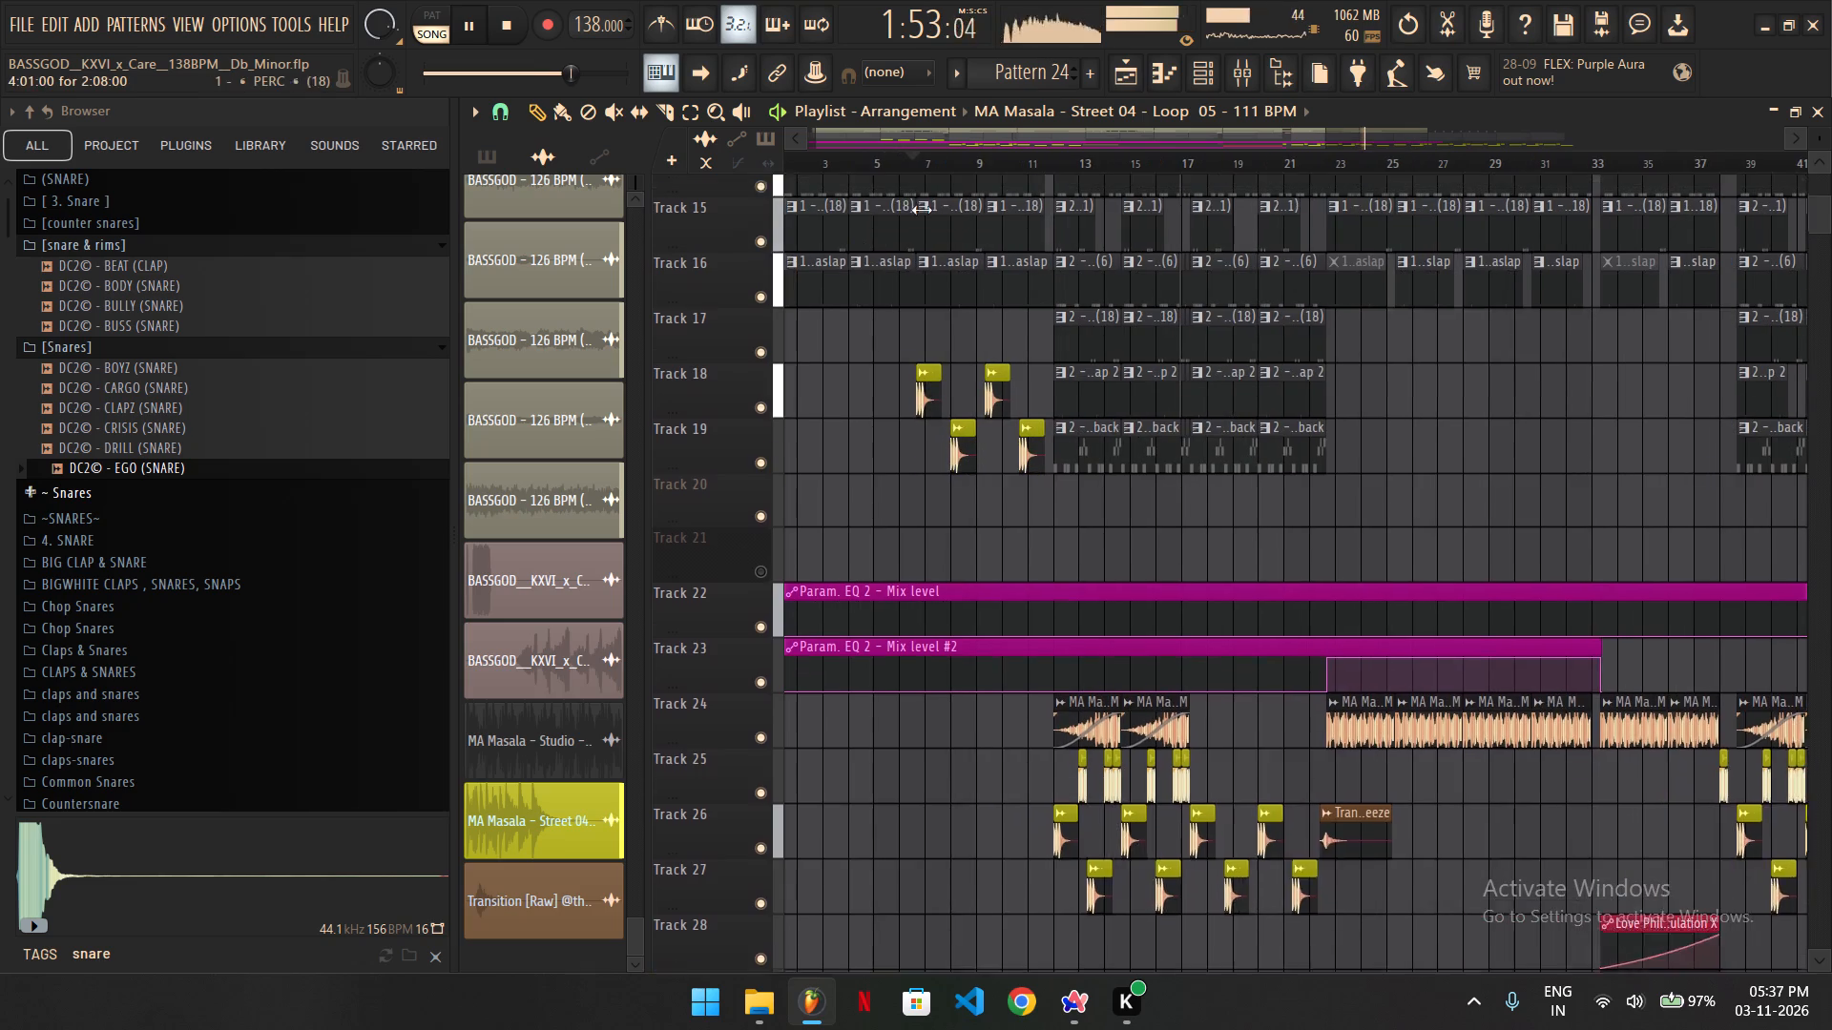
ctrl+scroll(922, 210, up, 1)
scroll(937, 191, down, 1)
scroll(934, 191, up, 4)
ctrl+scroll(934, 191, up, 2)
ctrl+scroll(934, 191, down, 3)
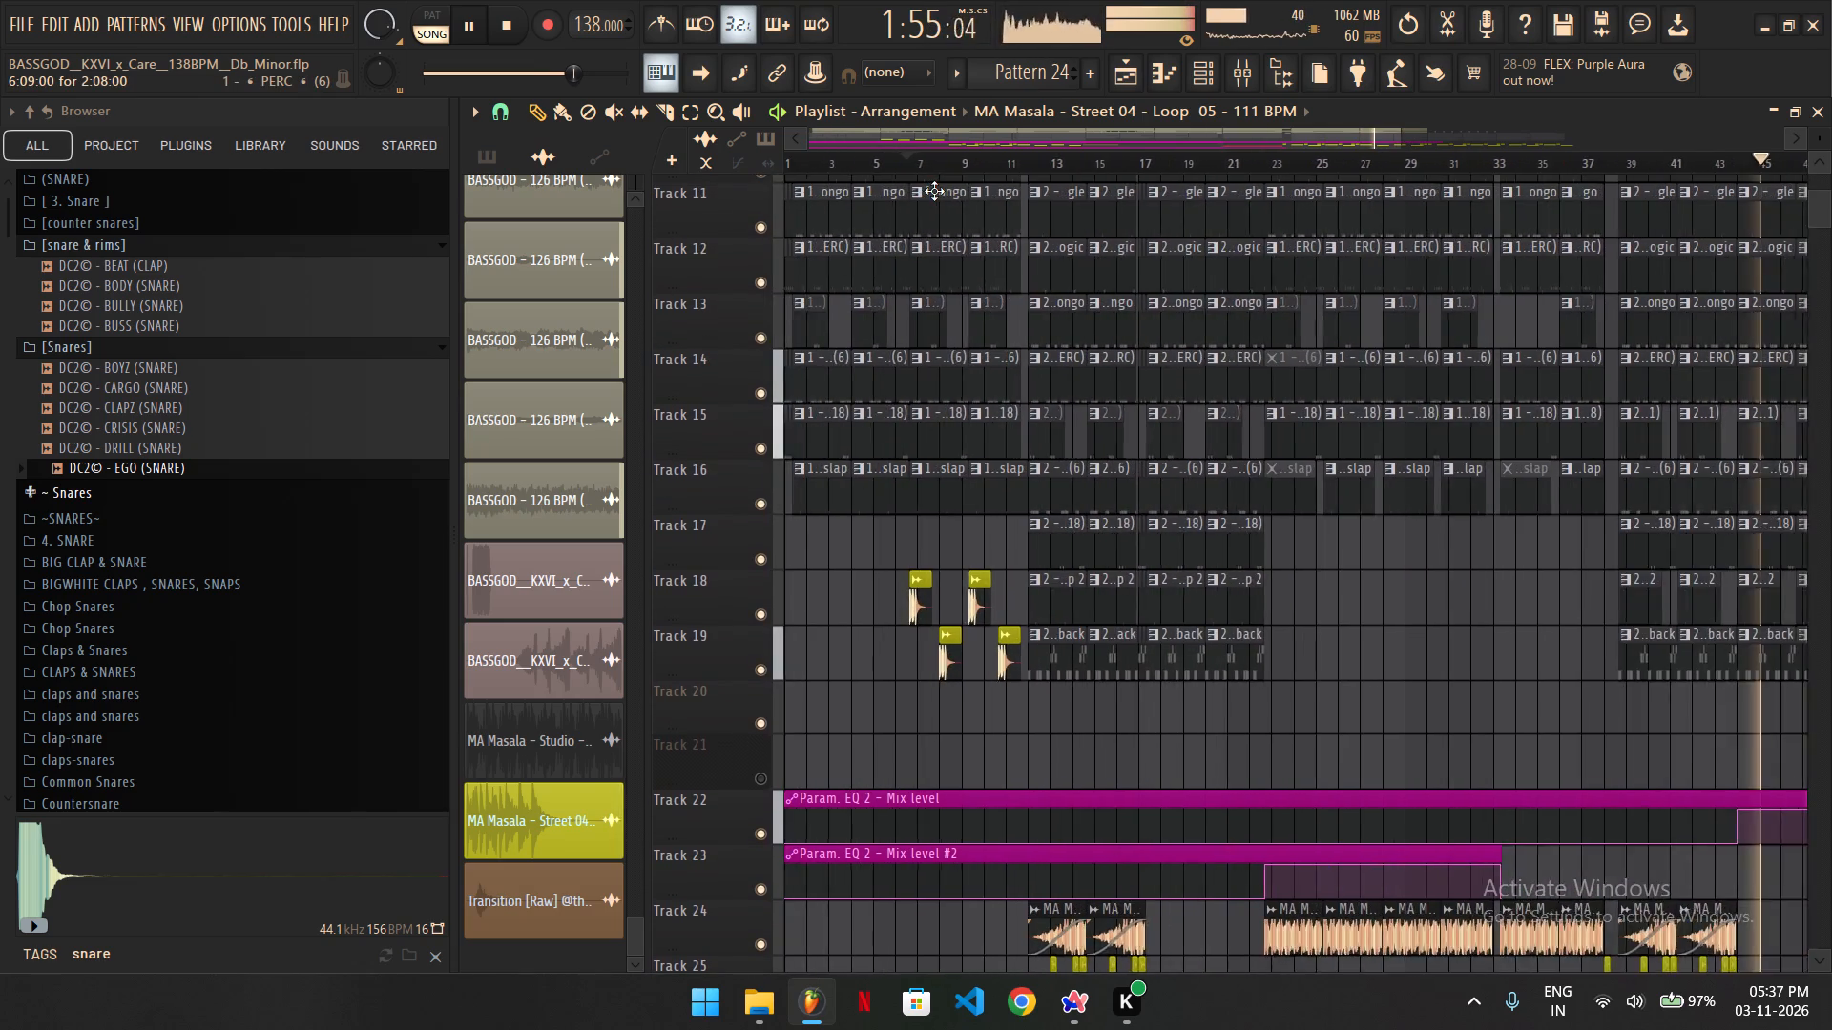
ctrl+scroll(934, 191, down, 3)
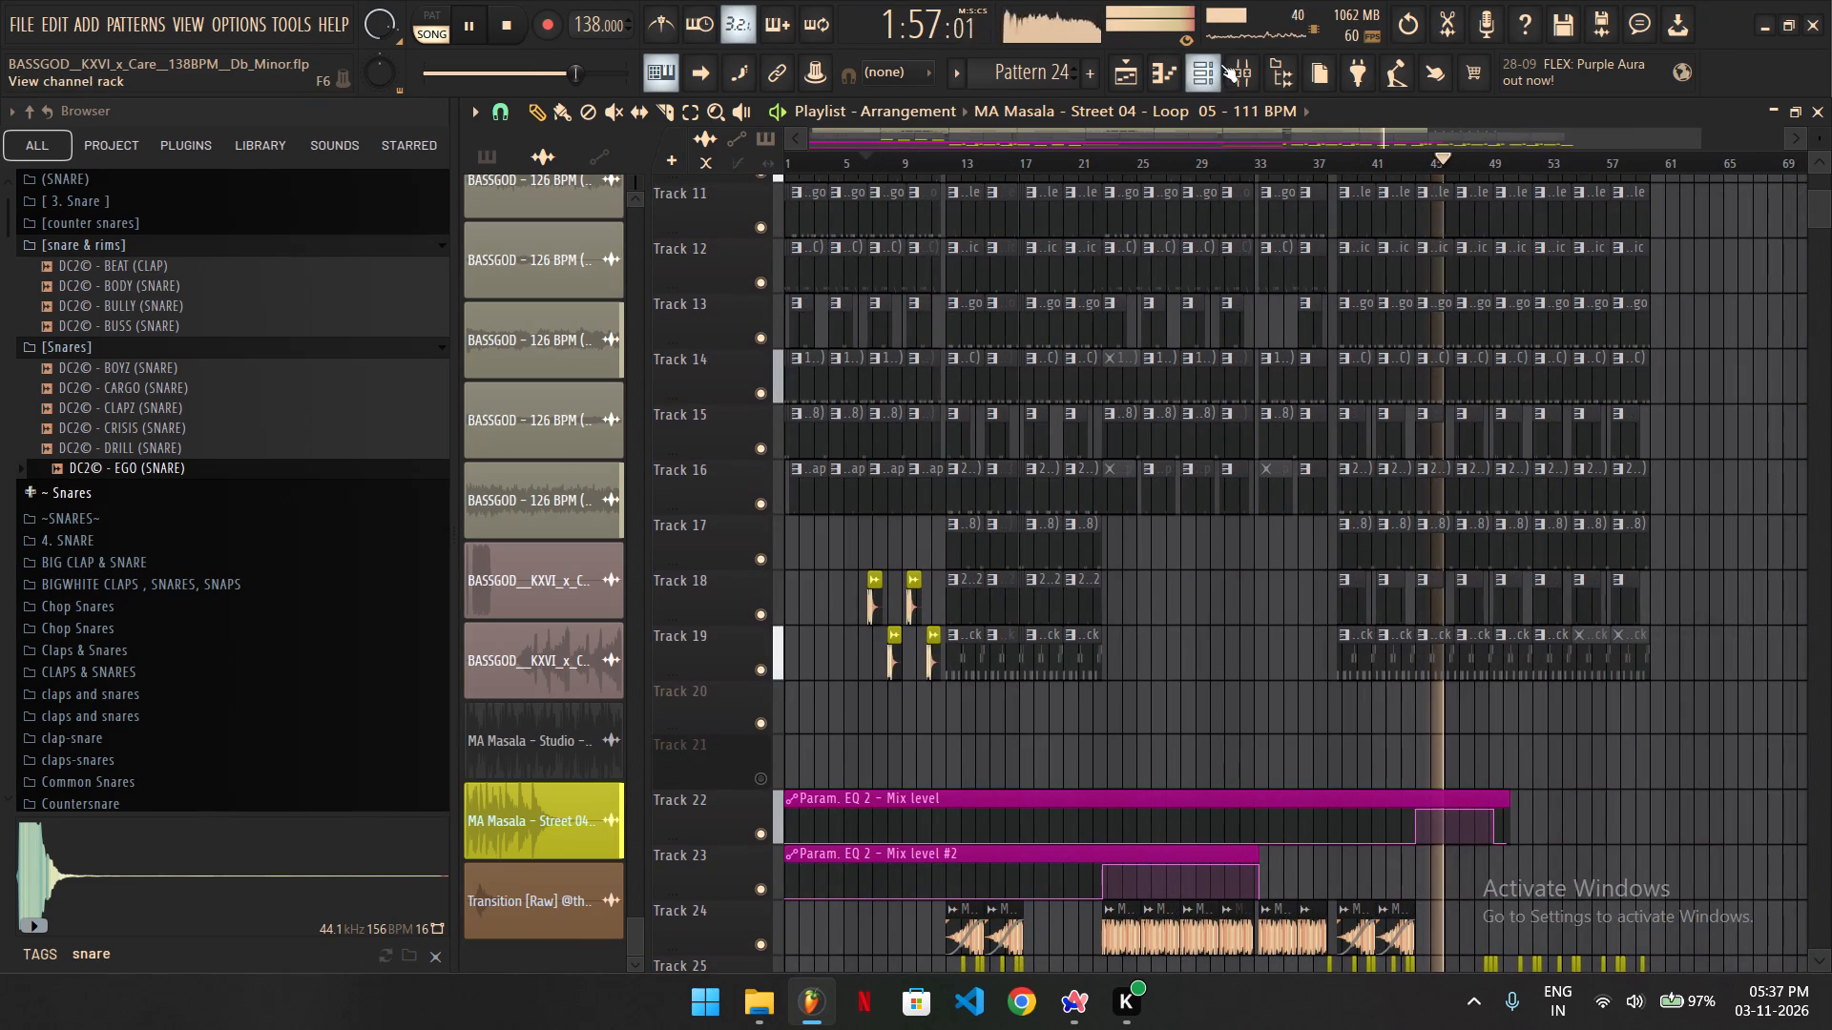
Find Insert 26 in the mixer and solo it.
click(1230, 60)
scroll(1269, 237, down, 5)
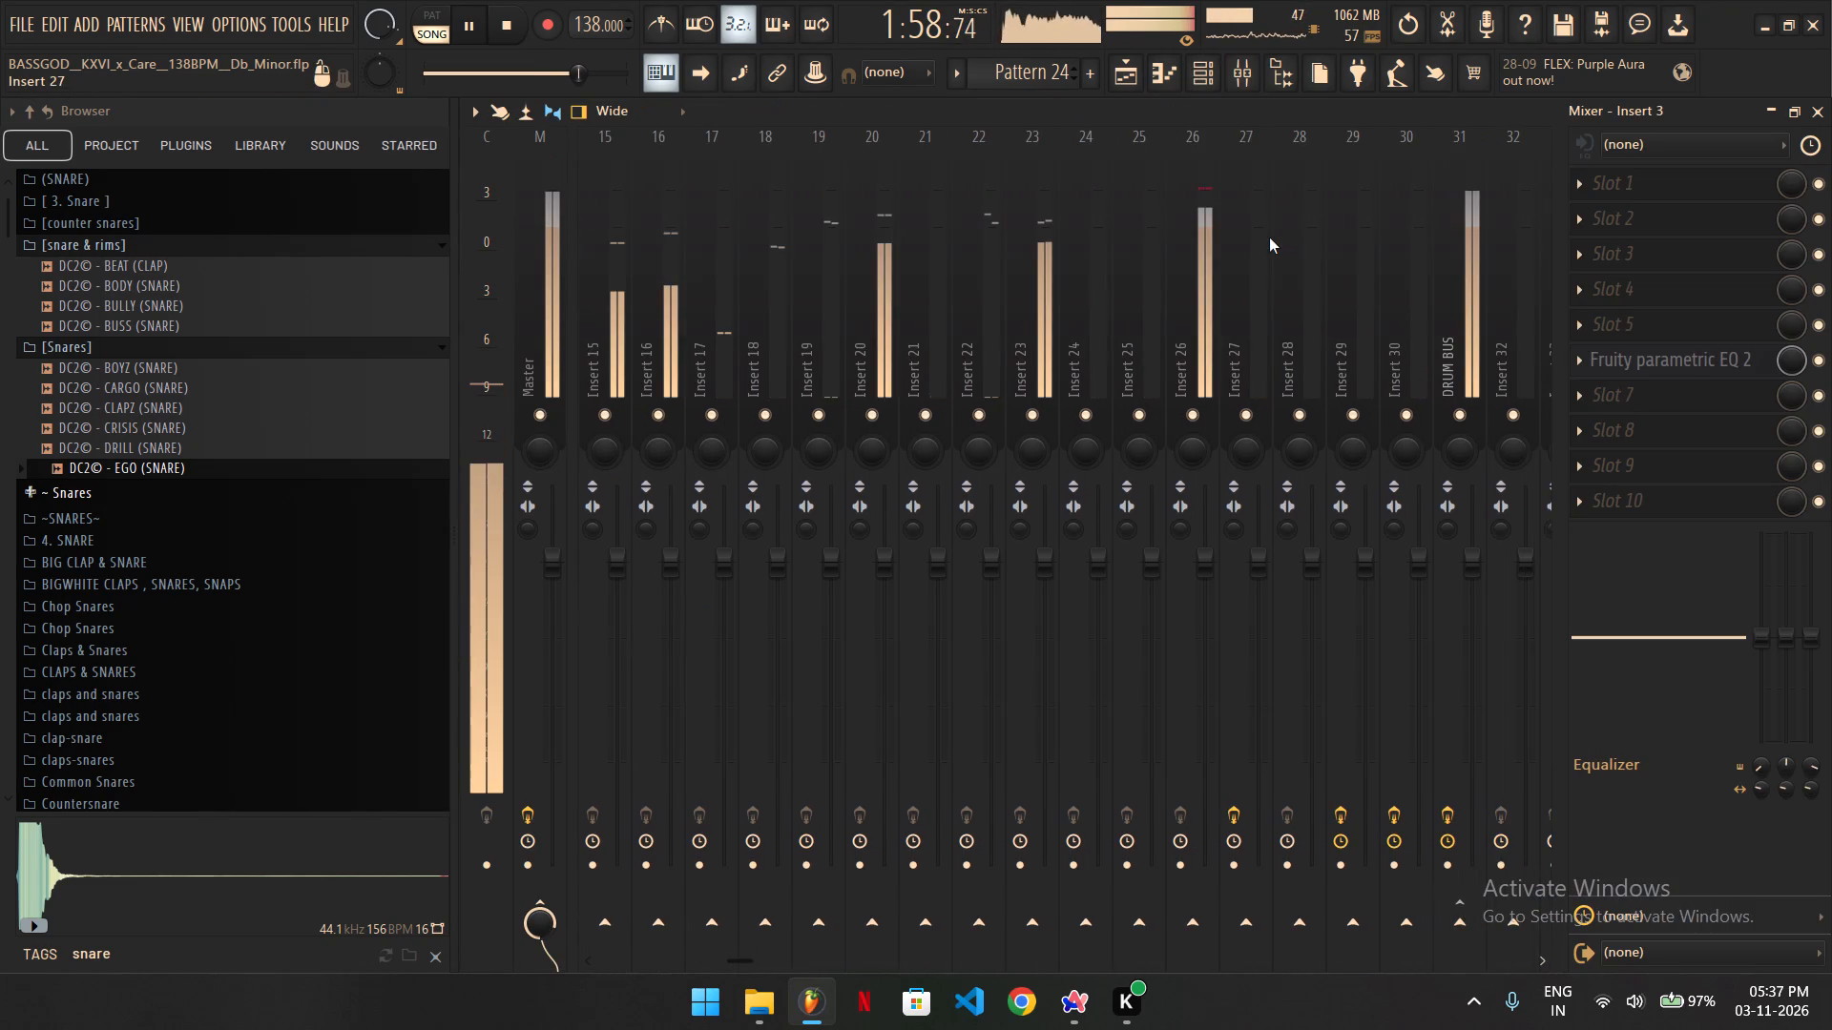
scroll(1269, 237, down, 2)
scroll(1267, 237, up, 3)
click(1076, 312)
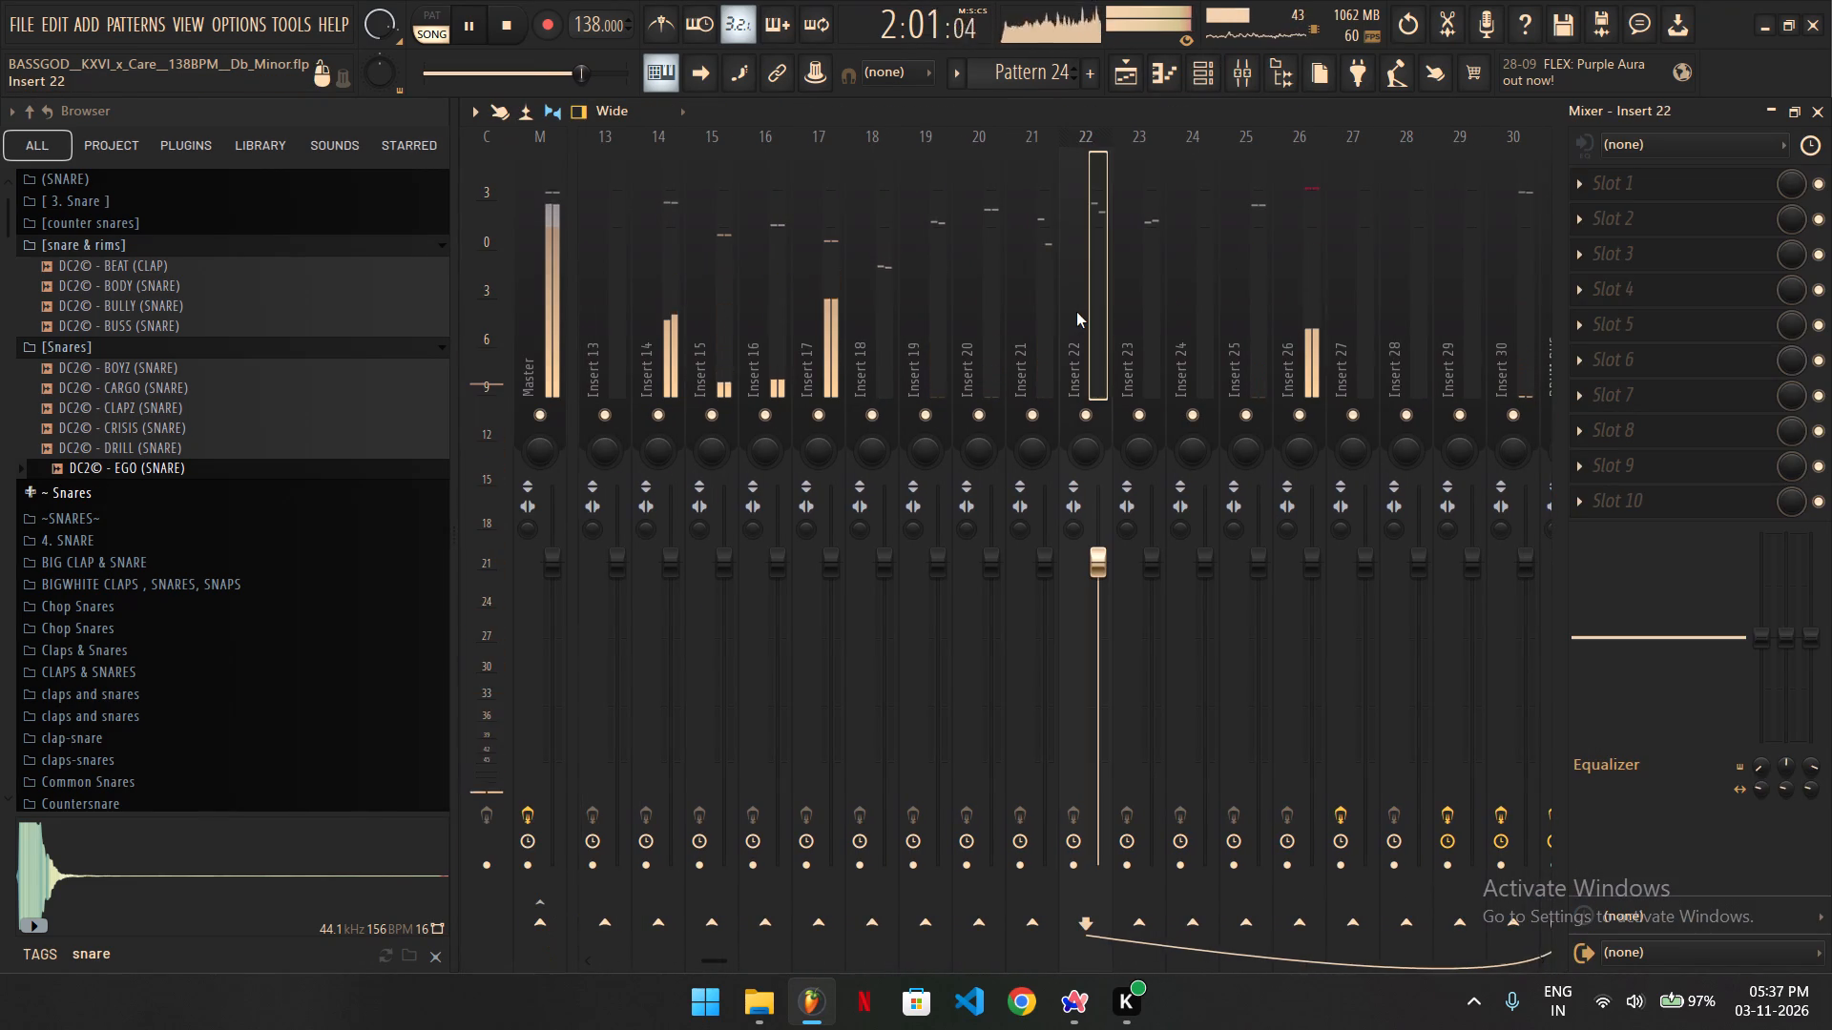
click(1316, 263)
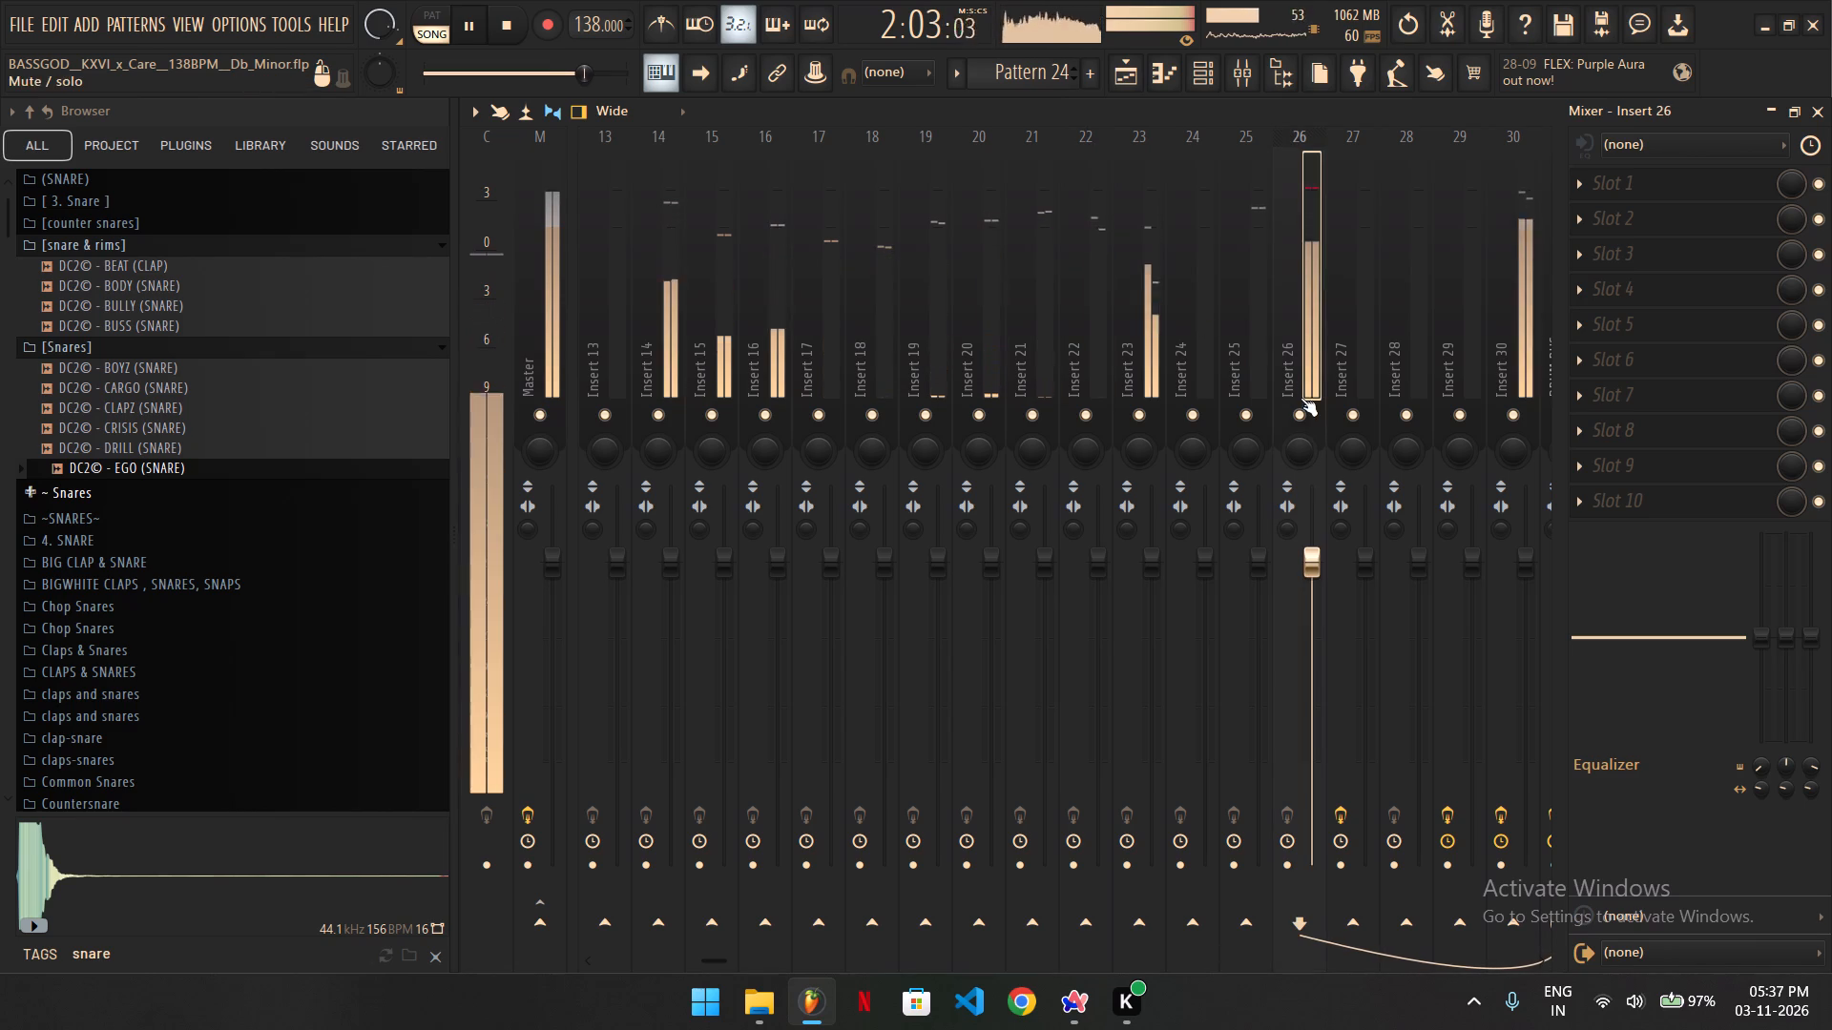
right_click(1301, 398)
click(1304, 361)
Stop playback, remove Insert 26's send to the DRUM BUS, and route it to the Master only.
scroll(1305, 355, down, 3)
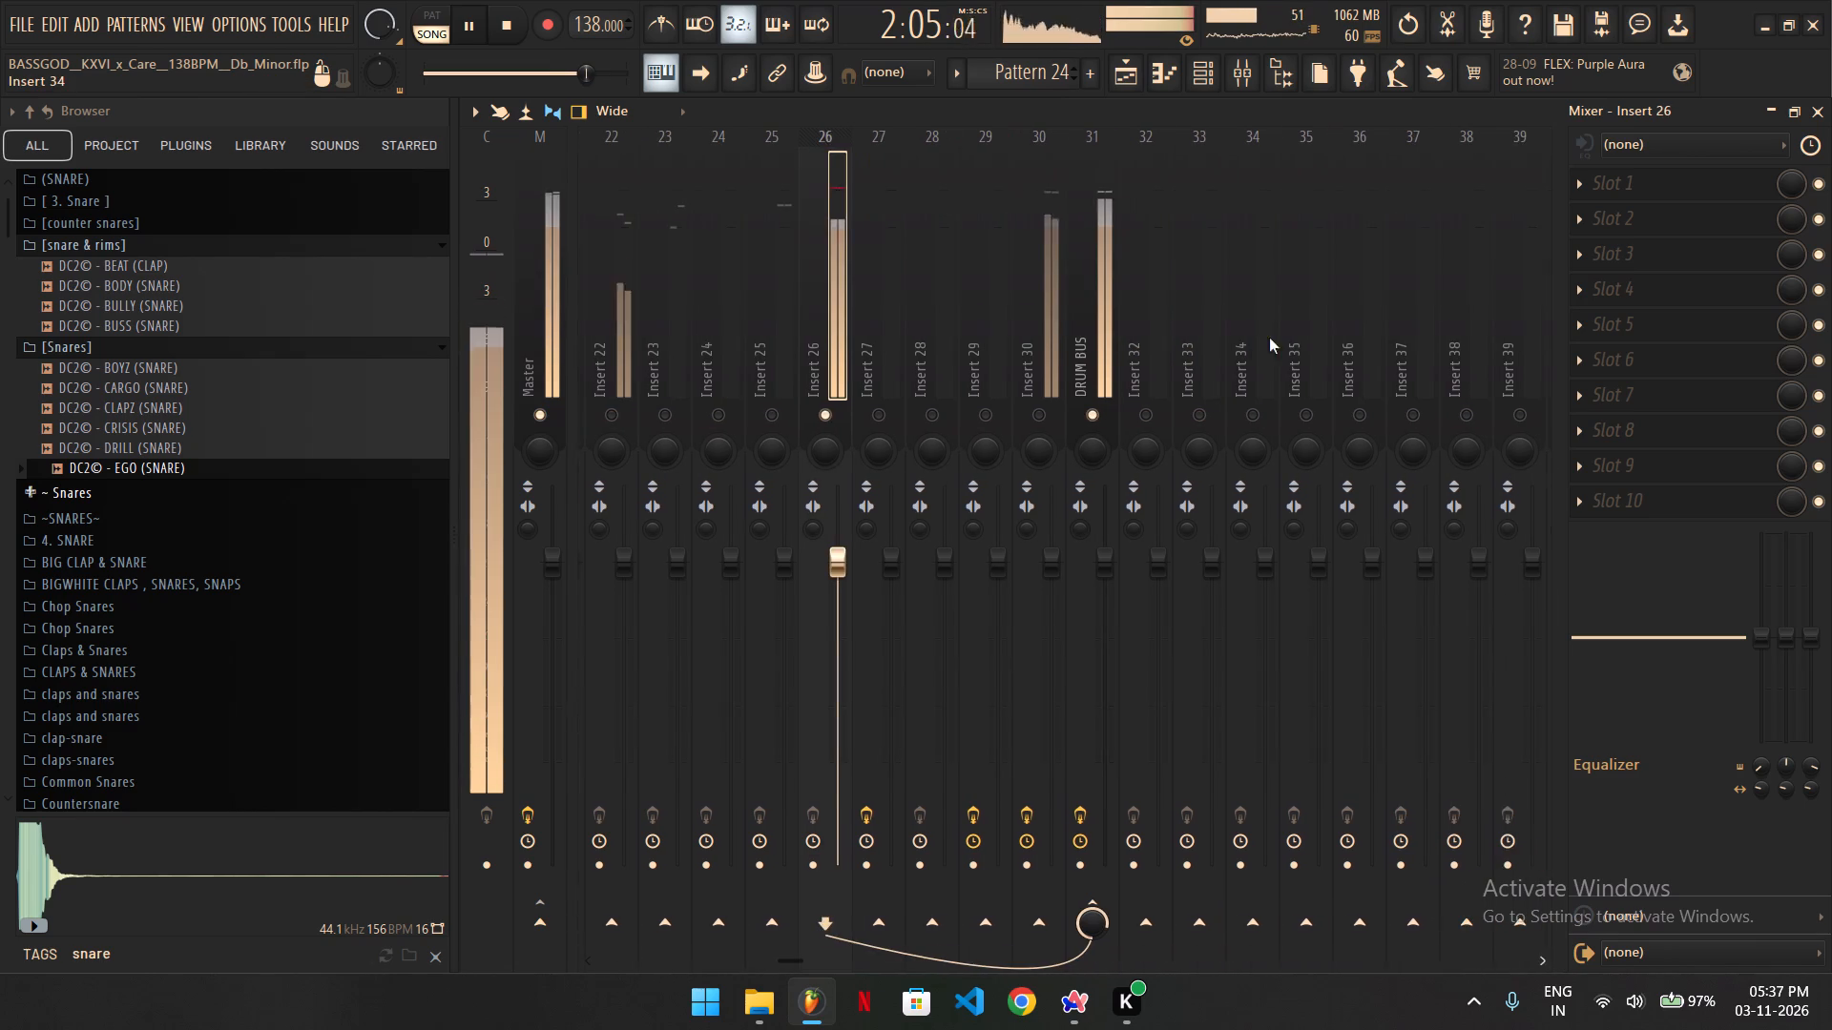
key(space)
click(1091, 902)
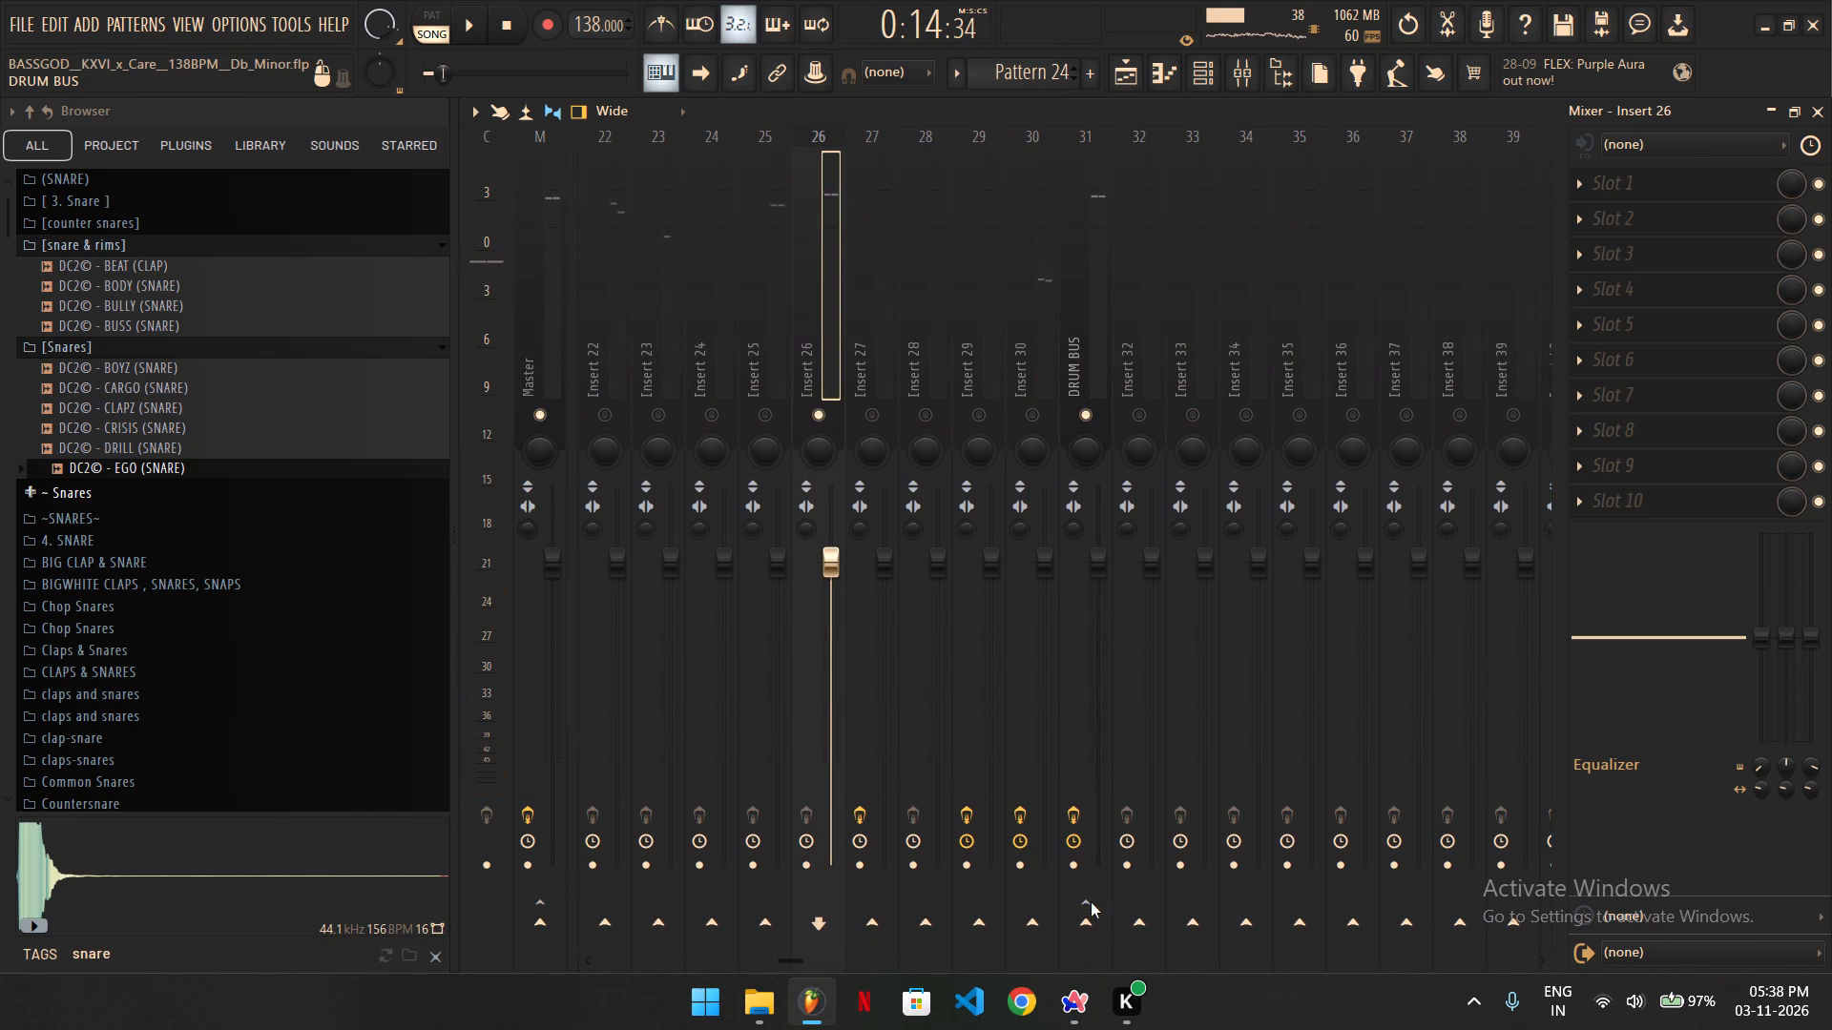
right_click(550, 917)
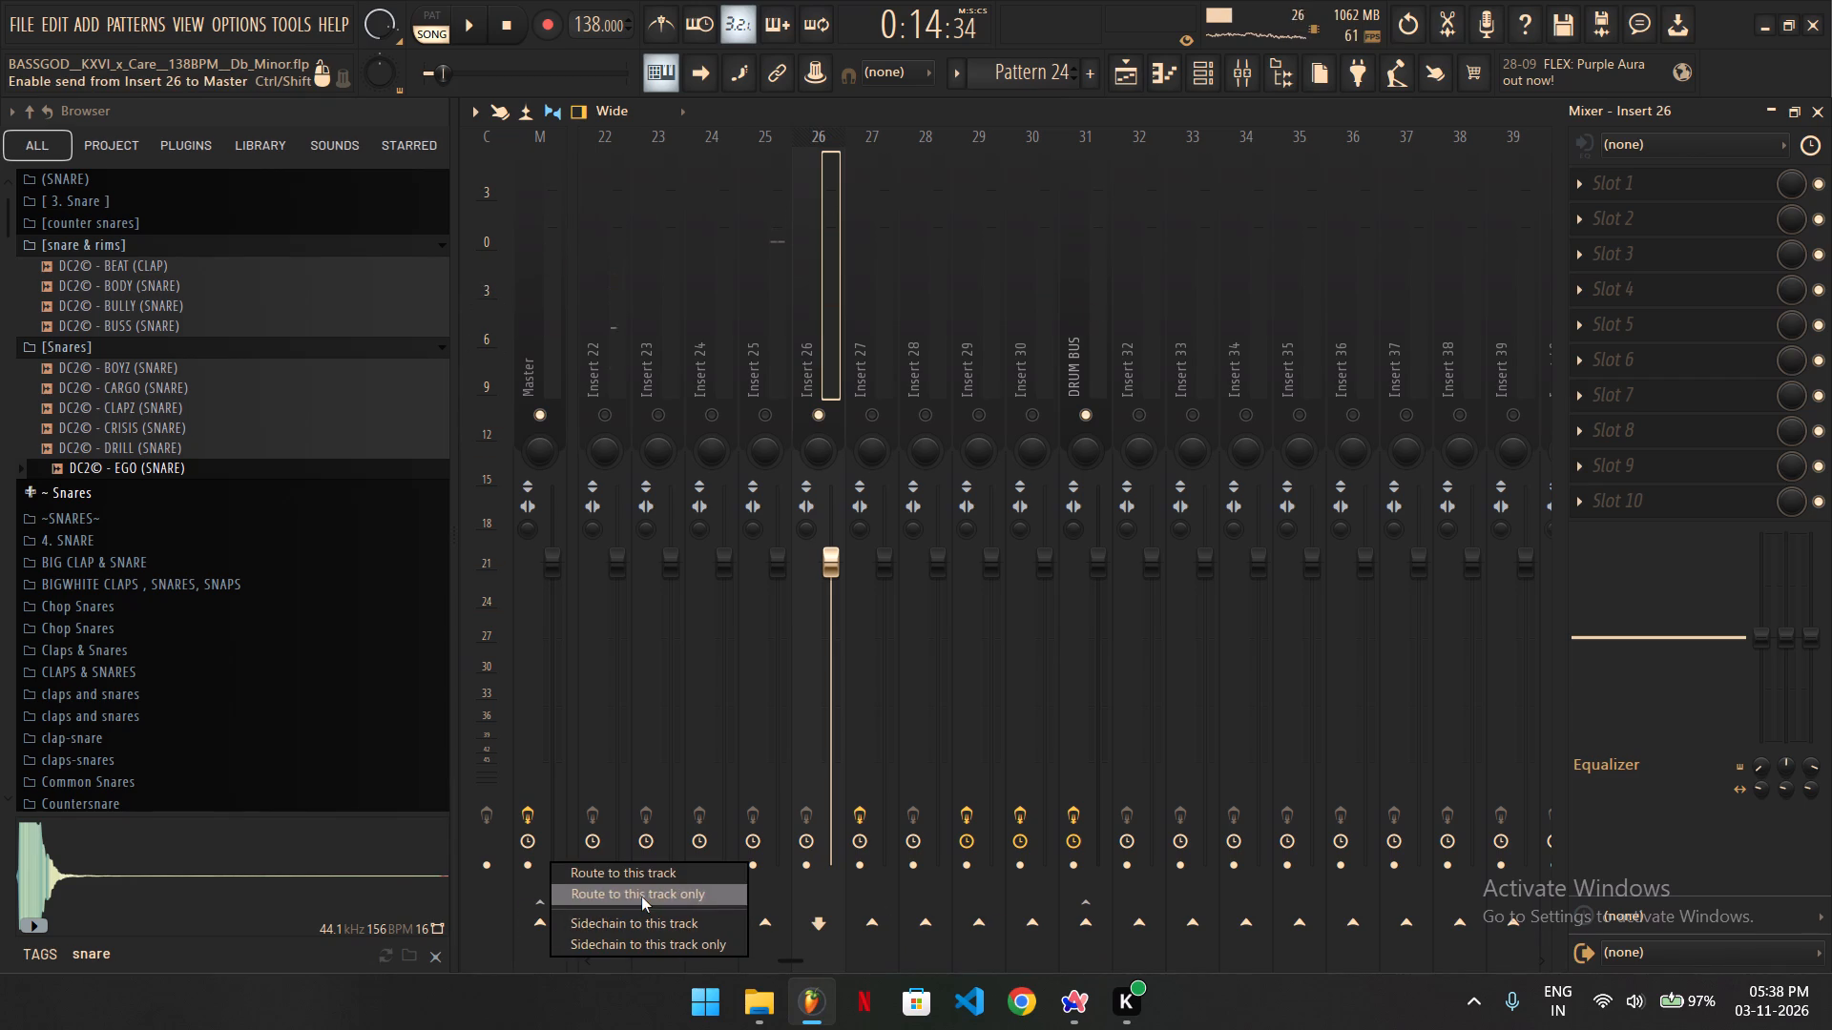
click(643, 896)
Listen to the soloed Insert 26, playing the arrangement from around bar 12.
key(space)
click(826, 356)
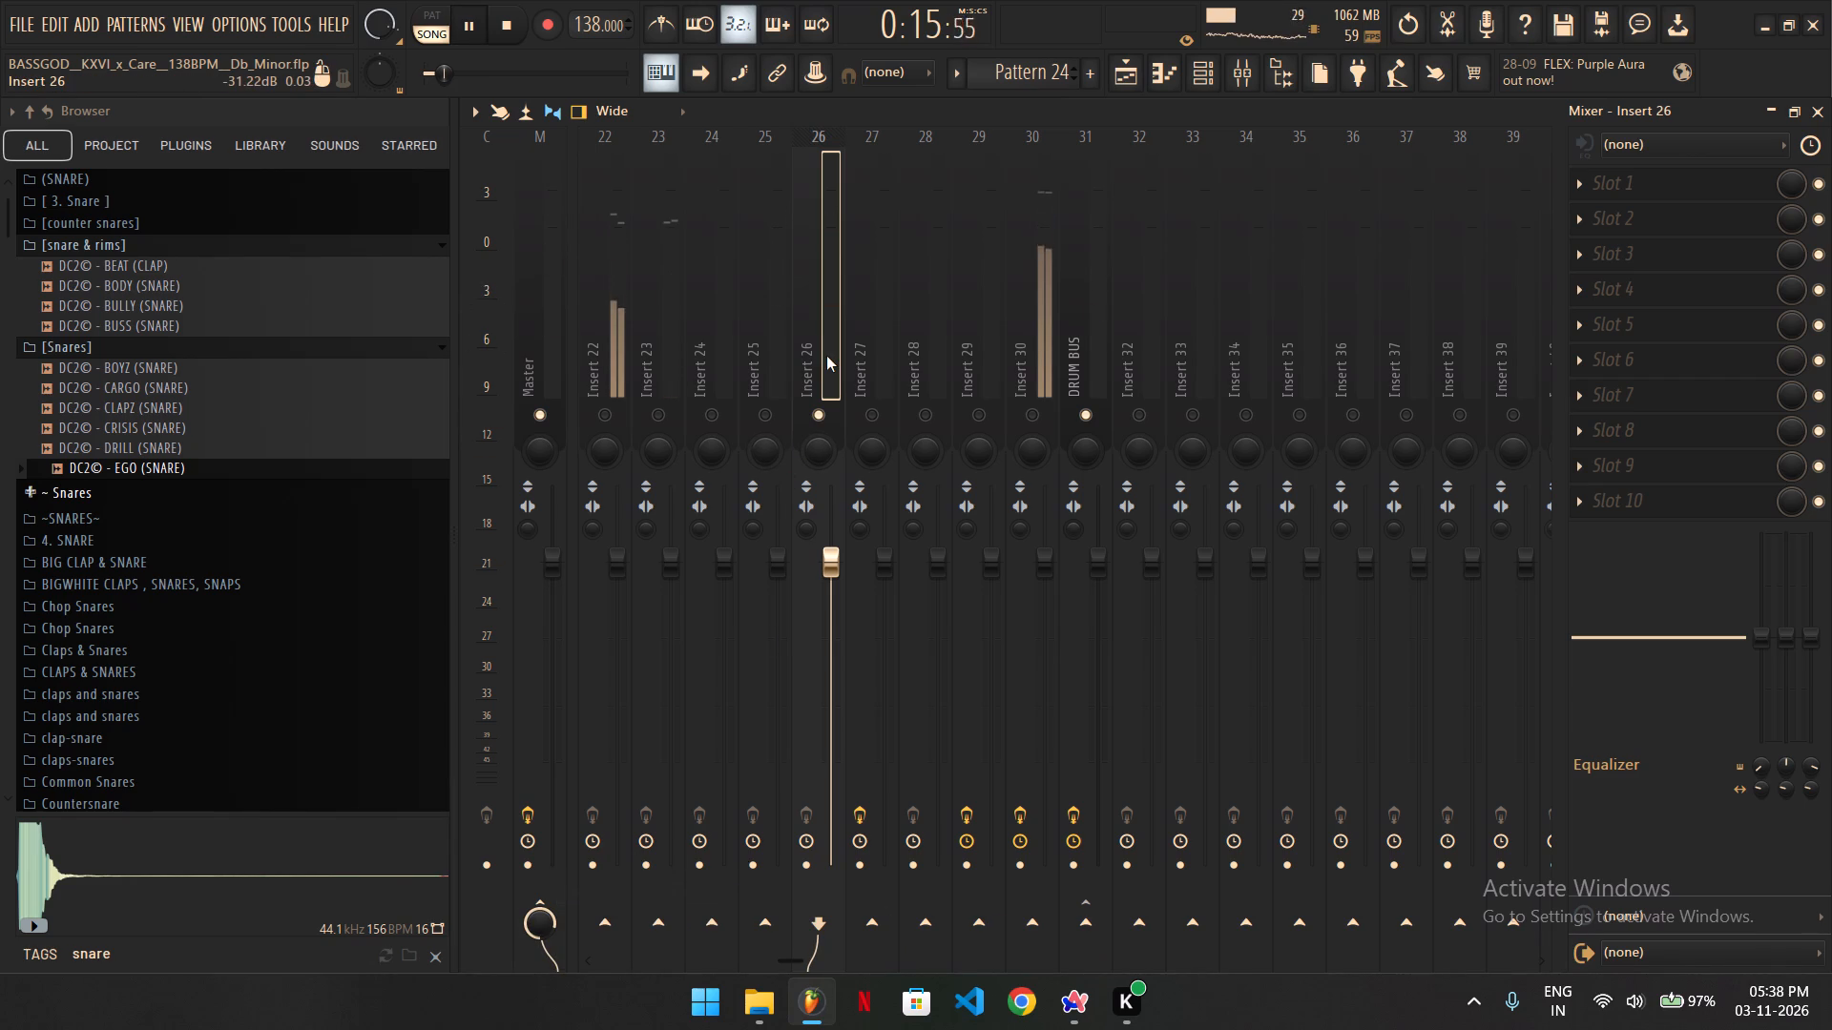
click(1821, 118)
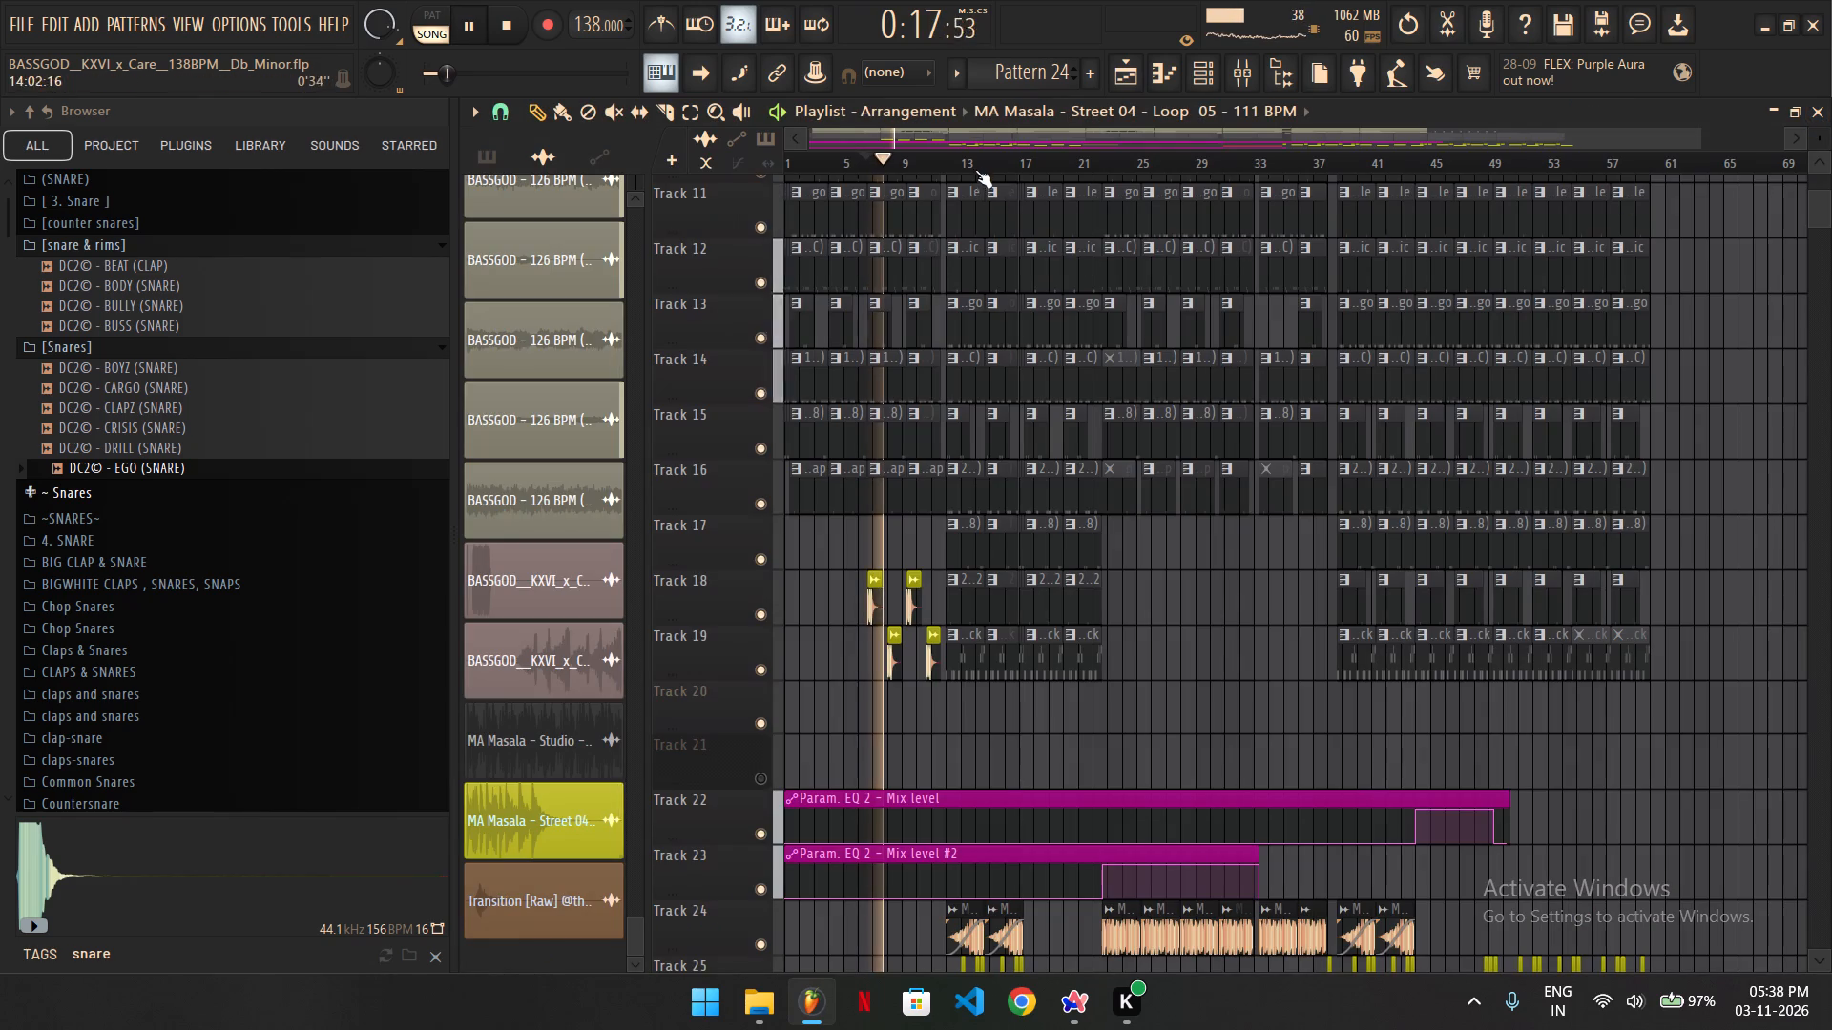
click(943, 160)
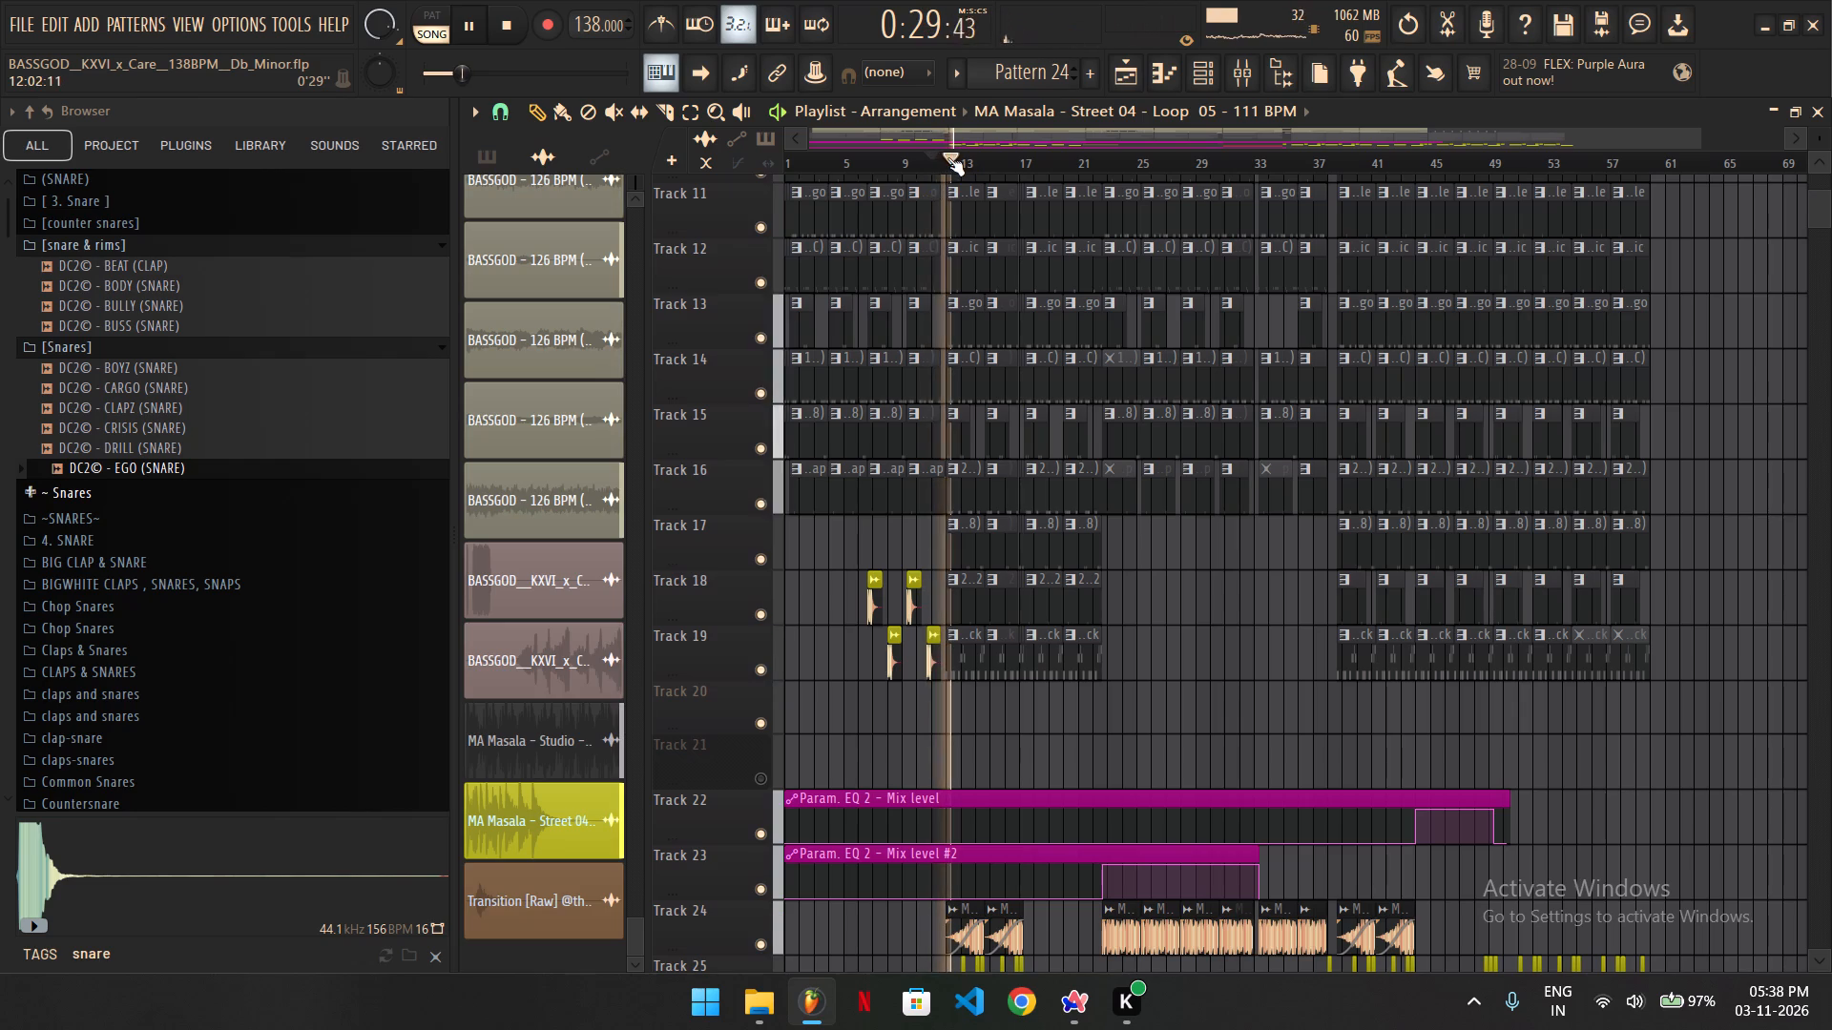
click(947, 157)
Add Fruity Soft Clipper to slots 5 and 4 of Insert 26 and adjust the slot 4 clipper's POST level slightly.
click(1232, 72)
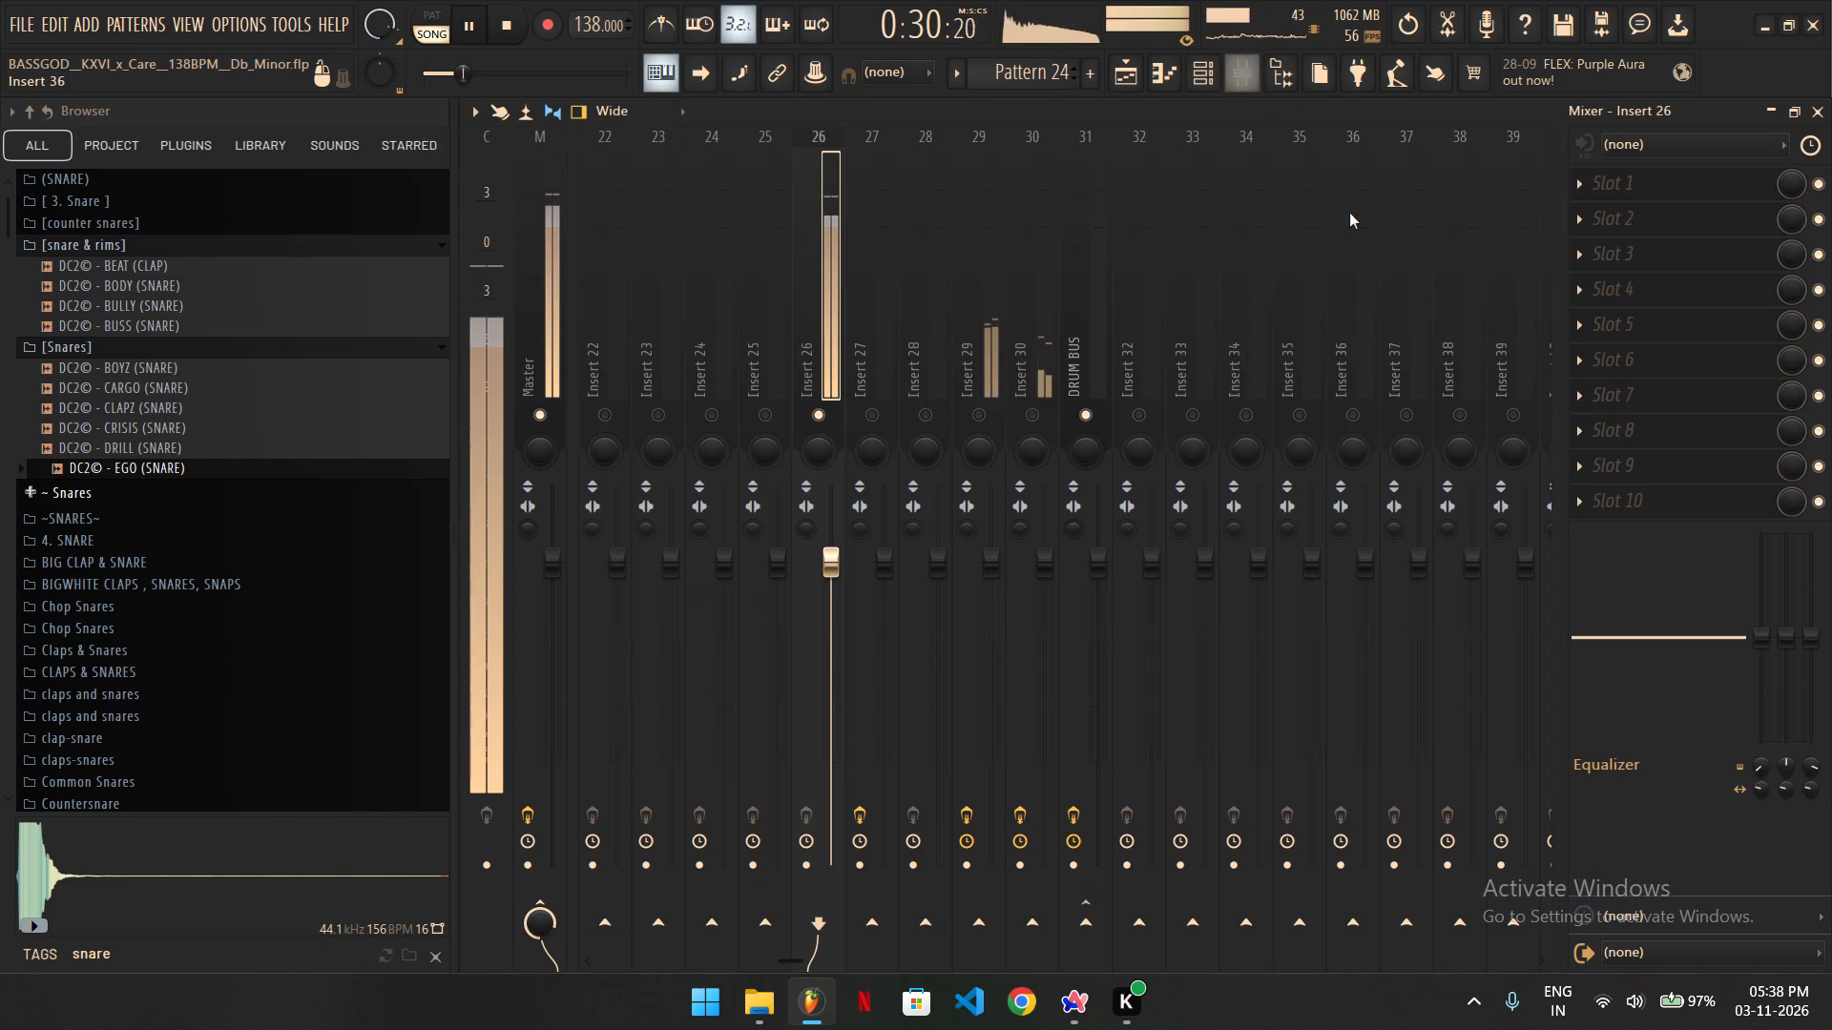
click(1676, 328)
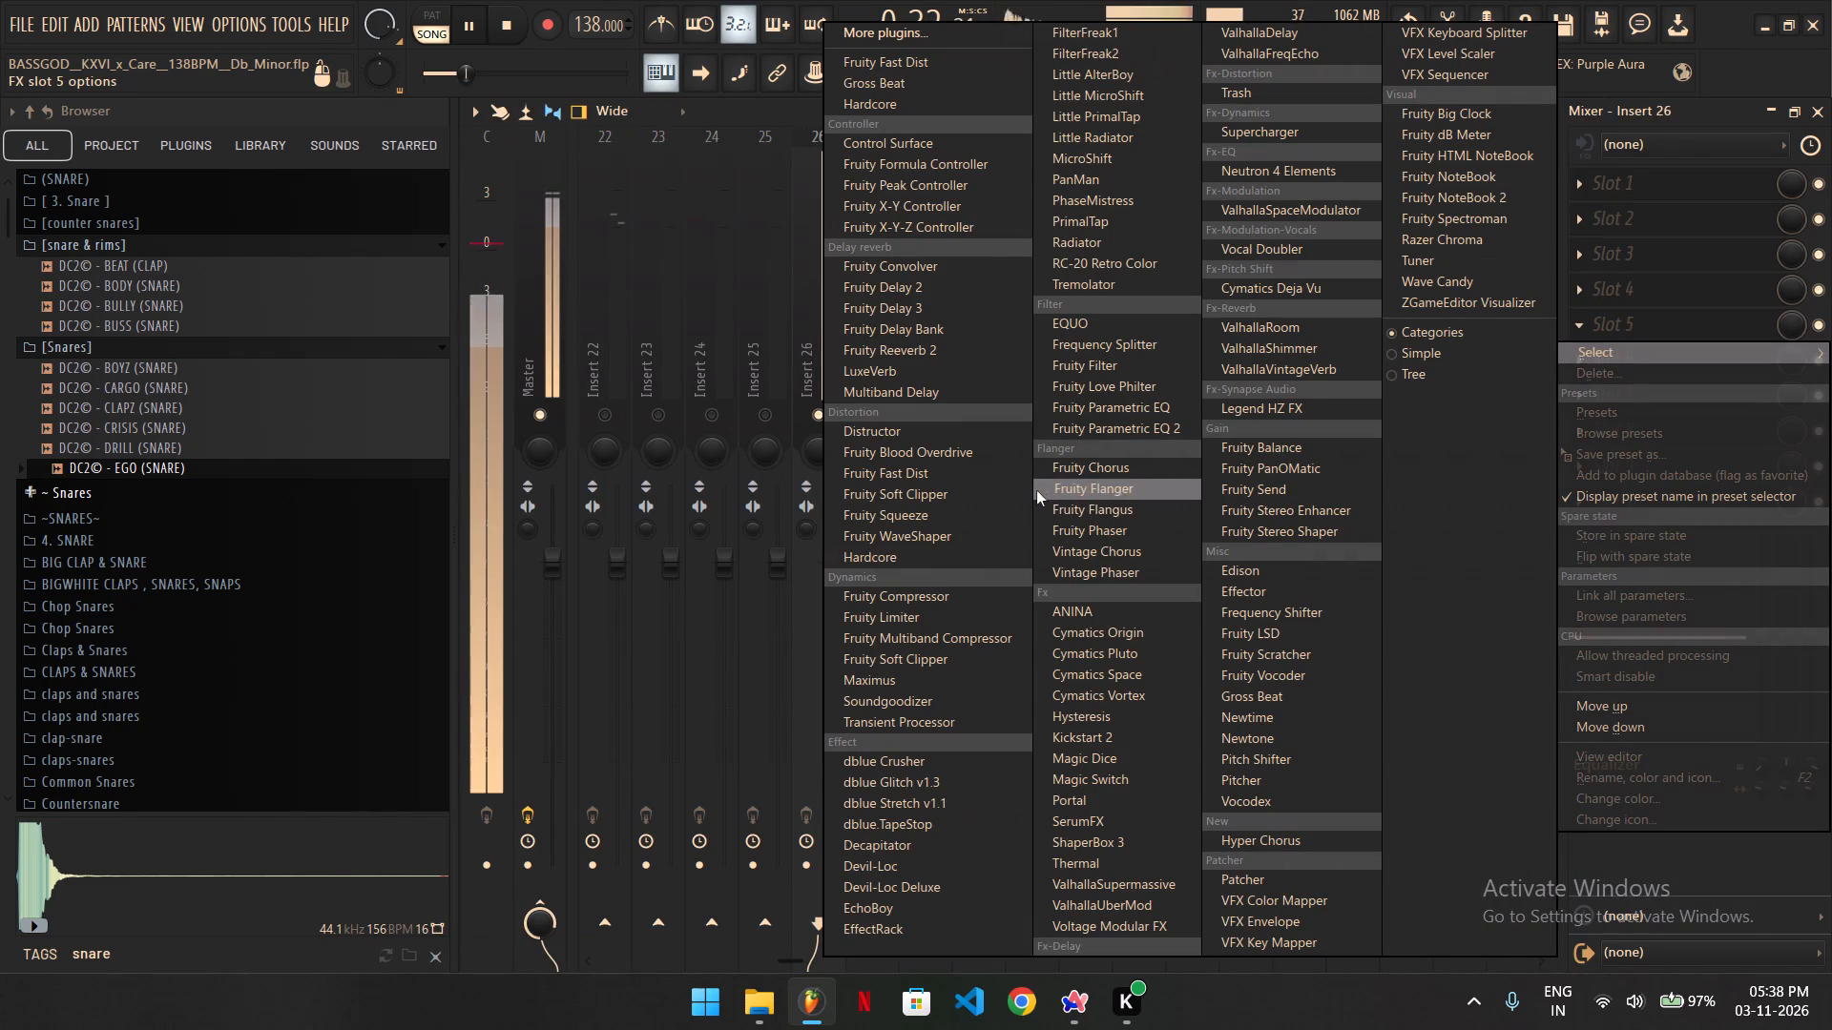
click(933, 495)
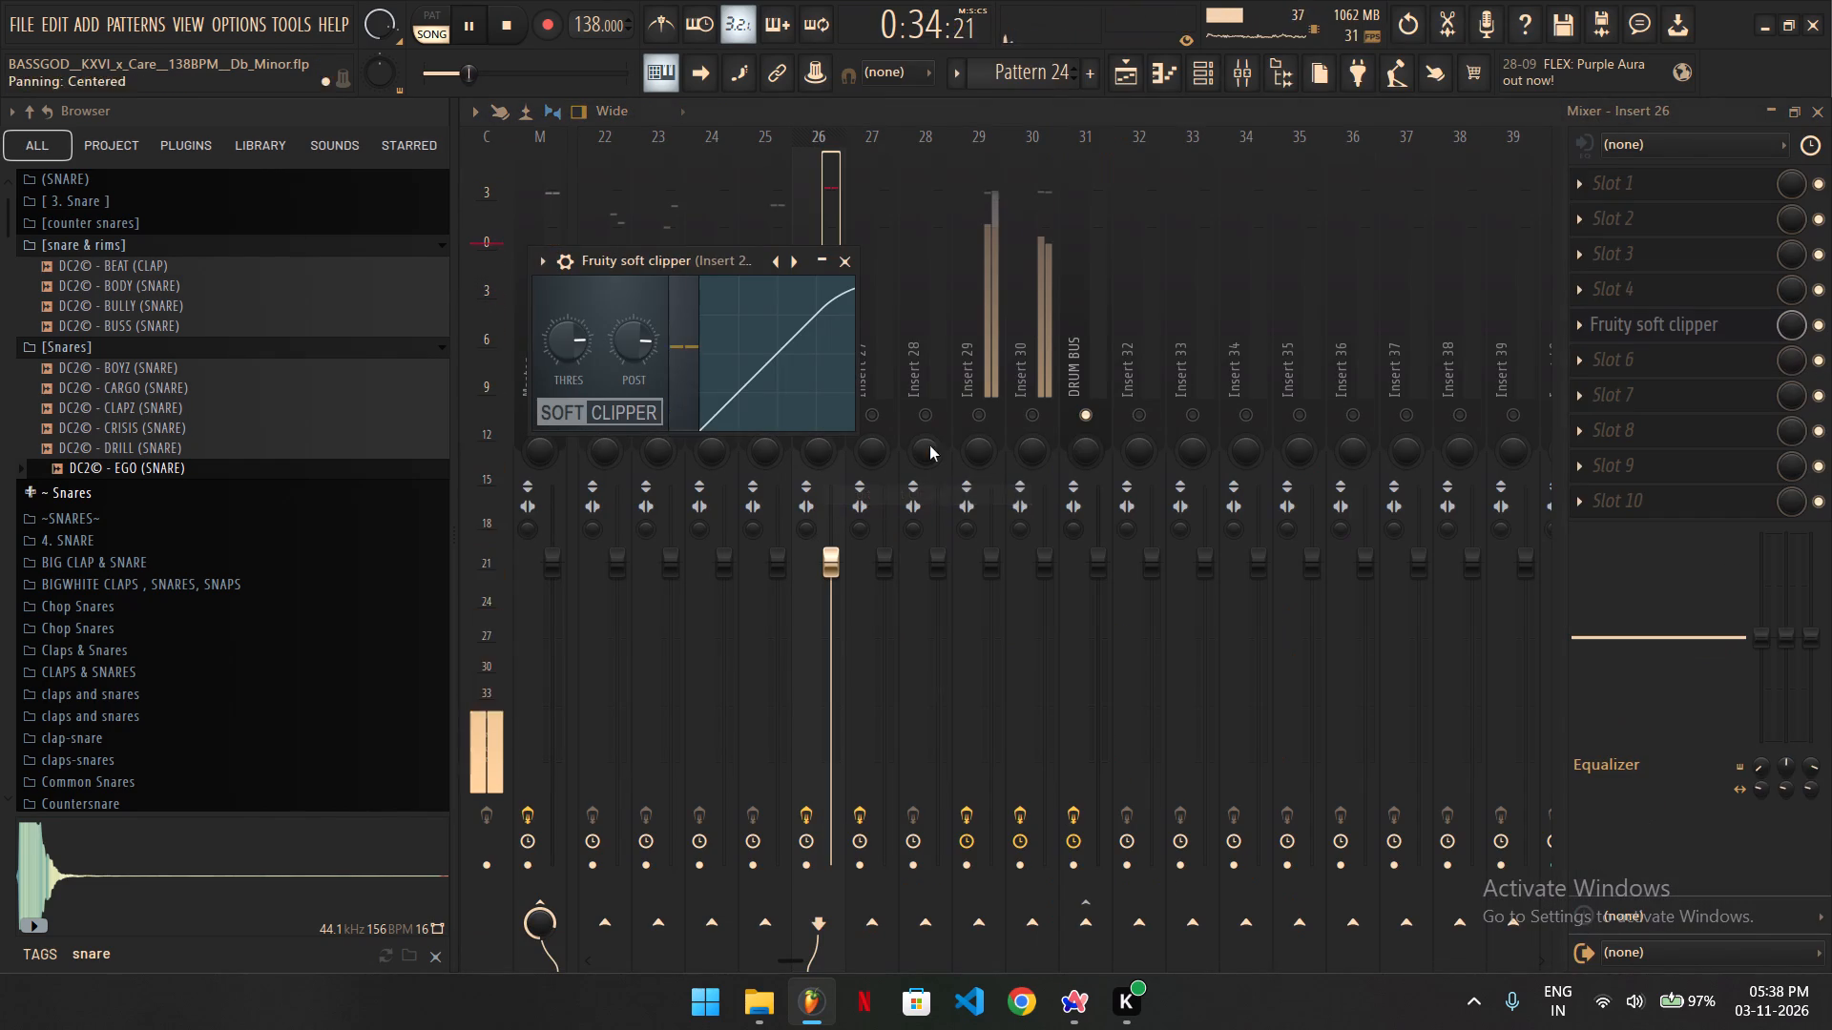
click(842, 267)
click(1702, 281)
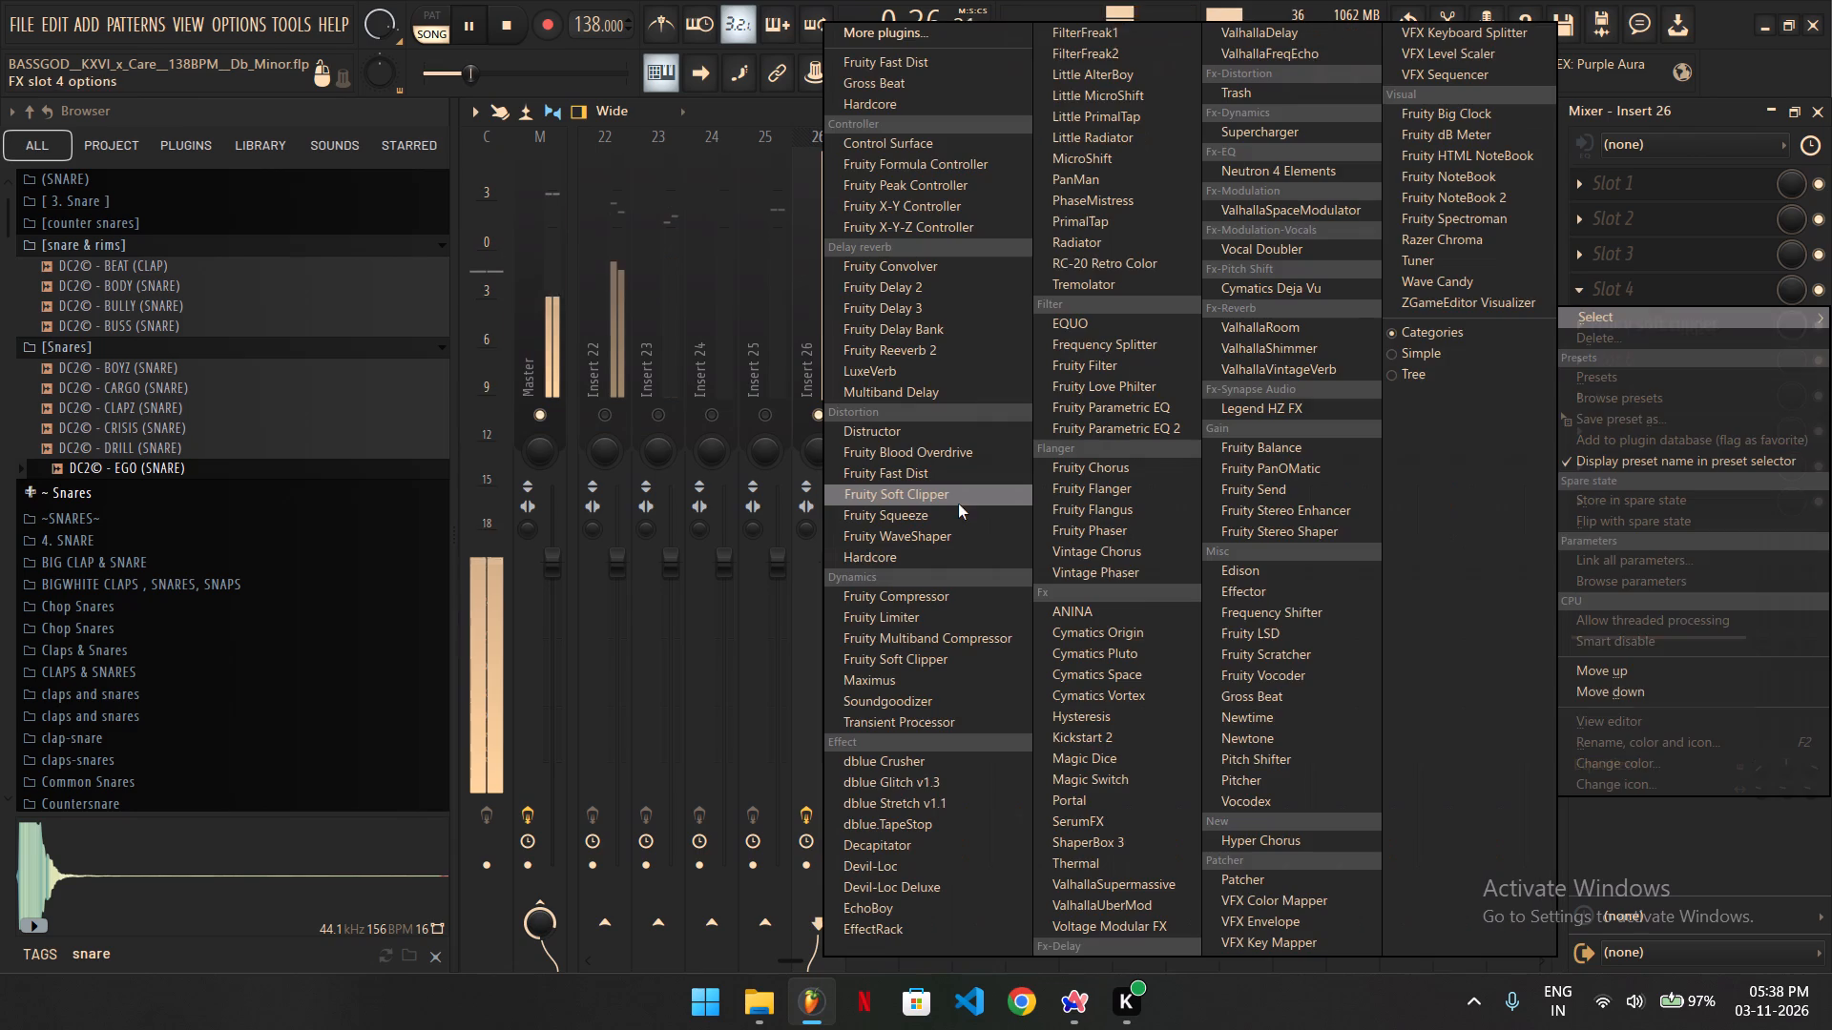
click(956, 498)
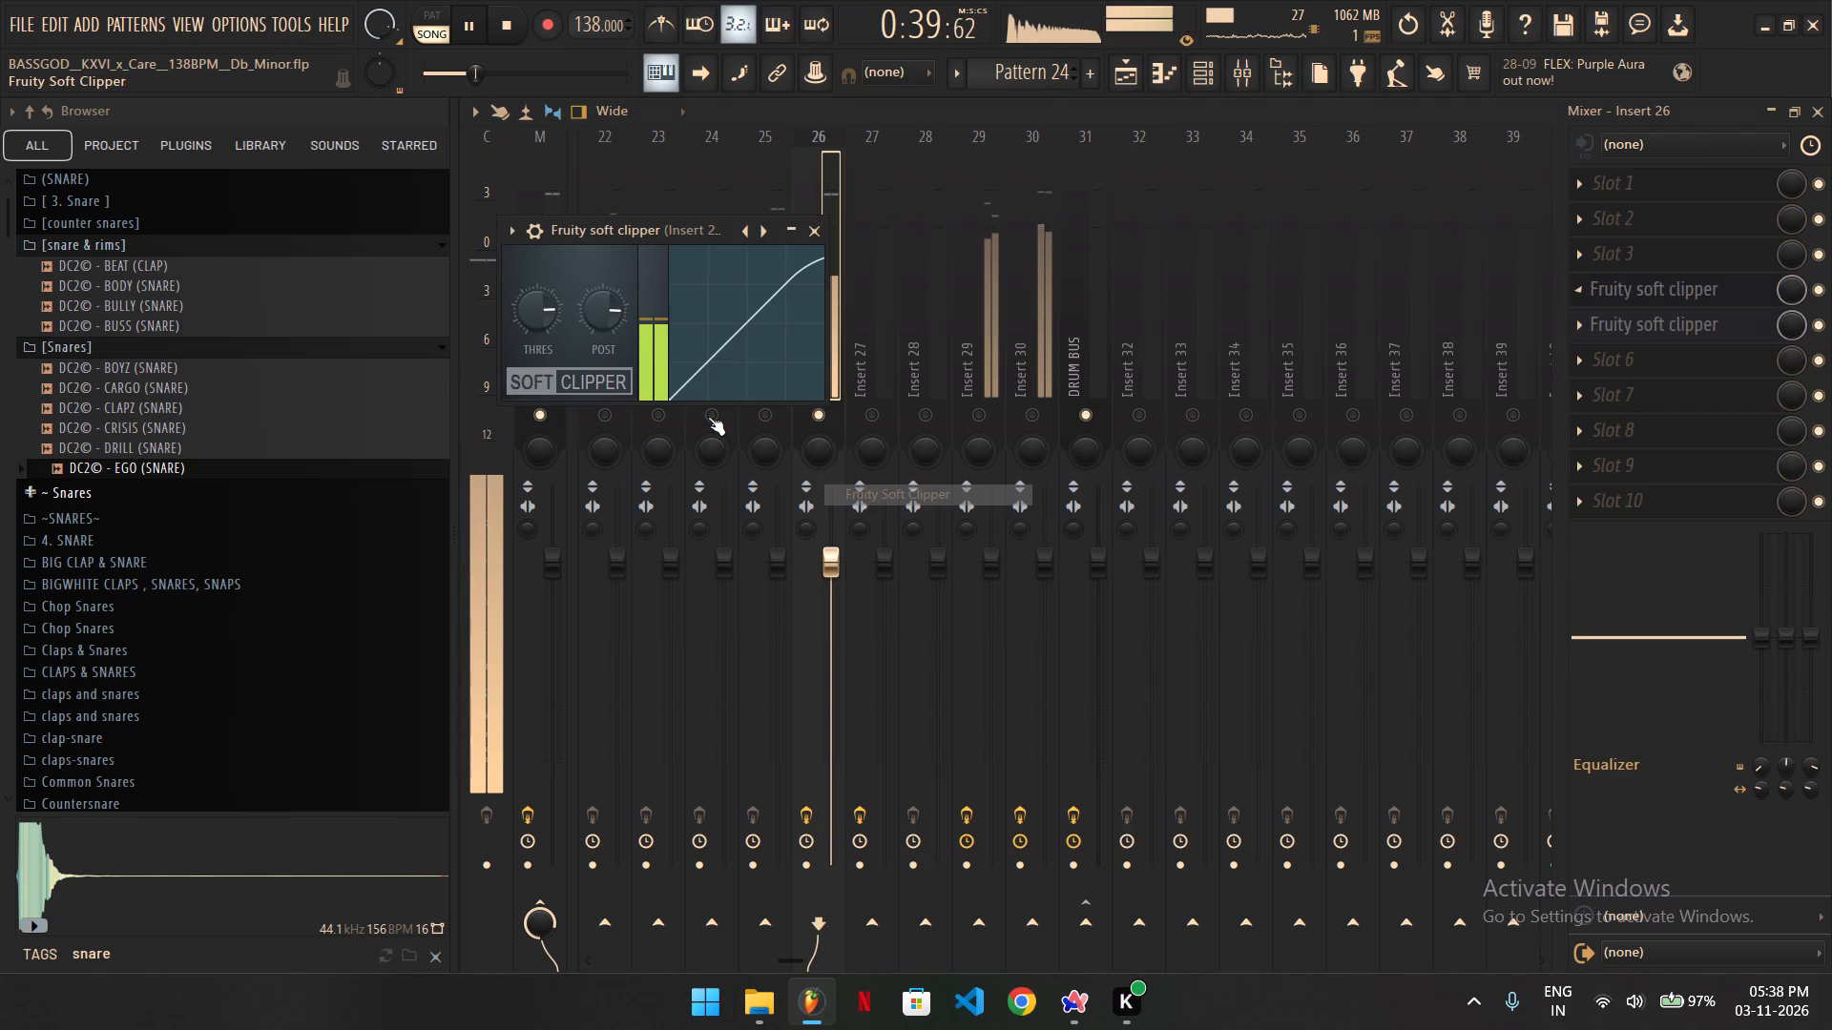
drag(587, 309, 596, 289)
drag(589, 310, 592, 319)
click(804, 243)
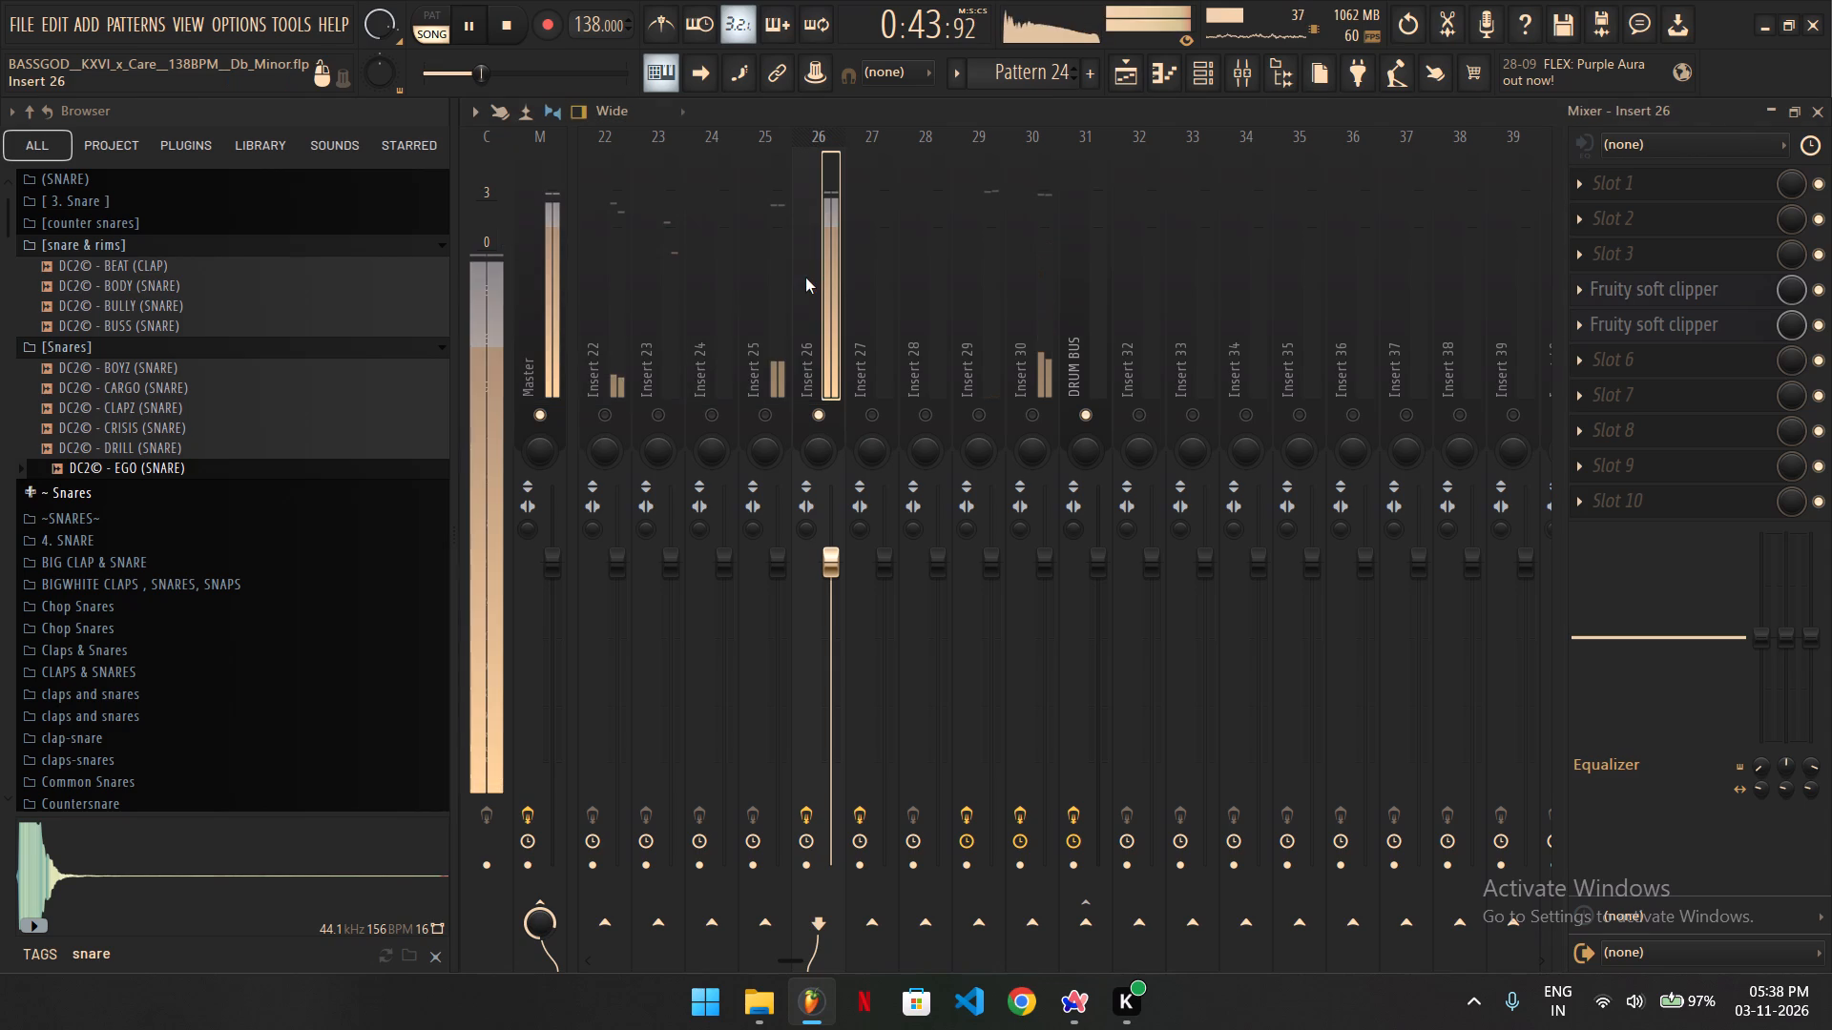
Unsolo Insert 26 and replay the full mix from around bar 11.
right_click(825, 409)
key(space)
click(825, 361)
key(space)
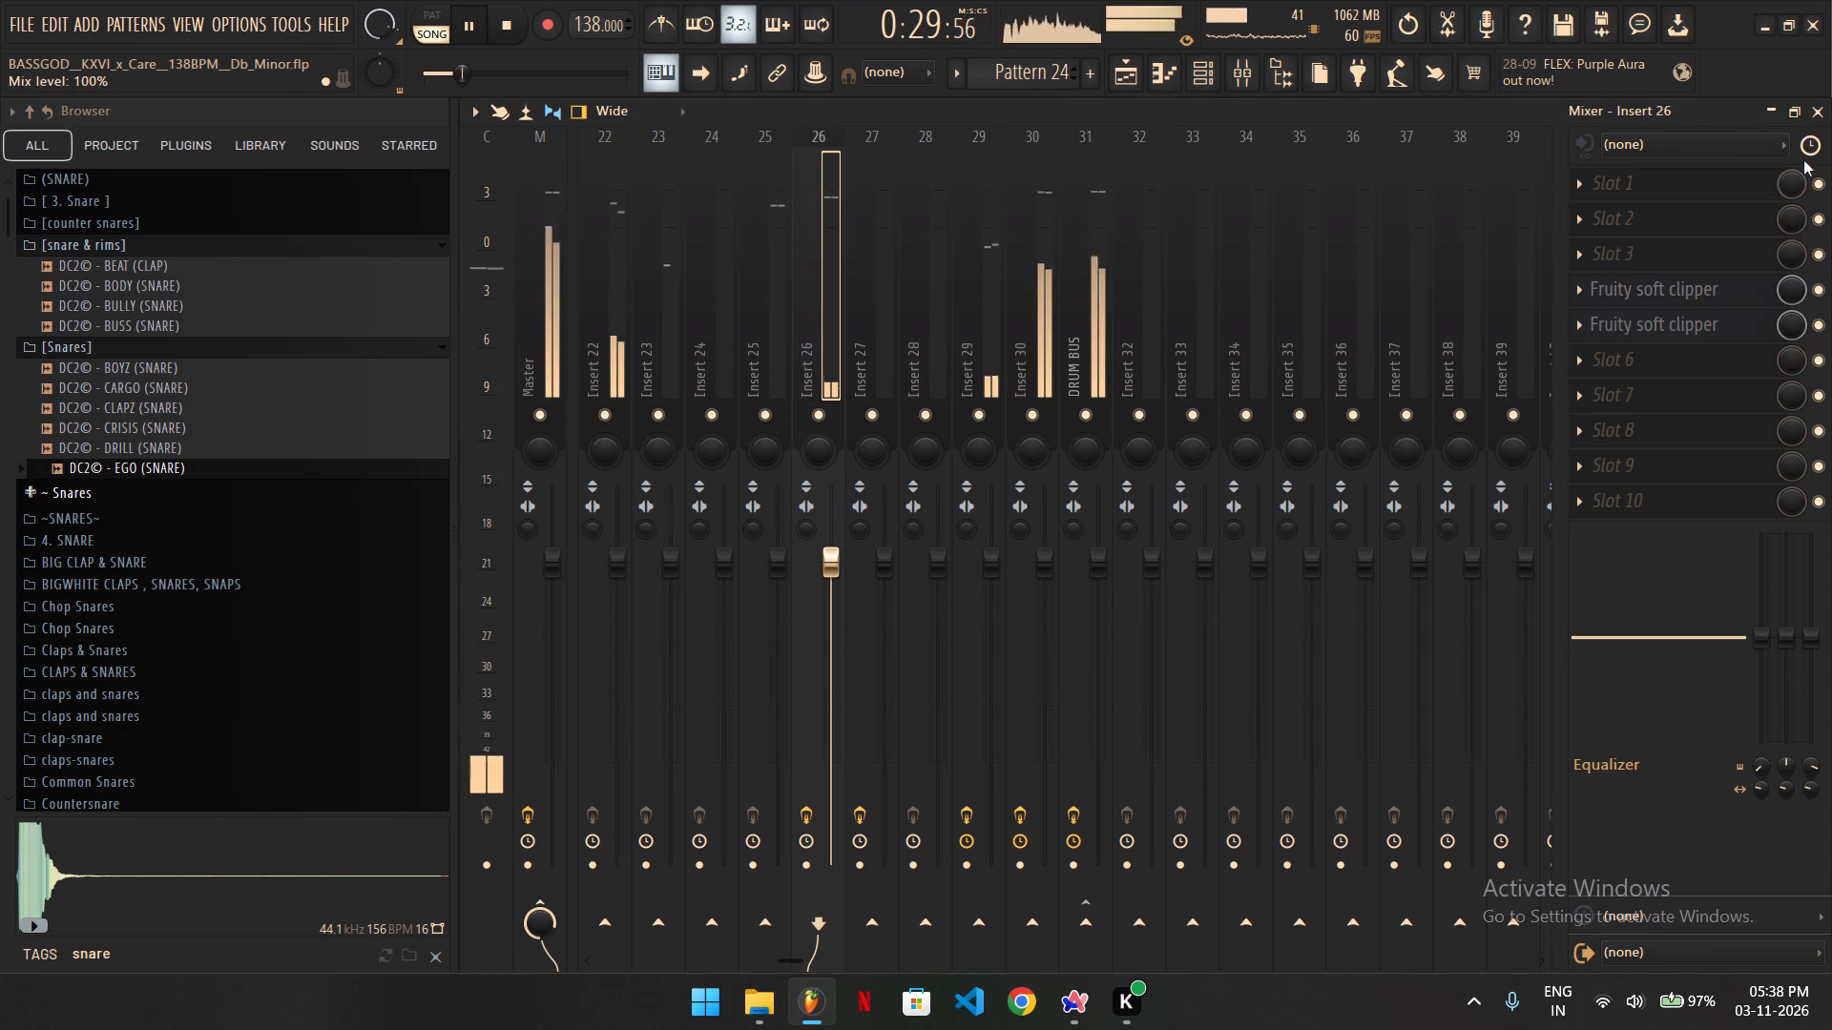
click(1812, 122)
ctrl+scroll(896, 325, up, 7)
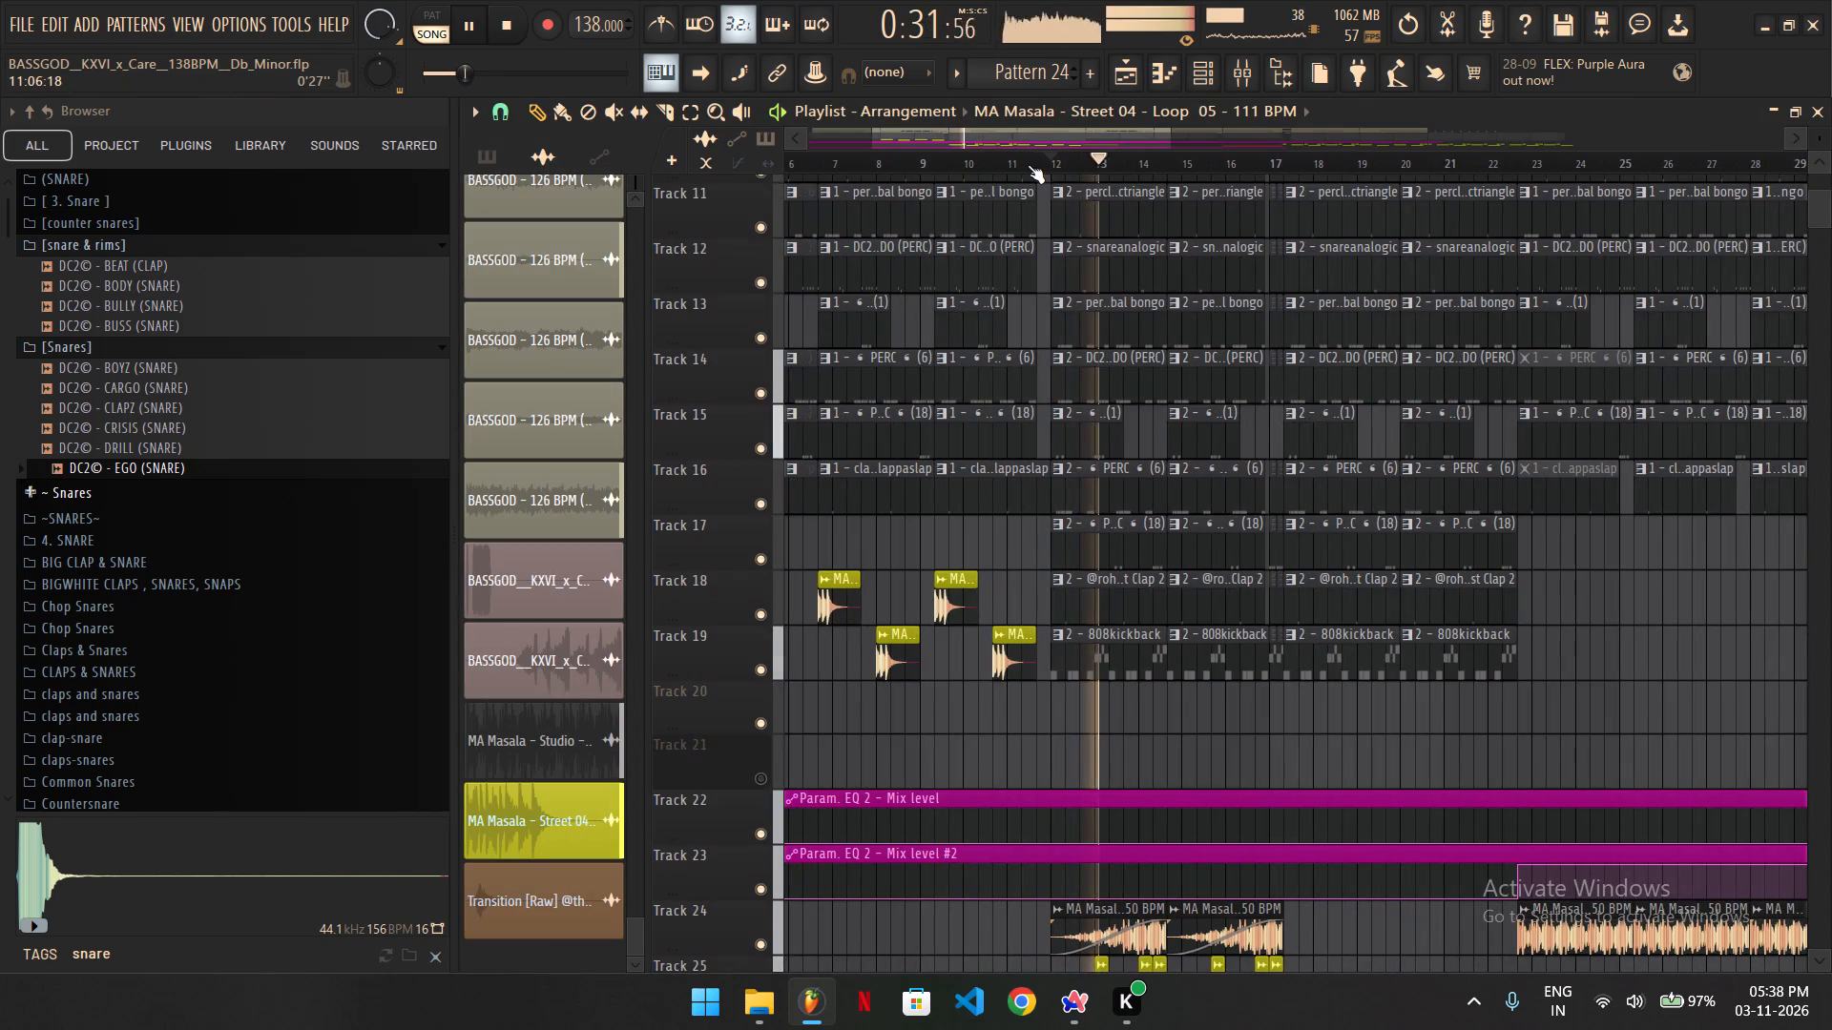
click(1028, 161)
Add Fruity parametric EQ 2 to the DRUM BUS with a steep band 1 high pass, and place it in slot 4 above the soft clippers.
click(1229, 79)
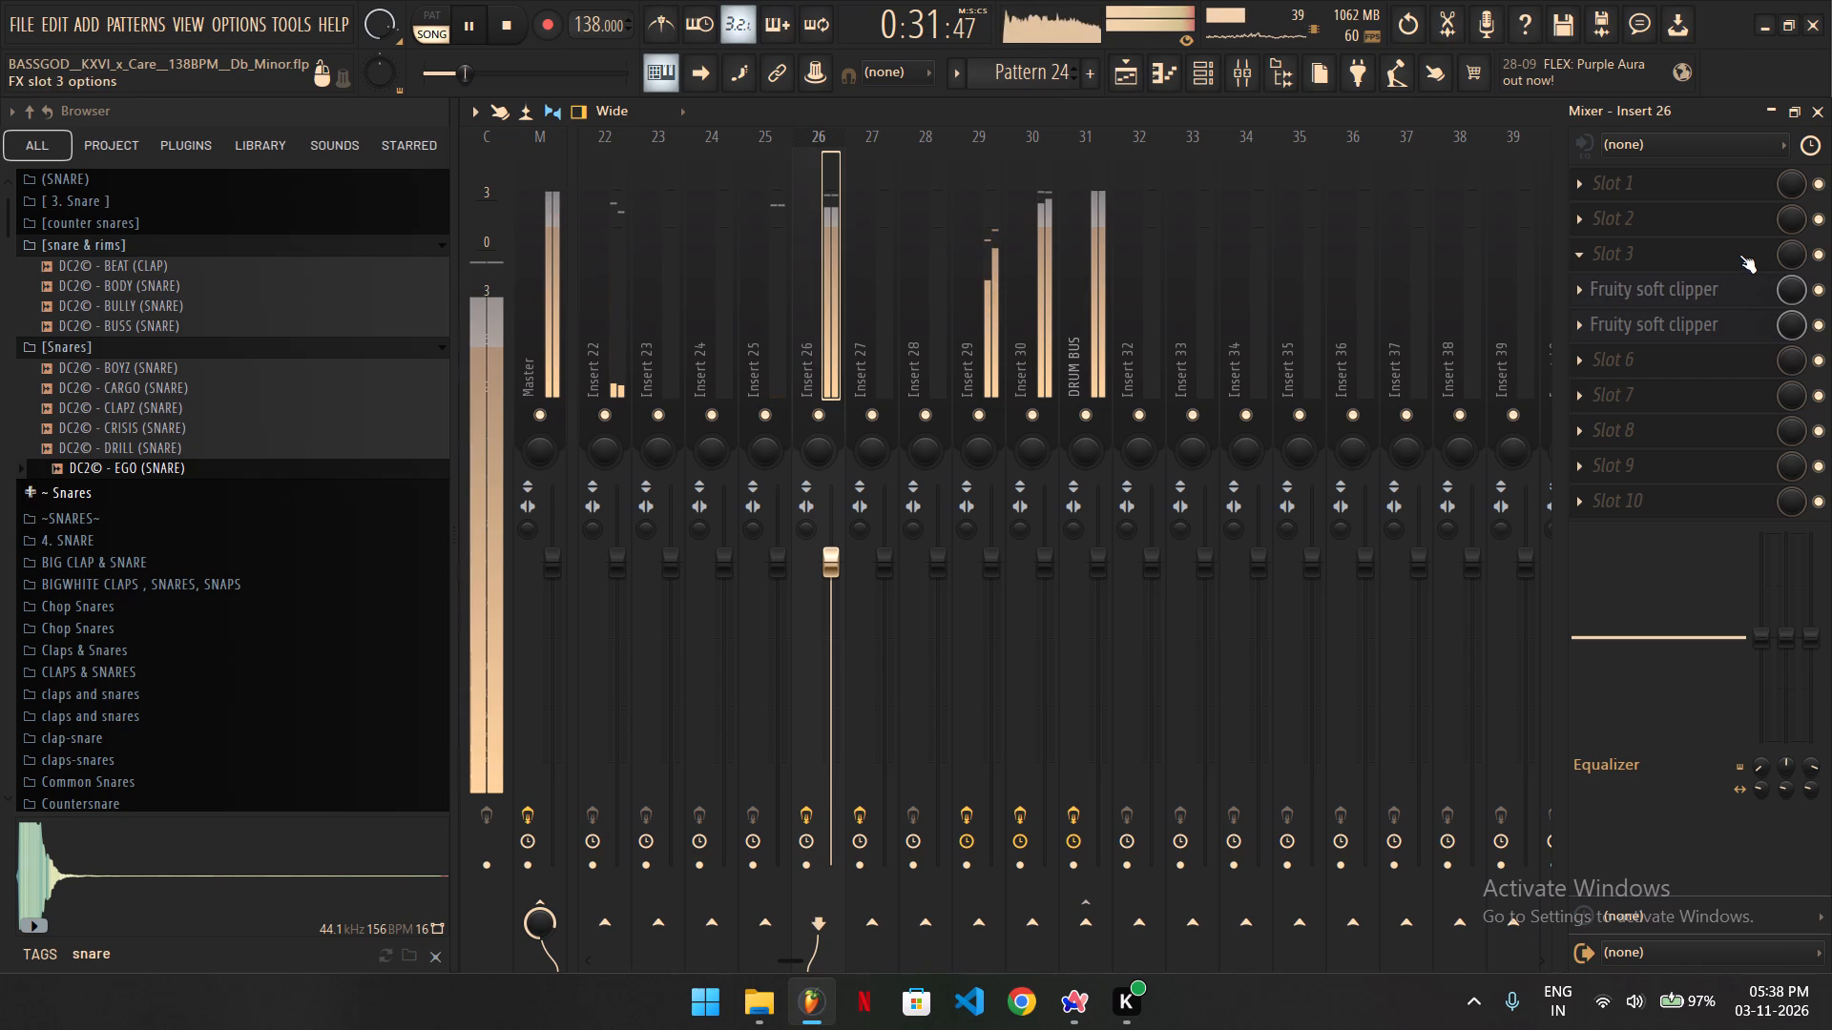
click(1093, 308)
click(1679, 402)
click(1180, 430)
scroll(1200, 291, down, 6)
scroll(620, 485, down, 1)
drag(628, 479, 1739, 255)
drag(1739, 255, 656, 475)
scroll(1658, 393, up, 2)
scroll(1739, 255, up, 1)
scroll(1658, 393, up, 3)
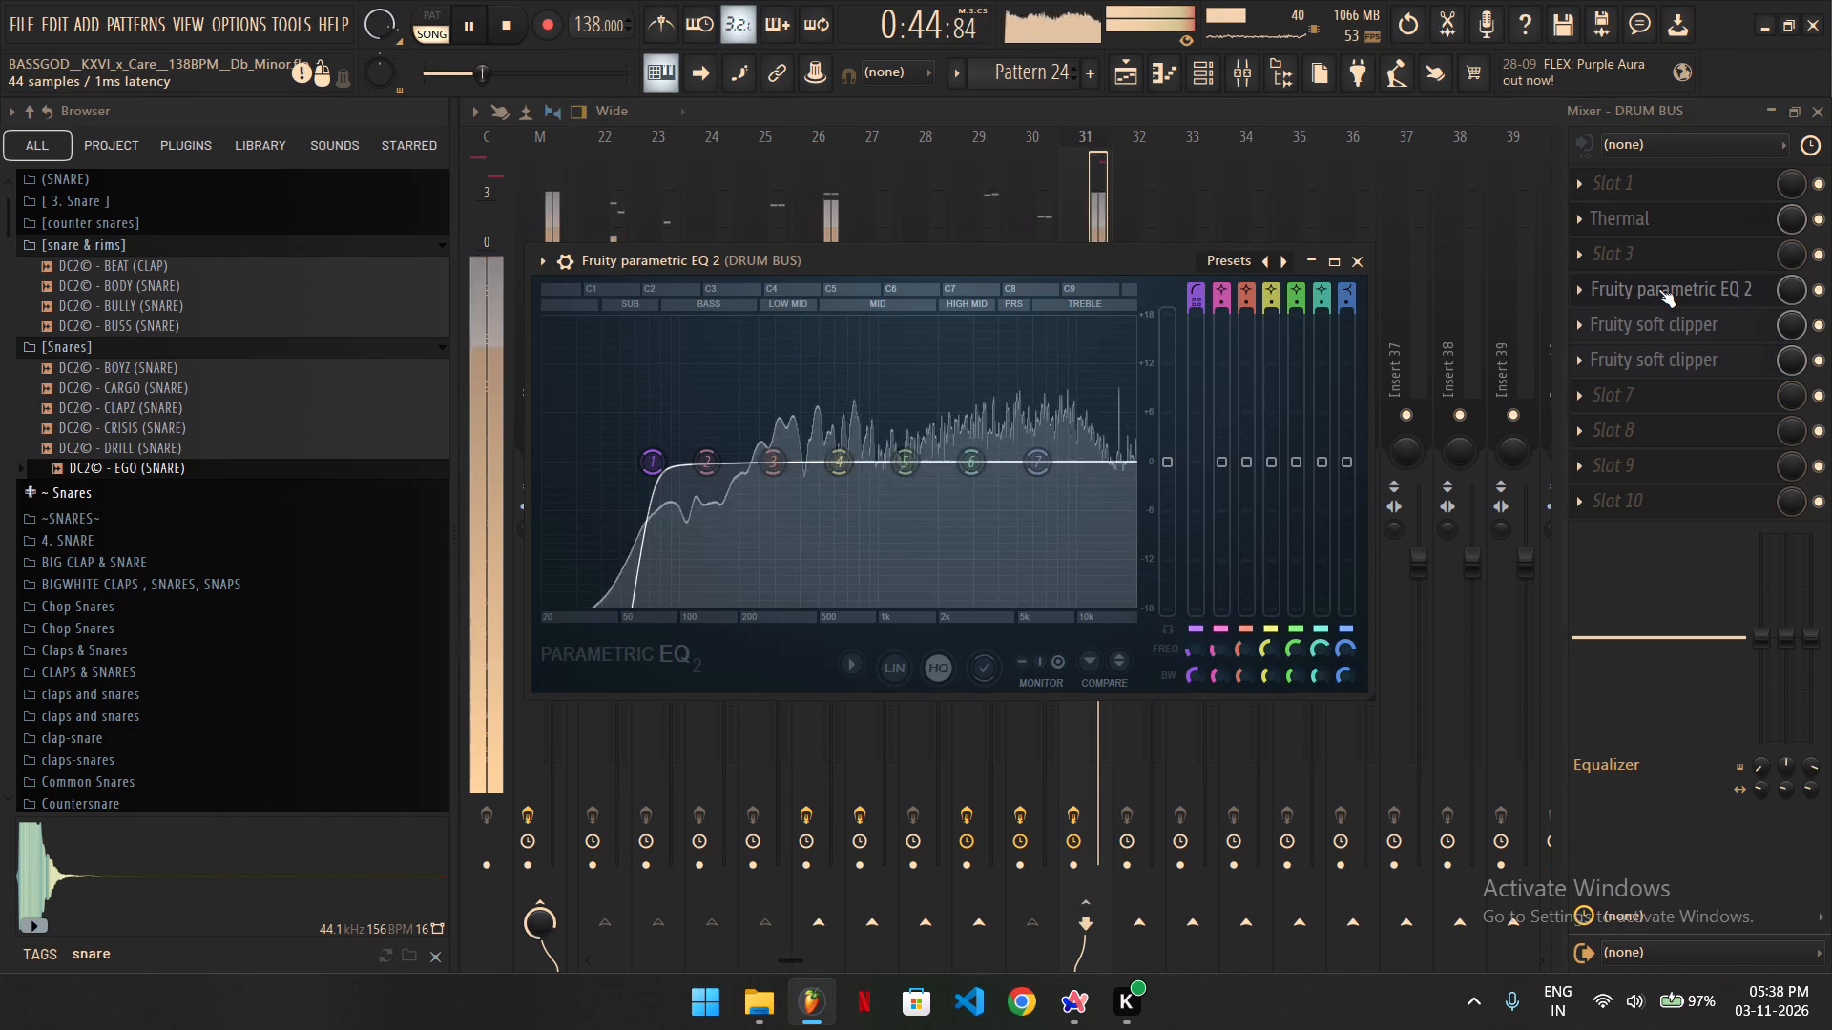
Raise the DRUM BUS EQ's band 1 high-pass cutoff past 84 Hz to band 2's frequency and close the EQ.
drag(640, 468, 671, 458)
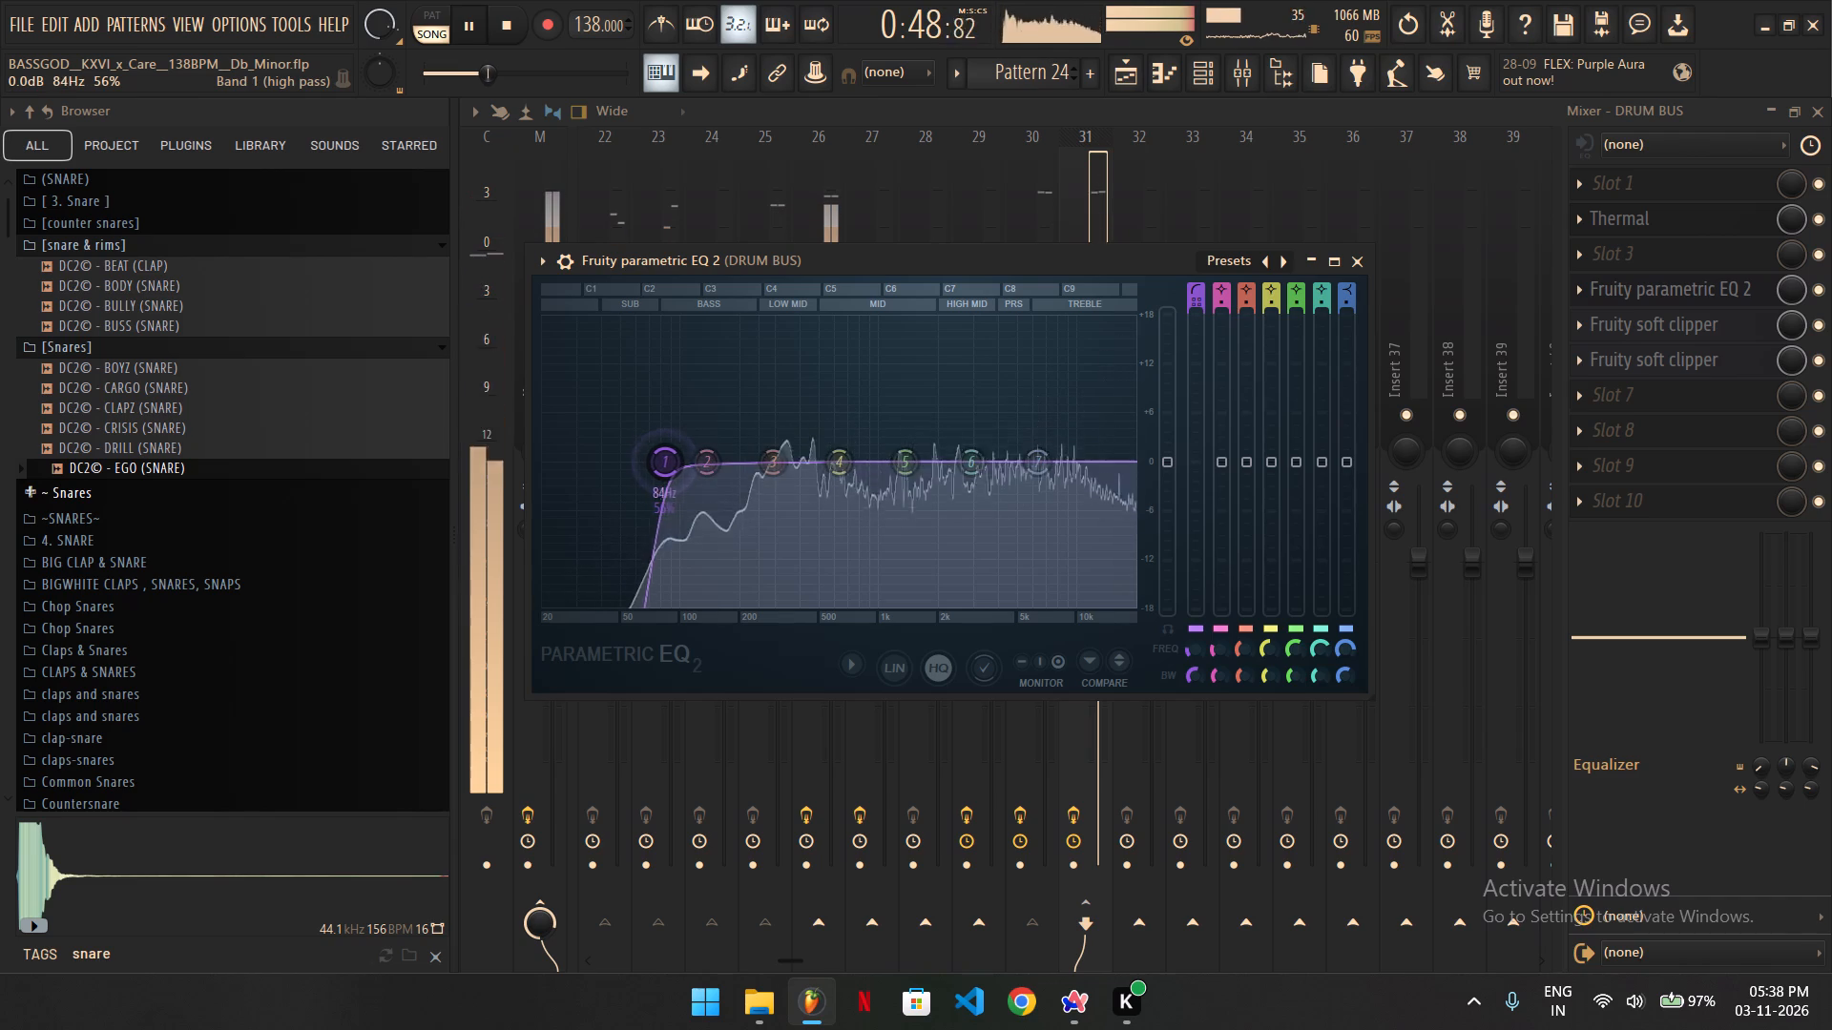
drag(671, 458, 771, 429)
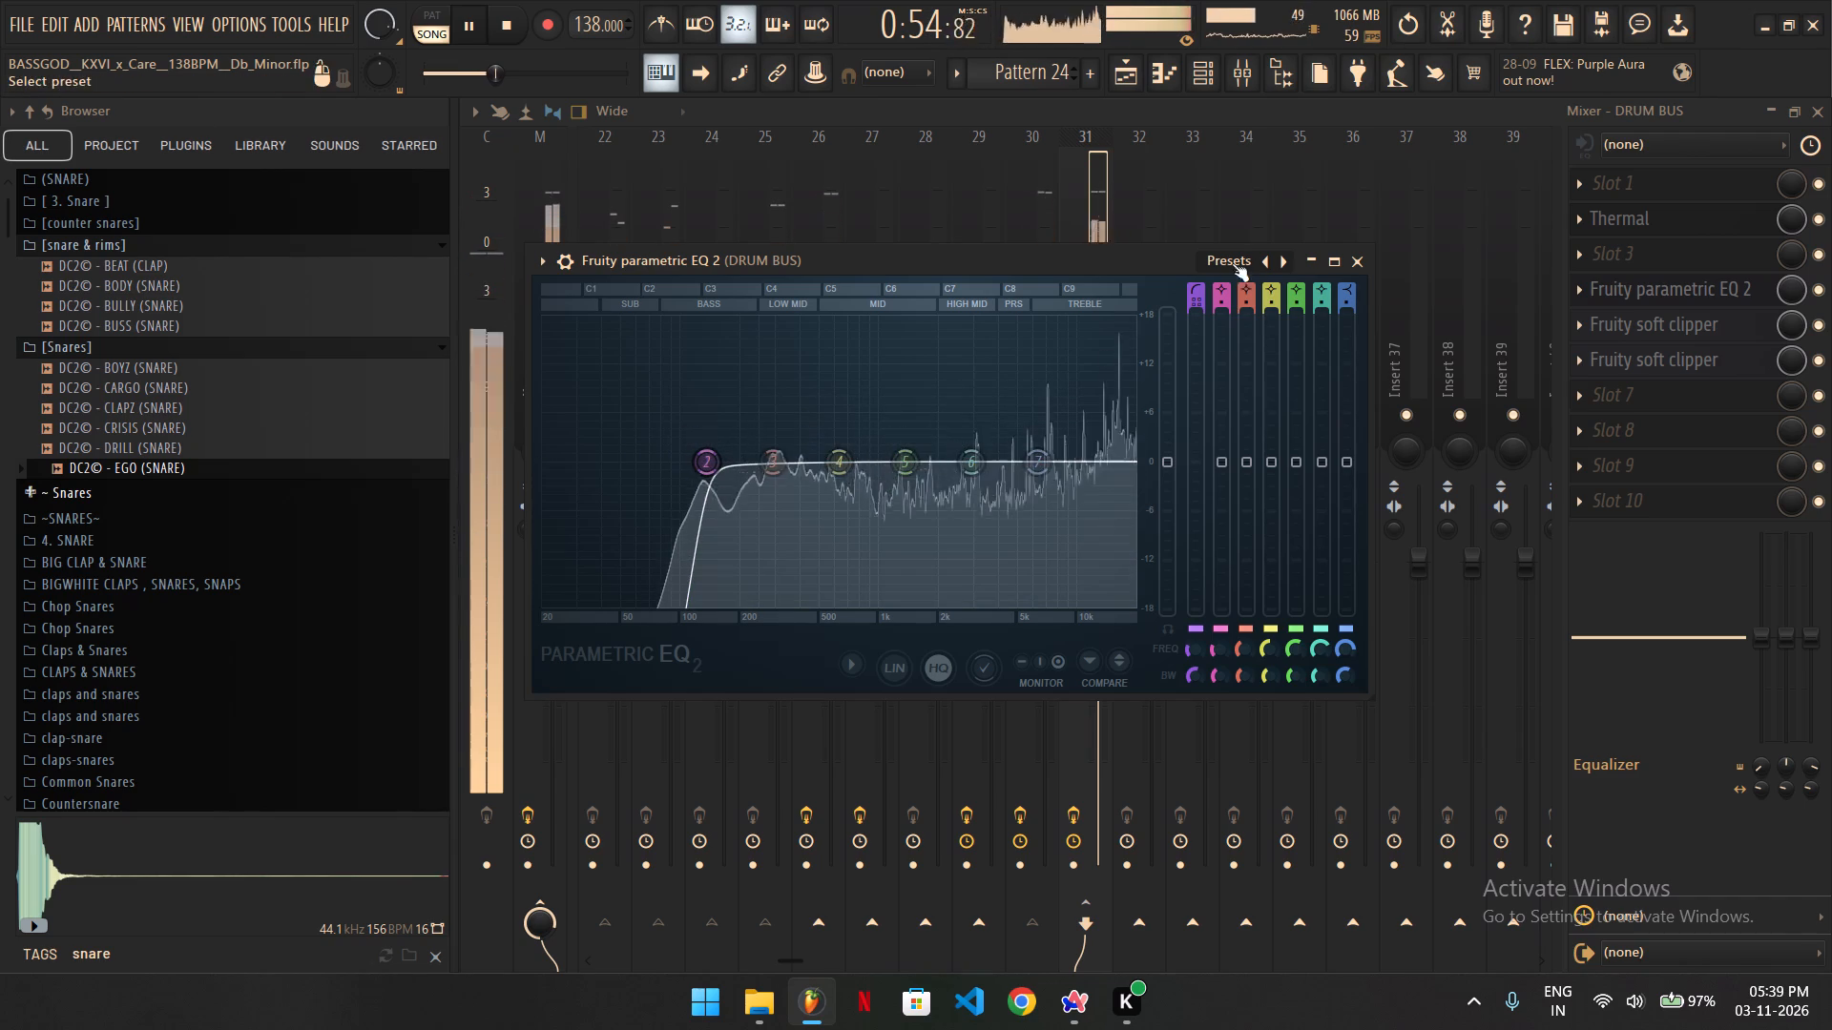
click(1356, 264)
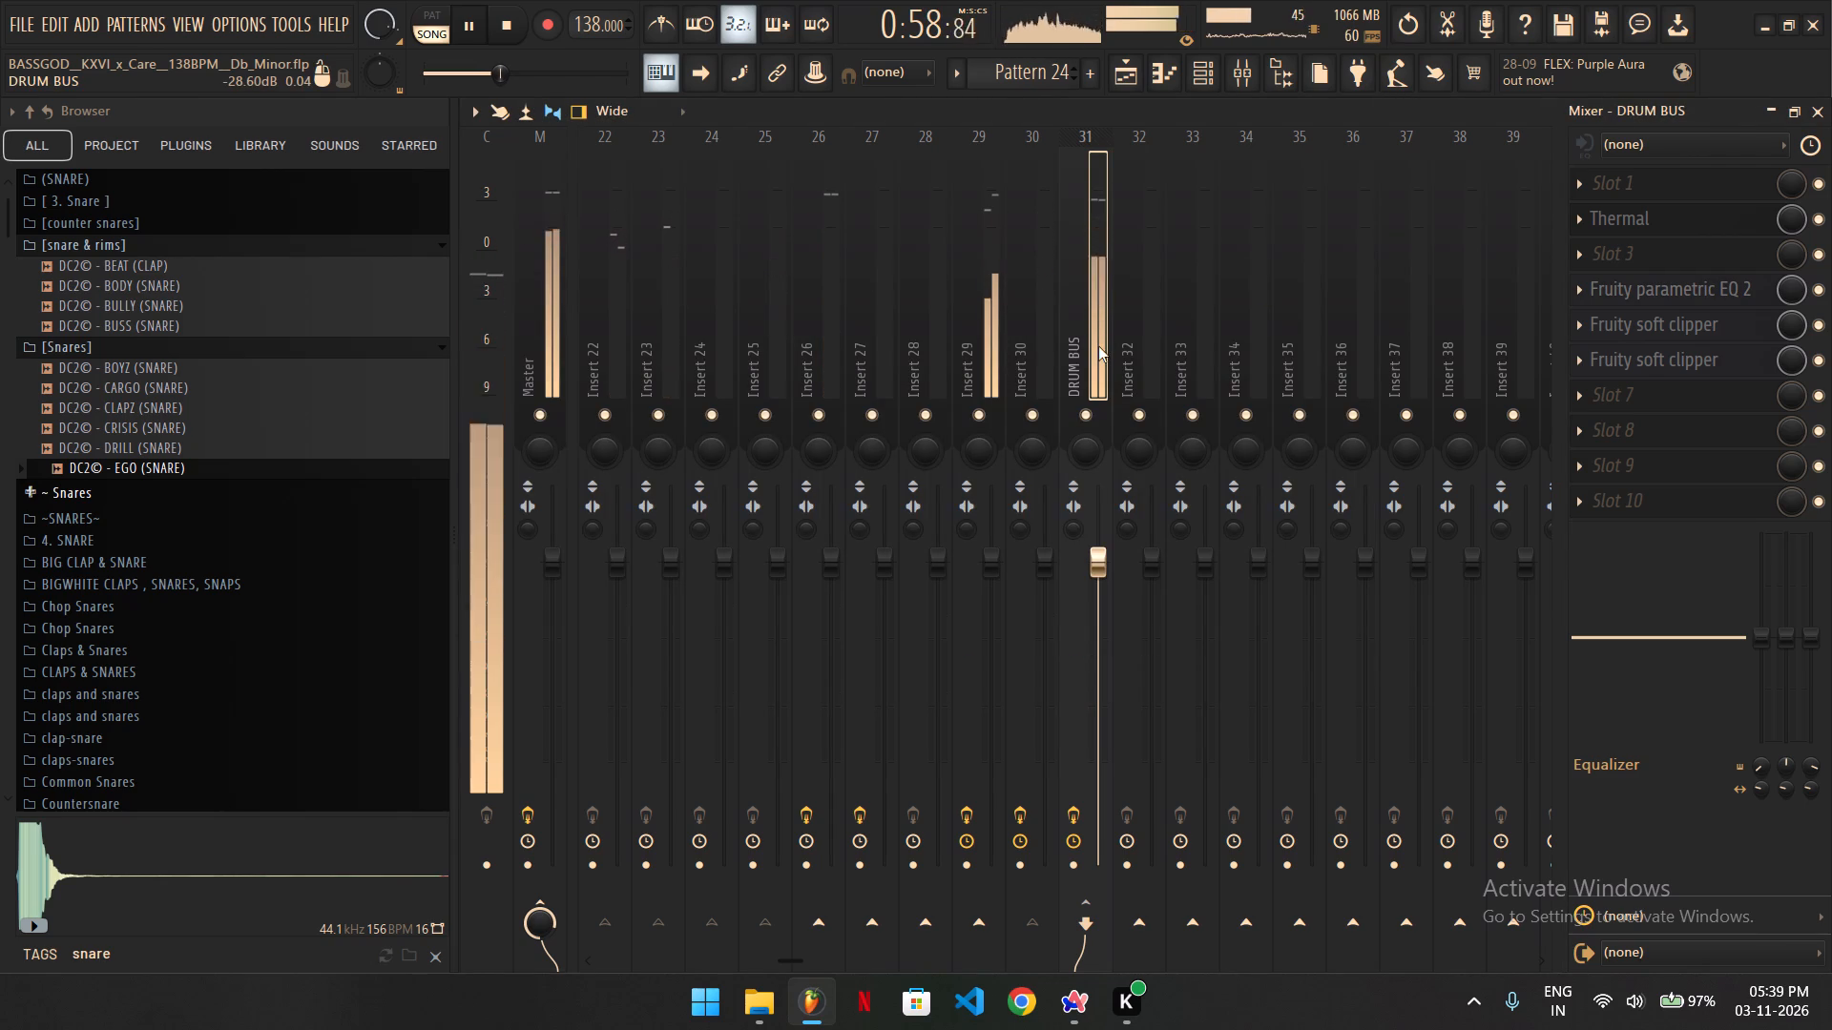
Bypass Fruity parametric EQ 2 on Insert 29 and restart playback to hear the mix without it.
click(994, 350)
click(1819, 255)
key(space)
key(space)
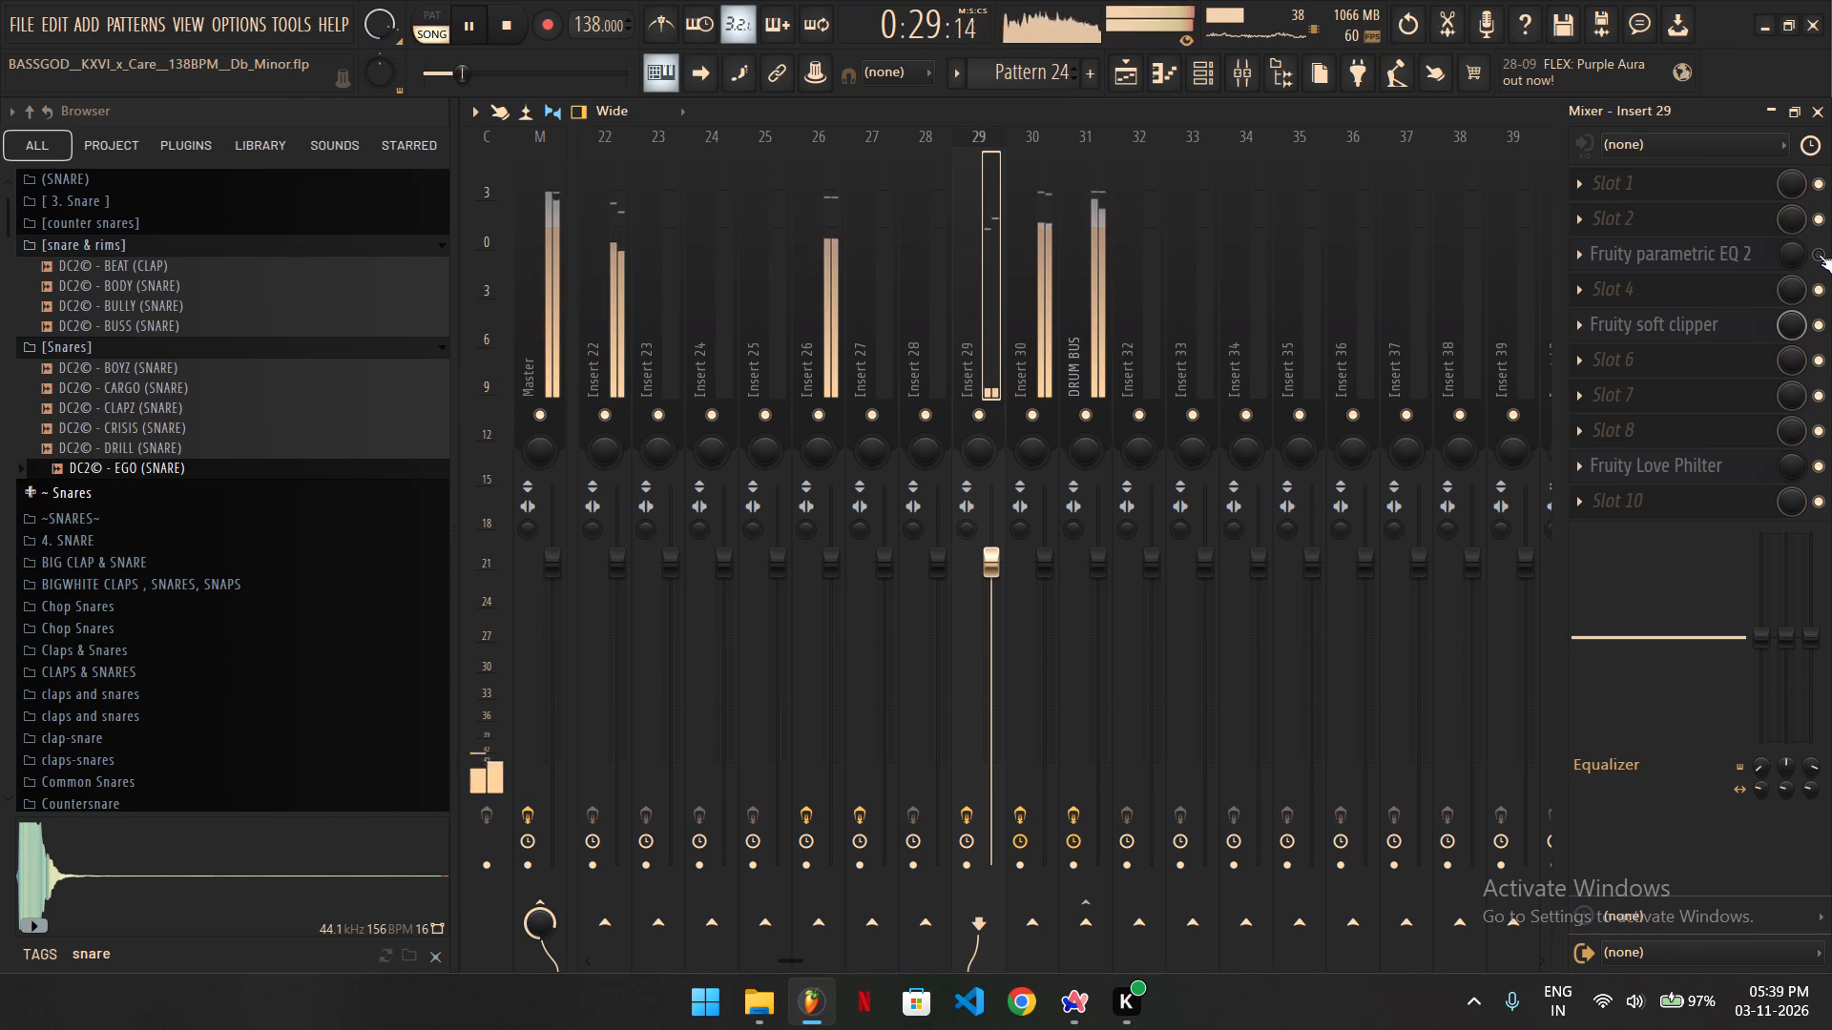
Re-enable Fruity parametric EQ 2 in slot 3 of Insert 29.
click(1819, 255)
Bypass Fruity parametric EQ 2 in slot 5 of Insert 30.
click(1041, 262)
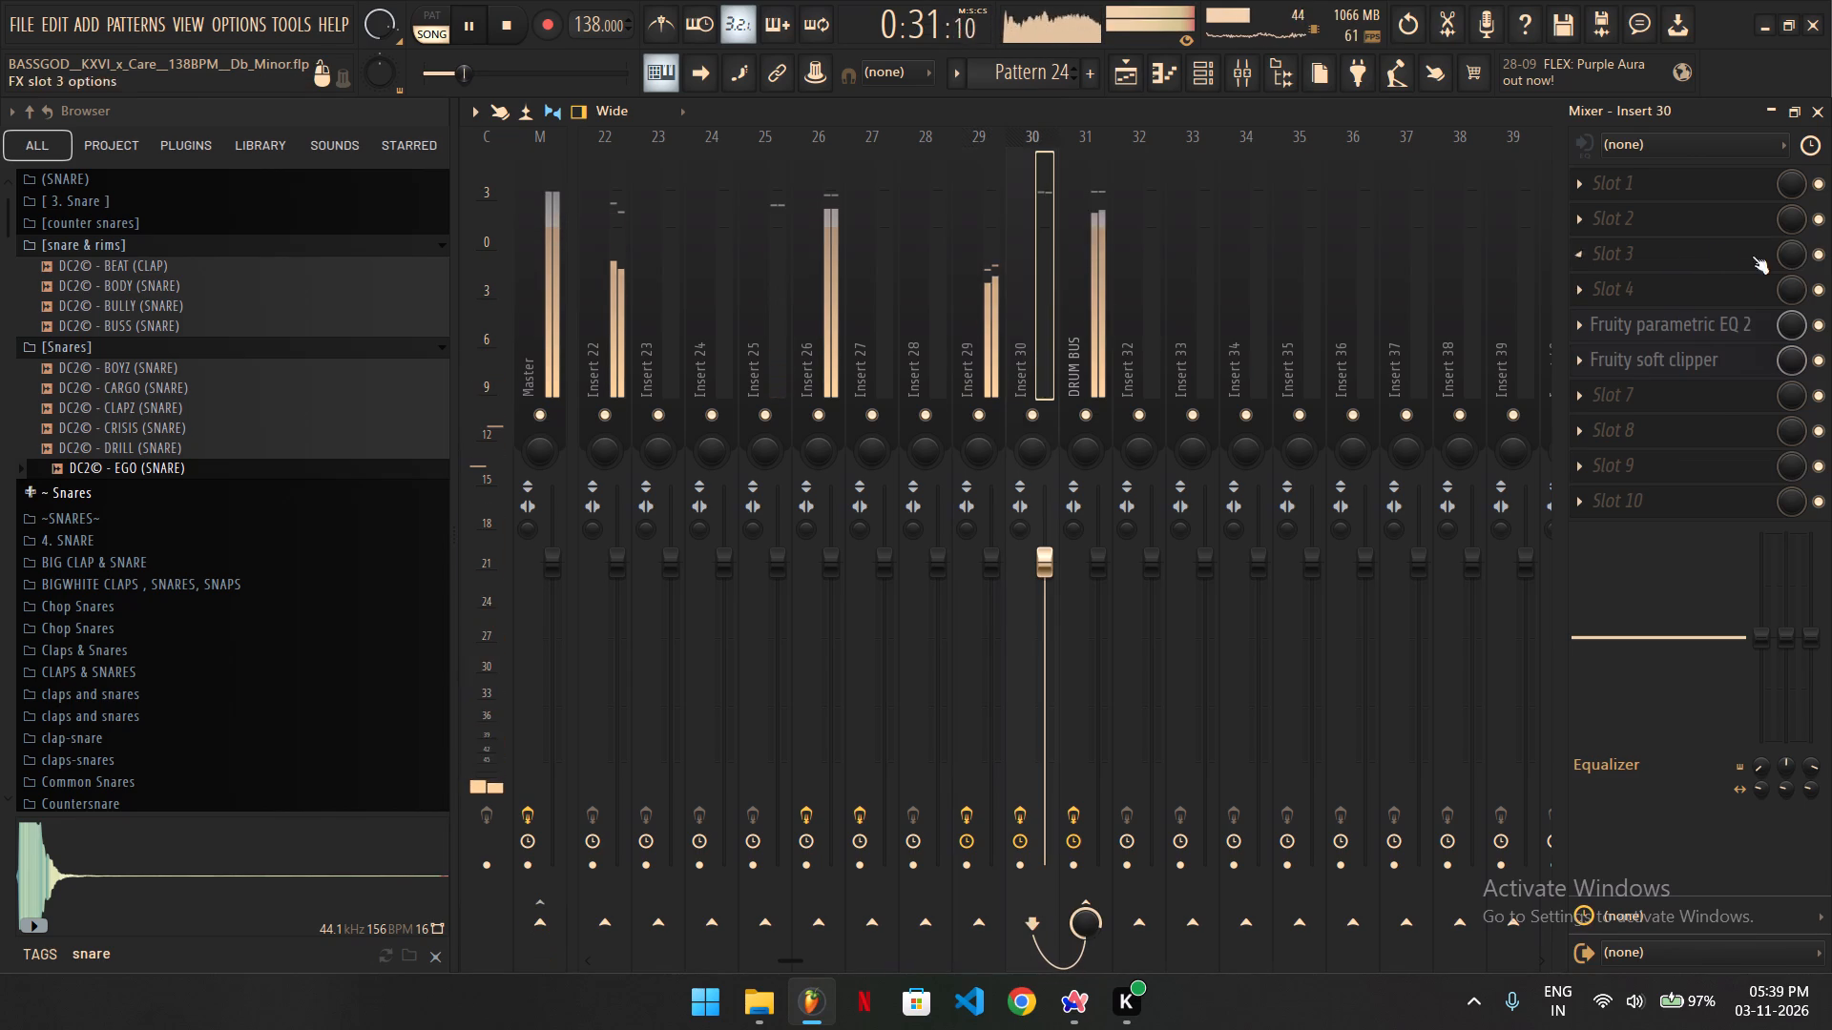
click(1820, 327)
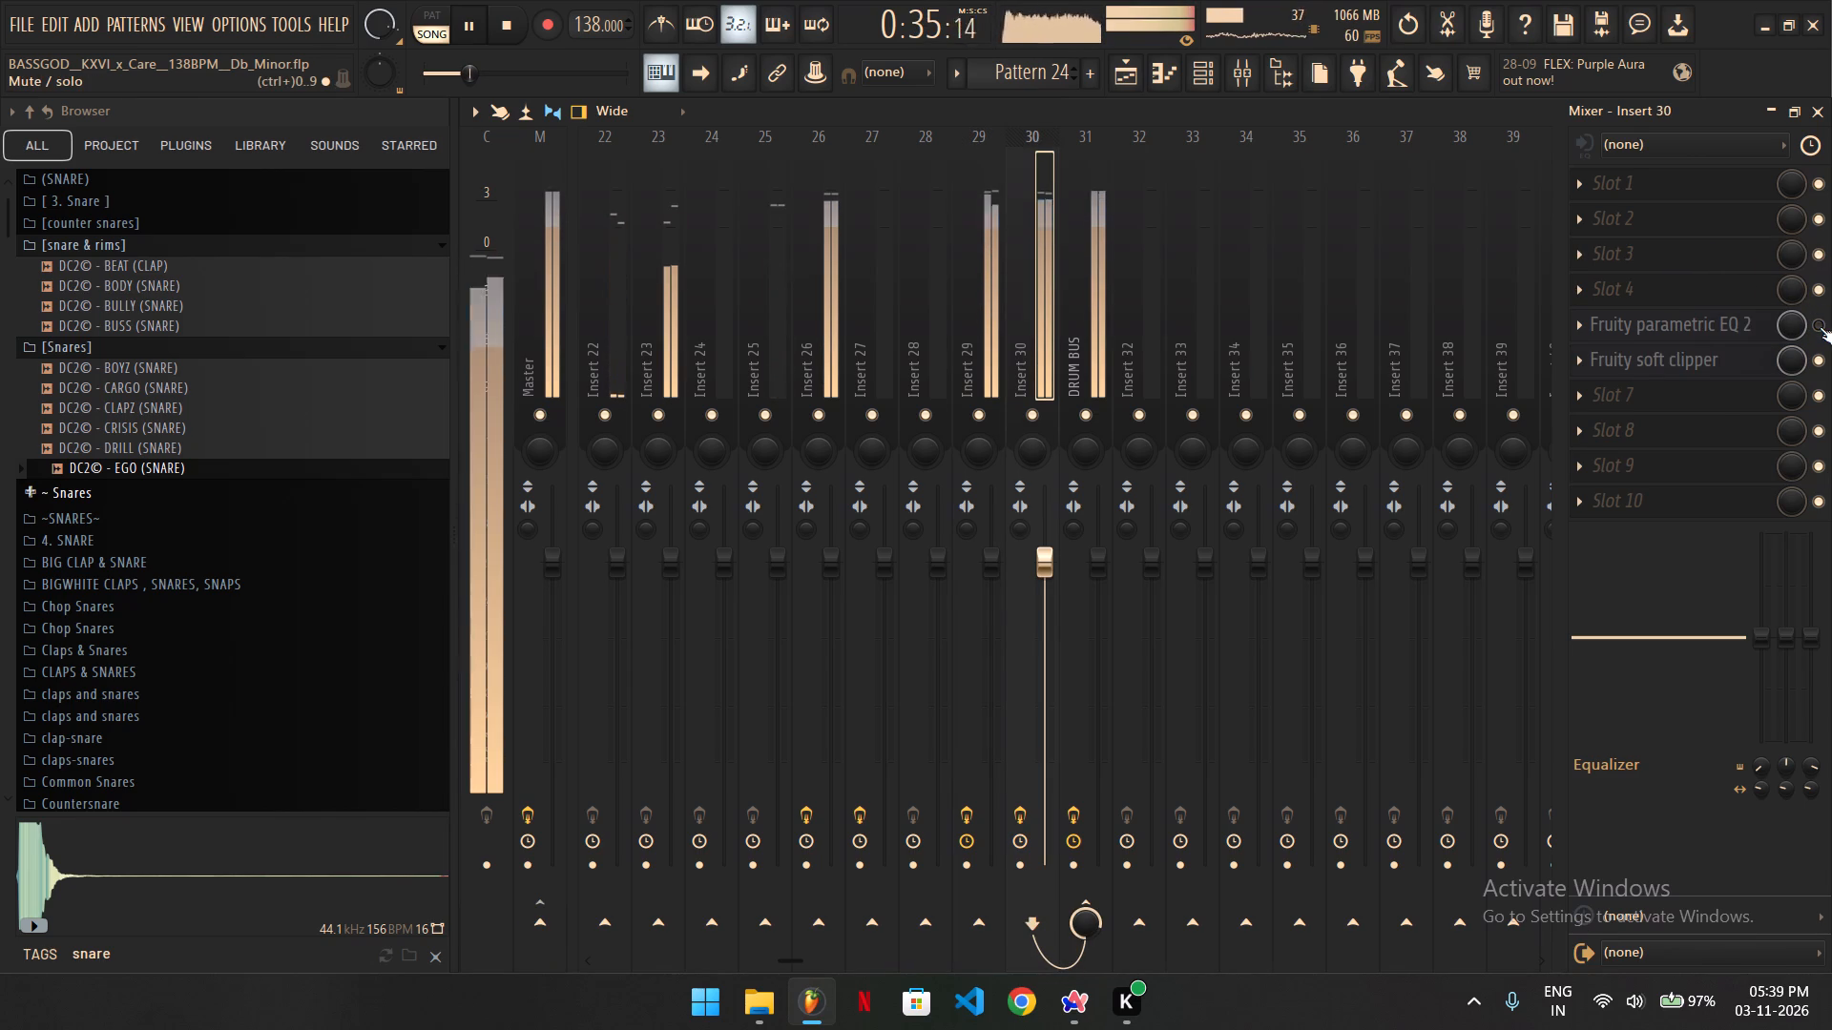
Review the Fruity parametric EQ 2 curve on the DRUM BUS during playback and close it.
click(1093, 356)
click(1706, 290)
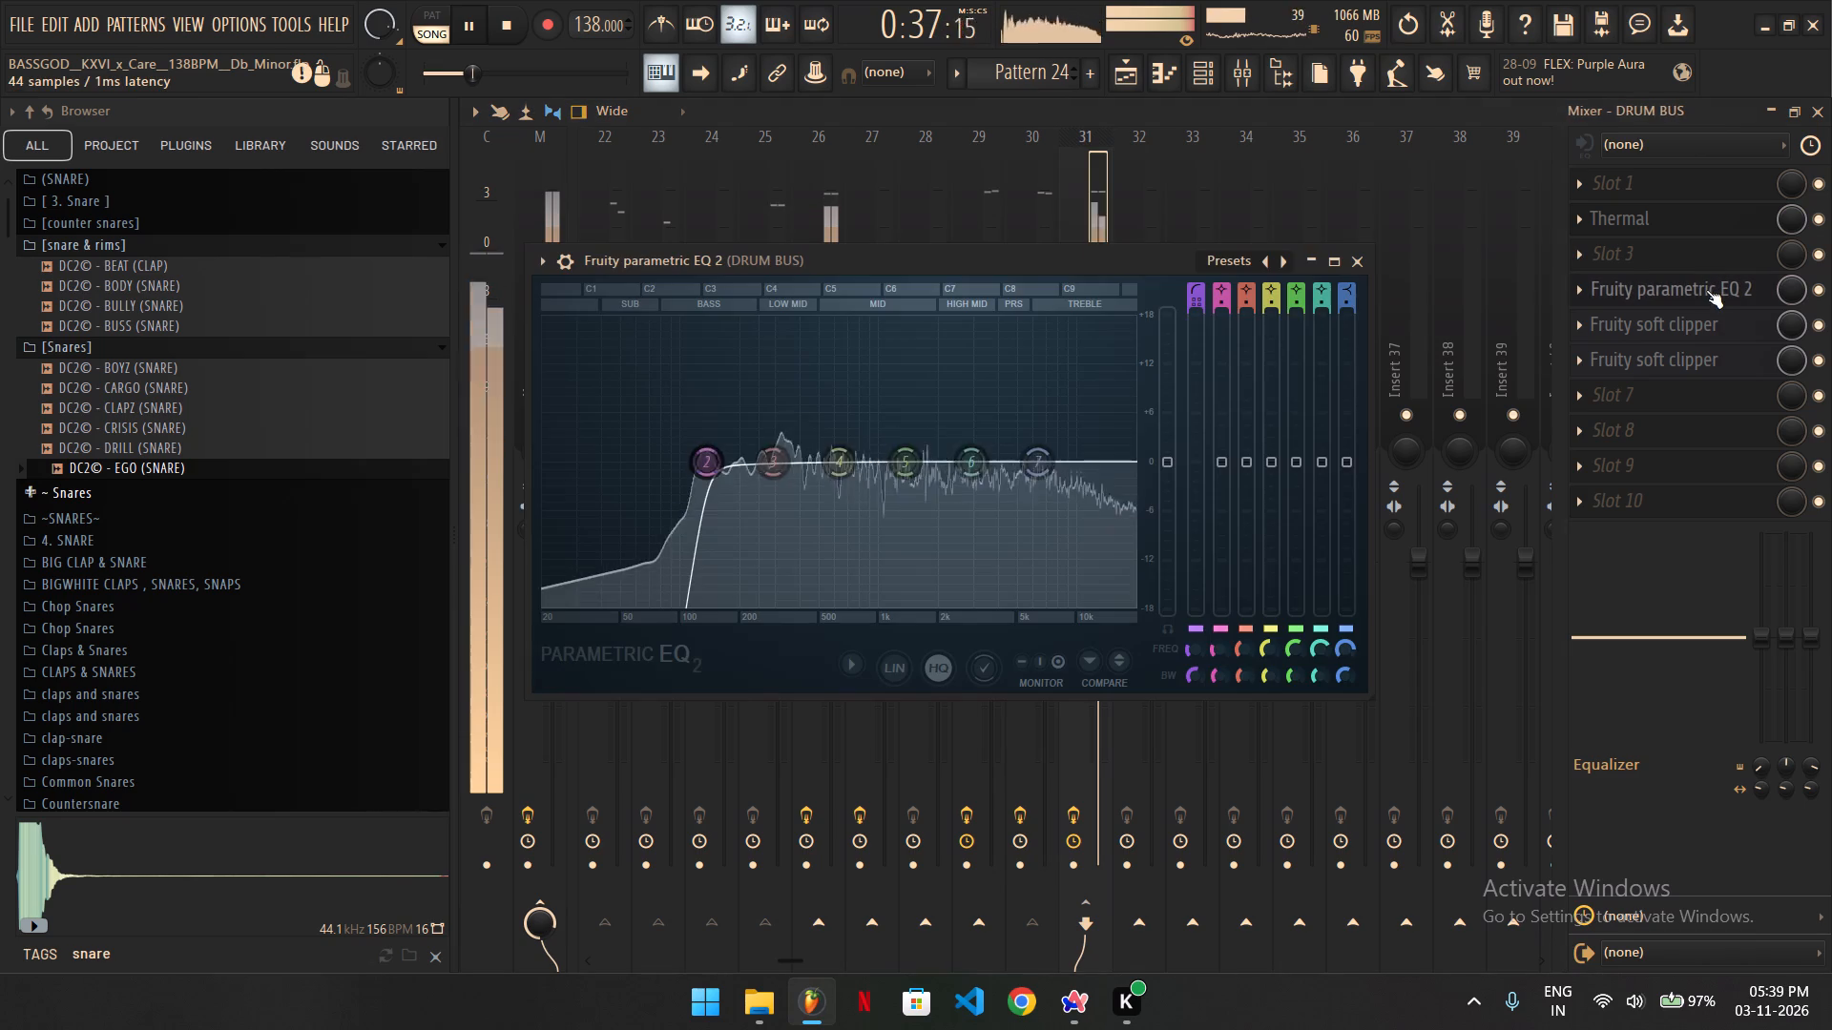
click(1353, 251)
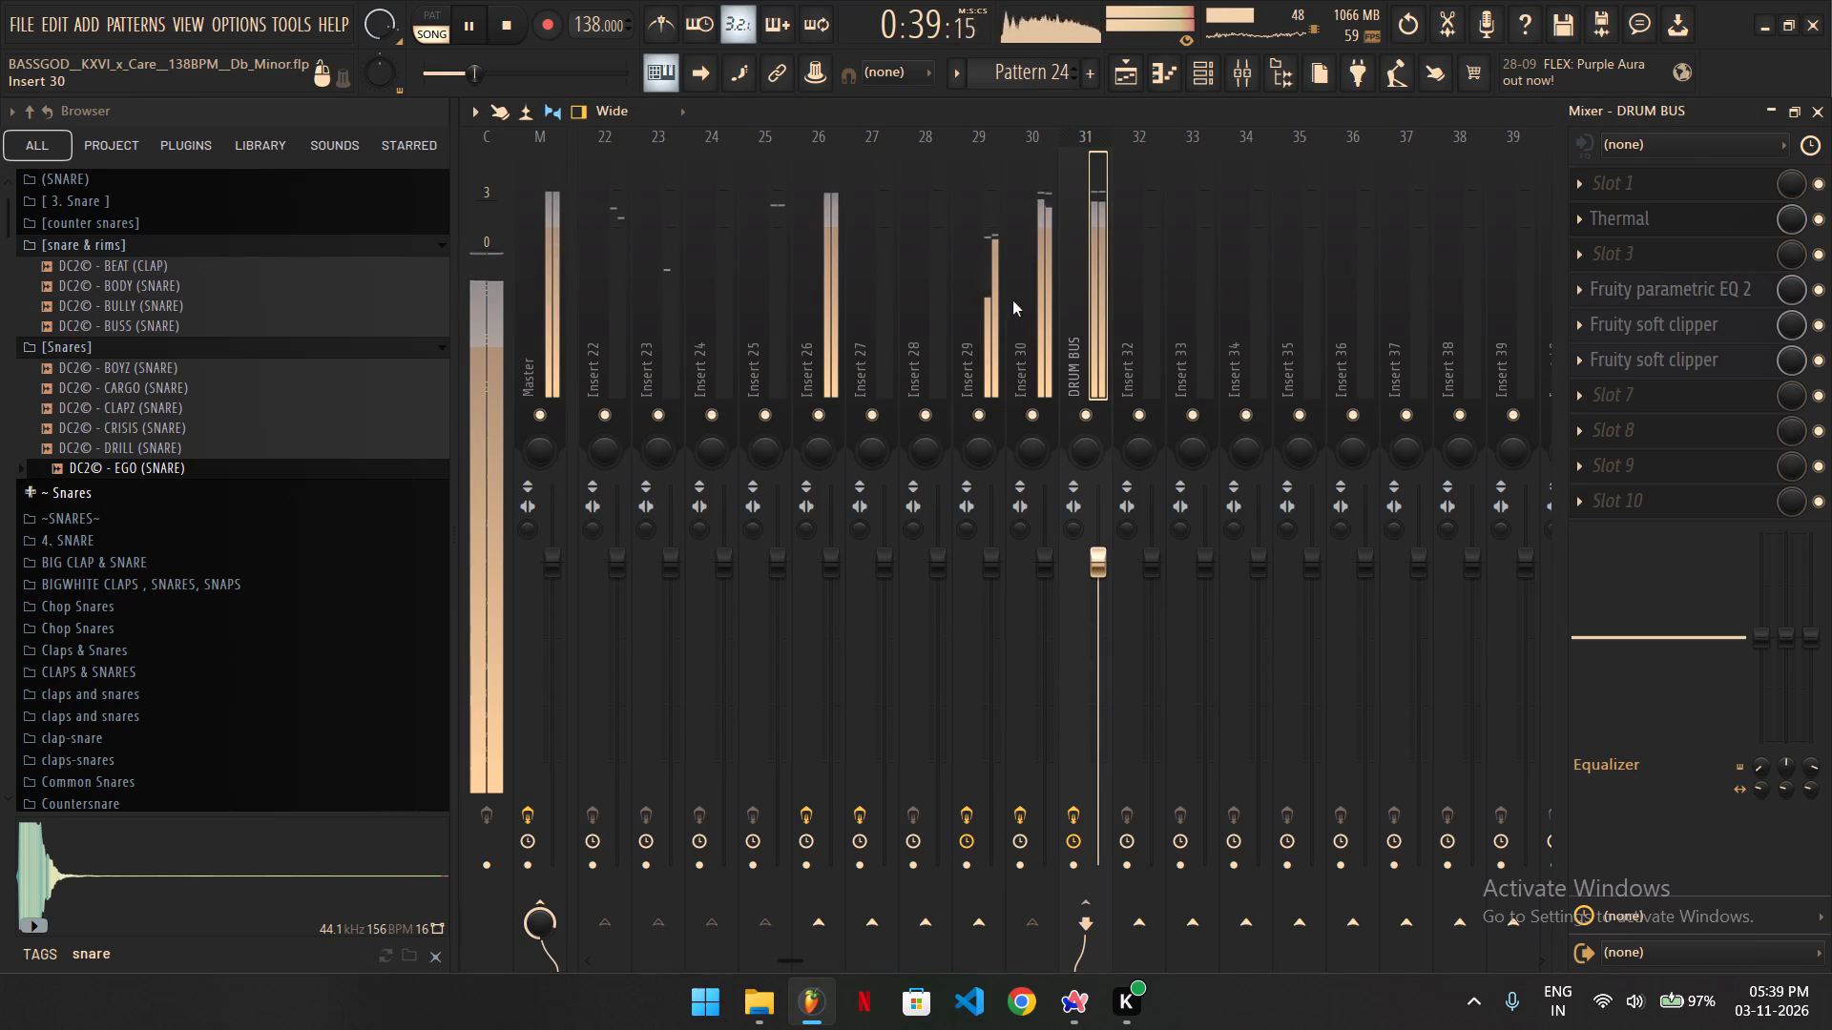
Briefly solo Insert 29 against the full mix, unsolo it and select the DRUM BUS.
click(1043, 339)
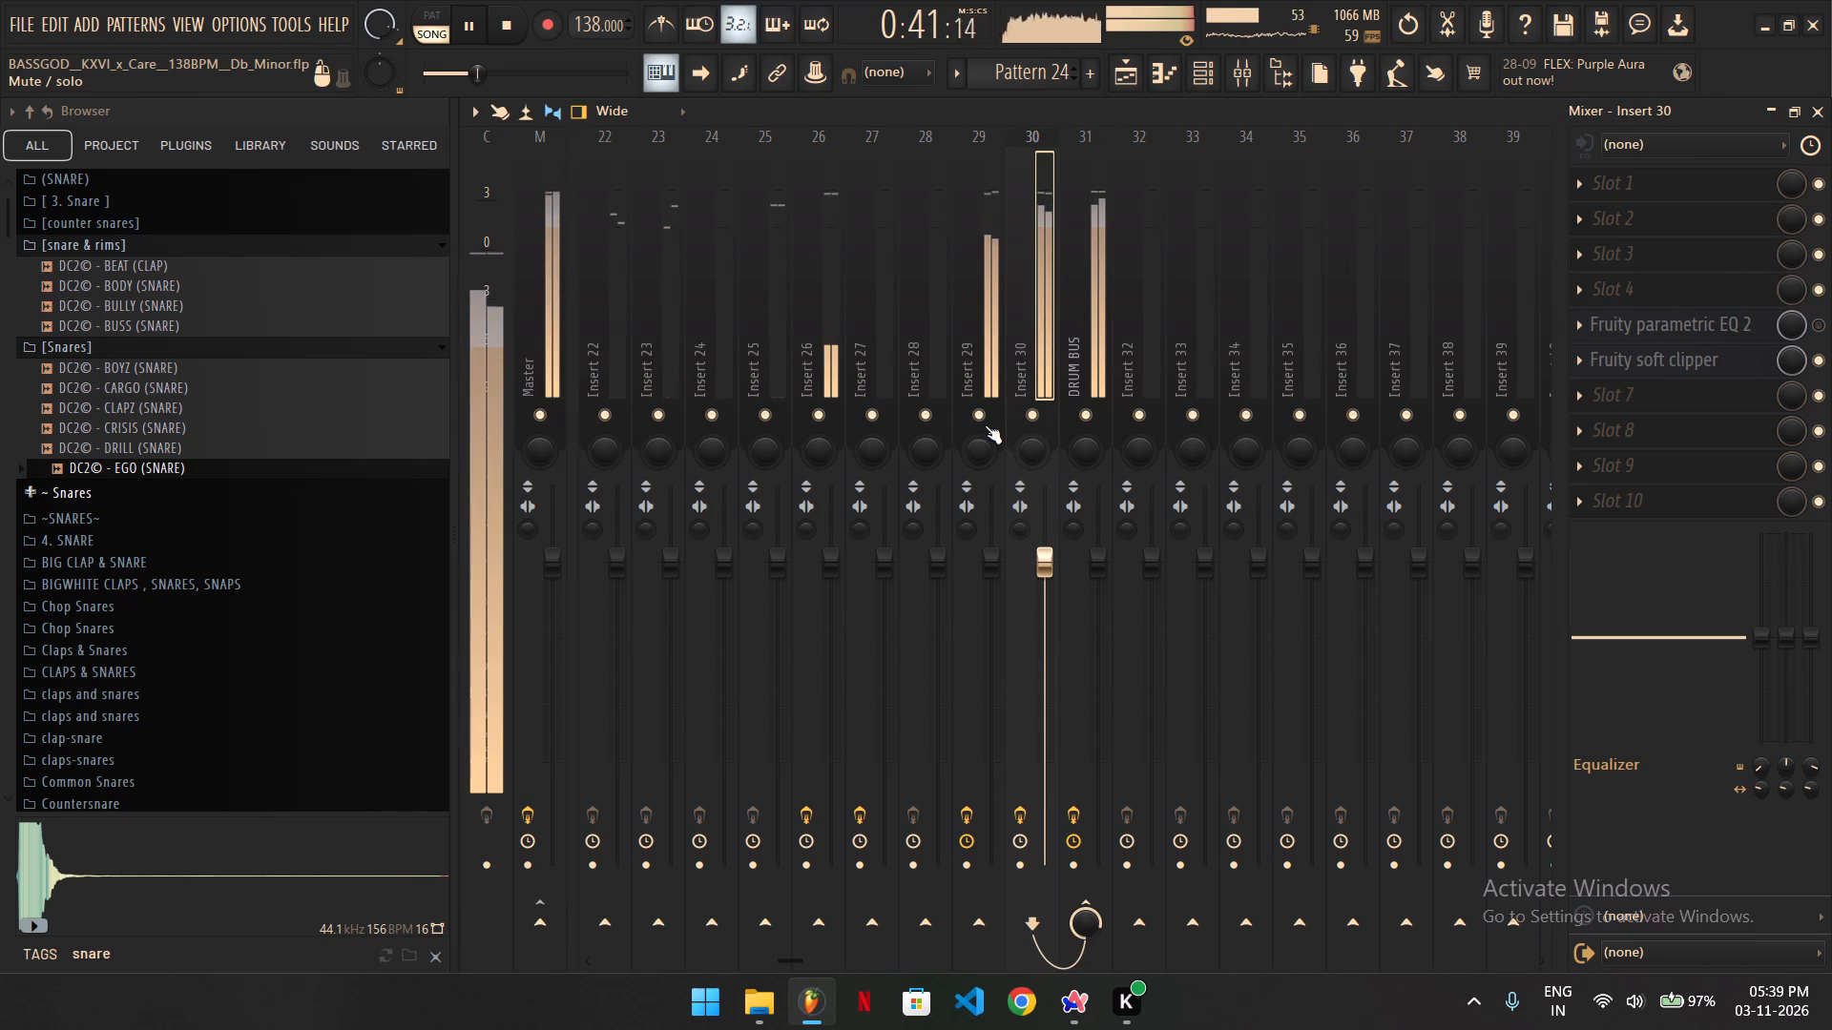
right_click(984, 420)
right_click(984, 420)
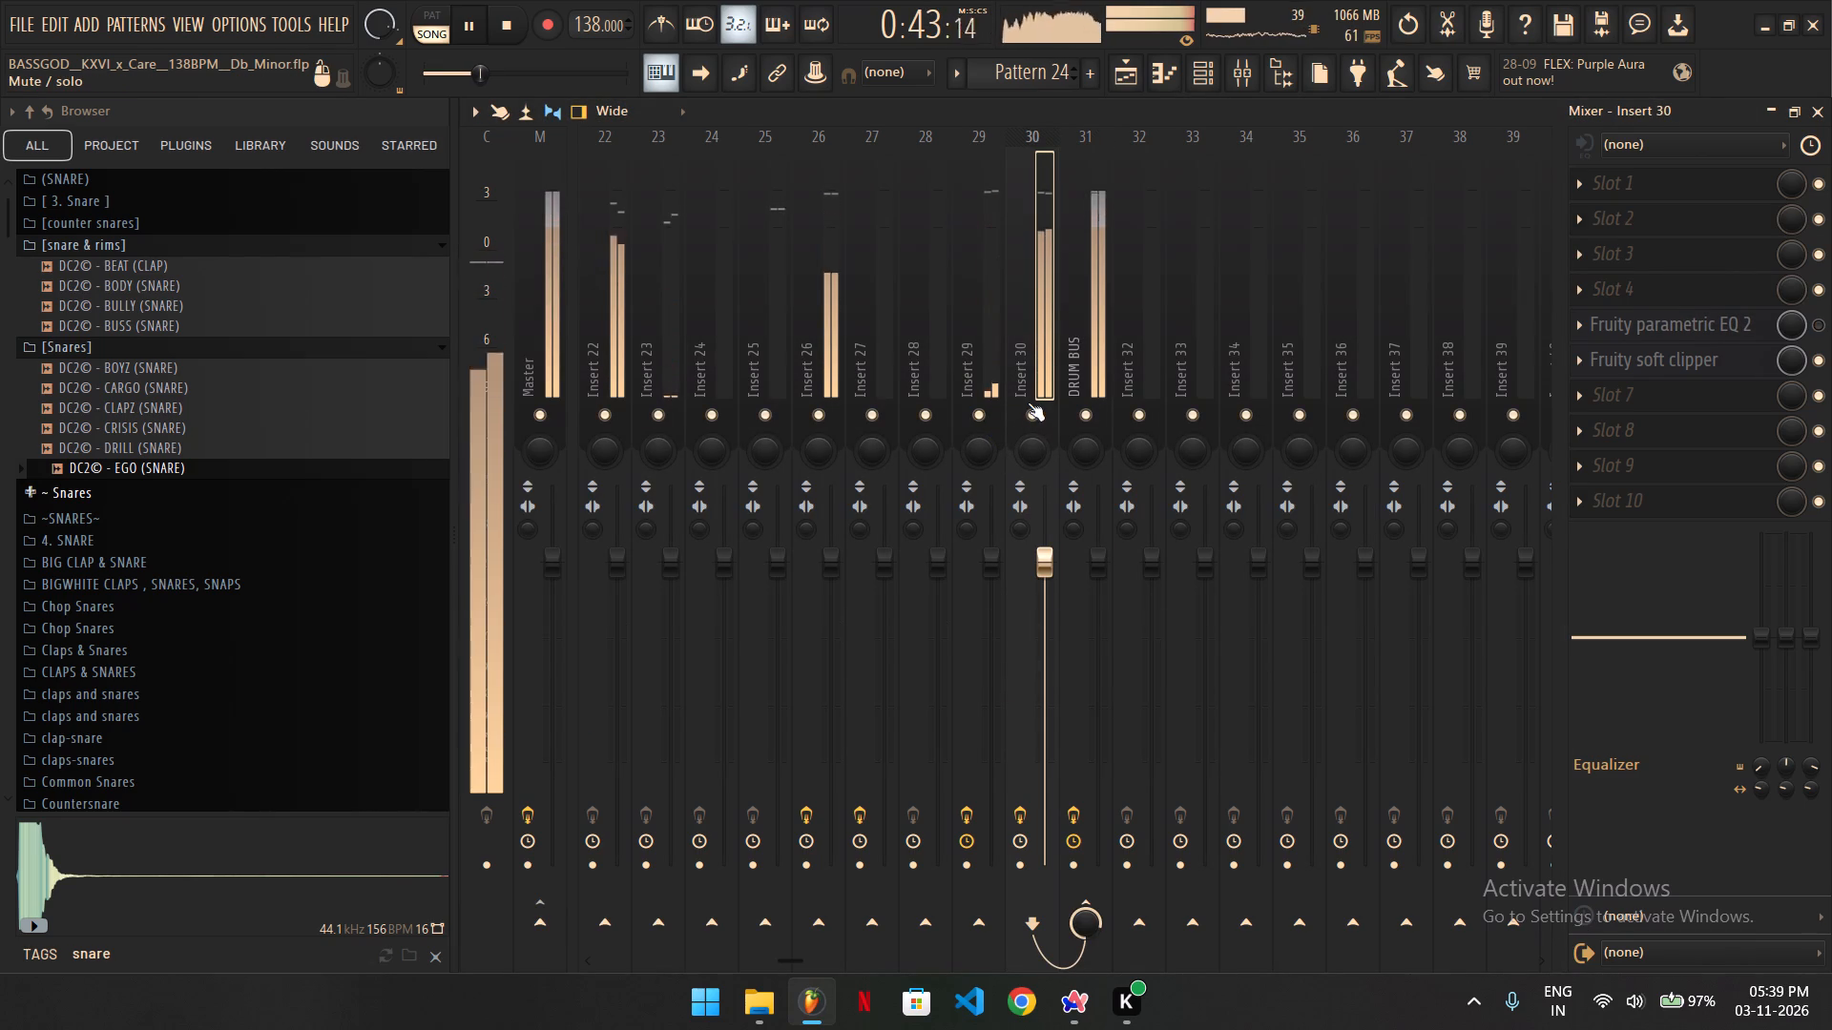
click(1101, 339)
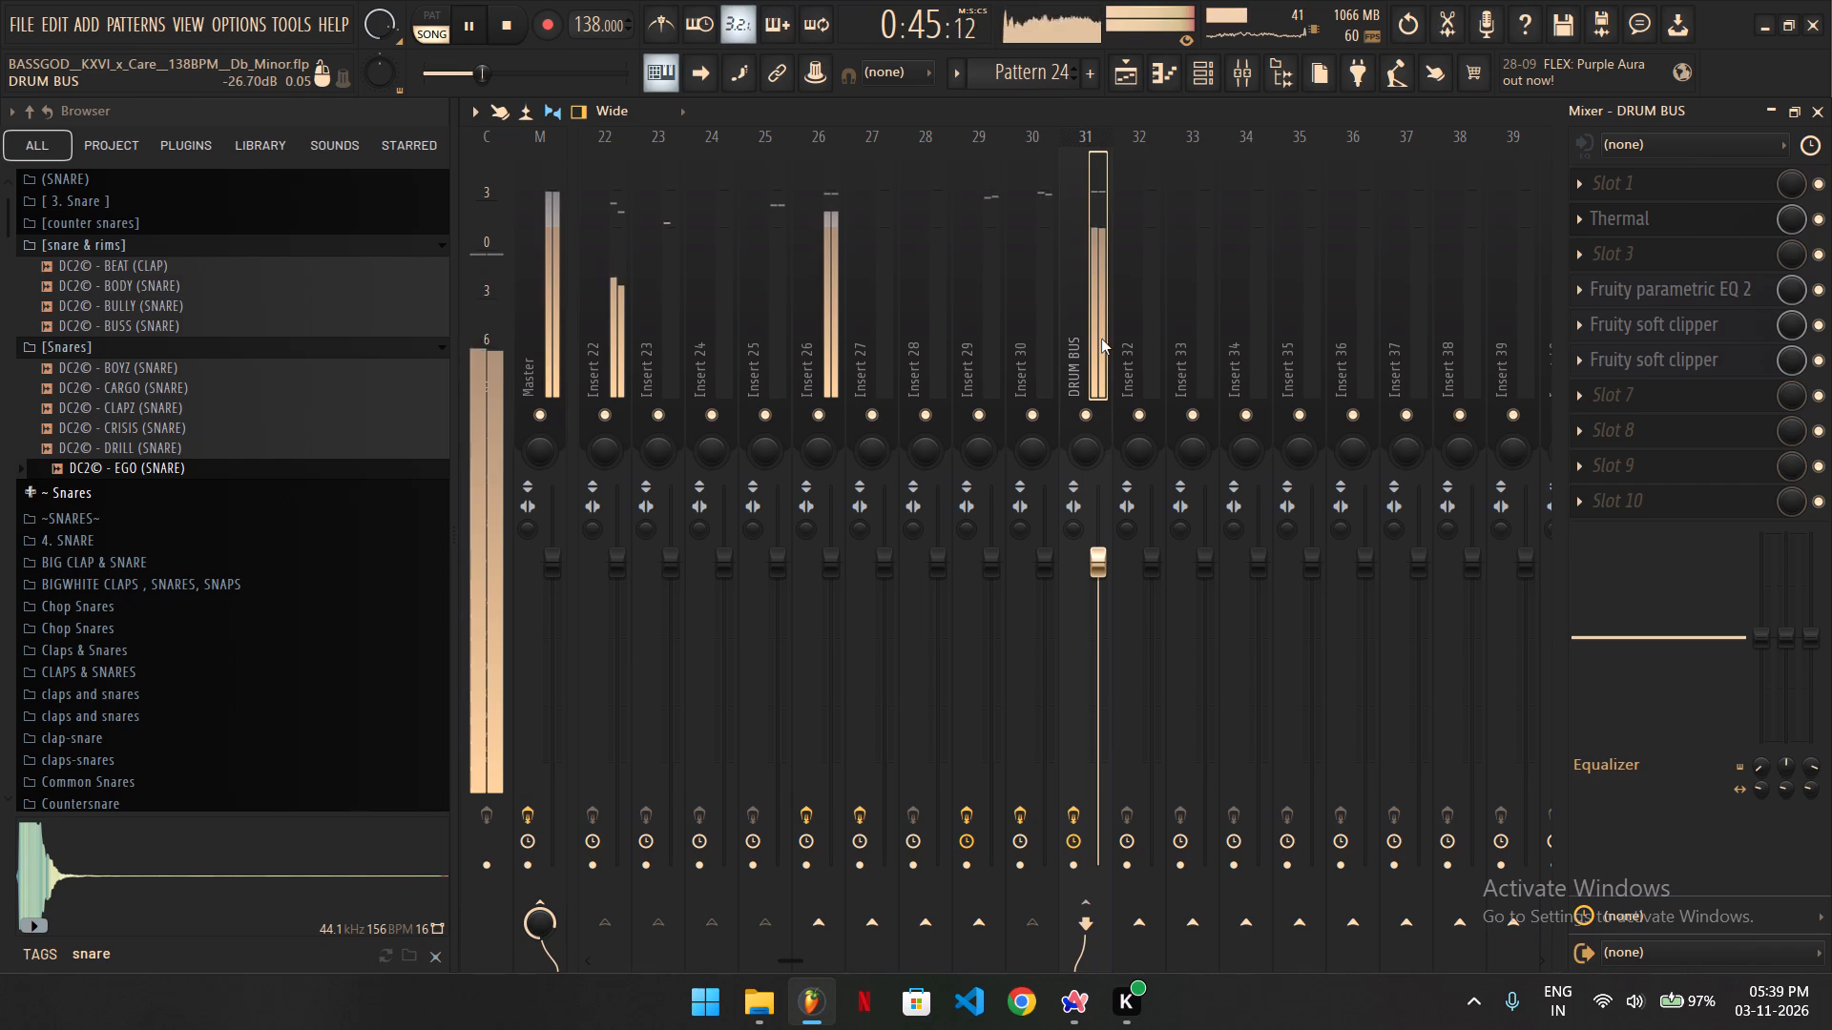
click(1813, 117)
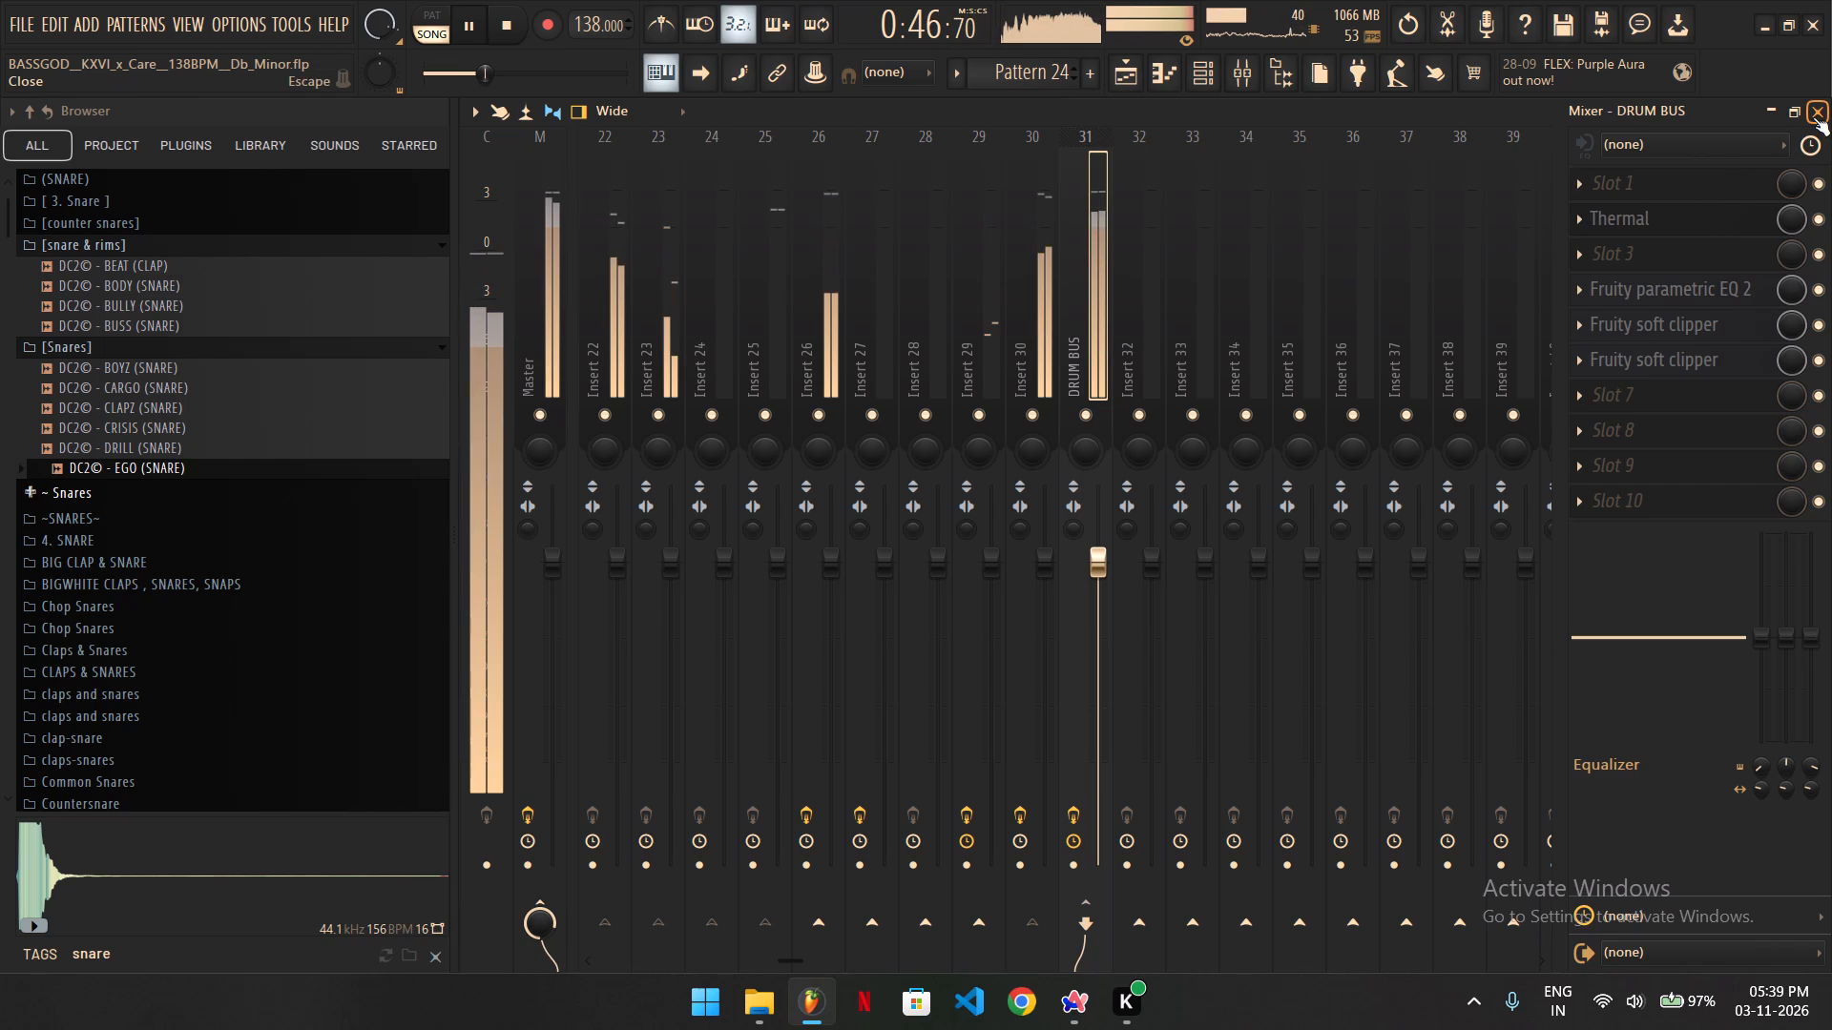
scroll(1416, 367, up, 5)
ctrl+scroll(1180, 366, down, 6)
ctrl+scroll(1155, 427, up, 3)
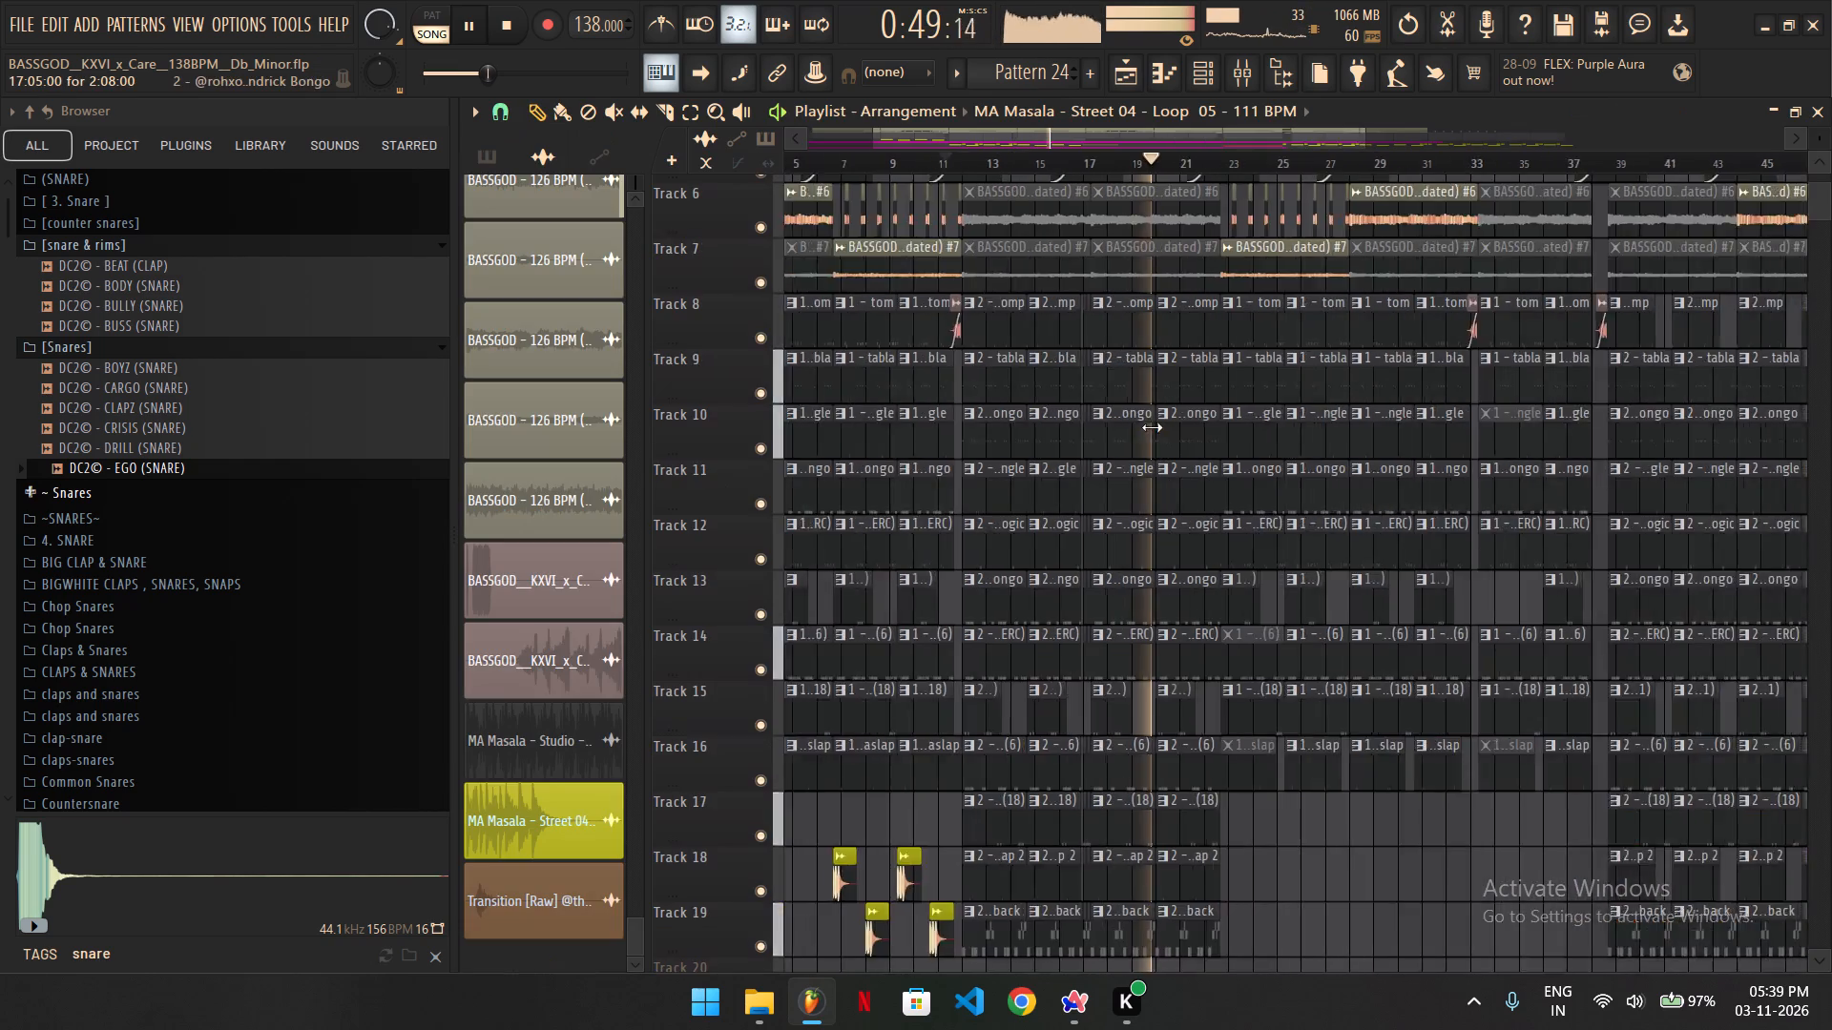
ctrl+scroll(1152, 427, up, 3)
Bring the mixer back and open Thermal on the DRUM BUS.
click(1249, 92)
click(1695, 225)
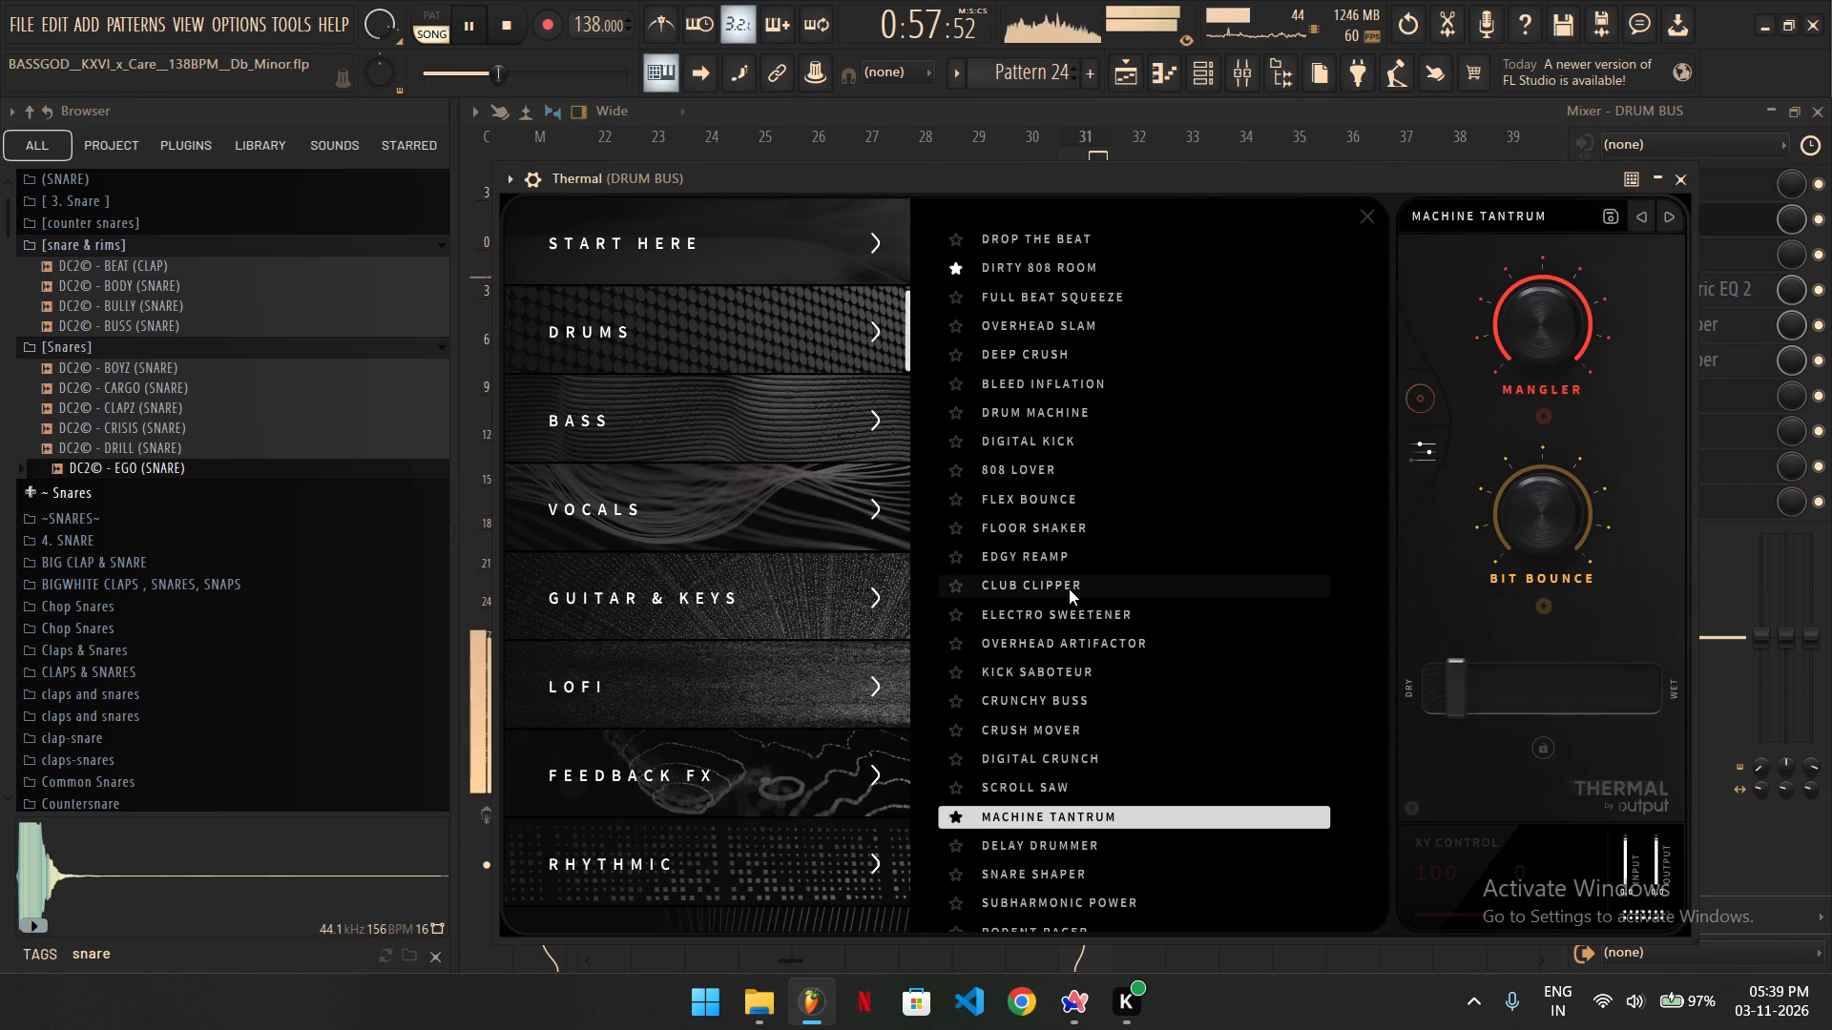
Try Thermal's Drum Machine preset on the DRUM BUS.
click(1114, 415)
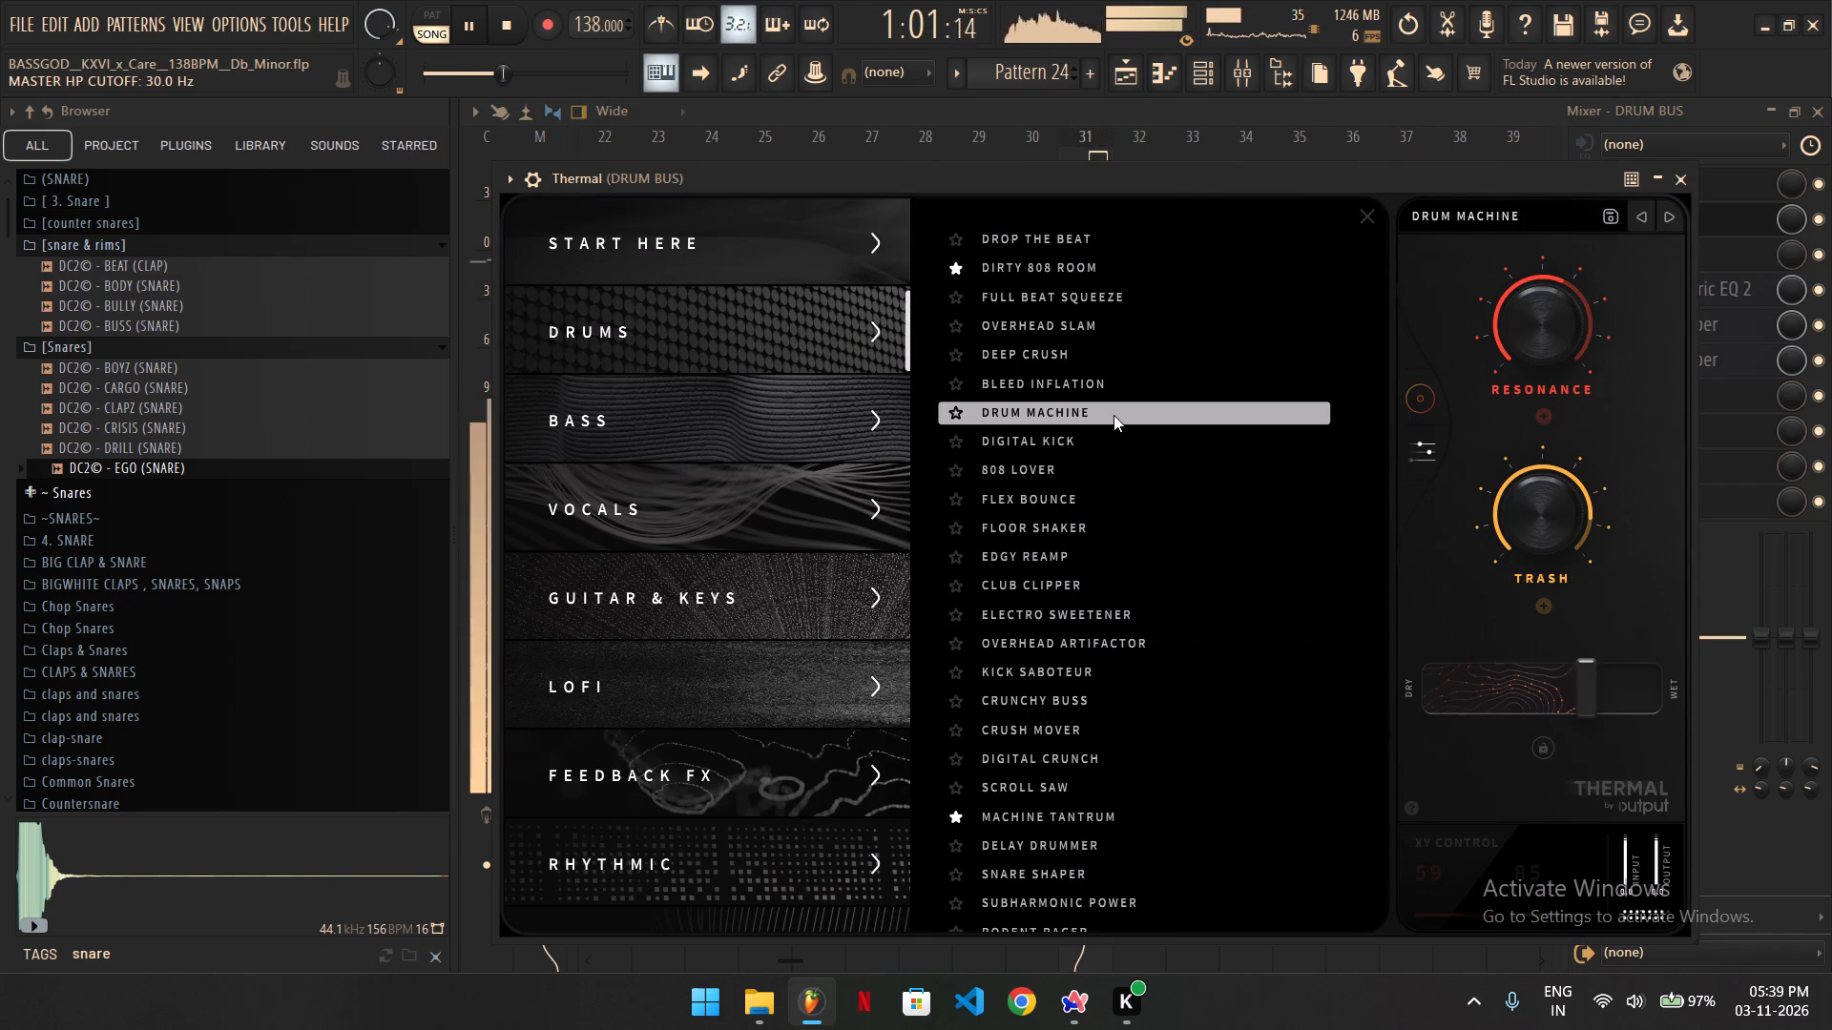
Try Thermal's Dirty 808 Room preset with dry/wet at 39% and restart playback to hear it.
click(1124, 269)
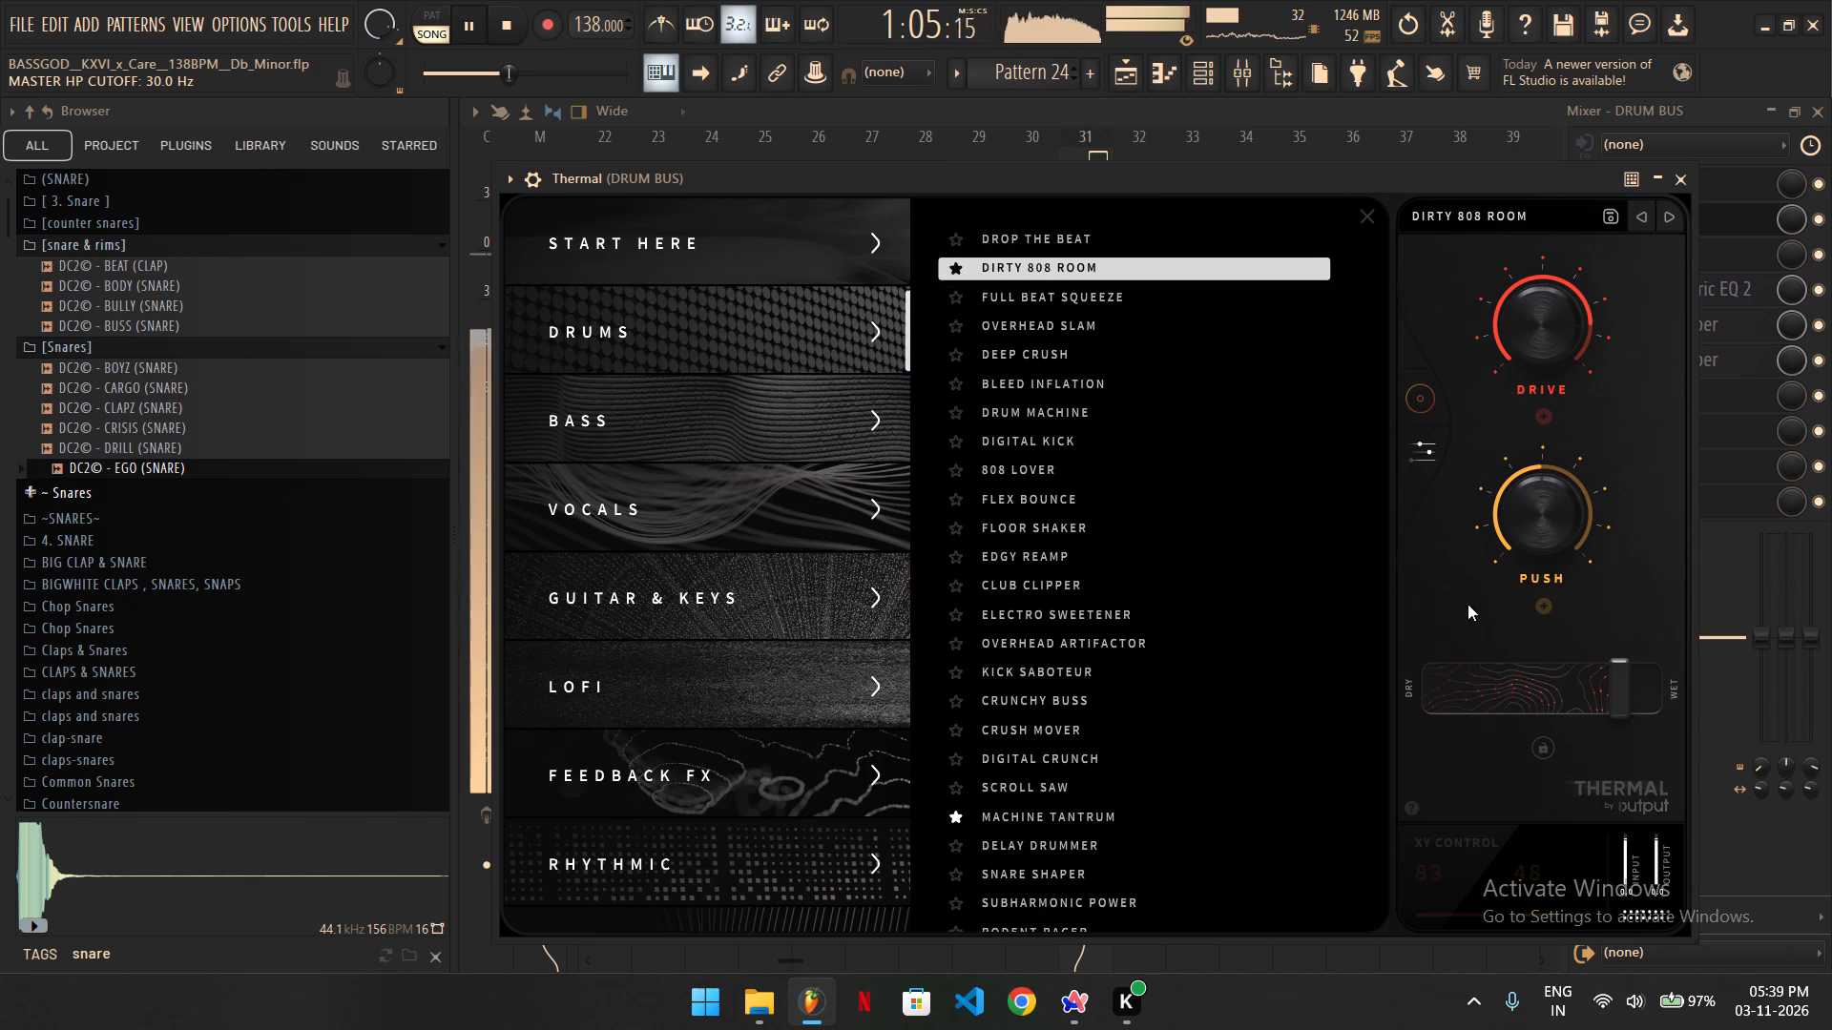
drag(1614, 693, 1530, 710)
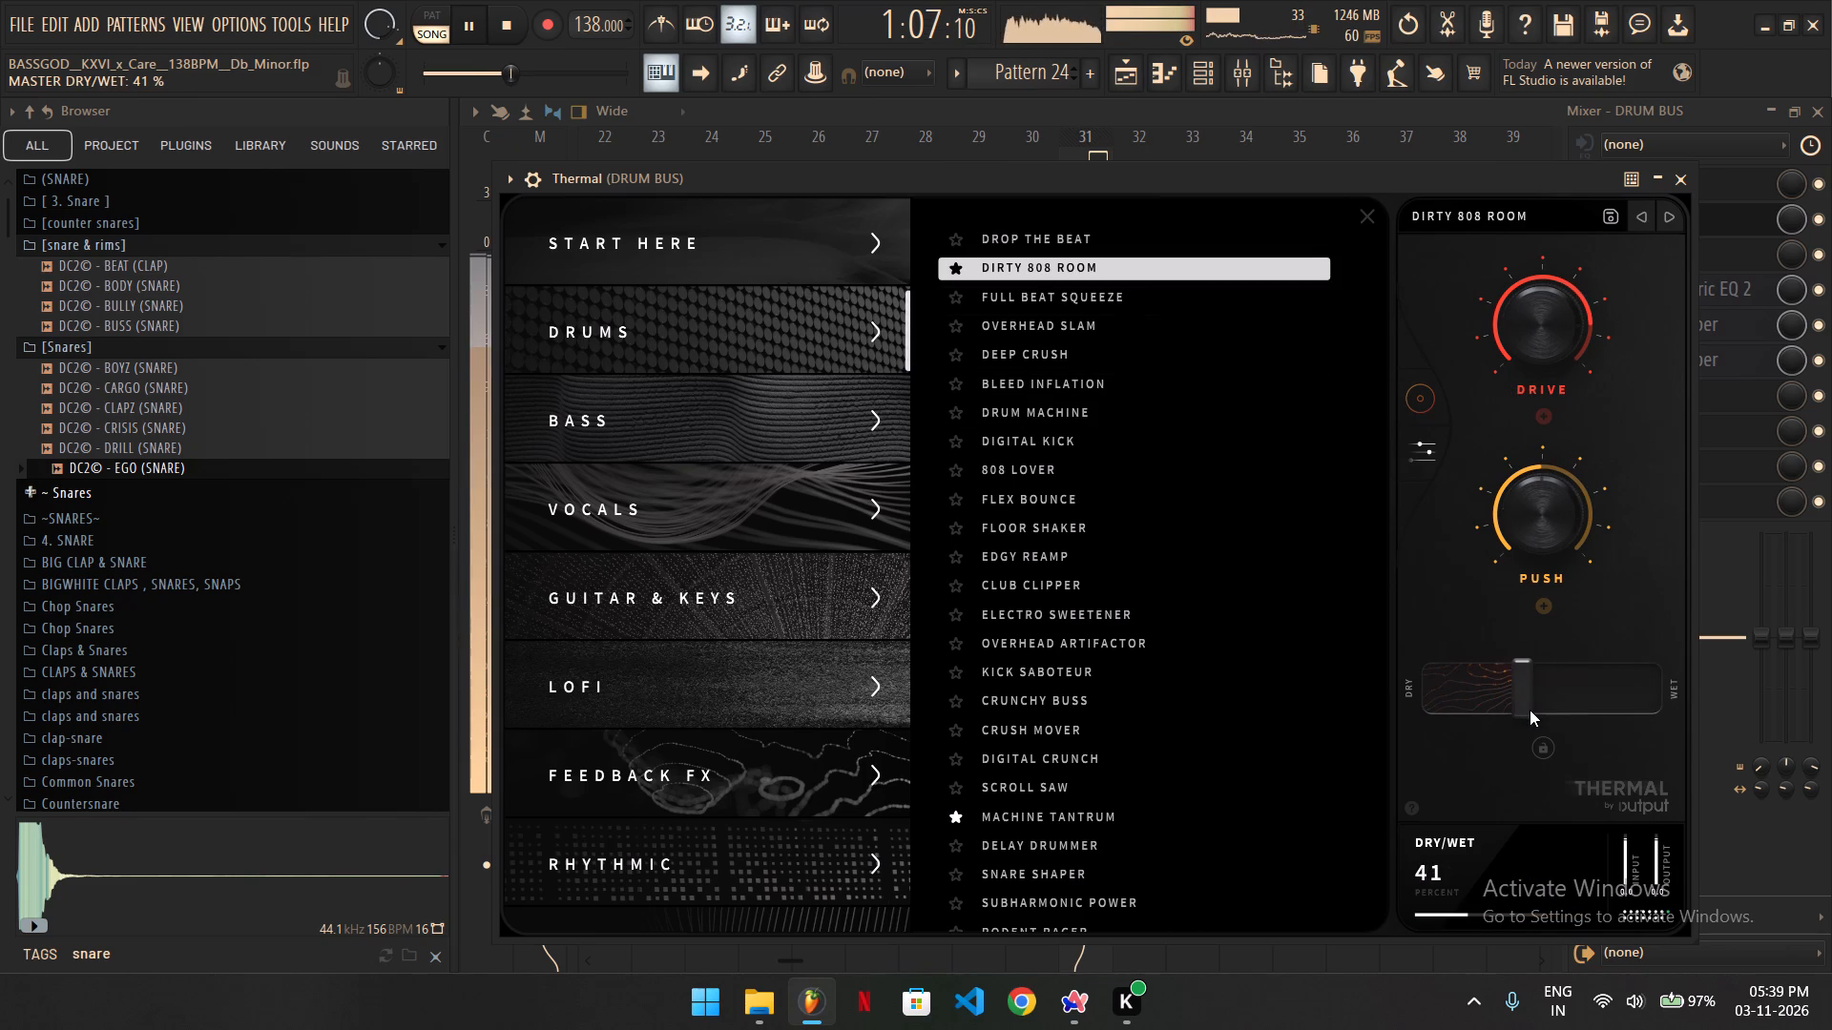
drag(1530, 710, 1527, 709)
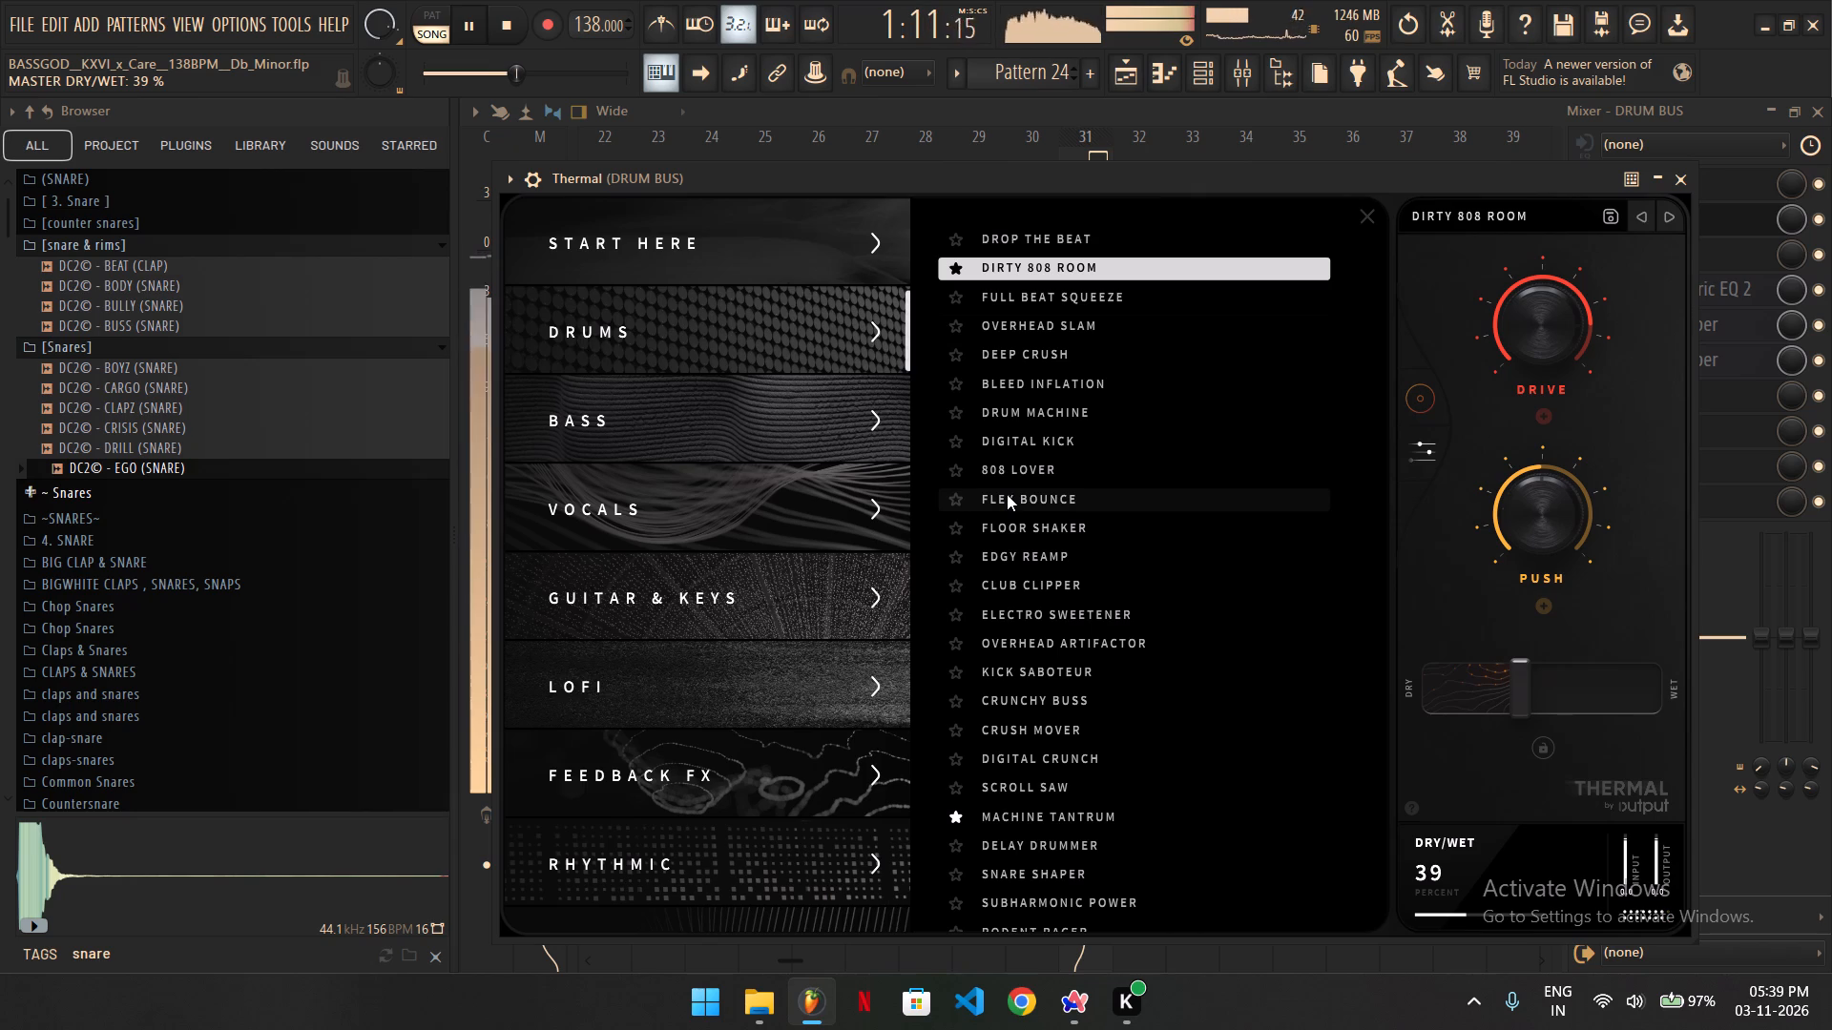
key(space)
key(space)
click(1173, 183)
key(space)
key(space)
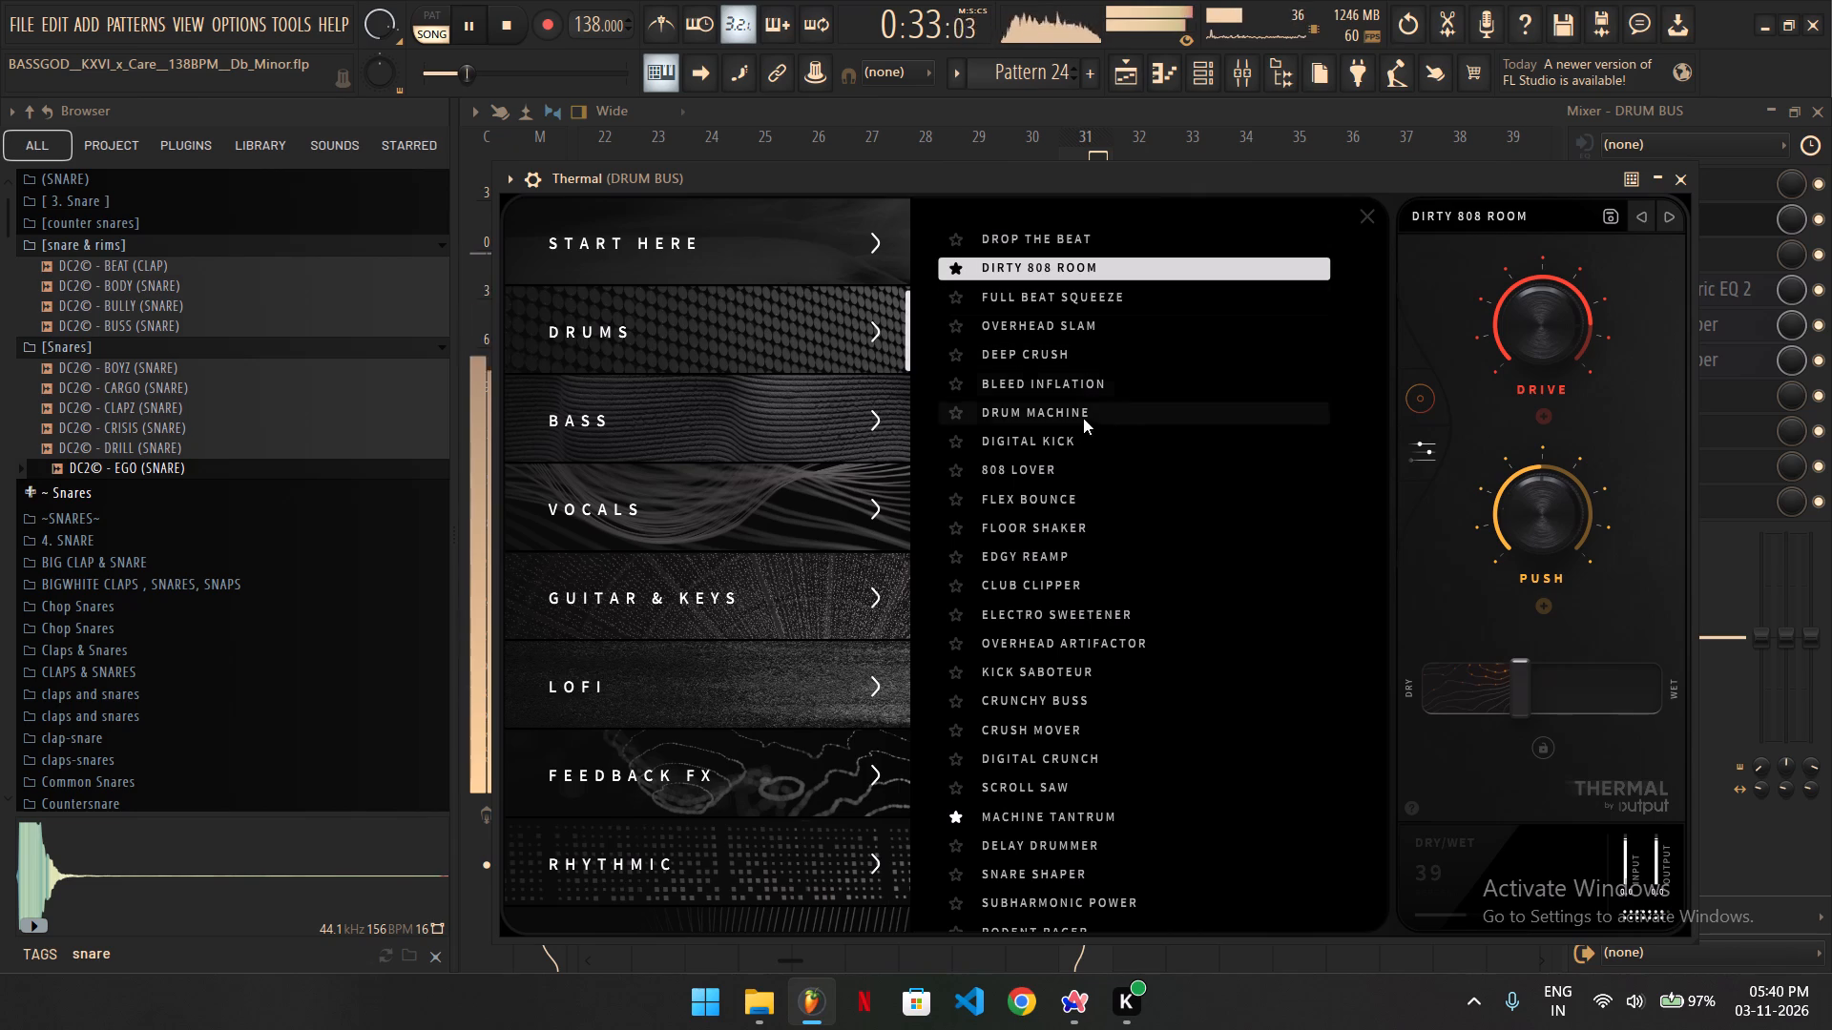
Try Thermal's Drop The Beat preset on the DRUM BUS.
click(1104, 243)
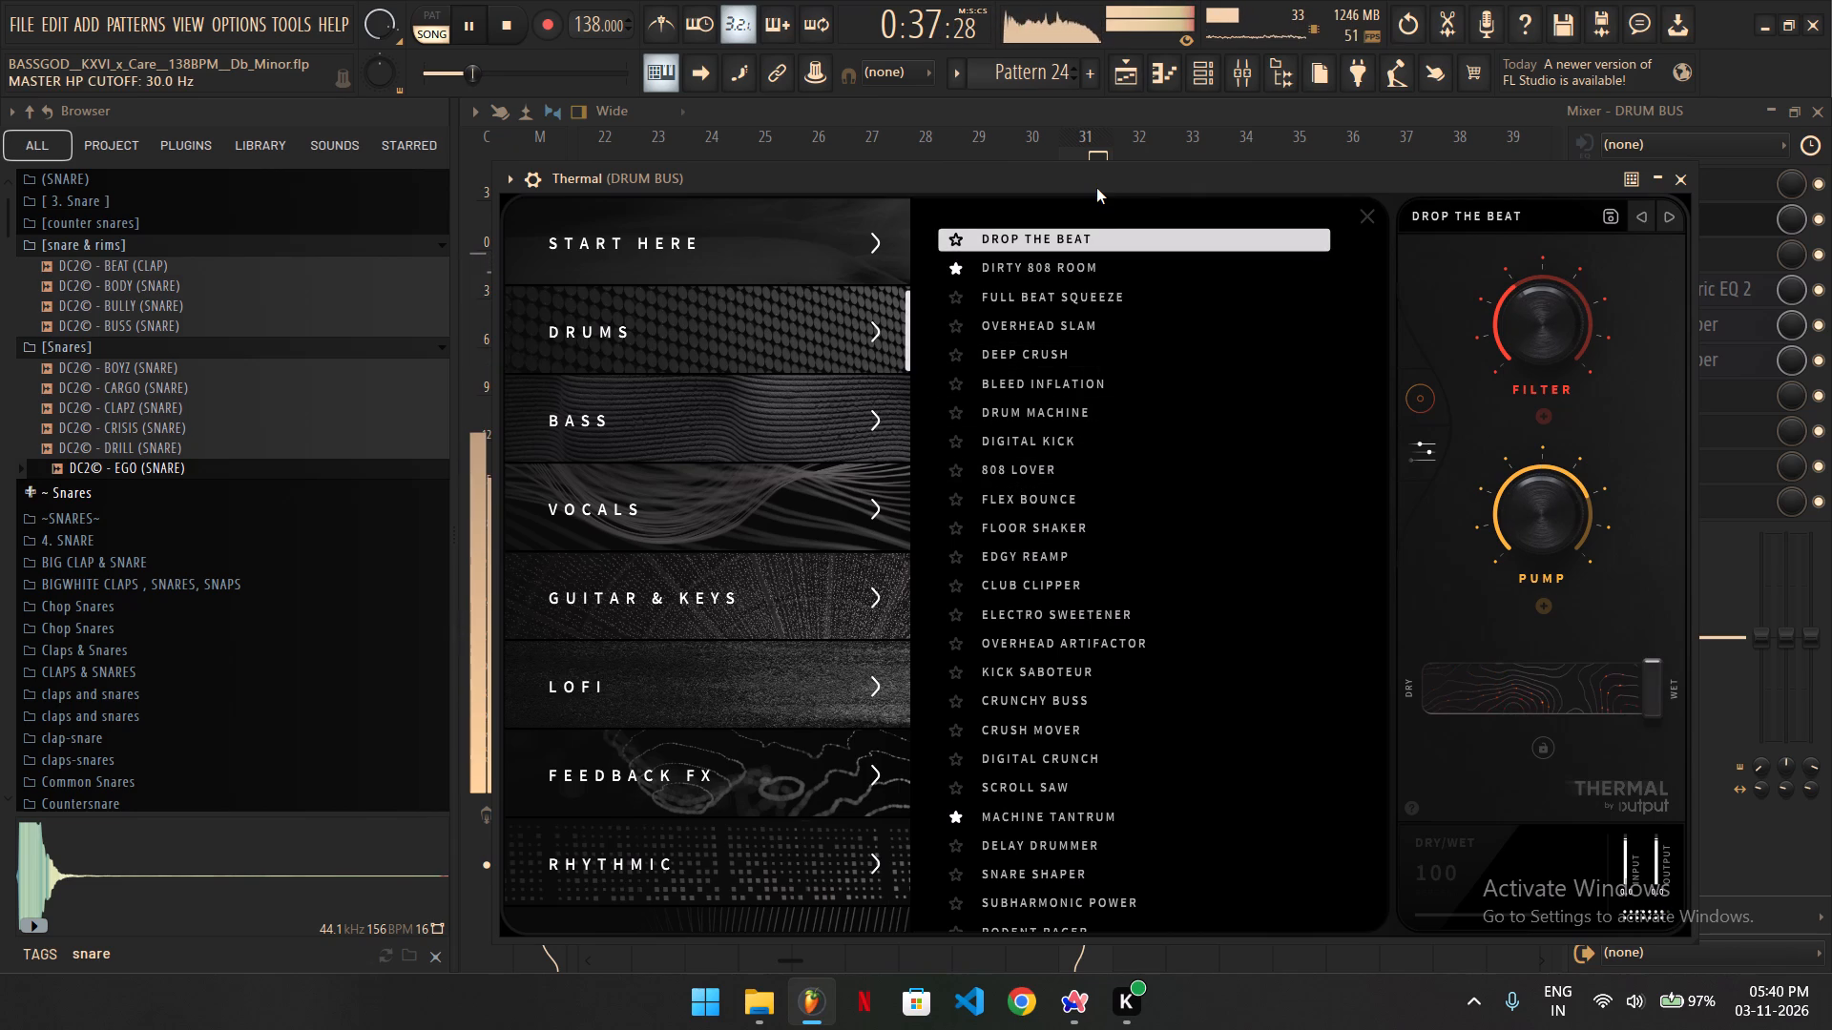
Load Thermal's Round And Fuzzy preset from the Bass category on the DRUM BUS.
click(777, 422)
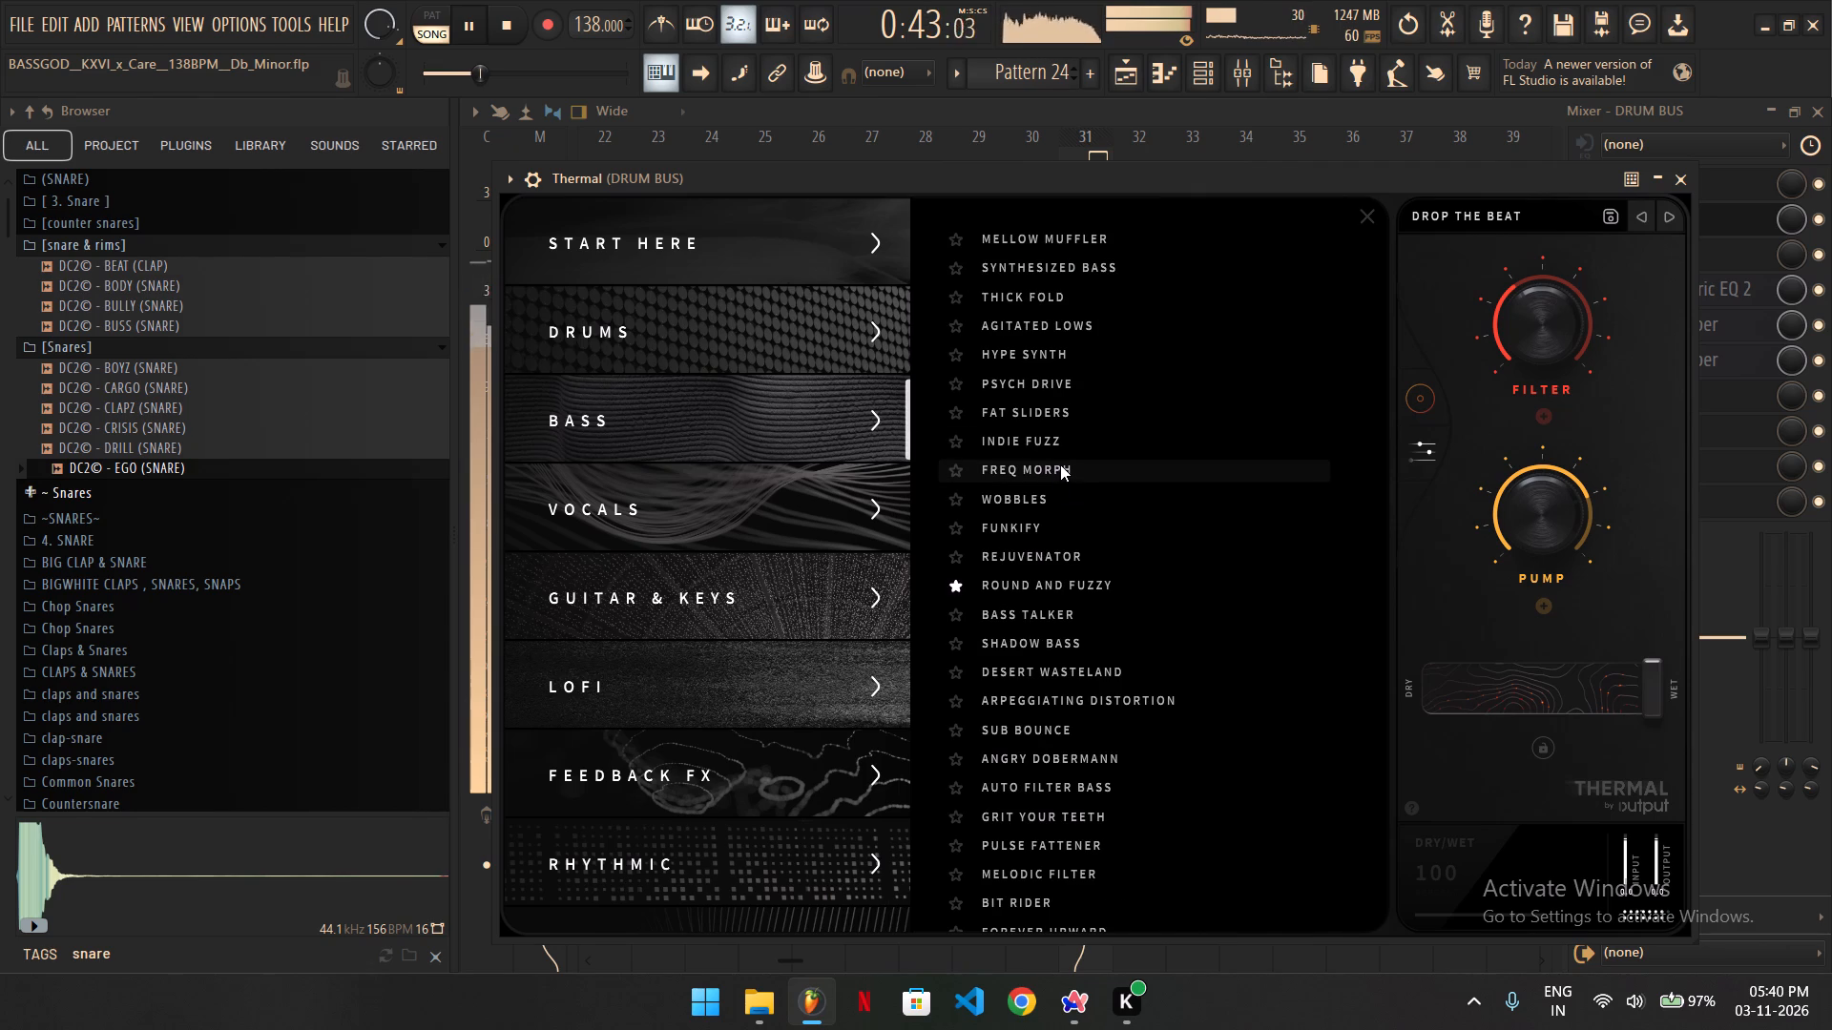
click(1075, 587)
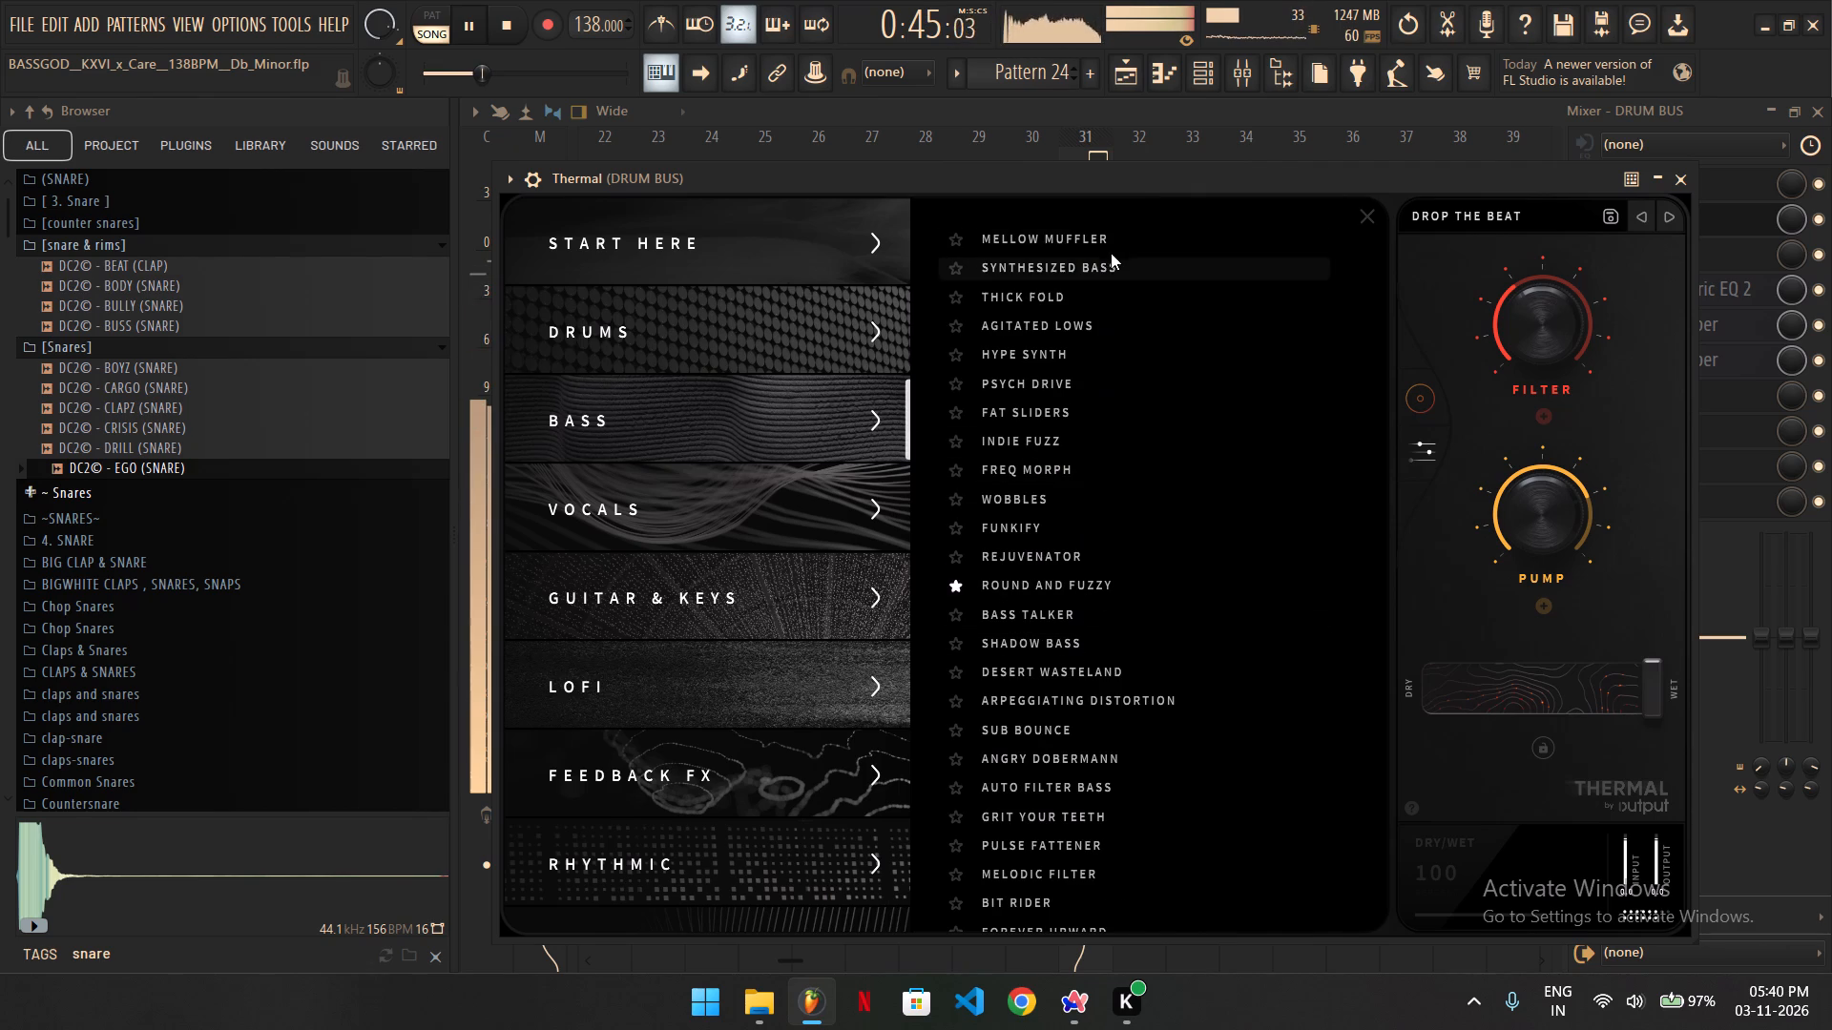
click(1129, 187)
click(1129, 185)
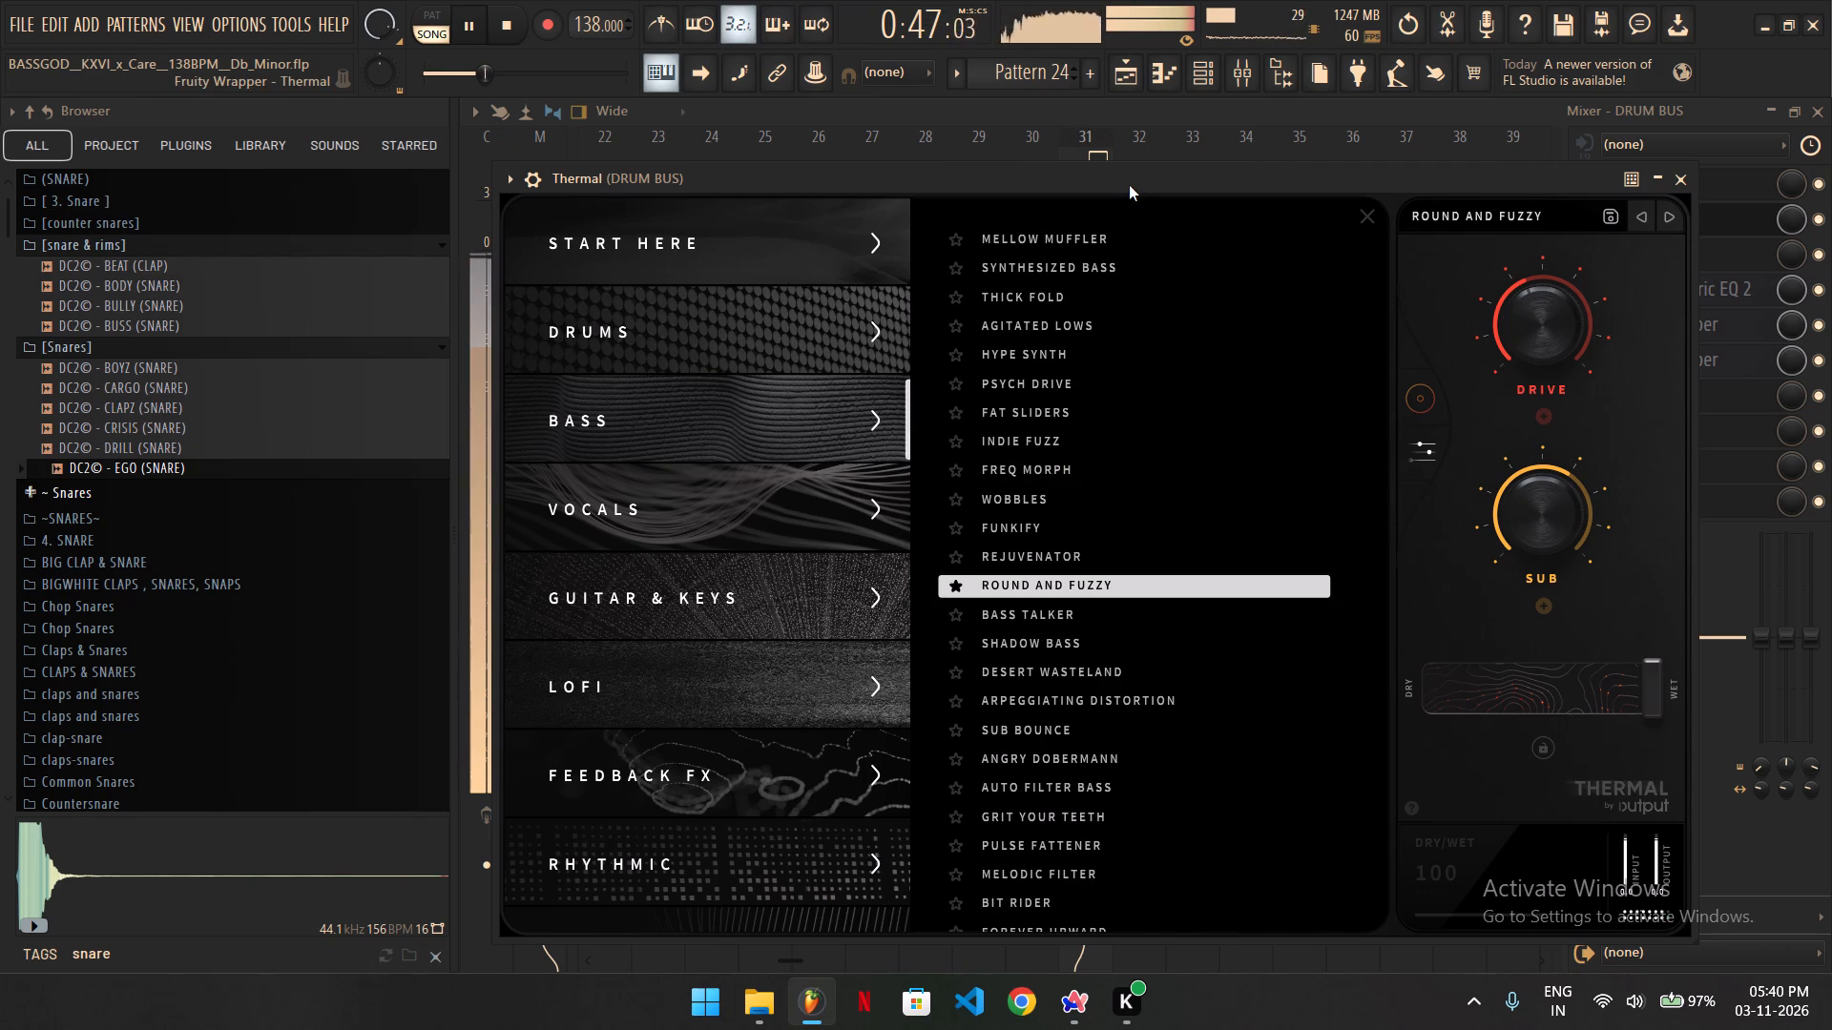
click(1129, 185)
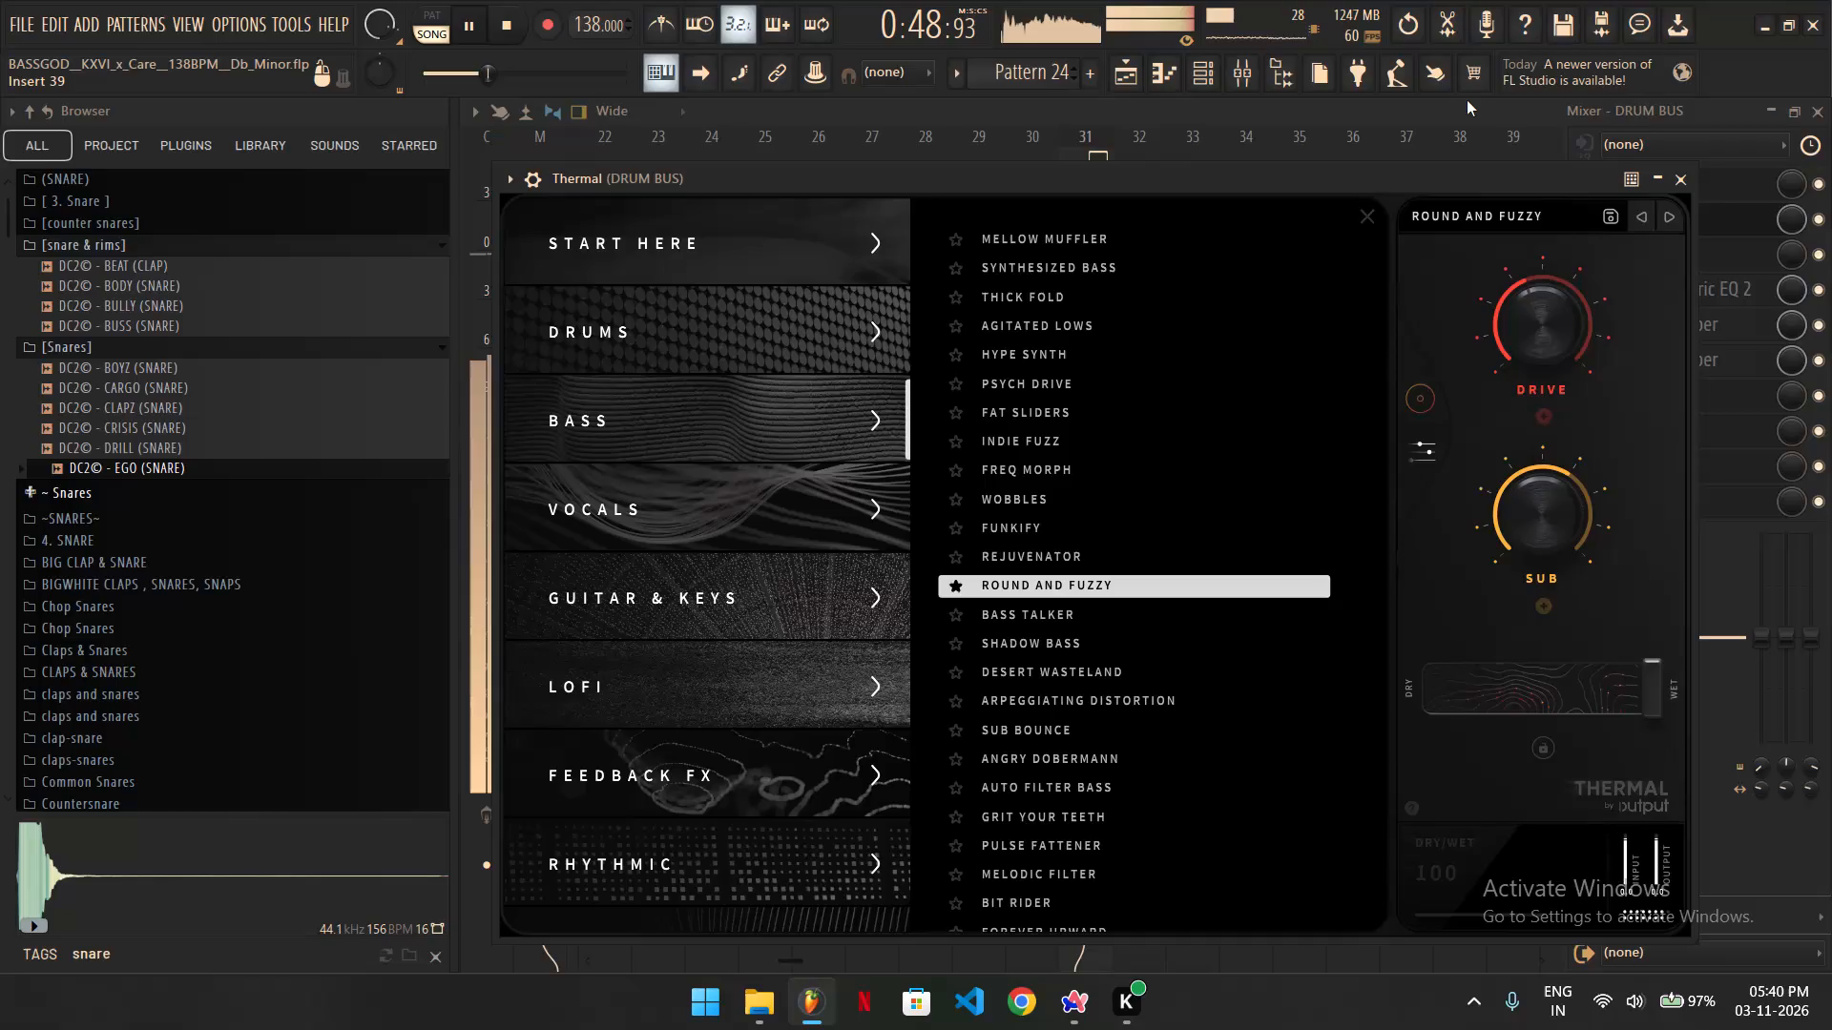
Return to the mixer and toggle the DRUM BUS solo on and off to compare it with the full mix.
click(1462, 102)
right_click(1091, 404)
right_click(1091, 404)
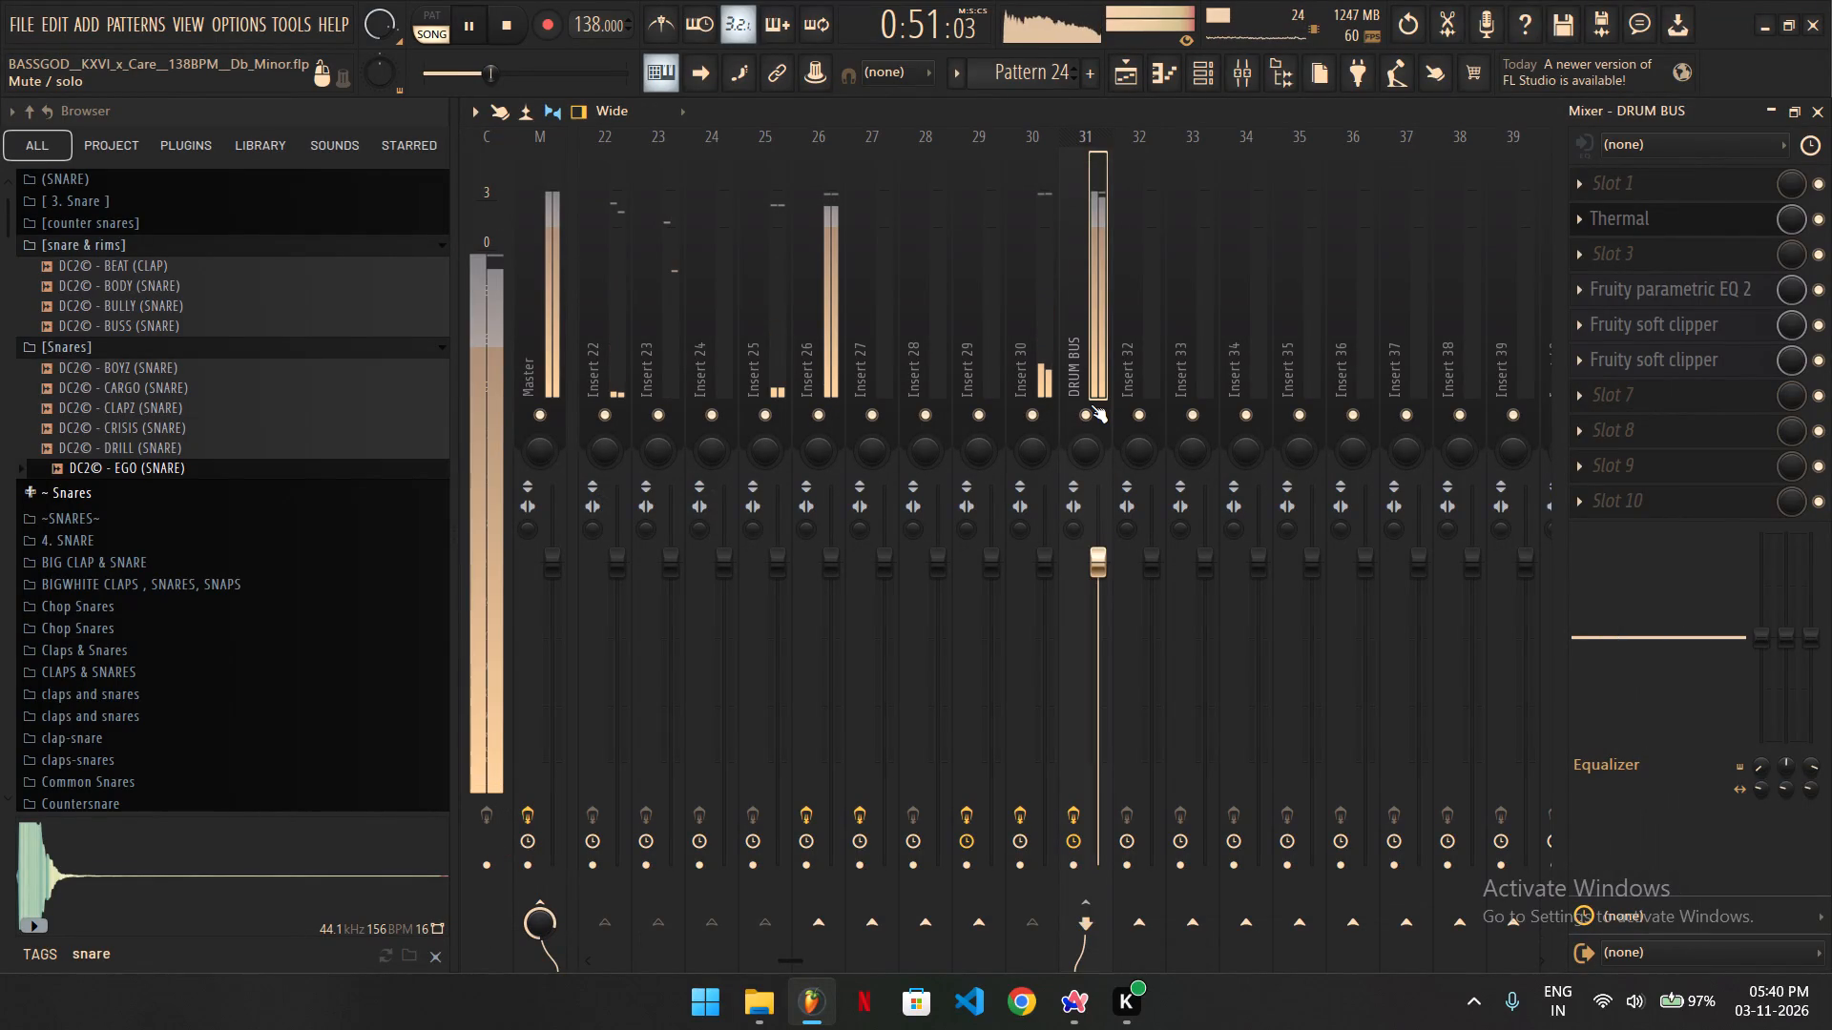
scroll(1096, 345, up, 4)
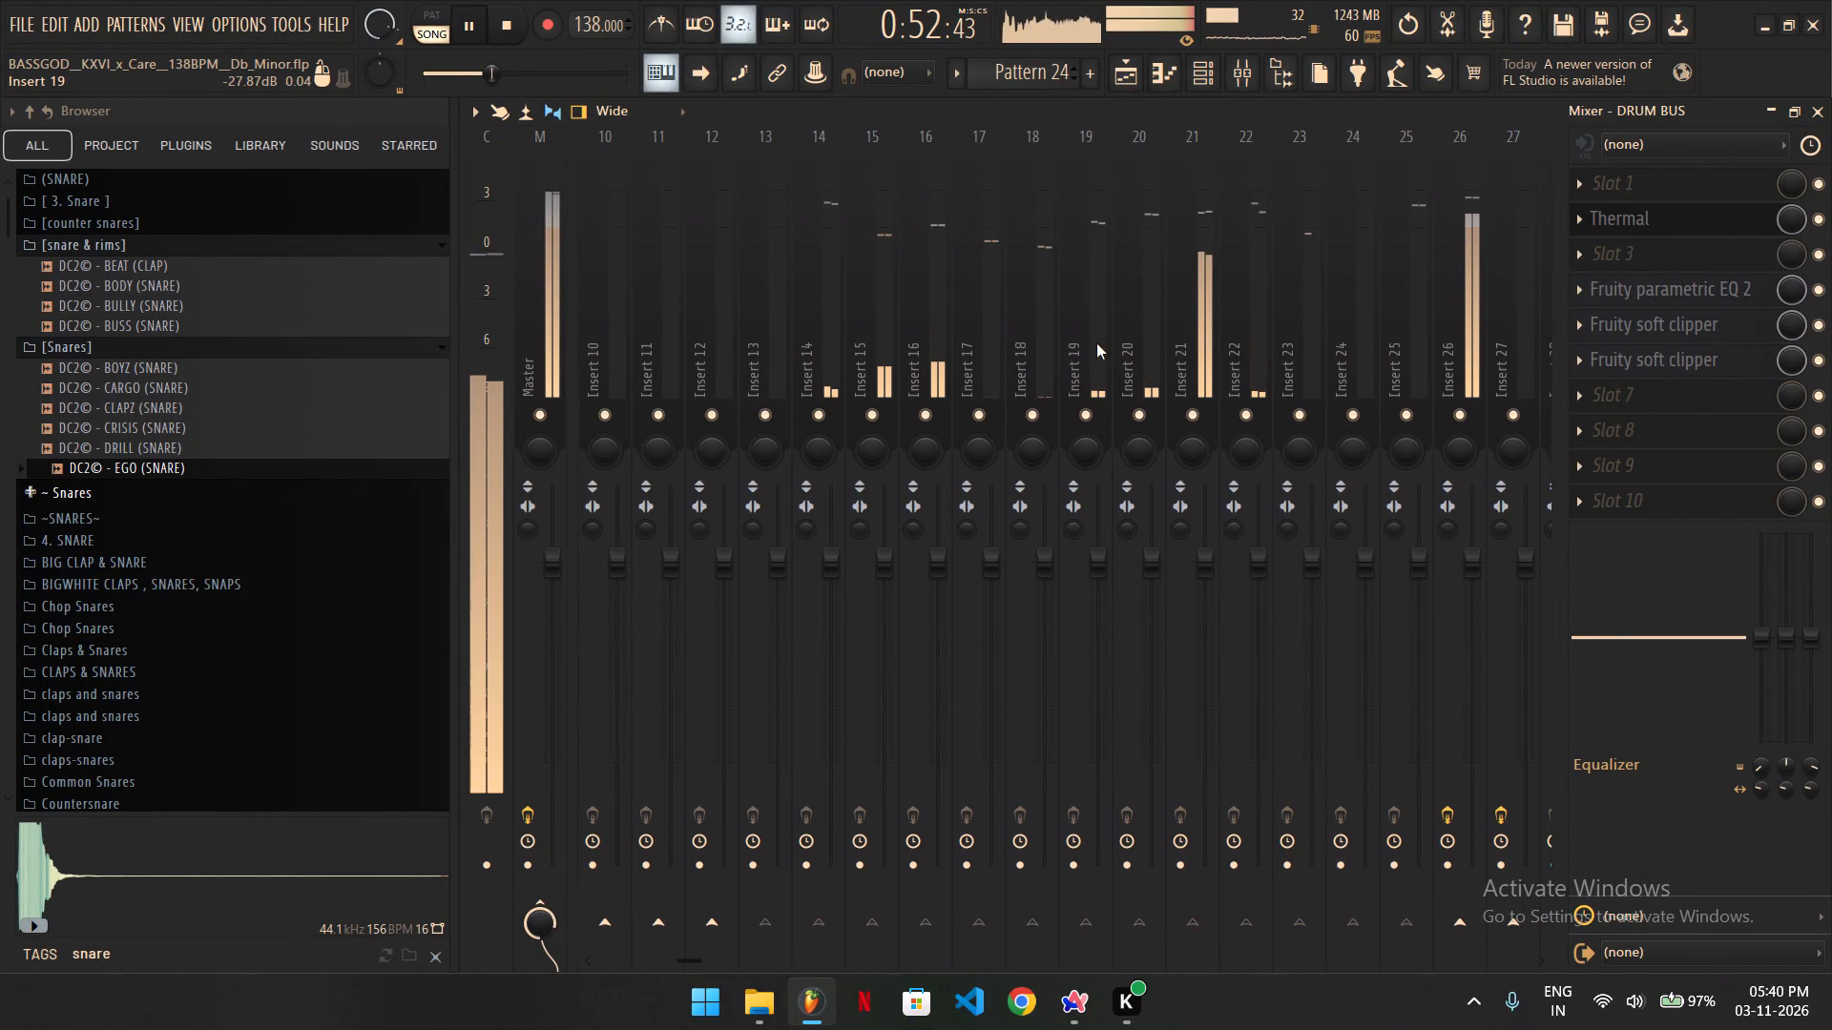
scroll(1392, 408, down, 3)
ctrl+right_click(1257, 421)
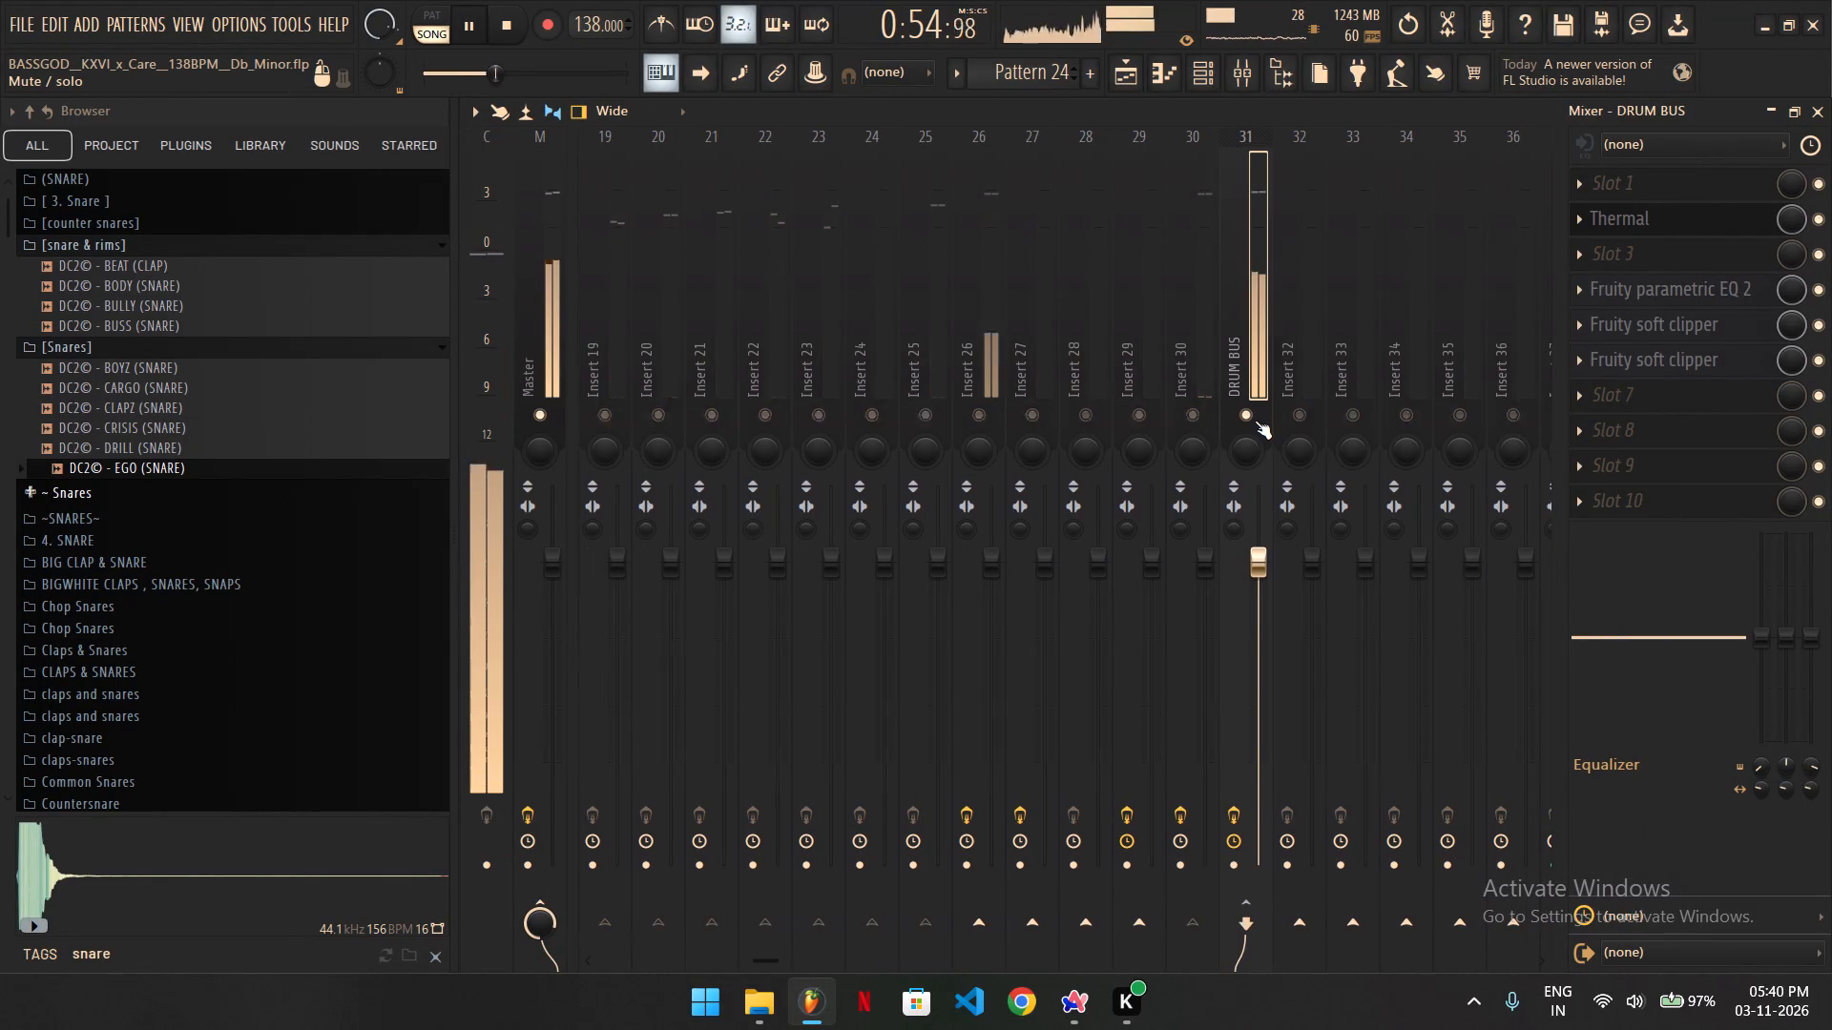
ctrl+right_click(1255, 419)
shift+right_click(1255, 419)
shift+right_click(1255, 419)
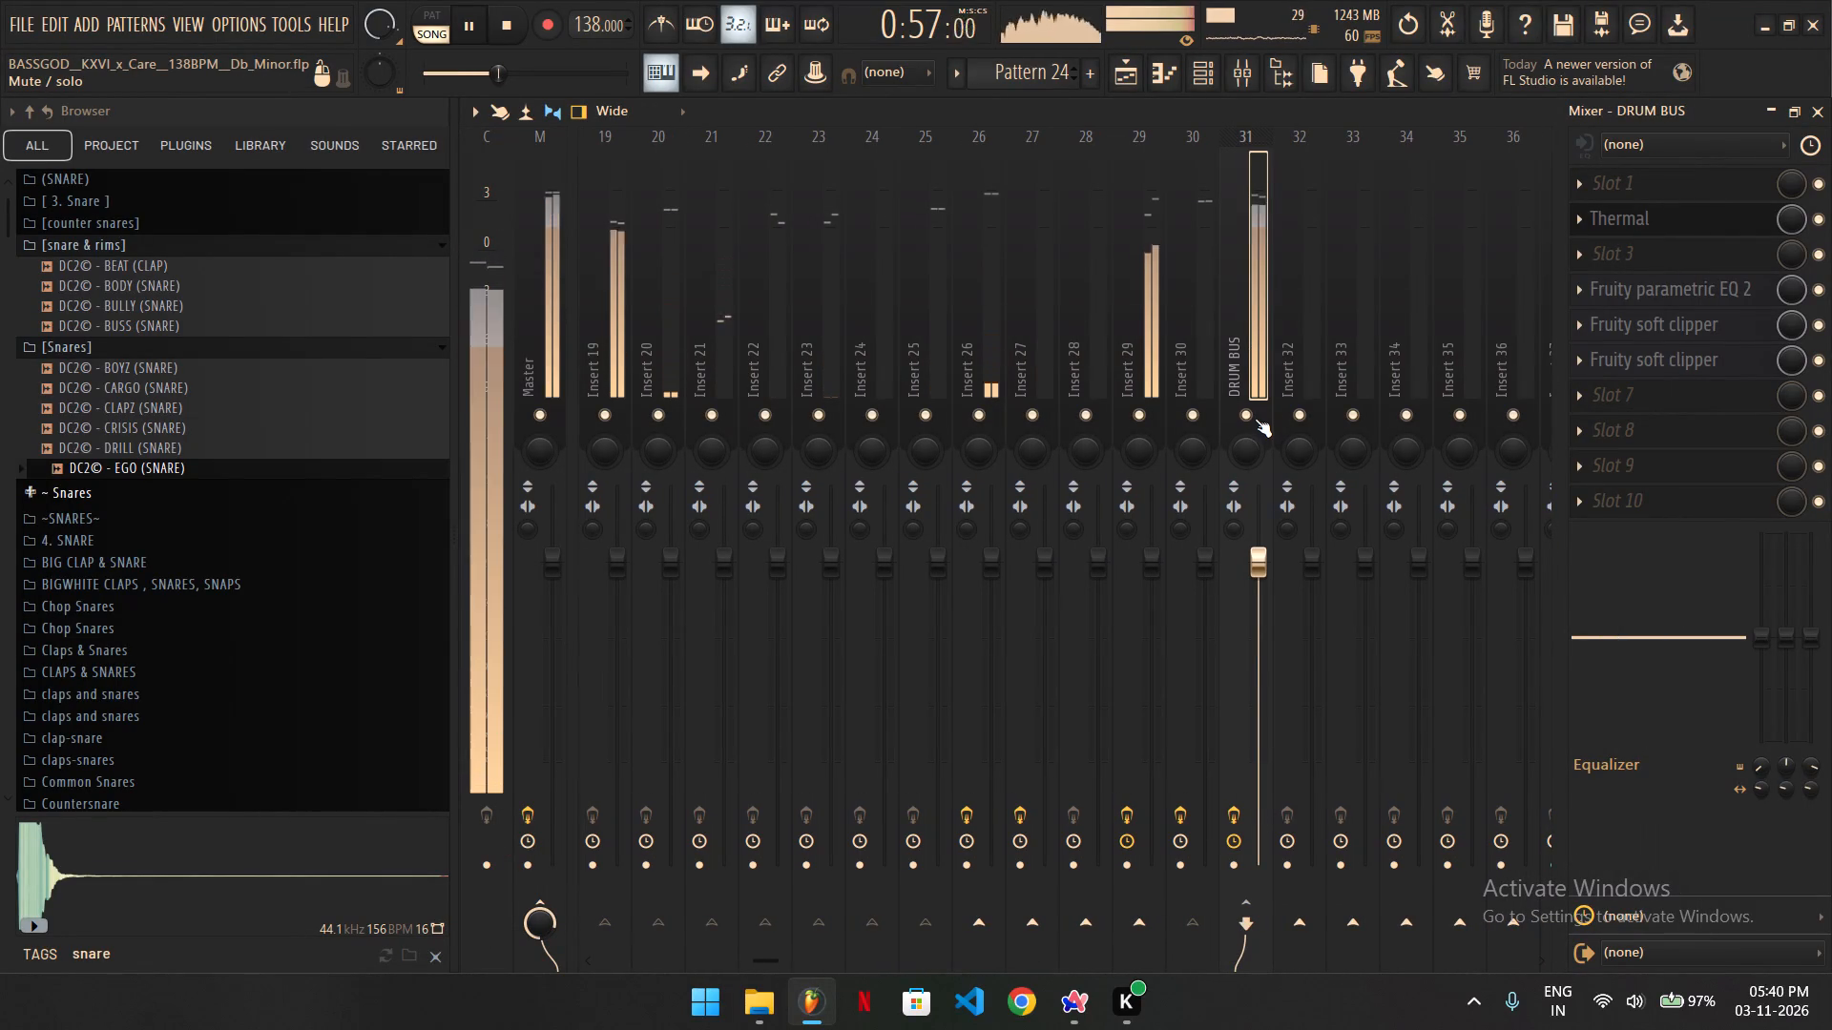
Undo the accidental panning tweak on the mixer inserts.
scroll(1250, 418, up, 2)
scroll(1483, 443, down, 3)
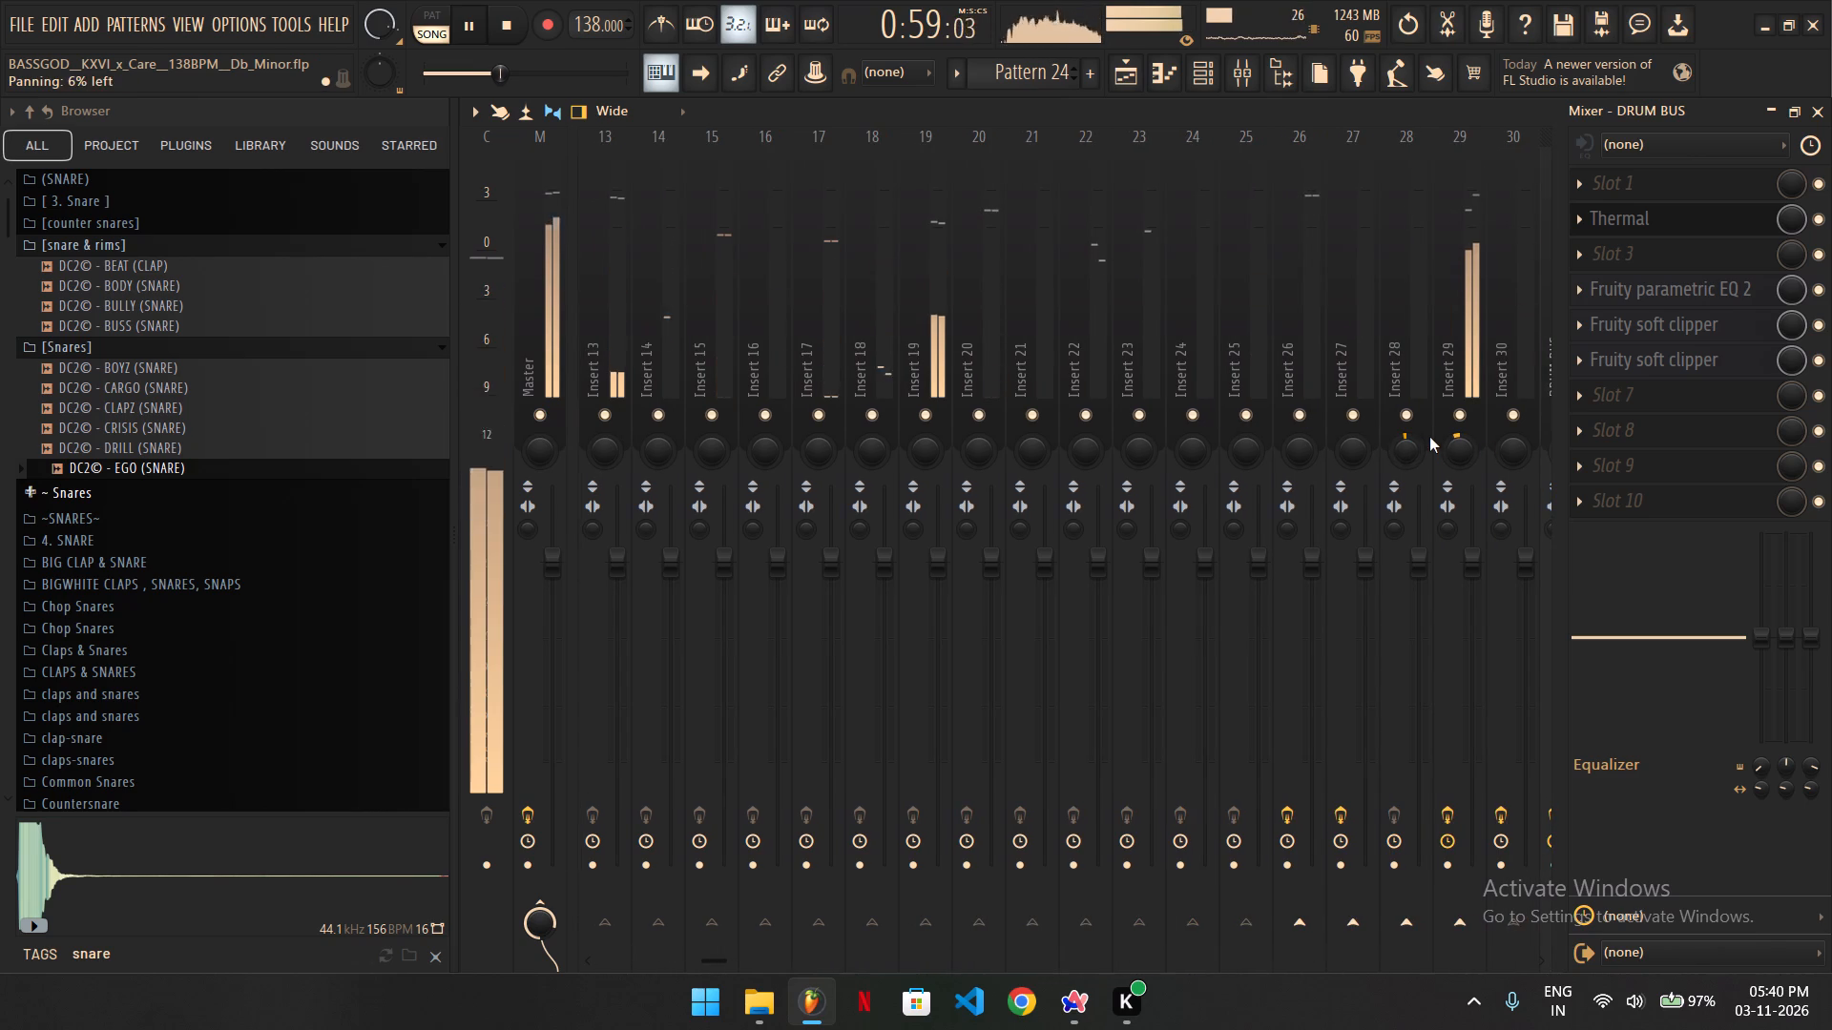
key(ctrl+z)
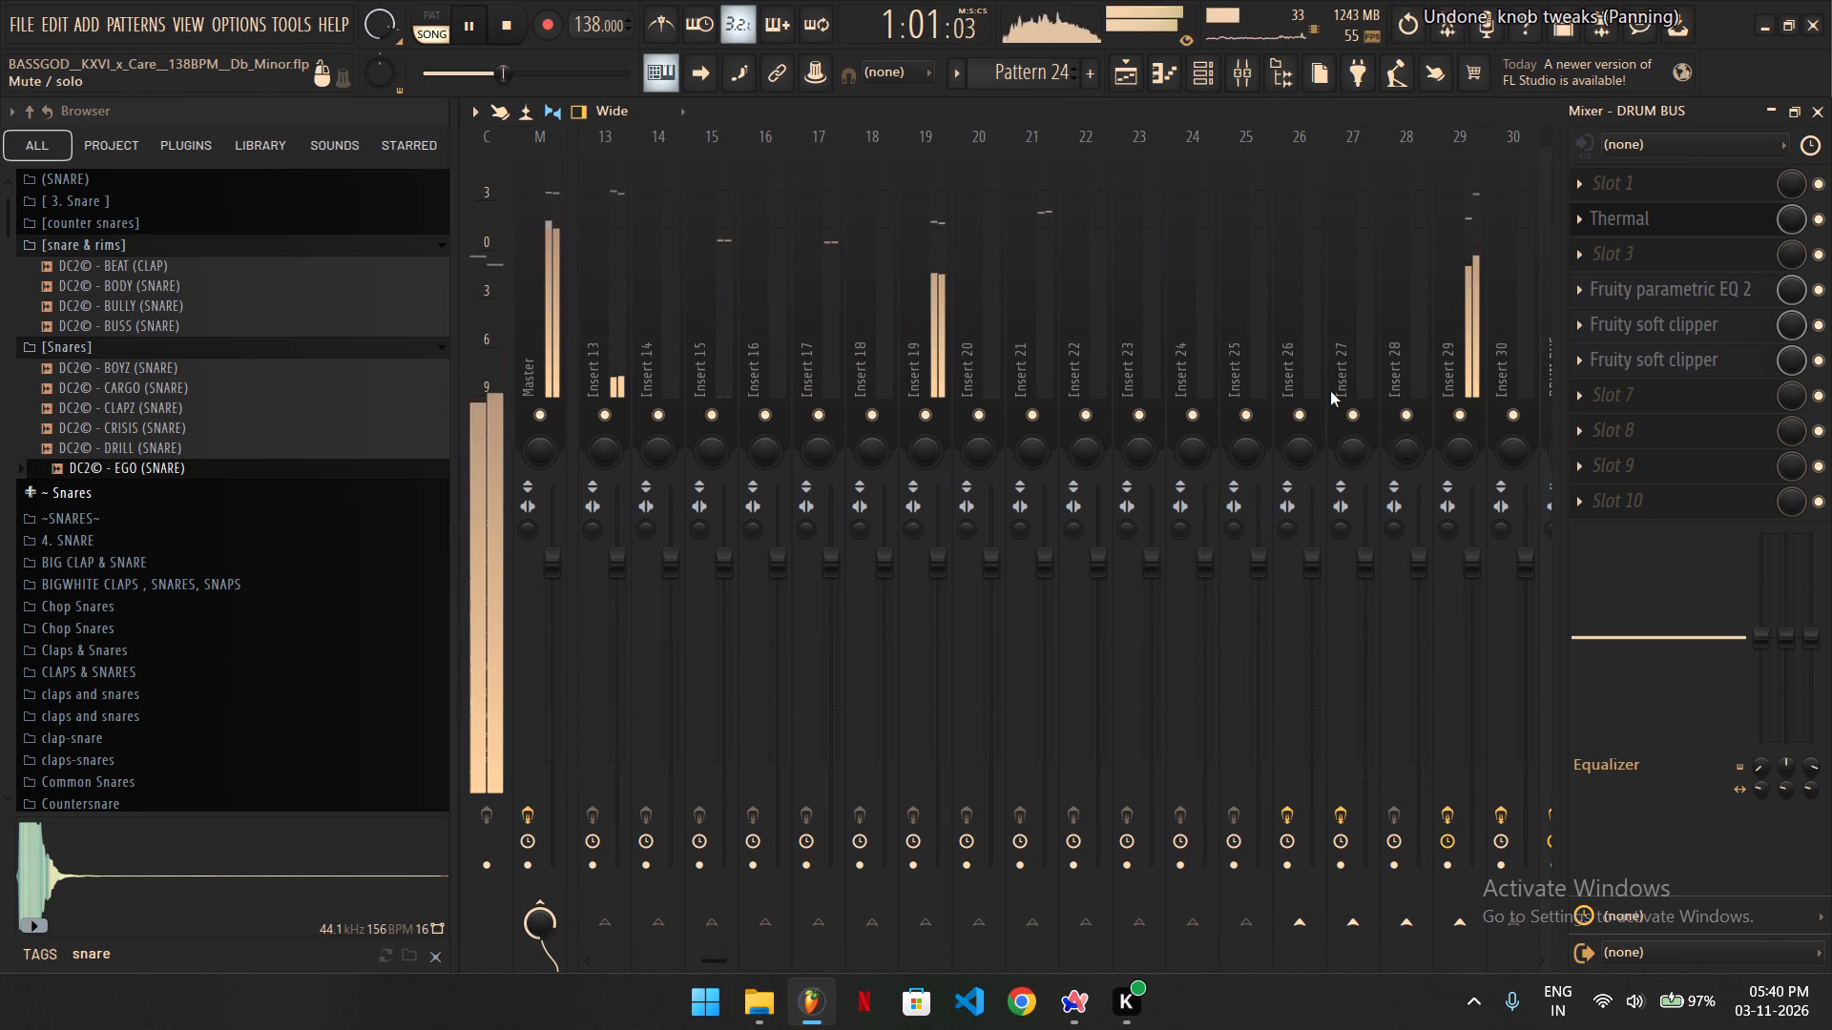
Stop playback and solo the DRUM BUS.
scroll(1307, 350, down, 1)
scroll(1377, 399, down, 1)
key(space)
right_click(1253, 420)
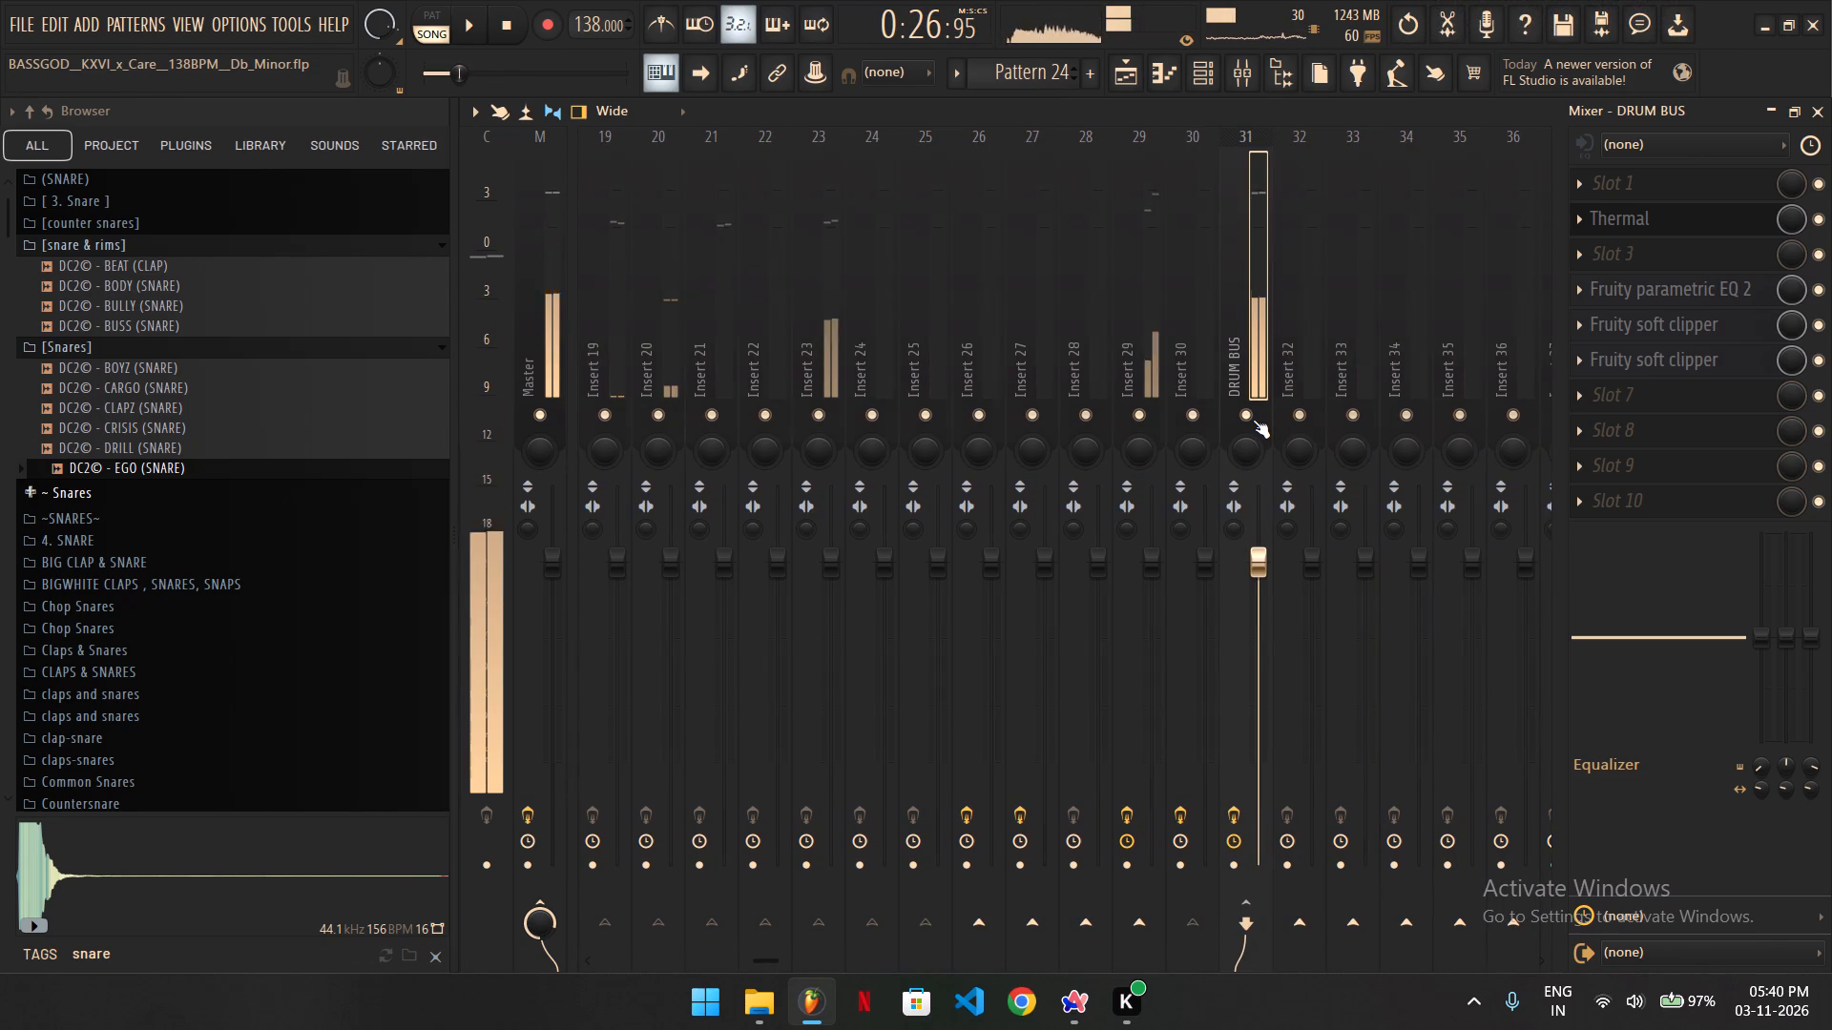
right_click(1253, 420)
right_click(1253, 420)
Unmute Inserts 30 down to 19 so they play alongside the soloed DRUM BUS.
click(1194, 416)
click(1143, 416)
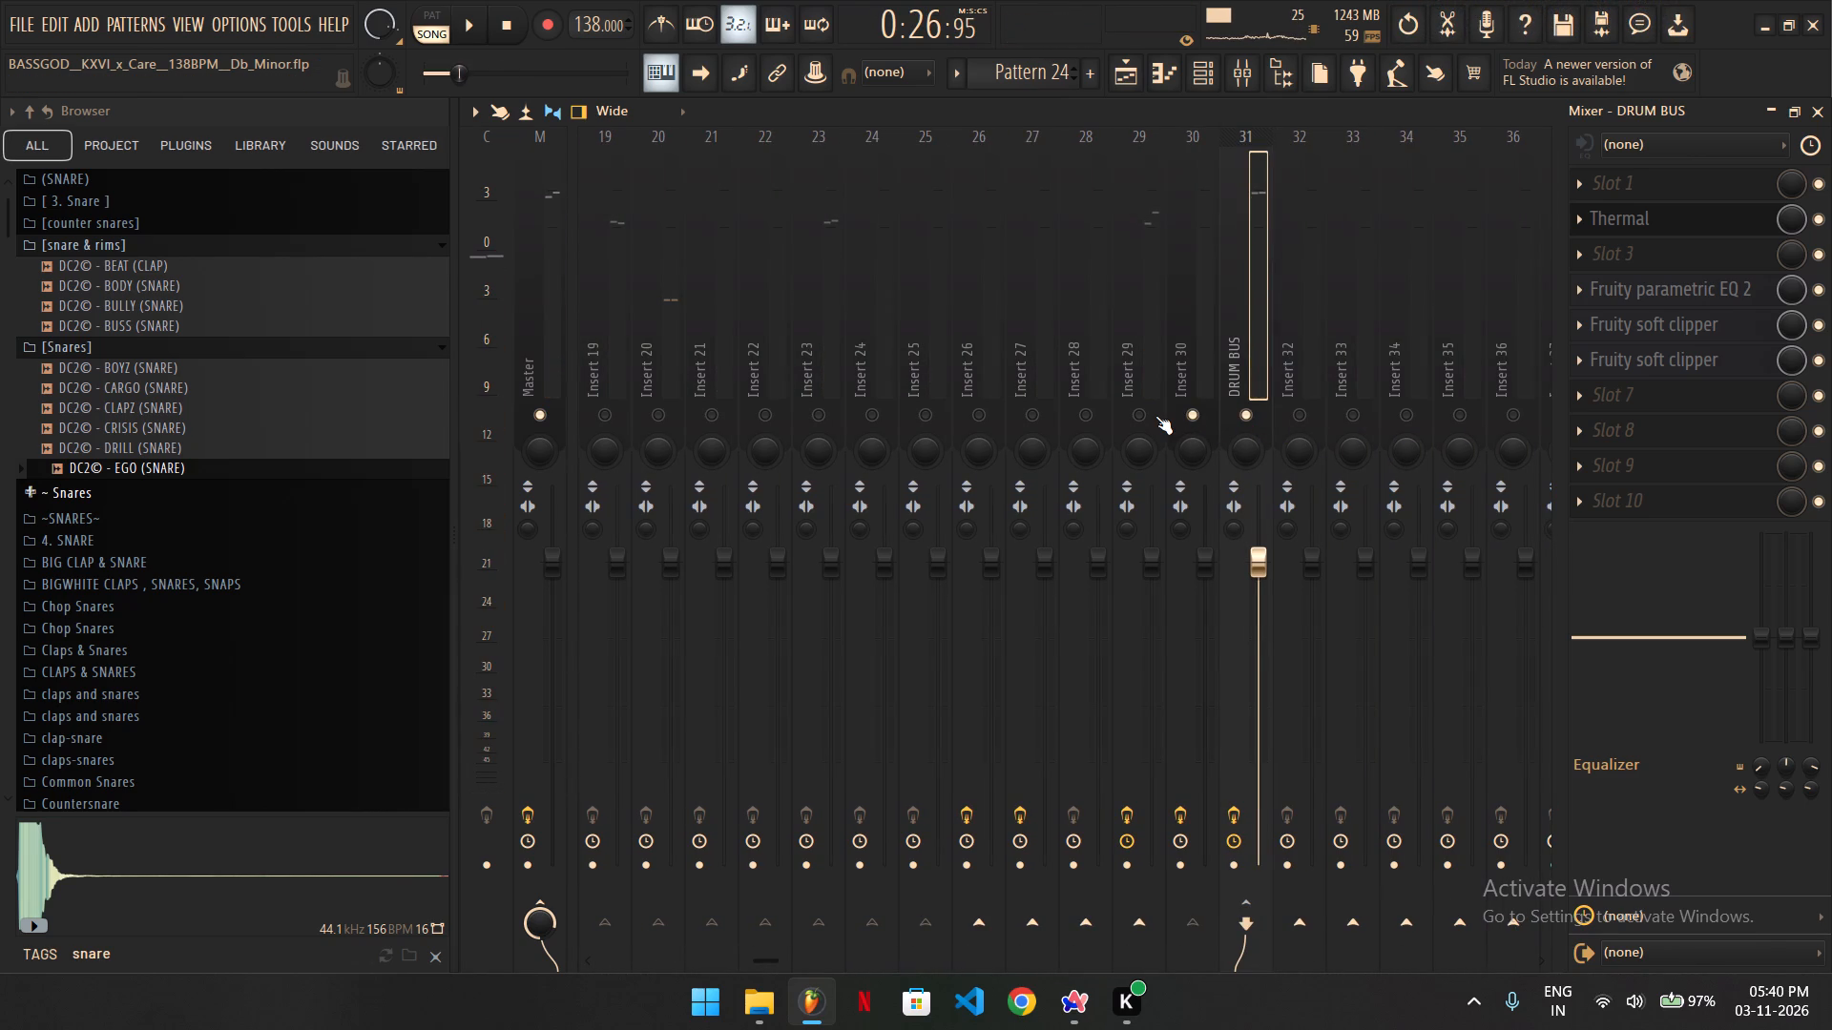
click(1080, 422)
click(1032, 424)
click(990, 420)
click(933, 420)
click(877, 420)
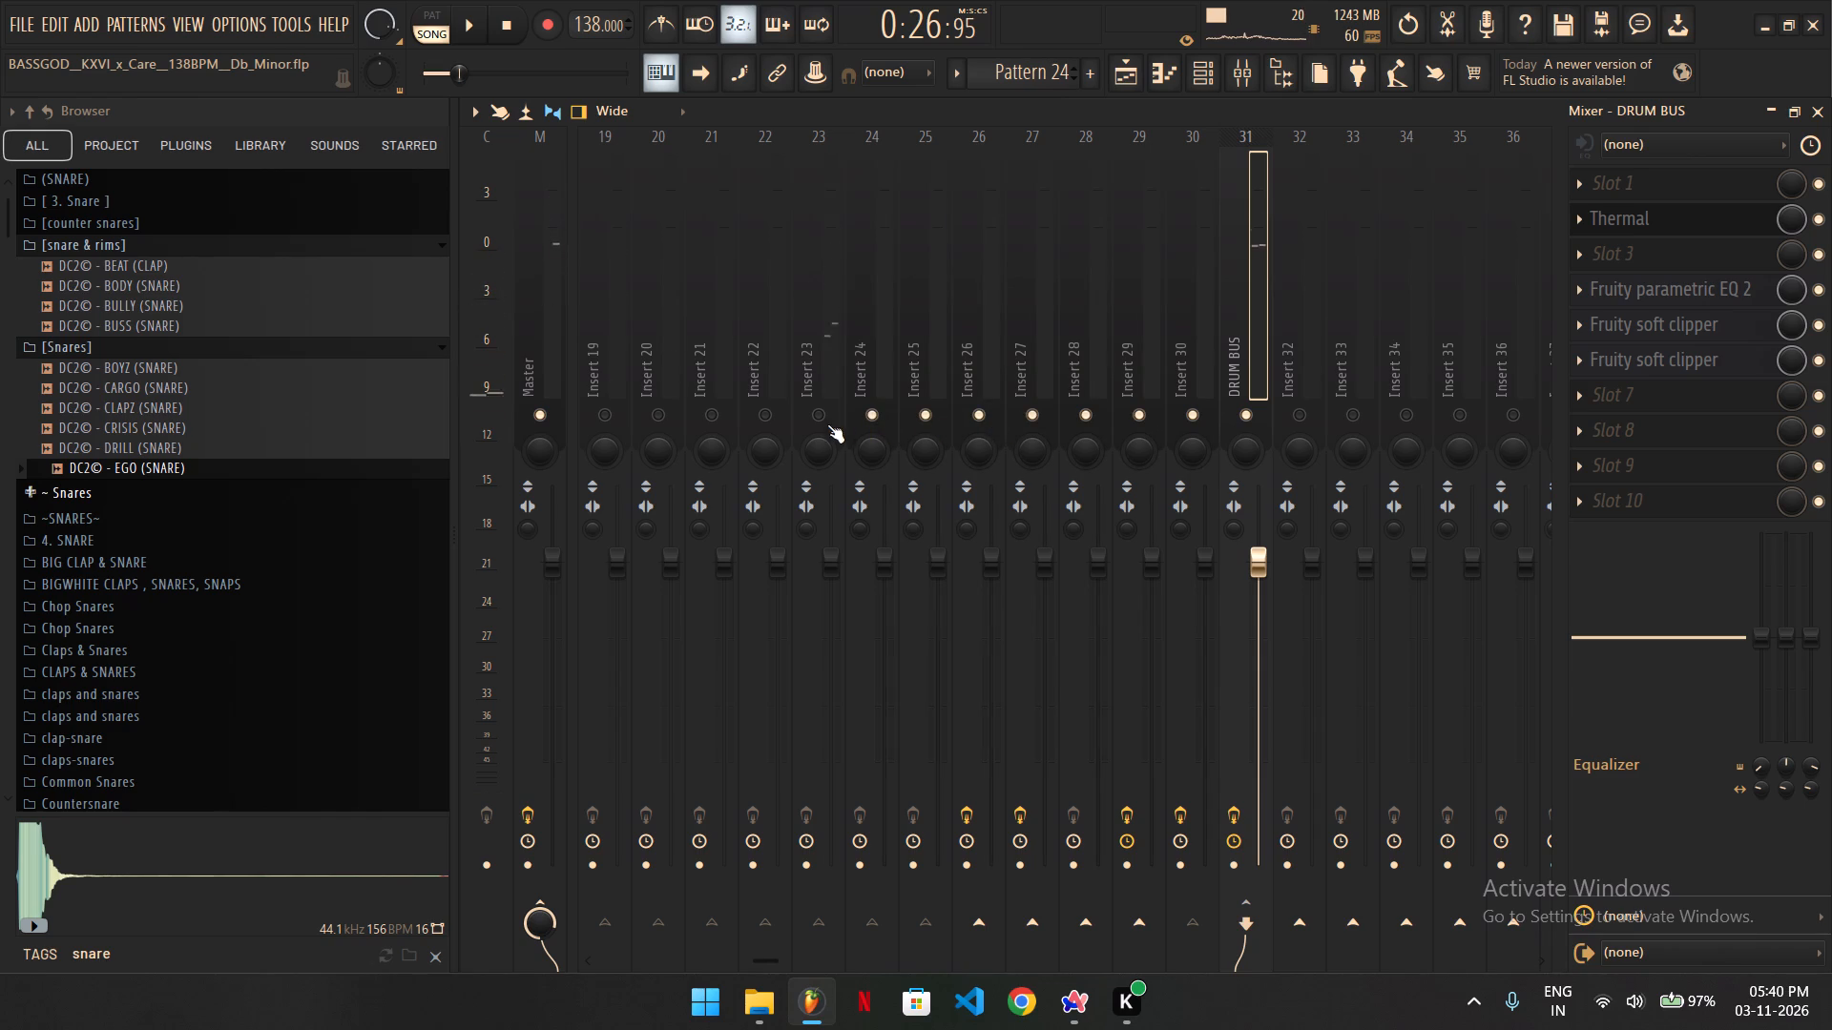
click(827, 424)
click(764, 427)
click(712, 427)
click(668, 418)
click(608, 418)
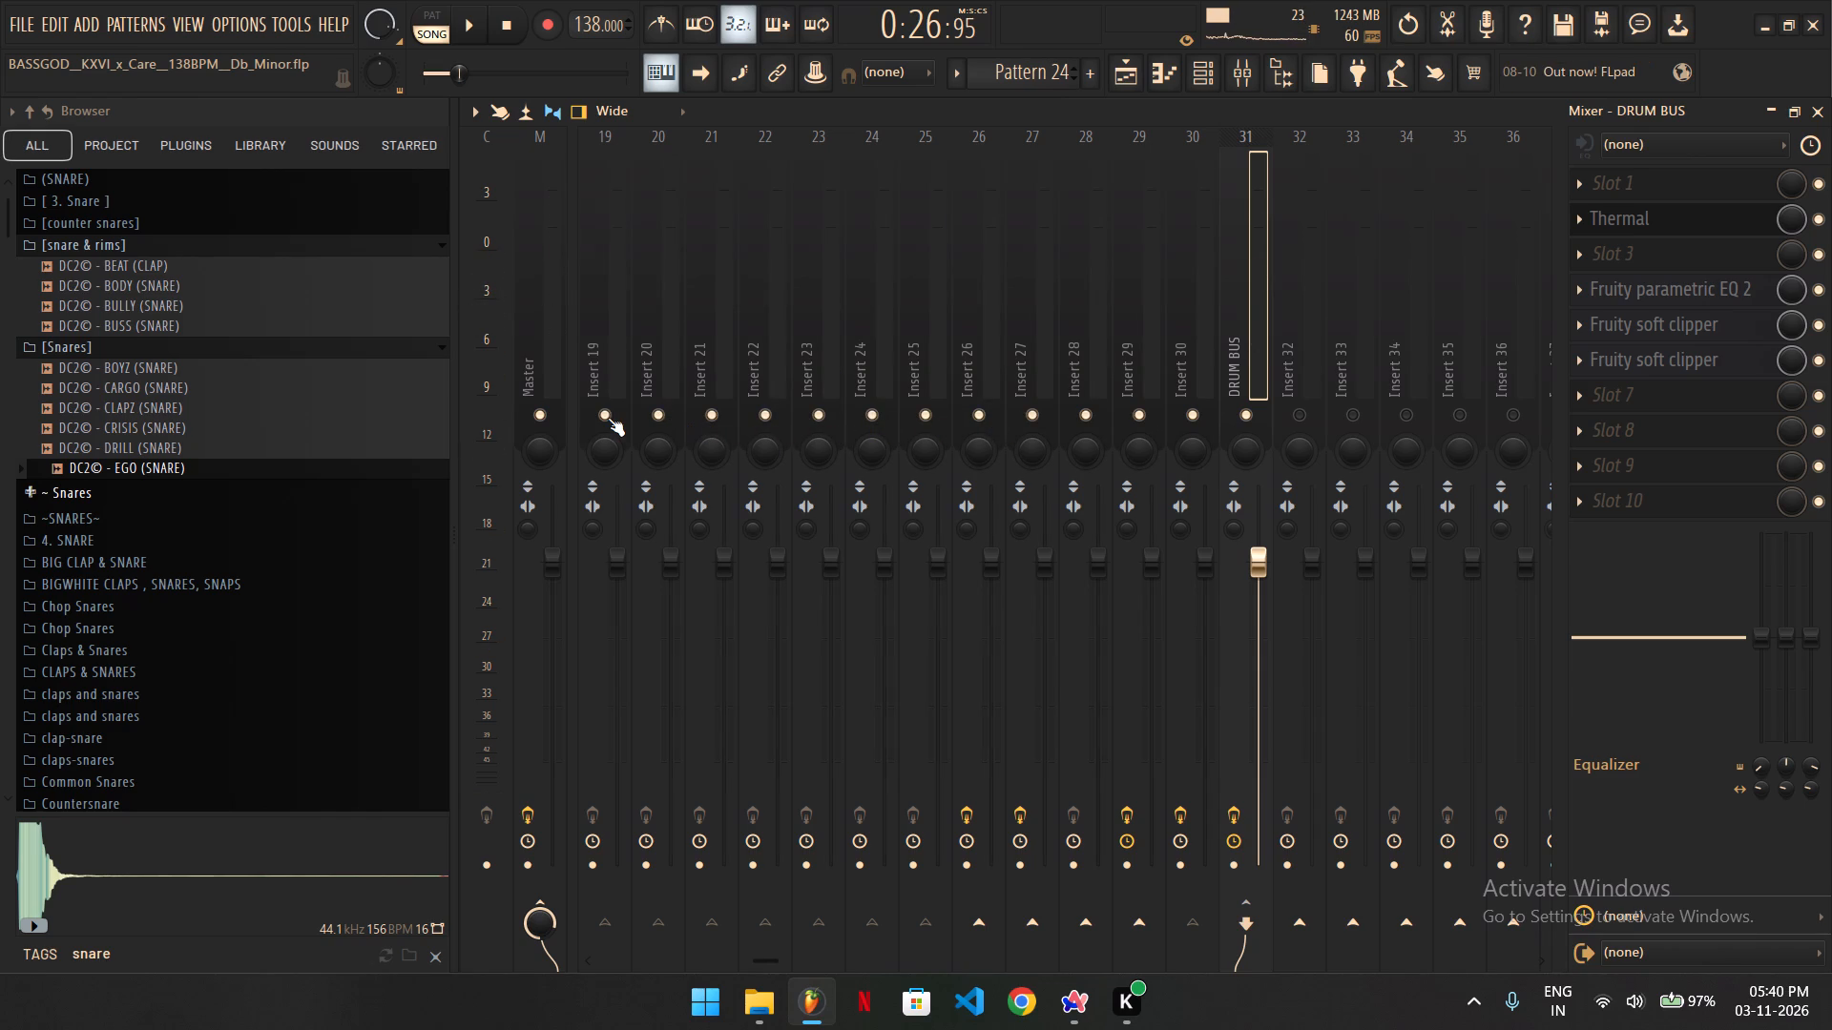
Restart playback and unmute Inserts 18 down to 12.
key(space)
scroll(993, 157, up, 1)
scroll(1025, 228, up, 1)
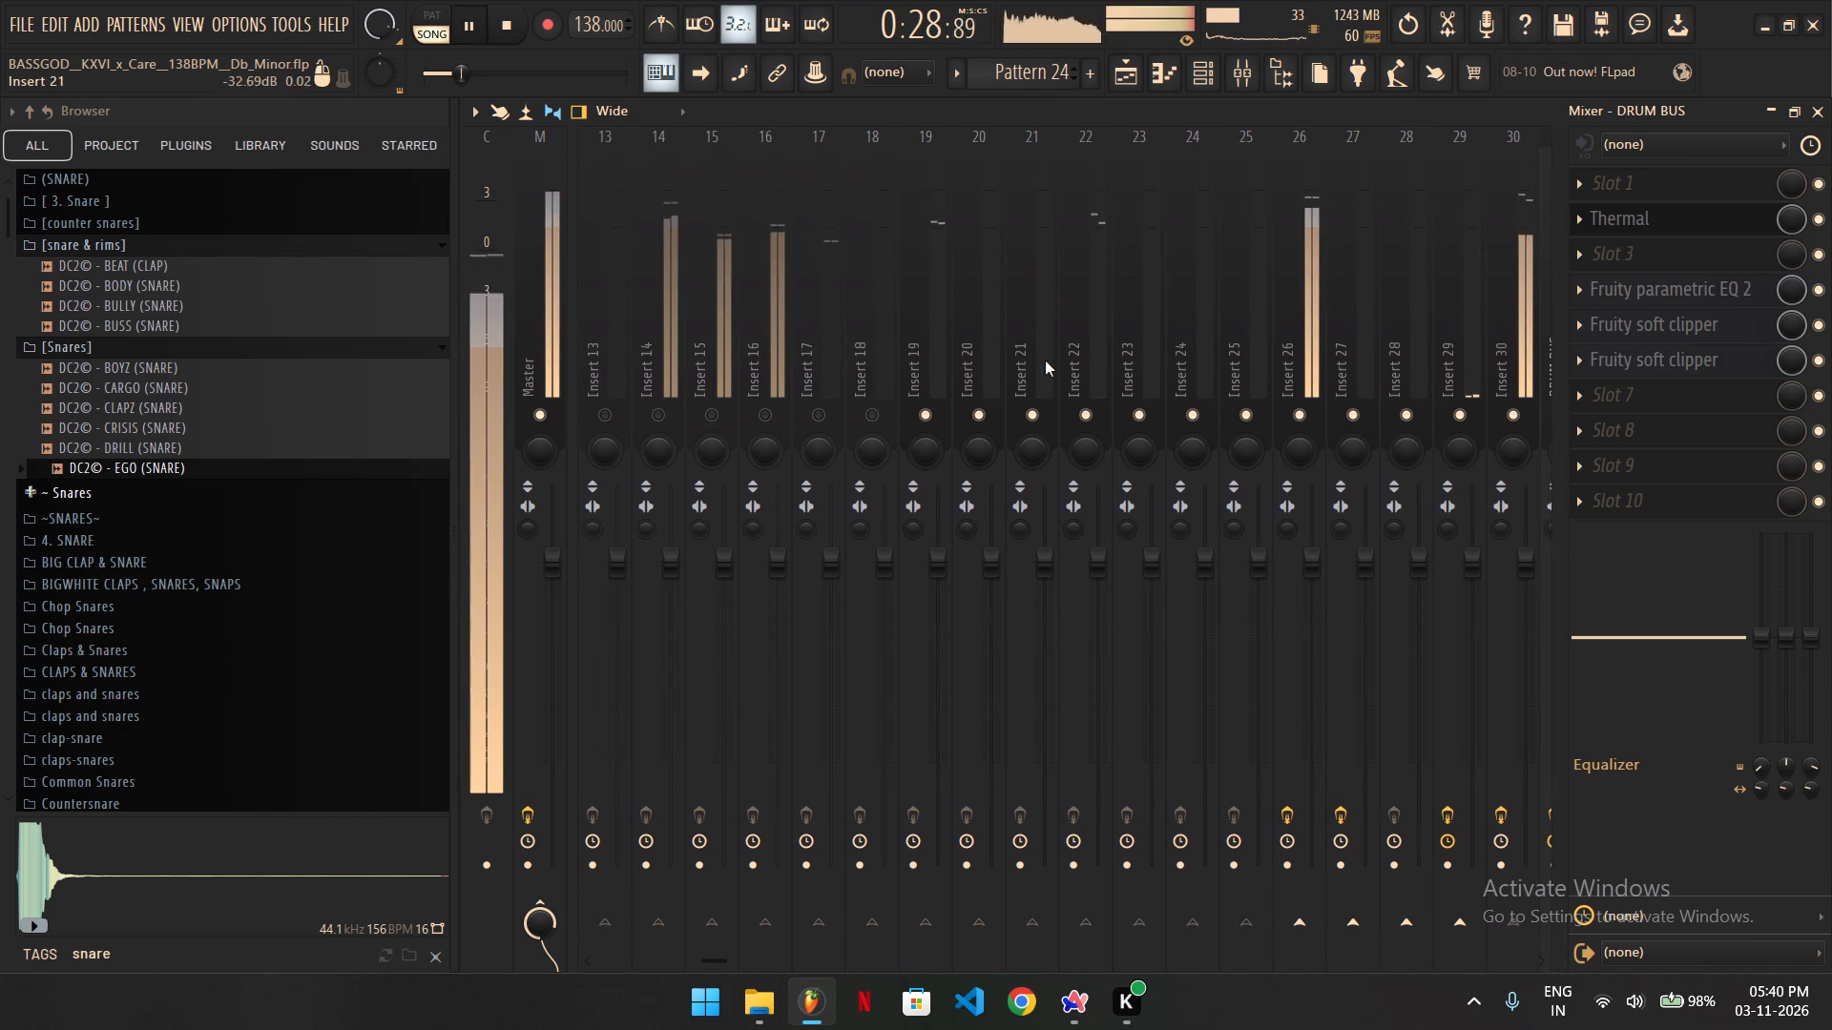
click(873, 422)
click(836, 414)
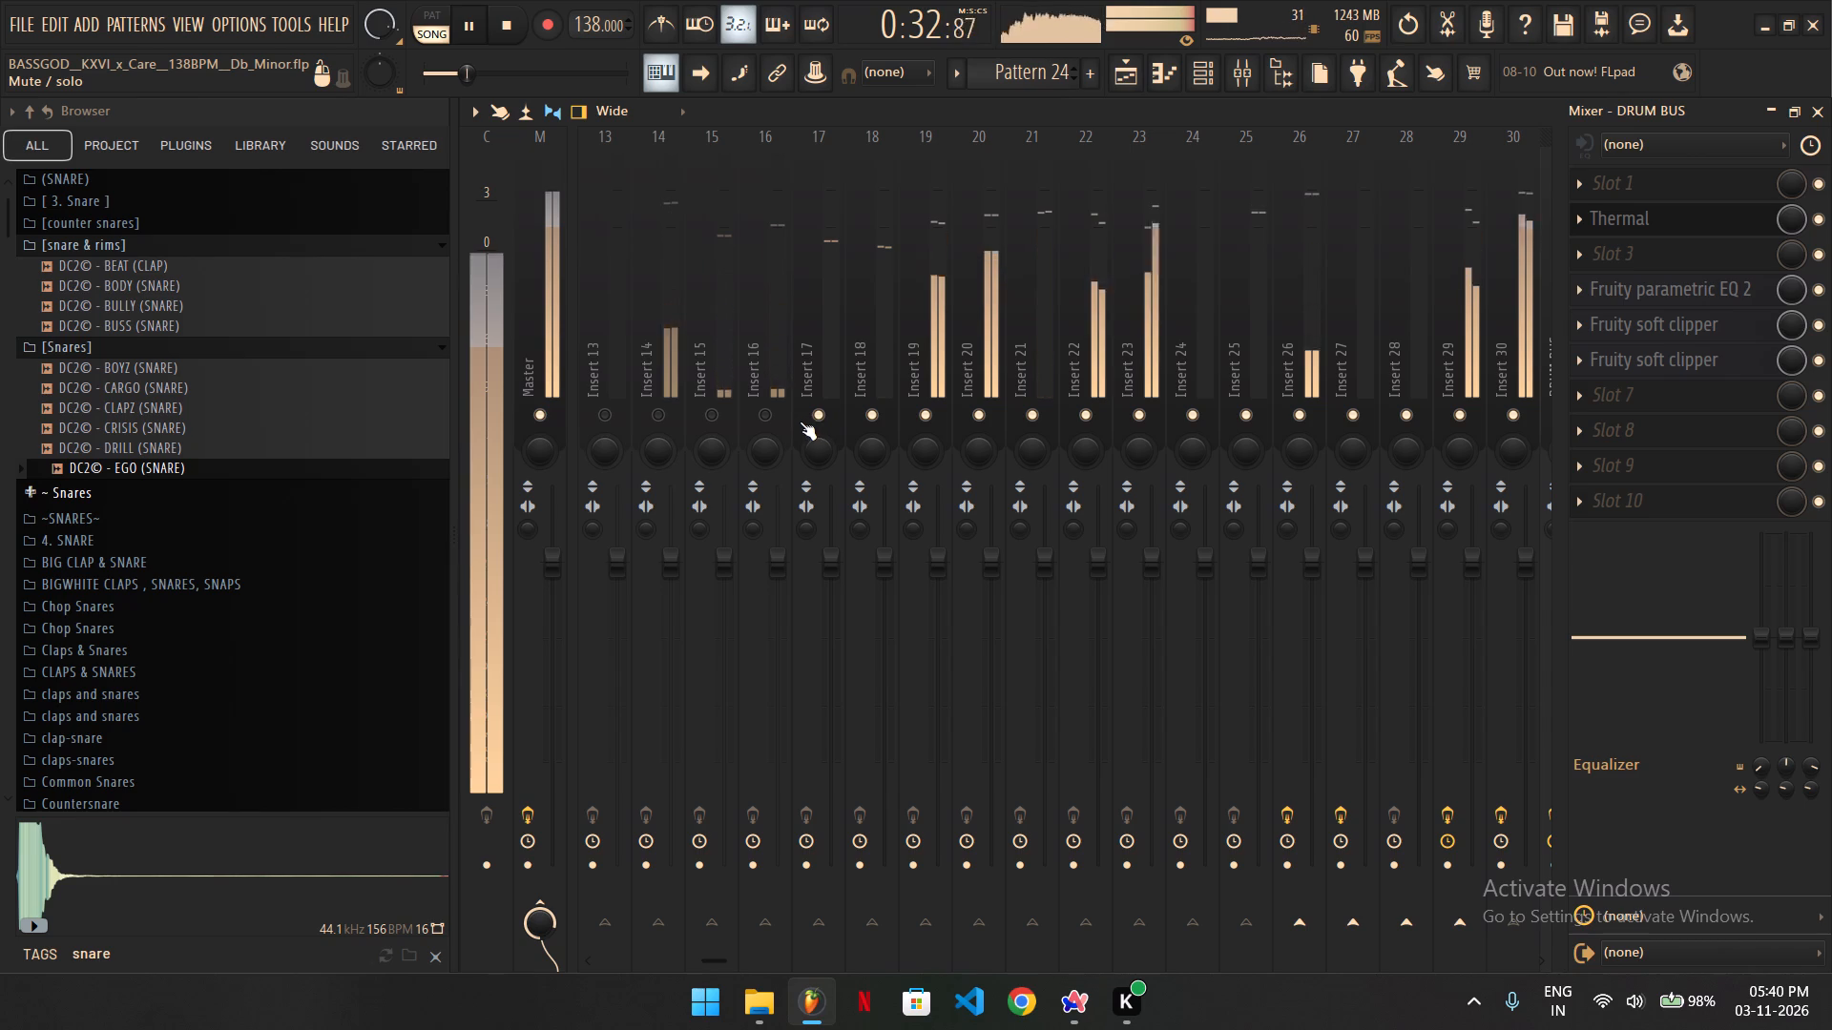
click(770, 411)
click(736, 410)
click(673, 416)
scroll(651, 410, up, 2)
scroll(963, 369, up, 2)
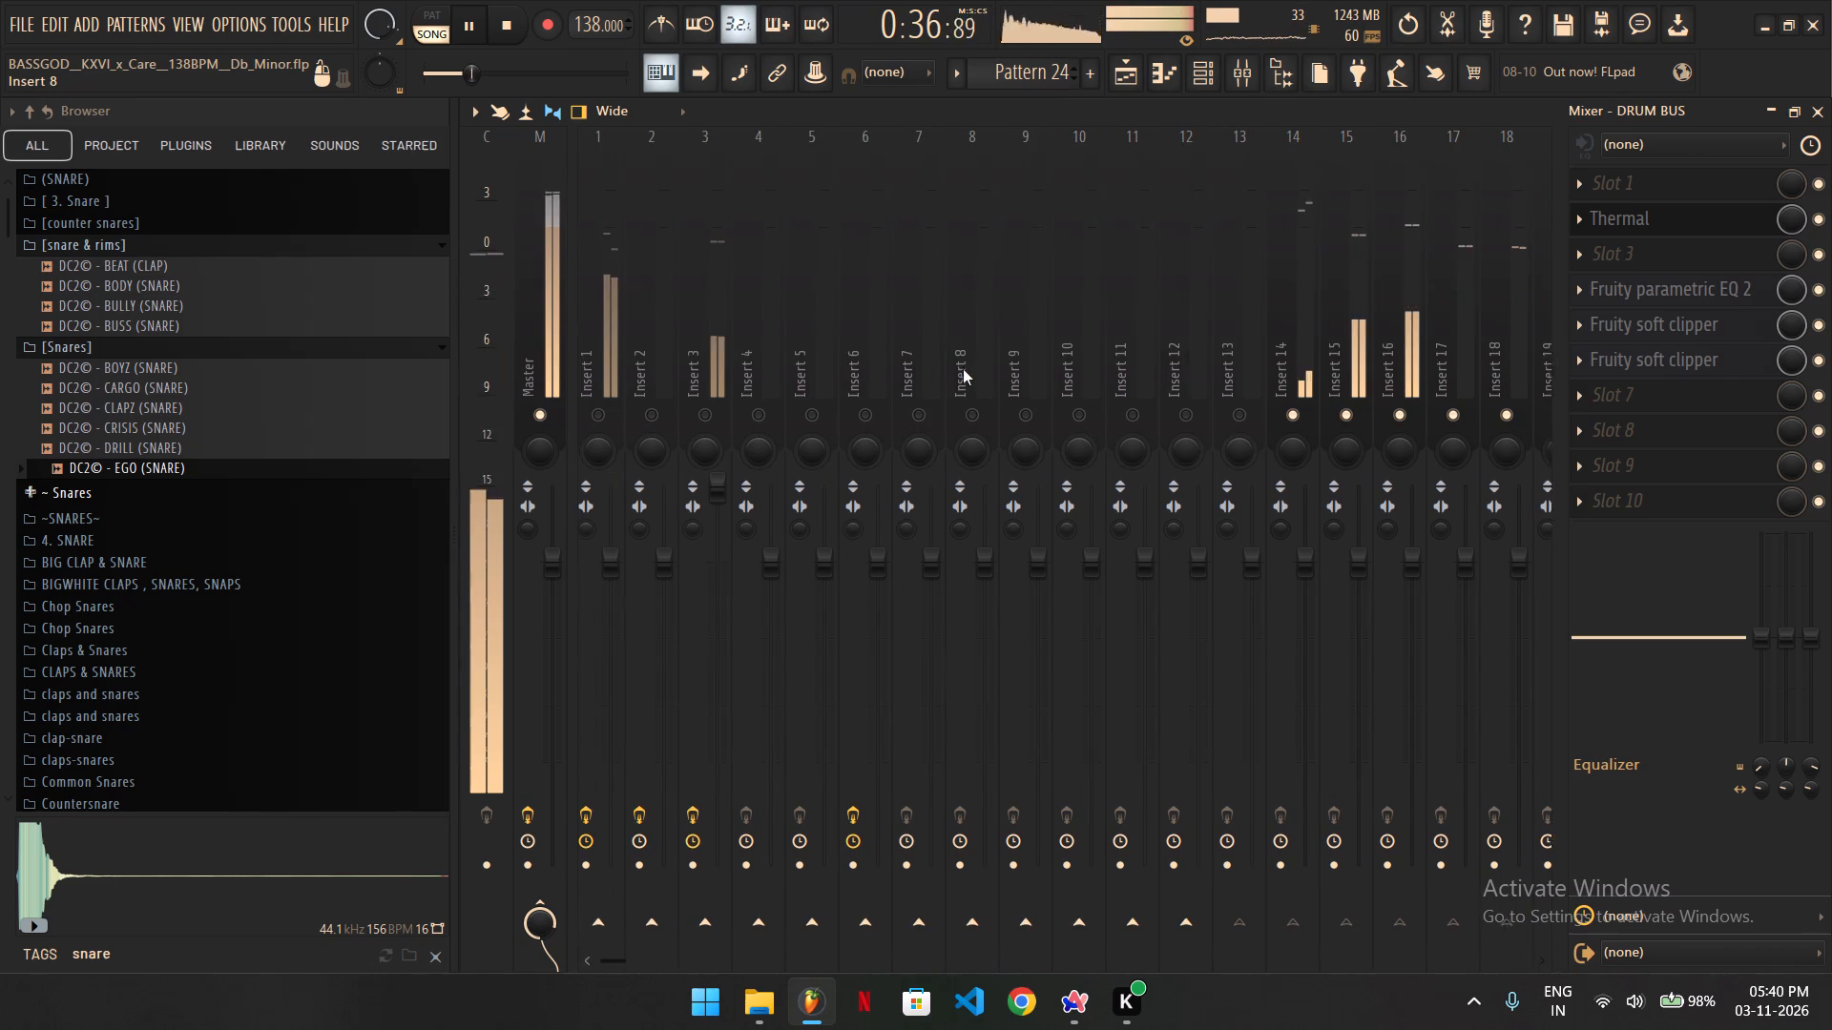
click(1229, 414)
click(1221, 414)
click(1190, 419)
click(1248, 412)
Reopen Thermal on the DRUM BUS and replay the unmuted inserts to check the Round And Fuzzy preset.
scroll(1102, 375, down, 3)
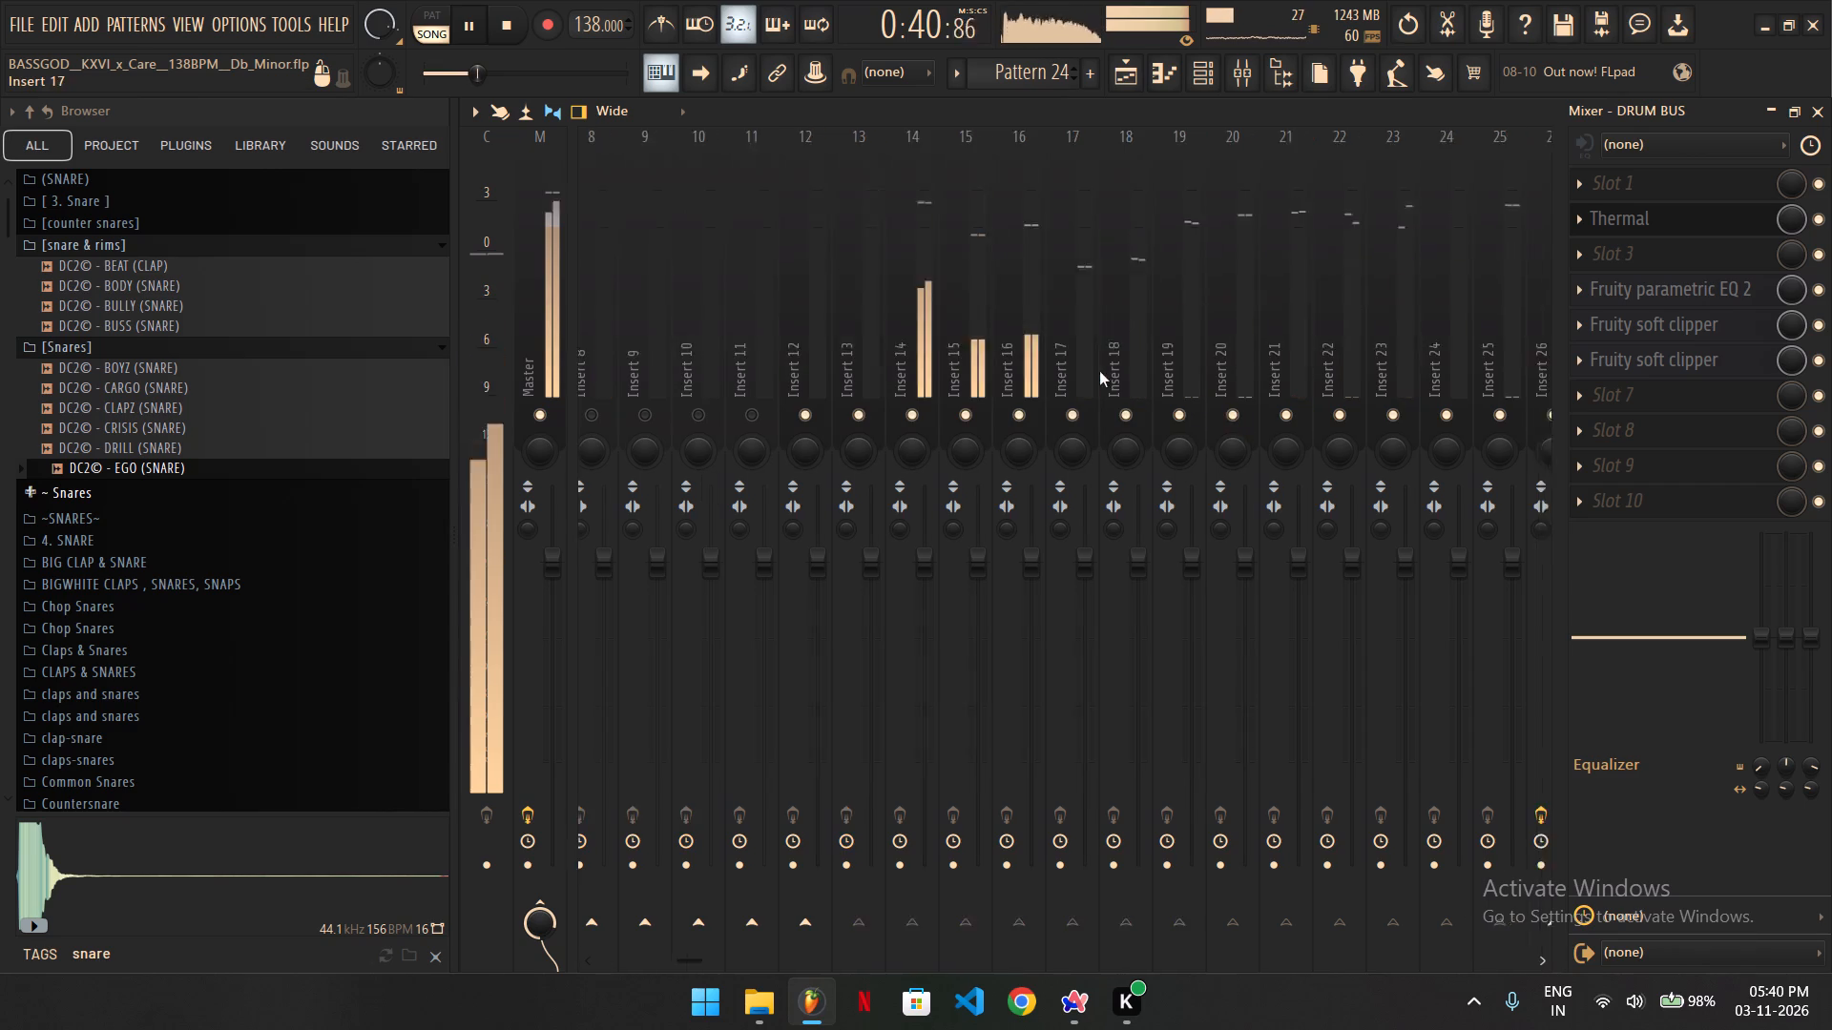
scroll(1099, 371, down, 3)
click(1260, 344)
click(1705, 228)
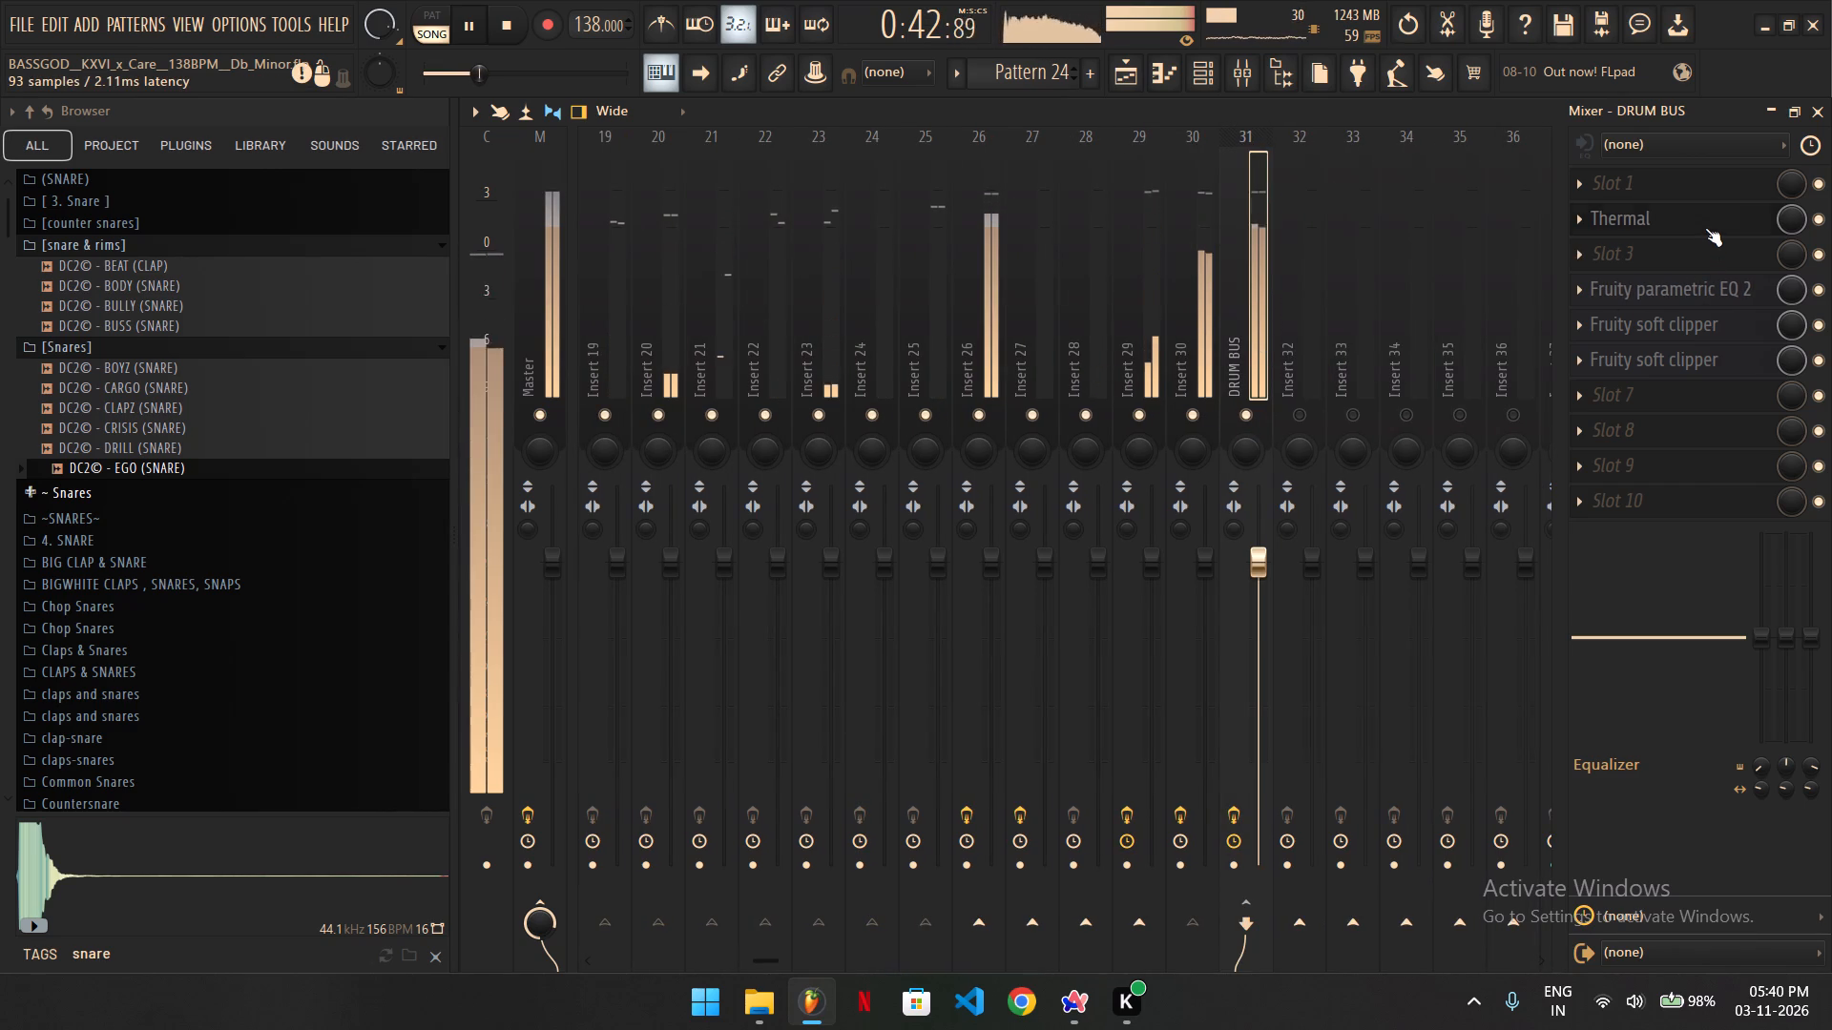
click(1705, 228)
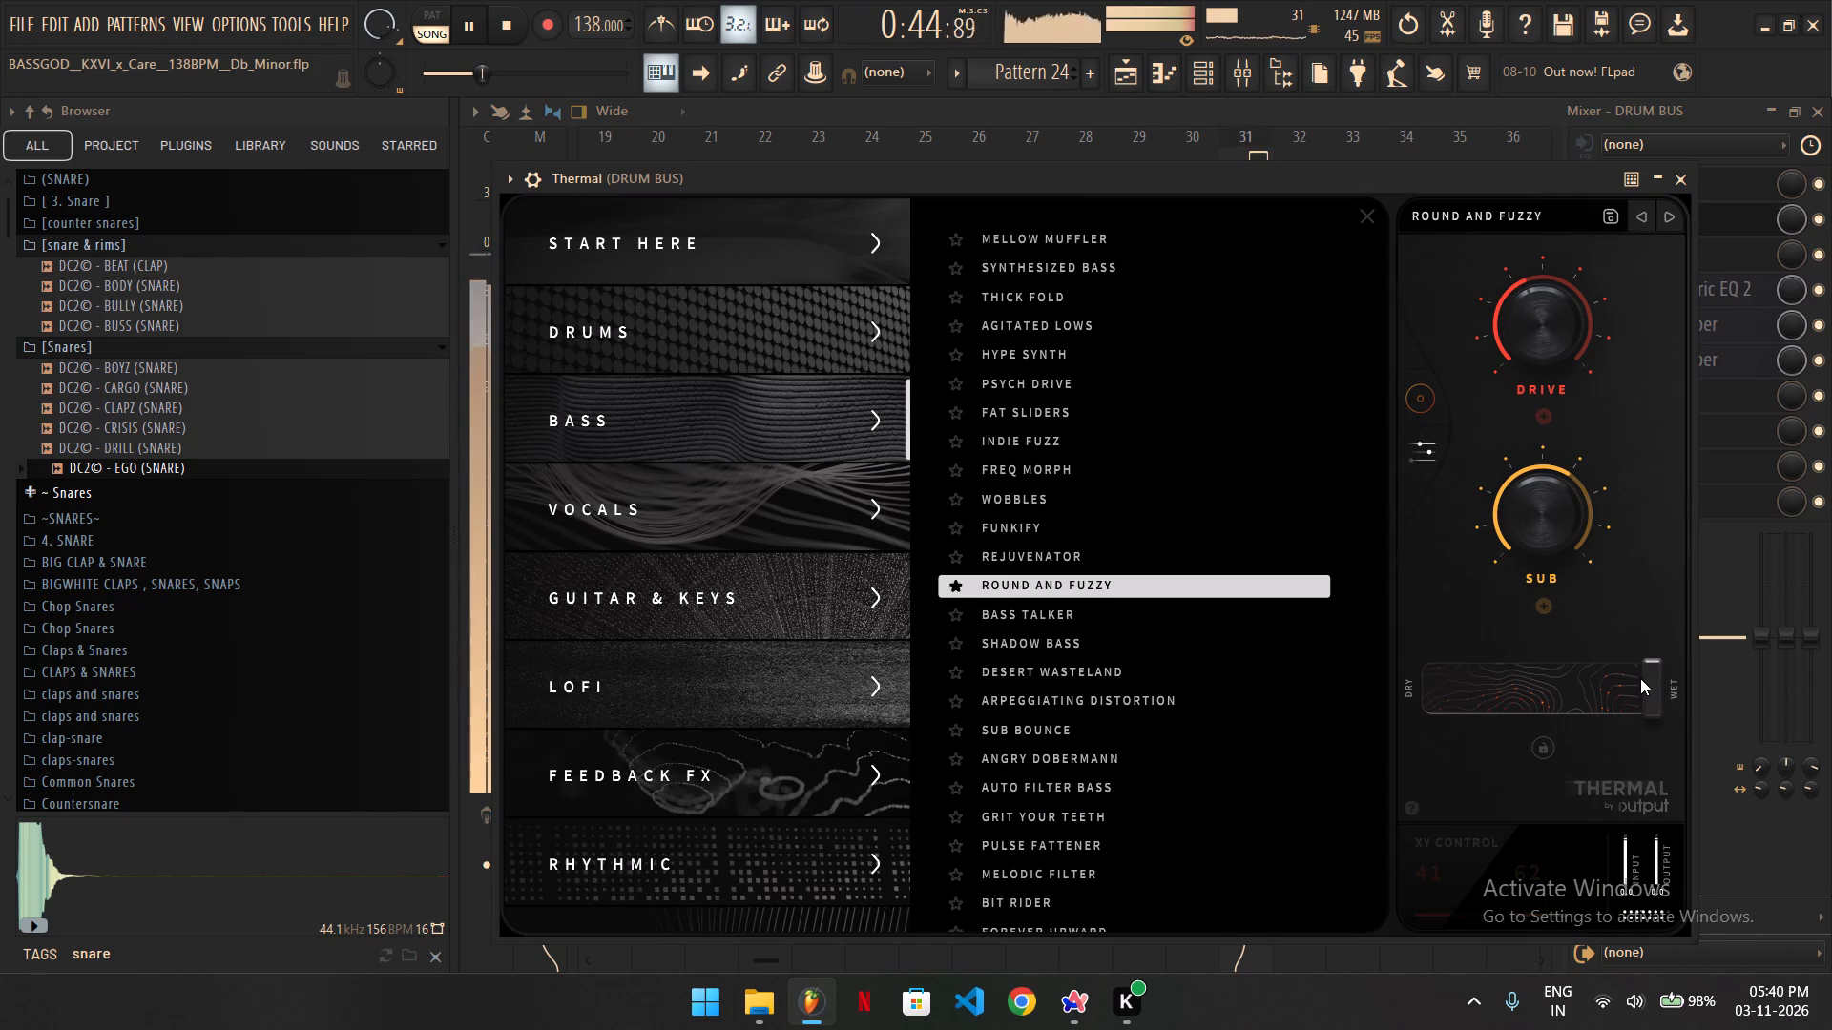
key(space)
key(space)
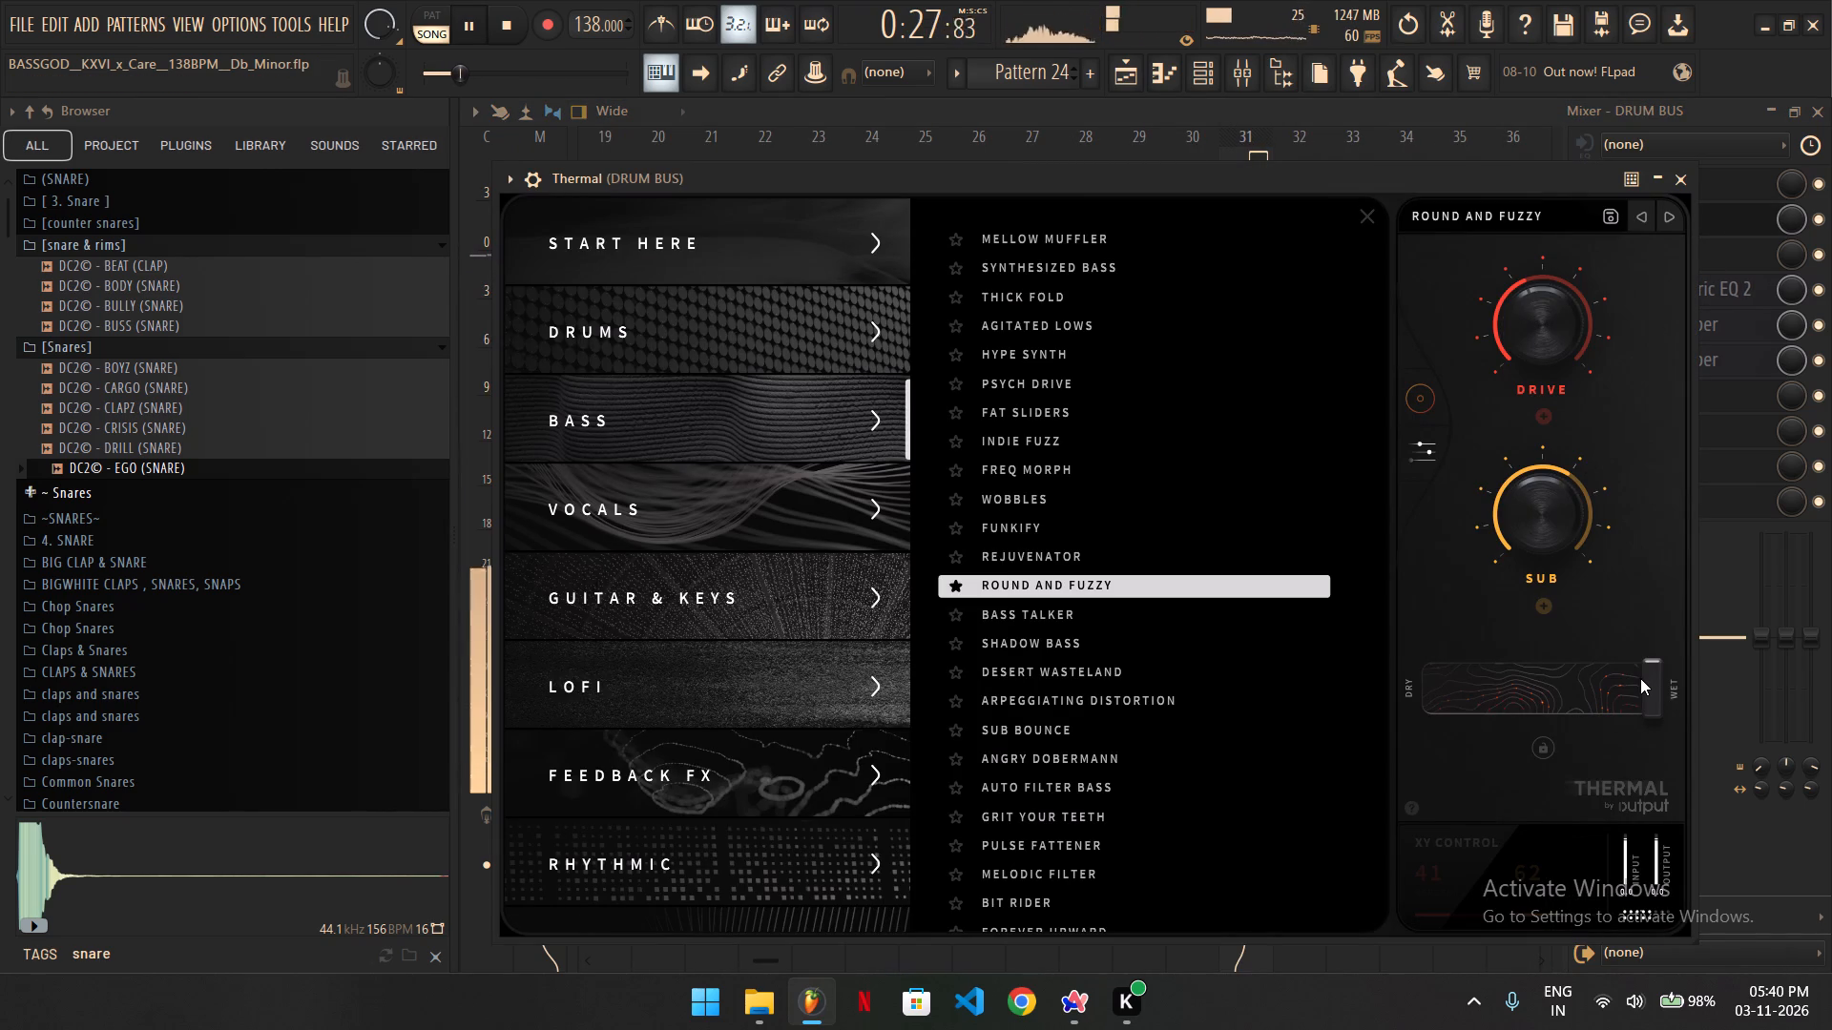
key(space)
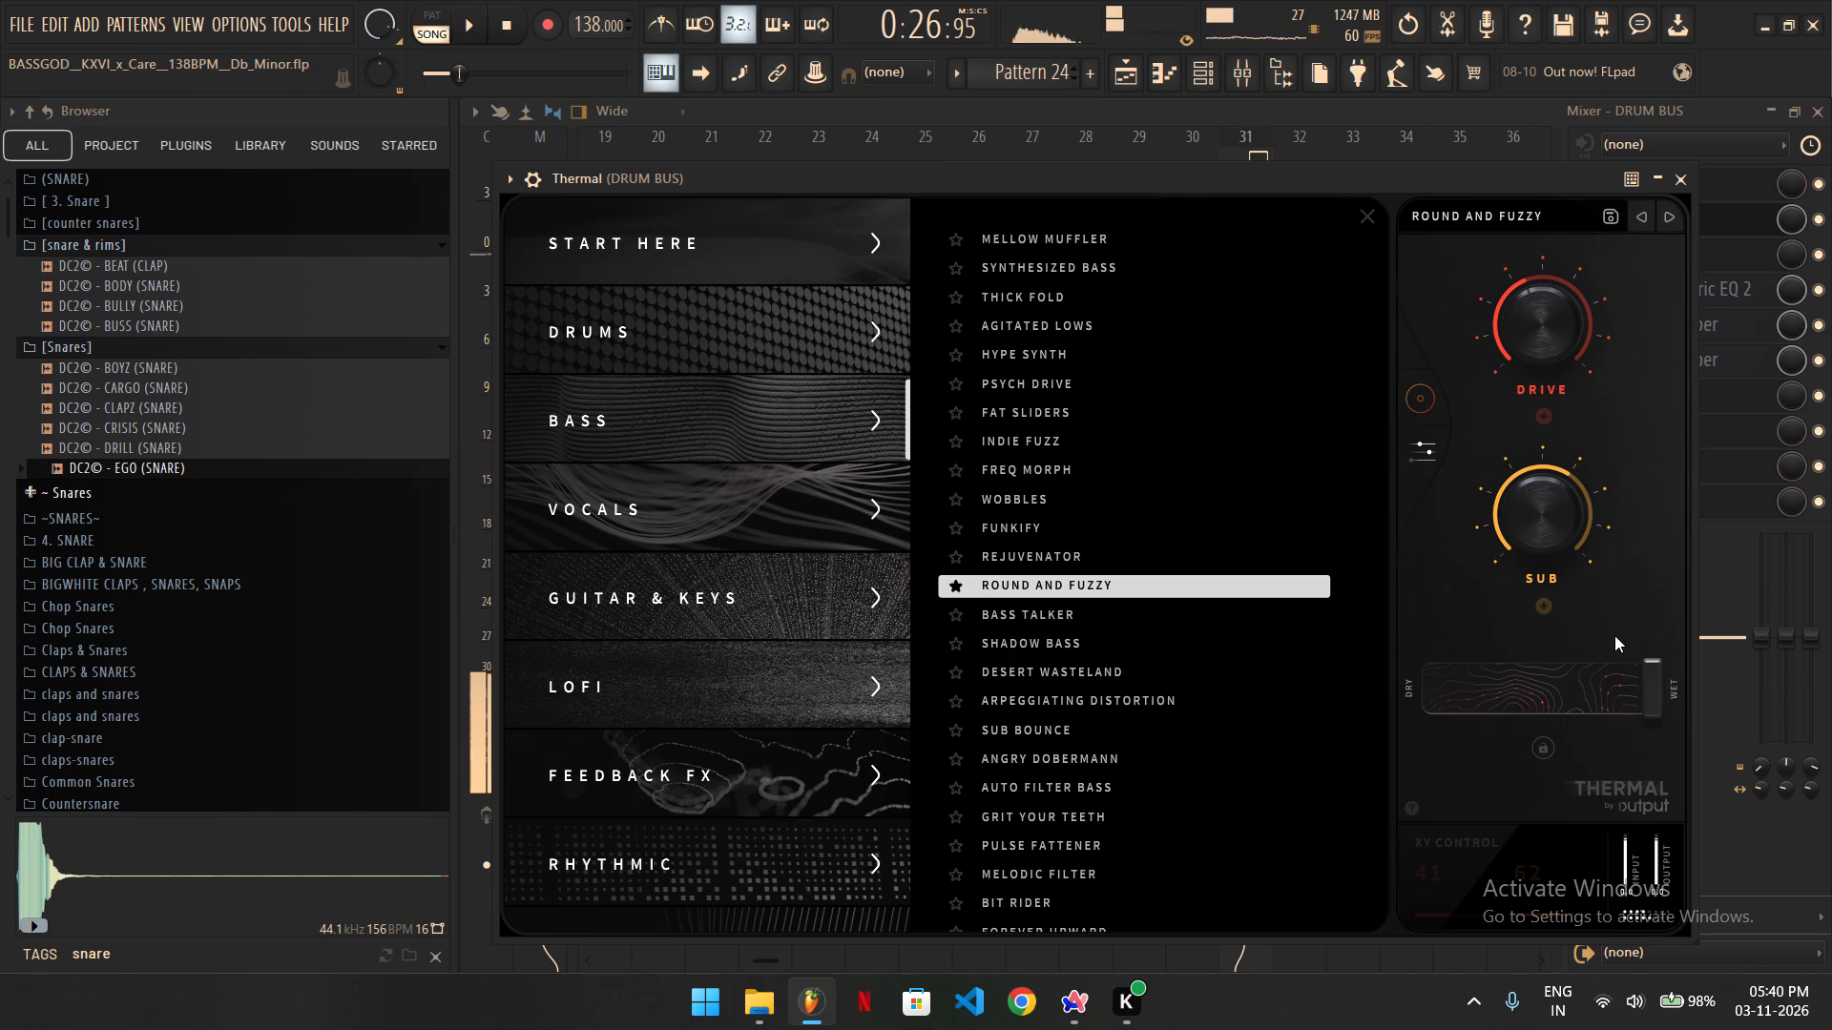
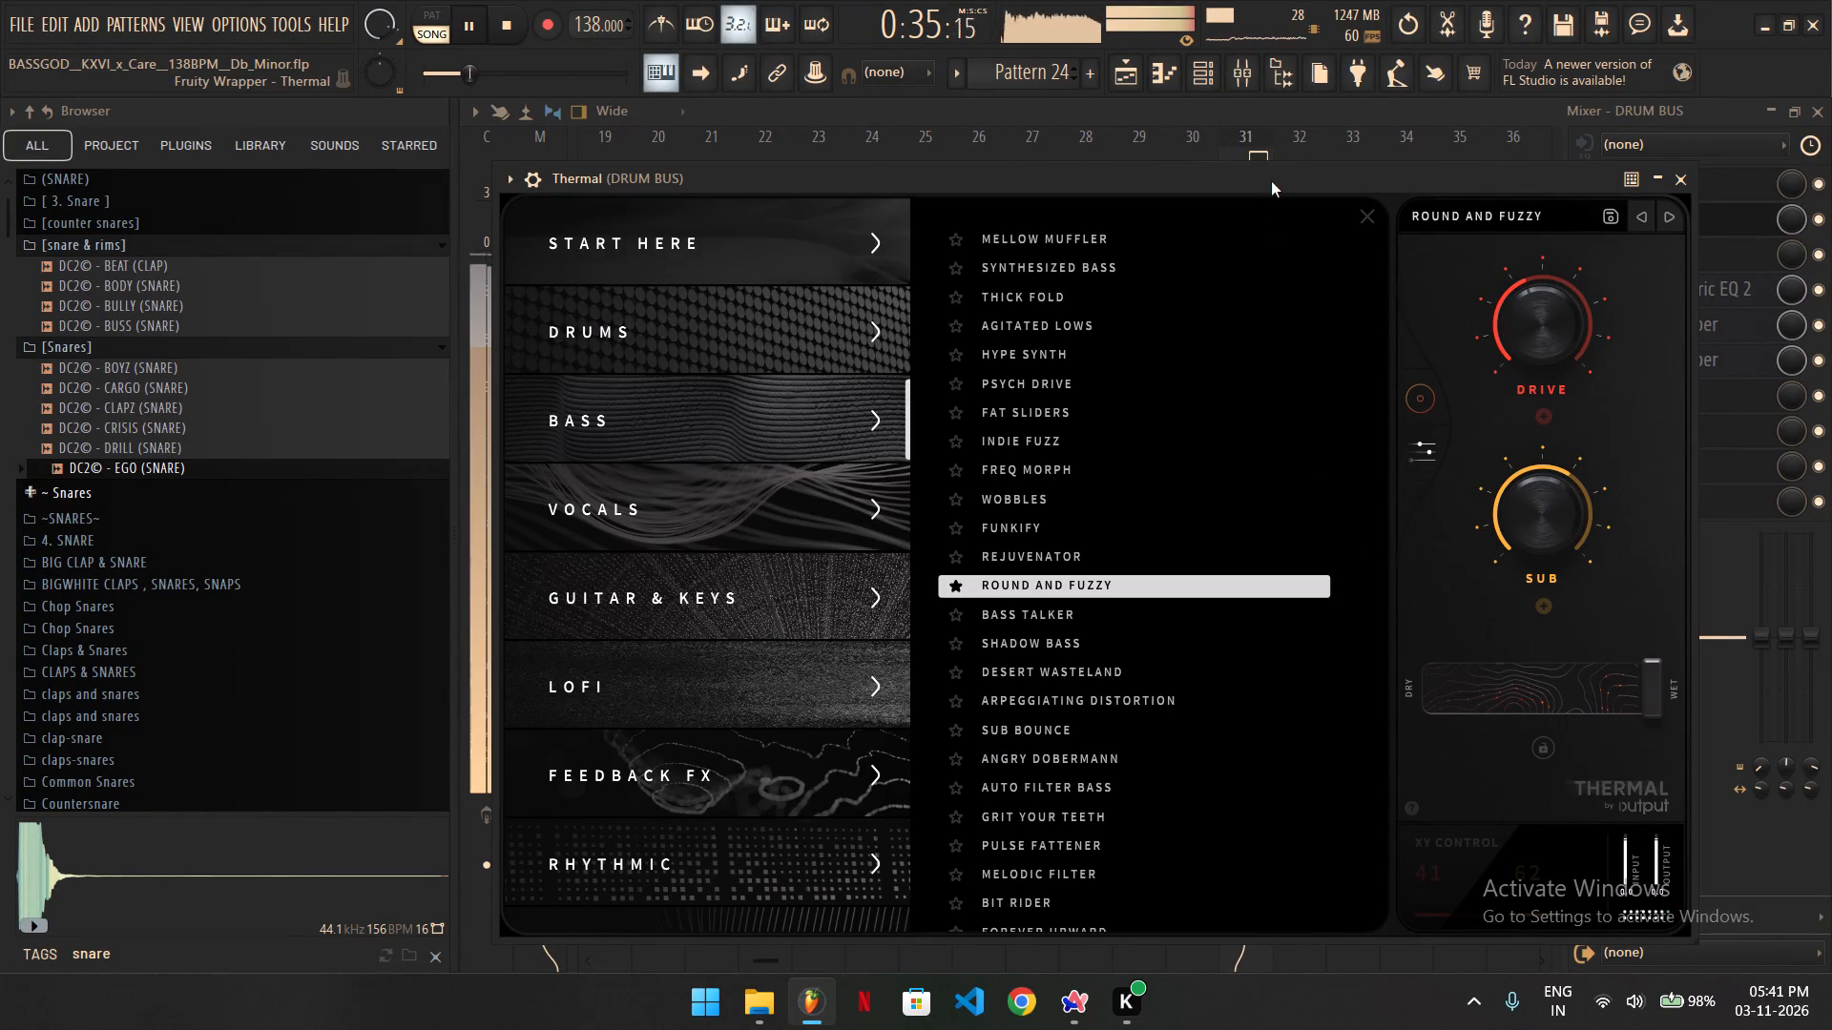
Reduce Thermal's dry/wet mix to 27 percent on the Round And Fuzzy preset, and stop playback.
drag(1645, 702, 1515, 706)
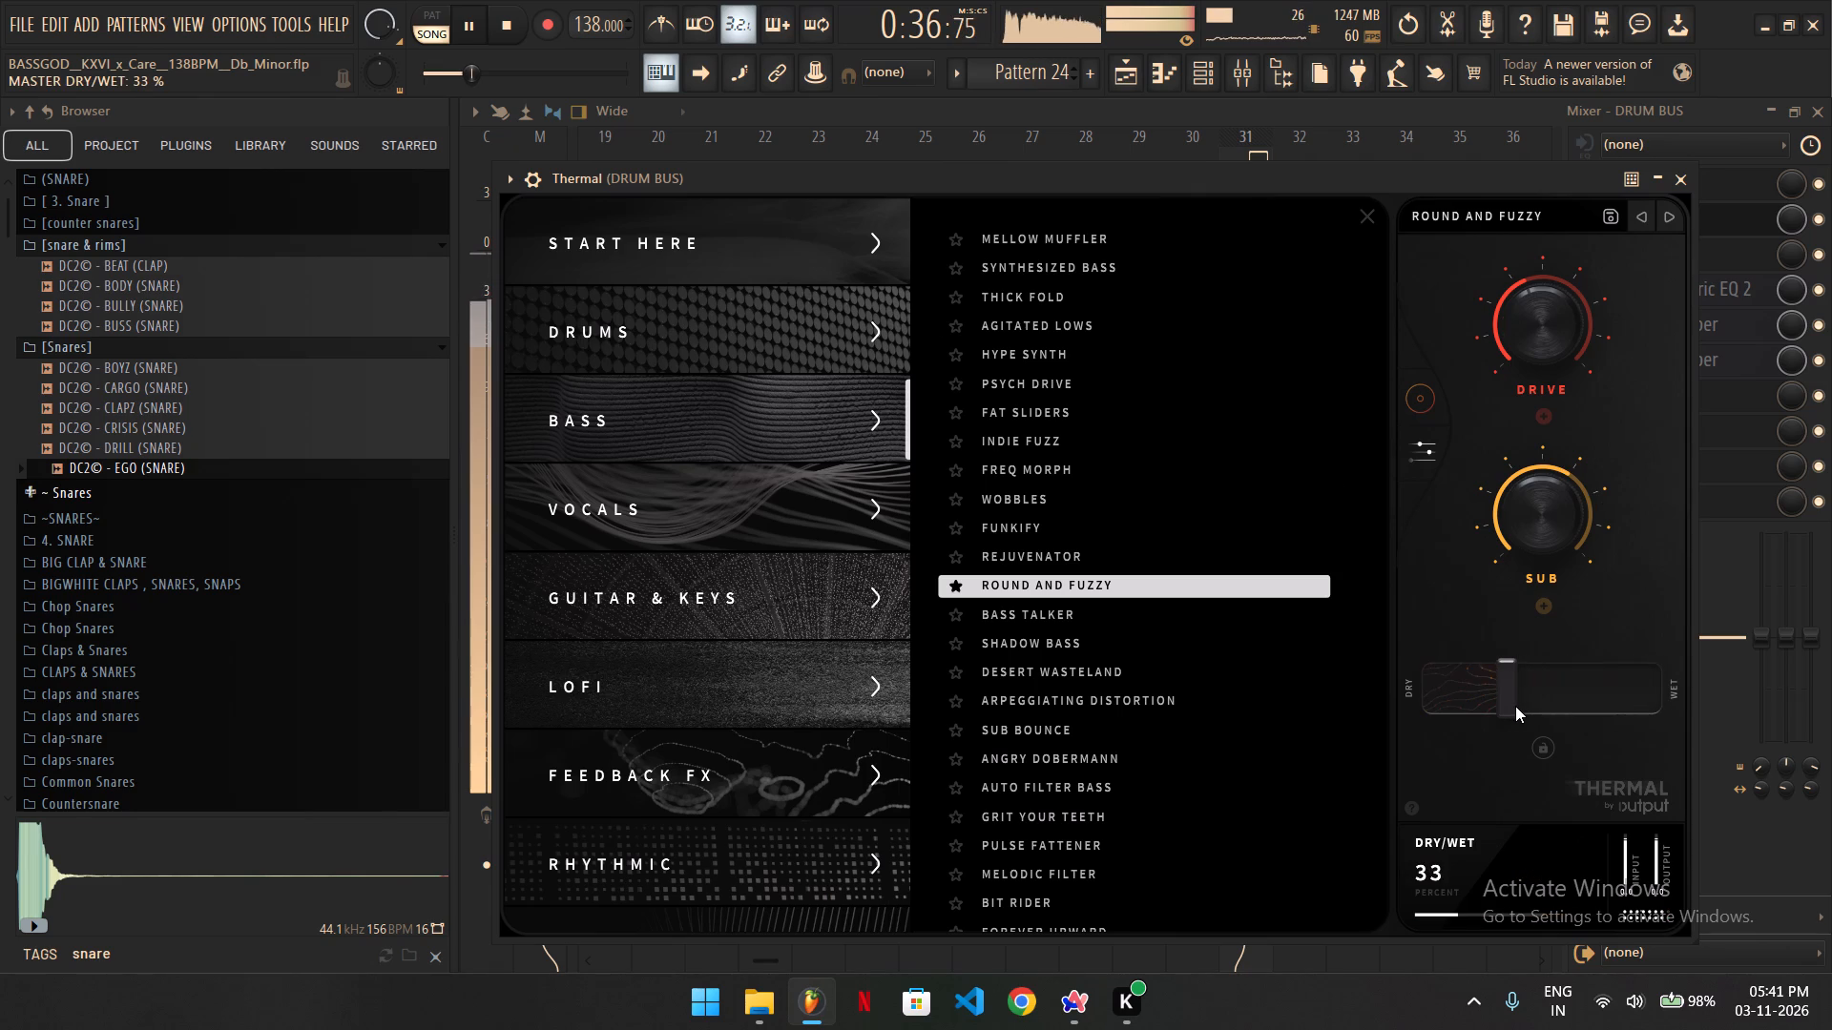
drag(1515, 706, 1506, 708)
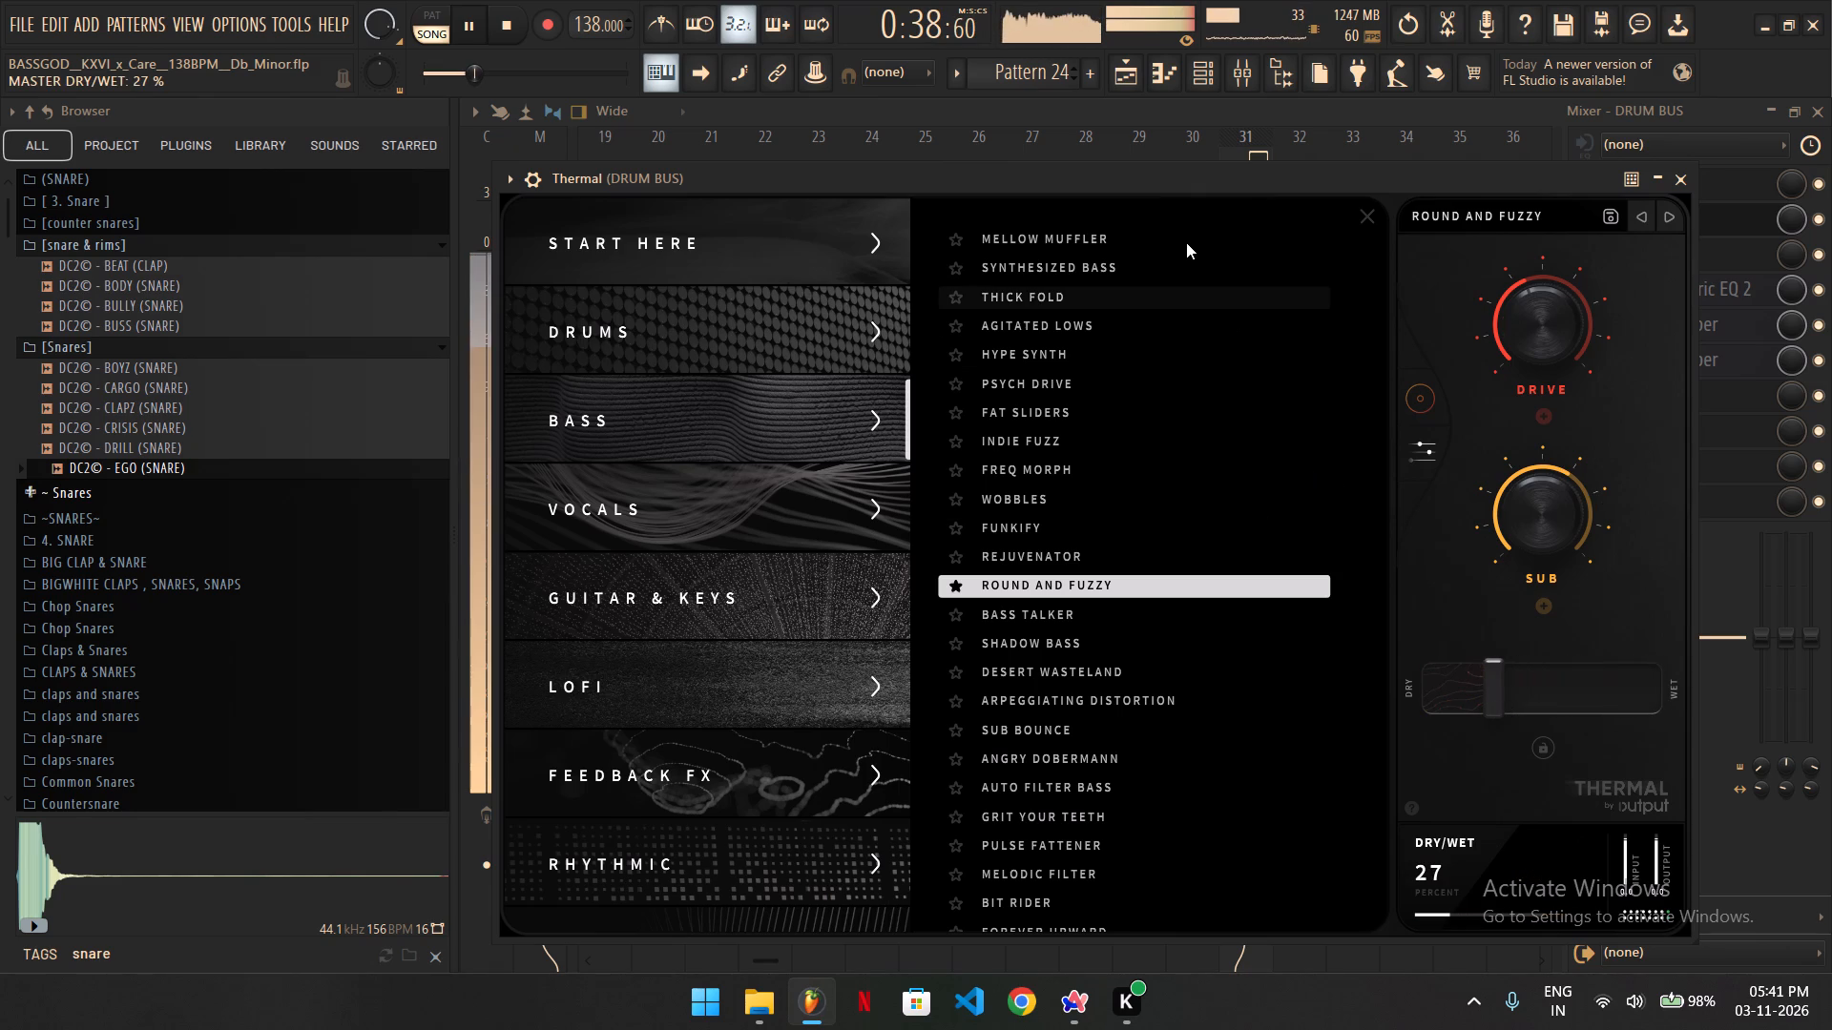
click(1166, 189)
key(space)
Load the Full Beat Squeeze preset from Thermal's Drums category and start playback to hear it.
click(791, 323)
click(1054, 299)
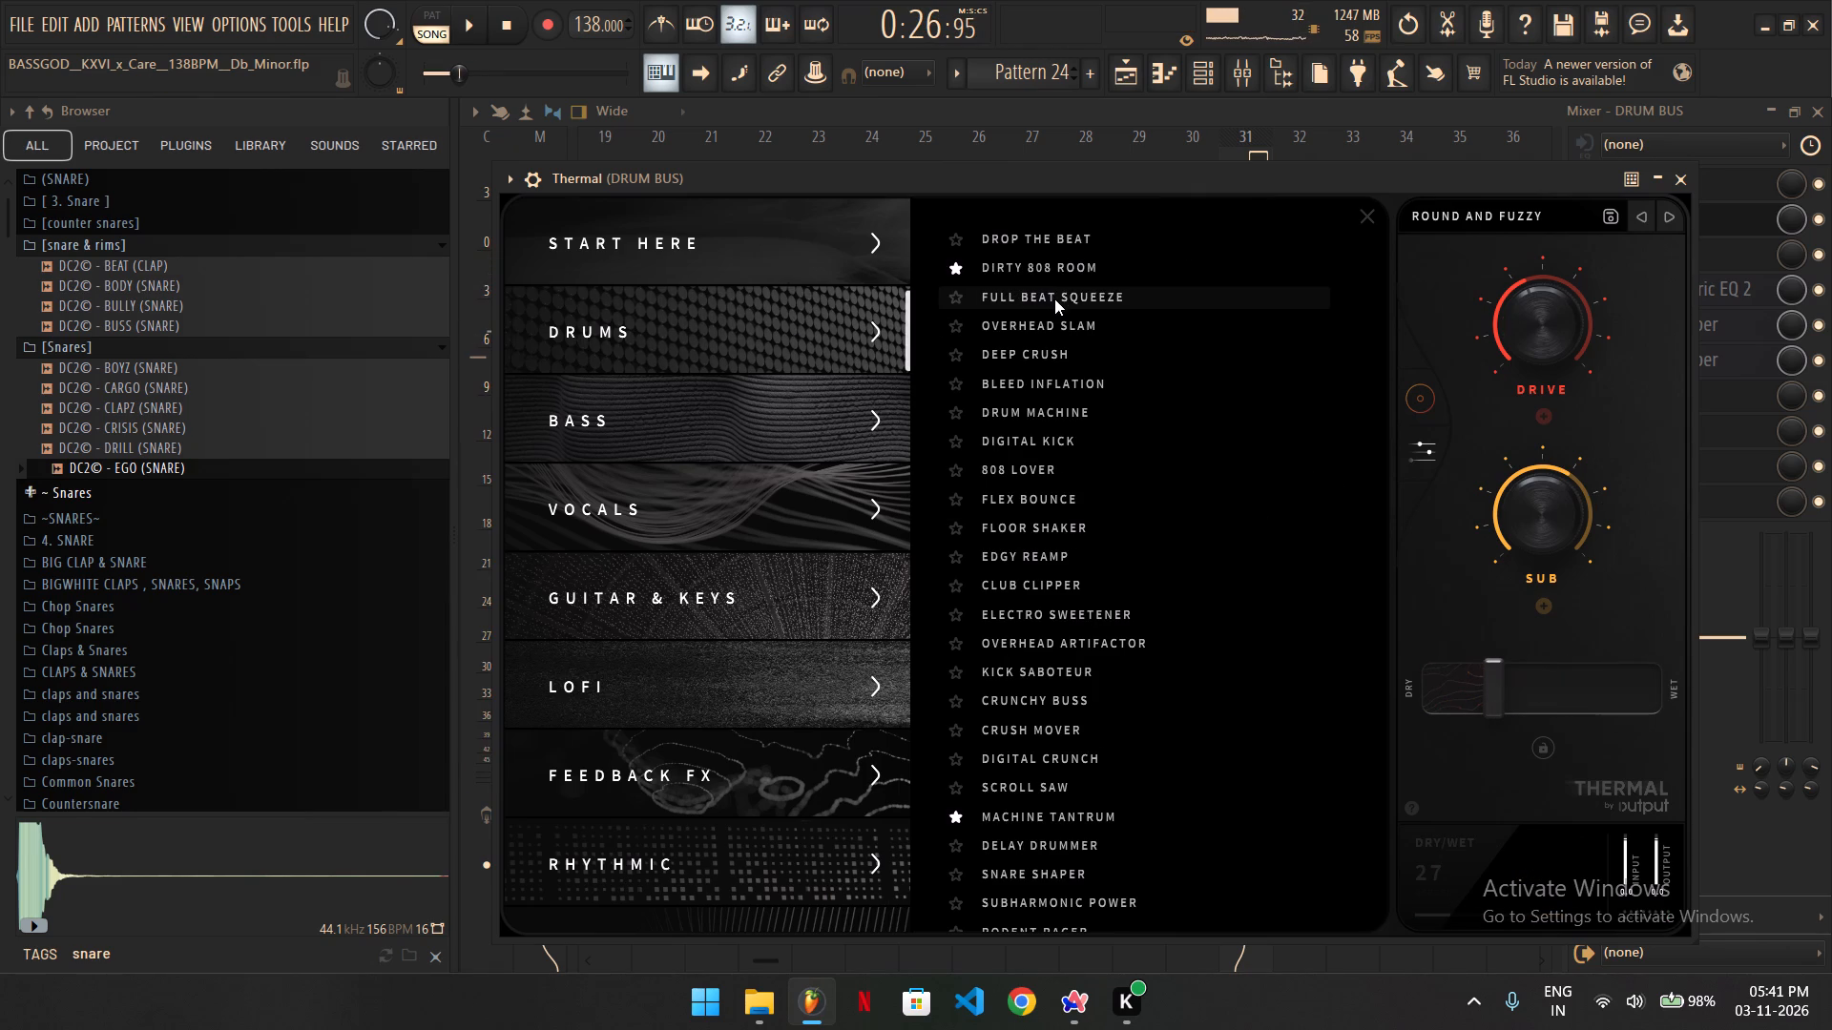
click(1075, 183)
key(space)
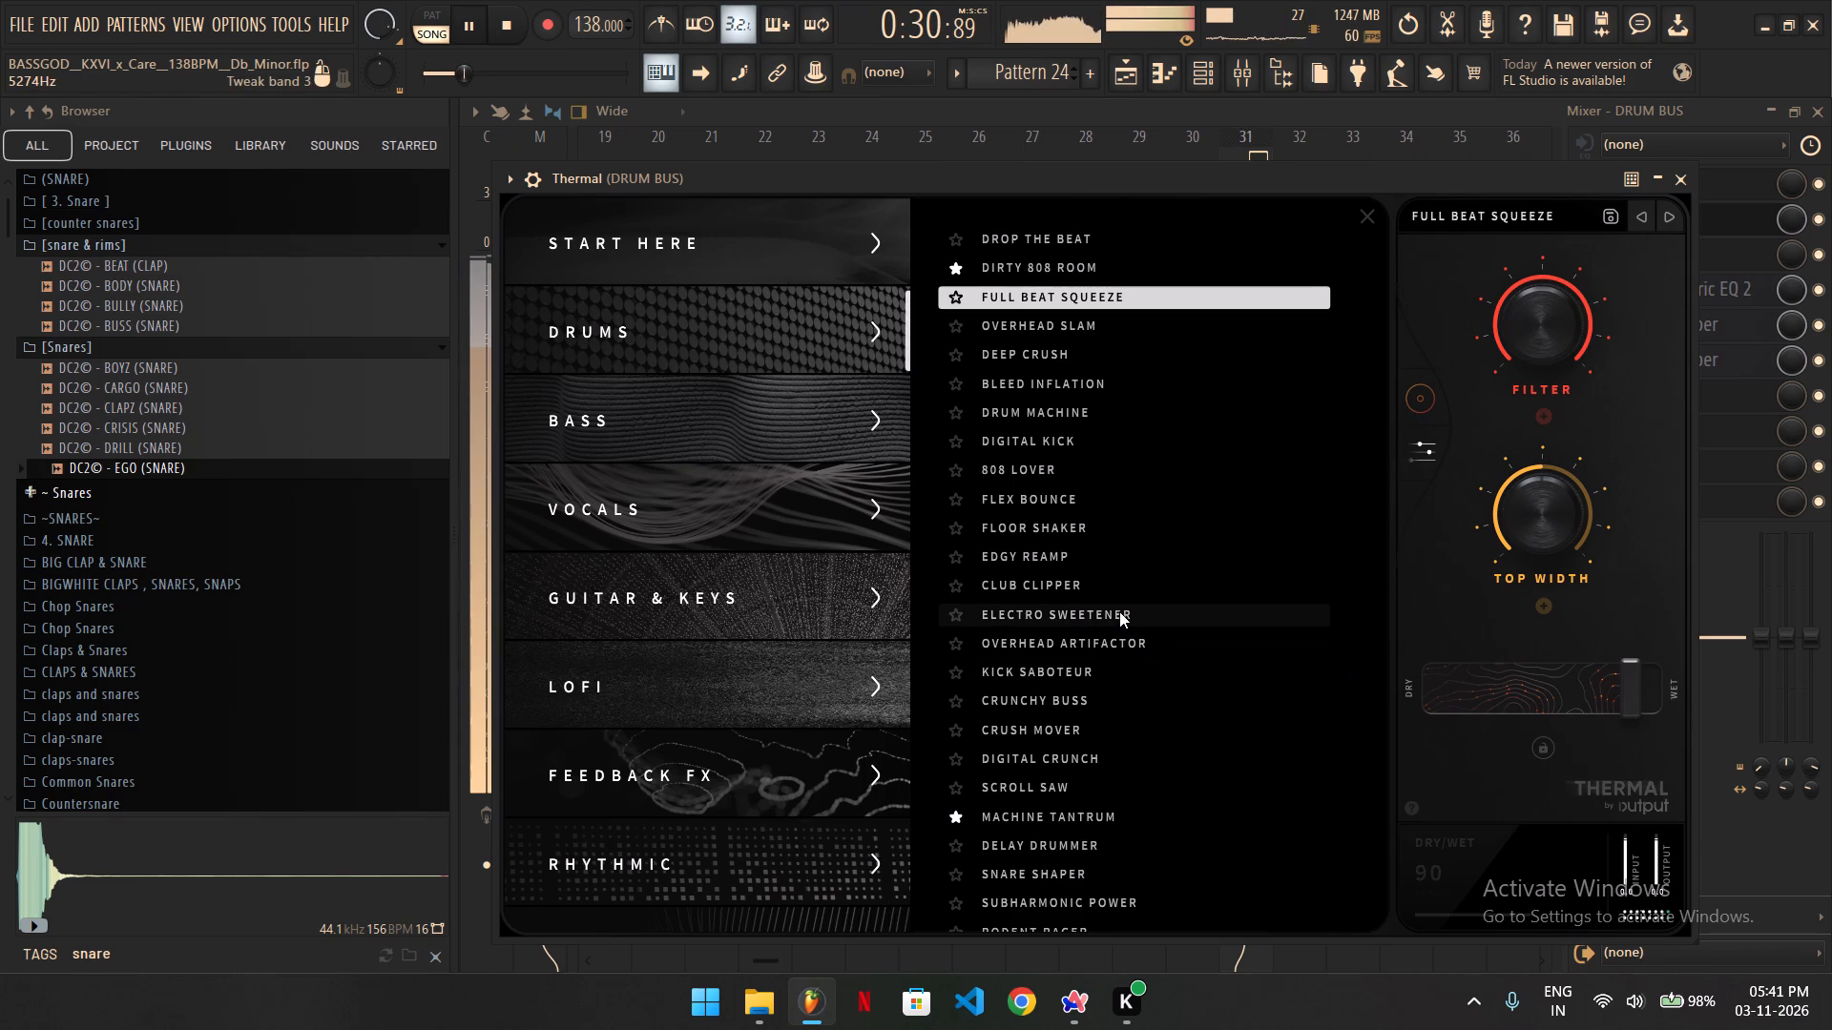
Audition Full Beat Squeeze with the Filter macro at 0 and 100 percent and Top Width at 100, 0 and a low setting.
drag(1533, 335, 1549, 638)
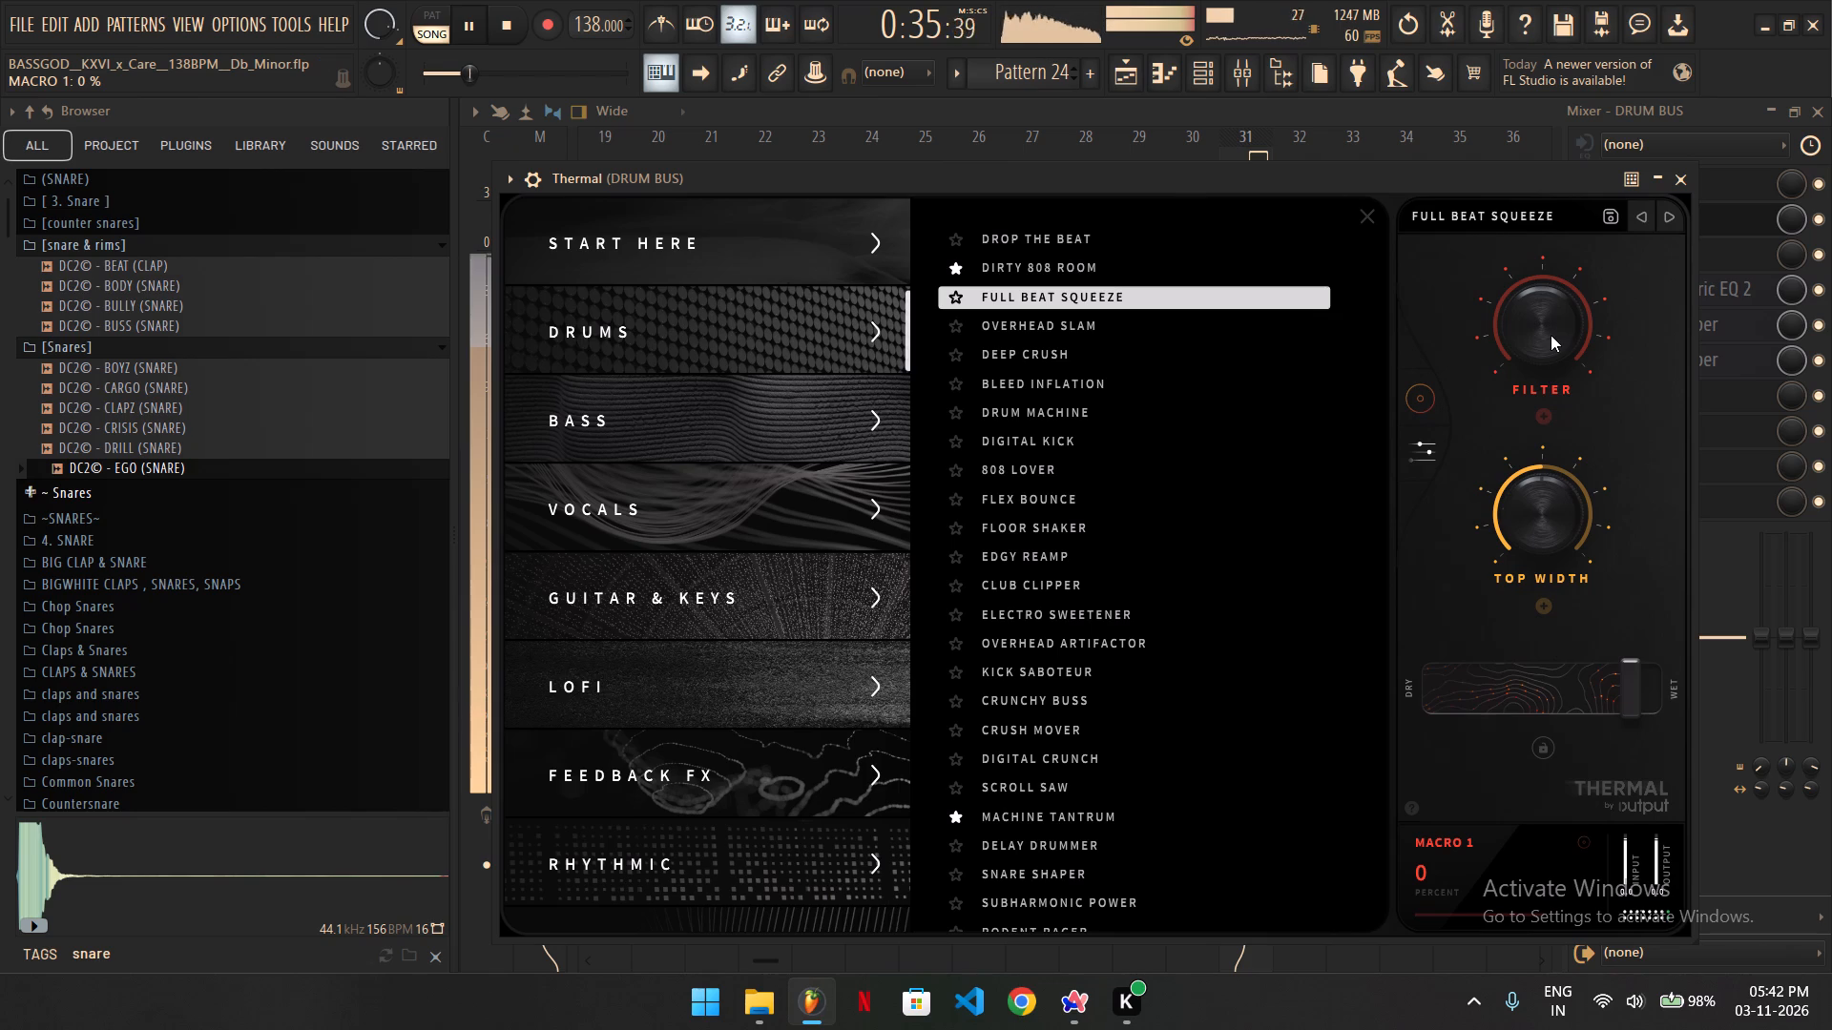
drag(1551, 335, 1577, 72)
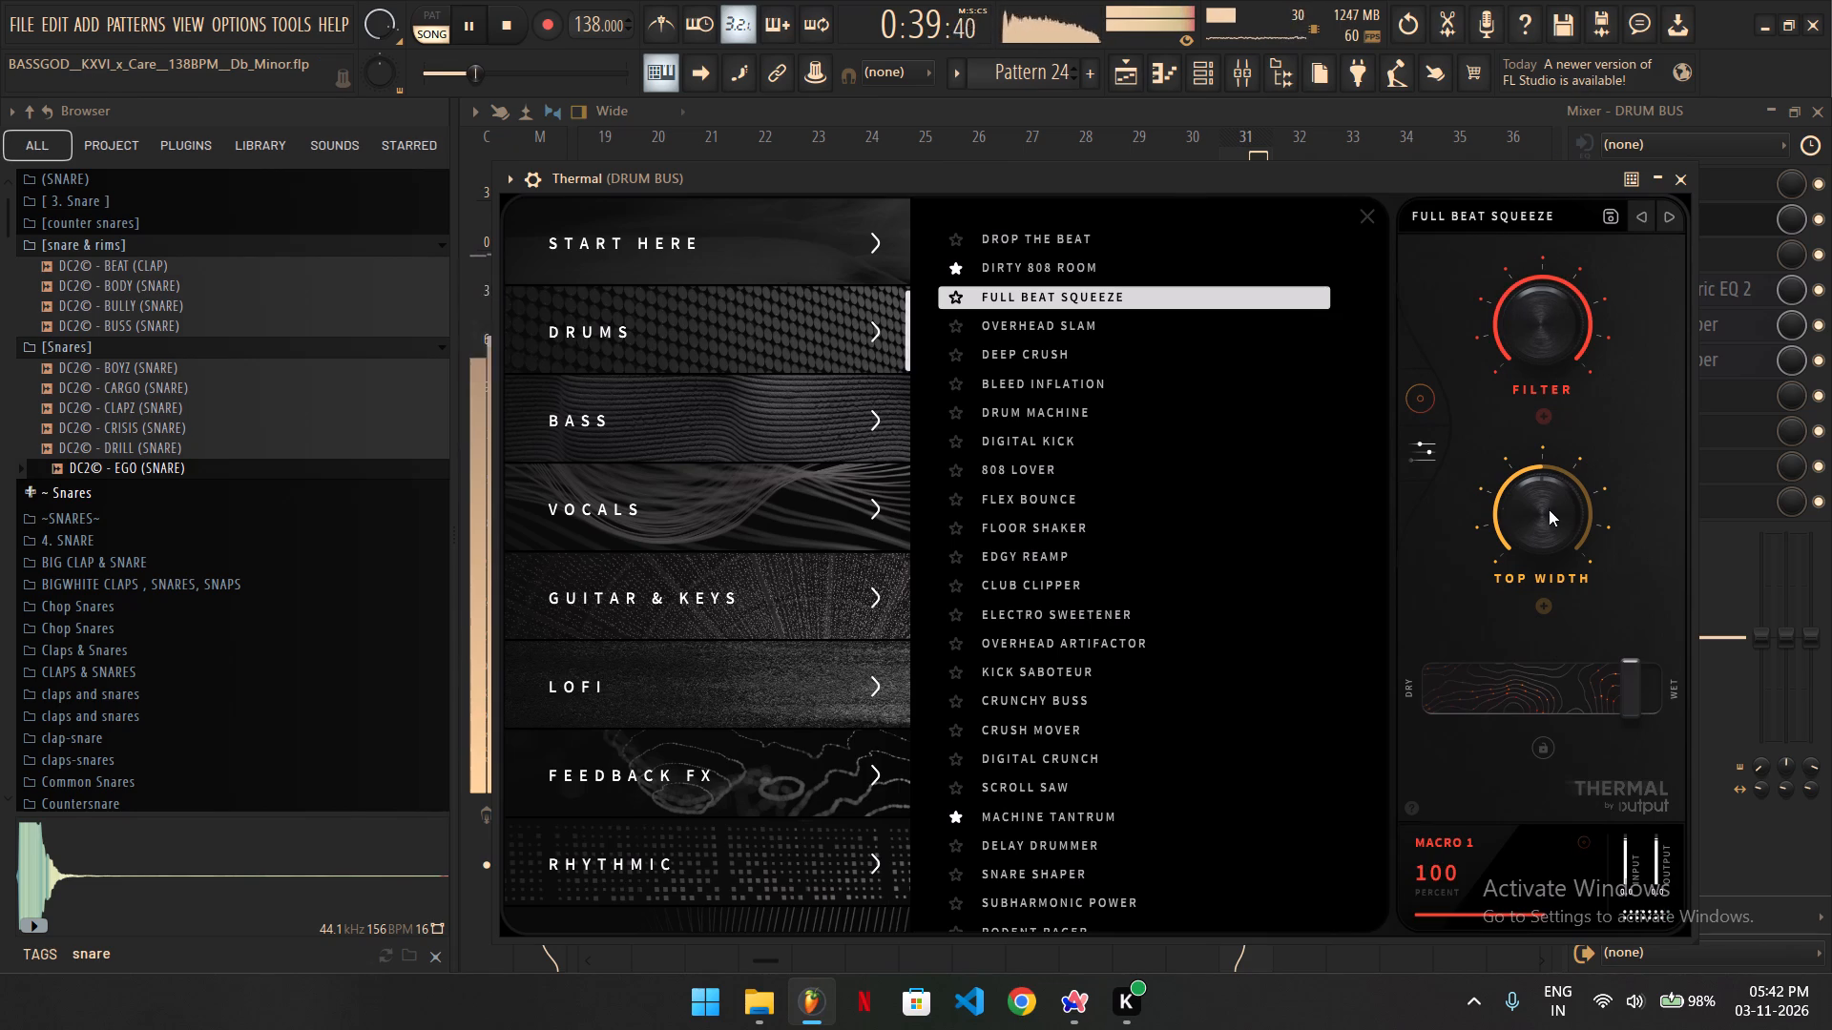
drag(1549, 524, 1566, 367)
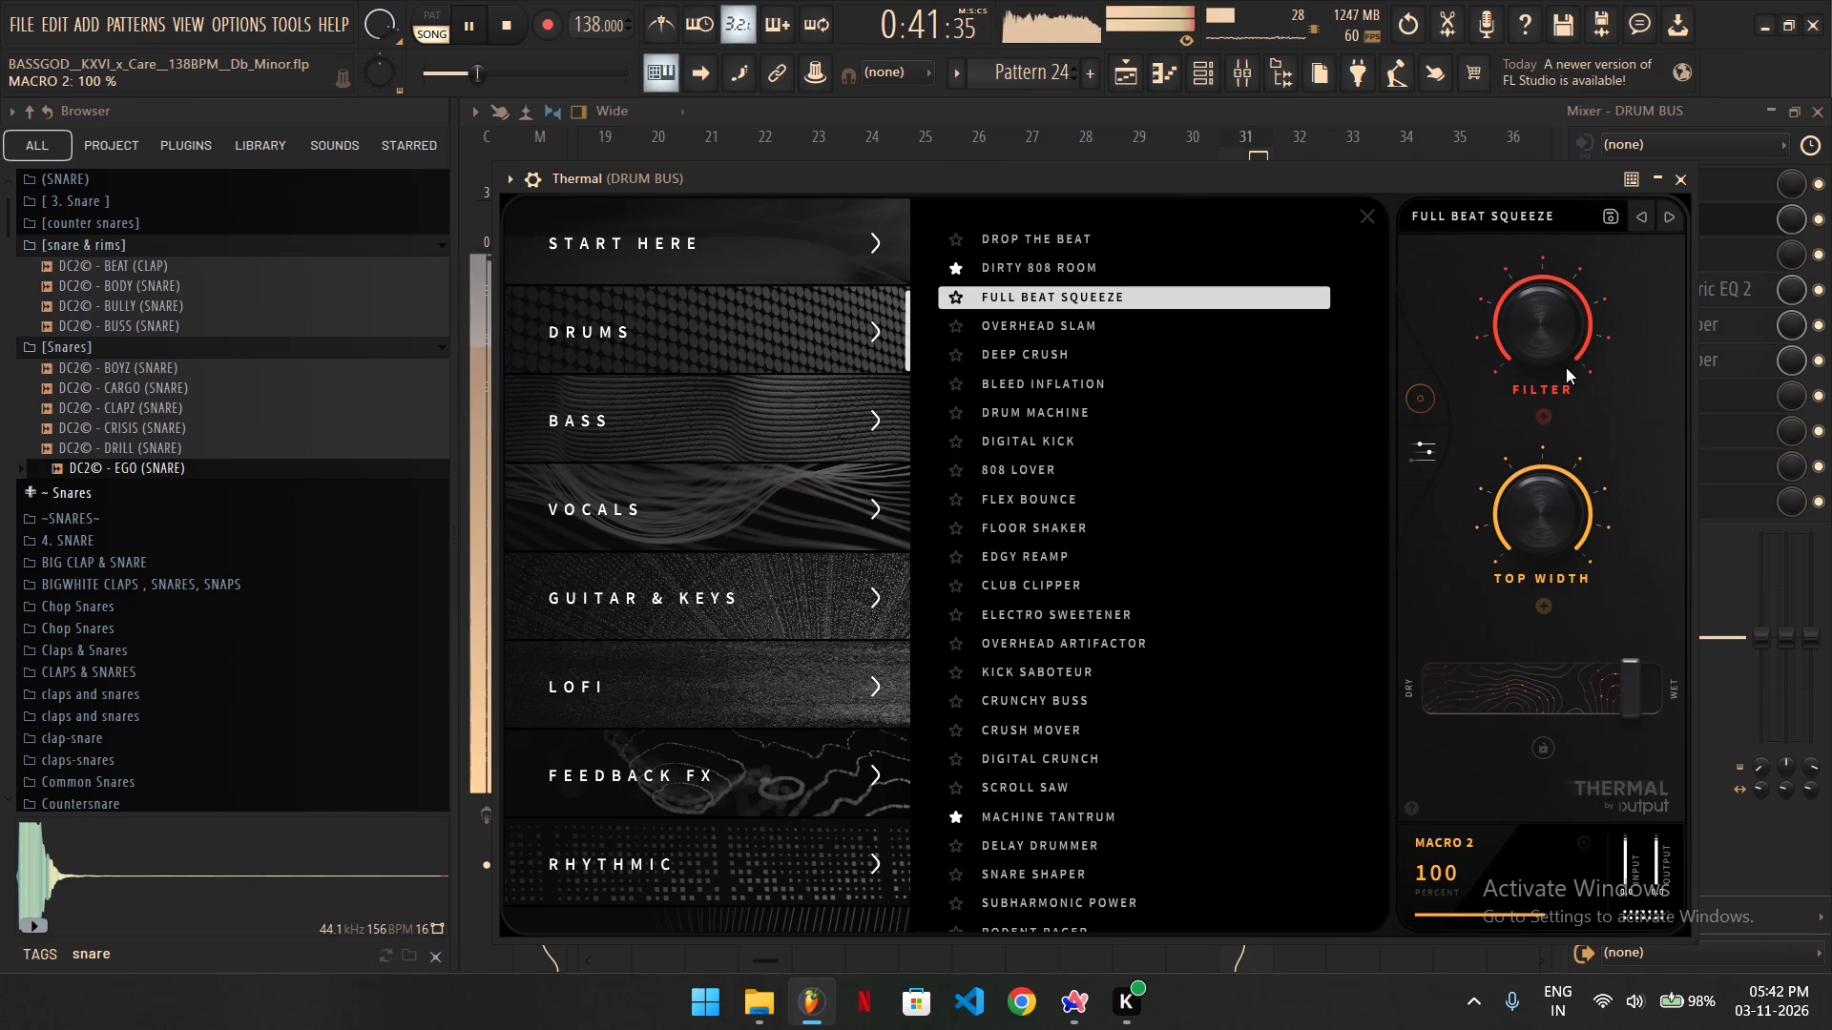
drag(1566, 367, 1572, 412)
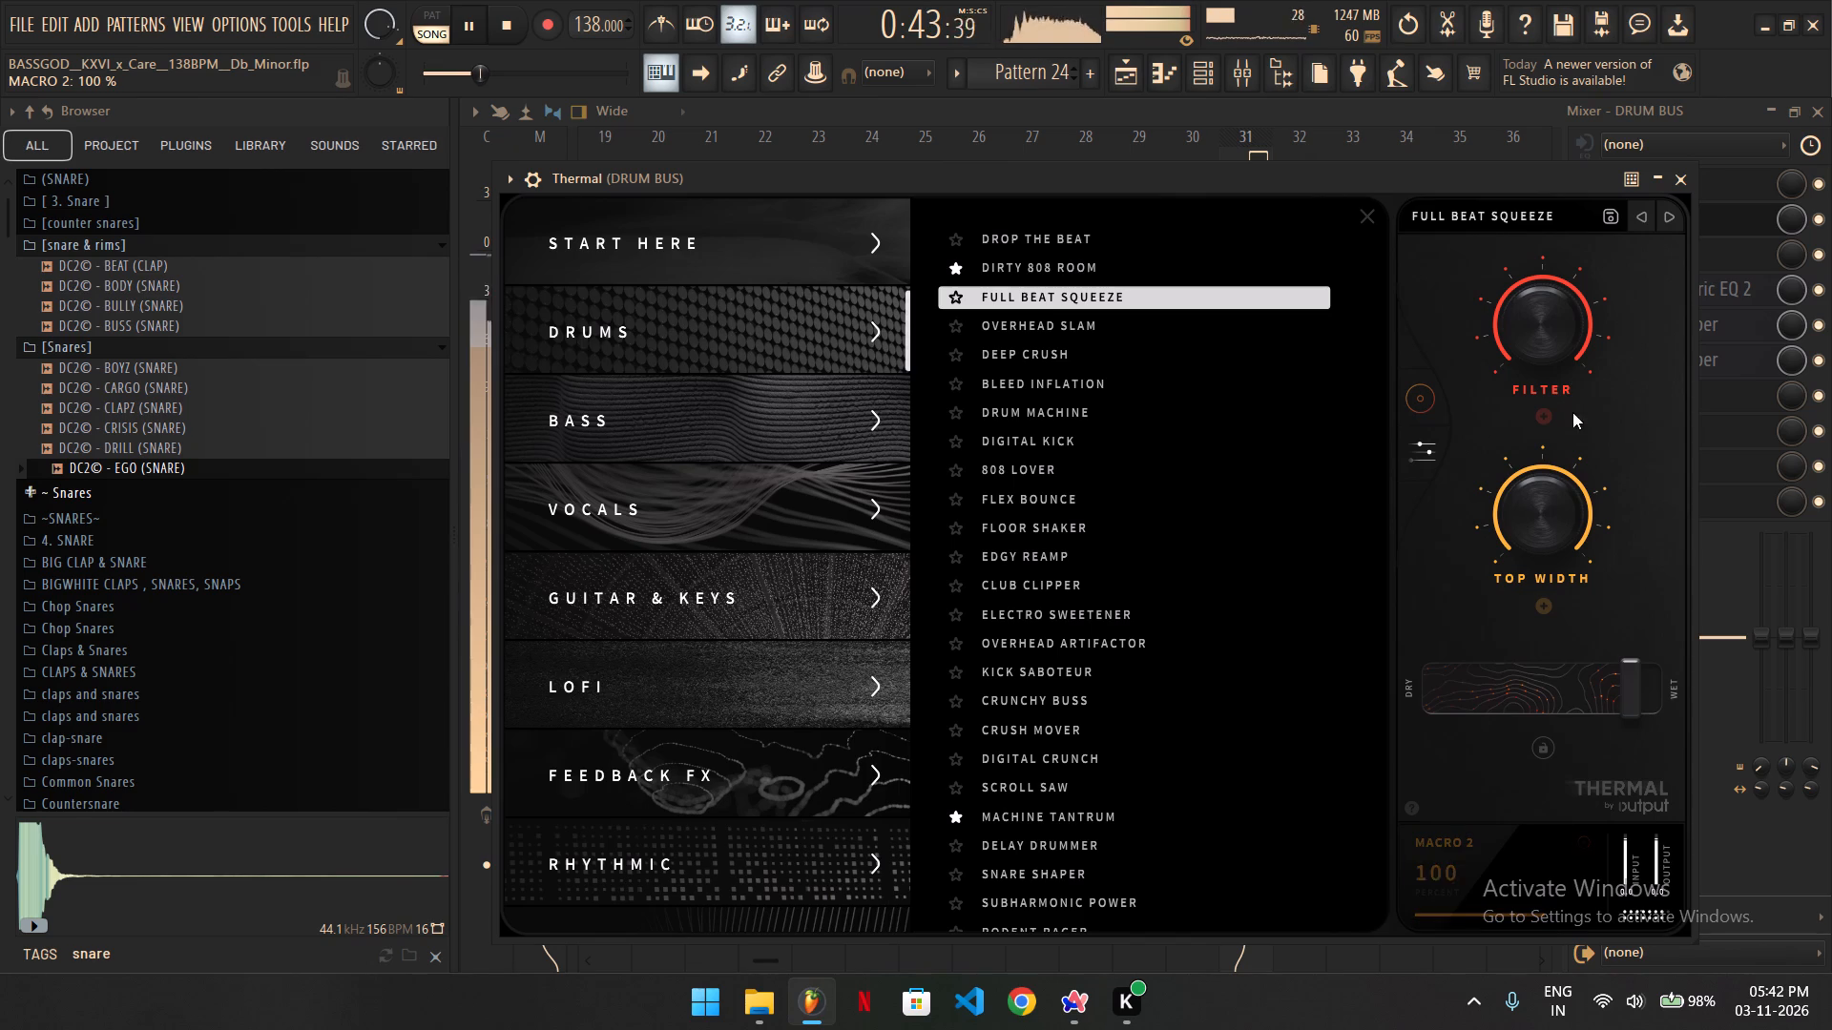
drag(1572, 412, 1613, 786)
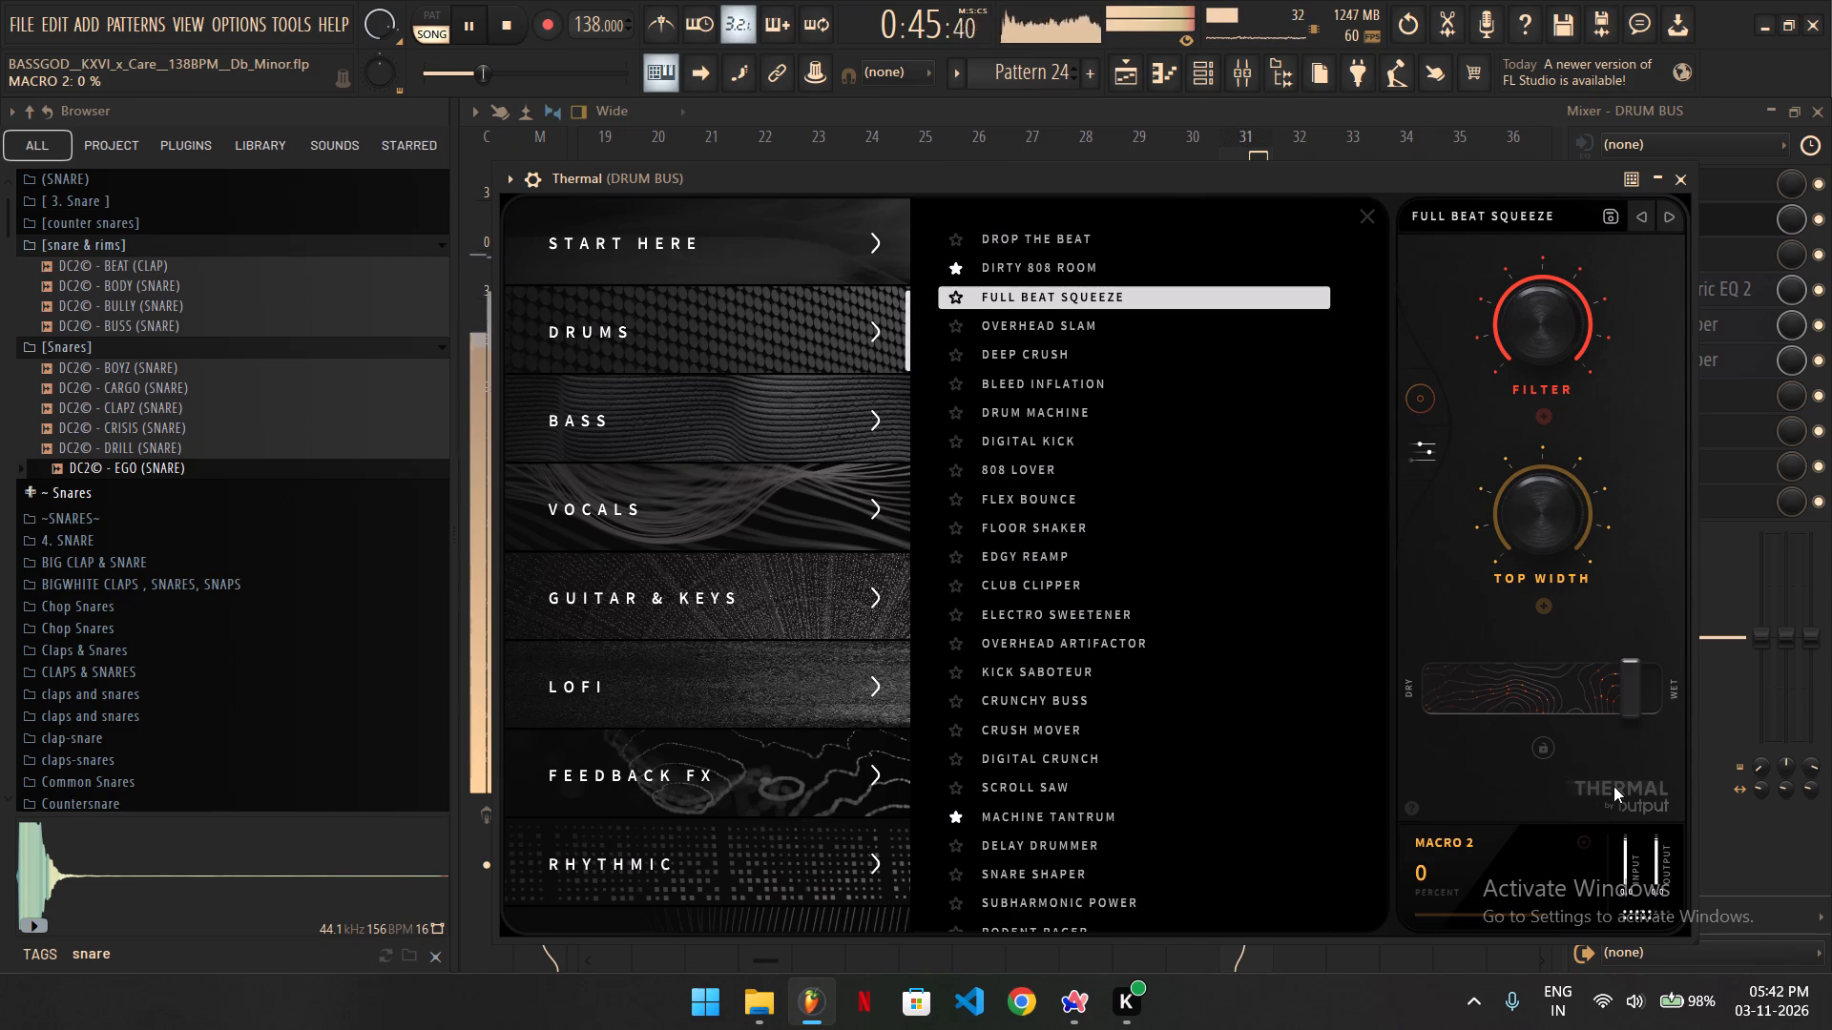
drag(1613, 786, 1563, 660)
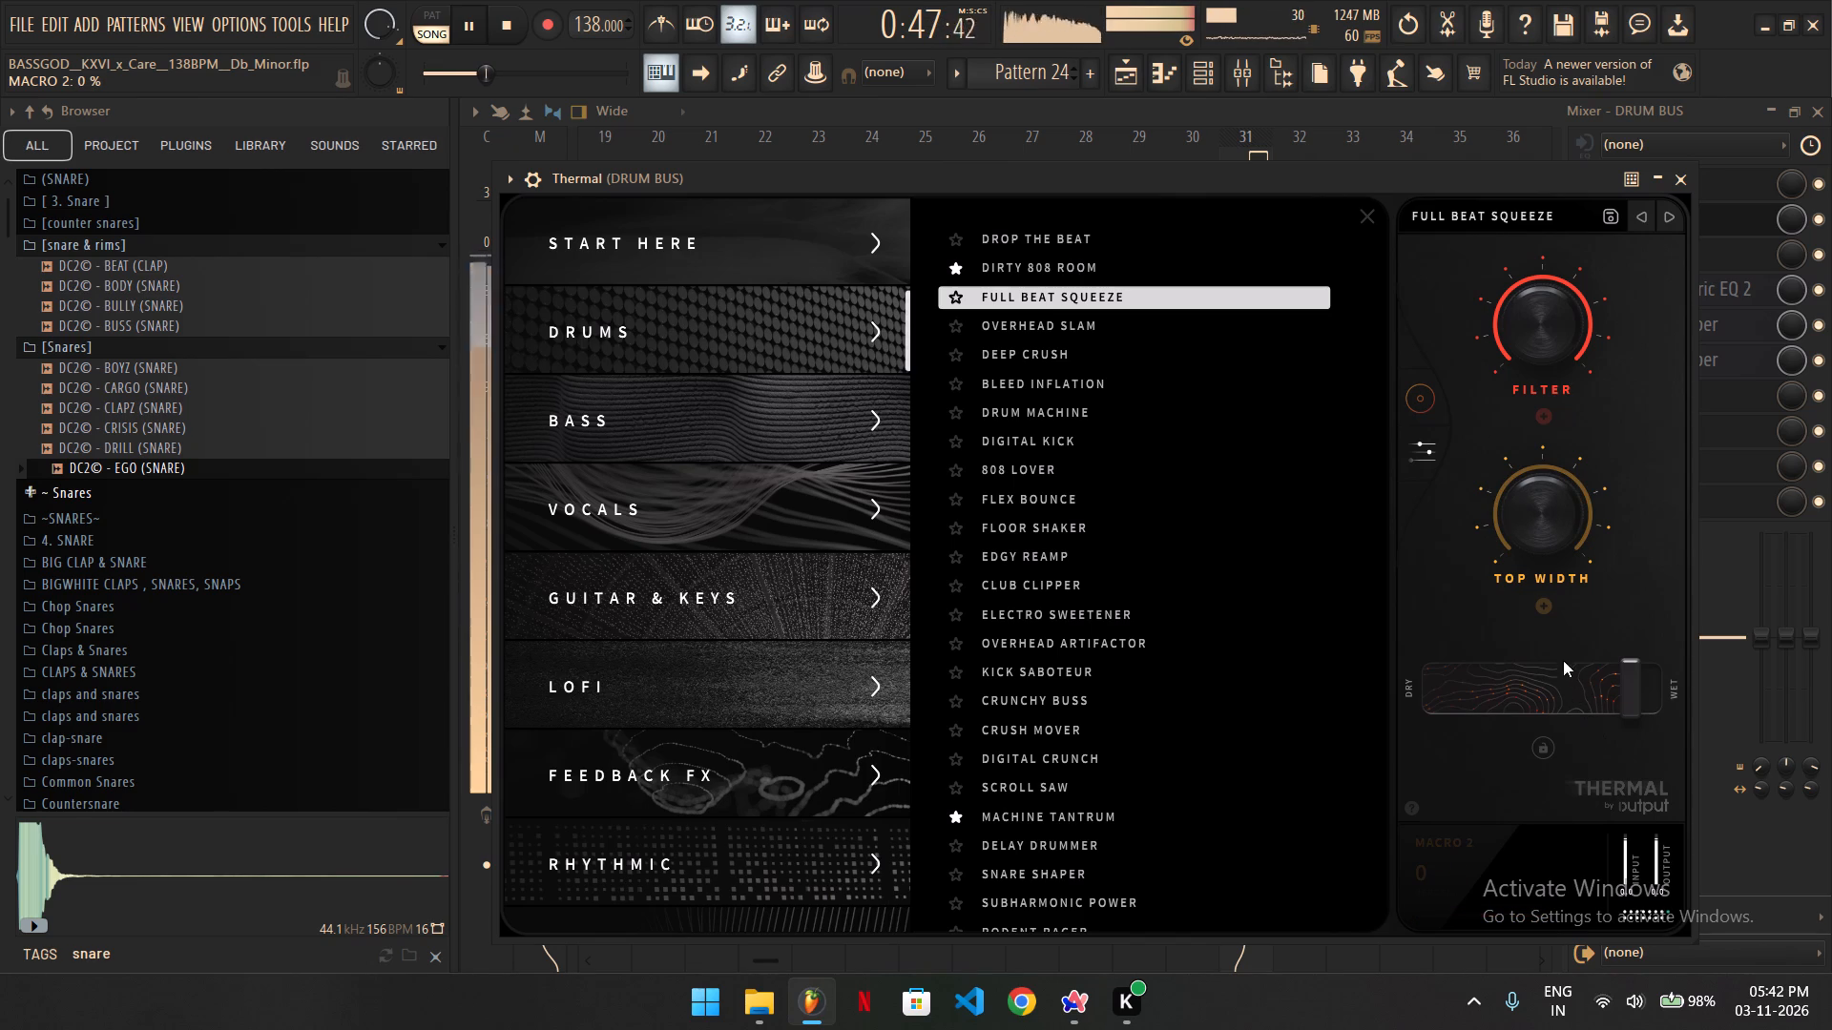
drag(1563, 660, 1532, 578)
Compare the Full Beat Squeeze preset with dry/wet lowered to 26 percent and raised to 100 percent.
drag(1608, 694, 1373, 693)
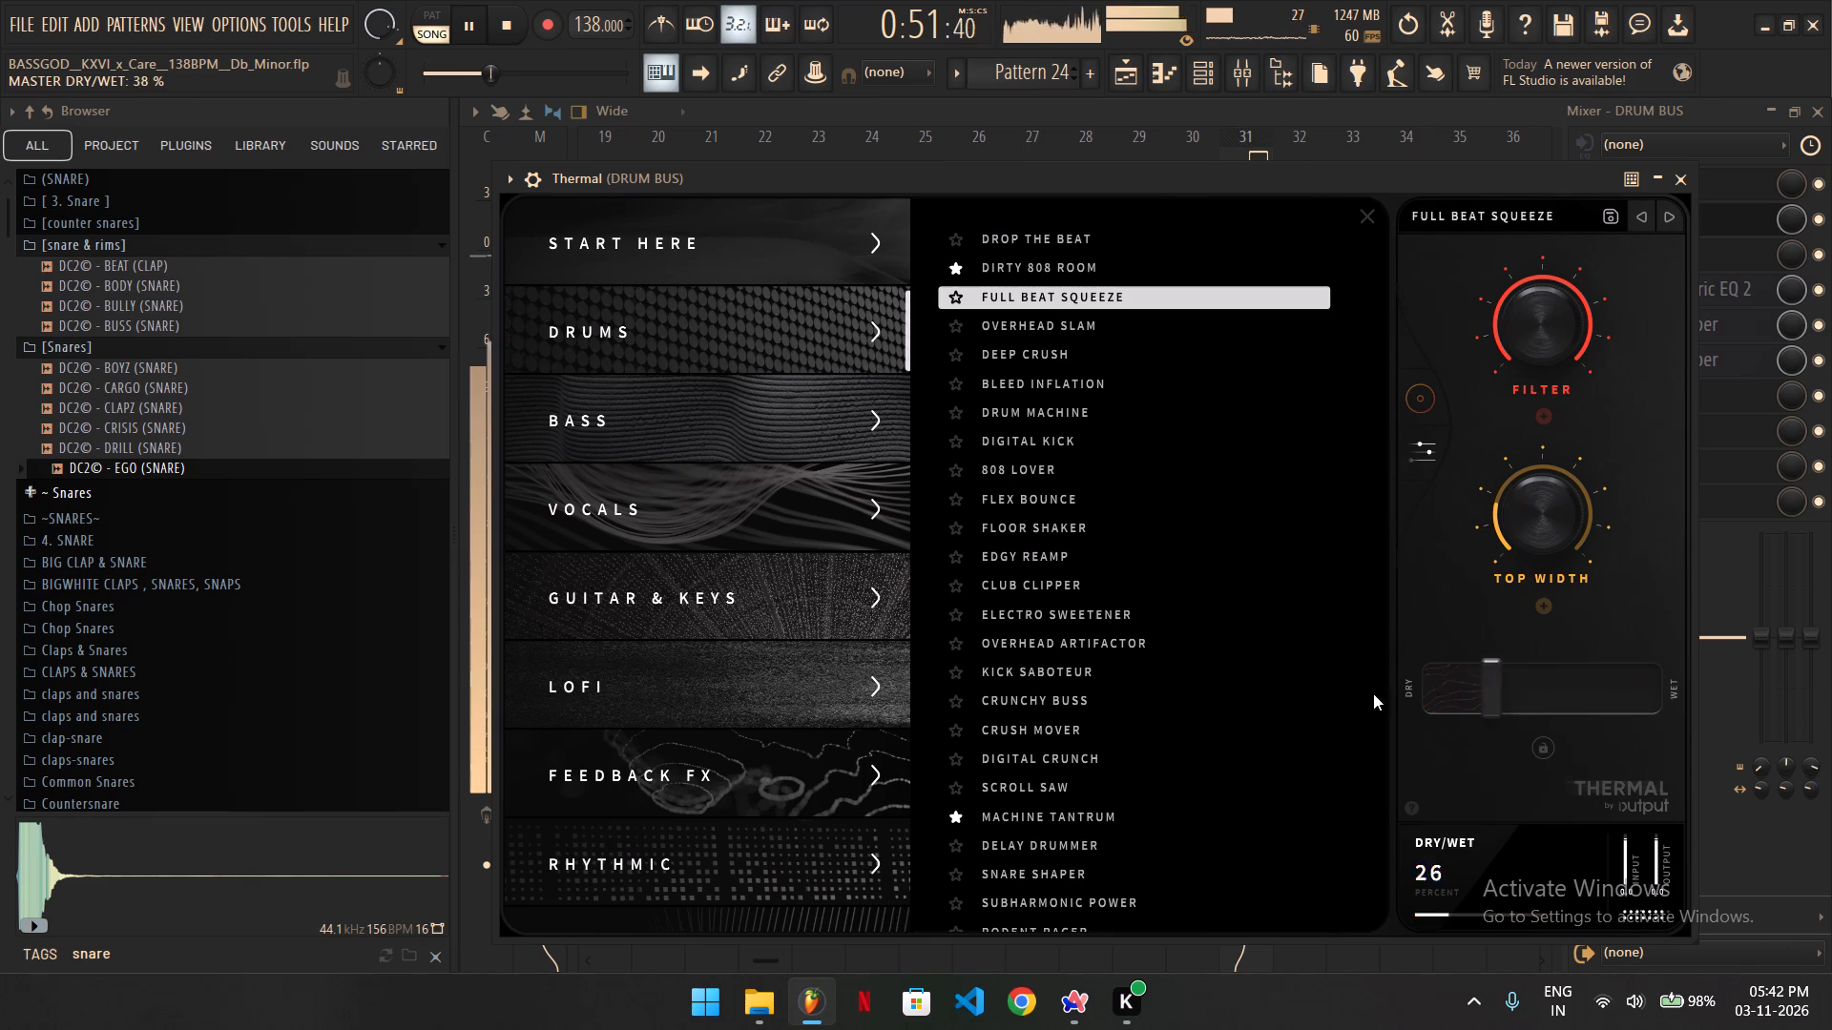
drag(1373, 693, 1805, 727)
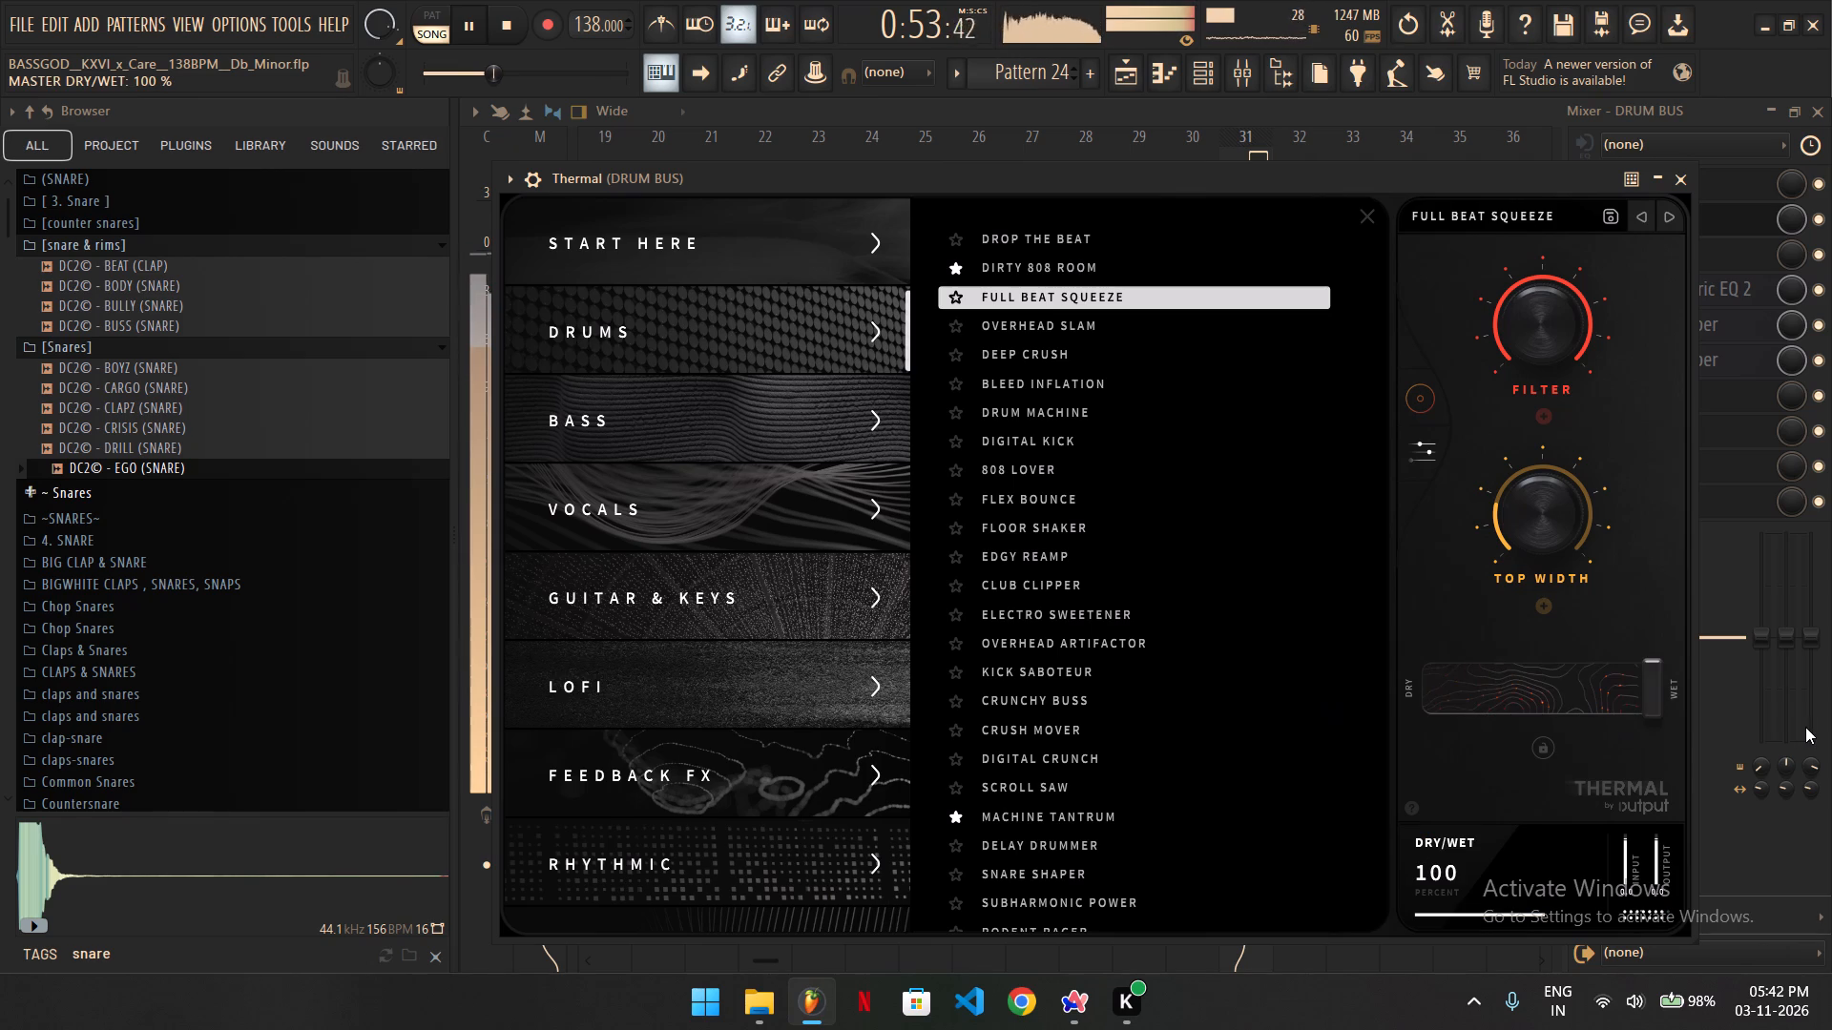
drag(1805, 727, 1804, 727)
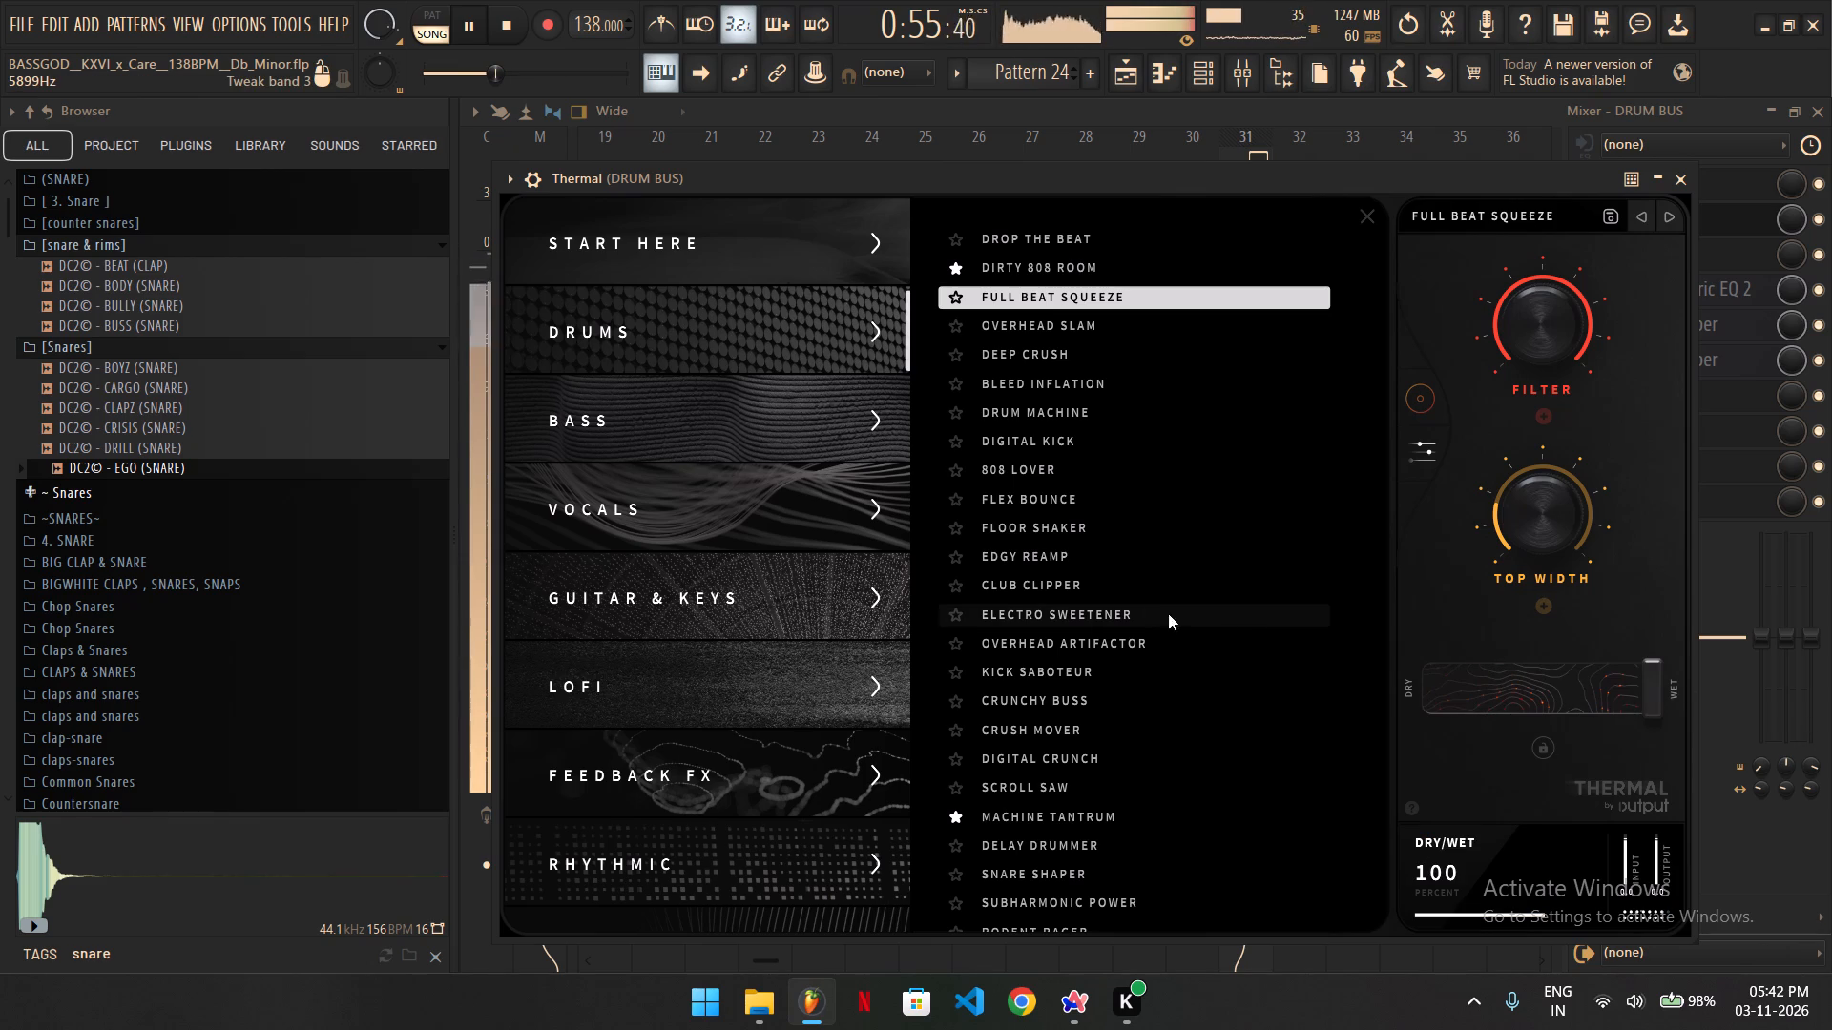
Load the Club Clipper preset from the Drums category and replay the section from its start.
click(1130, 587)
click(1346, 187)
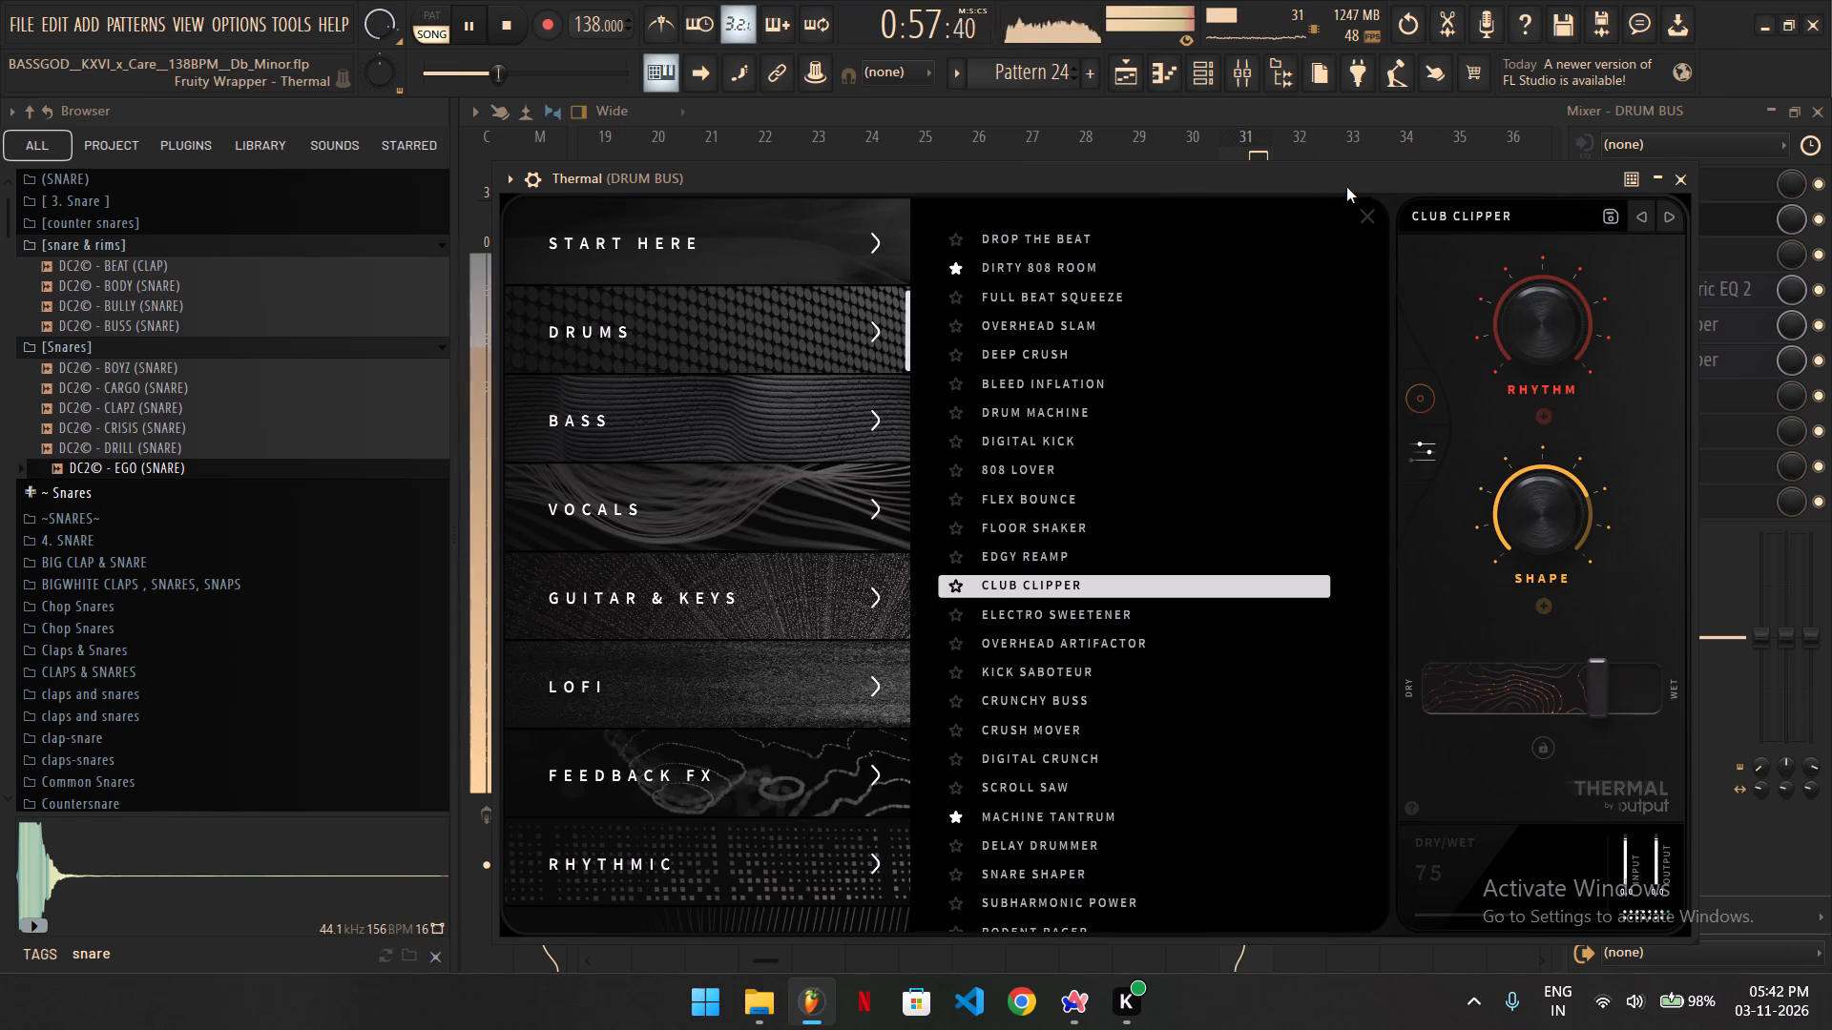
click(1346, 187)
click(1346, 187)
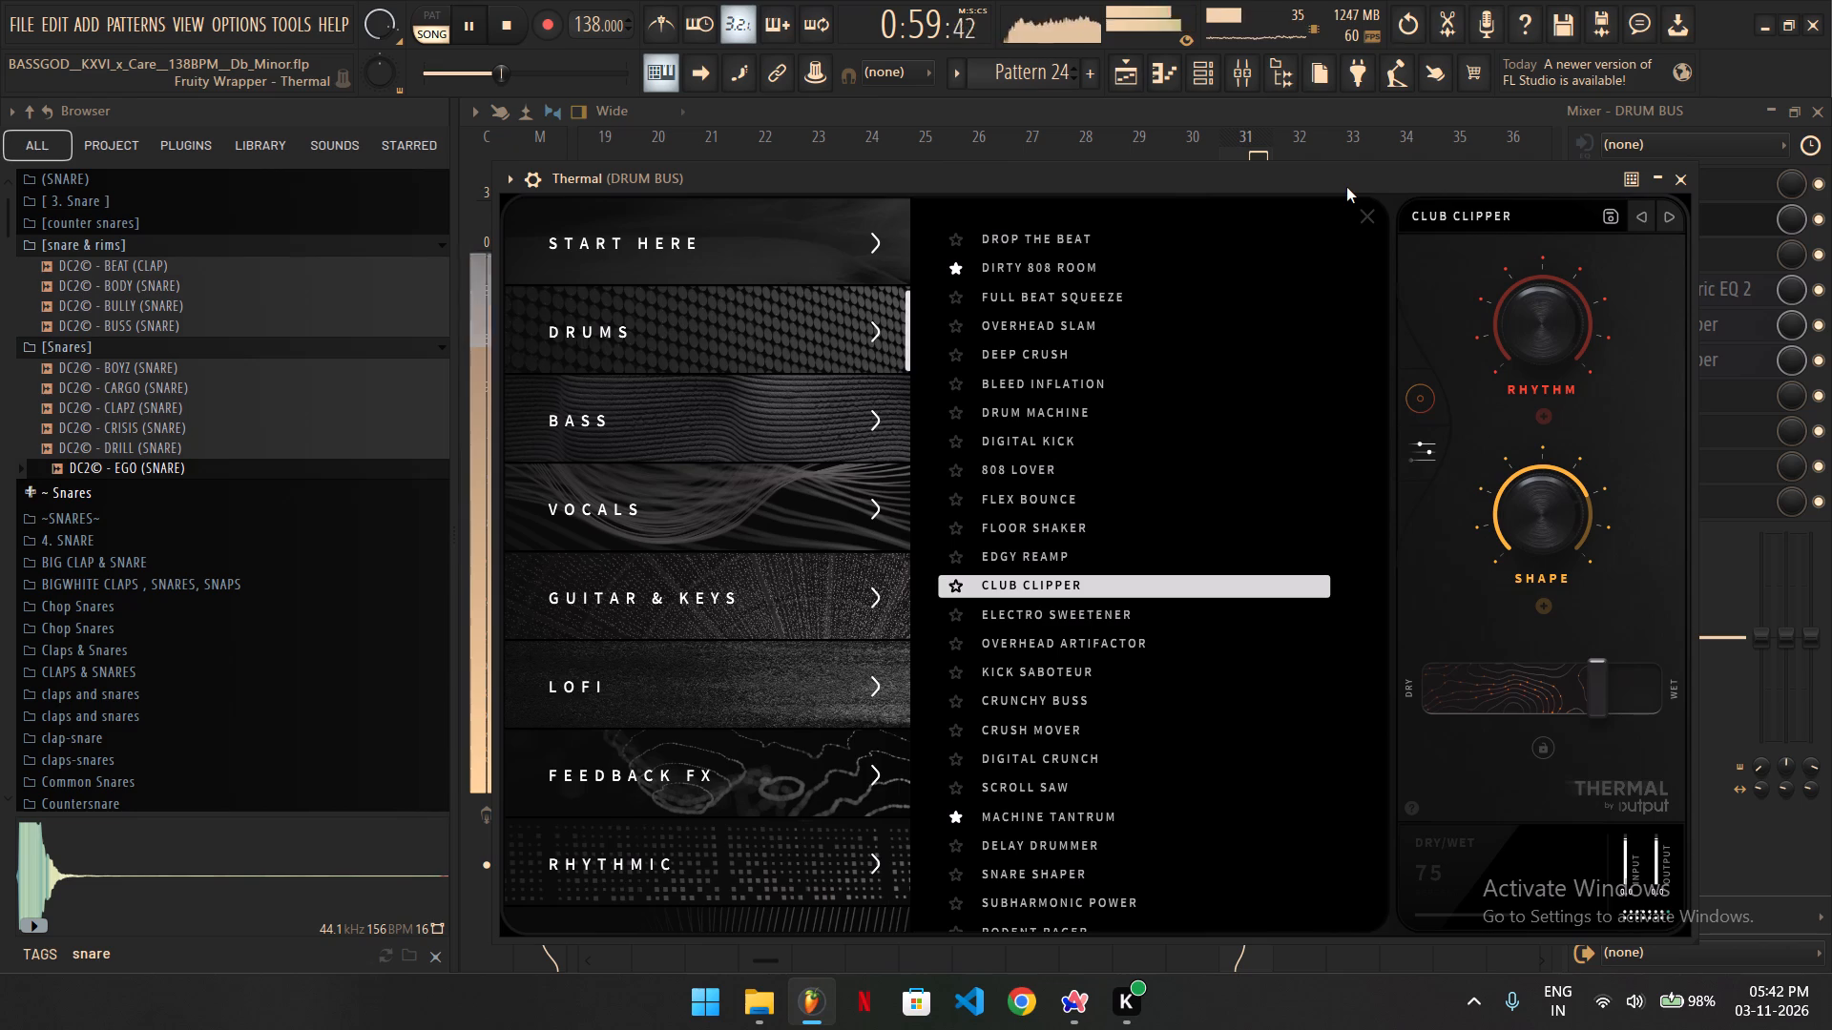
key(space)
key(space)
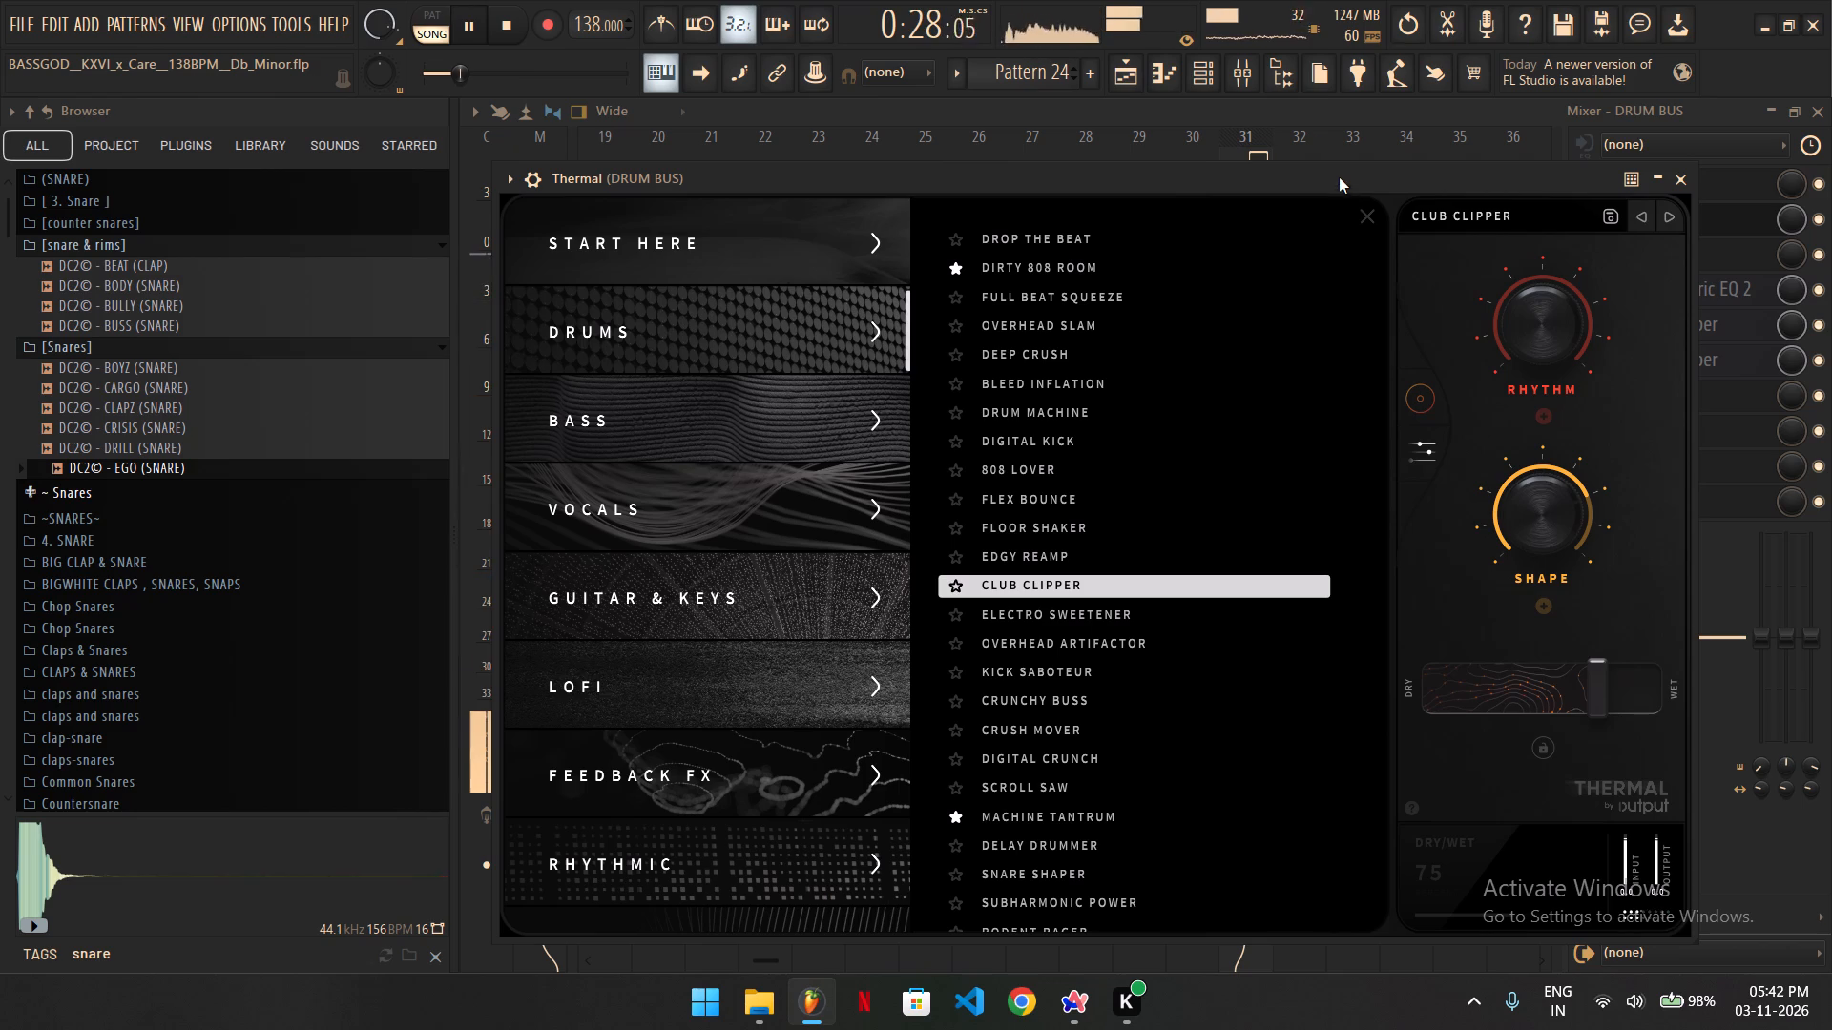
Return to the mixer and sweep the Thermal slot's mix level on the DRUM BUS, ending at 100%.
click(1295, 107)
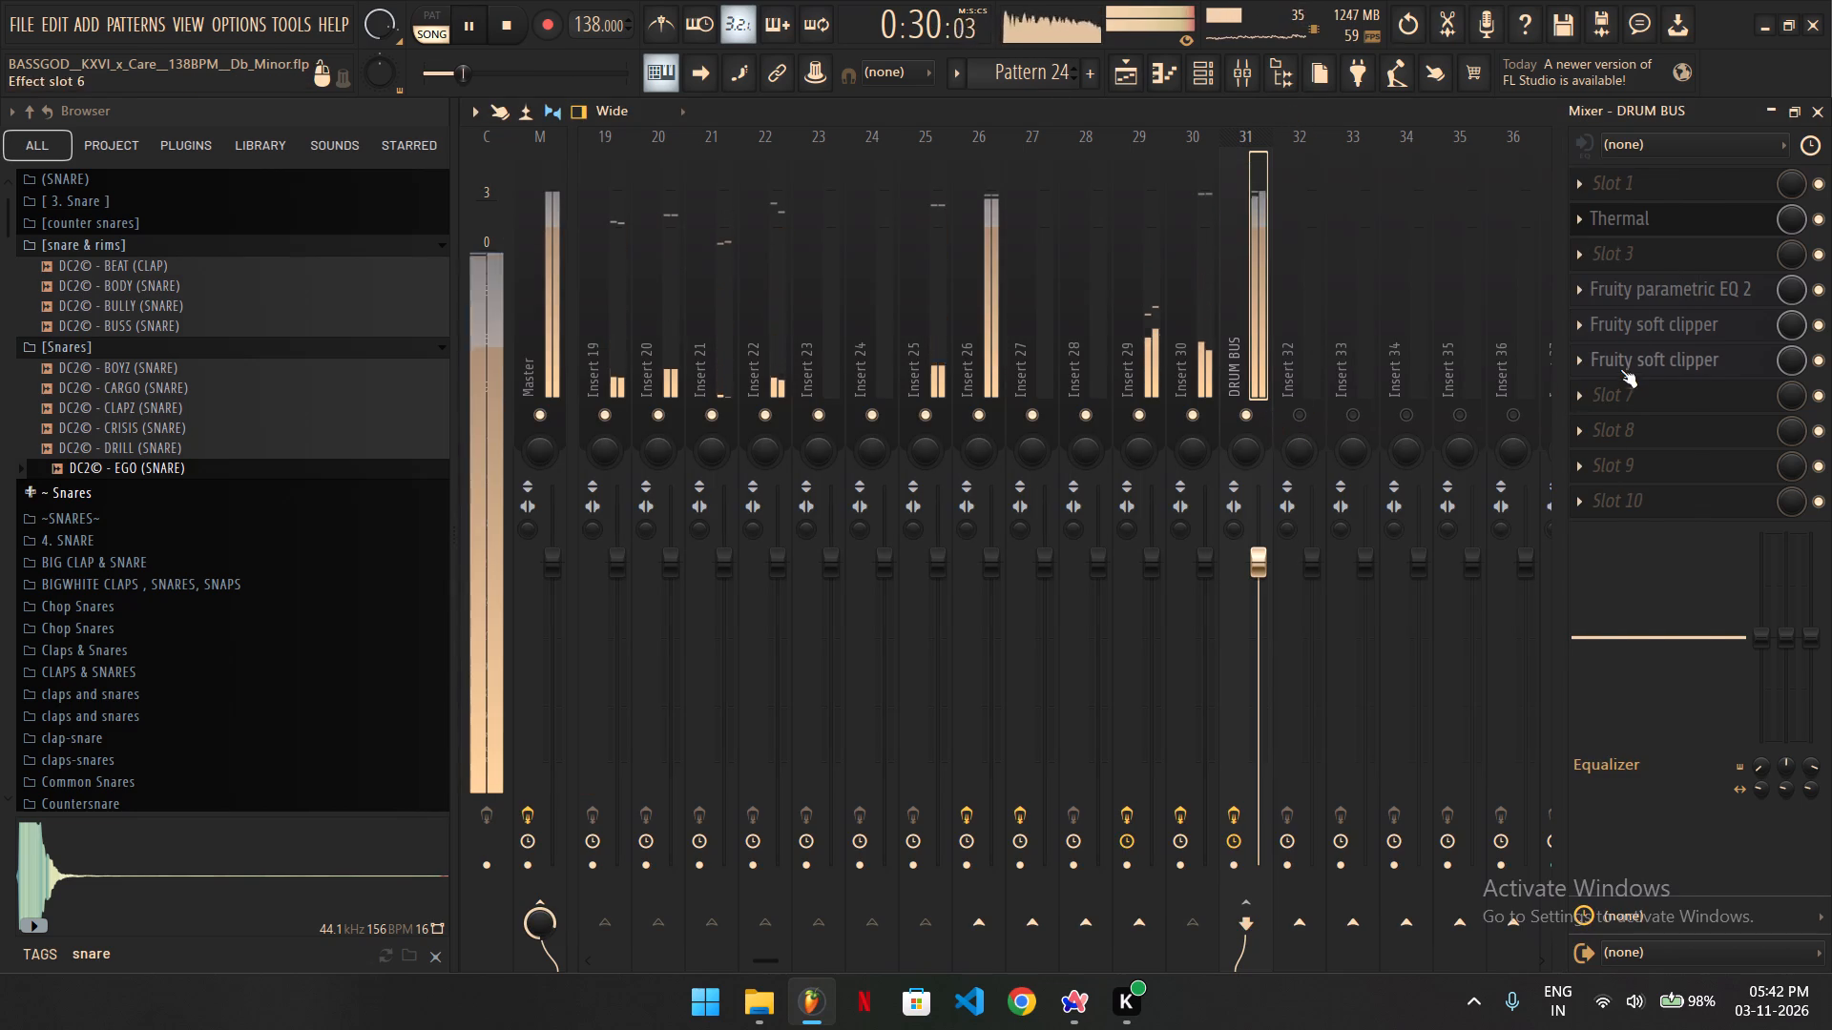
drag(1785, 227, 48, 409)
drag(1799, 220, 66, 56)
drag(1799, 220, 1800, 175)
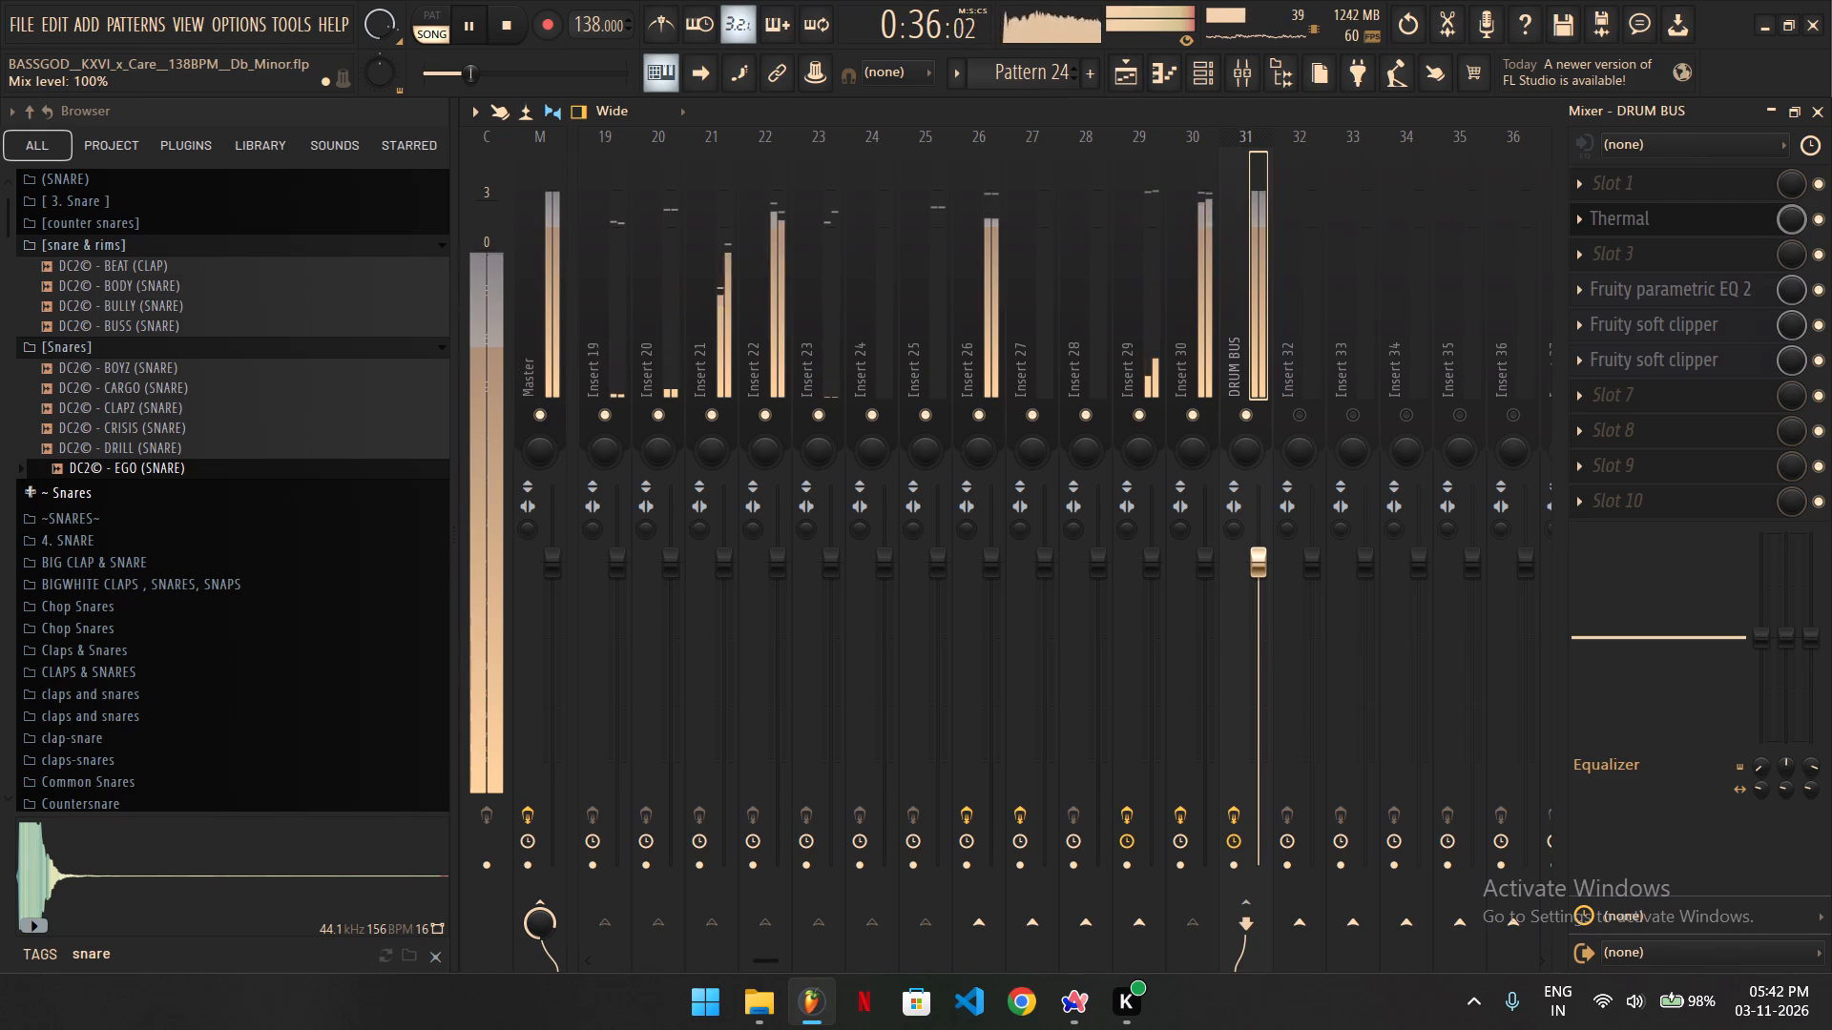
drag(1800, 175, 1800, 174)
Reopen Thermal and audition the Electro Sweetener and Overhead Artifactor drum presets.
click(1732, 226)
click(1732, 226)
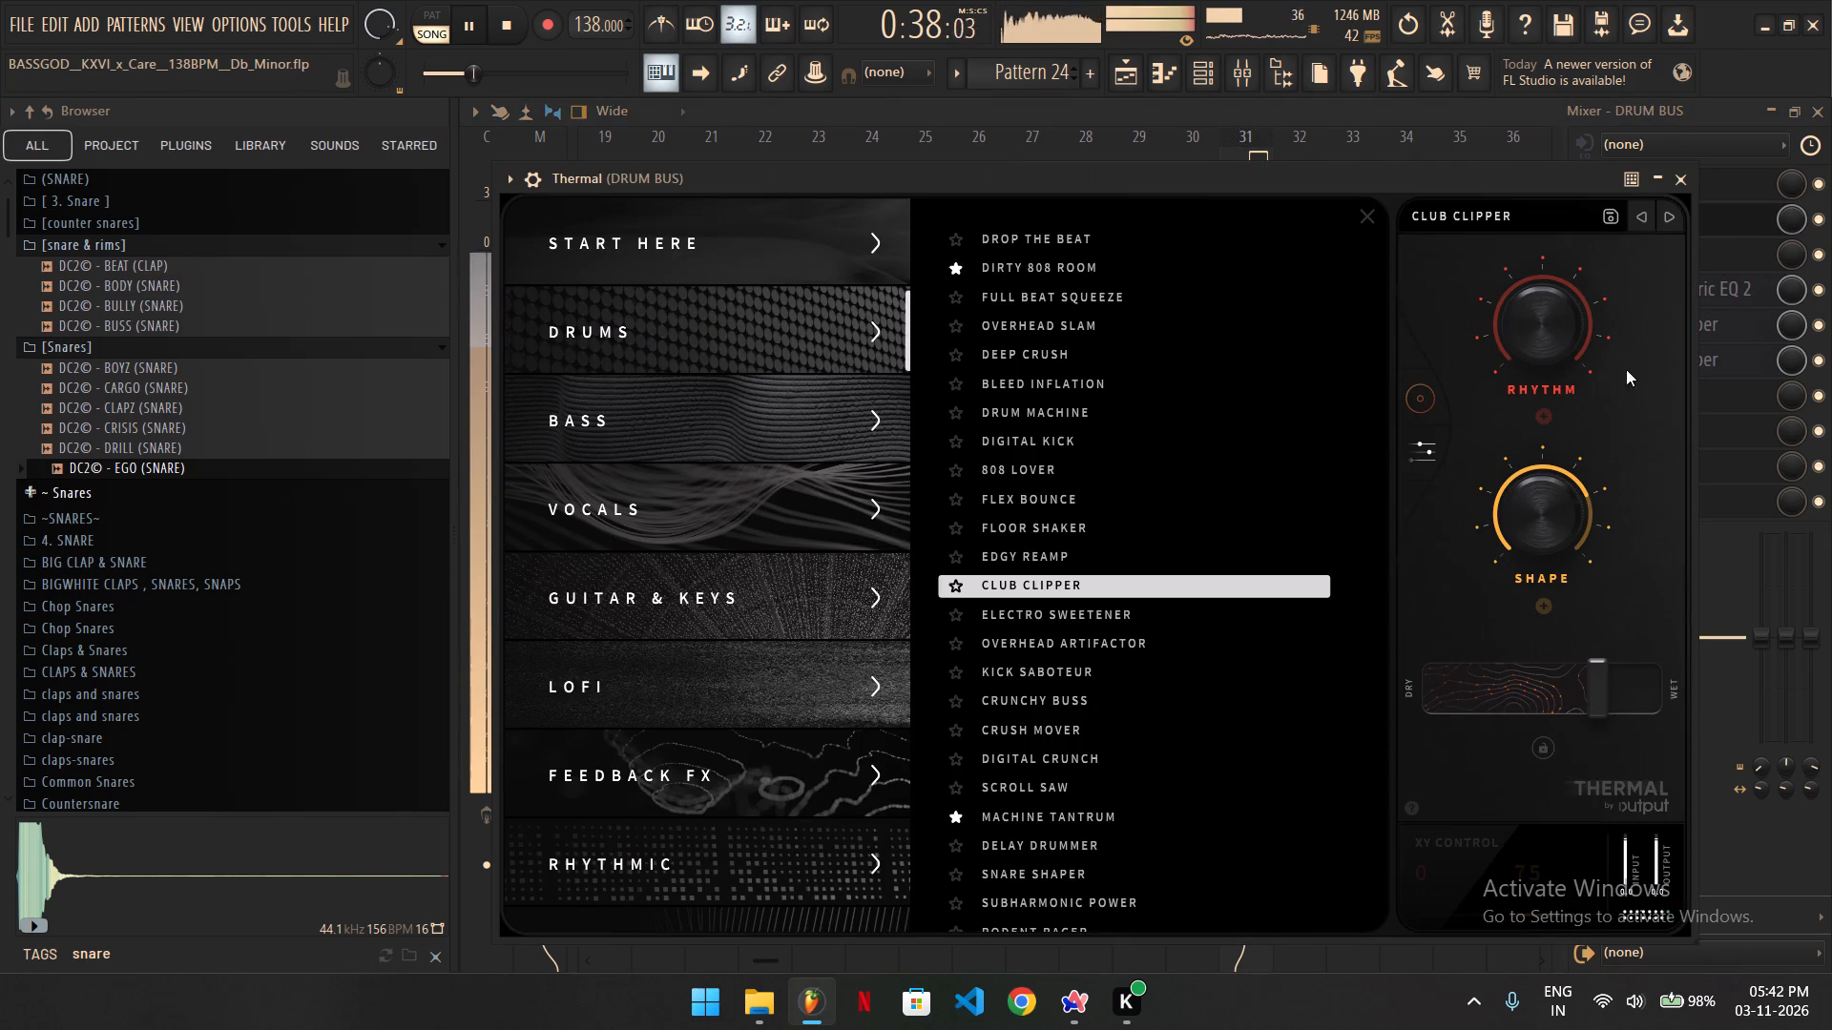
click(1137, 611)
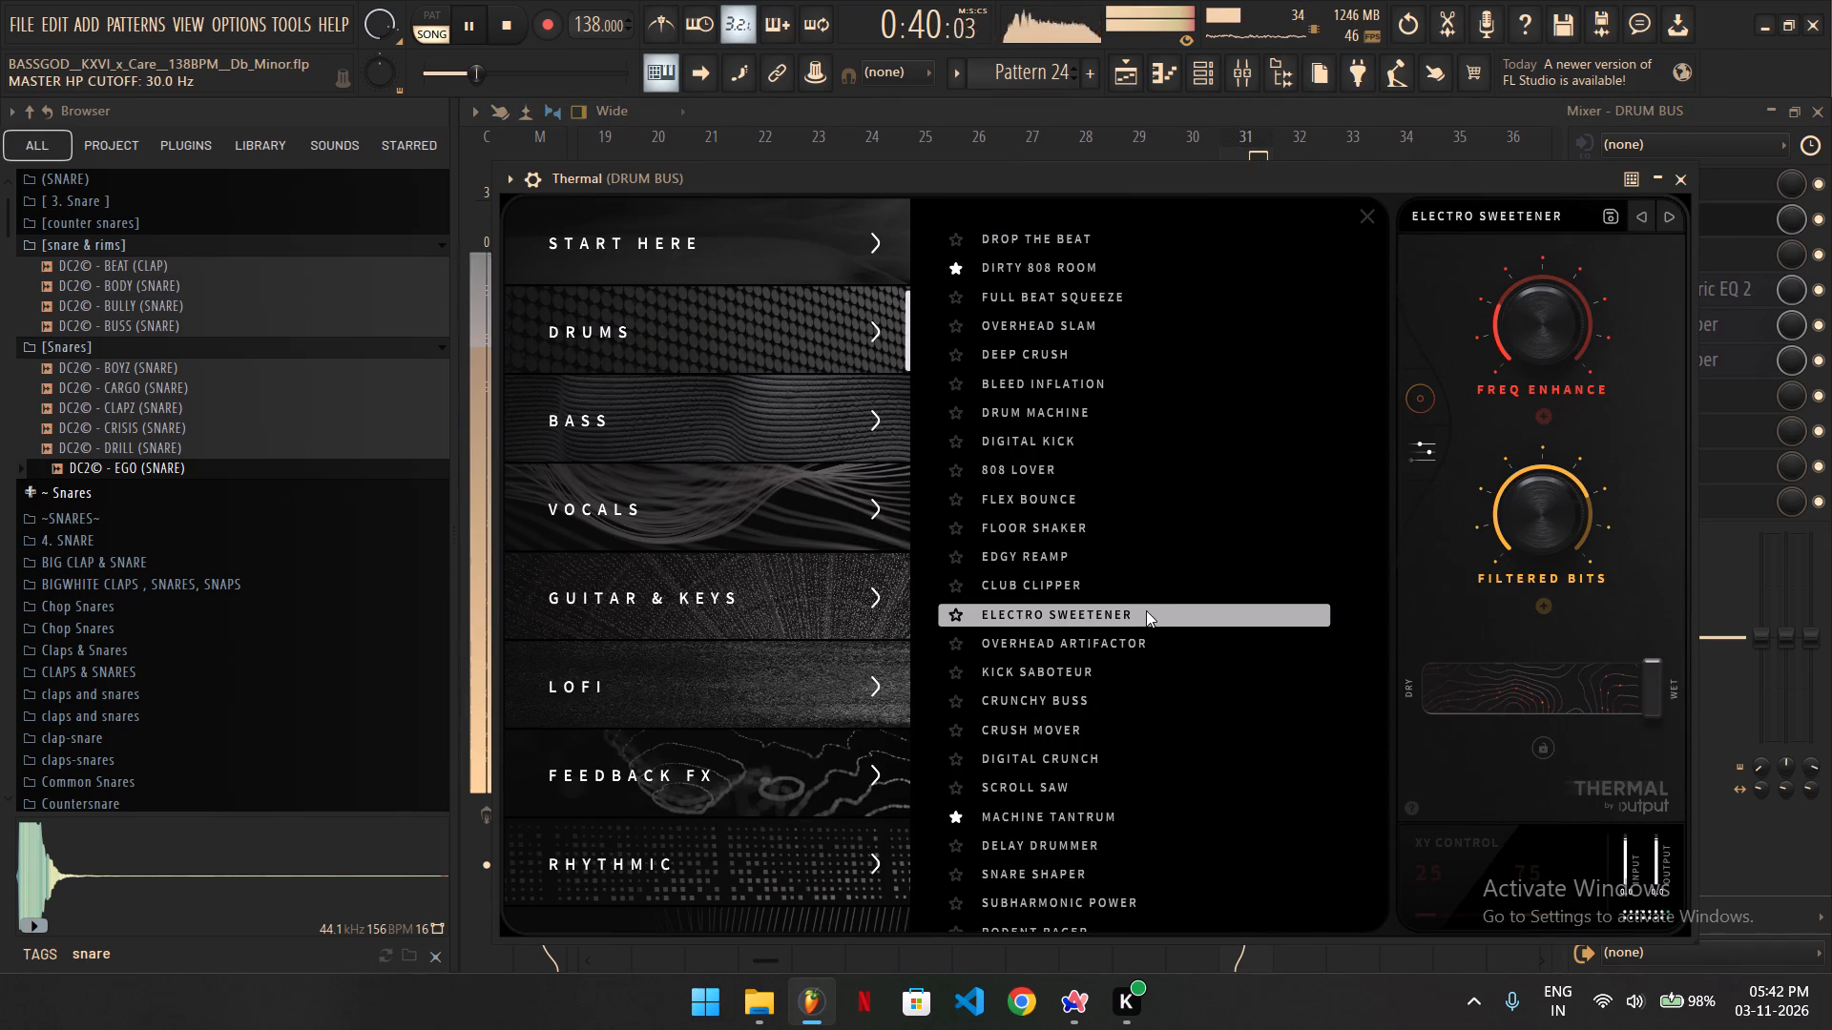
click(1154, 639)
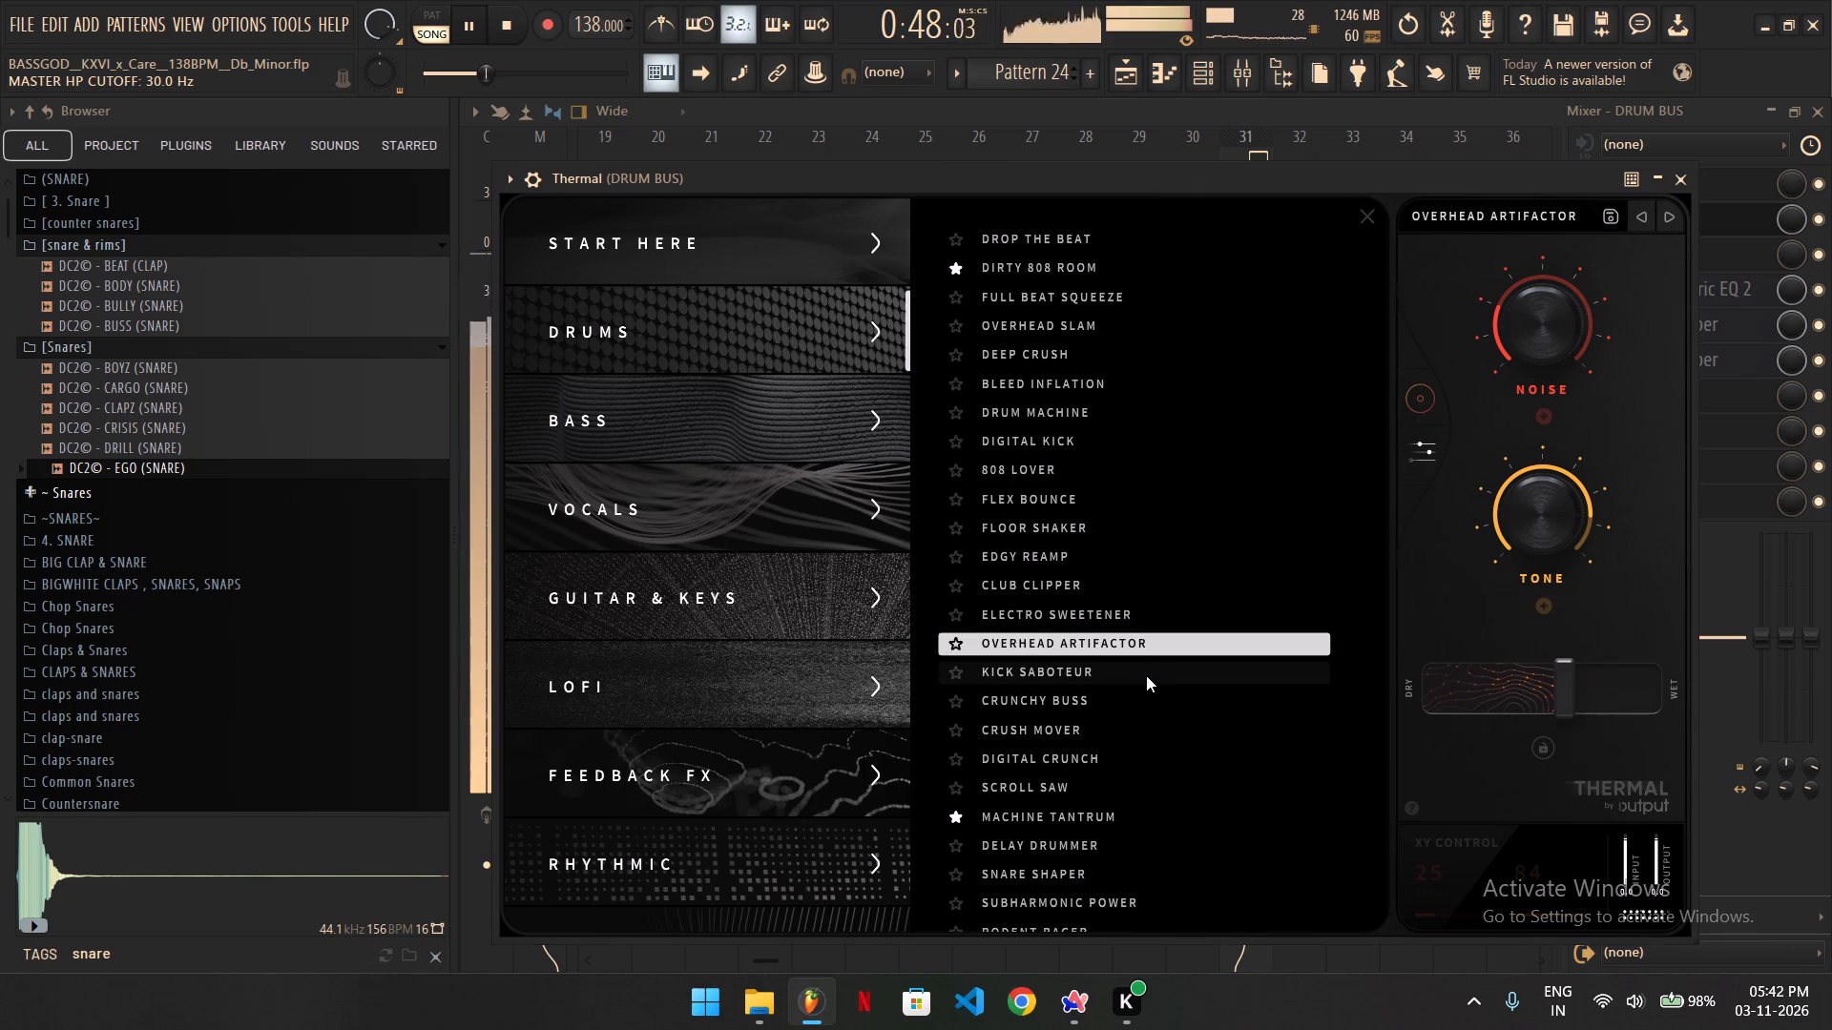
Toggle the DRUM BUS solo and replay the section in the mixer to check the Overhead Artifactor preset.
click(1198, 104)
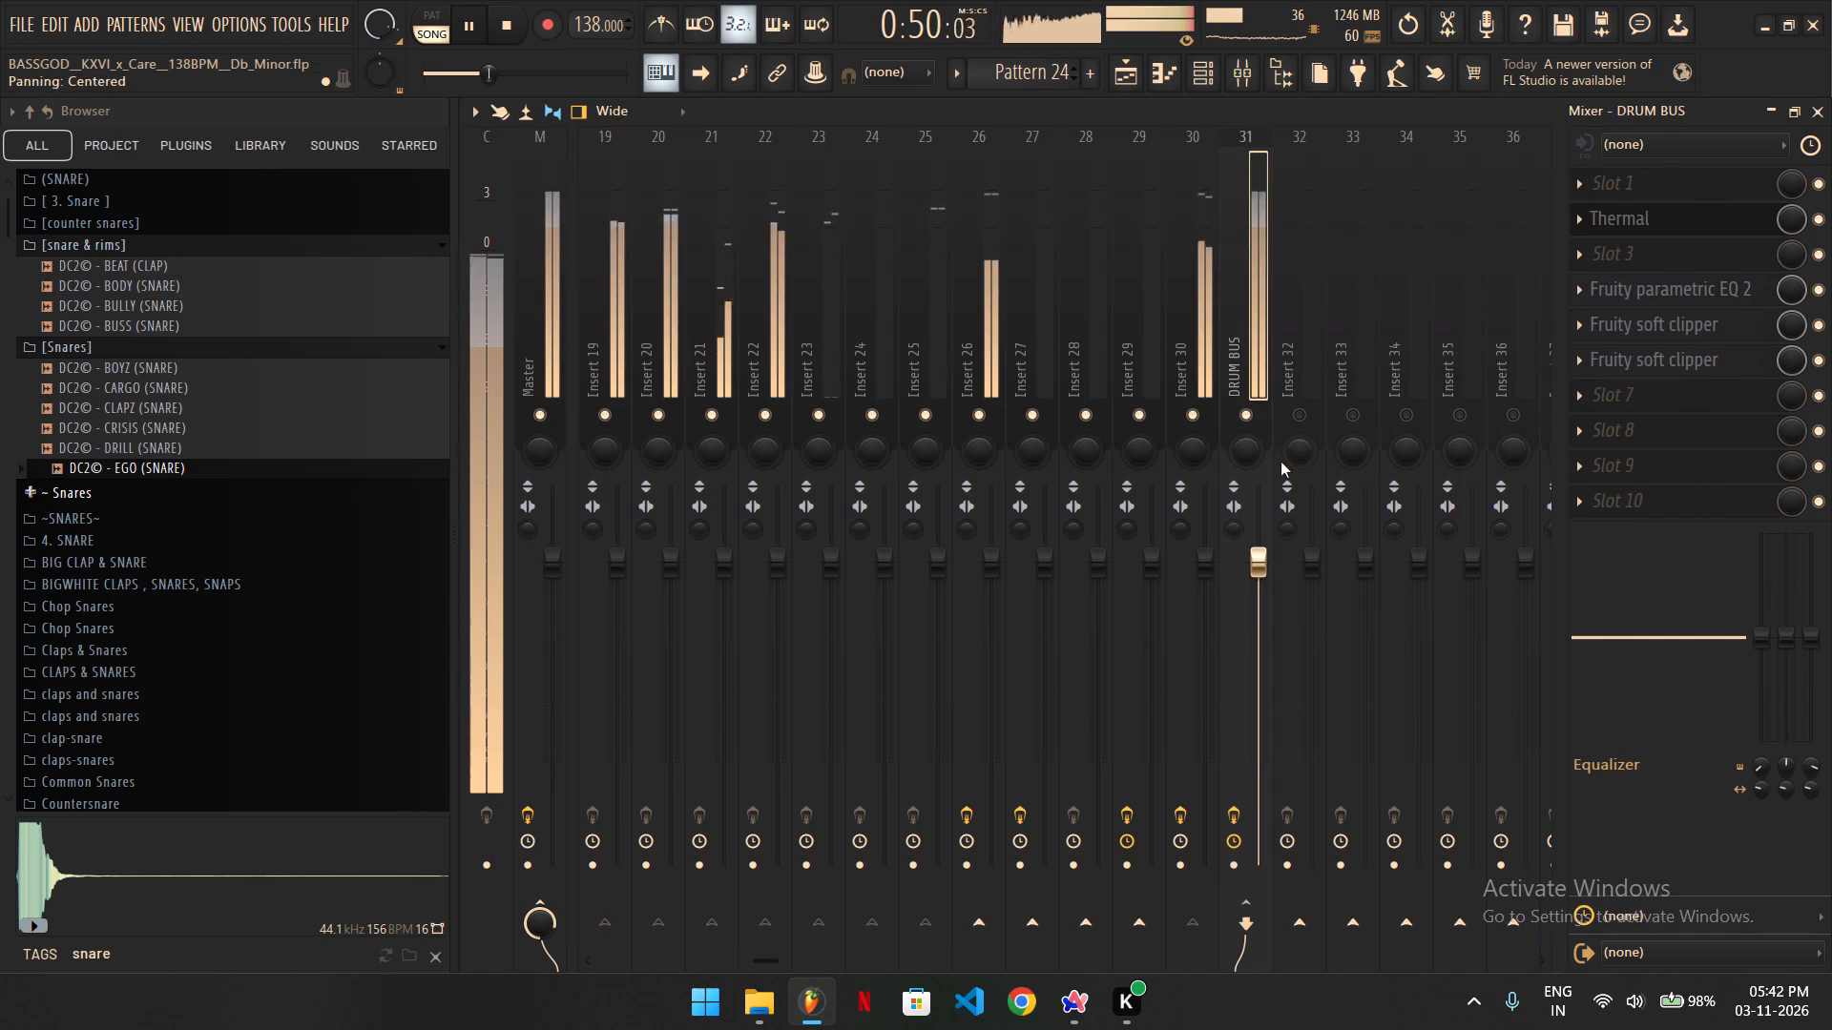
right_click(1256, 404)
right_click(1255, 404)
double_click(1283, 119)
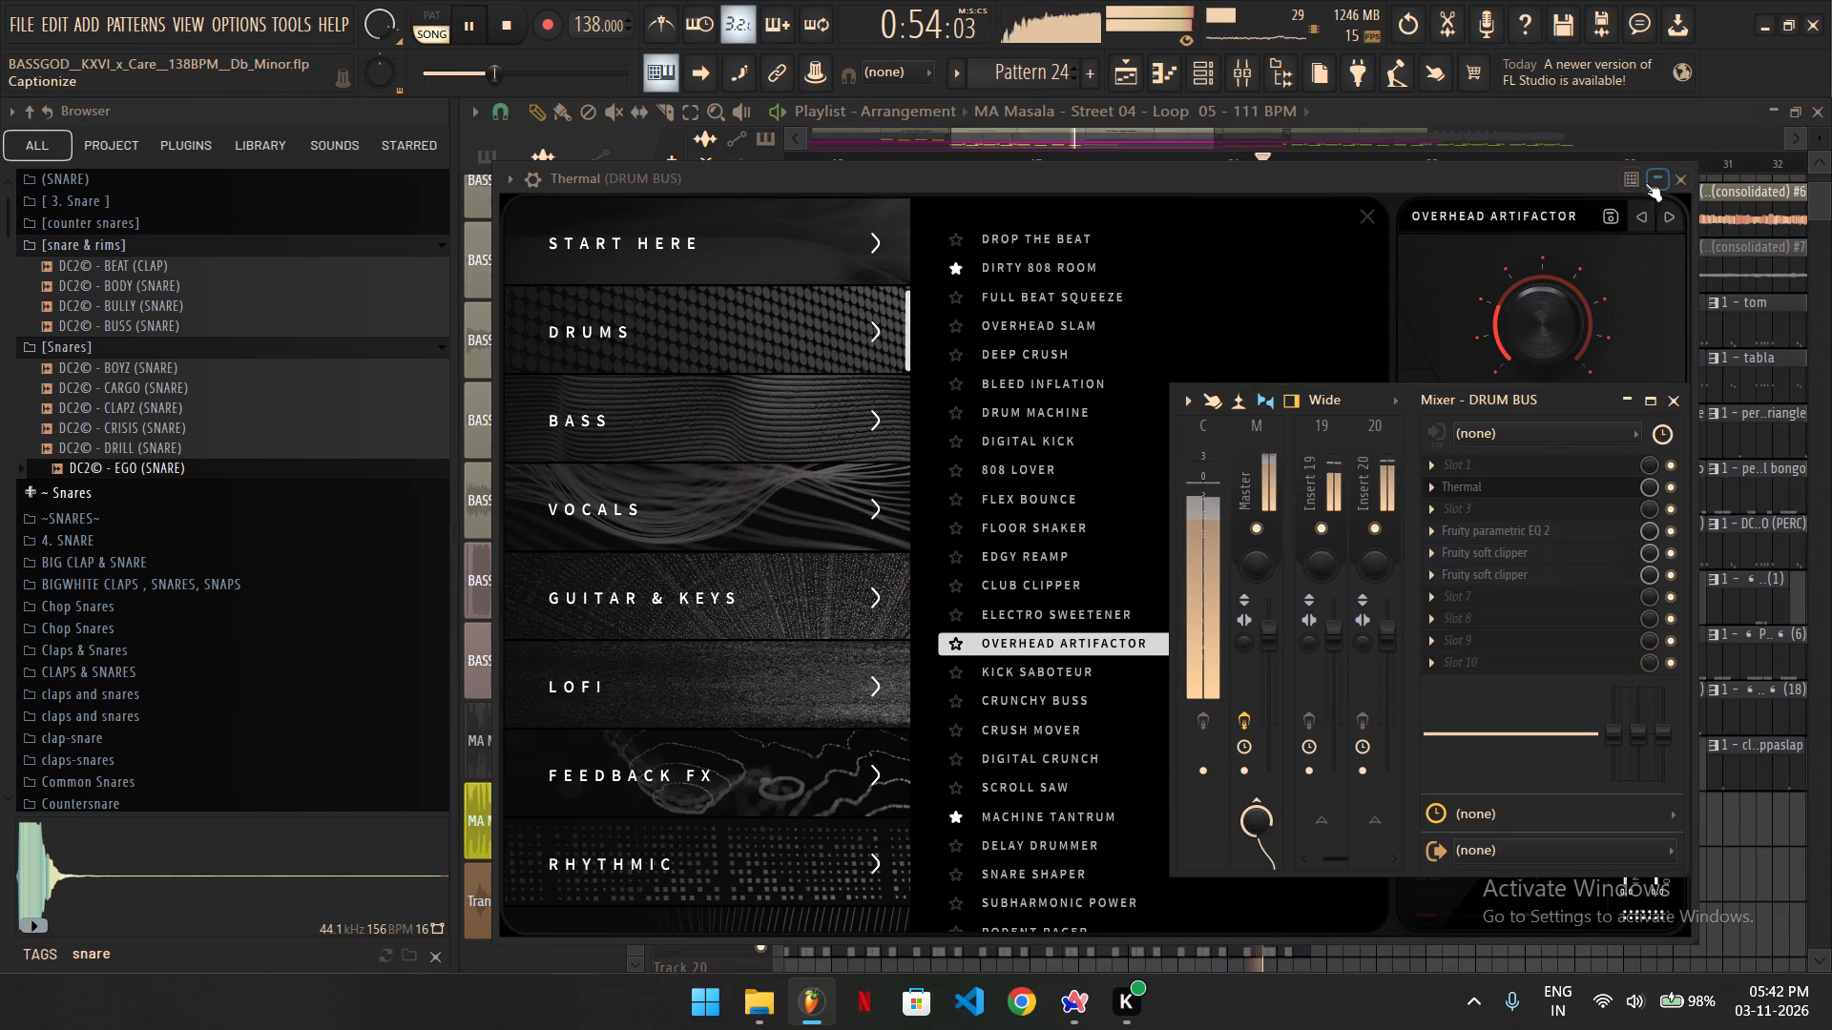
click(1652, 399)
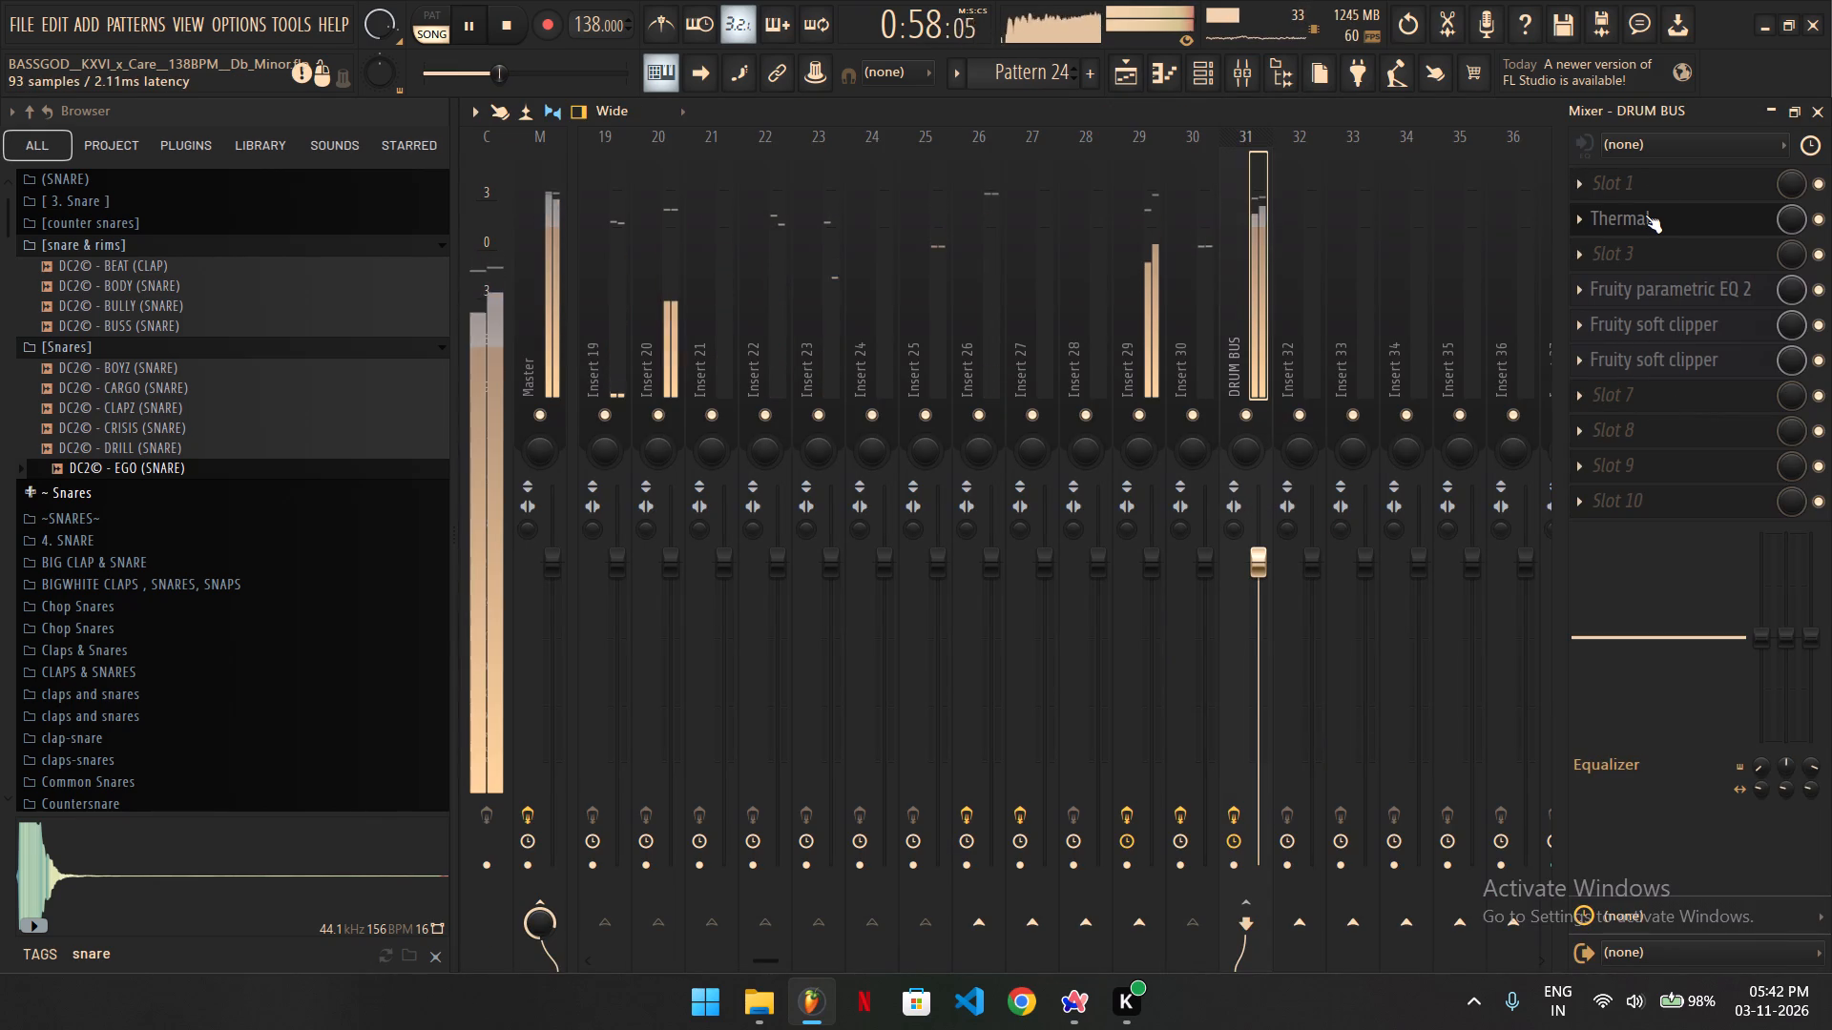
key(space)
key(space)
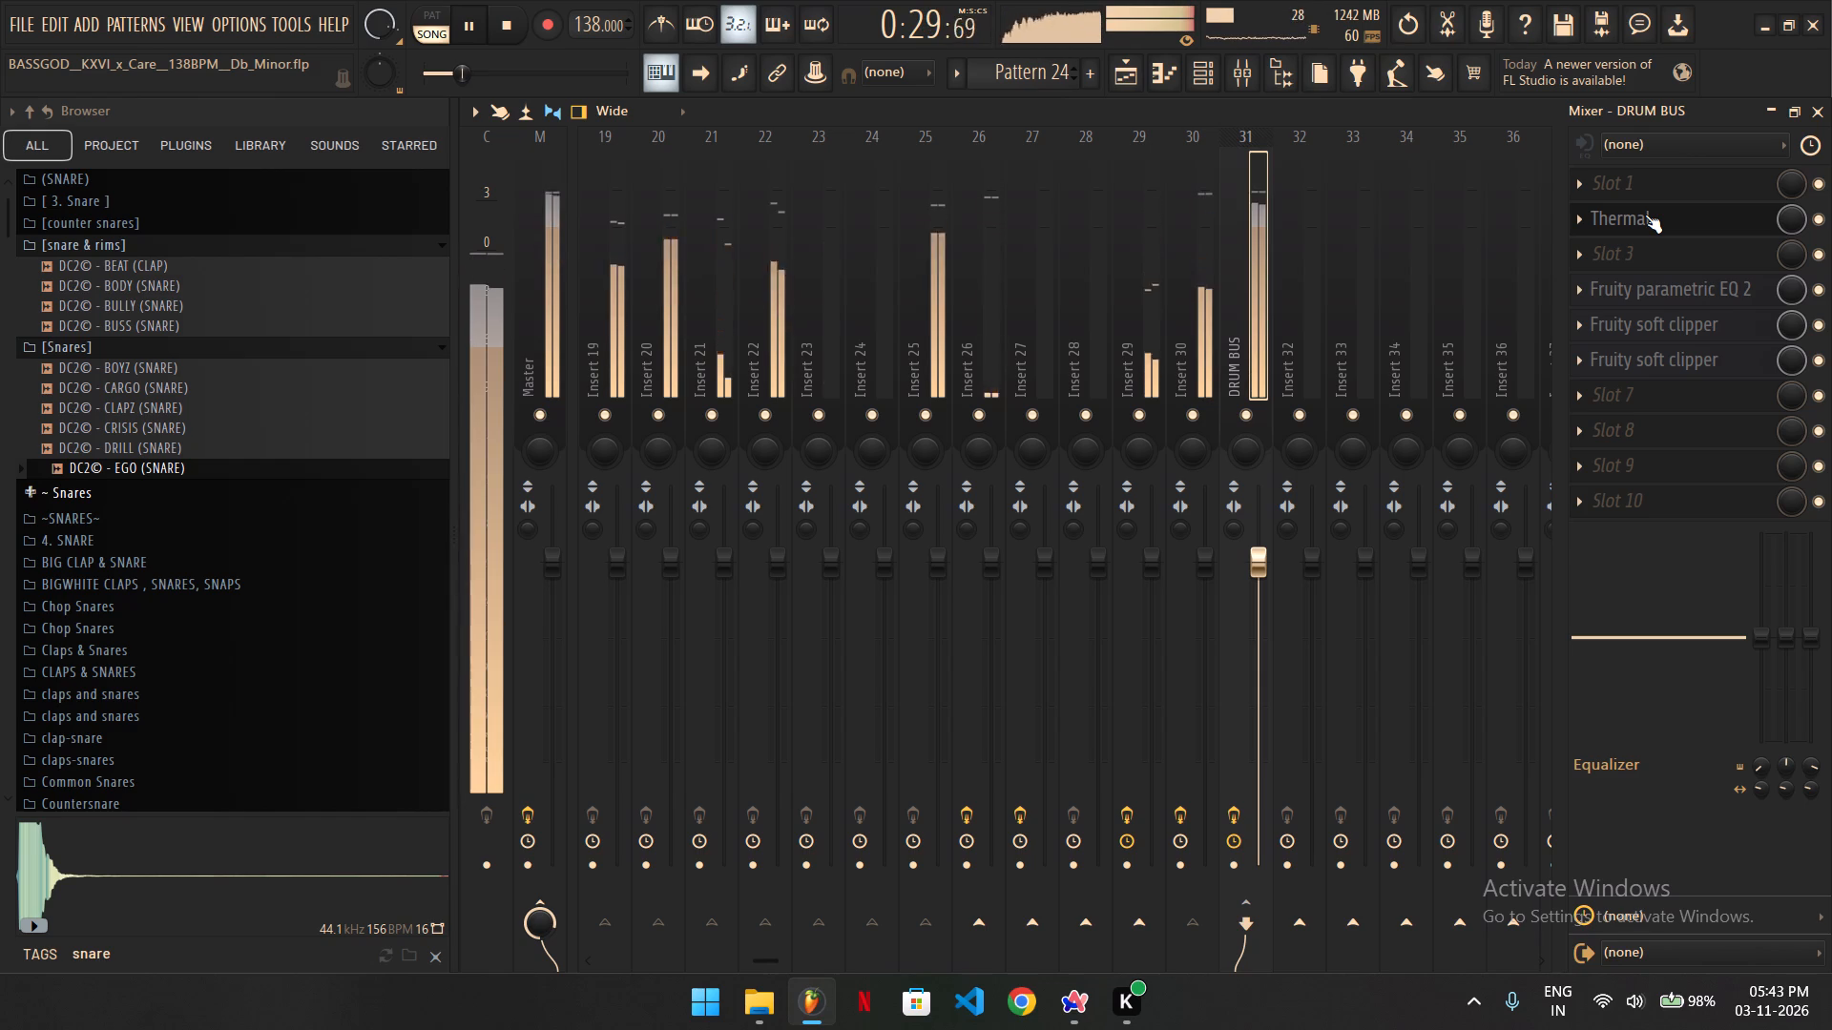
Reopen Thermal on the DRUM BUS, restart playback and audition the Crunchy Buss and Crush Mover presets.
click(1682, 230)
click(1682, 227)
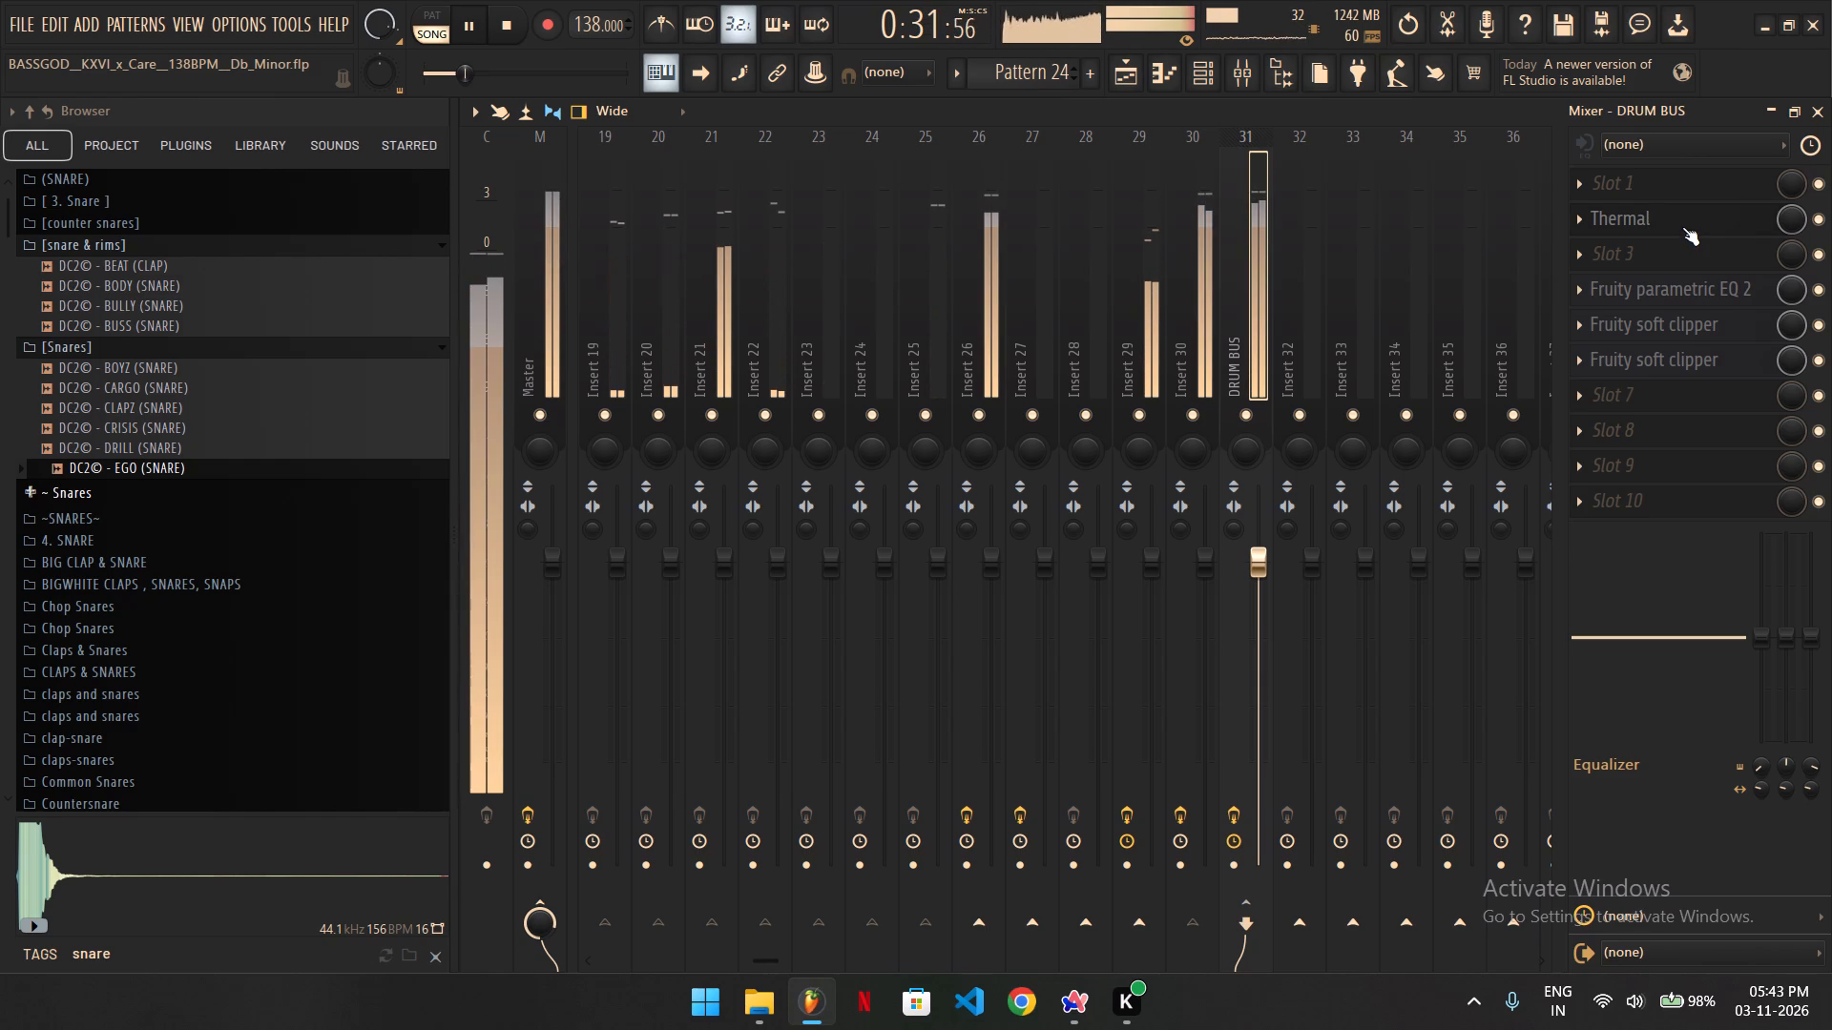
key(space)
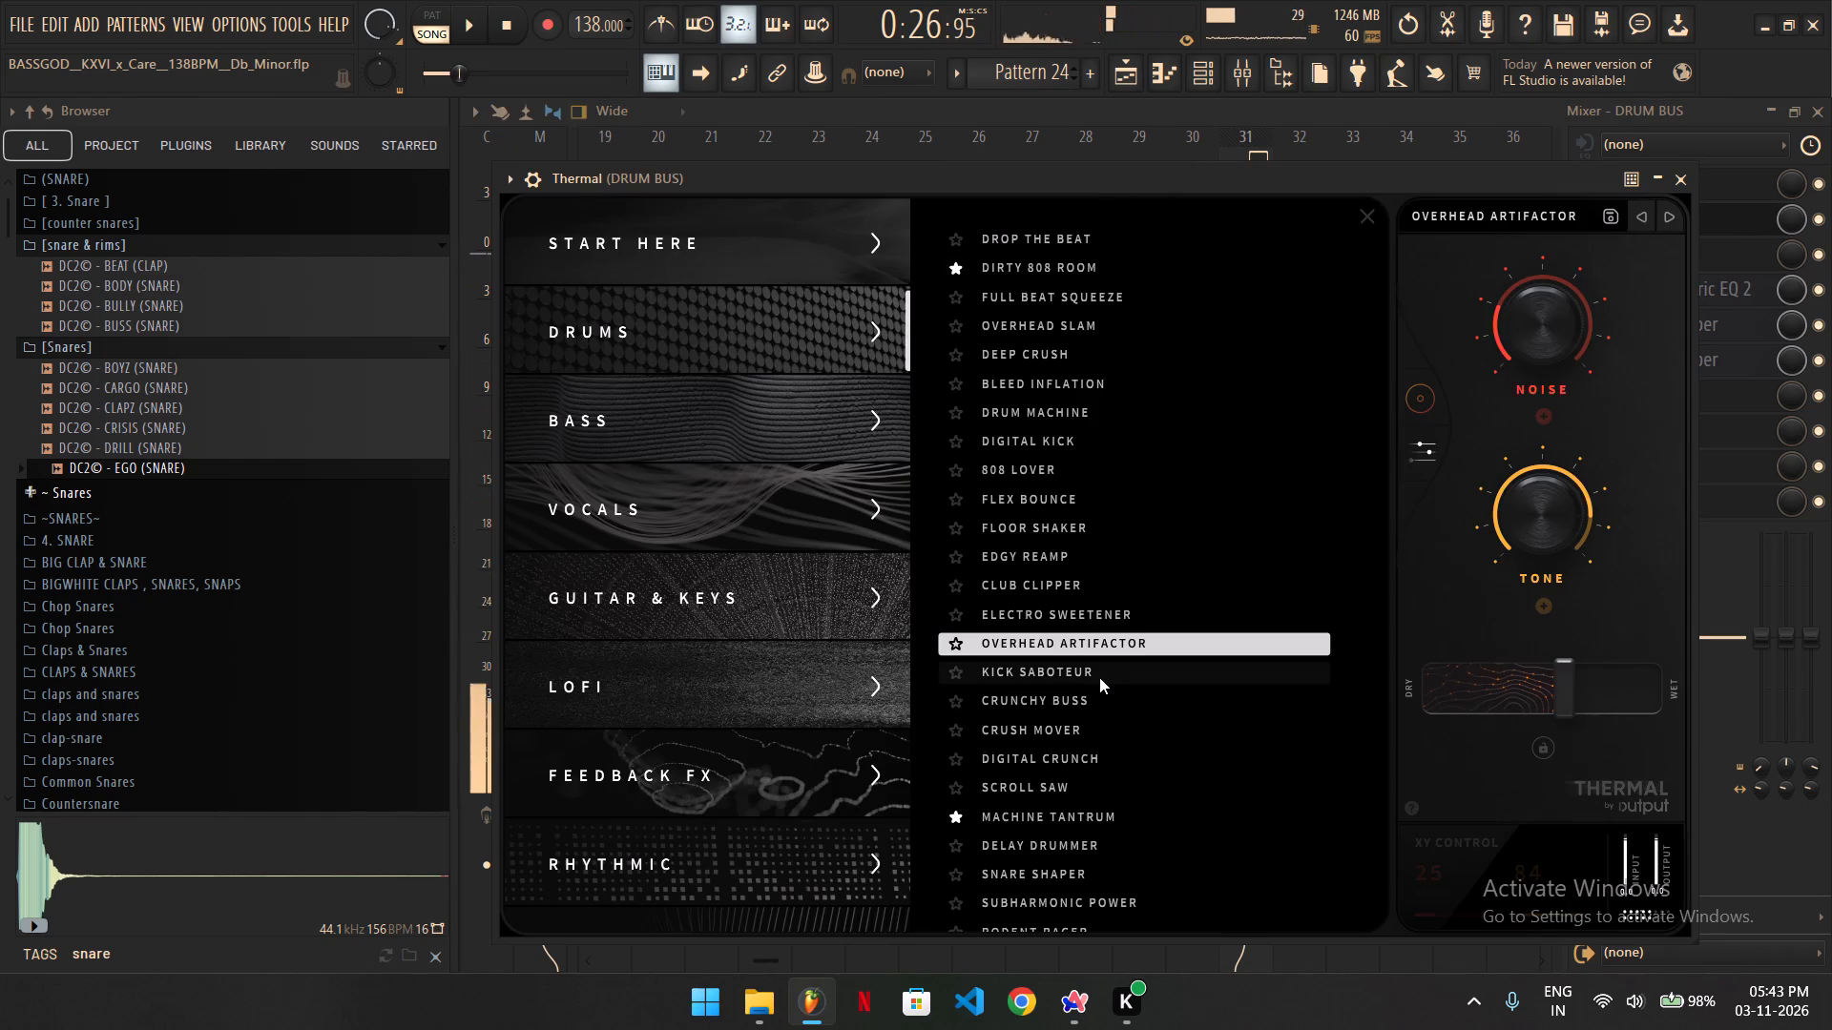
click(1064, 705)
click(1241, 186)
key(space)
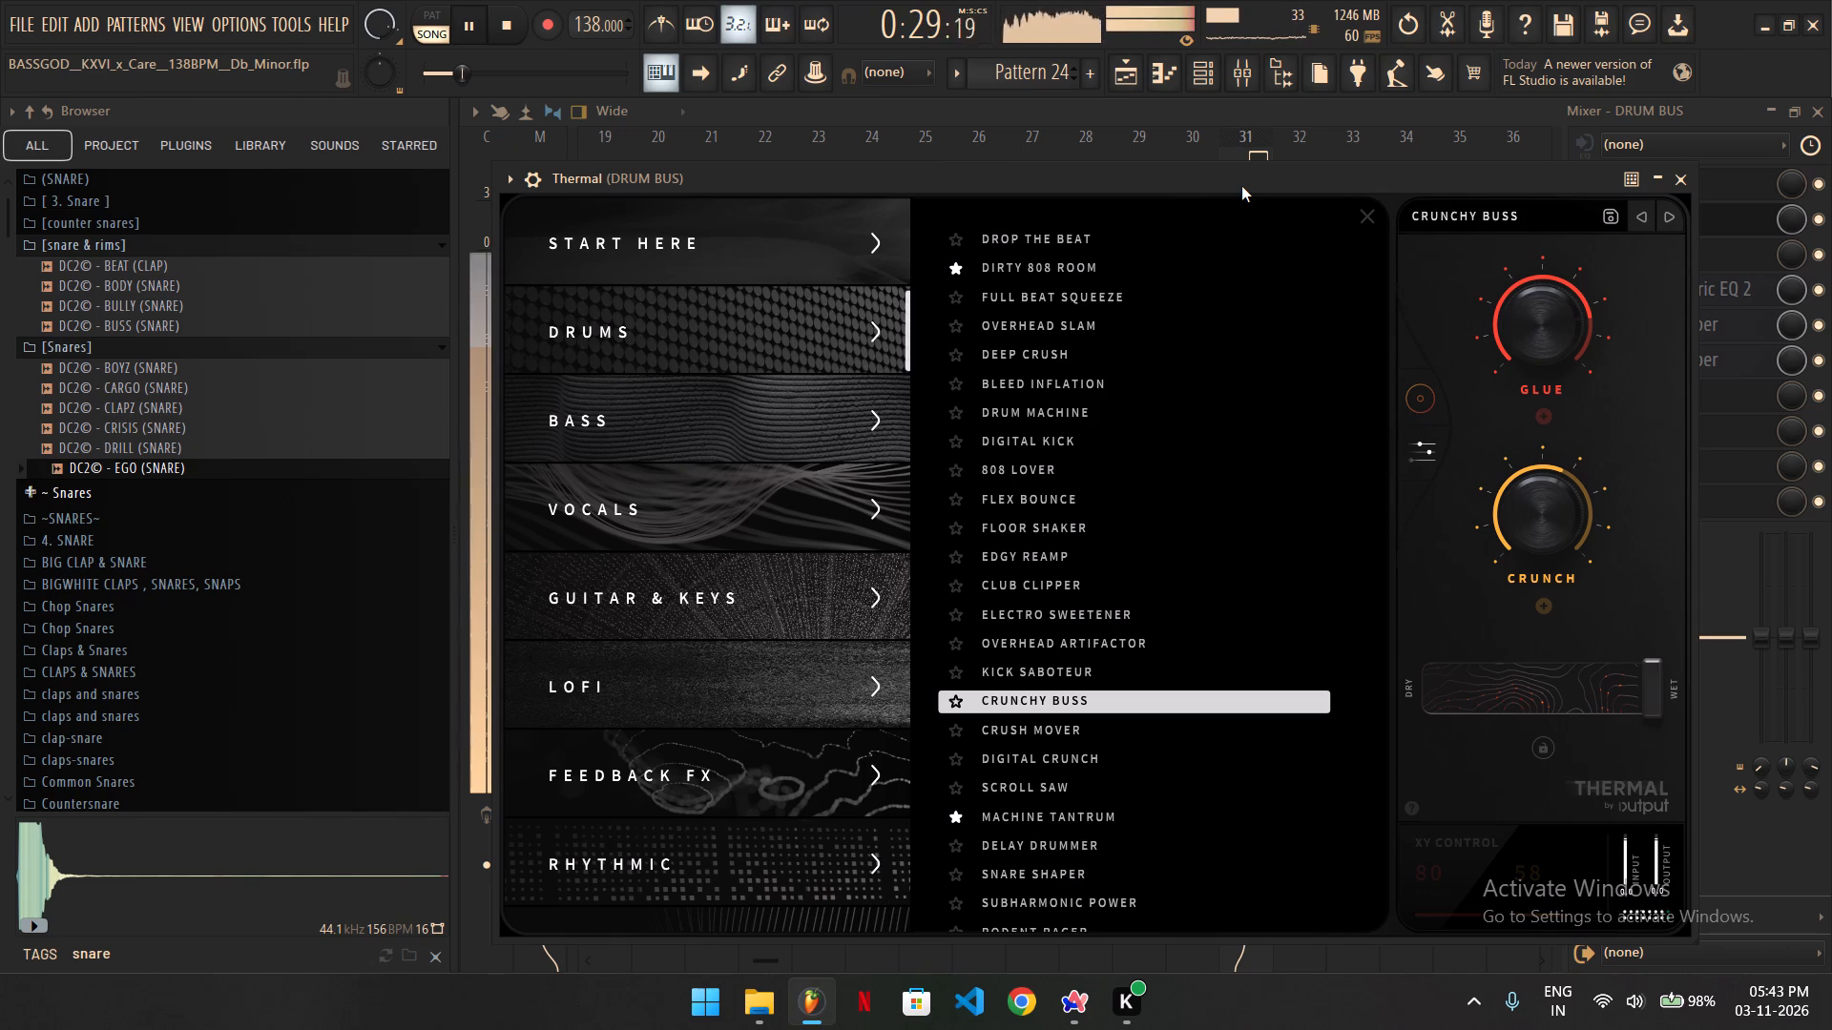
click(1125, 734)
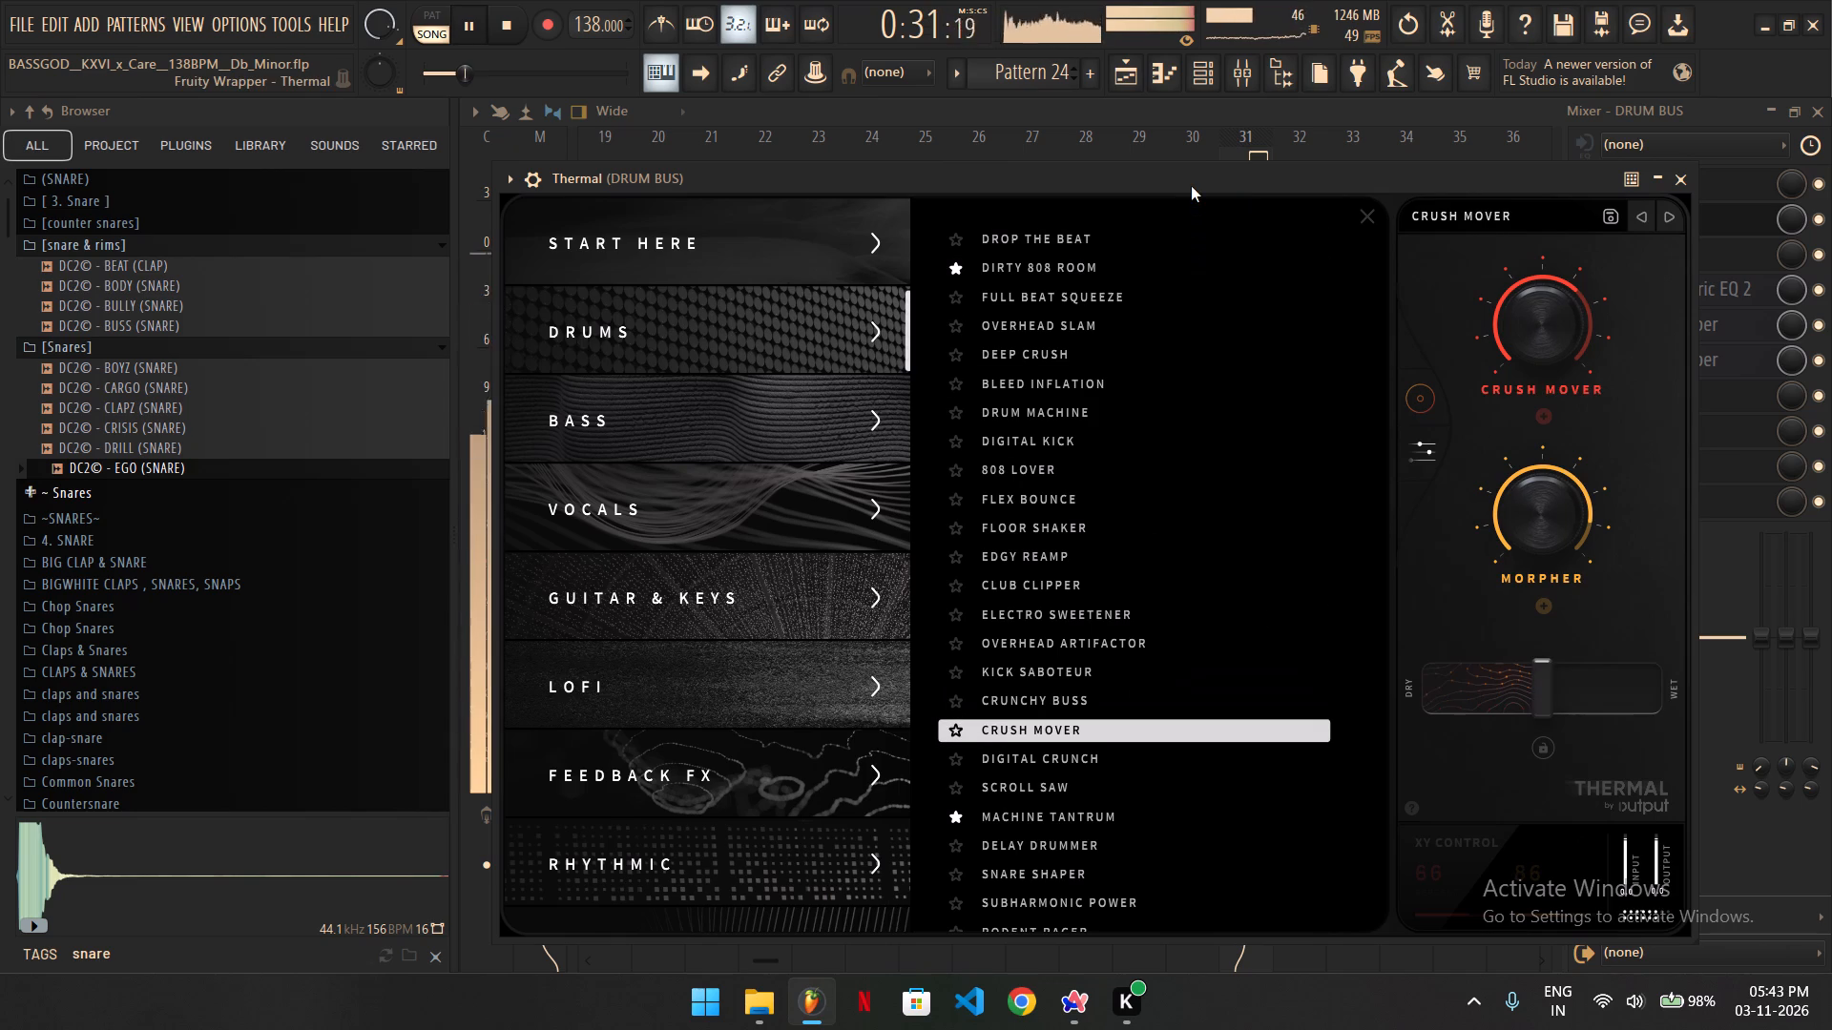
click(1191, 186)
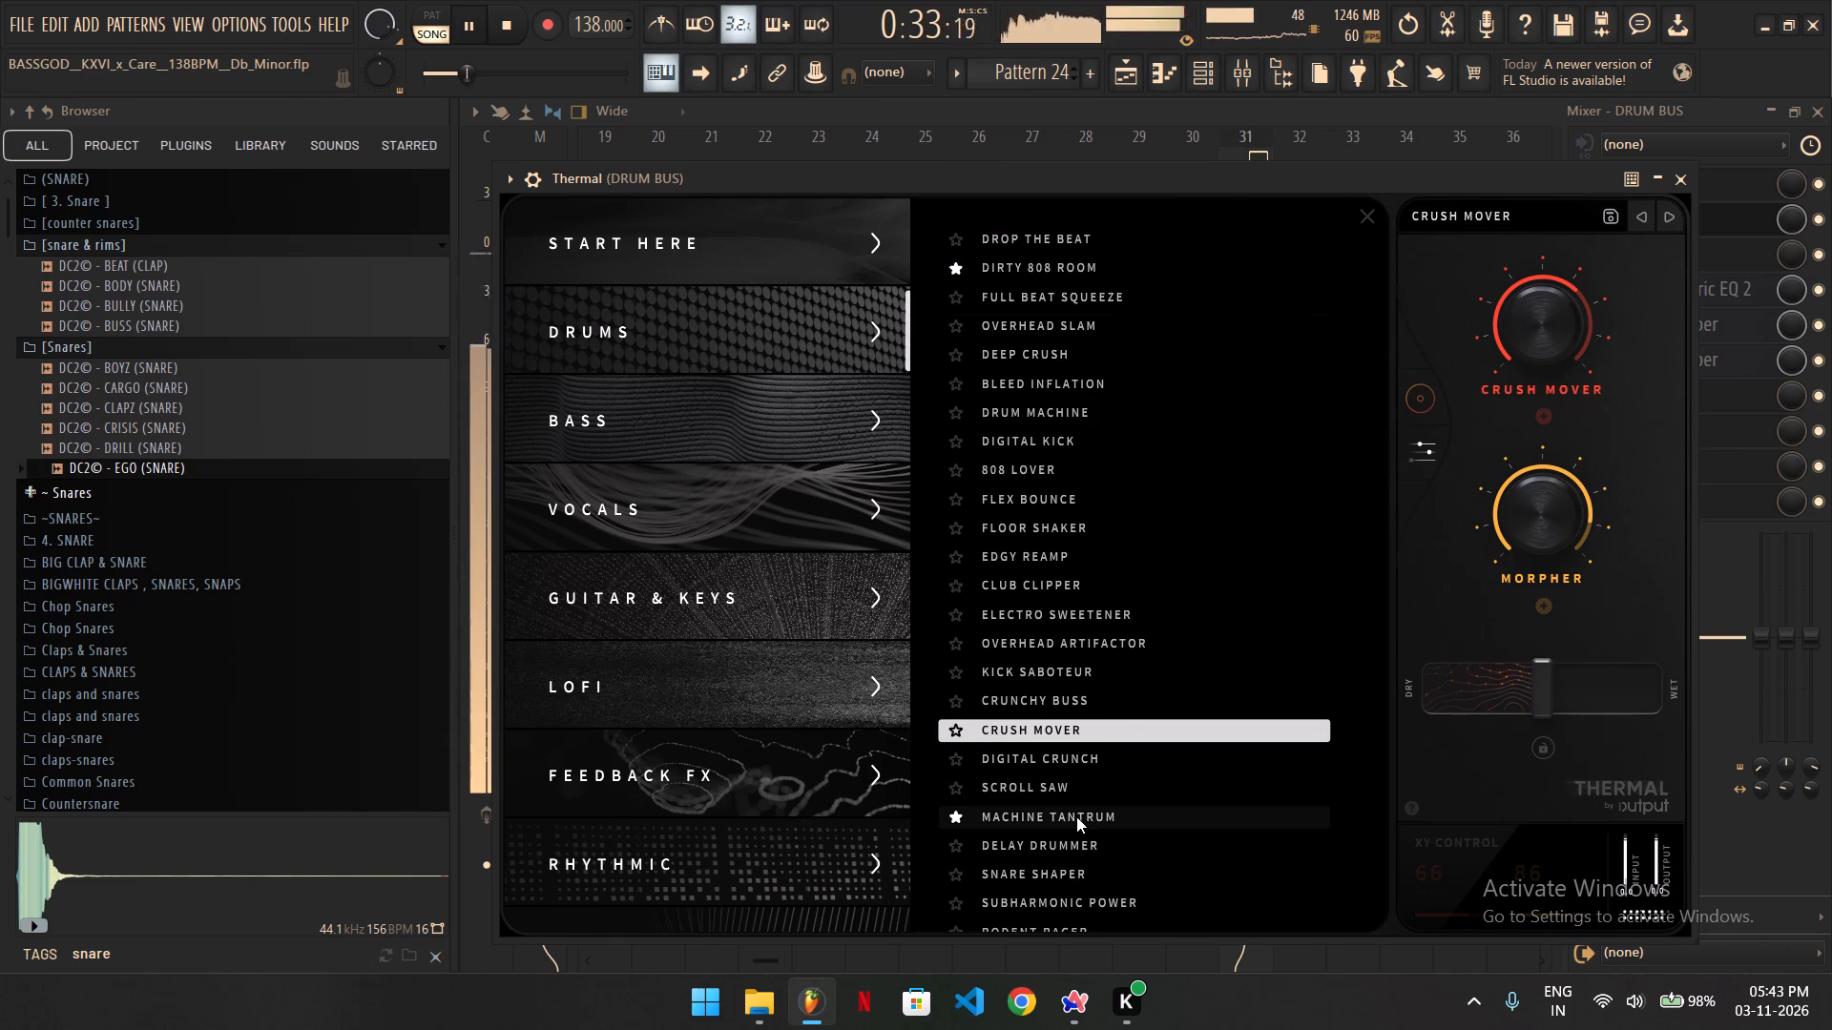
Load Thermal's Machine Tantrum preset and set its dry/wet mix to 11 percent.
click(1076, 816)
click(1280, 178)
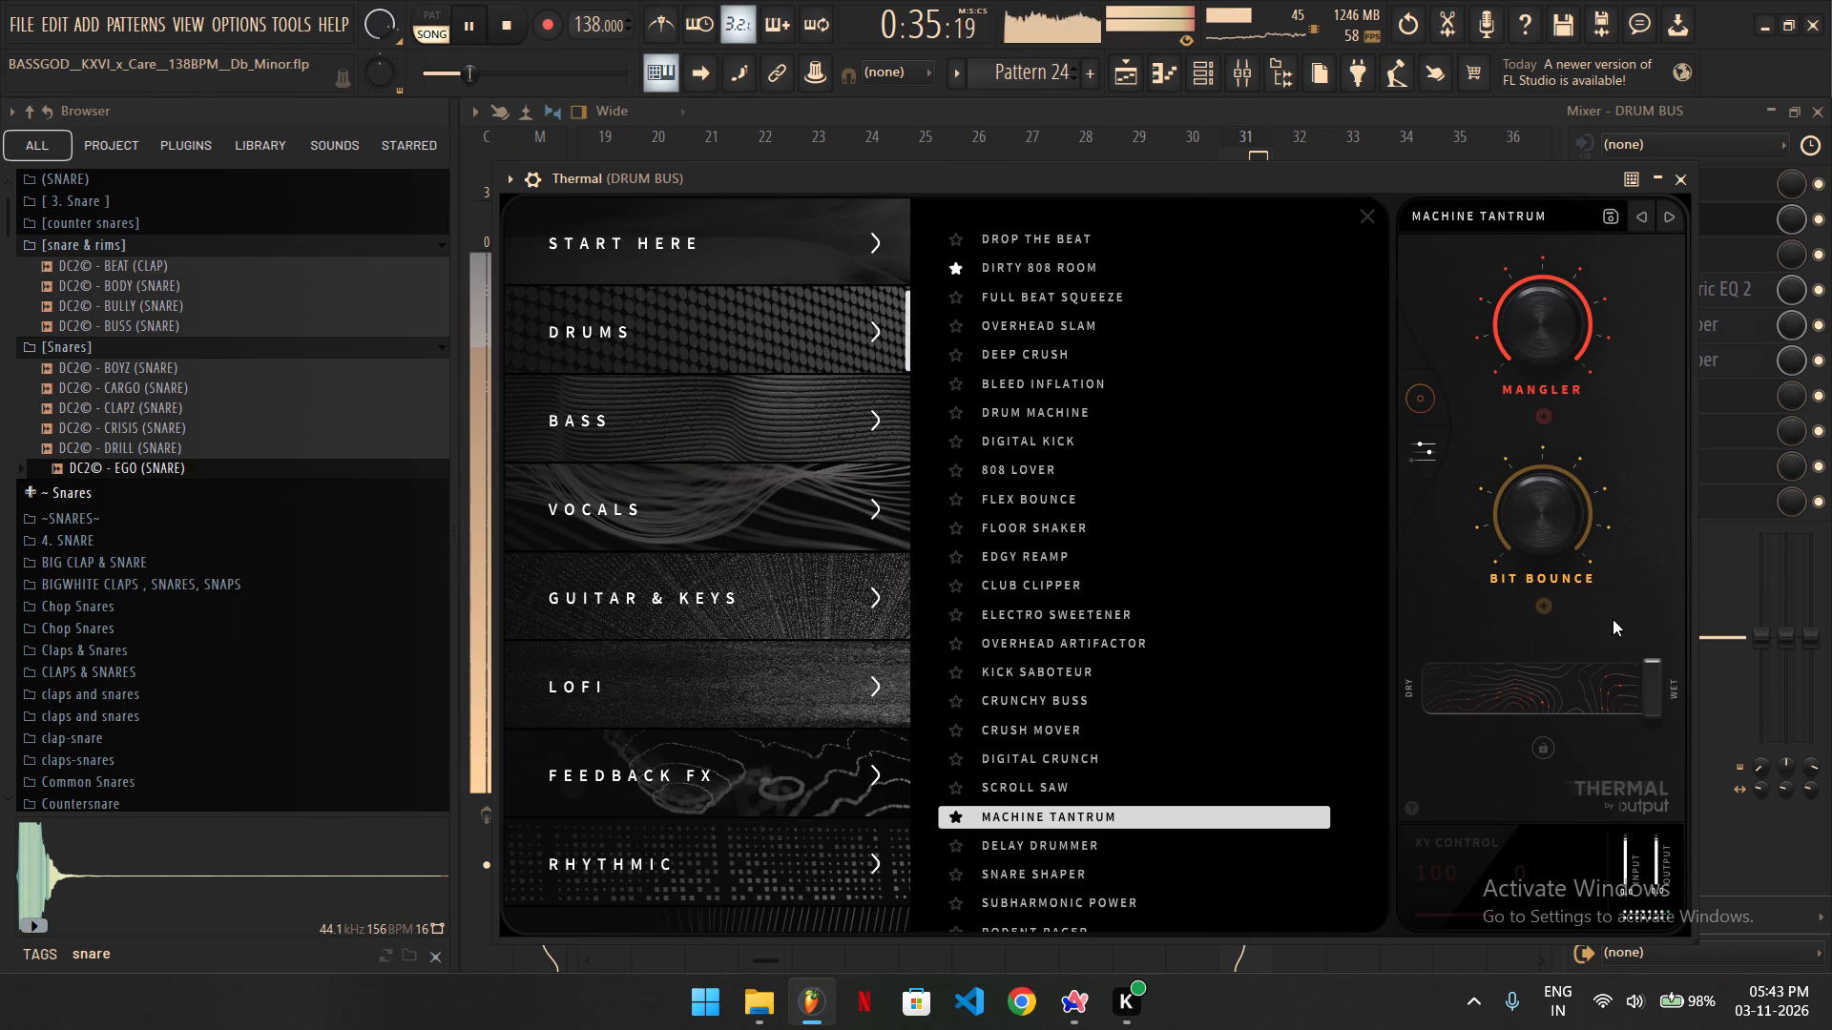
drag(1644, 693, 1445, 719)
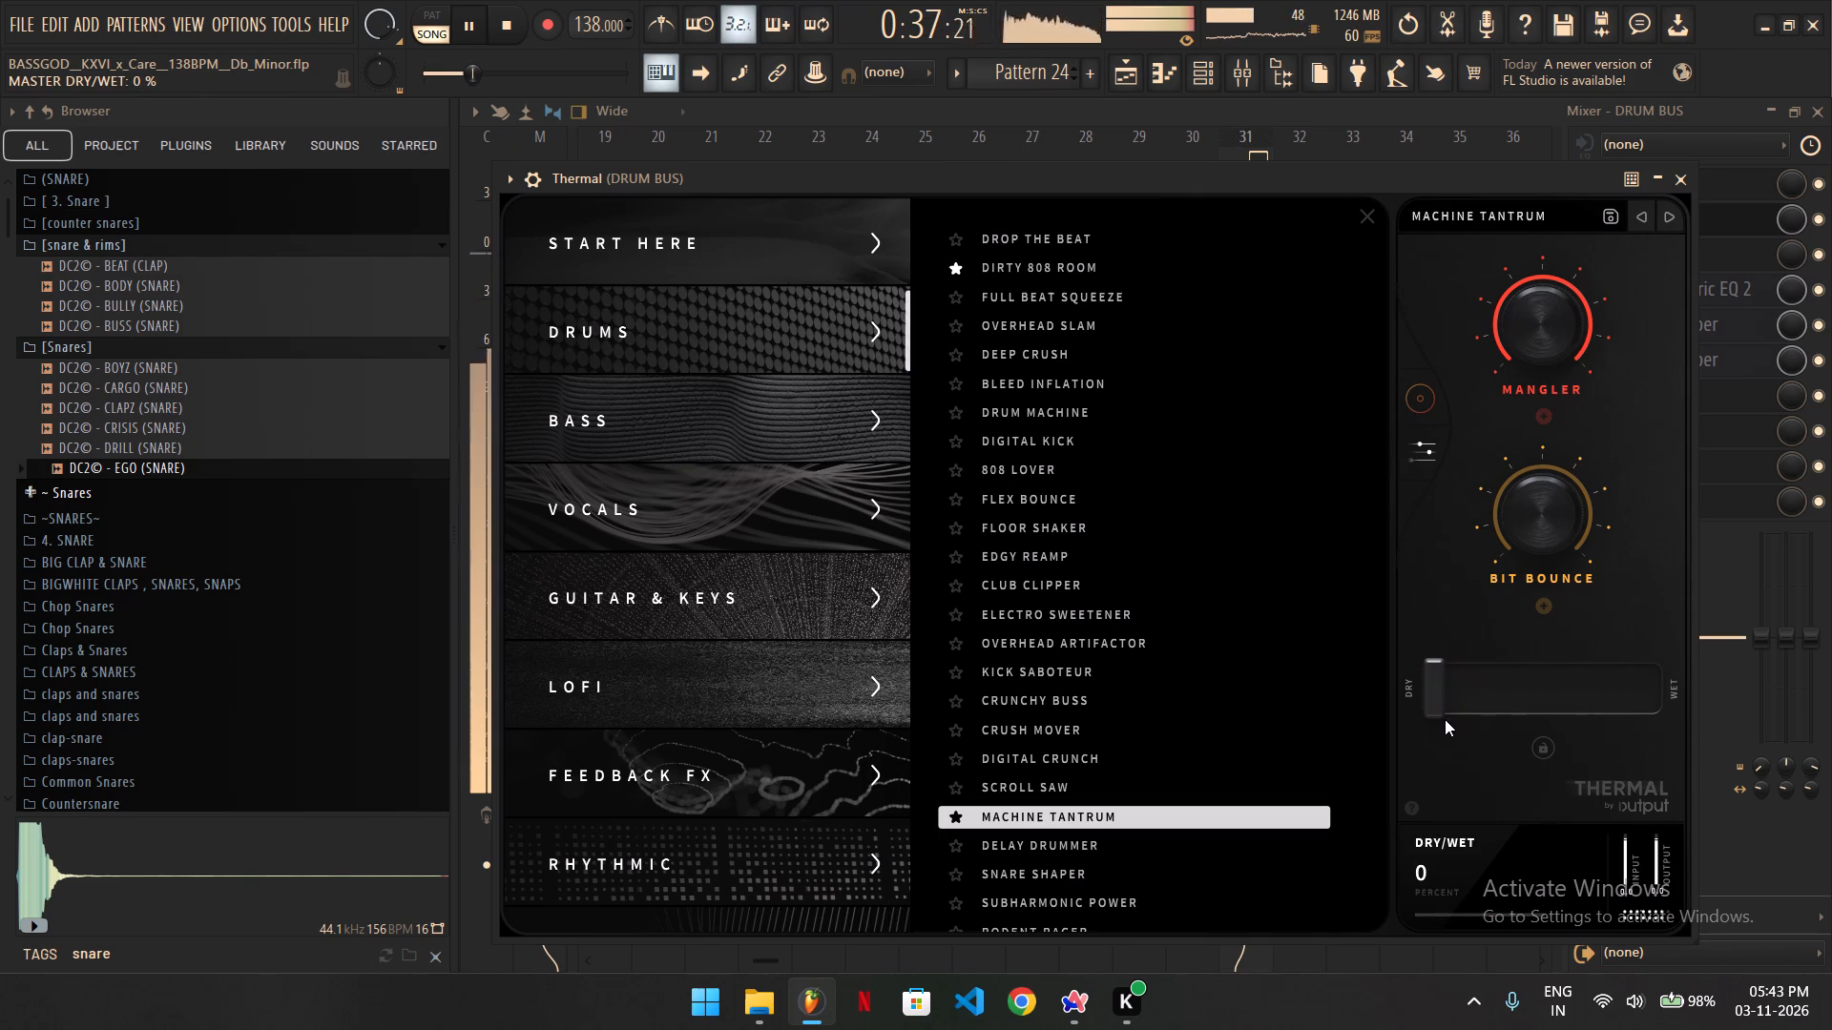
drag(1445, 719, 1462, 719)
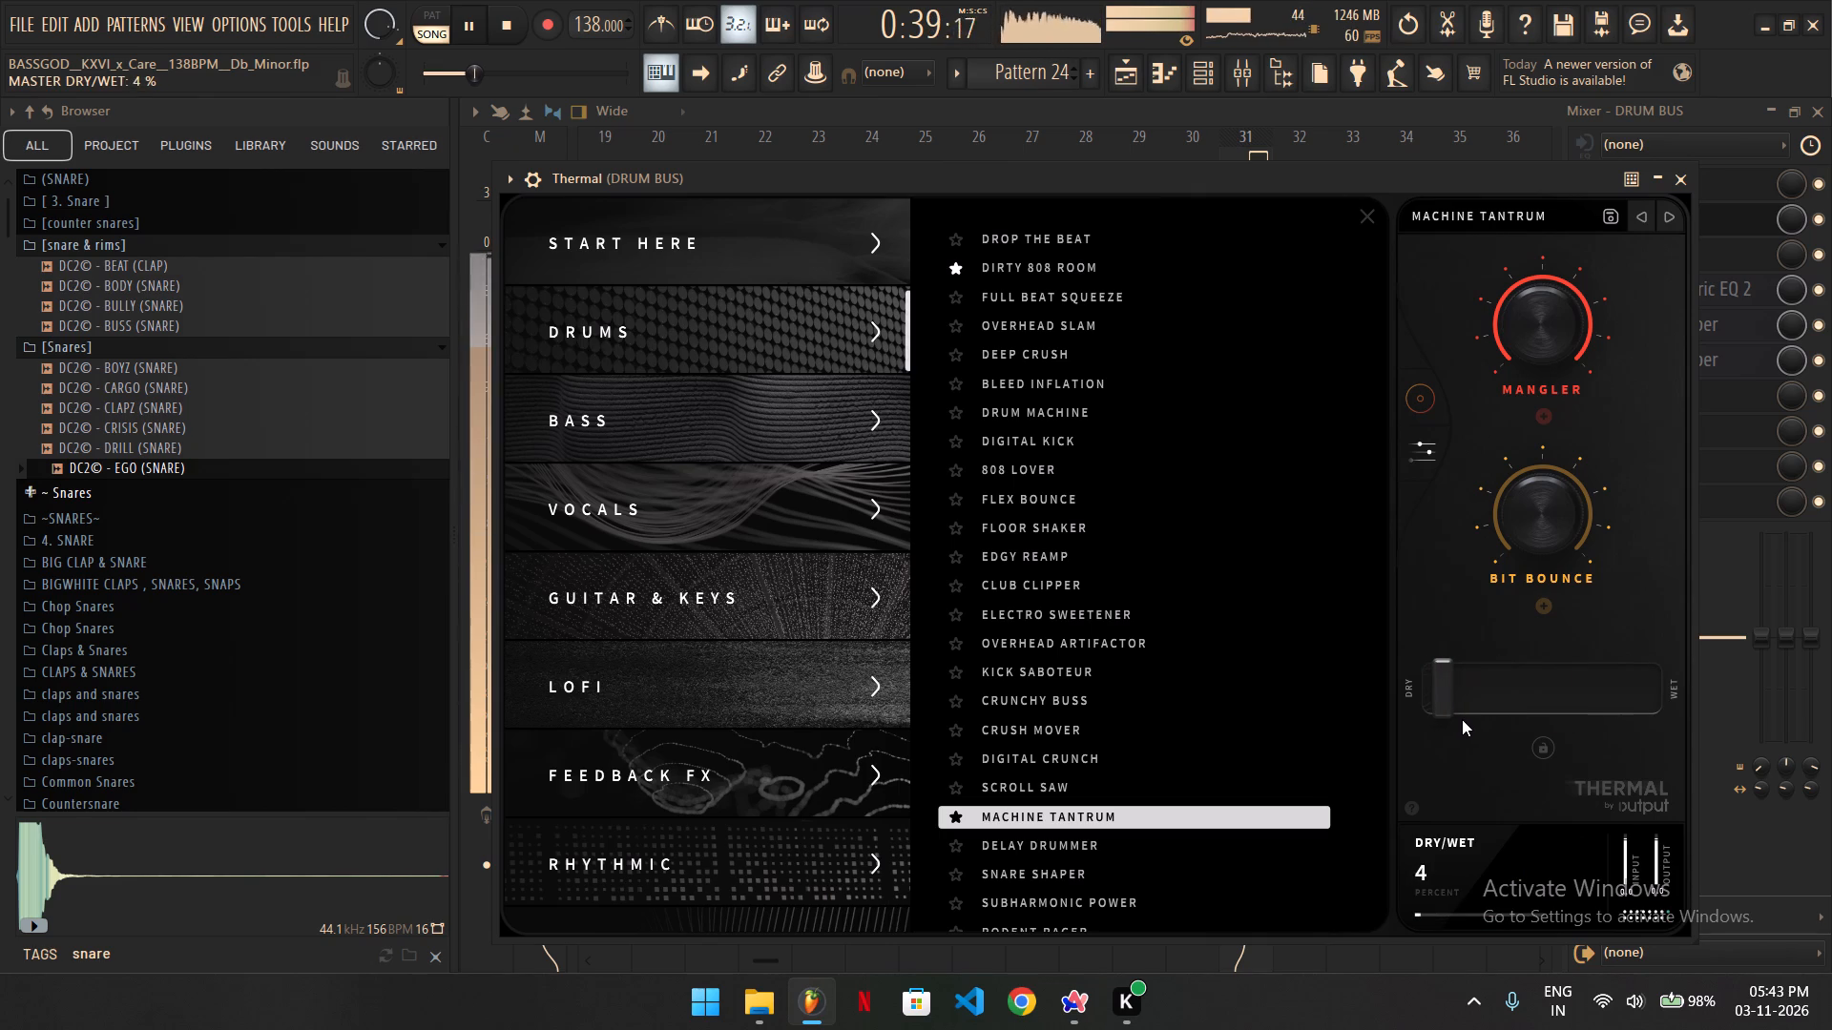
drag(1462, 719, 1473, 720)
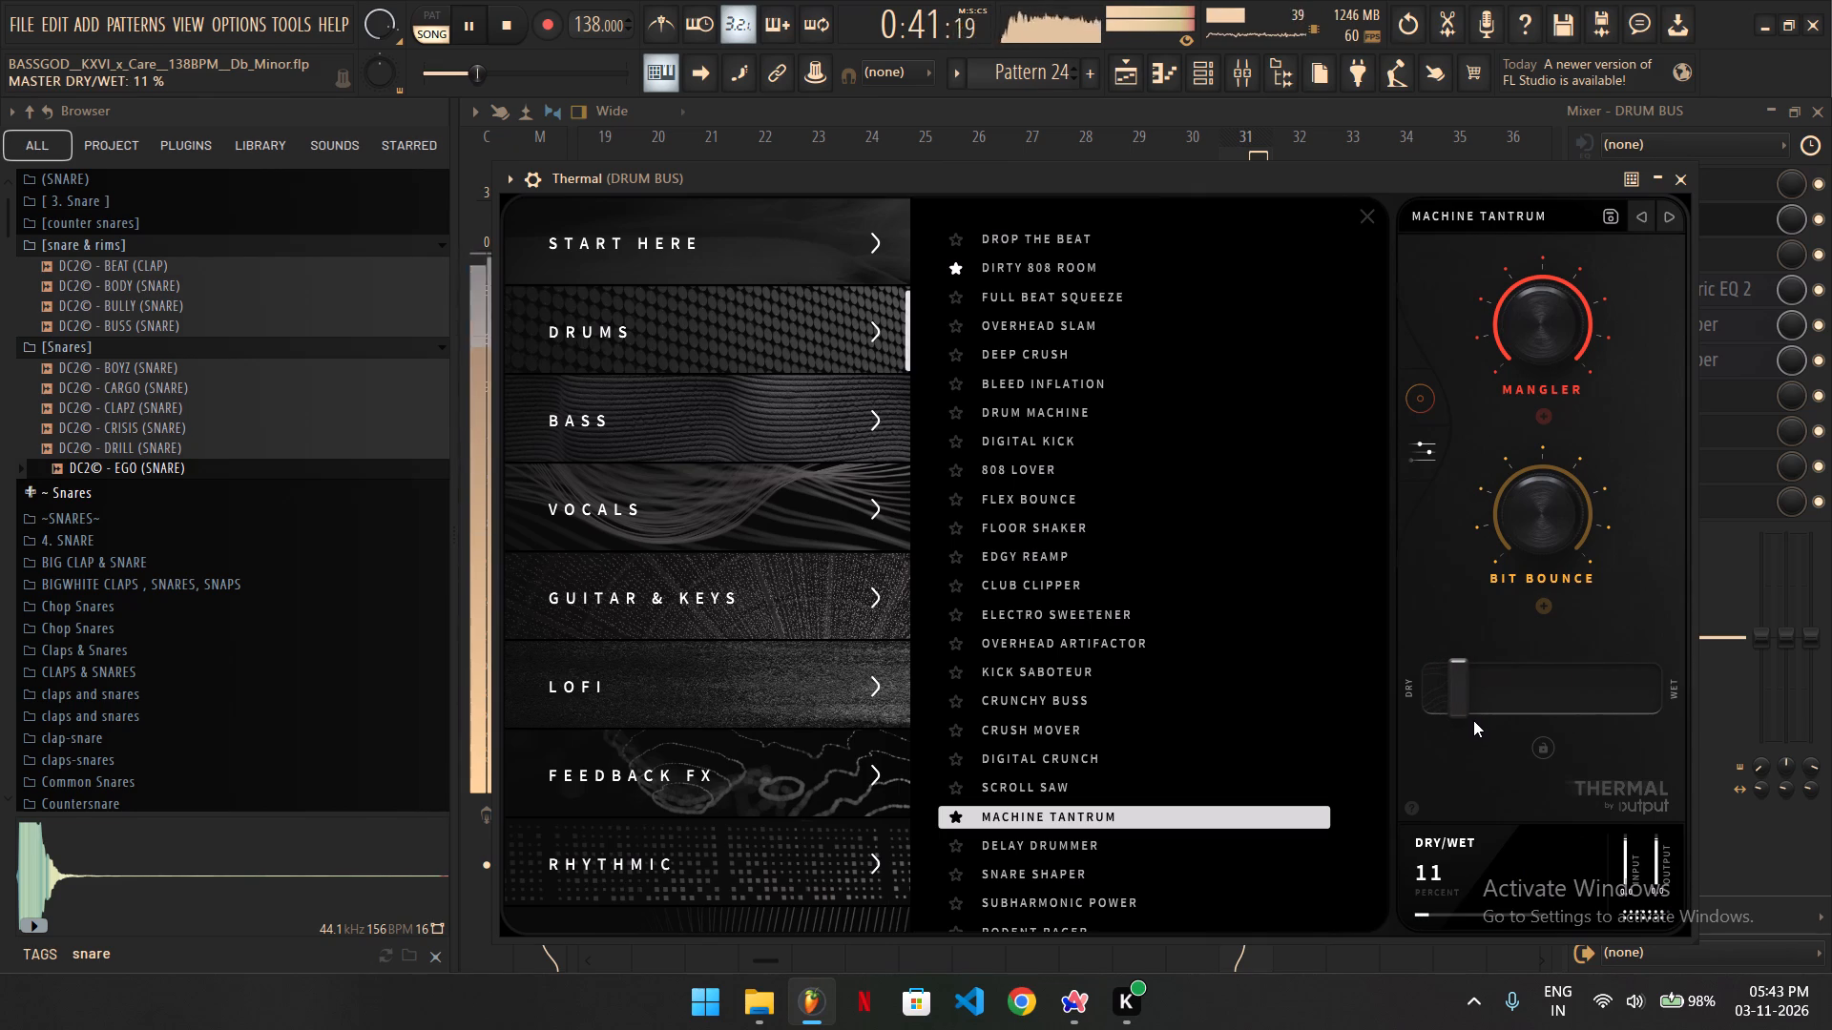
Close Thermal, compare the DRUM BUS with Thermal bypassed and re-enabled, and replay the section.
drag(1473, 720, 1472, 719)
click(1679, 182)
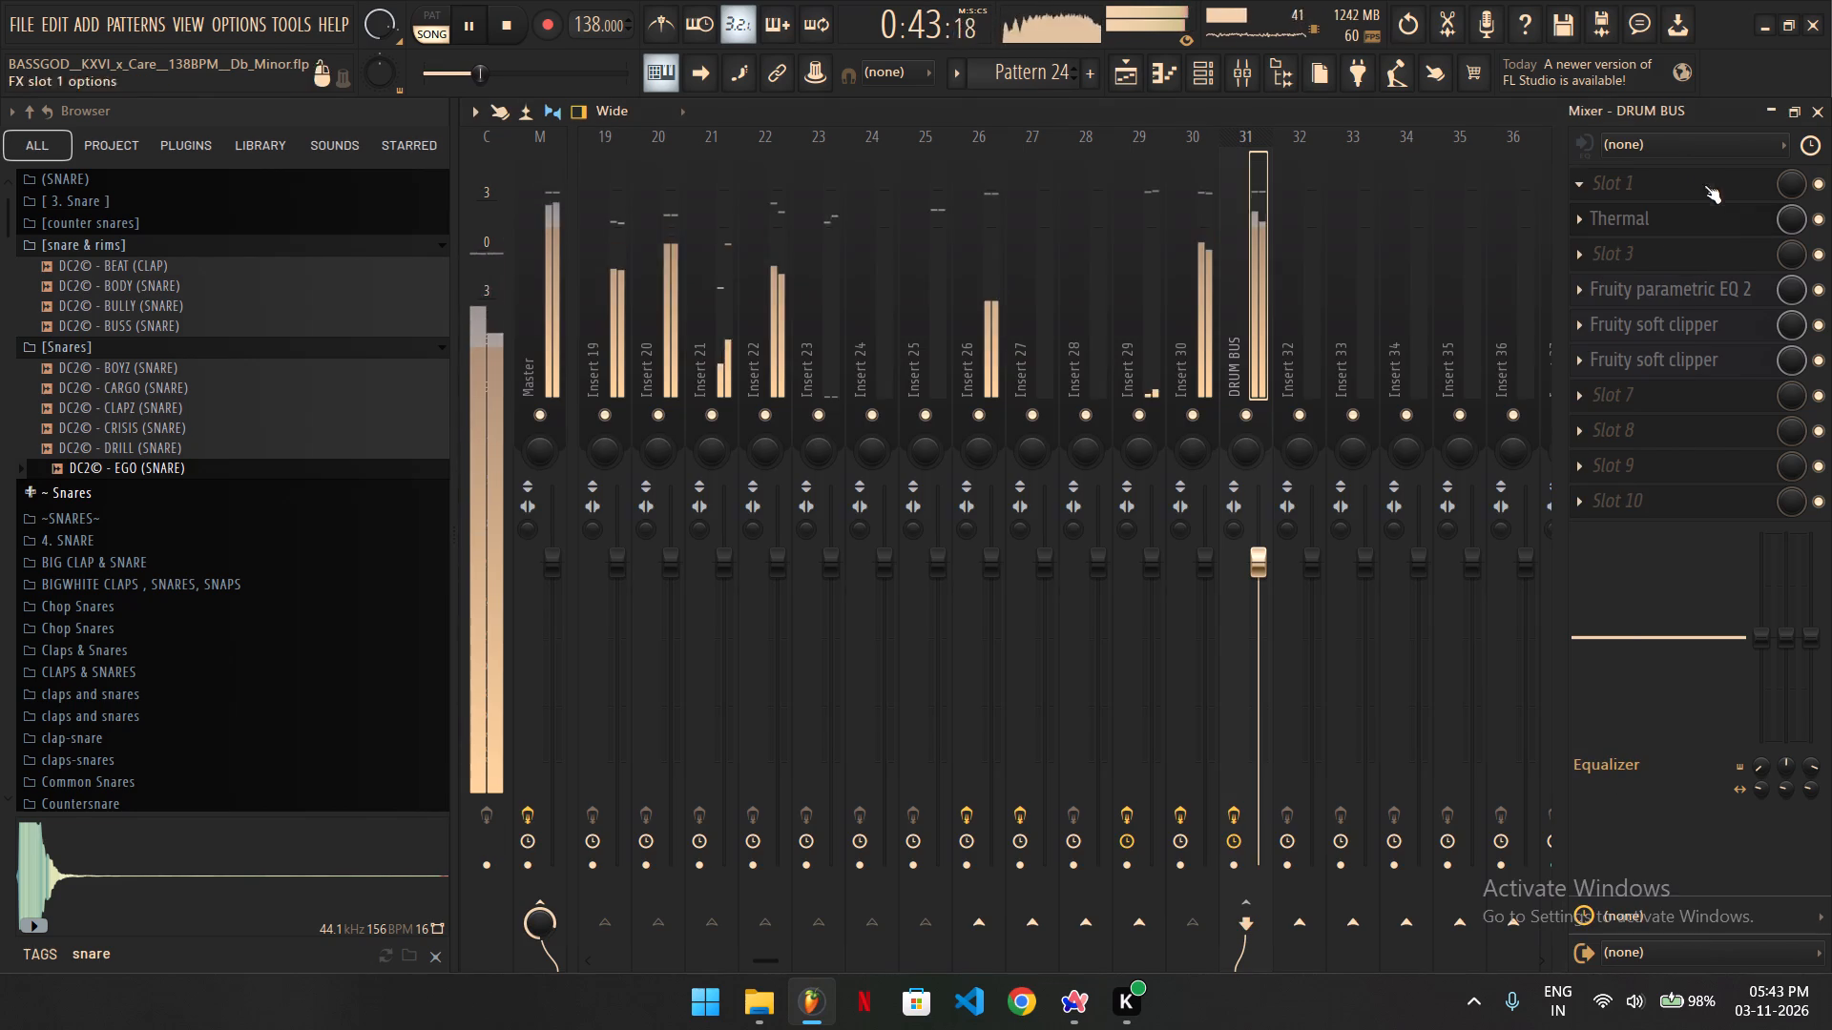
click(1821, 220)
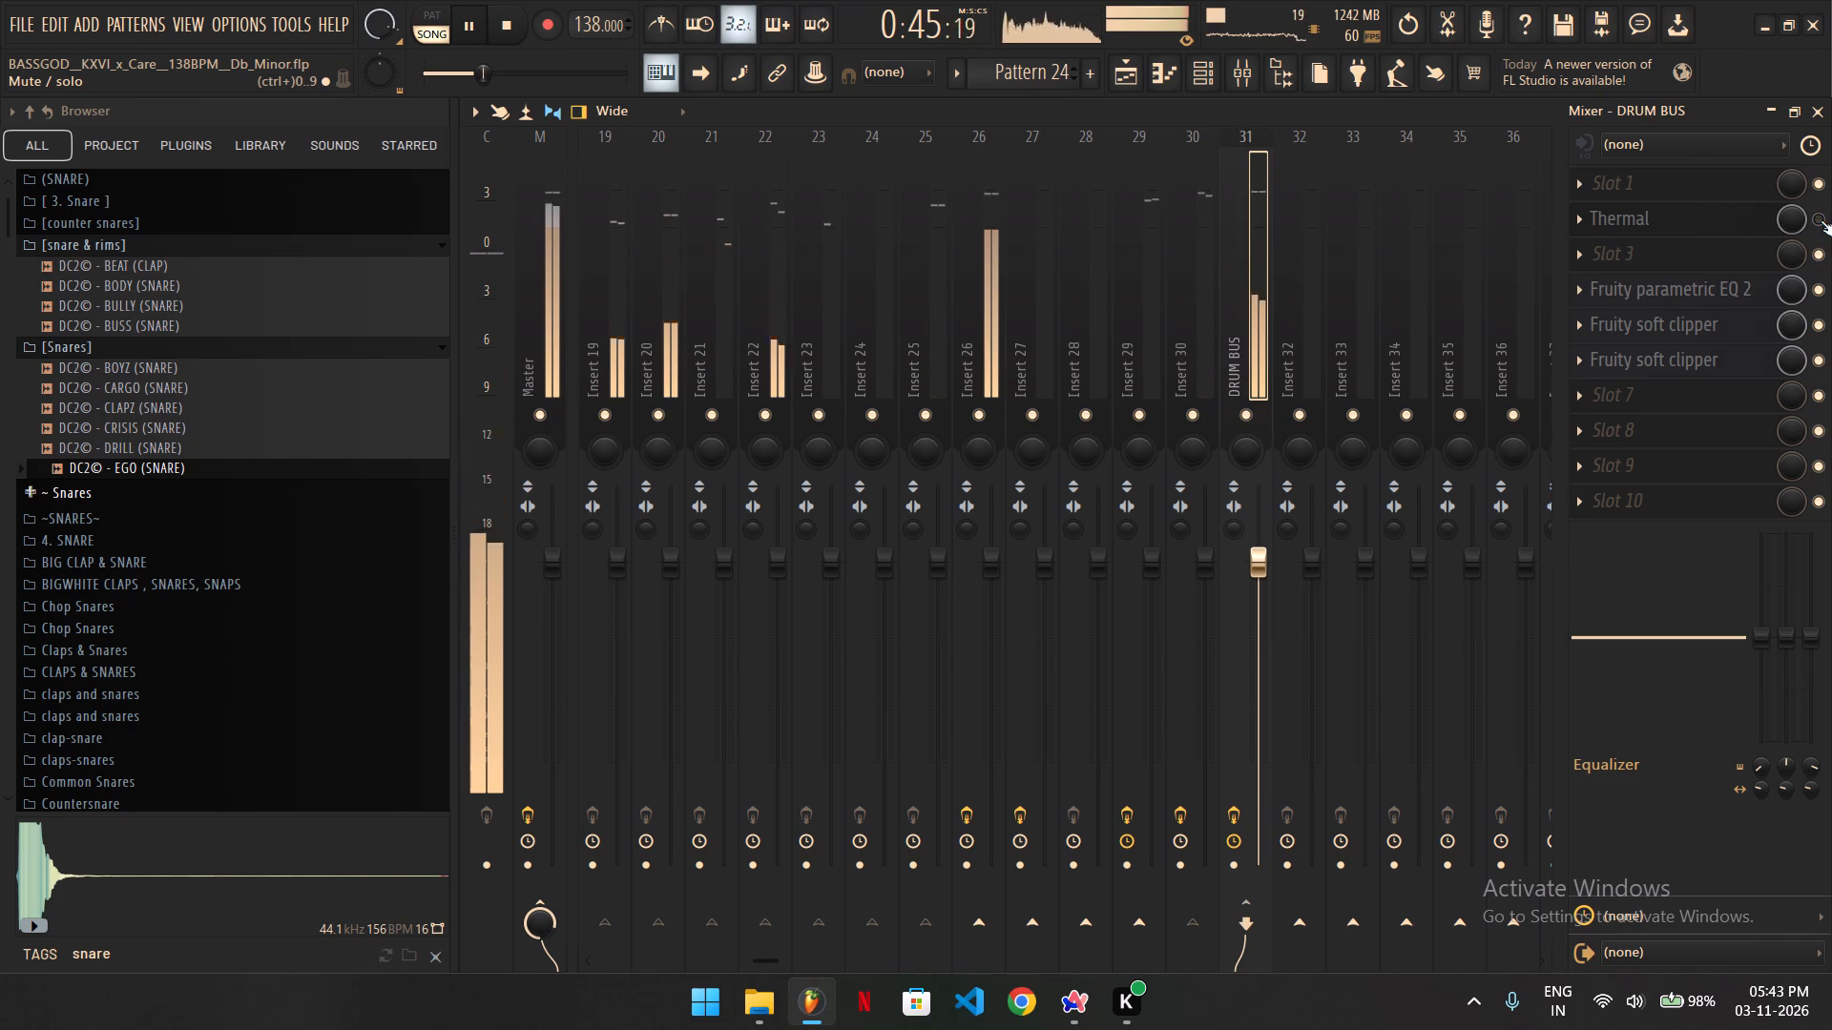
click(1821, 220)
key(space)
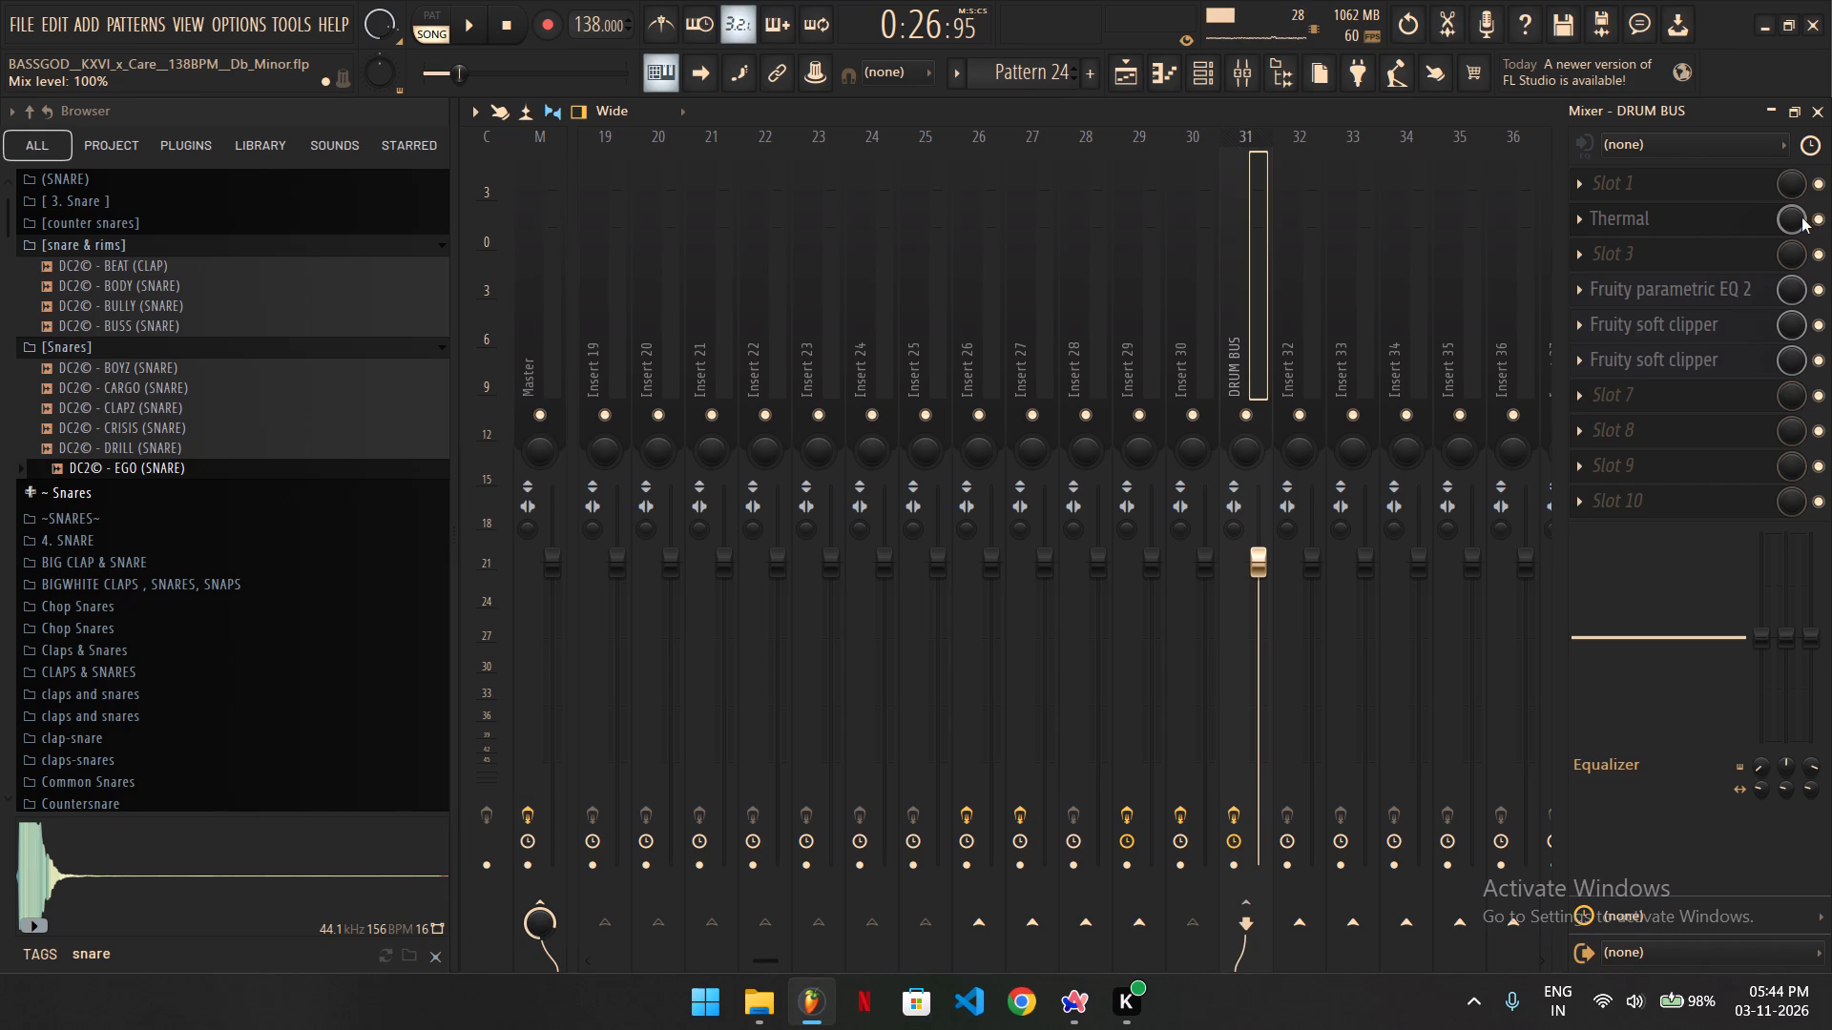
key(space)
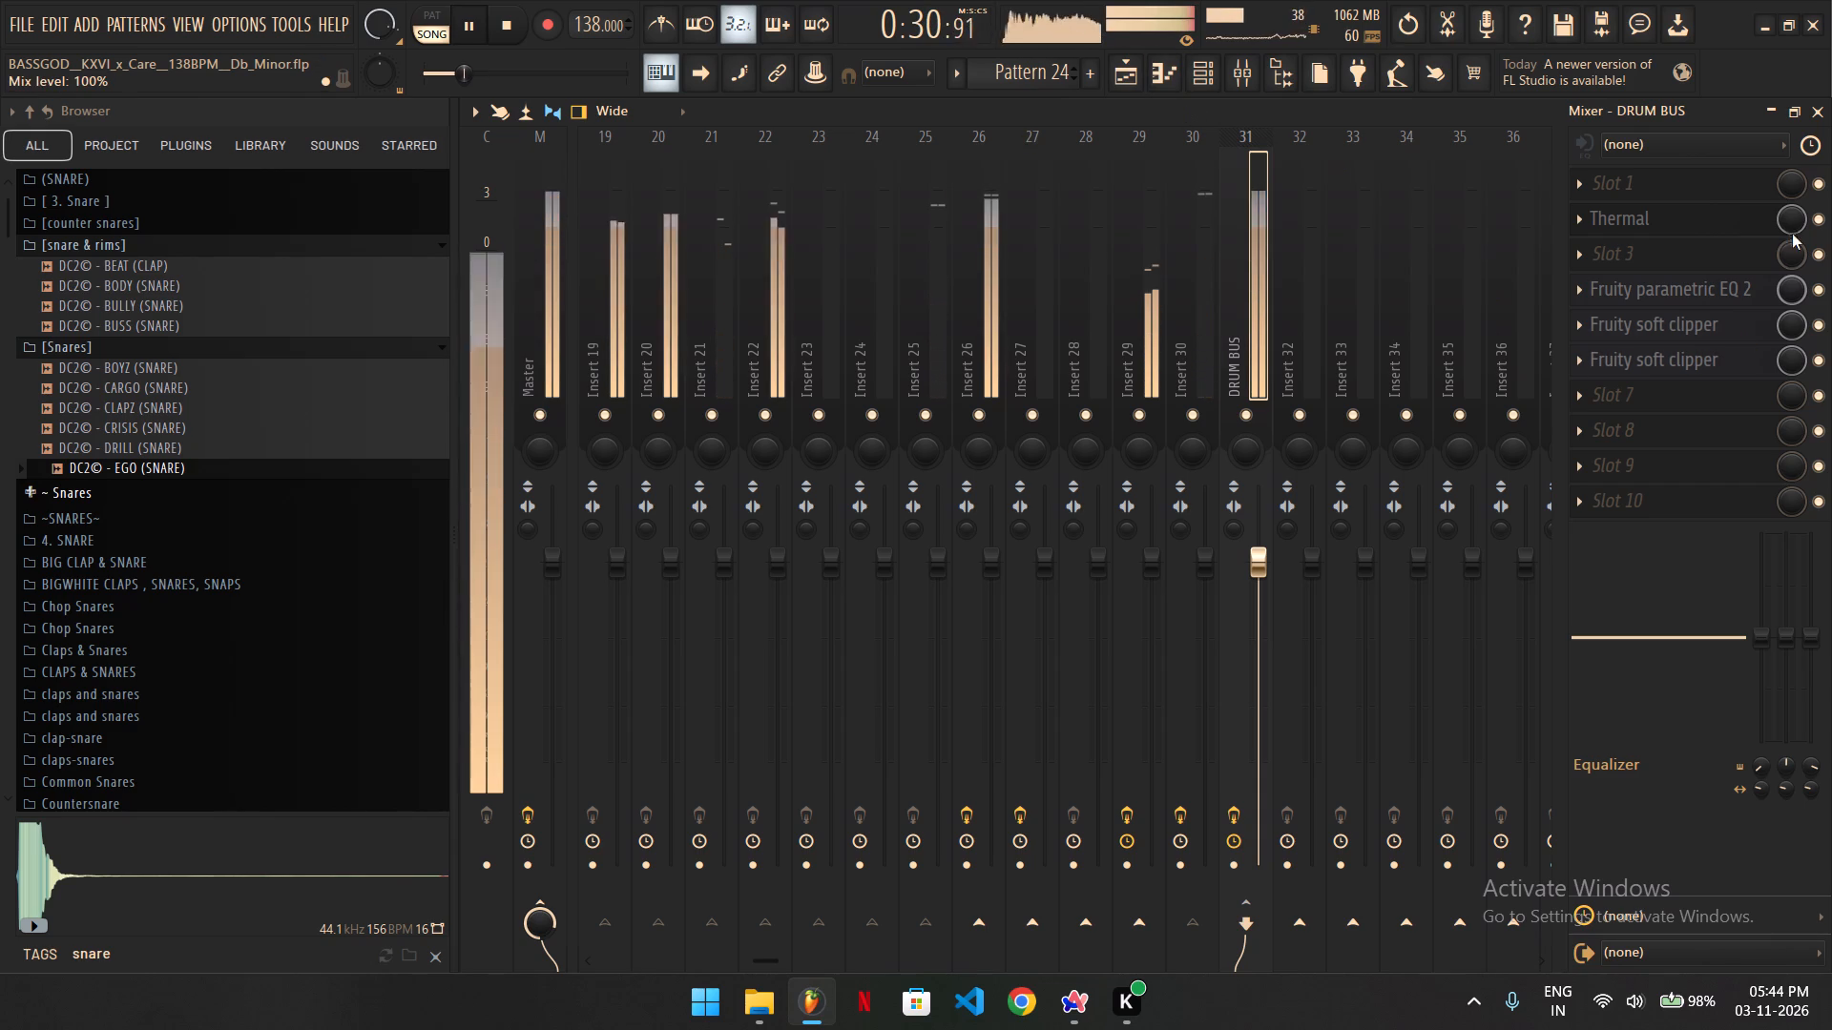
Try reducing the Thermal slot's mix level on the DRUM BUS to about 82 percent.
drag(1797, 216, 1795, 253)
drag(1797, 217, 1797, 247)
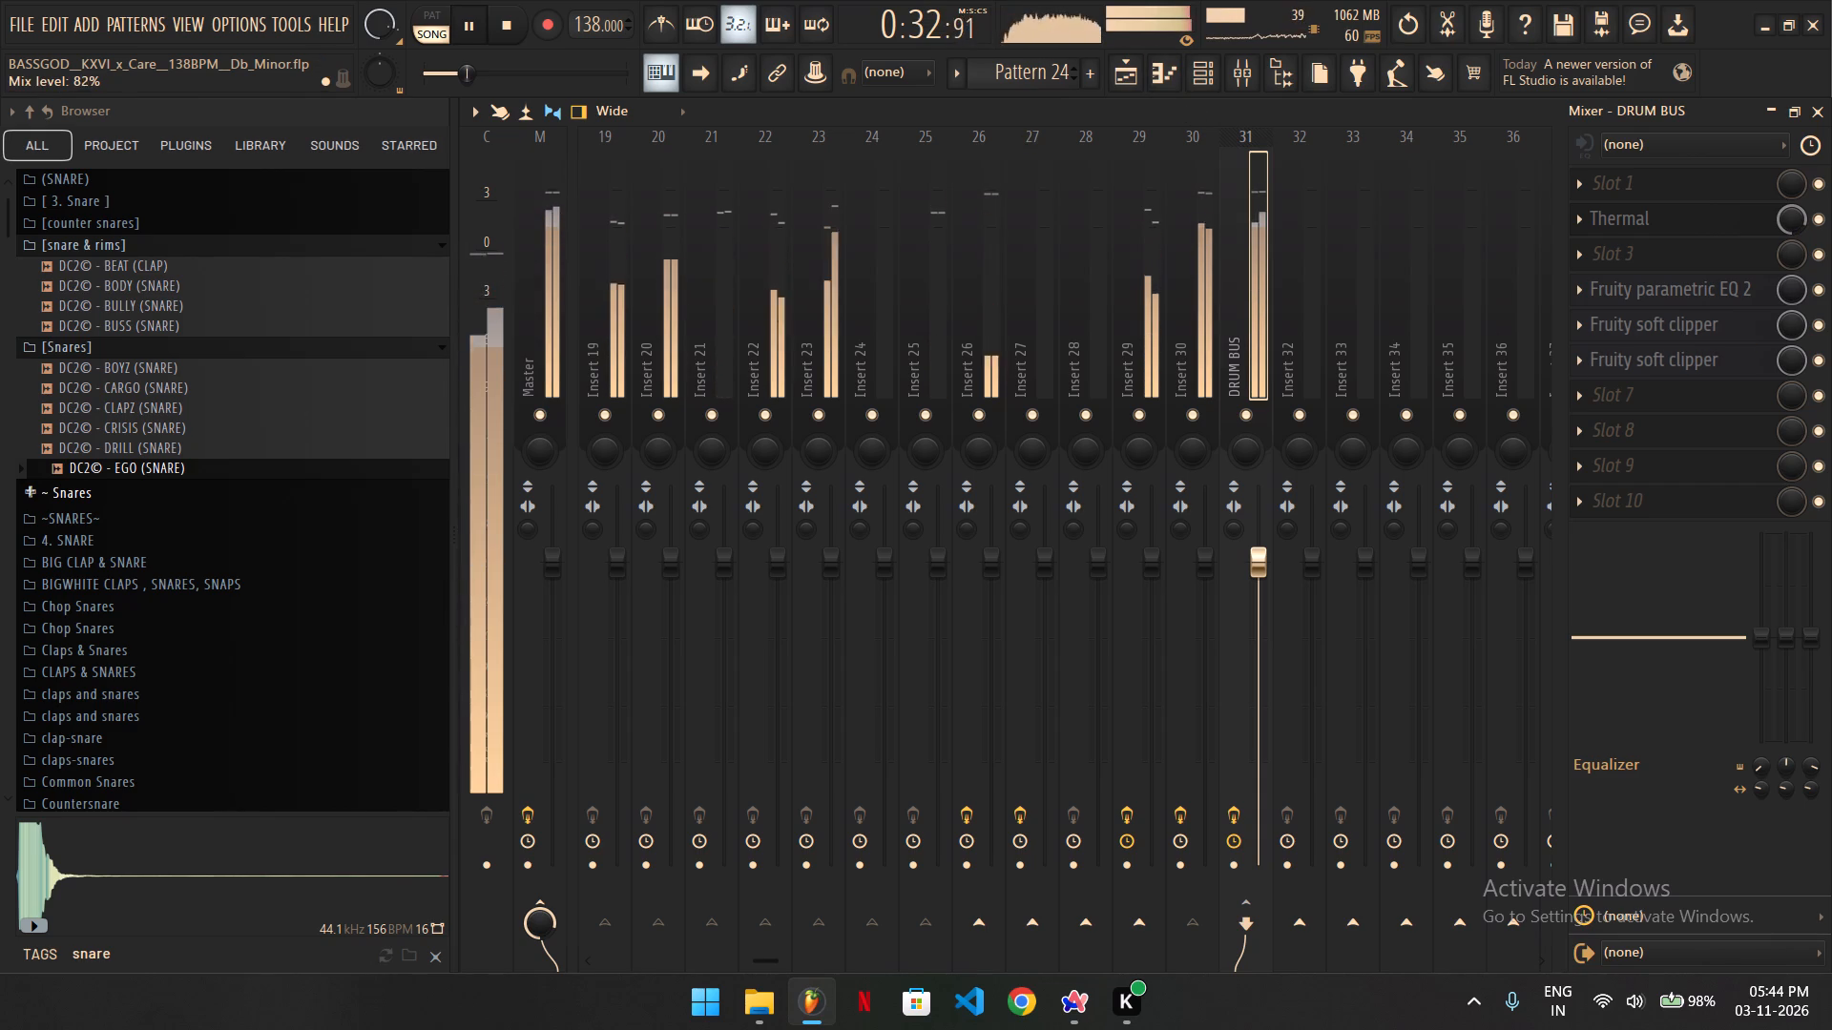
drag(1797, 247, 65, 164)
Set the dry/wet mix of the DRUM BUS's Thermal effect to 7 percent and close it.
click(1682, 228)
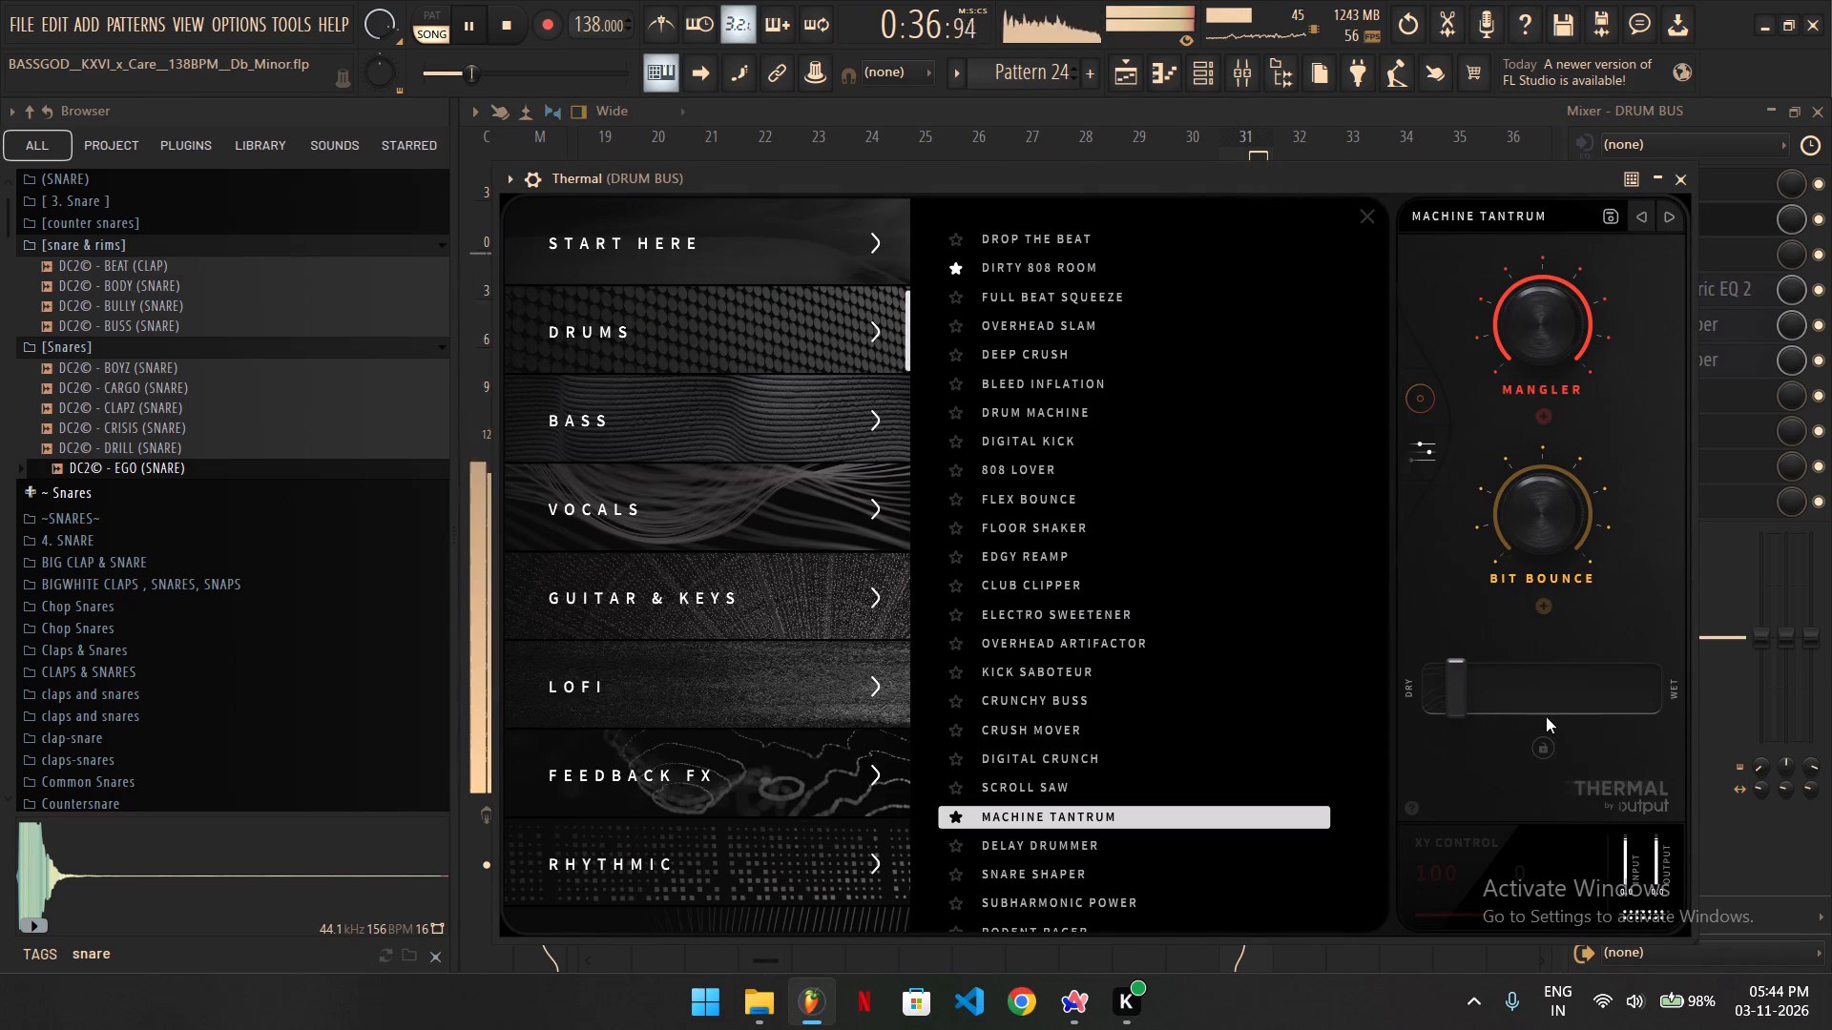
click(1465, 701)
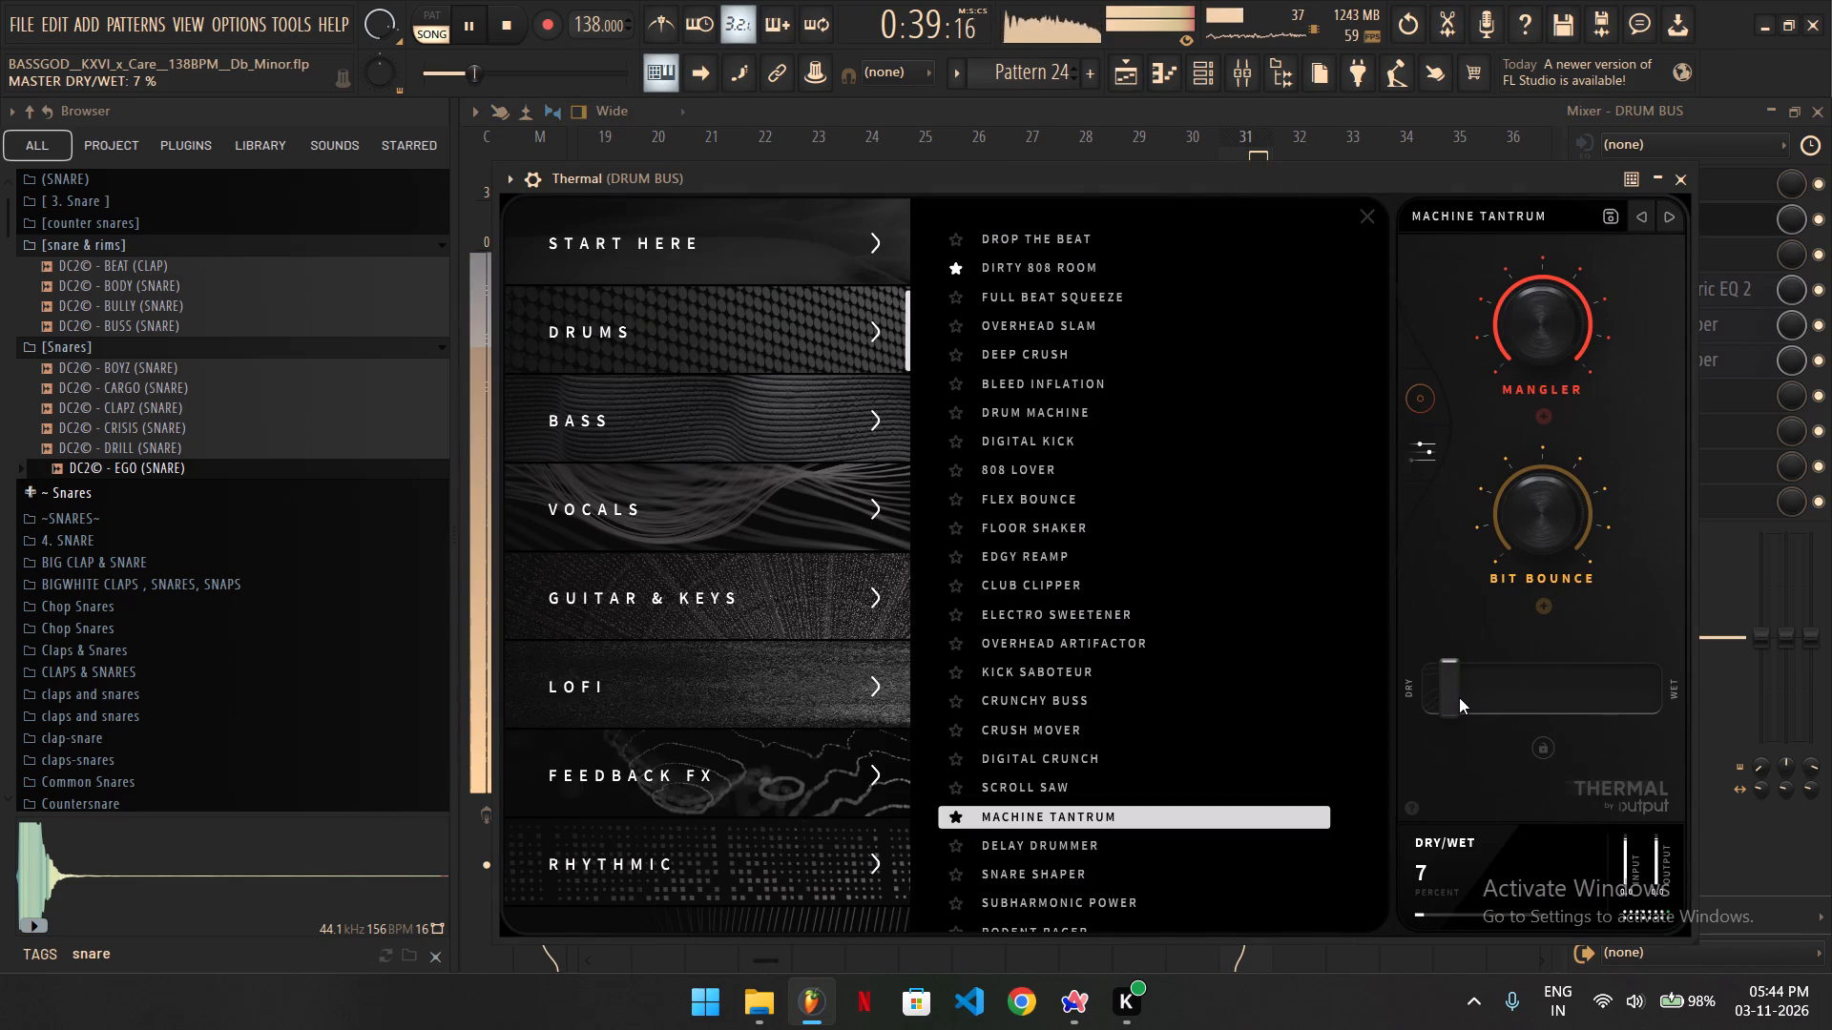
click(1685, 182)
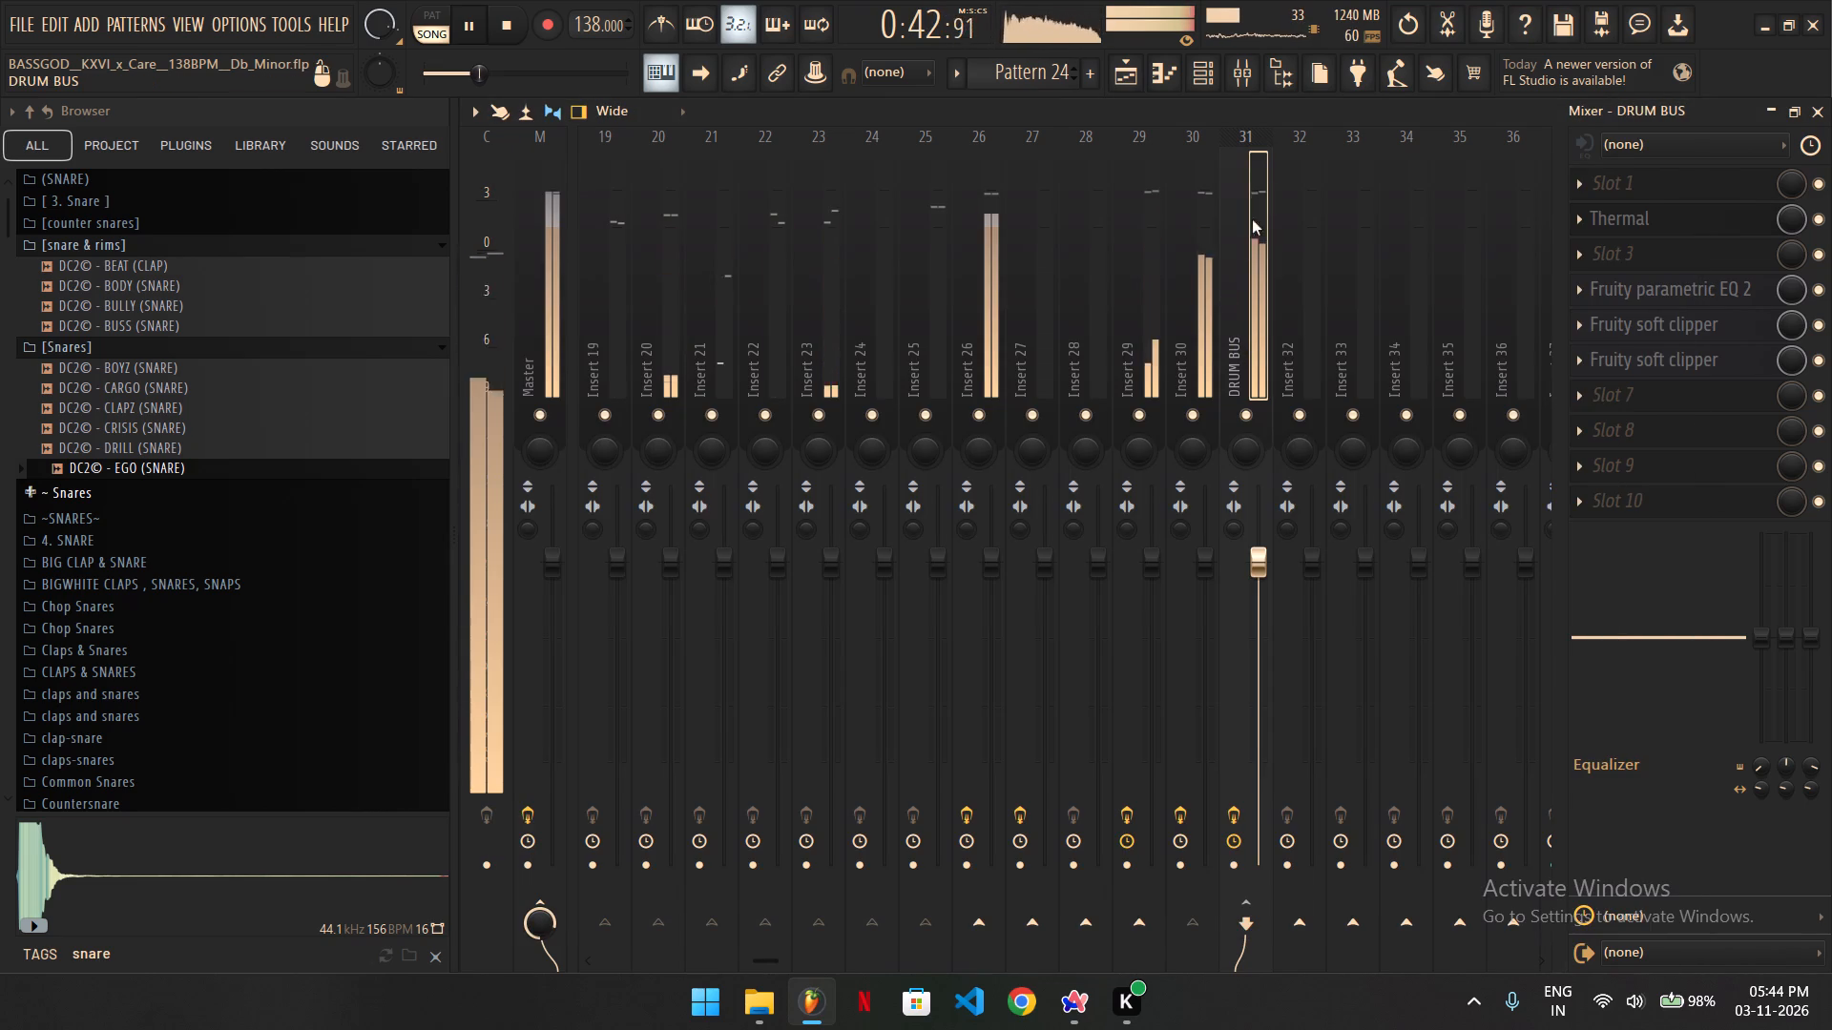
Solo Insert 14 in the mixer, restart playback and check its signal through to the DRUM BUS.
scroll(1077, 293, up, 4)
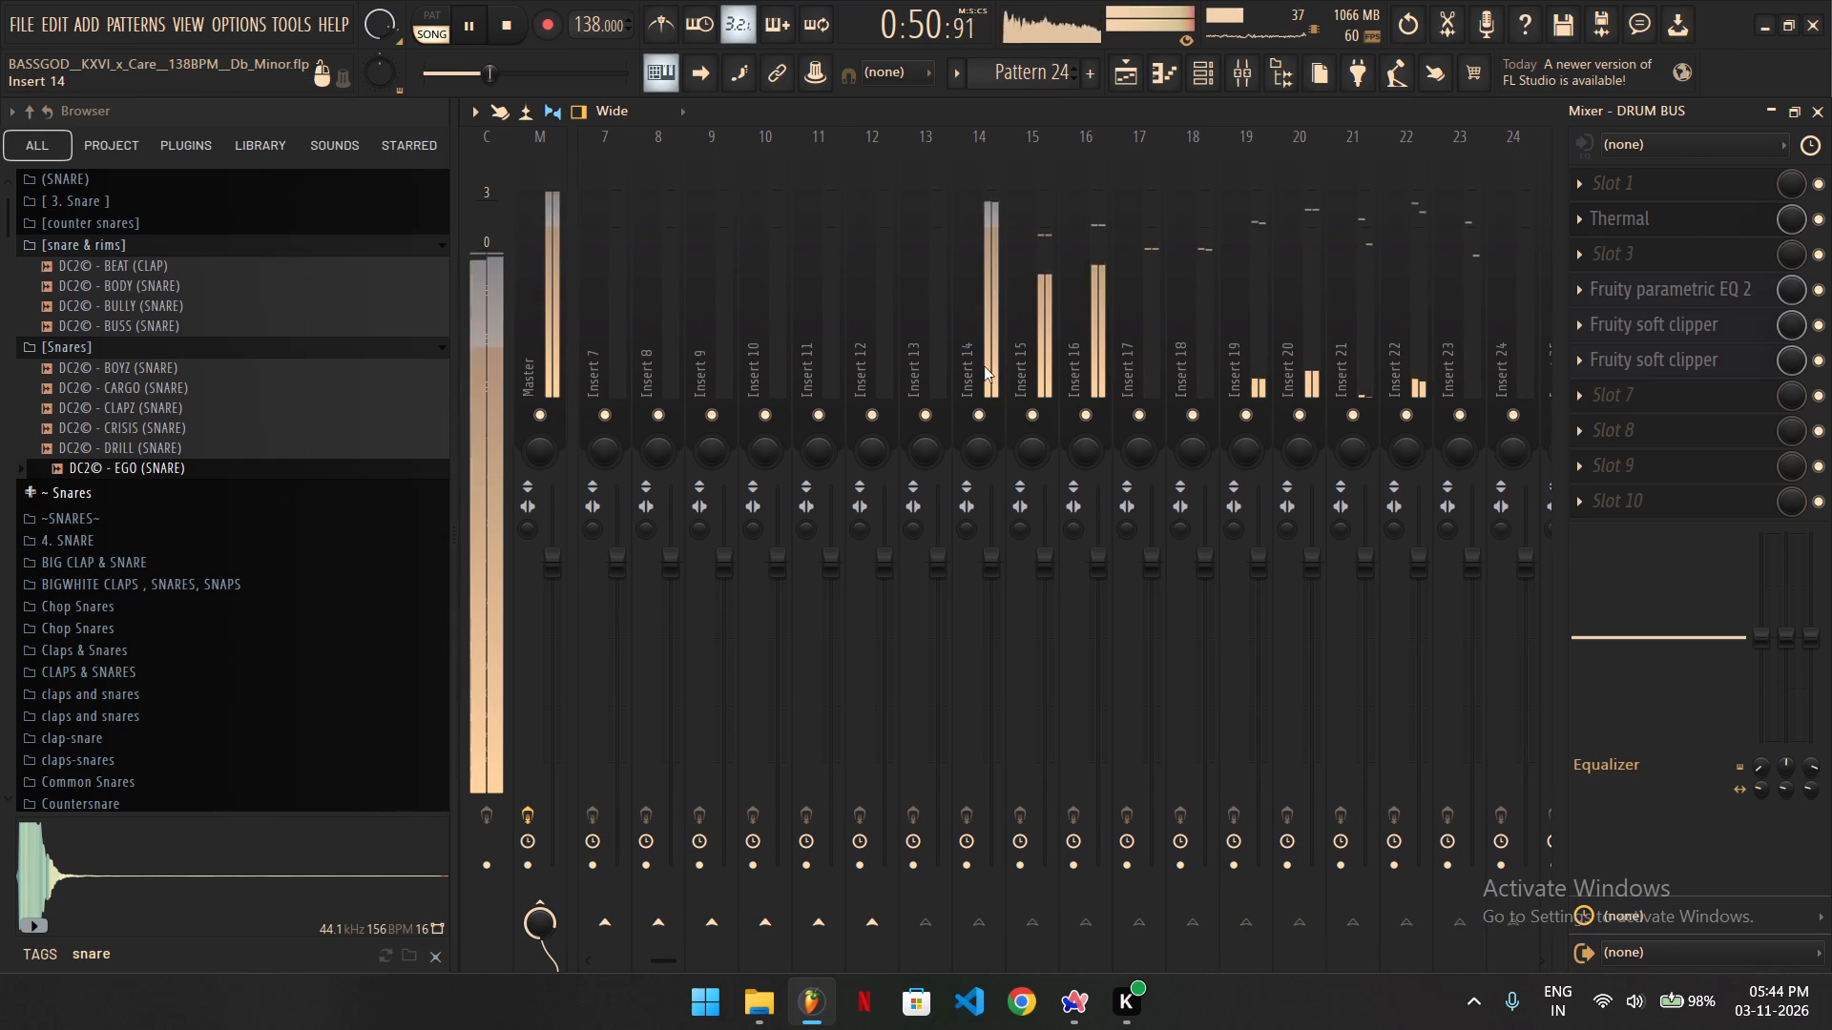
scroll(986, 415, up, 4)
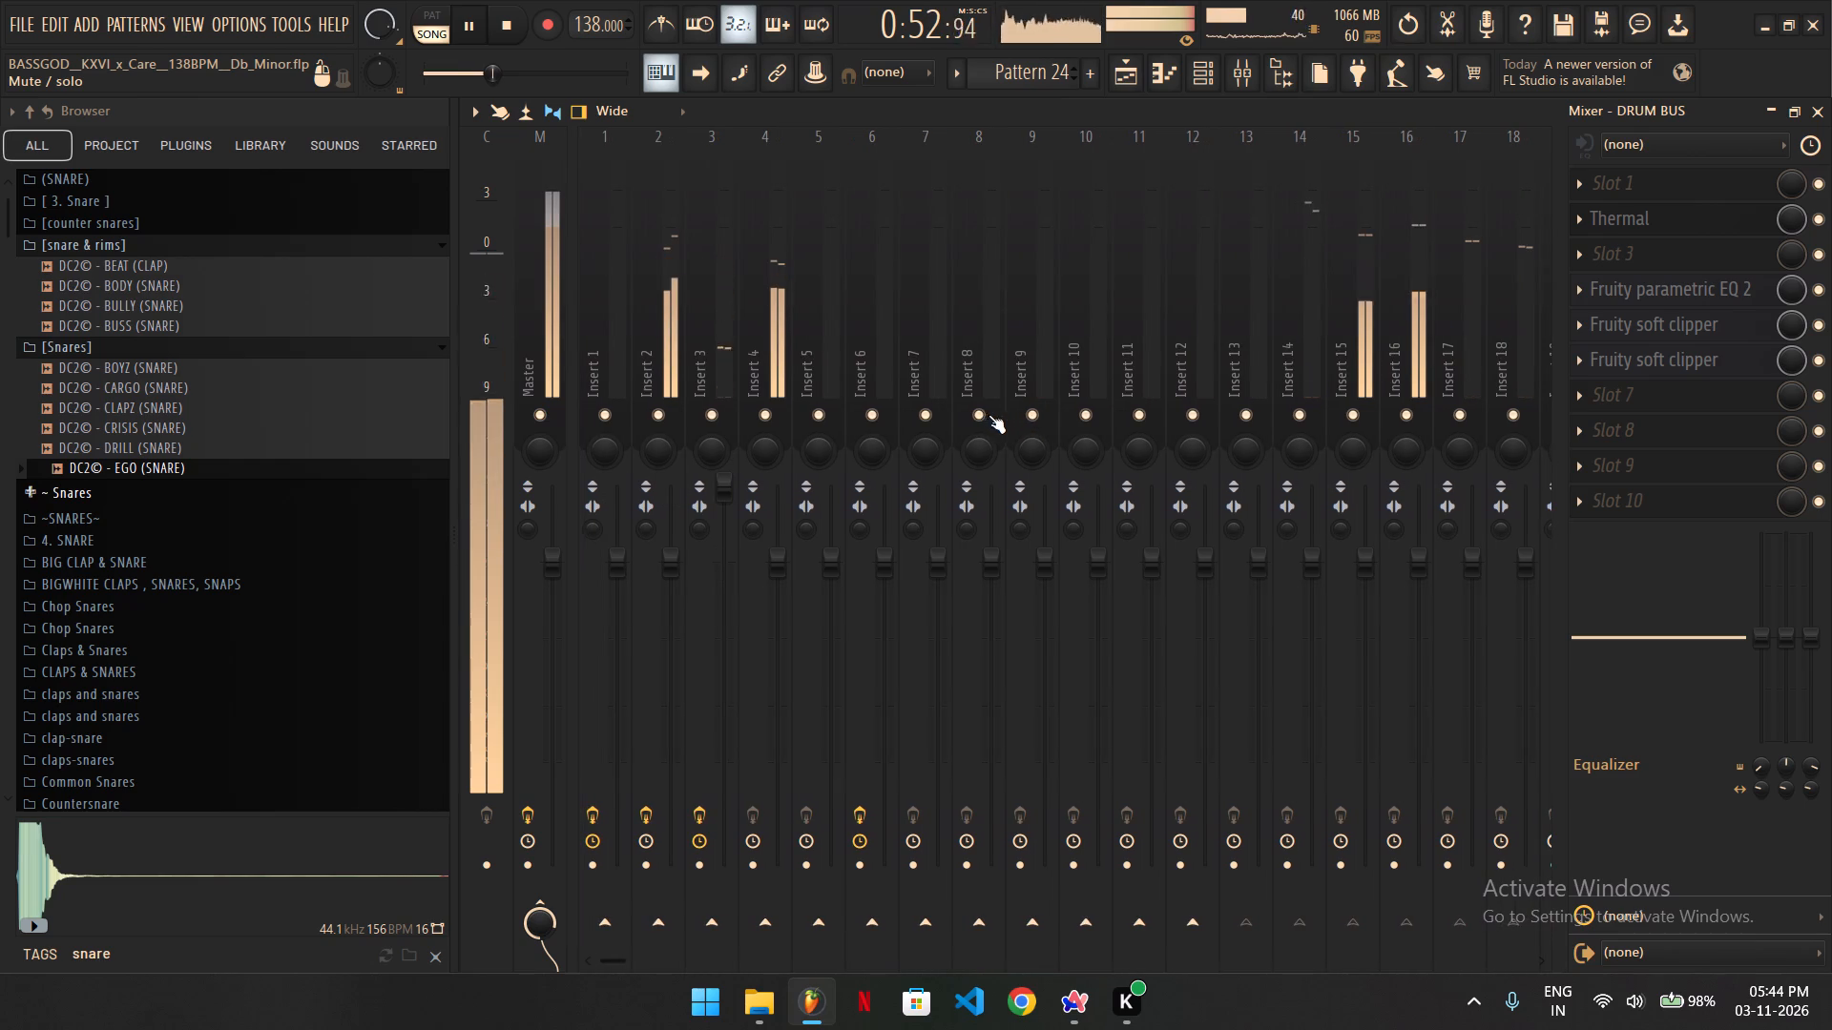
scroll(988, 433, down, 2)
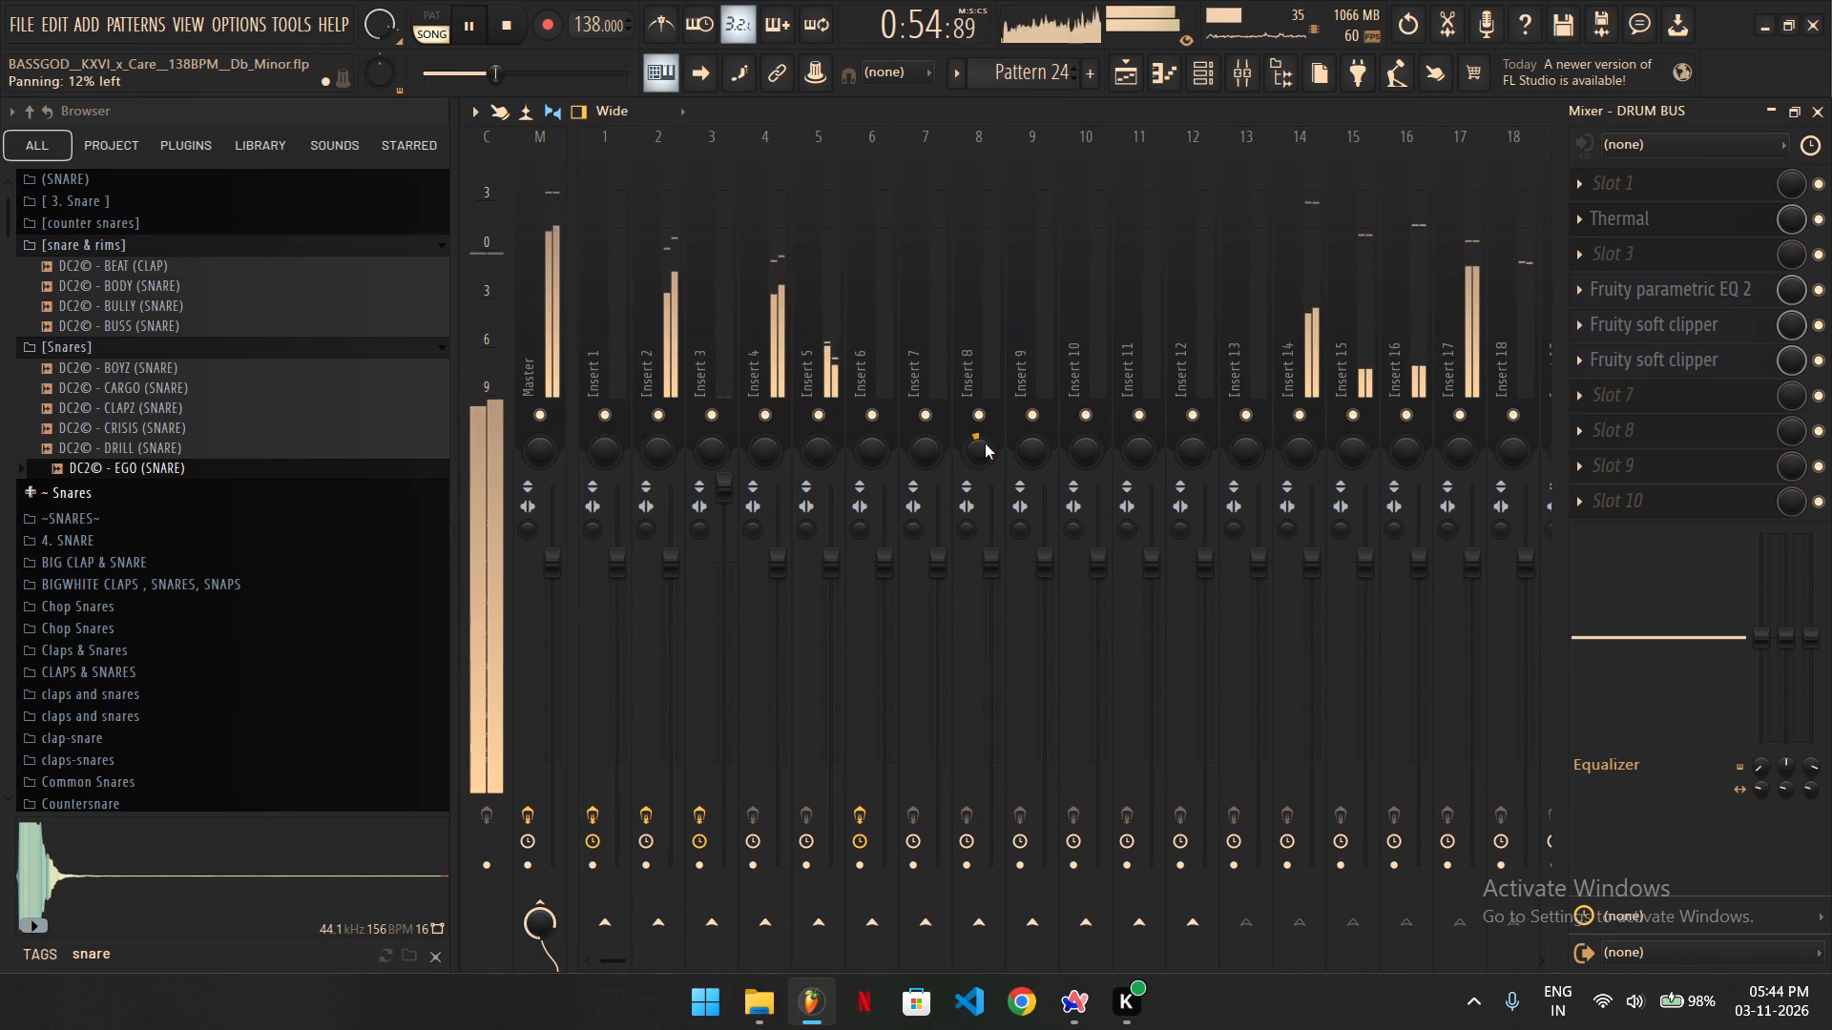
right_click(985, 443)
click(1004, 461)
key(space)
right_click(1025, 409)
right_click(1025, 409)
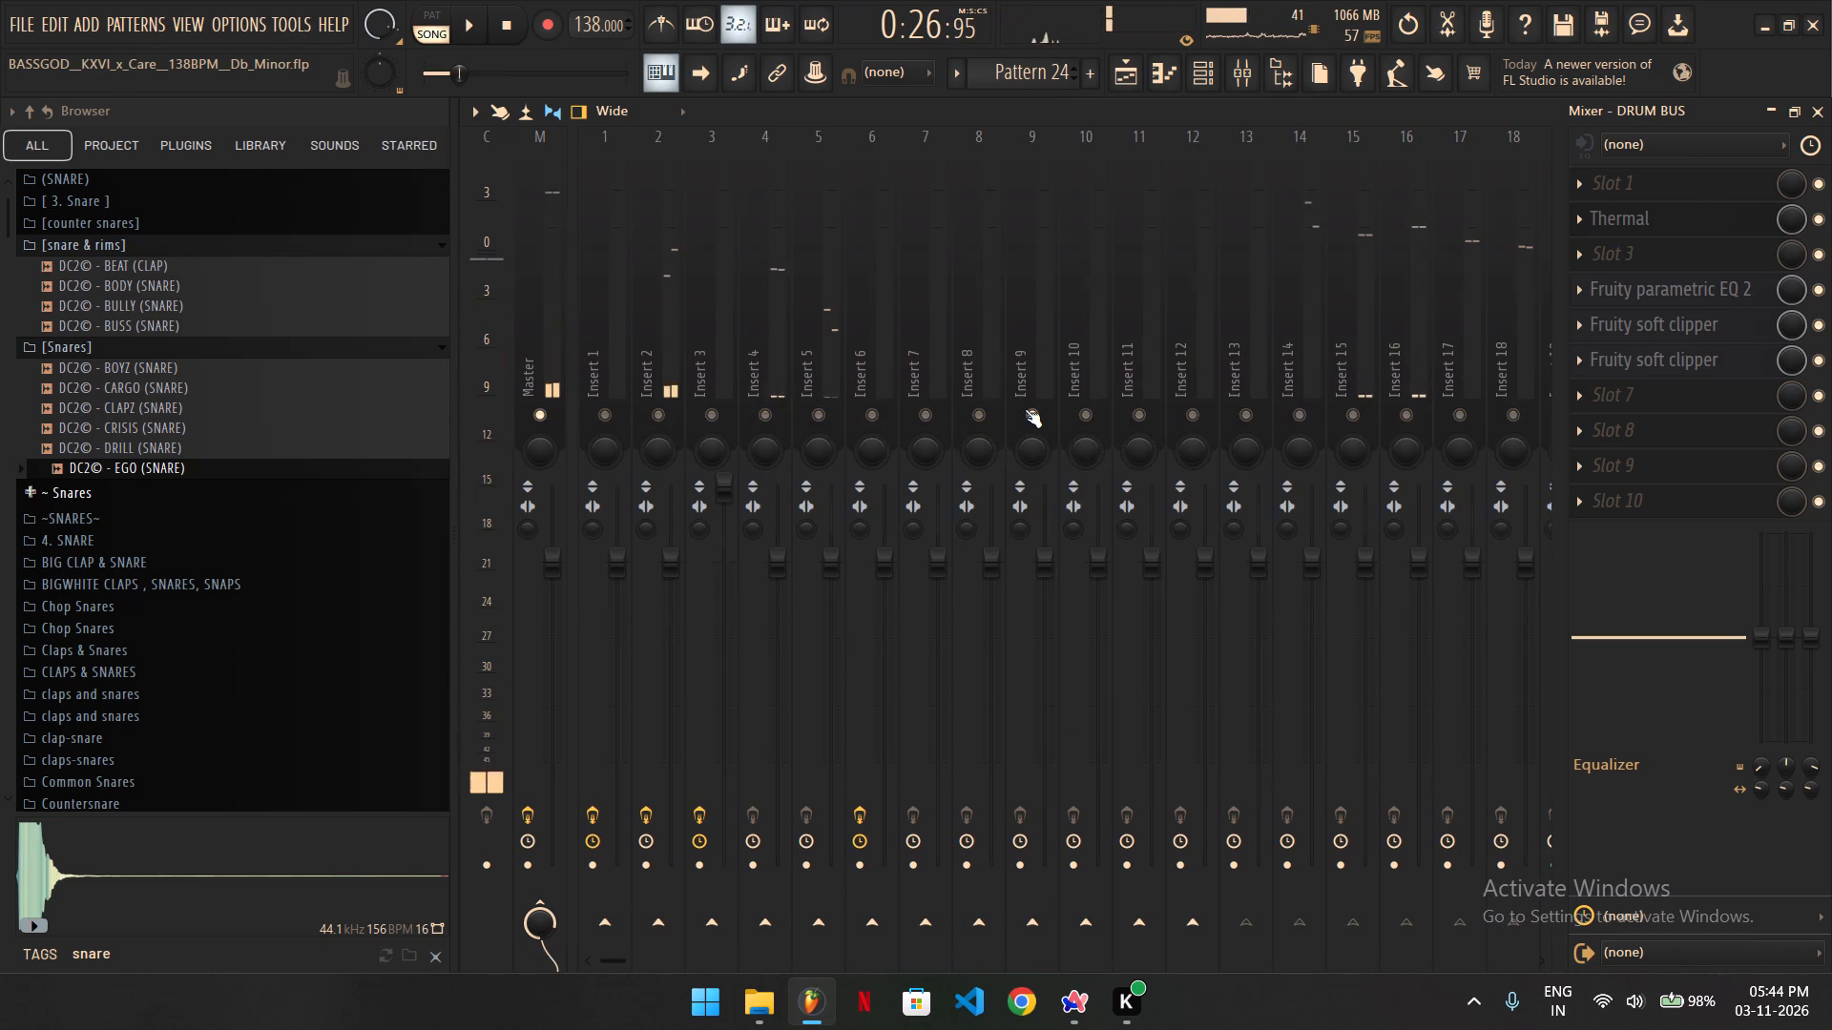
right_click(1025, 409)
right_click(1293, 407)
key(space)
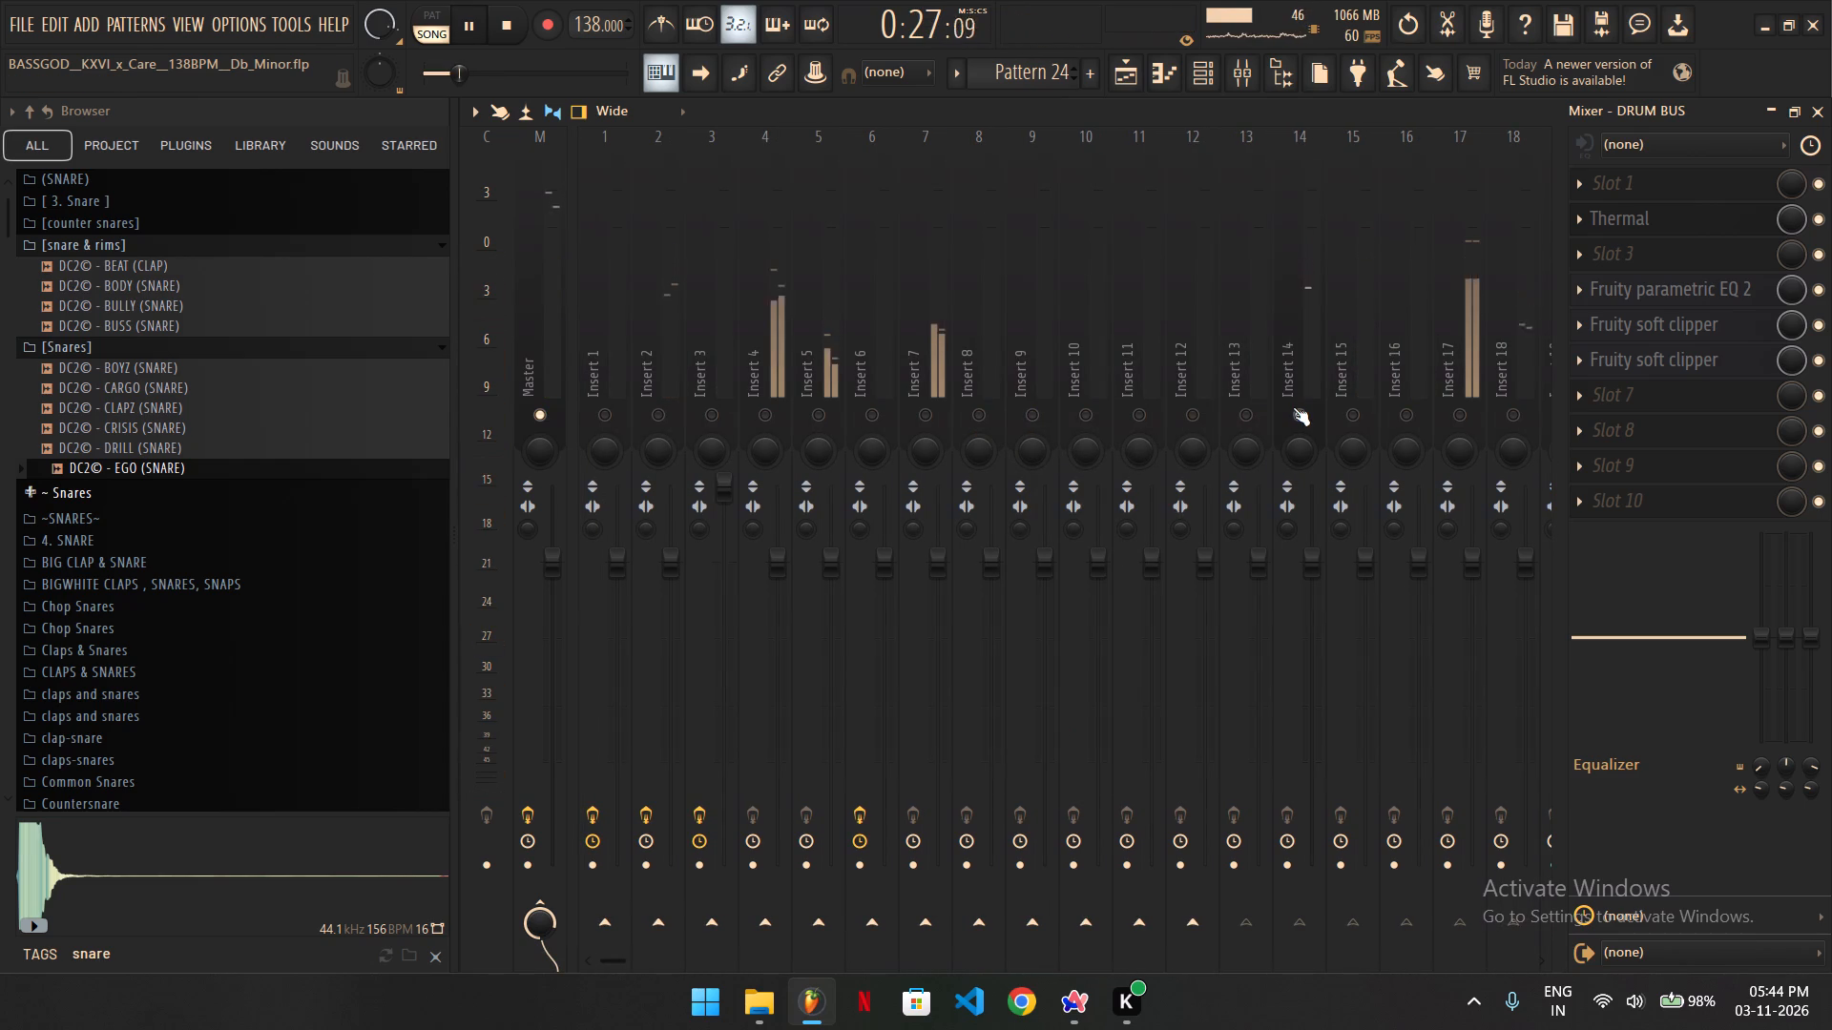
scroll(802, 388, down, 3)
scroll(957, 418, down, 1)
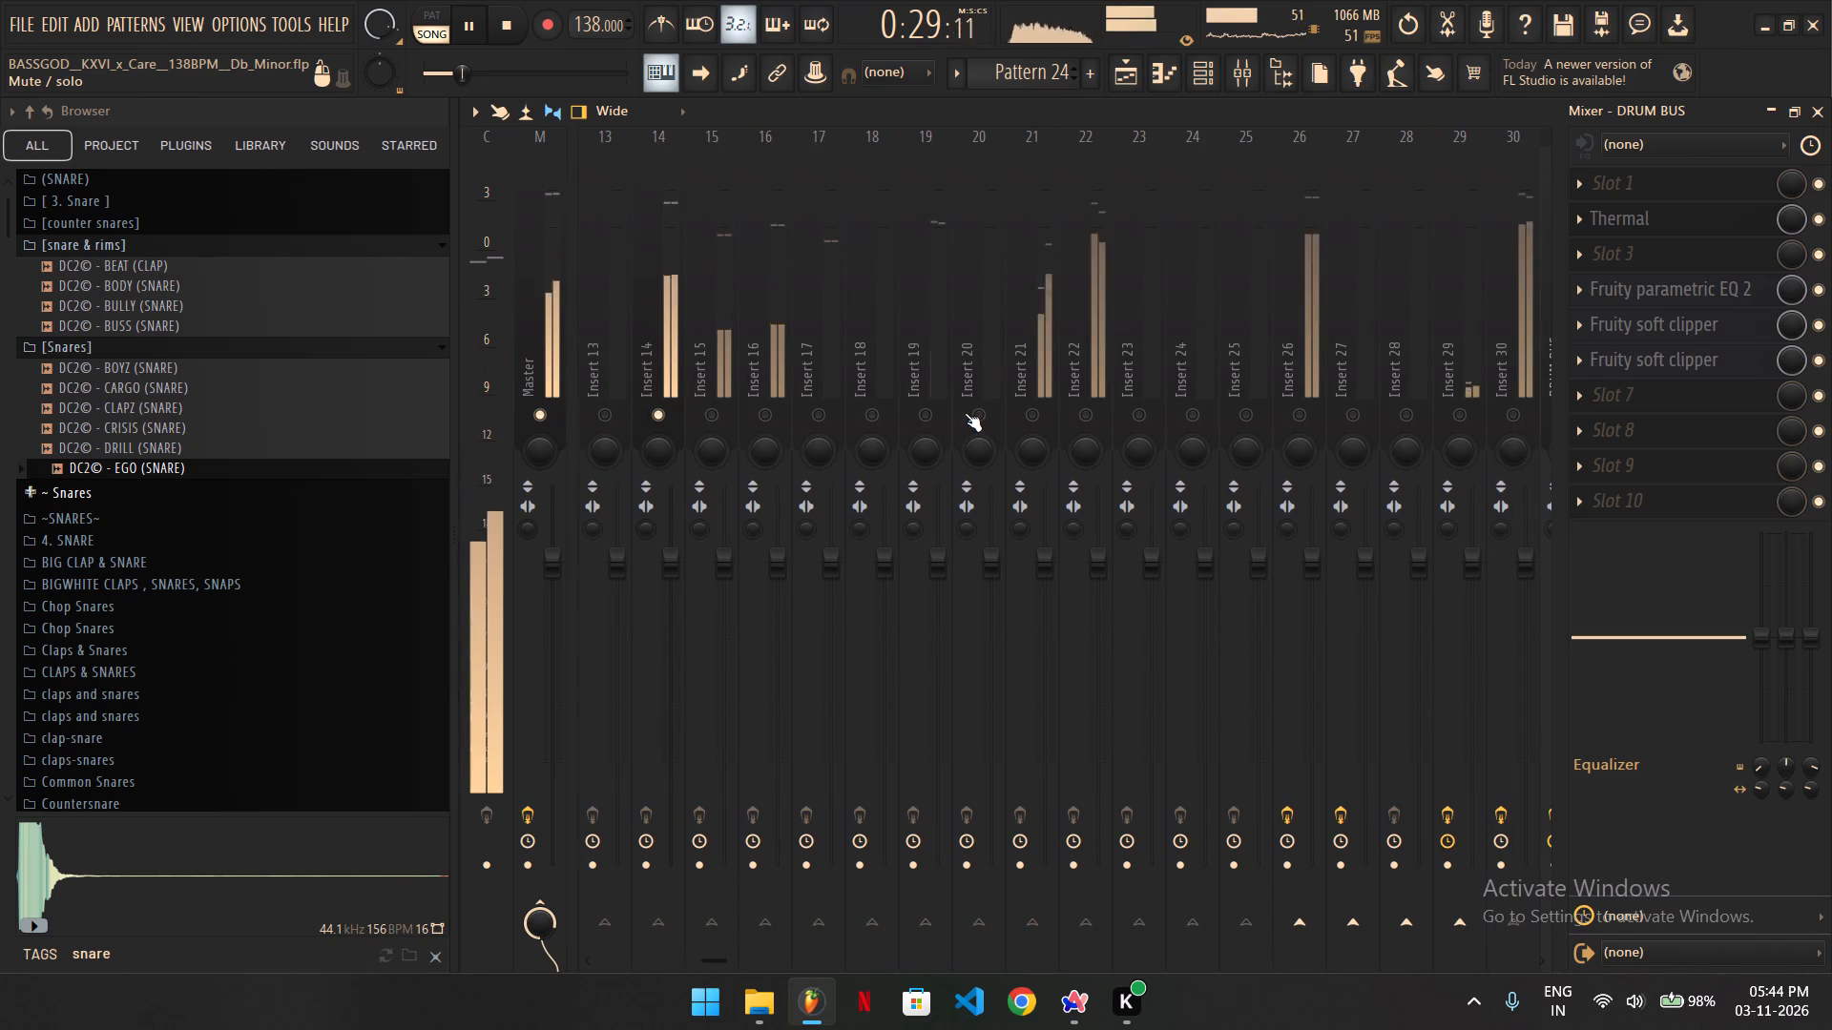
scroll(1496, 410, down, 2)
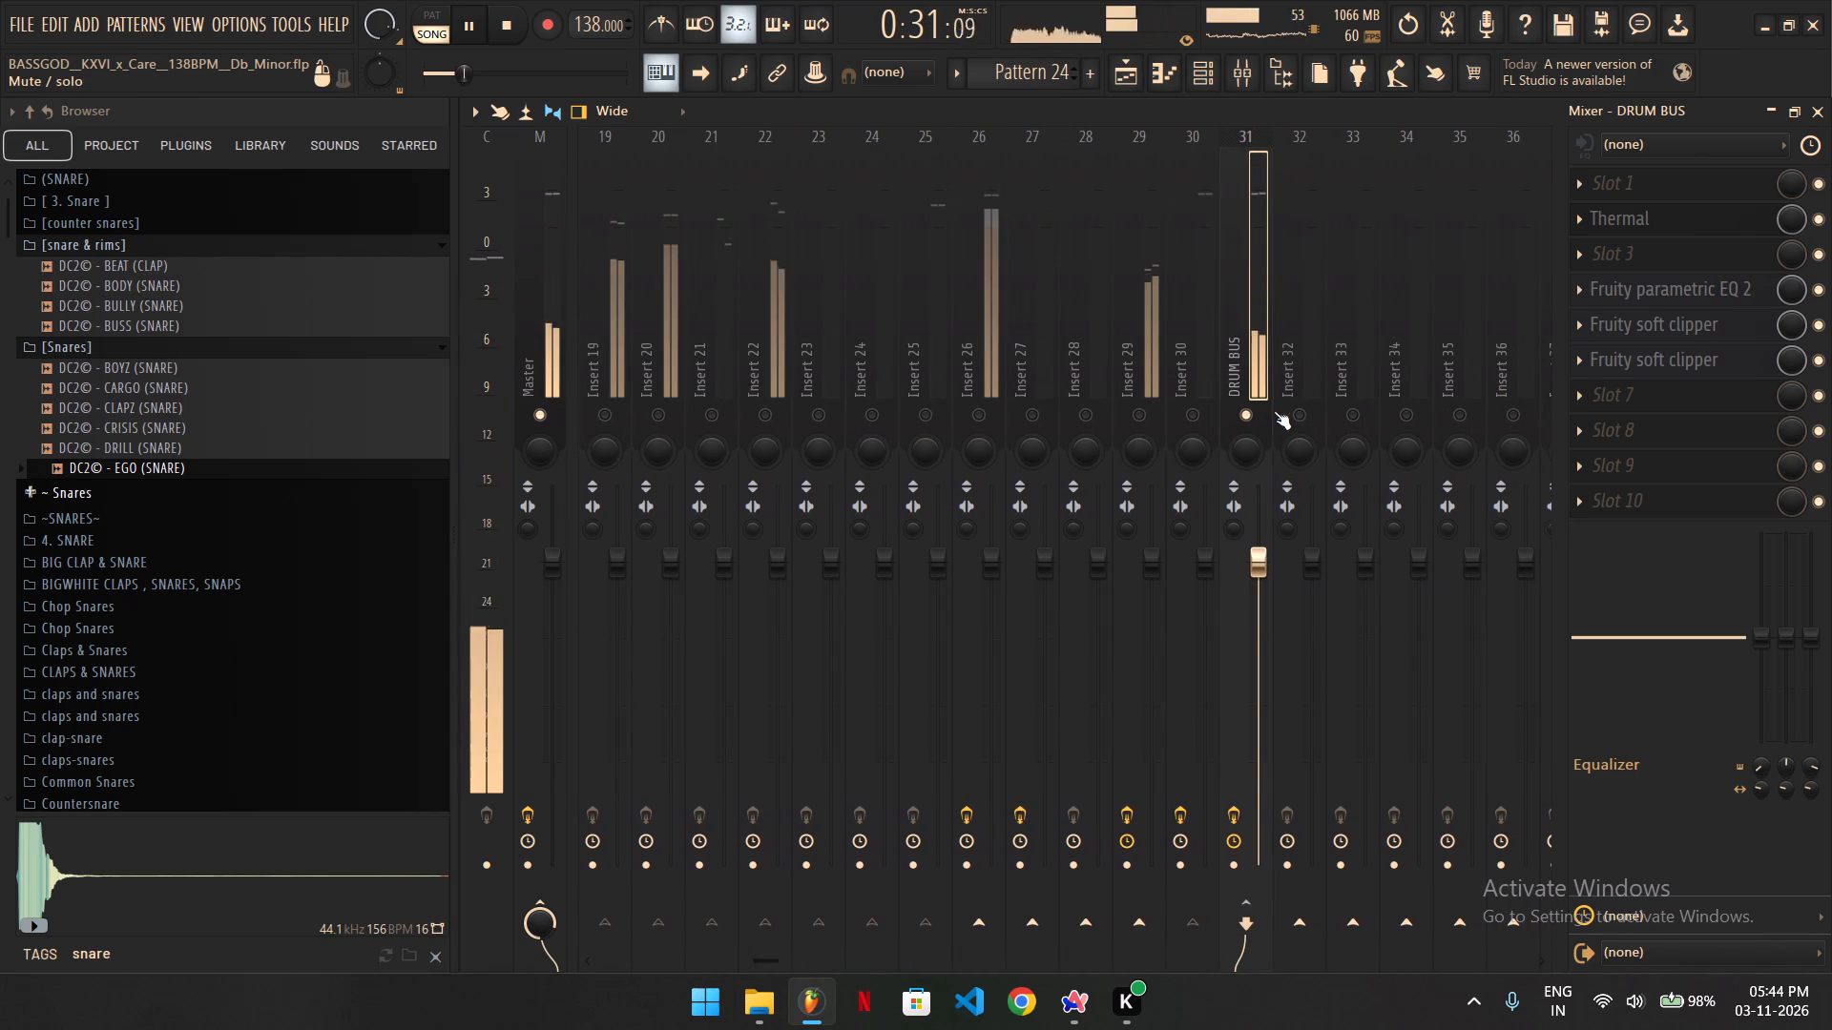
scroll(1284, 407, up, 2)
scroll(1004, 413, up, 1)
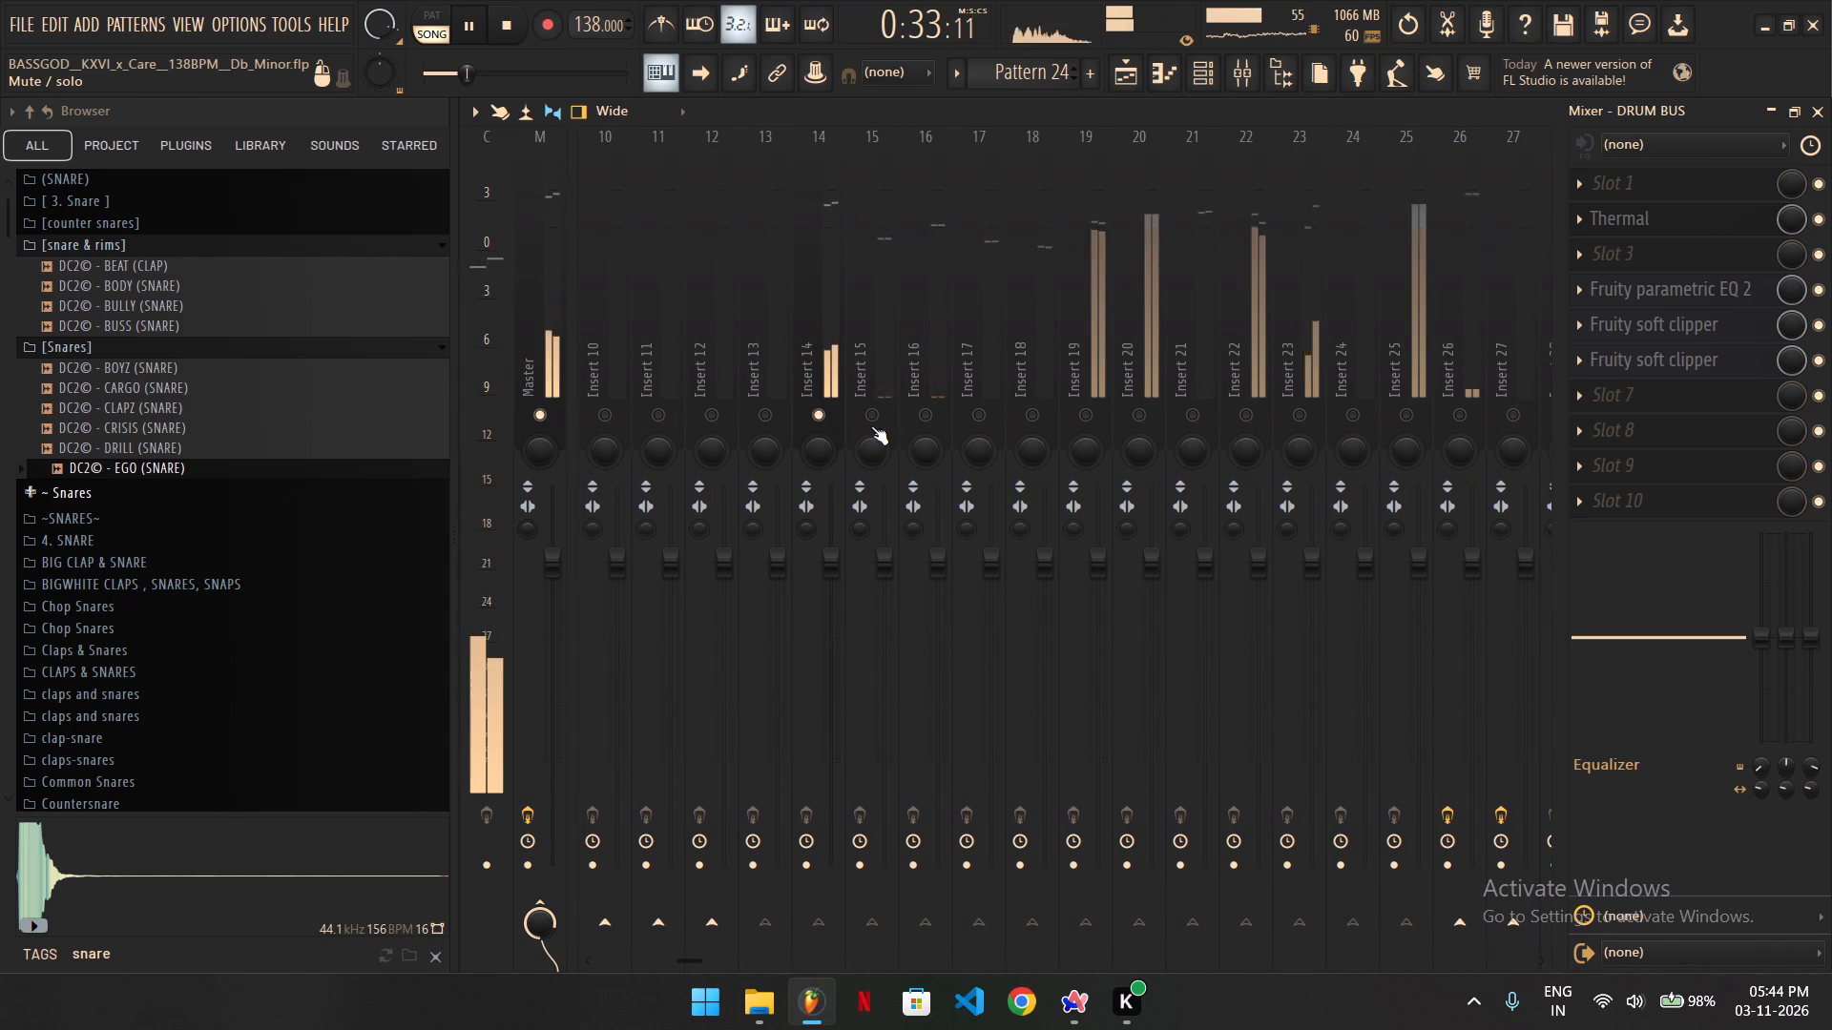
Select the playlist time range from bar 12 to the end of the first tabla pattern clip for looped playback.
click(1812, 111)
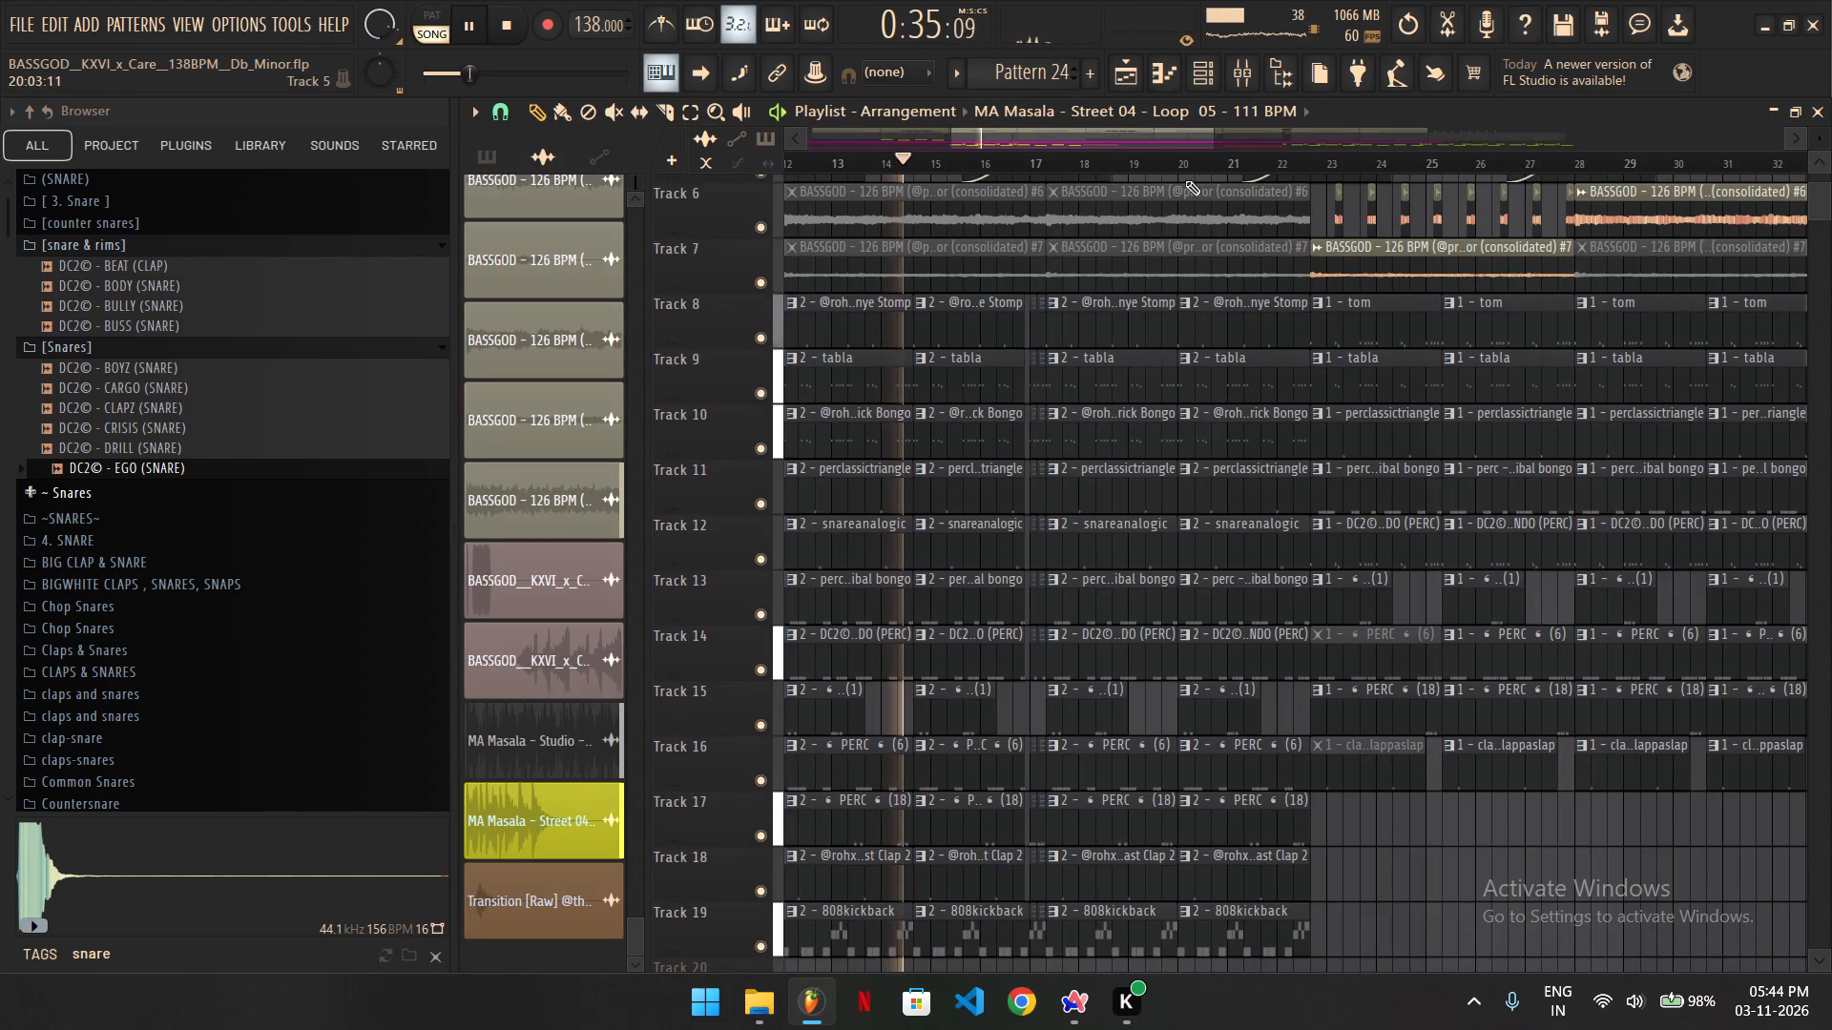
scroll(1244, 370, down, 5)
ctrl+scroll(922, 324, up, 7)
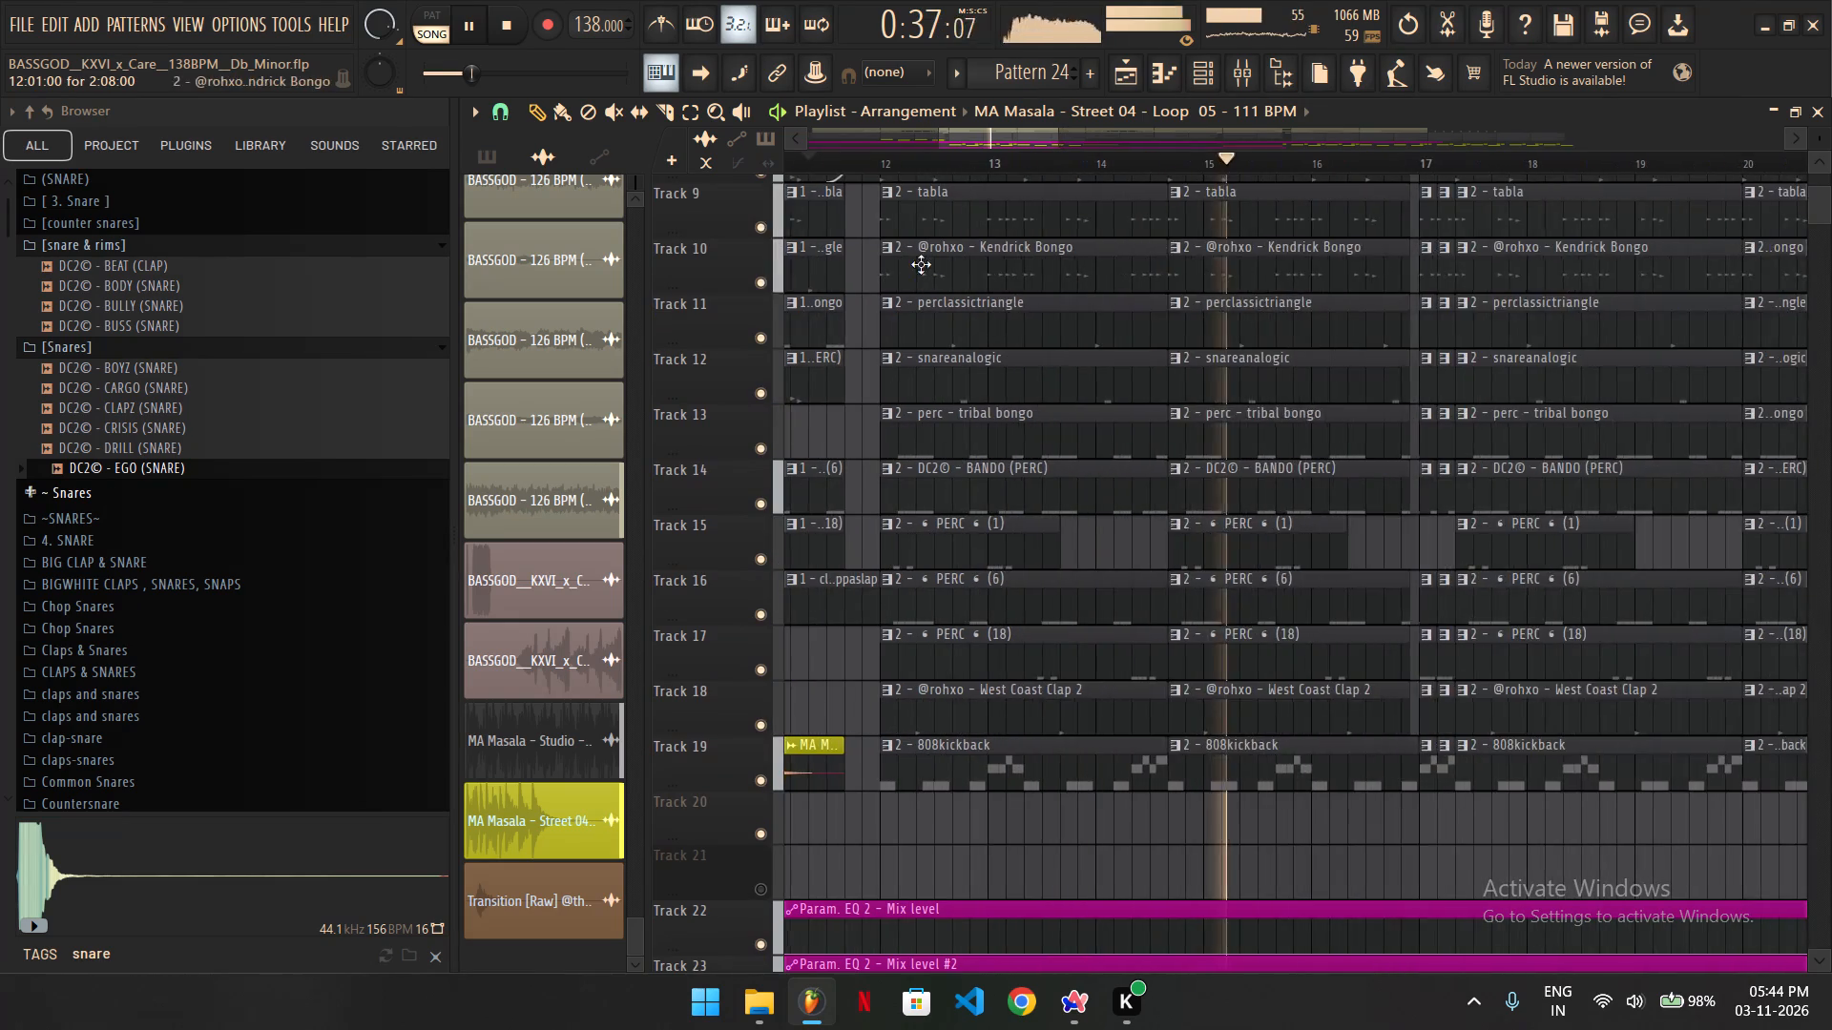
ctrl+scroll(862, 217, up, 3)
right_click(896, 163)
right_drag(897, 163, 1023, 160)
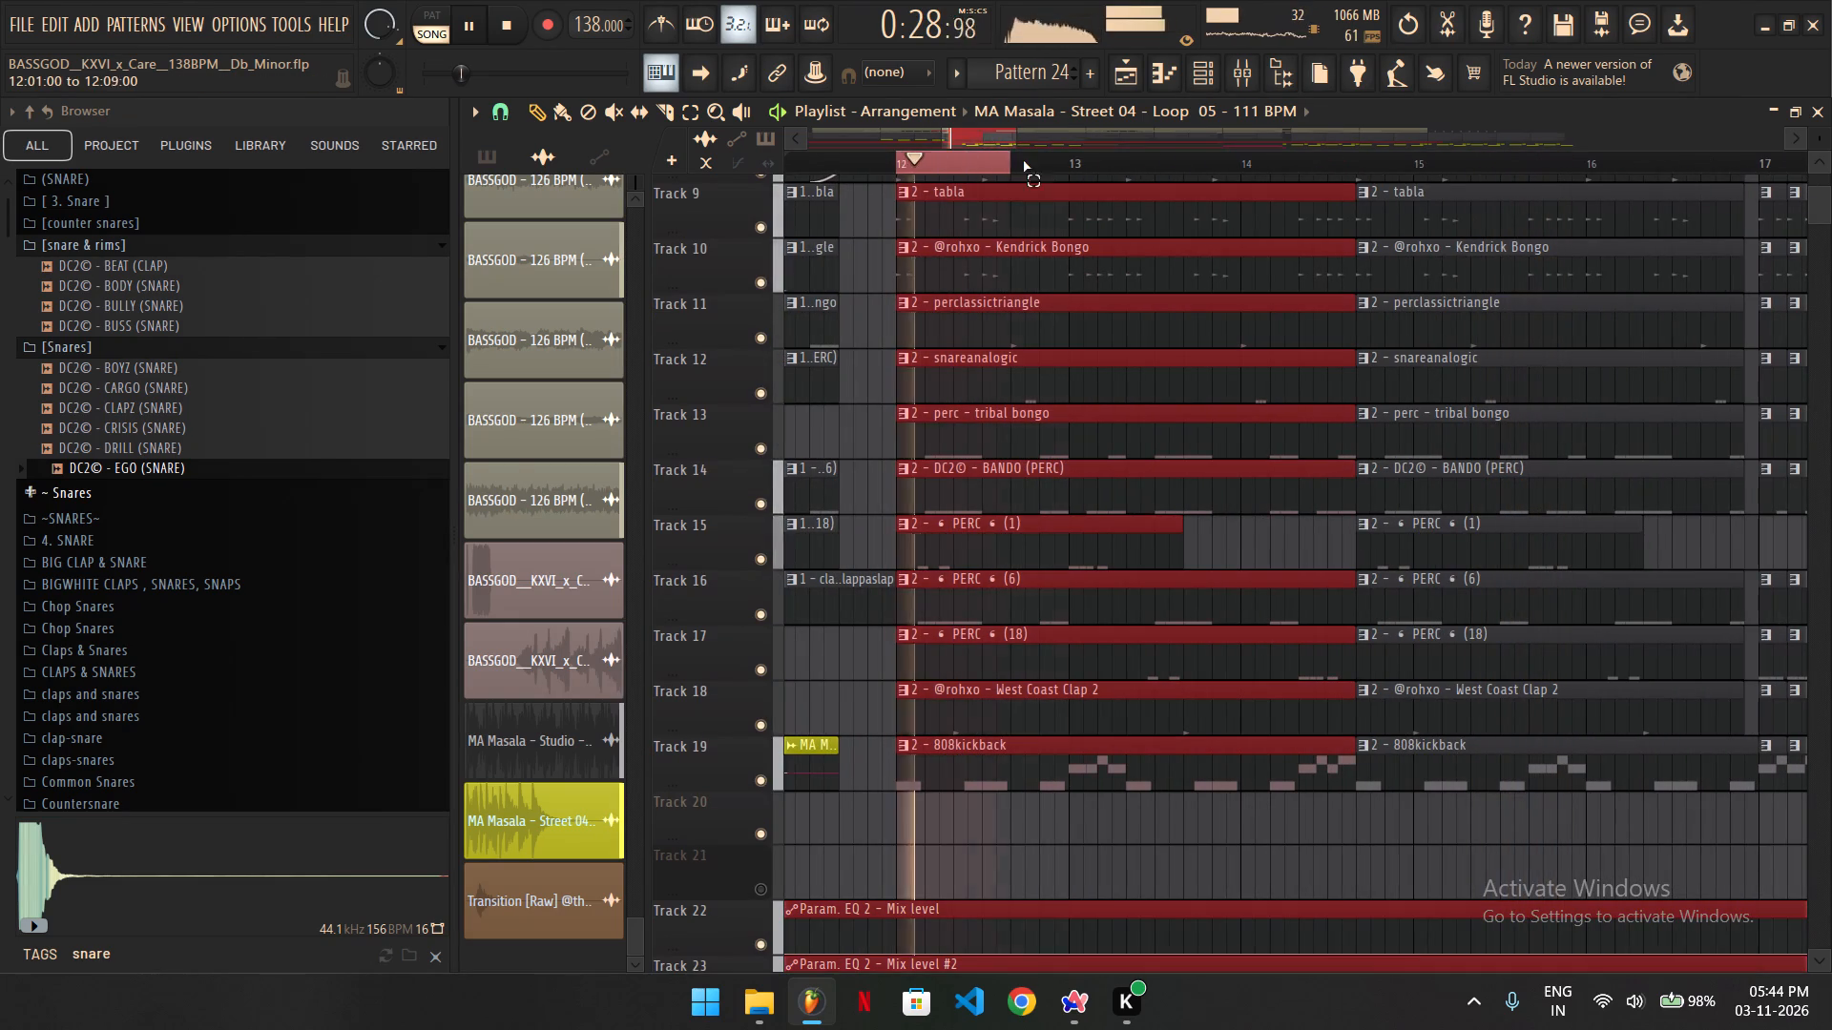
right_drag(1023, 160, 1358, 163)
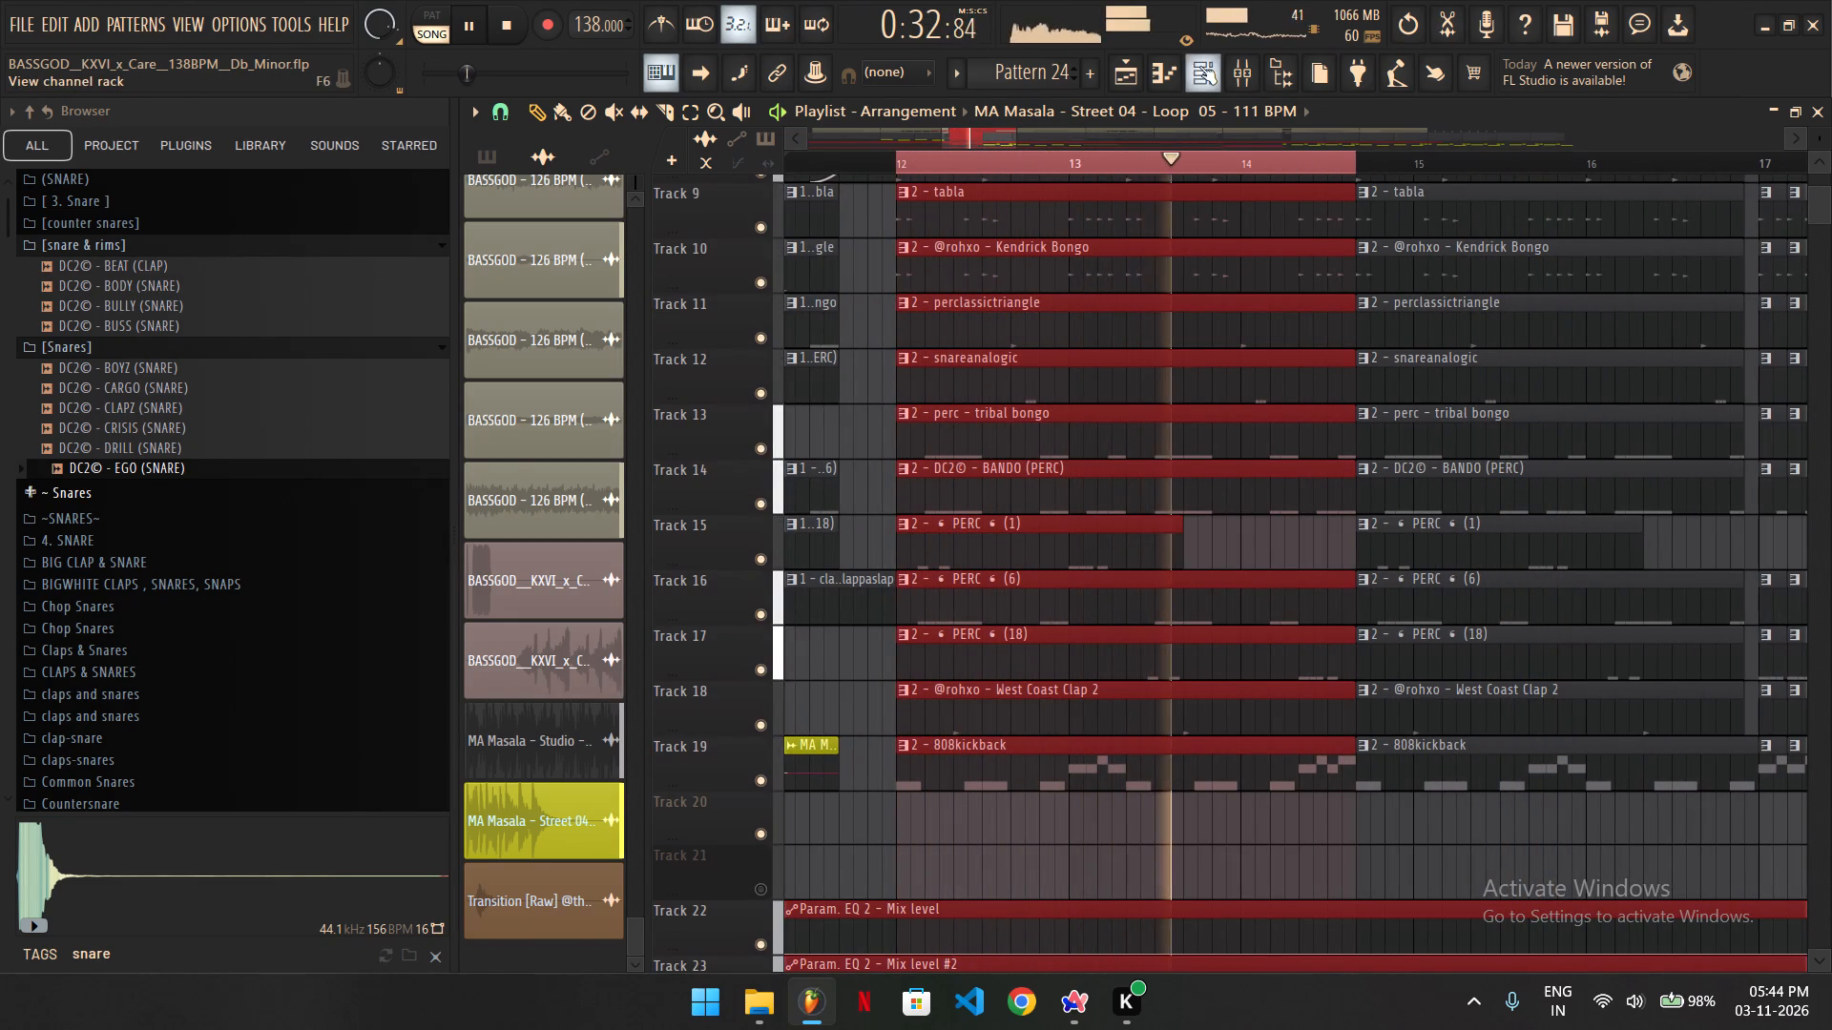
Unmute Insert 15 in the mixer alongside Insert 14 and lower its volume to about 91 percent.
click(1235, 72)
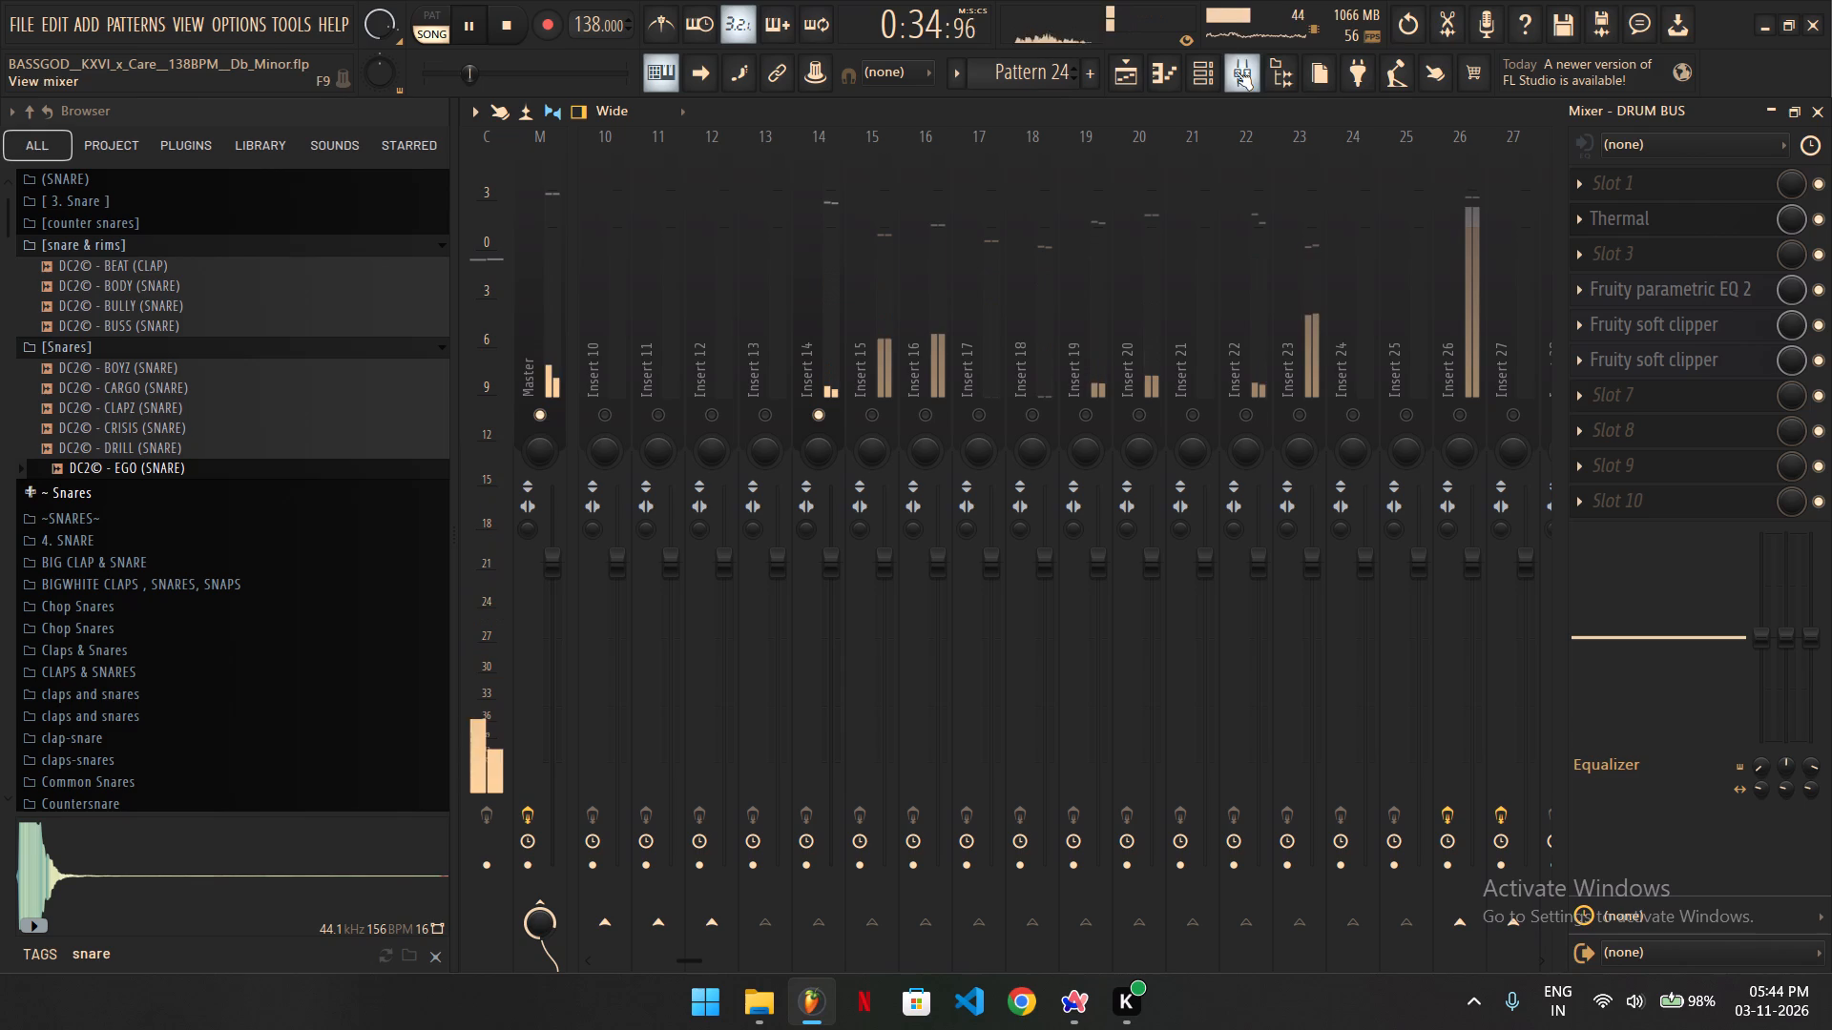
click(835, 309)
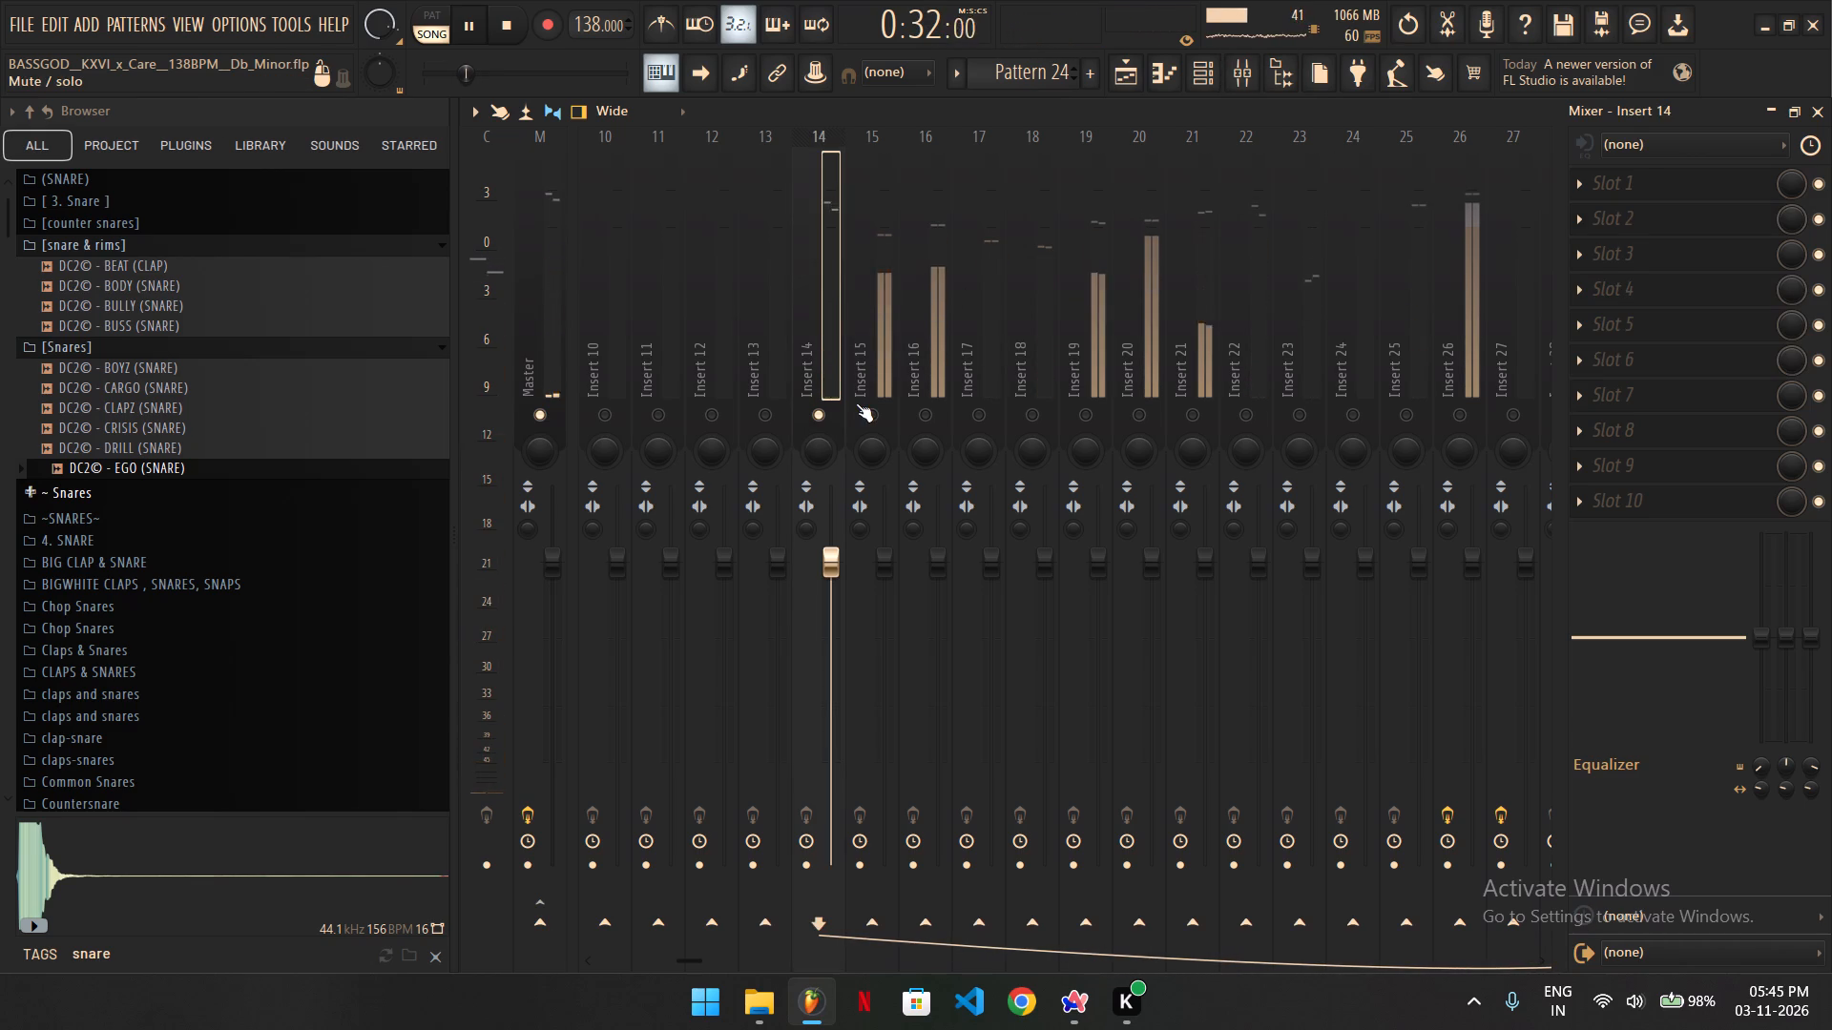
click(857, 403)
click(878, 332)
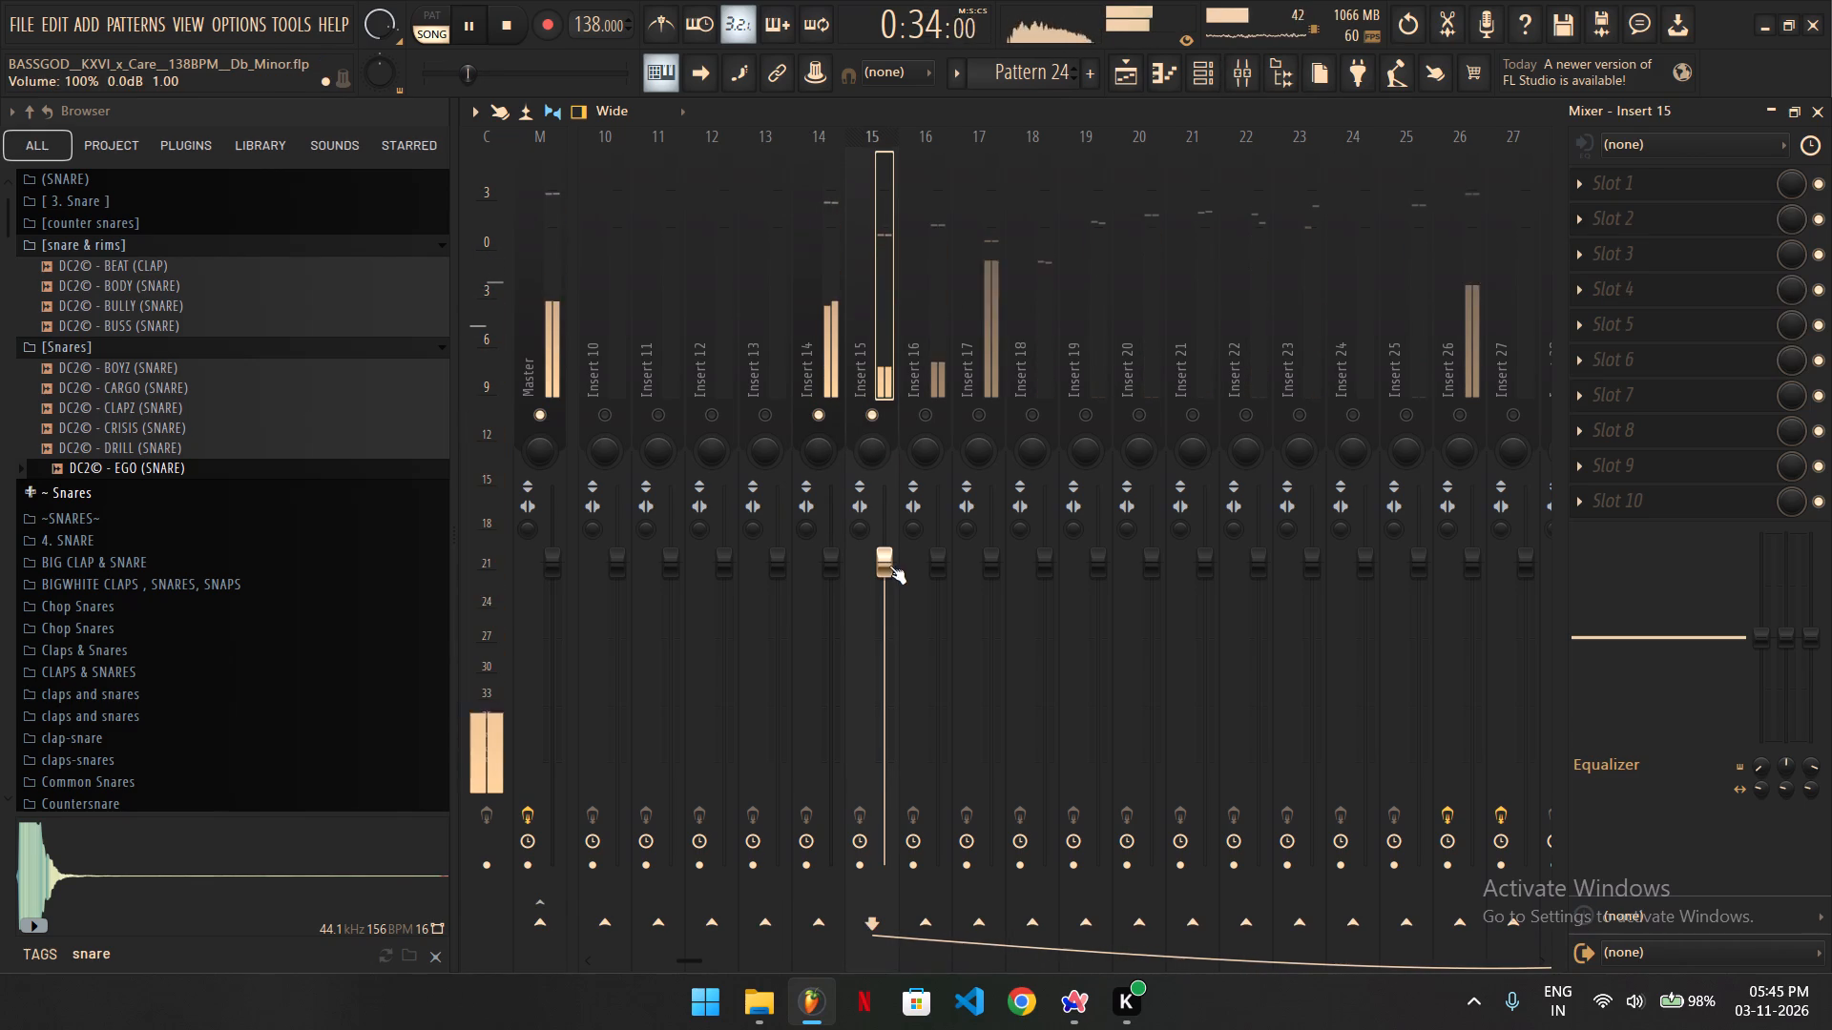
drag(889, 566, 895, 620)
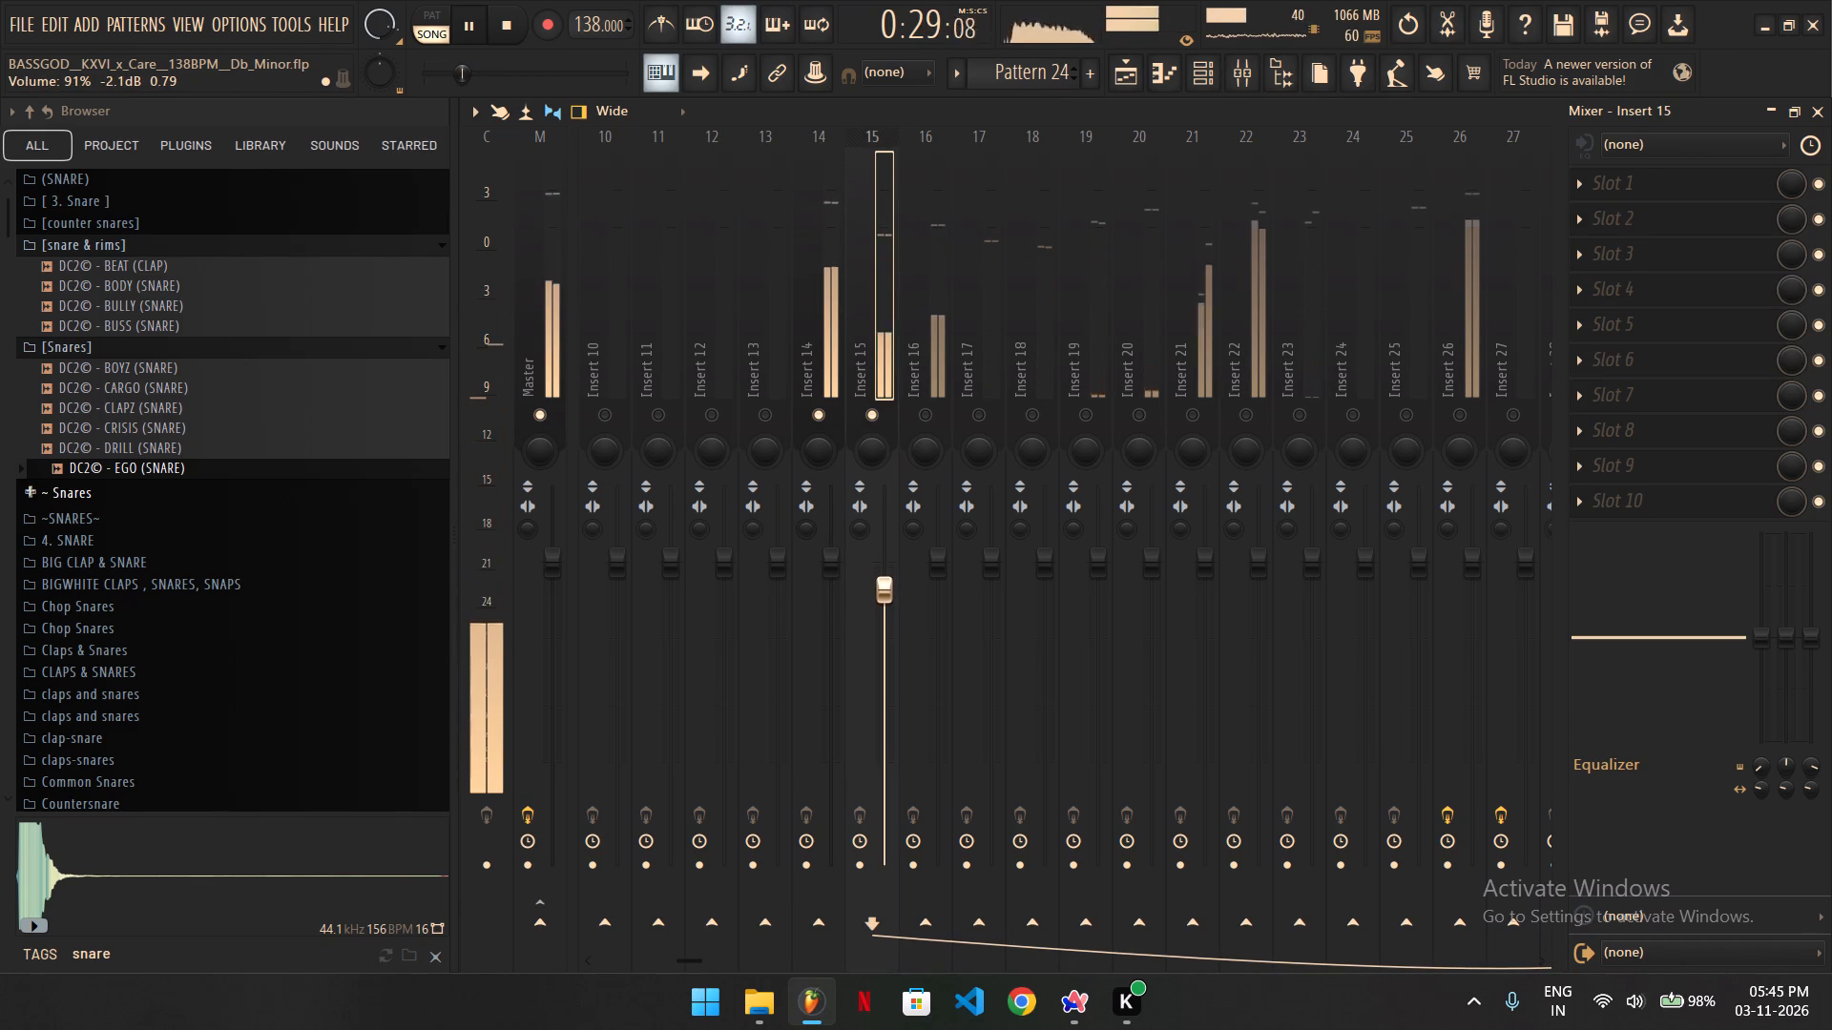
drag(895, 620, 896, 622)
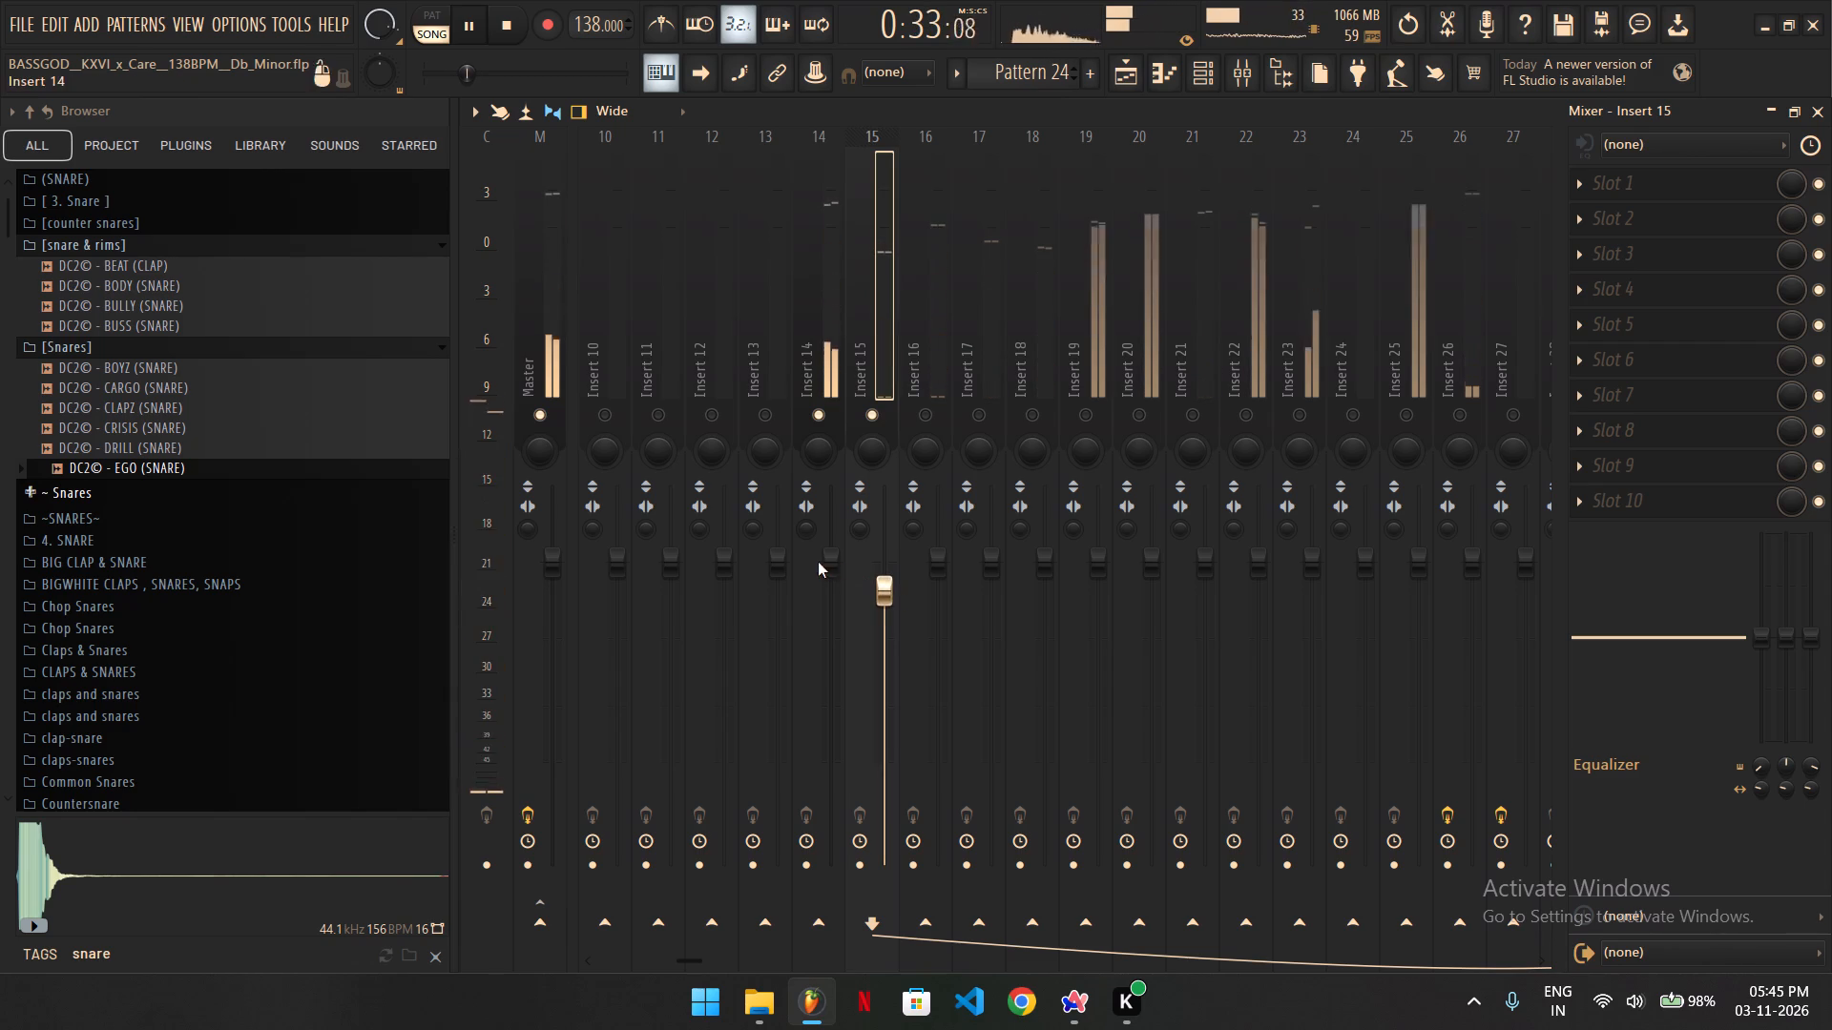
Lower Insert 14's volume slightly and raise Insert 15's volume back to about 100 percent.
drag(835, 559, 838, 592)
drag(876, 591, 879, 565)
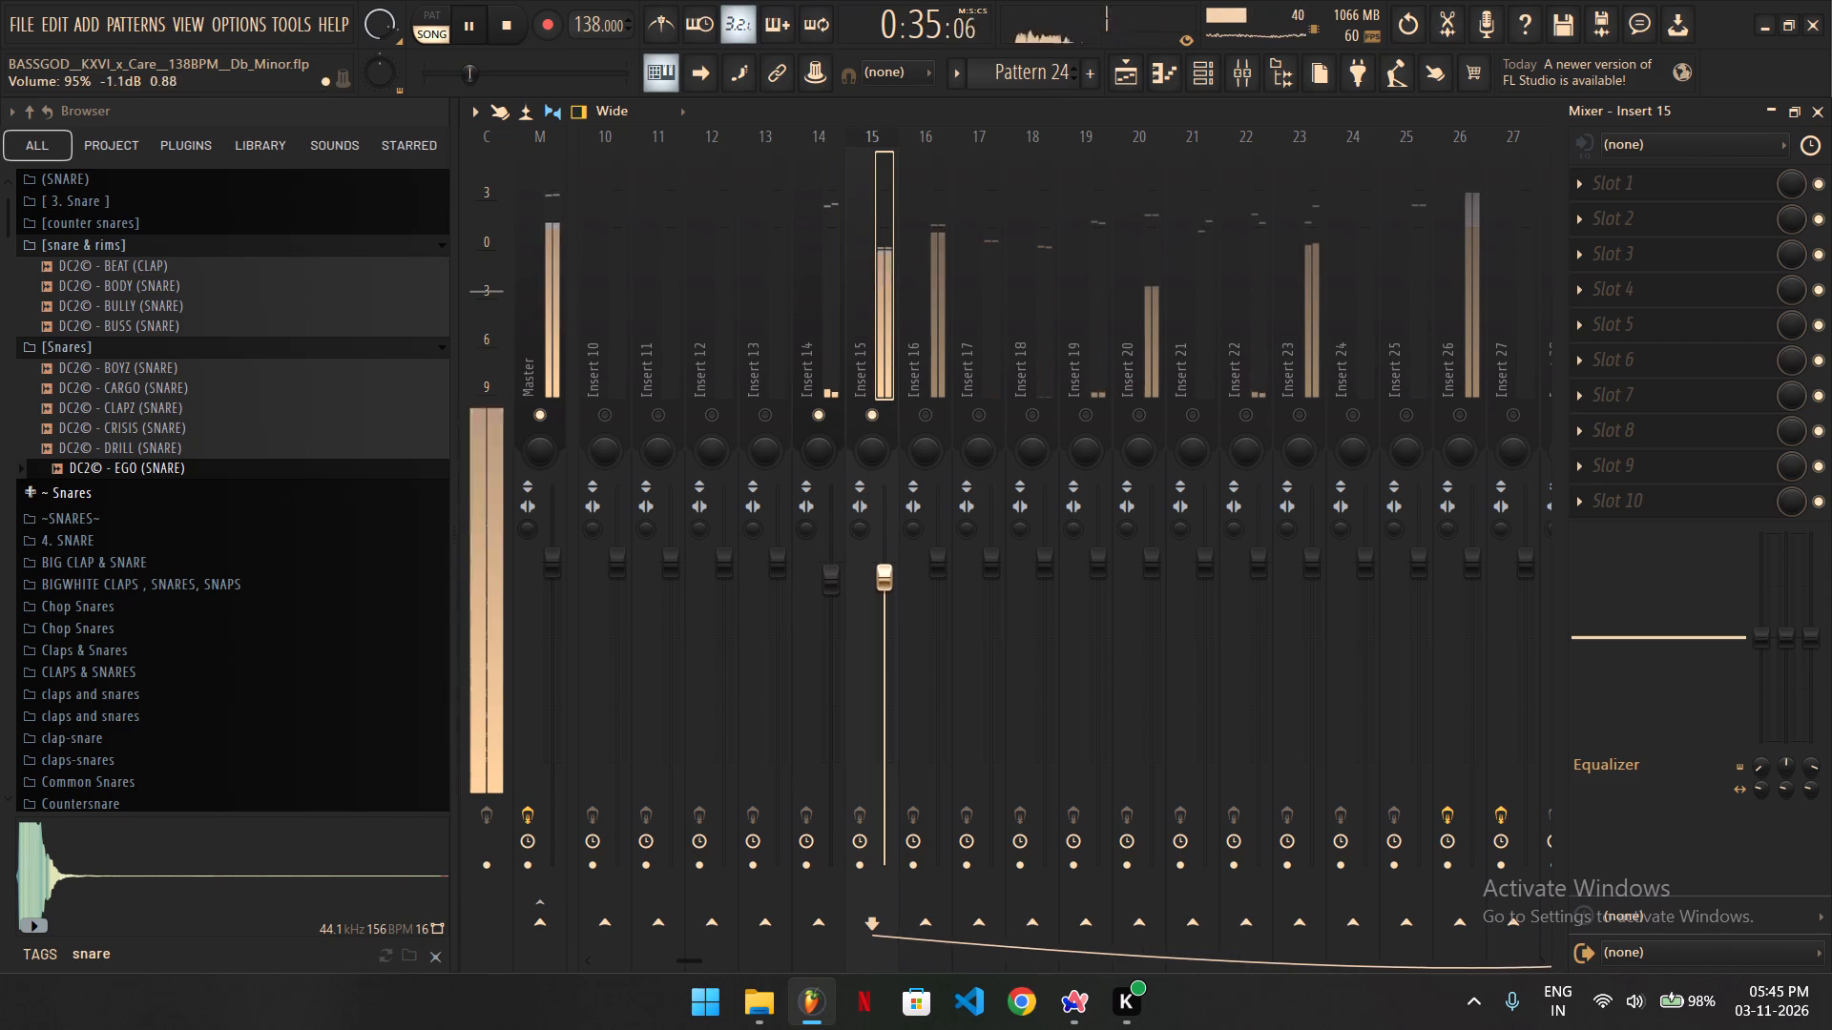
drag(879, 565, 890, 531)
Unmute Insert 16 and lower its volume slightly.
click(911, 406)
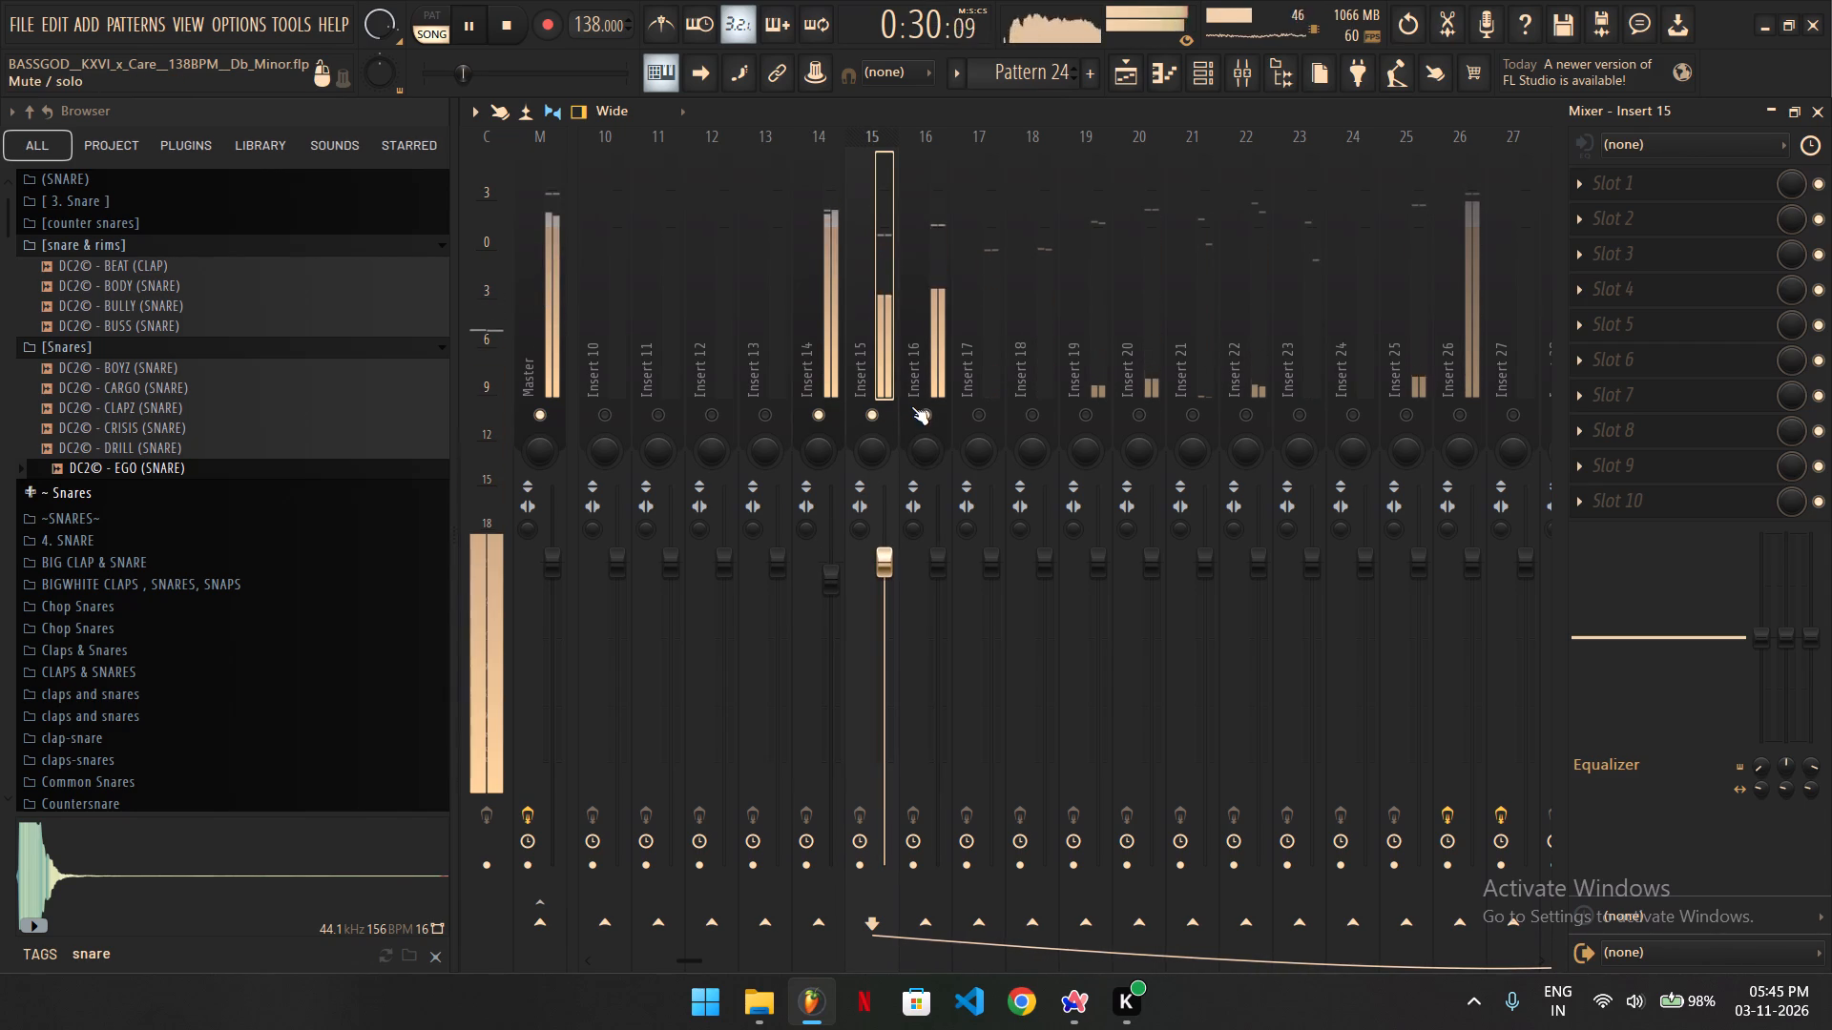
click(928, 369)
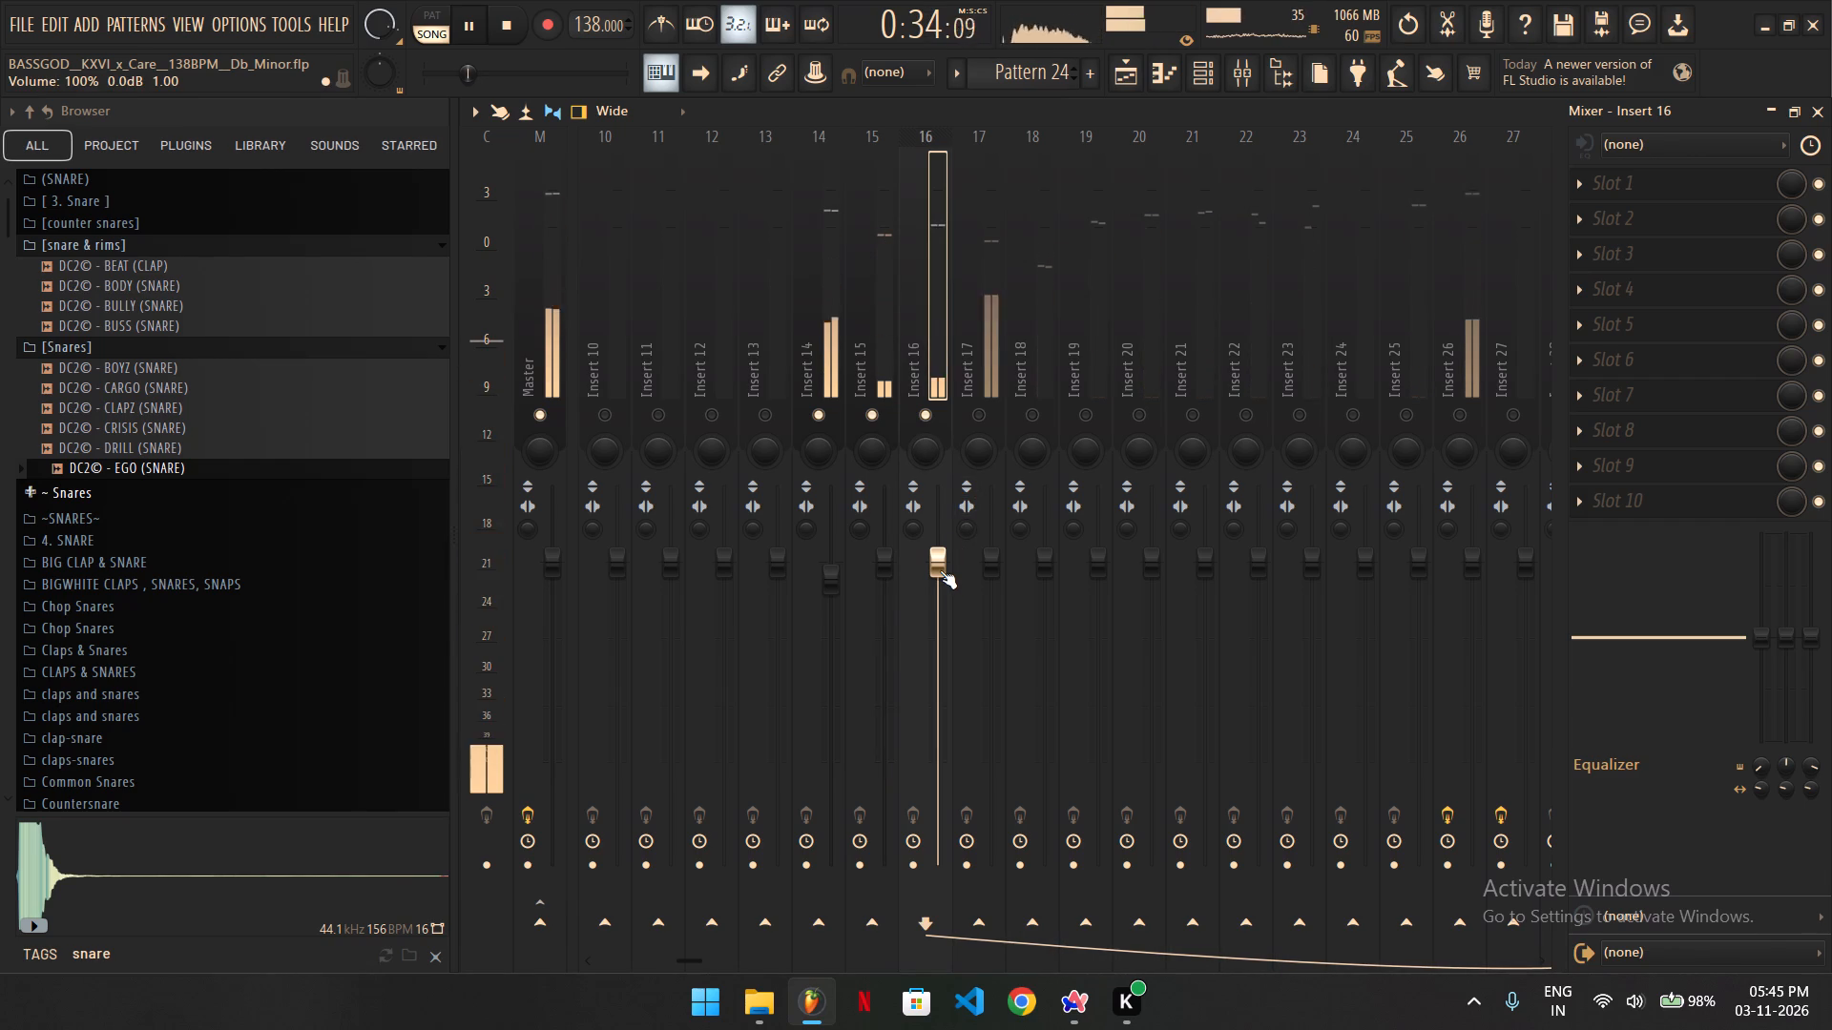
drag(940, 570, 943, 597)
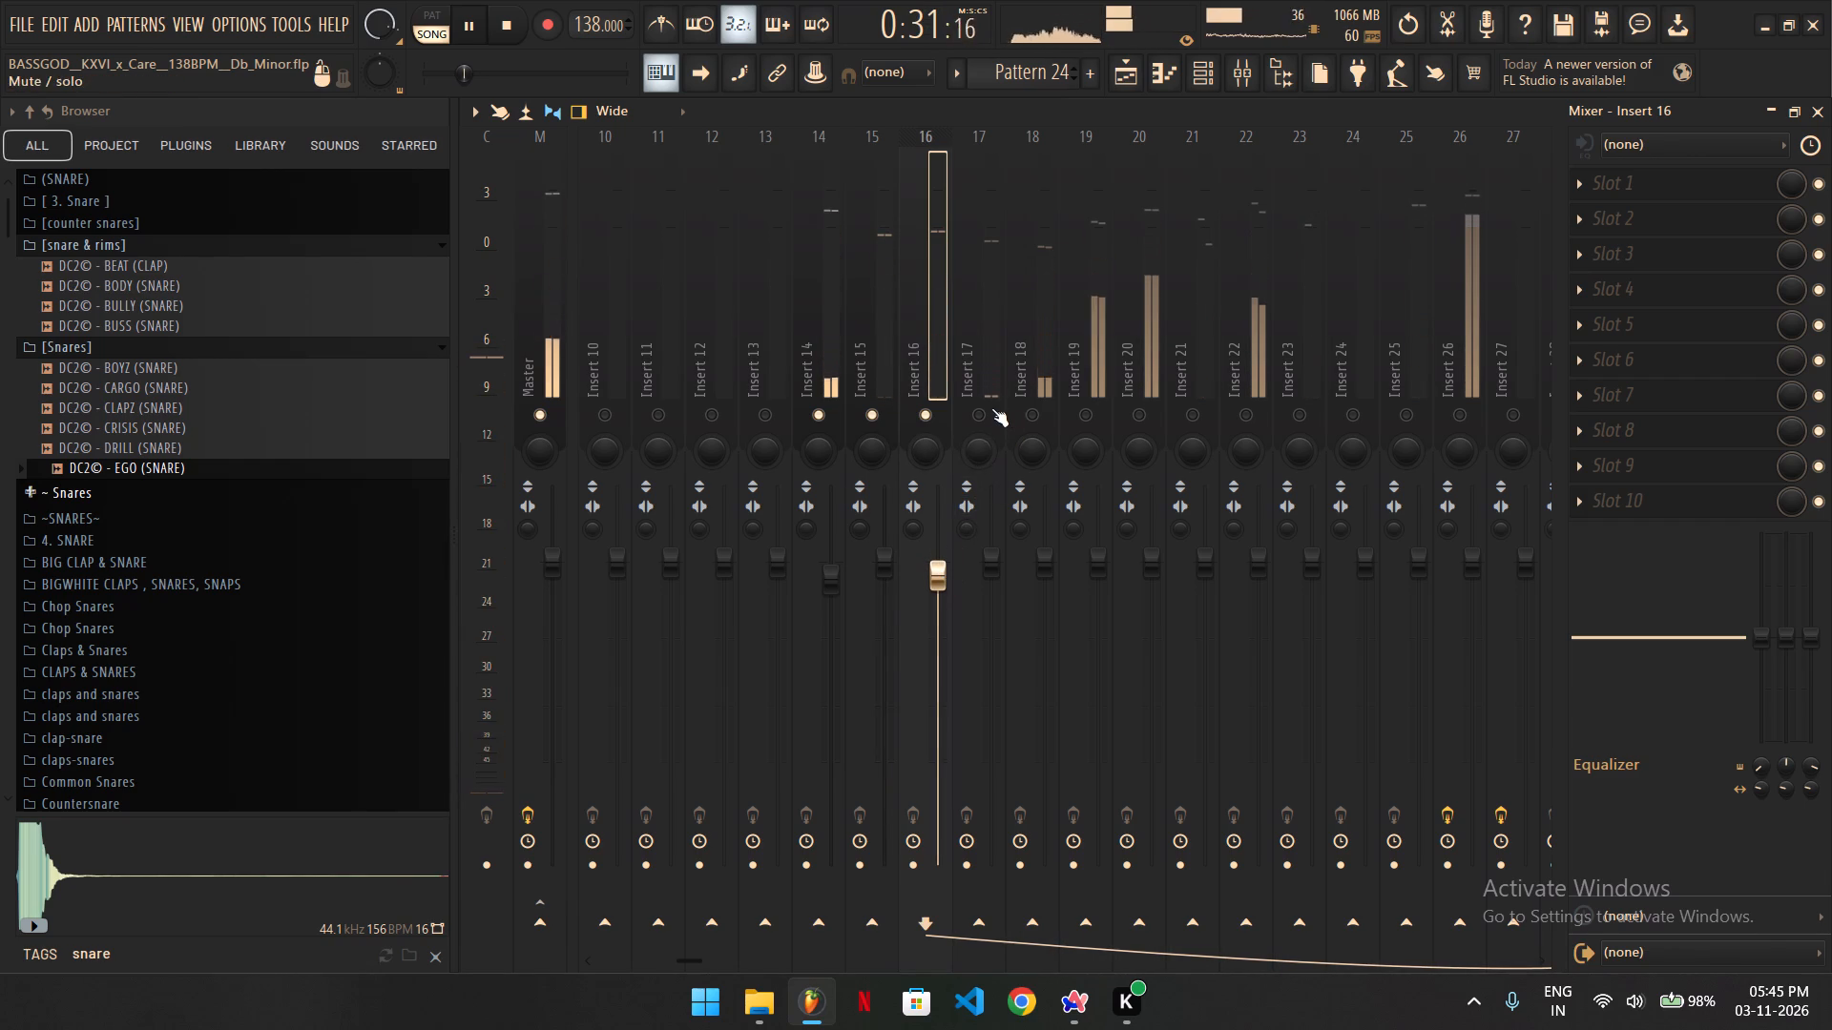
Unmute Insert 17 and pan it partway to the left.
click(985, 410)
click(981, 369)
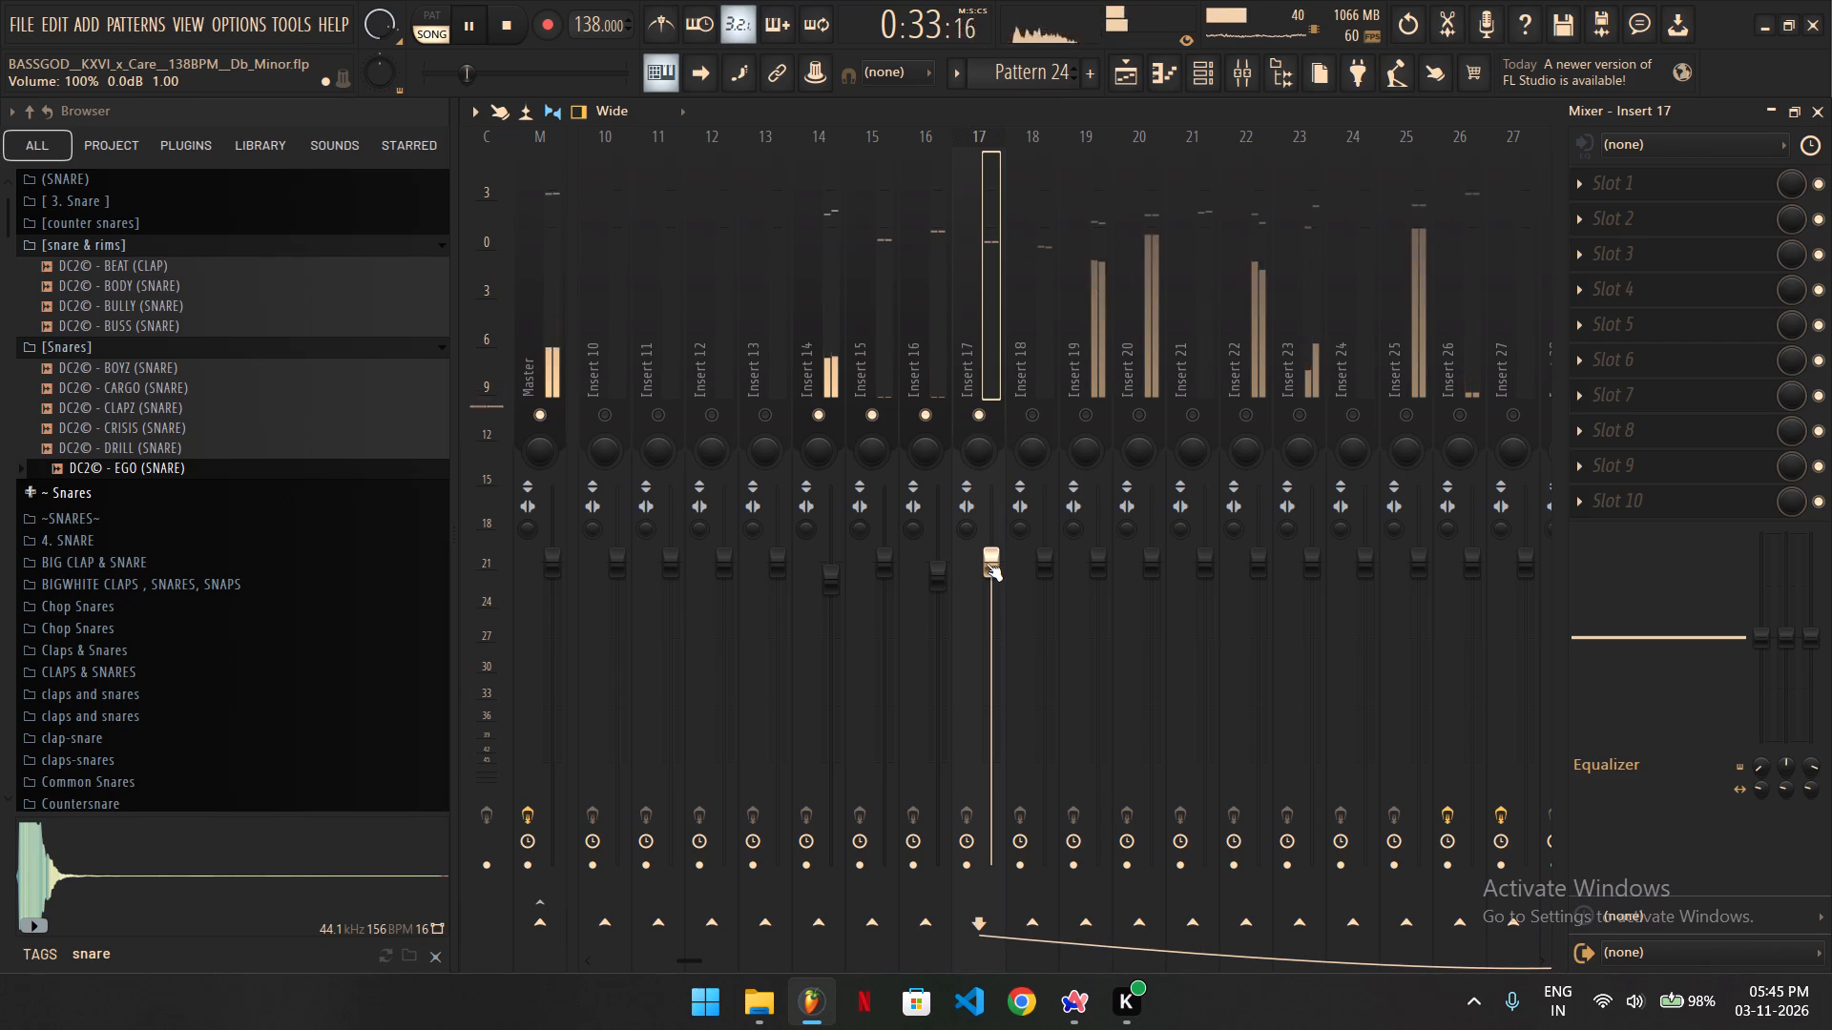
click(985, 557)
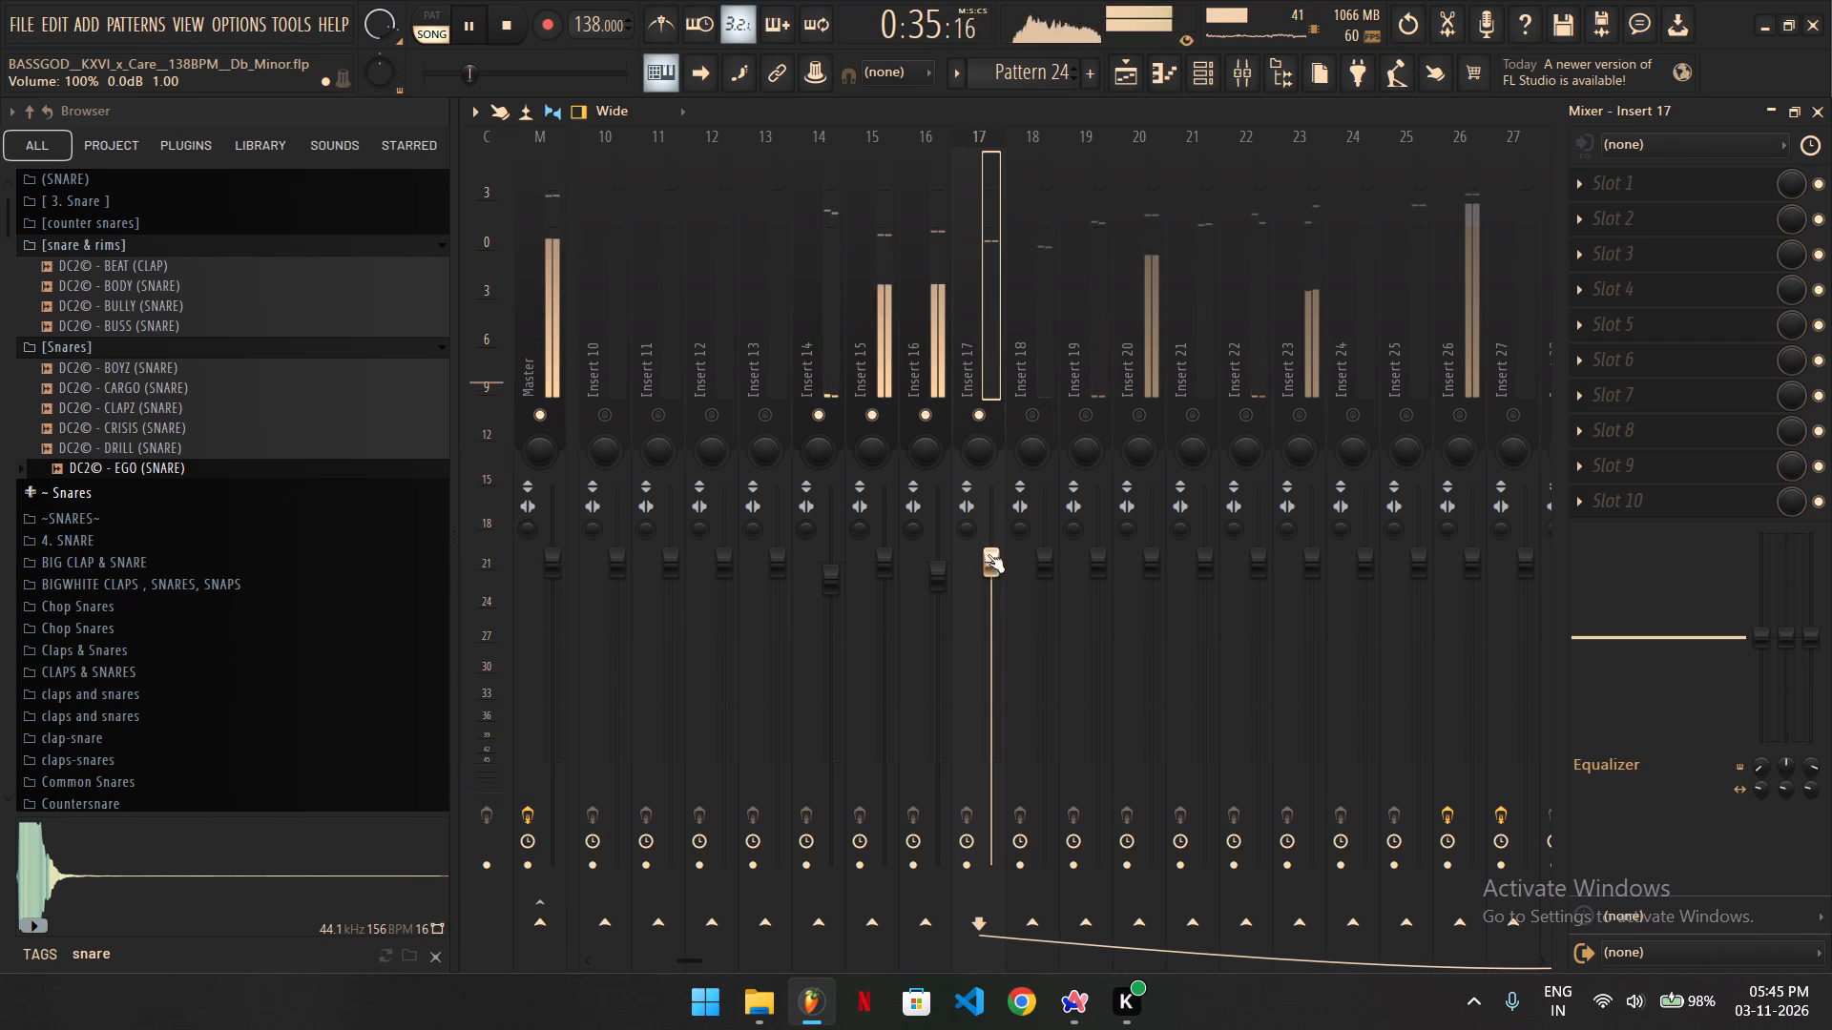
drag(985, 453, 987, 566)
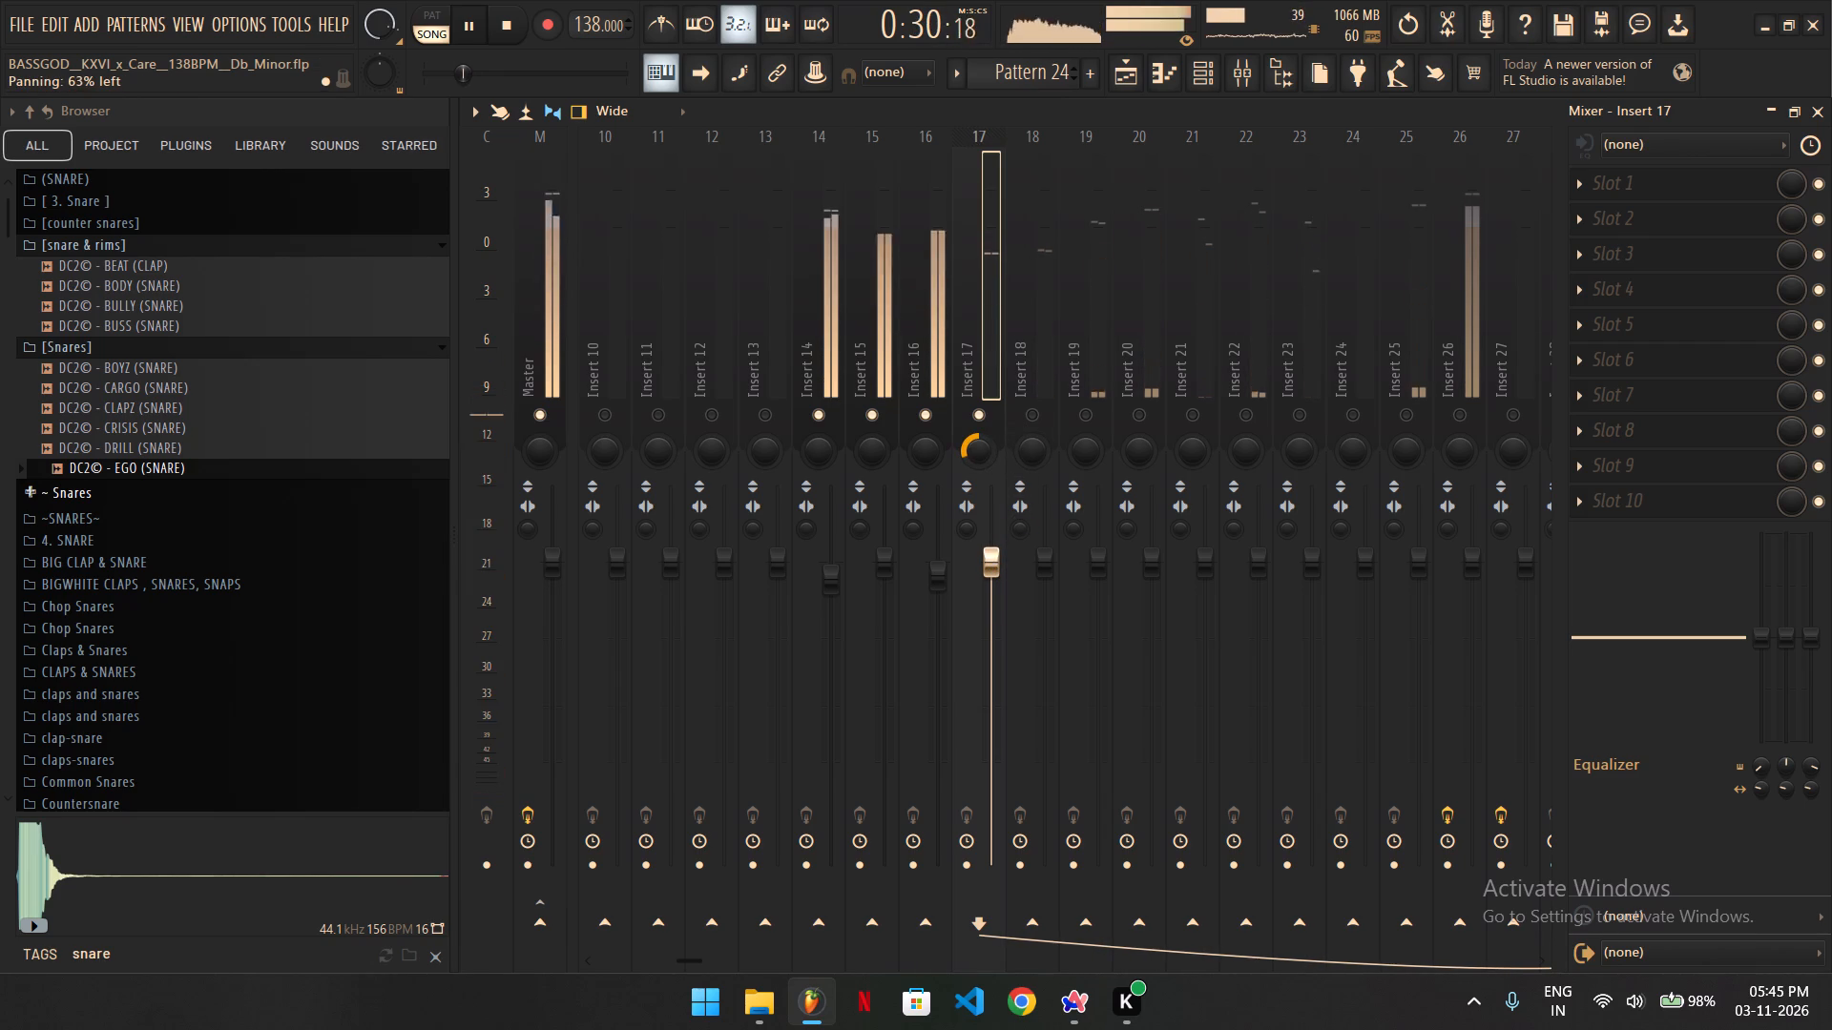
drag(987, 566, 985, 539)
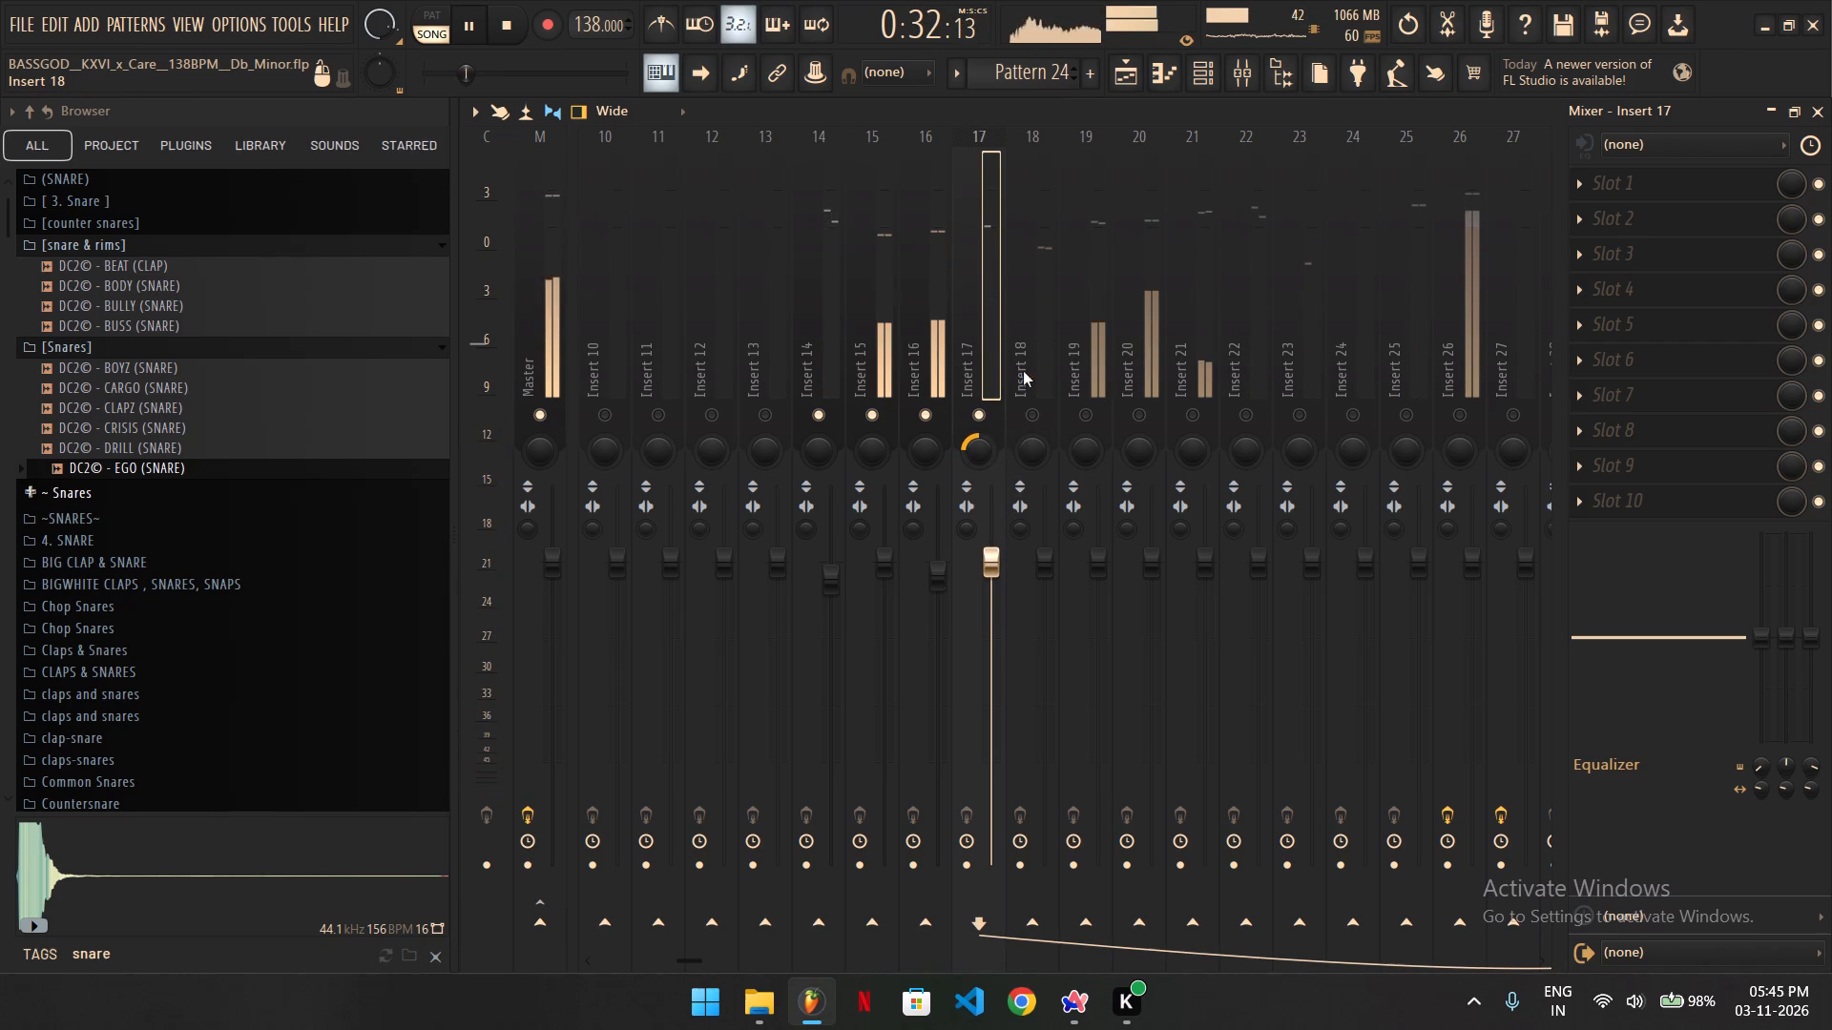
Unmute Insert 18 and raise its volume to about 106 percent (1.3 dB).
click(1043, 416)
click(1036, 363)
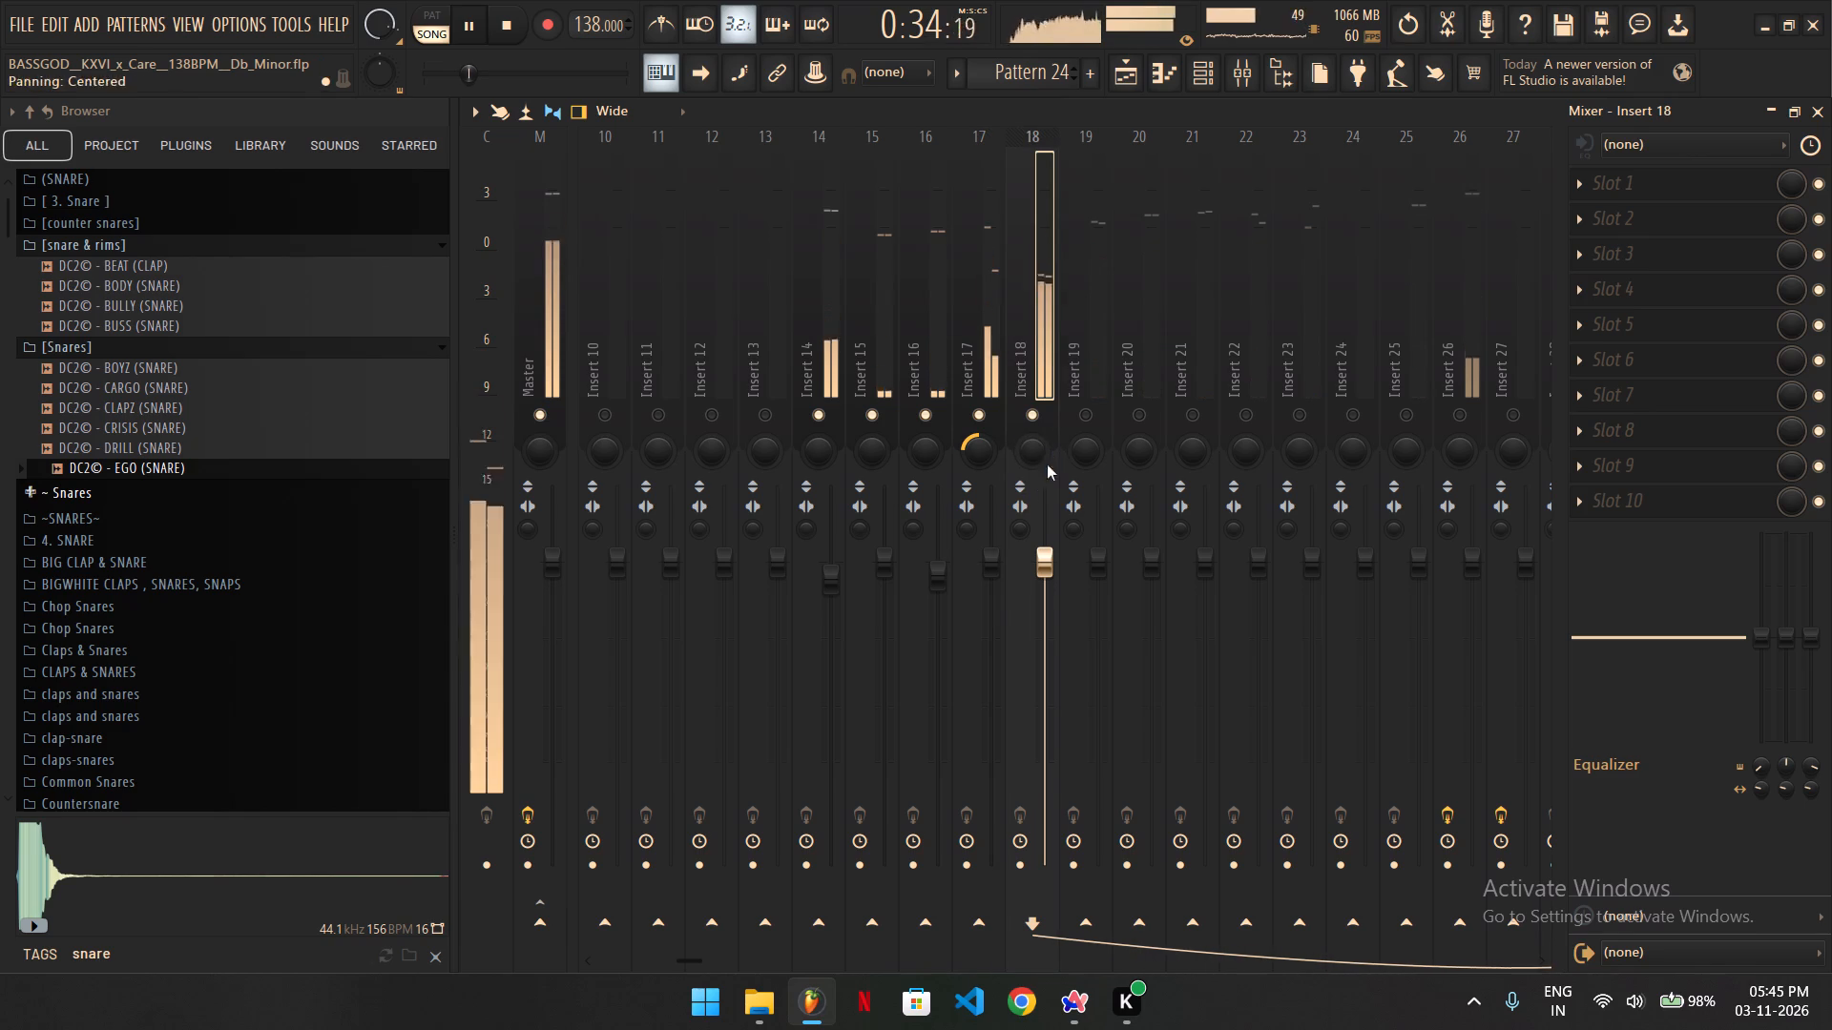
drag(1050, 570, 1045, 535)
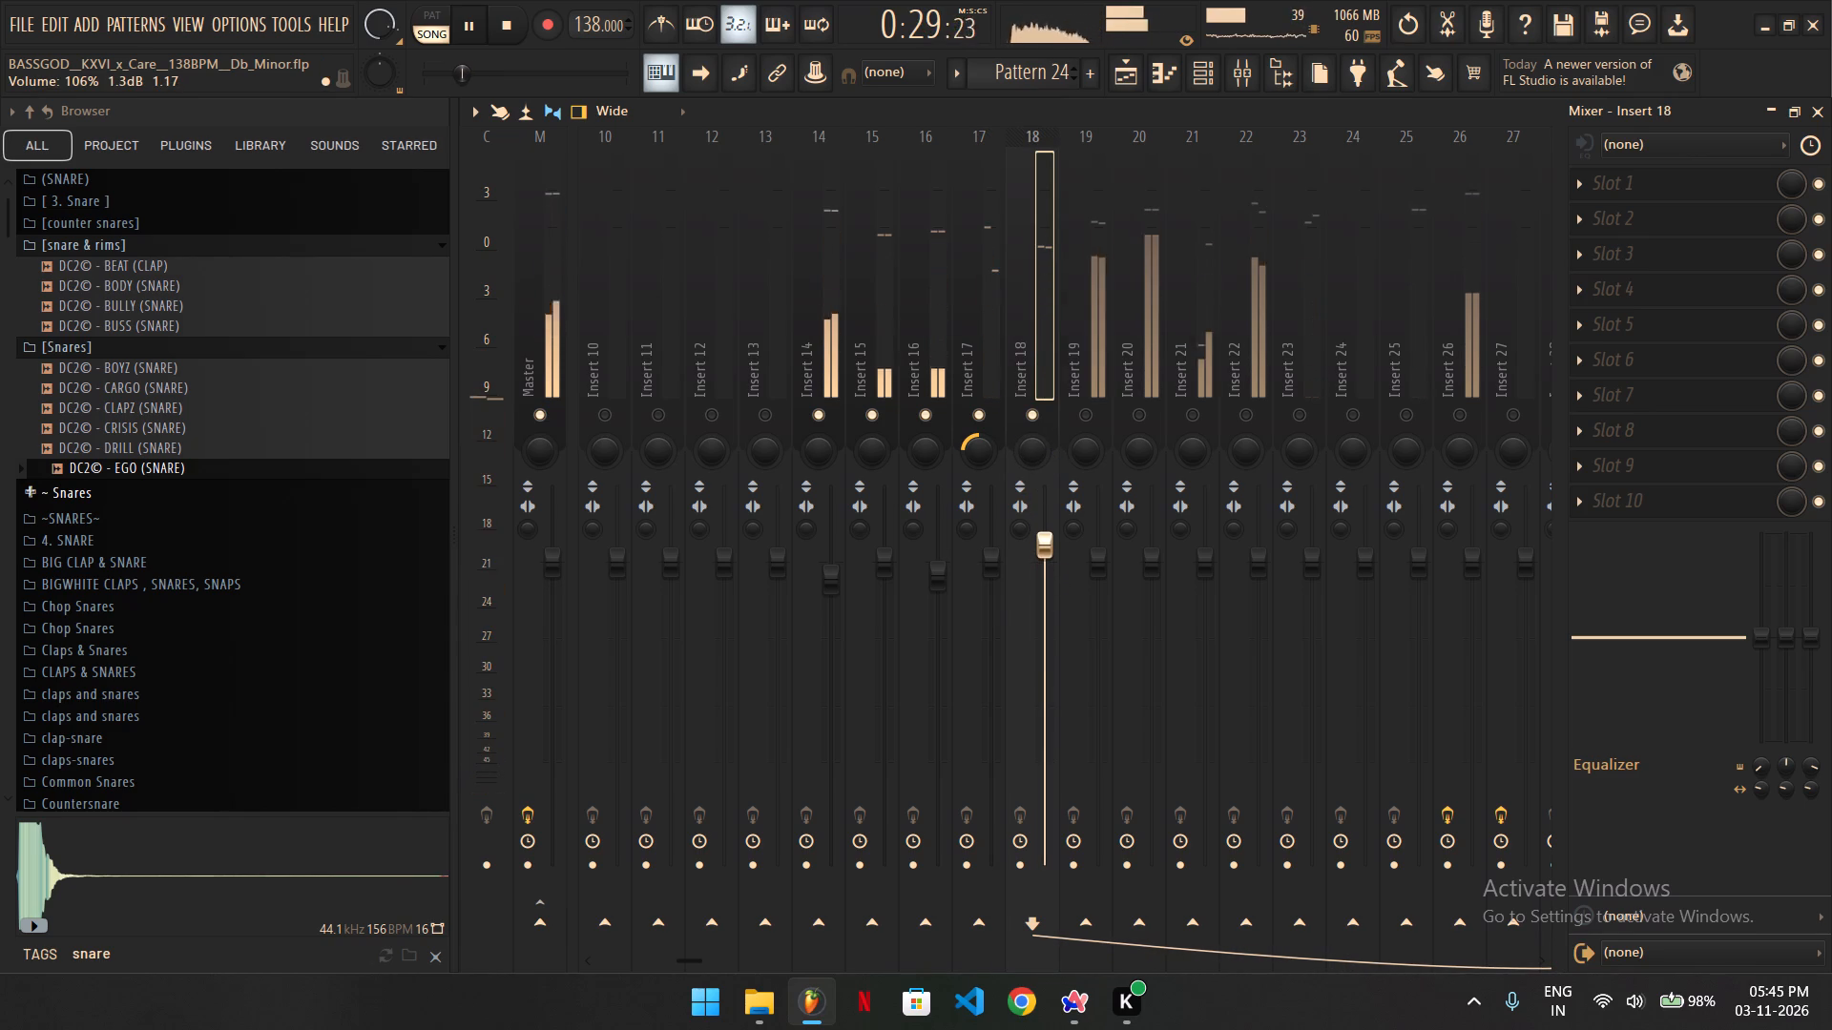
Lower Insert 18's volume slightly to about 105 percent (1.2 dB).
drag(1045, 535, 1045, 538)
click(1050, 546)
click(1050, 546)
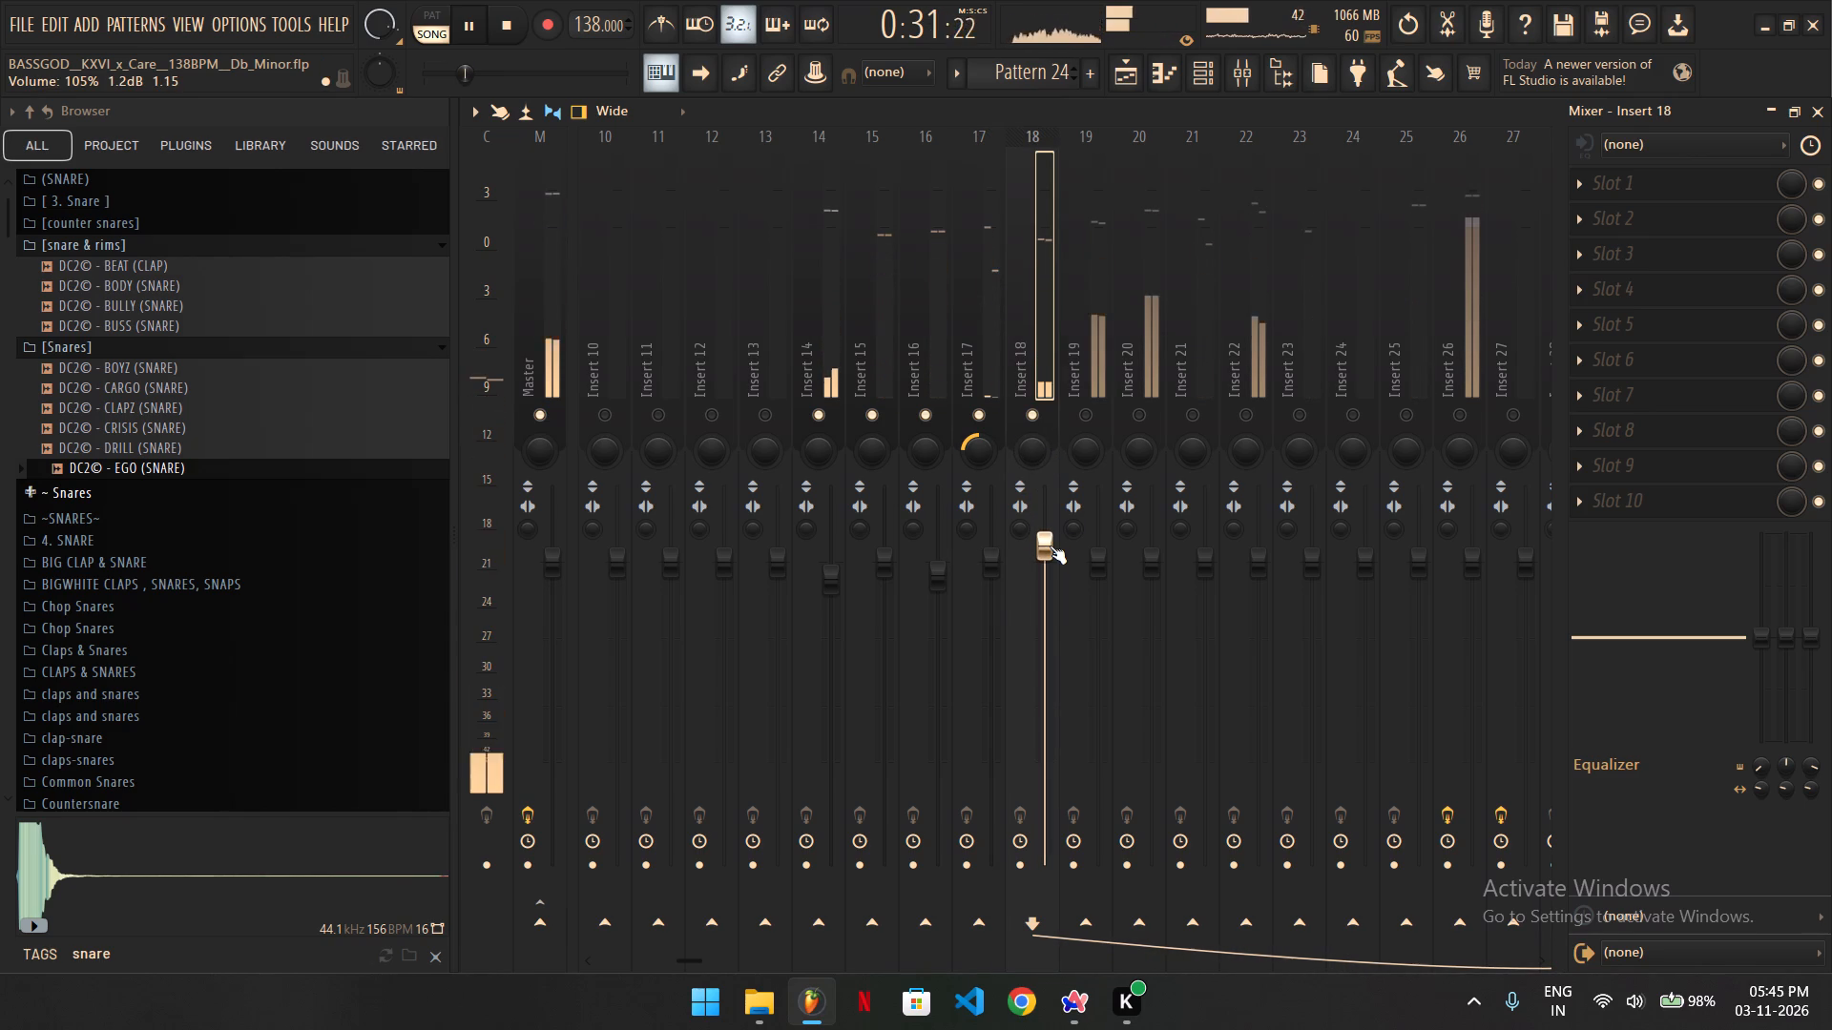
Unmute Insert 19 and raise its volume to about 103 percent (0.6 dB).
click(1097, 408)
click(1095, 369)
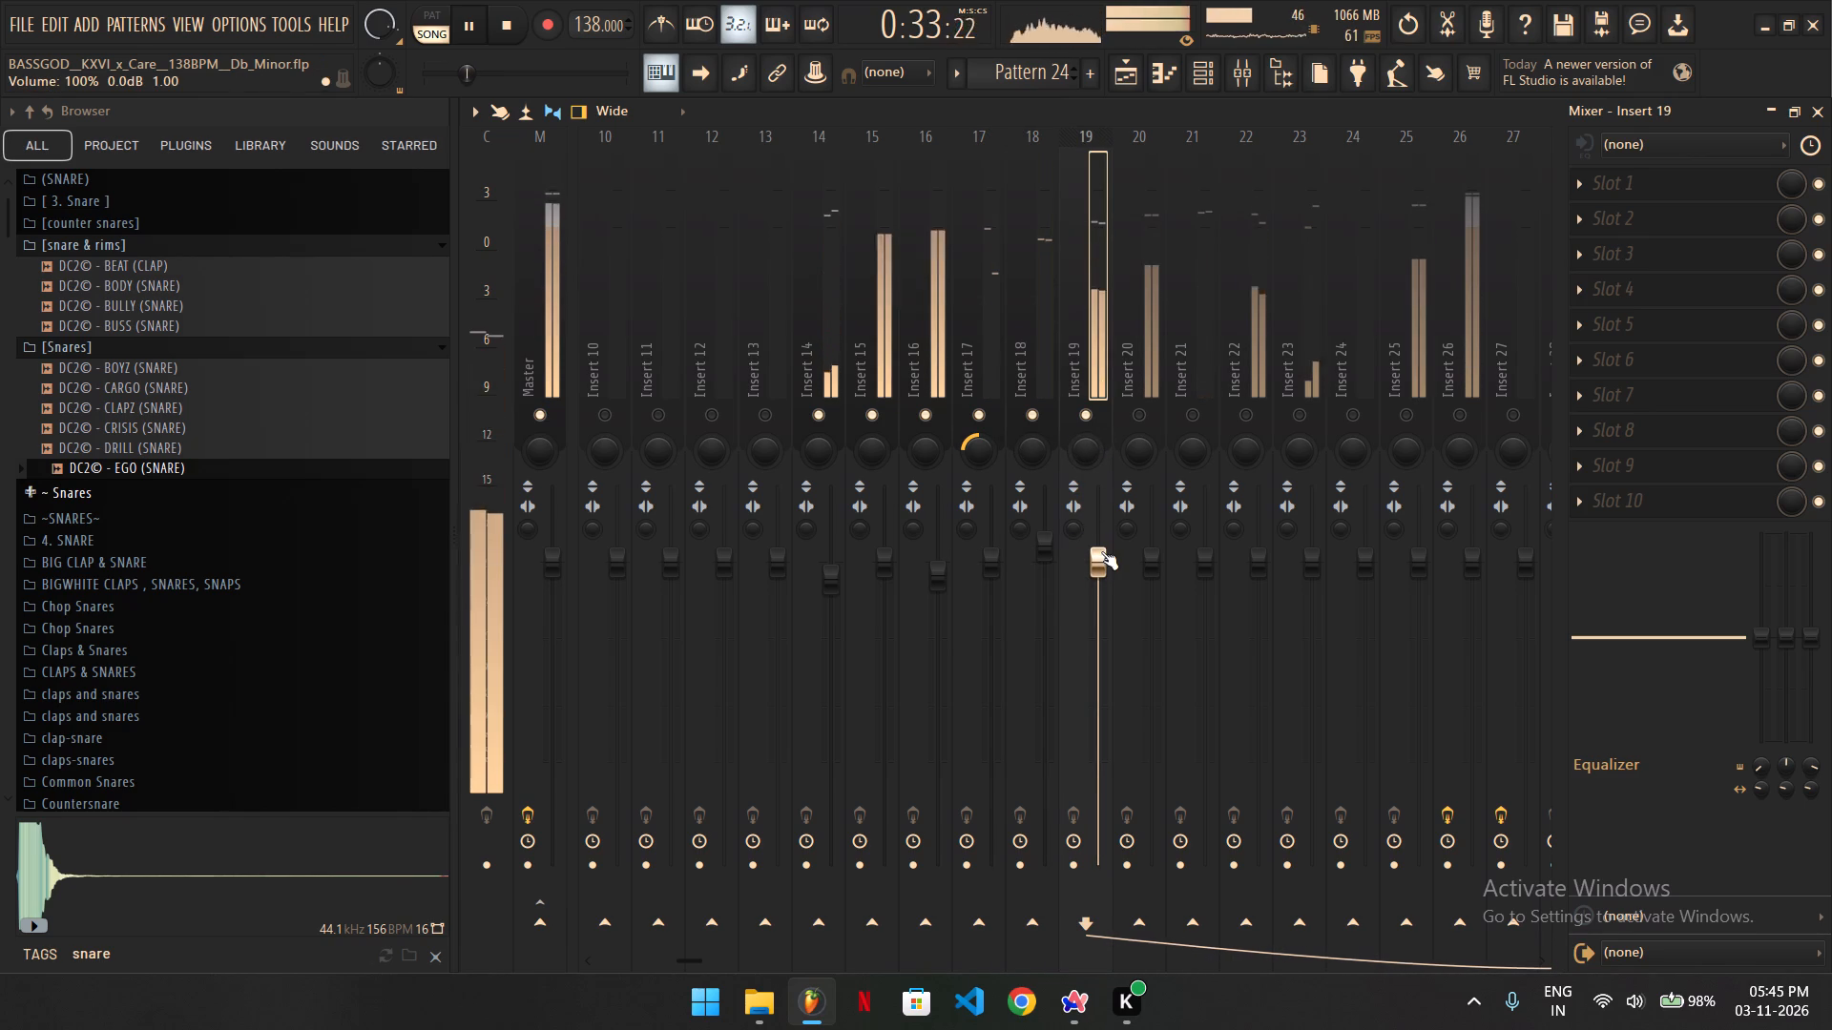
drag(1103, 565, 1101, 555)
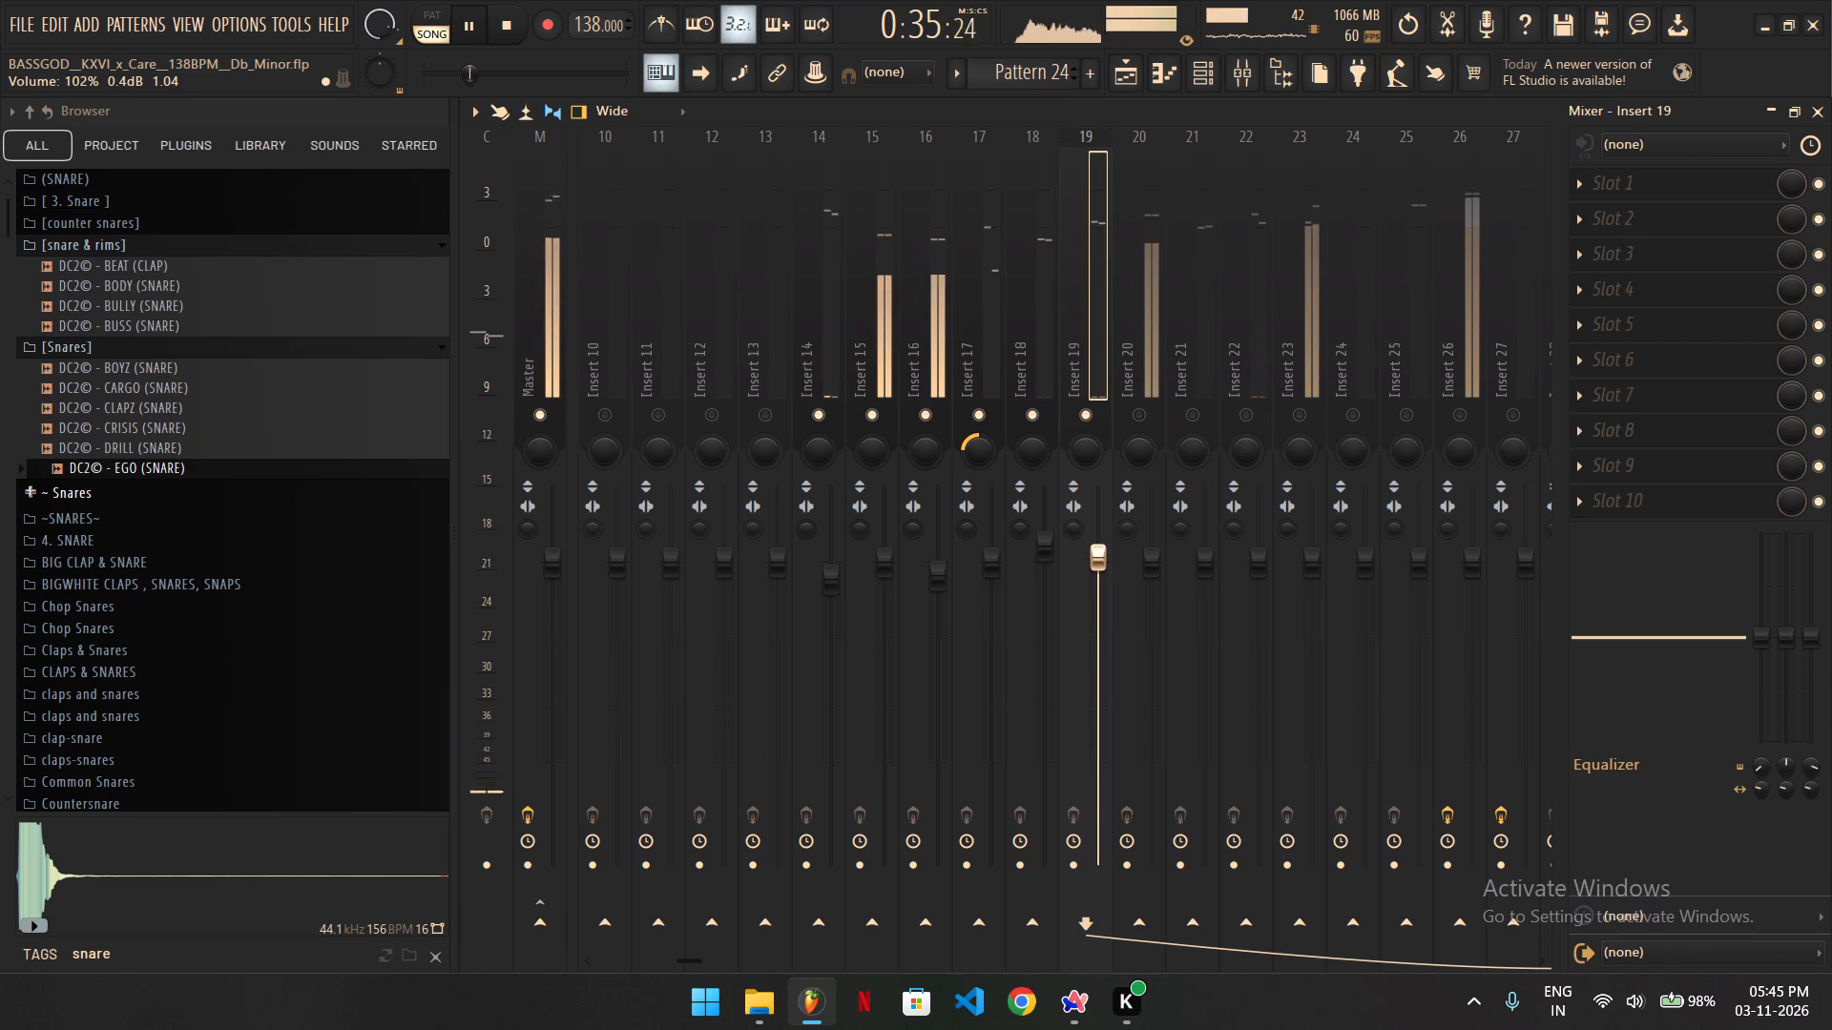
drag(1101, 555, 1099, 547)
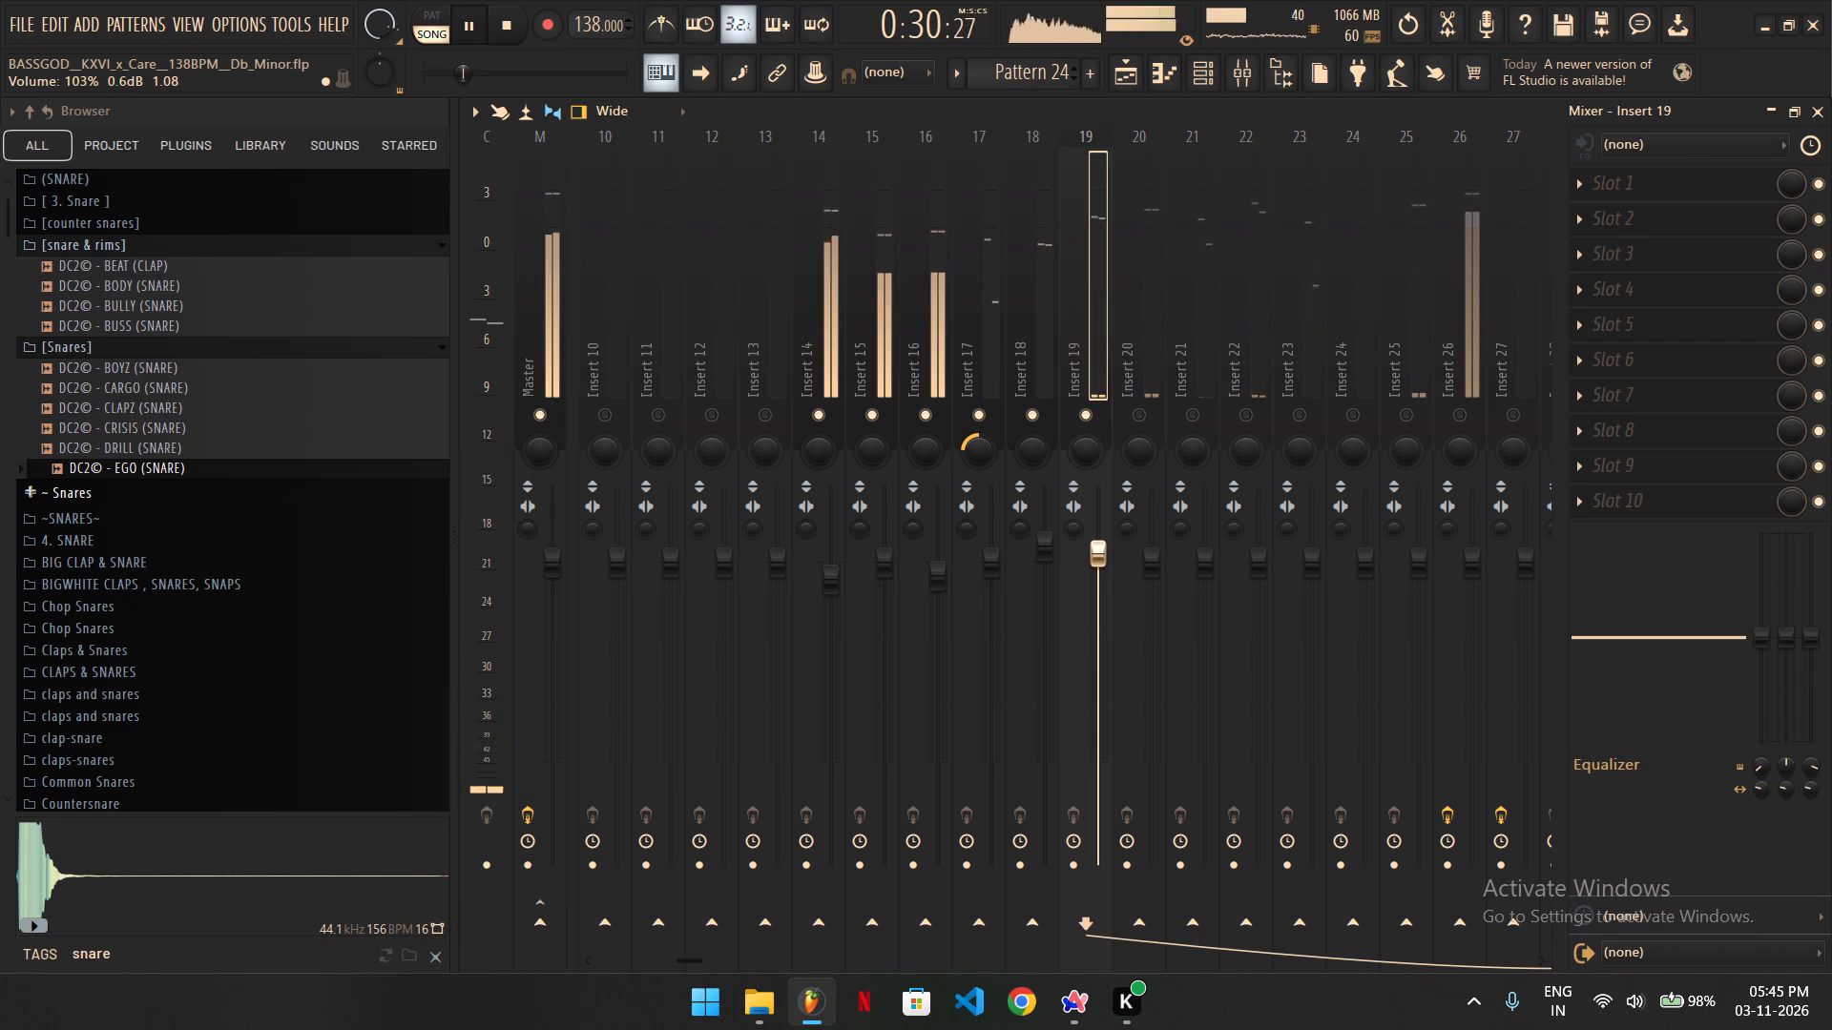
drag(1099, 547, 1100, 547)
Unmute Insert 20 and lower its volume to about 98 percent (-0.5 dB).
click(1146, 401)
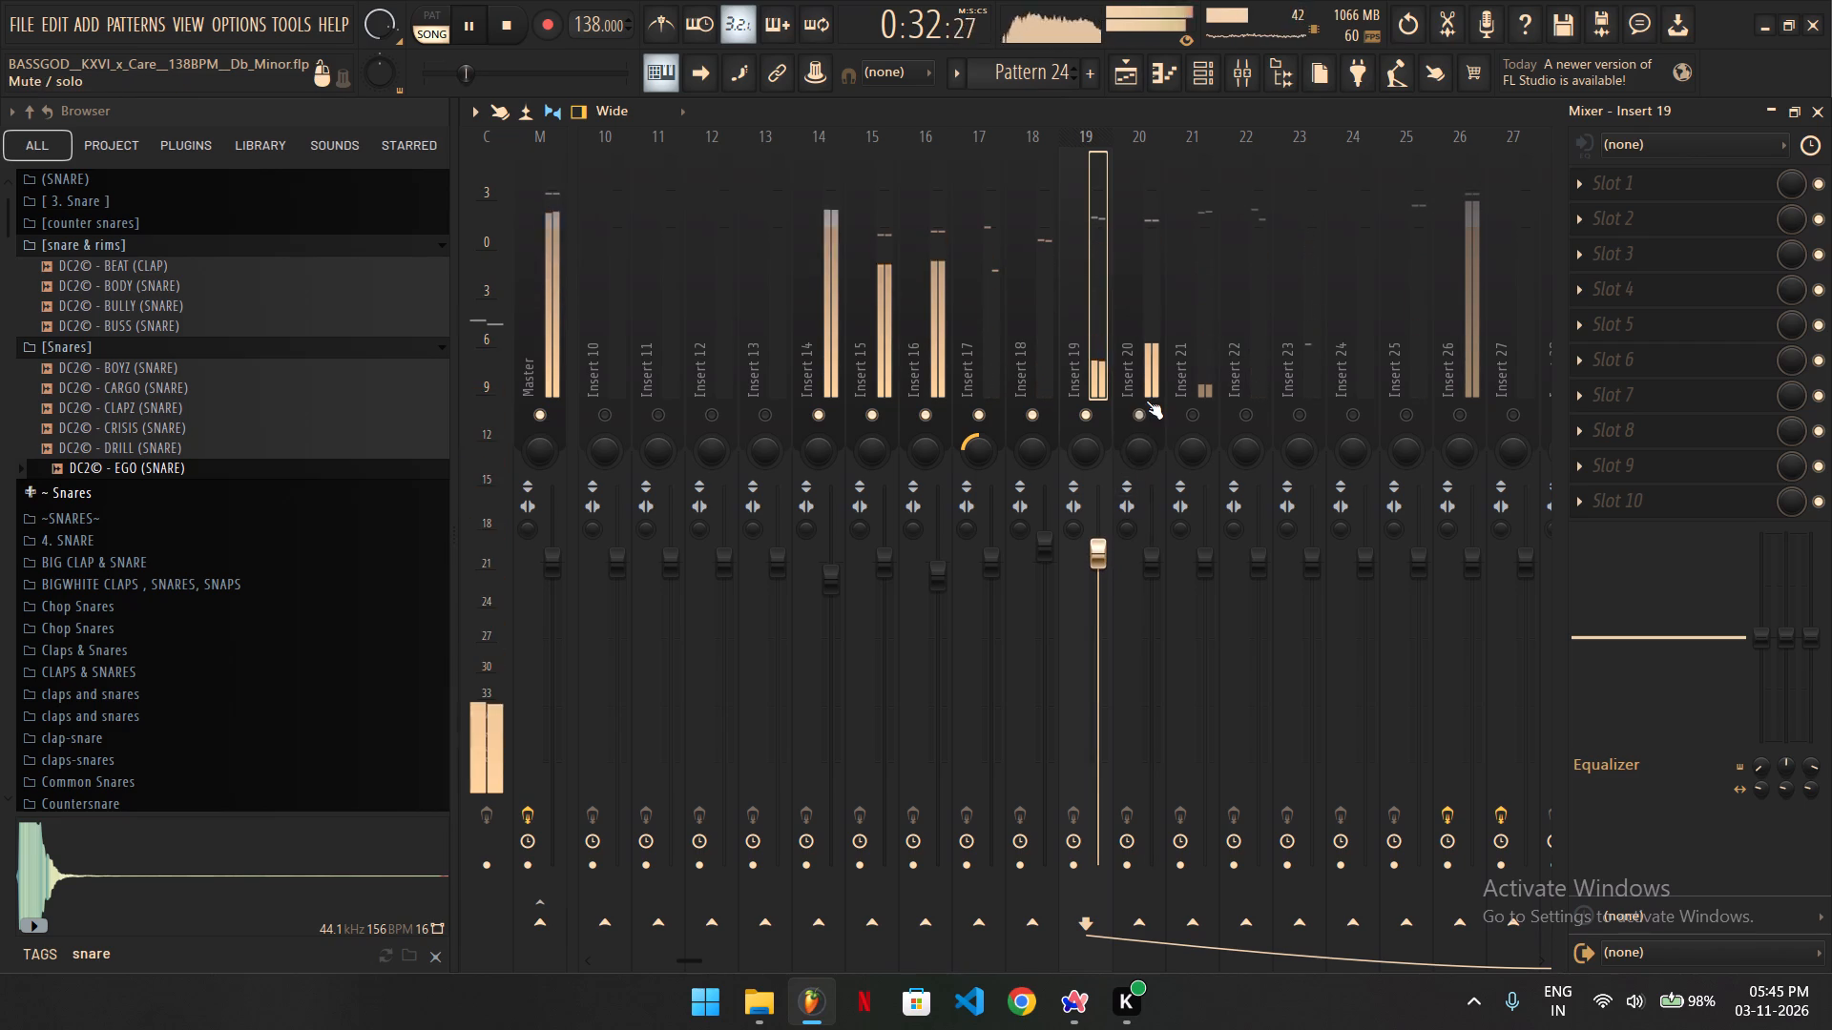
click(1145, 367)
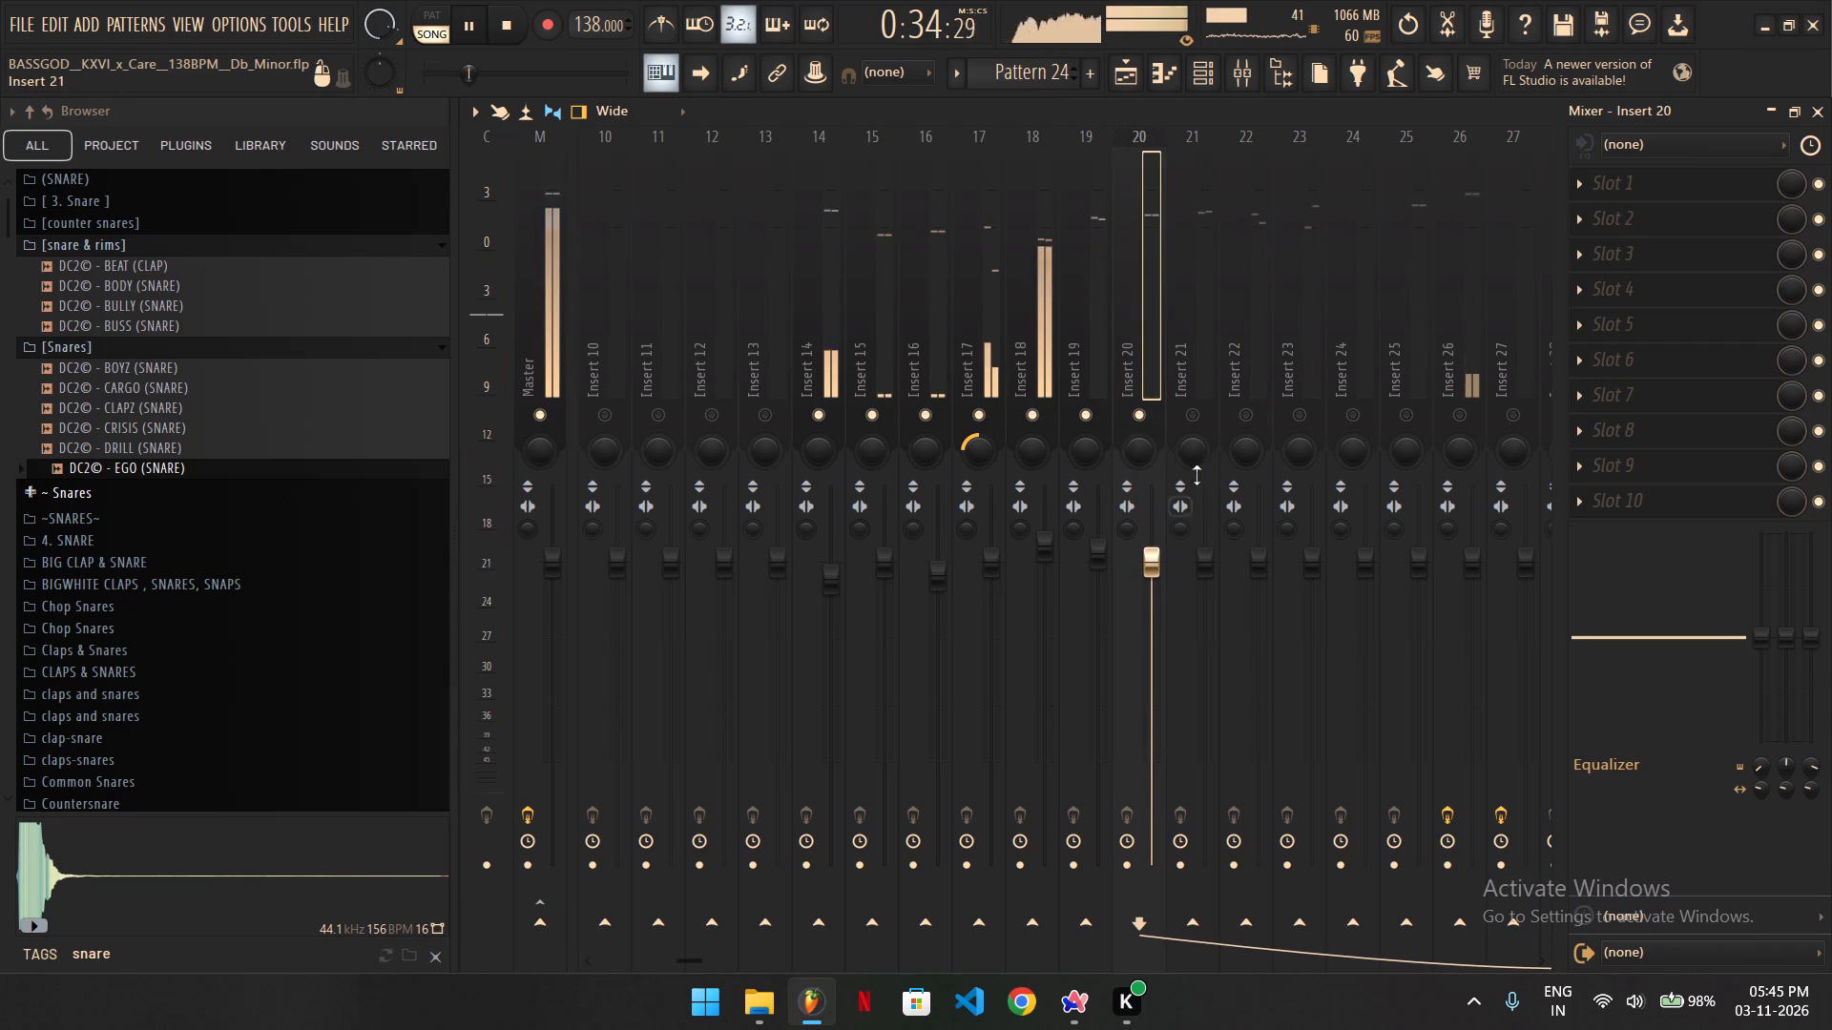
drag(1161, 574, 1160, 586)
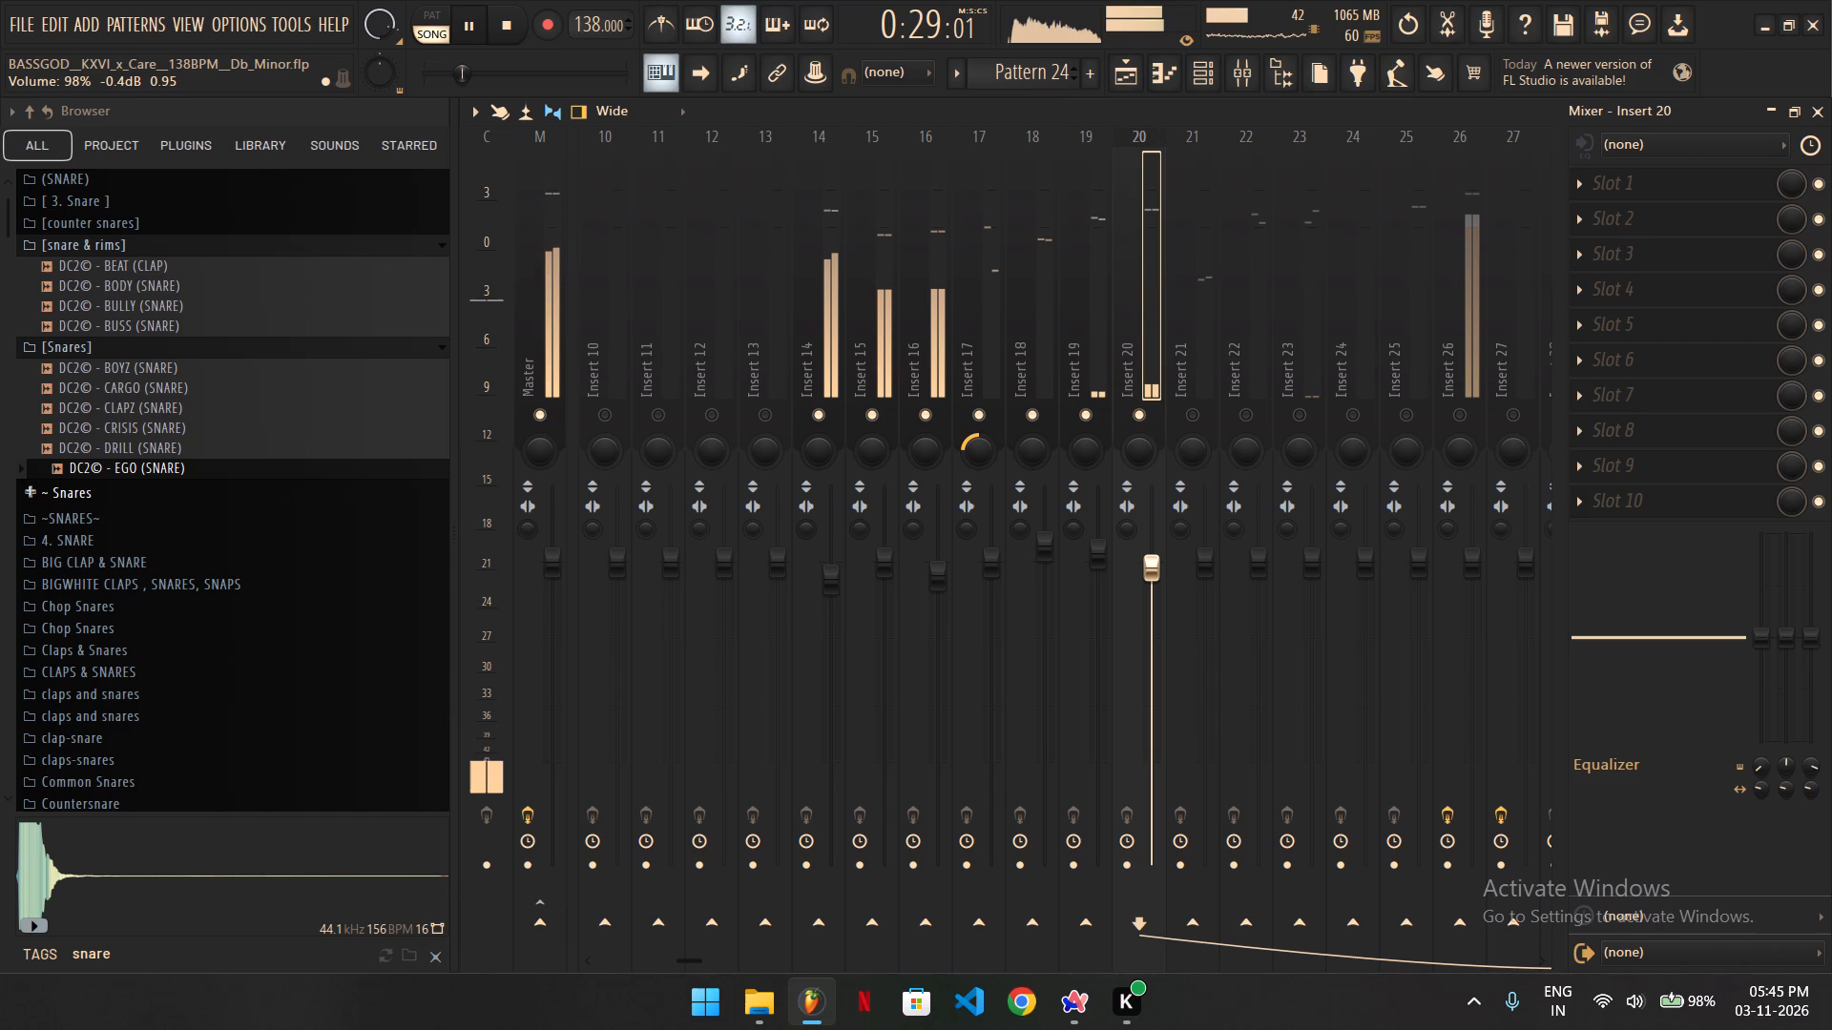
drag(1160, 586, 1160, 588)
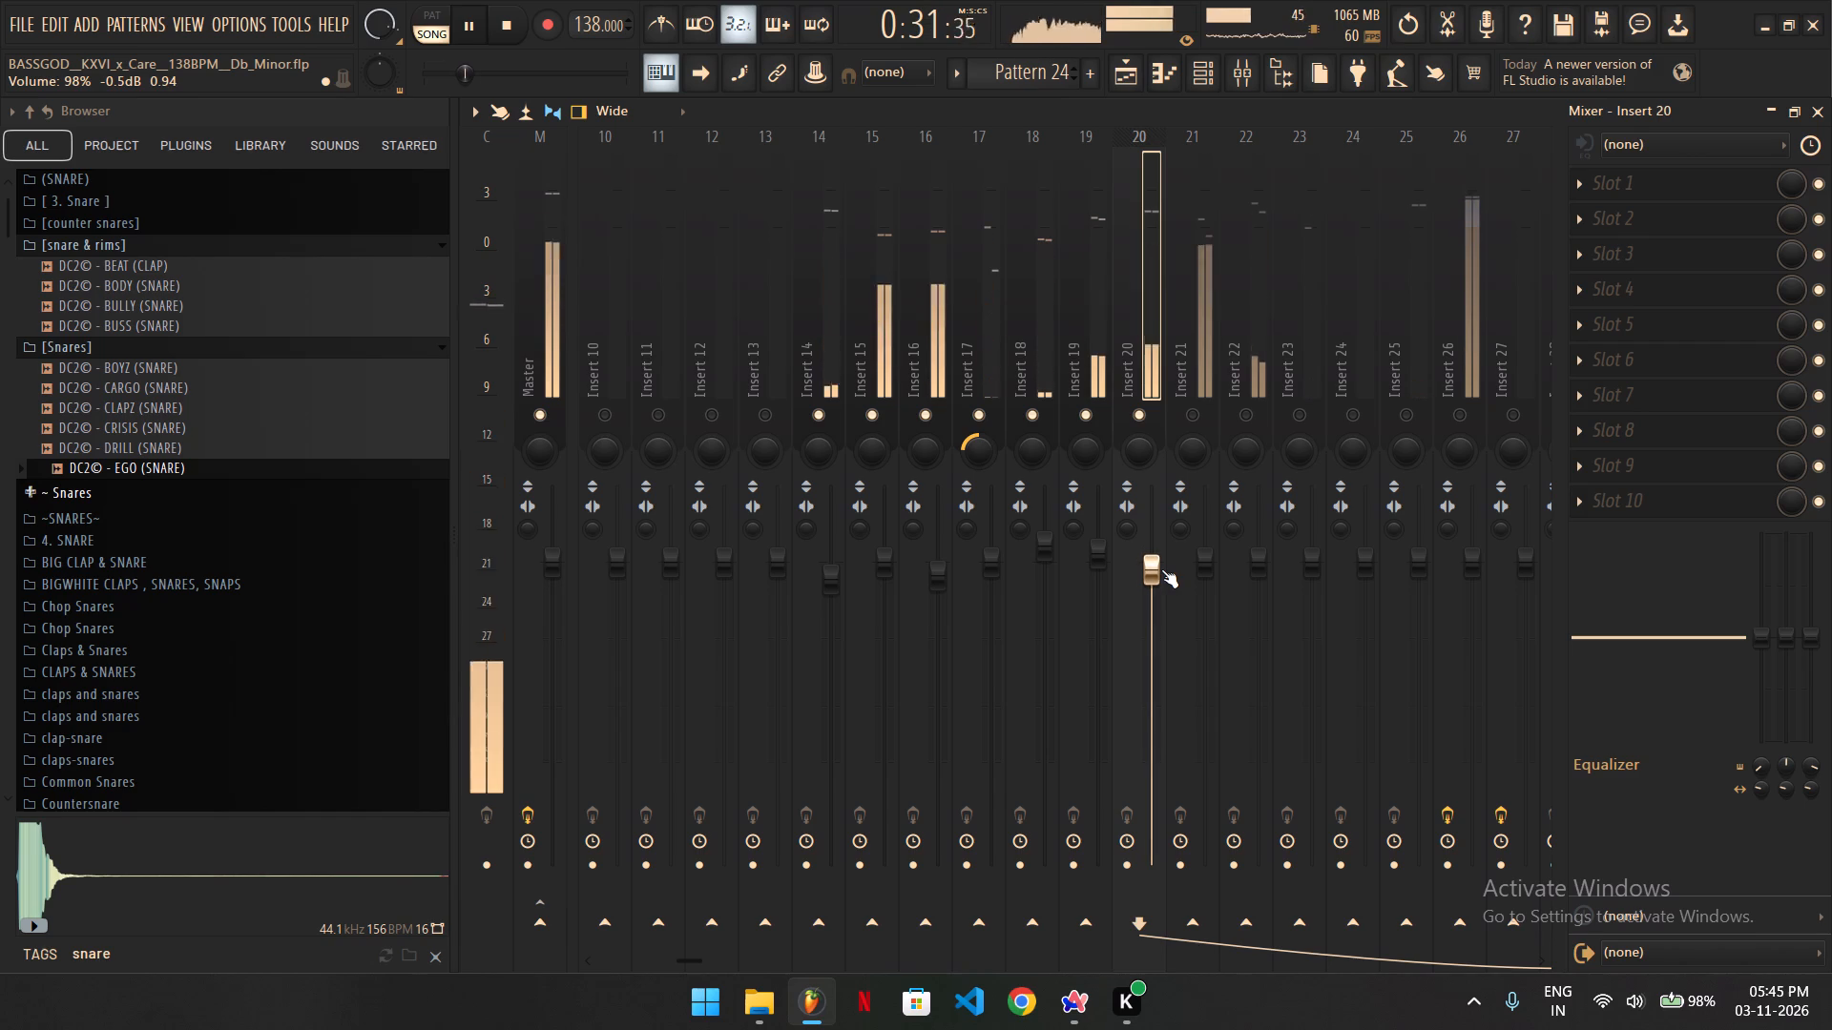
Pan Insert 18 about 26 percent right and Insert 20 slightly left.
click(1051, 345)
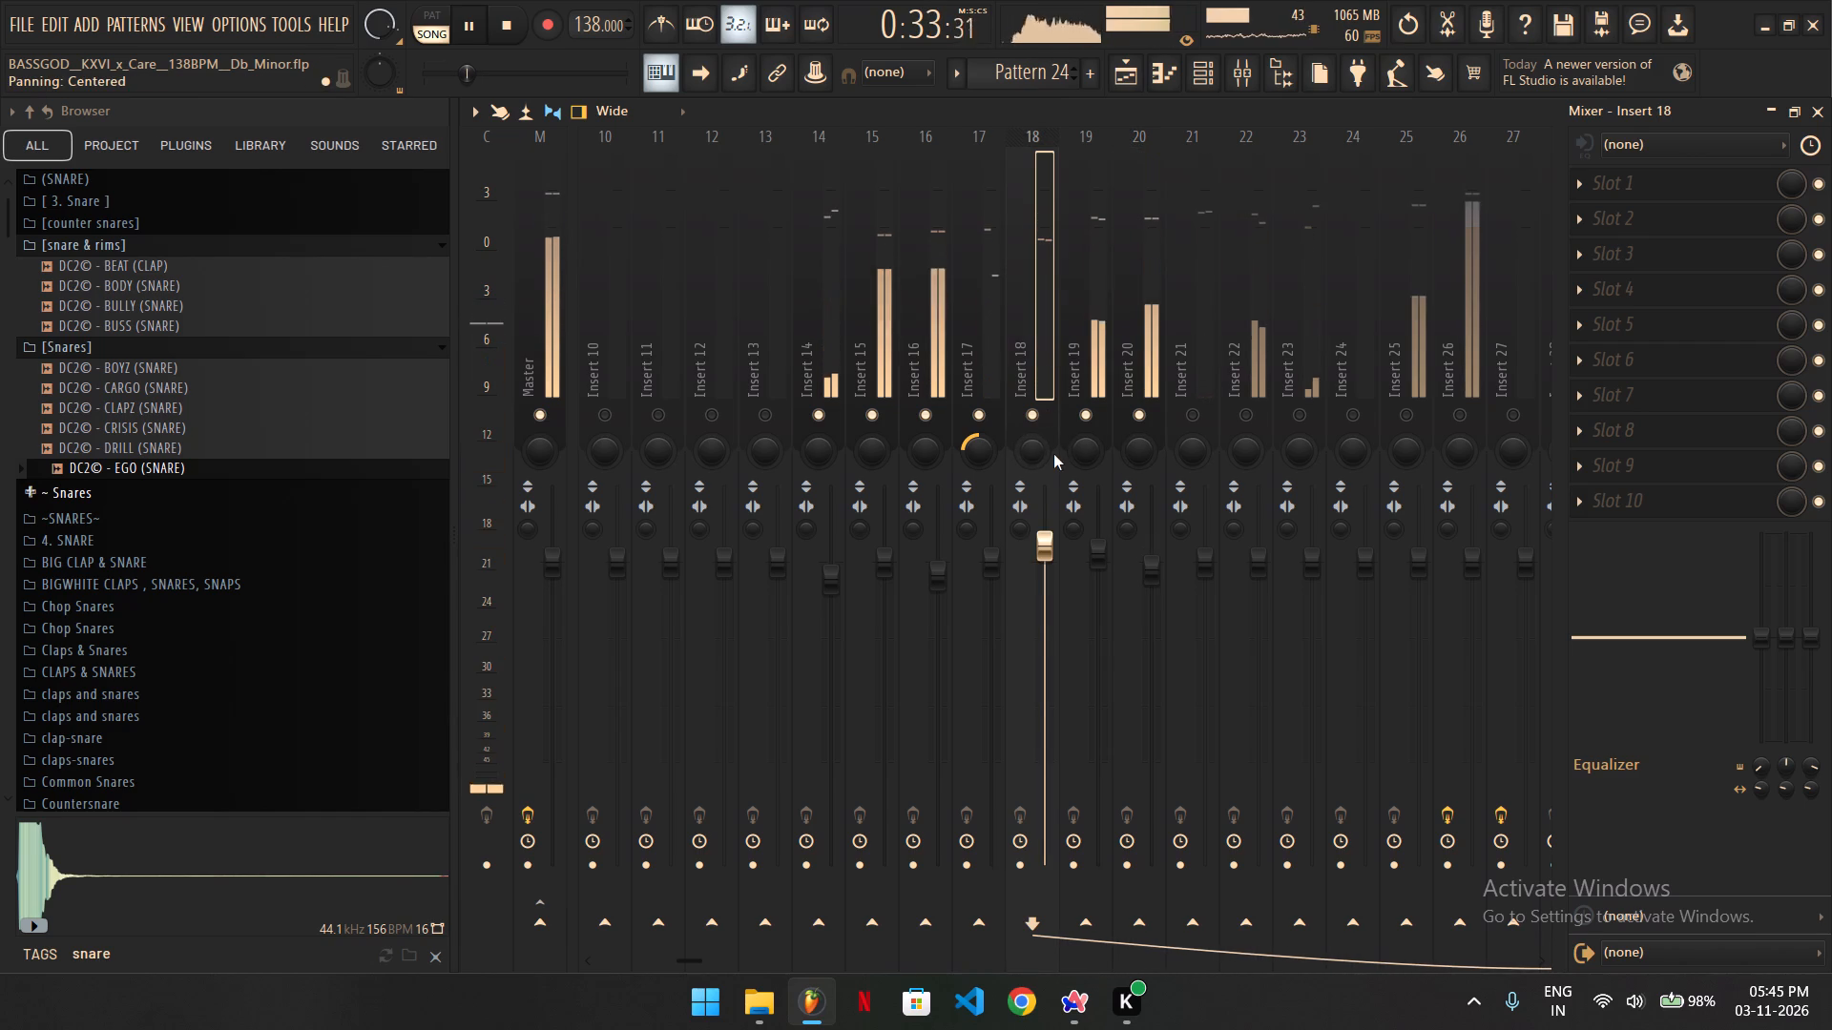
drag(1037, 454, 1041, 408)
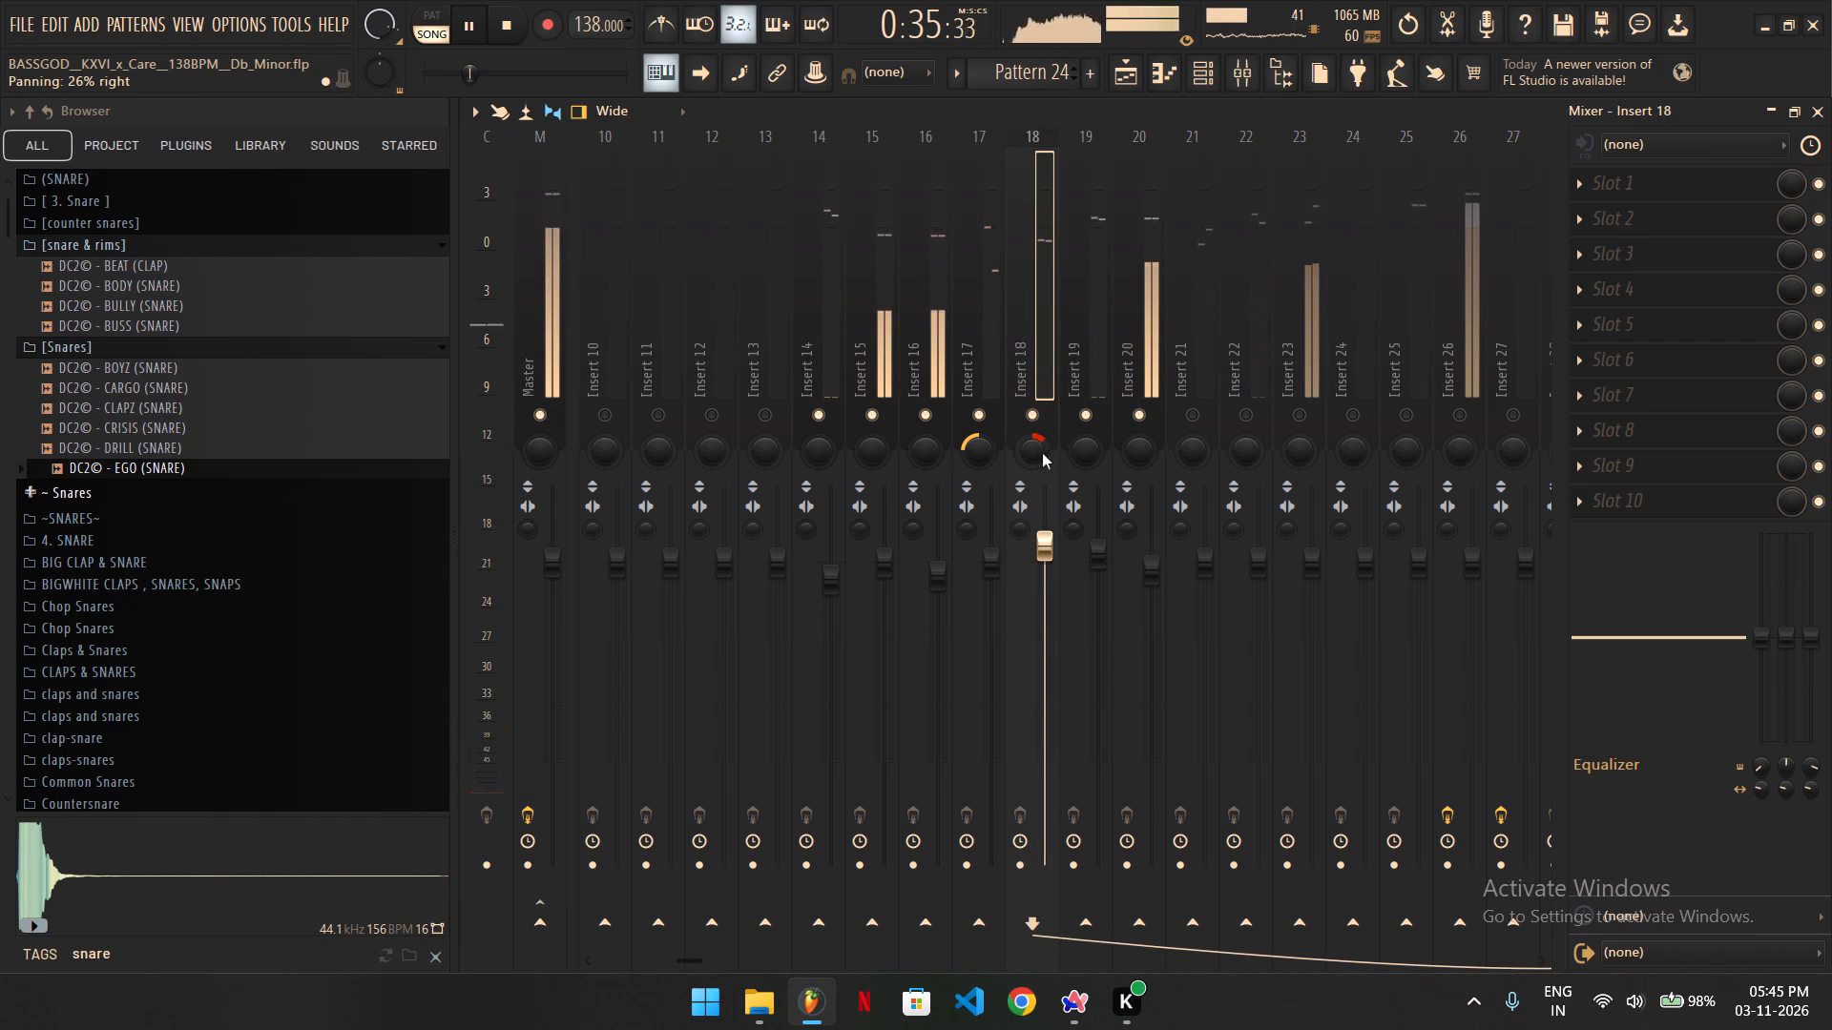
drag(1146, 458, 1146, 484)
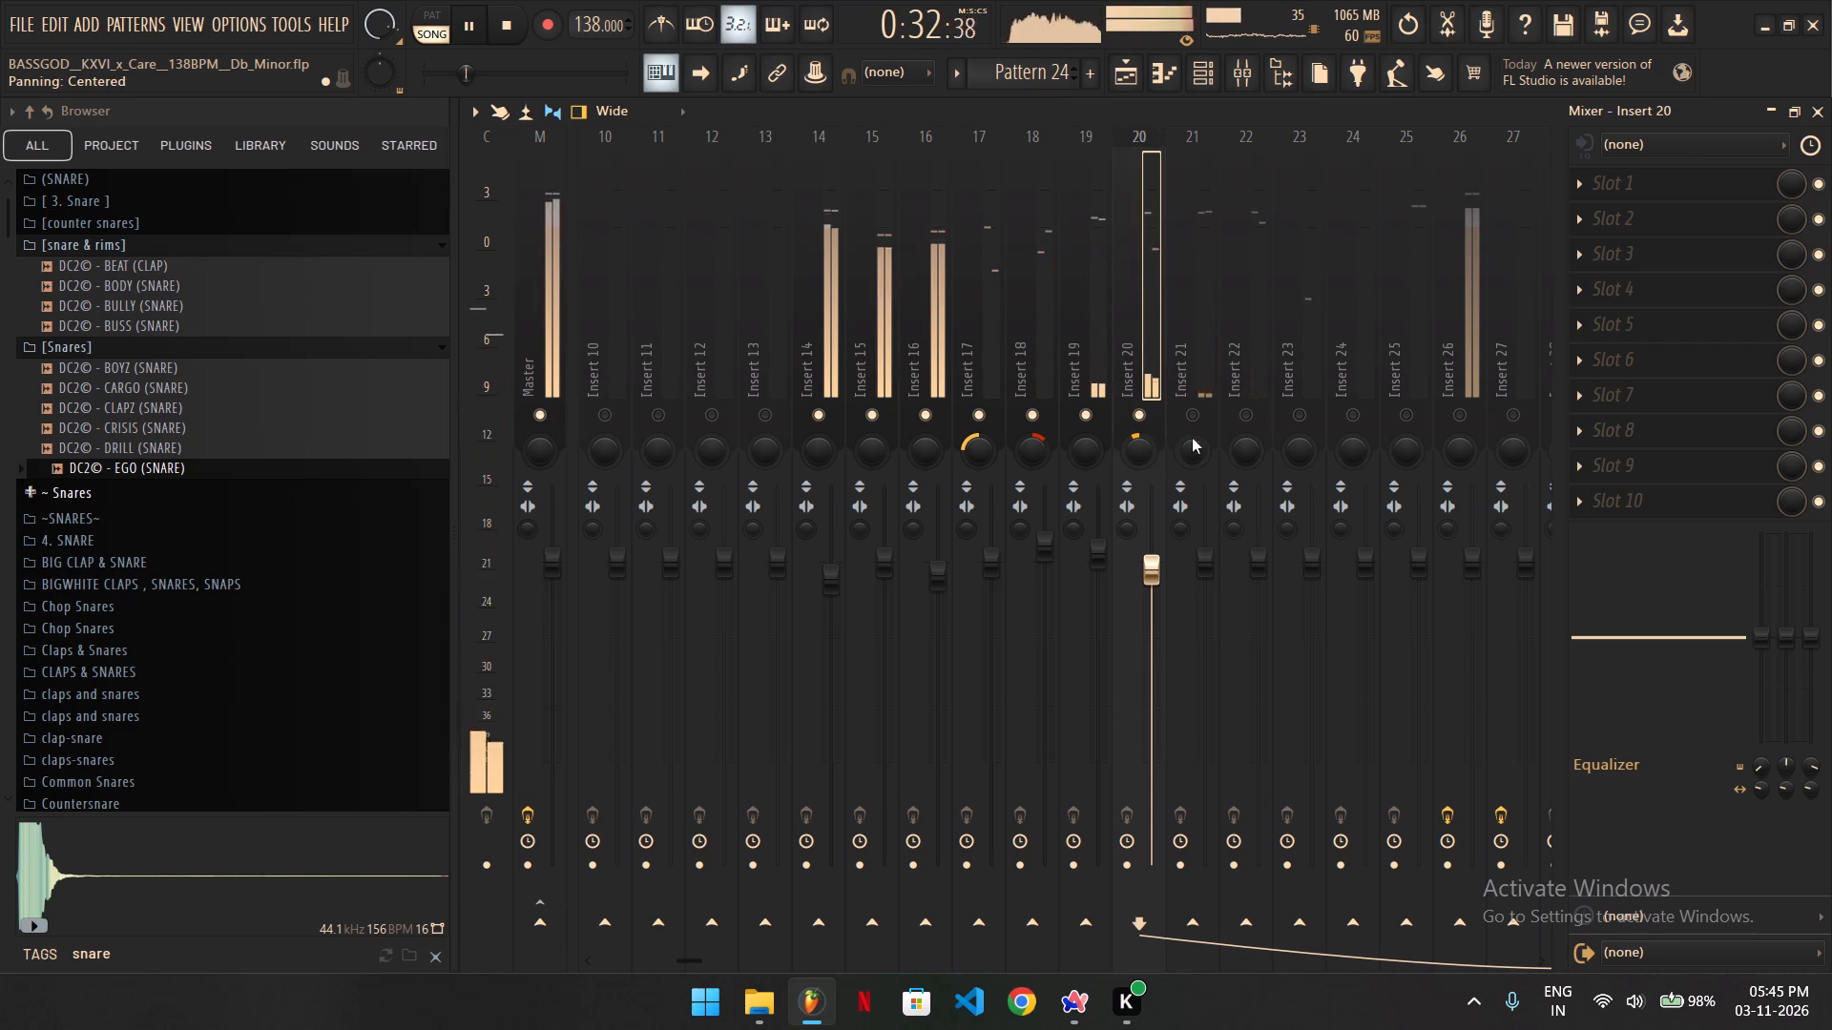
Unmute Insert 21, try its volume at about 96 percent, and bring the fader back up to about its default level.
click(1204, 412)
click(1197, 362)
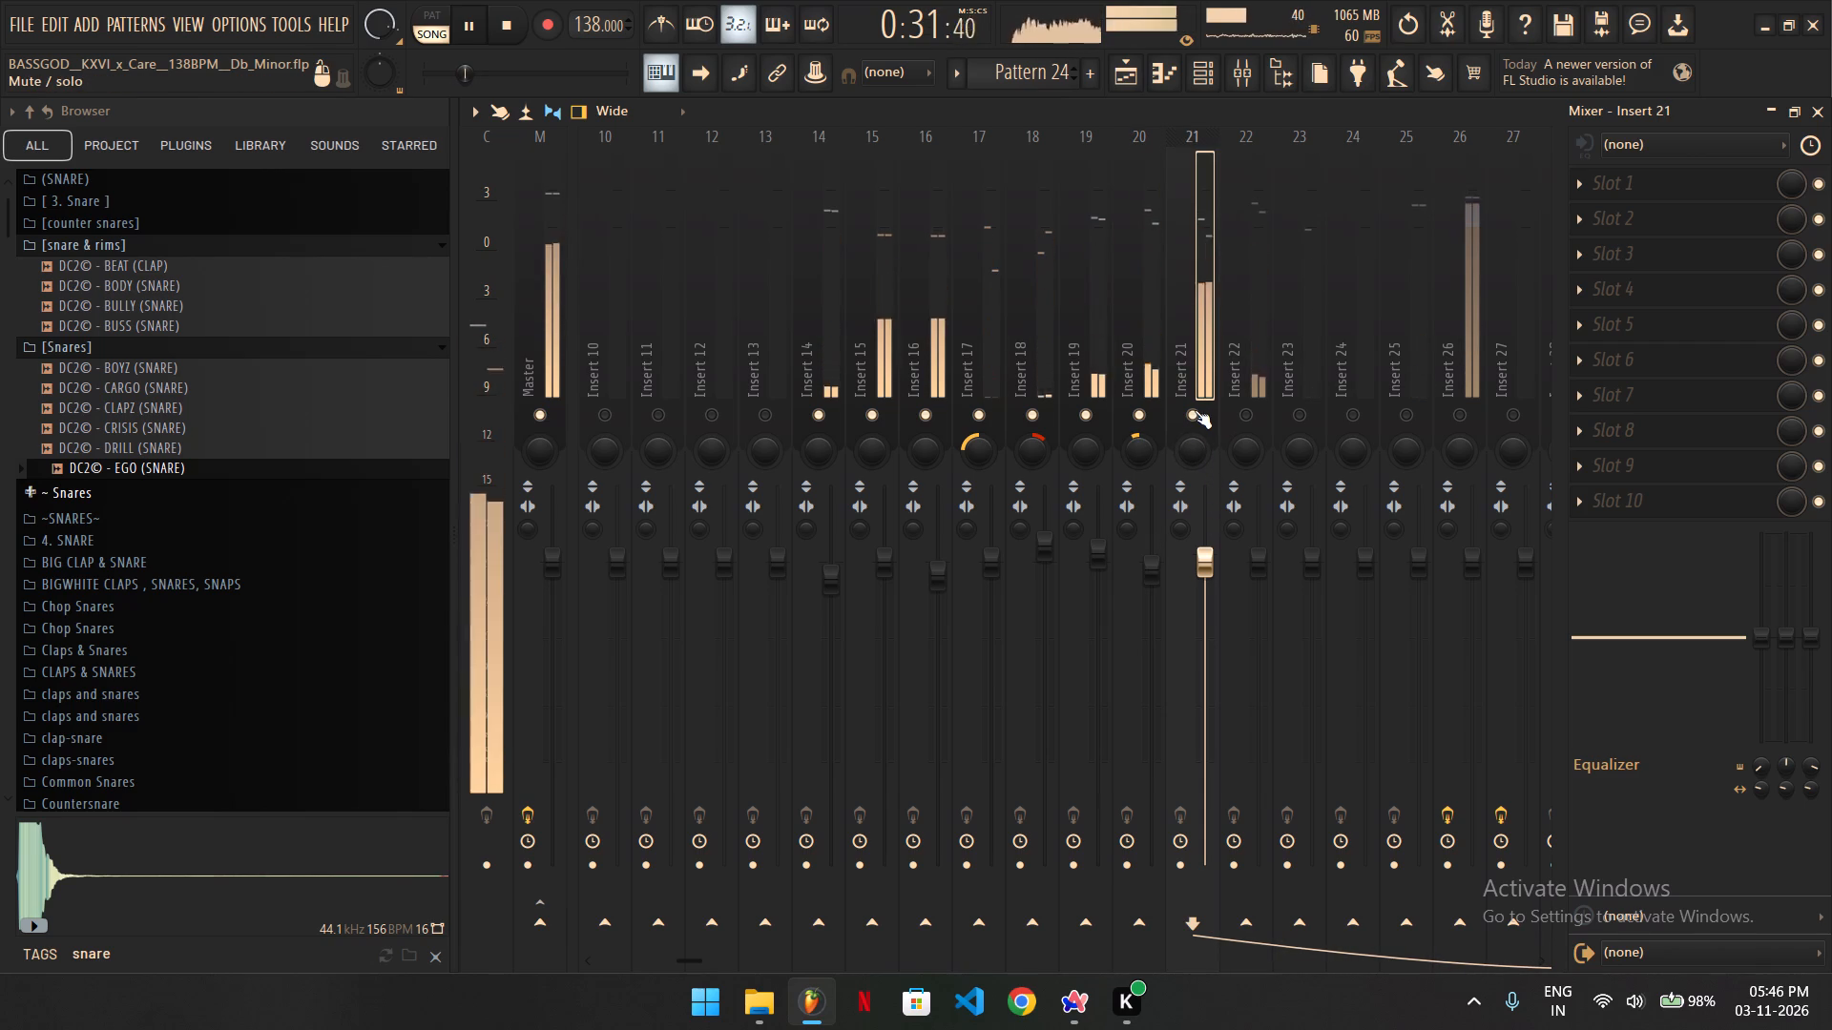
drag(1204, 566, 1215, 588)
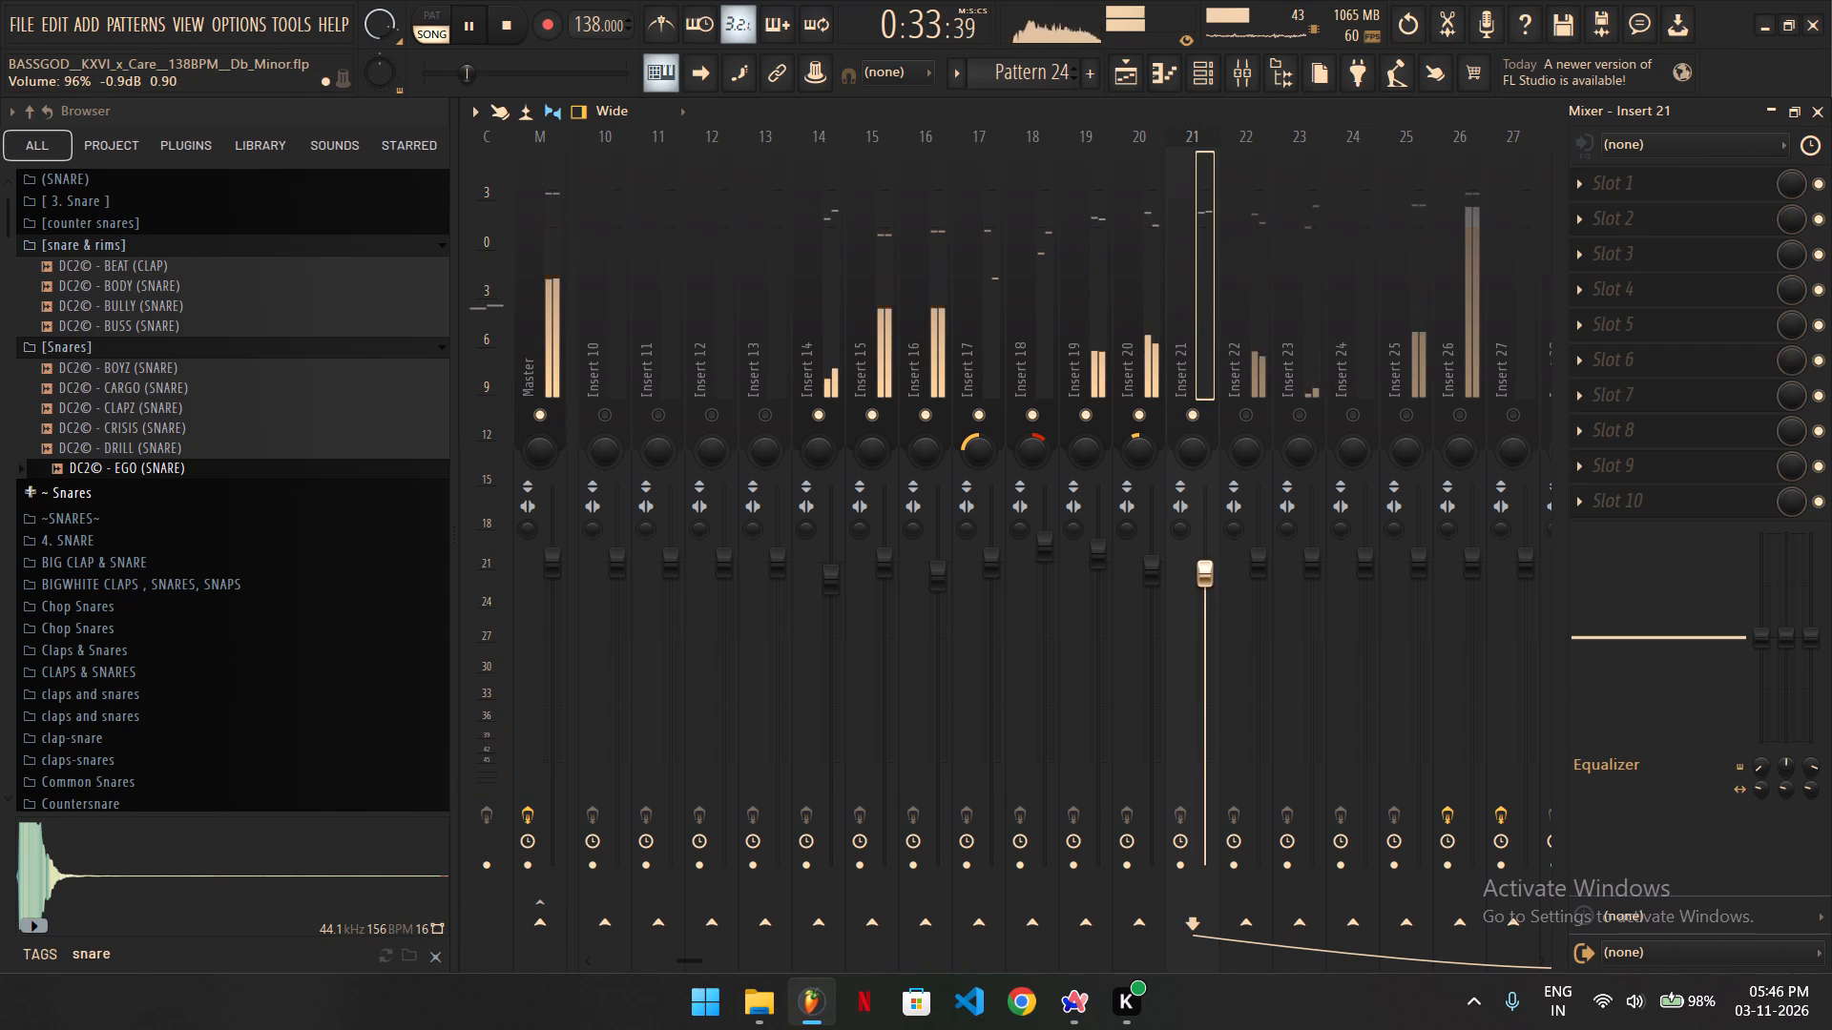
drag(1215, 588, 1215, 556)
click(1204, 559)
Unmute Insert 22 and select its track.
click(1240, 404)
click(1250, 359)
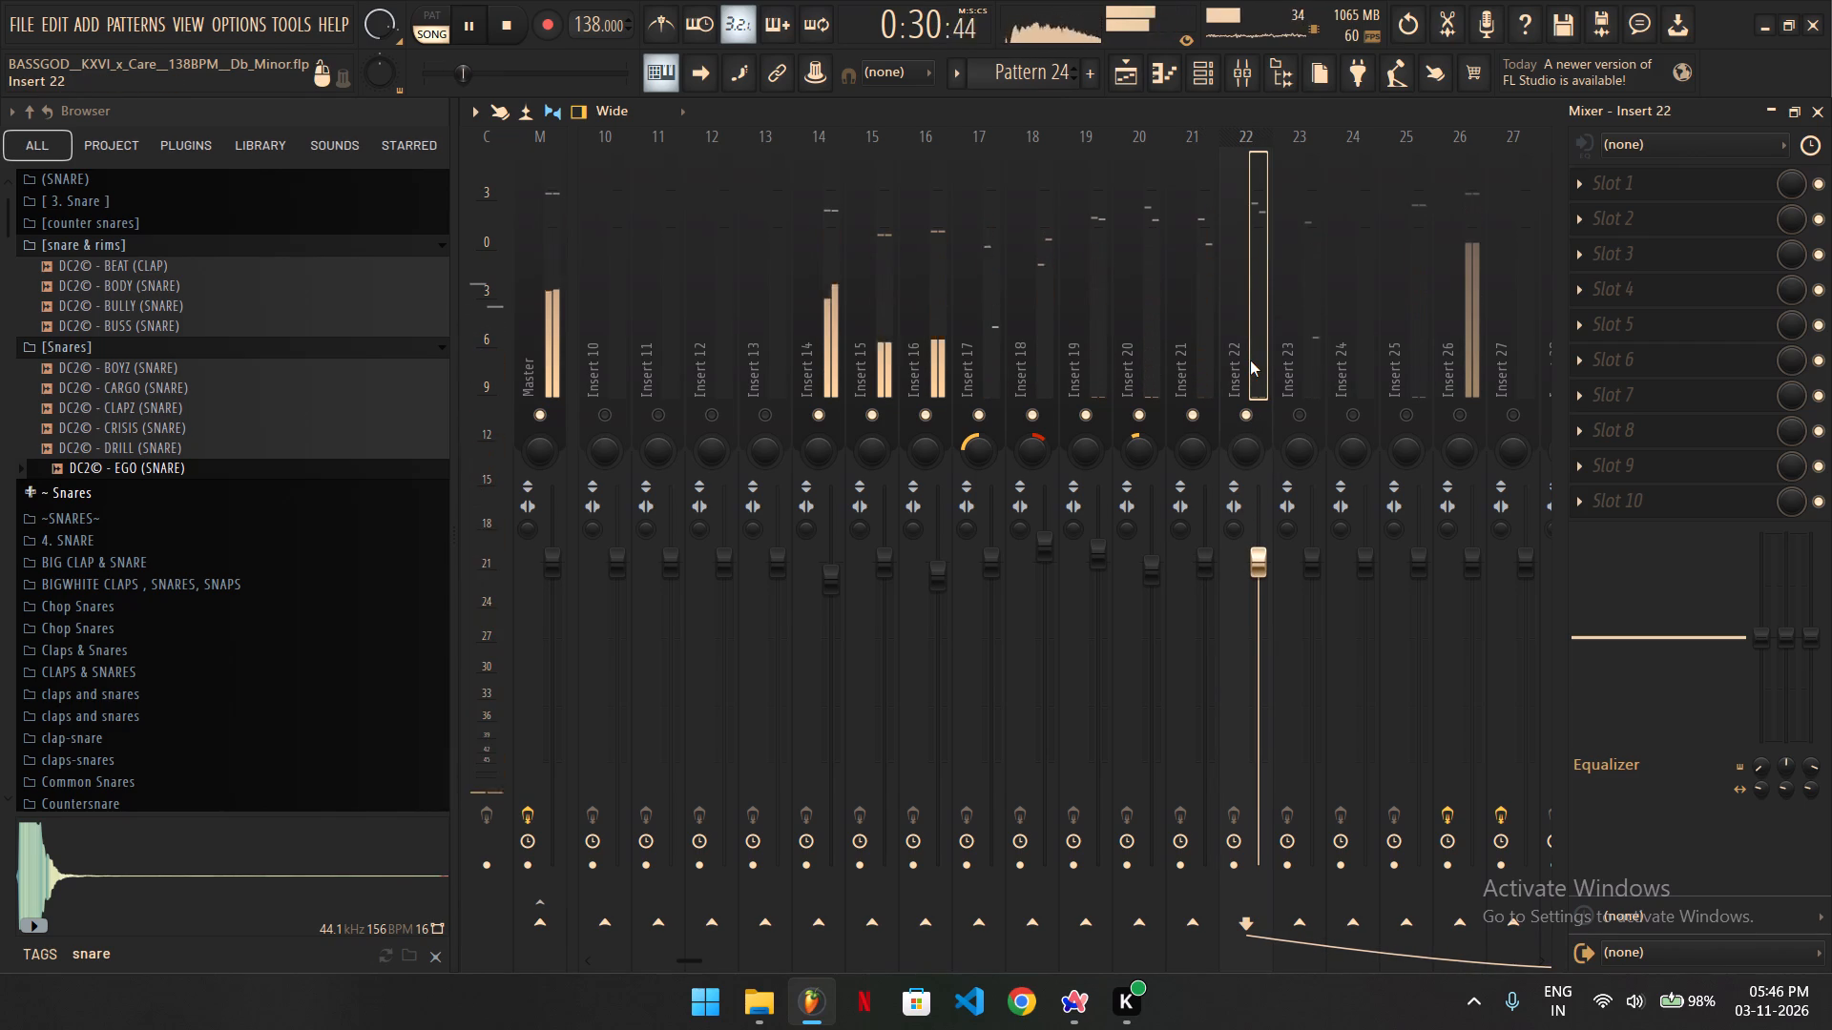
Unmute Insert 23 and lower its volume to about 96 percent (-0.9 dB).
click(1296, 375)
click(1316, 404)
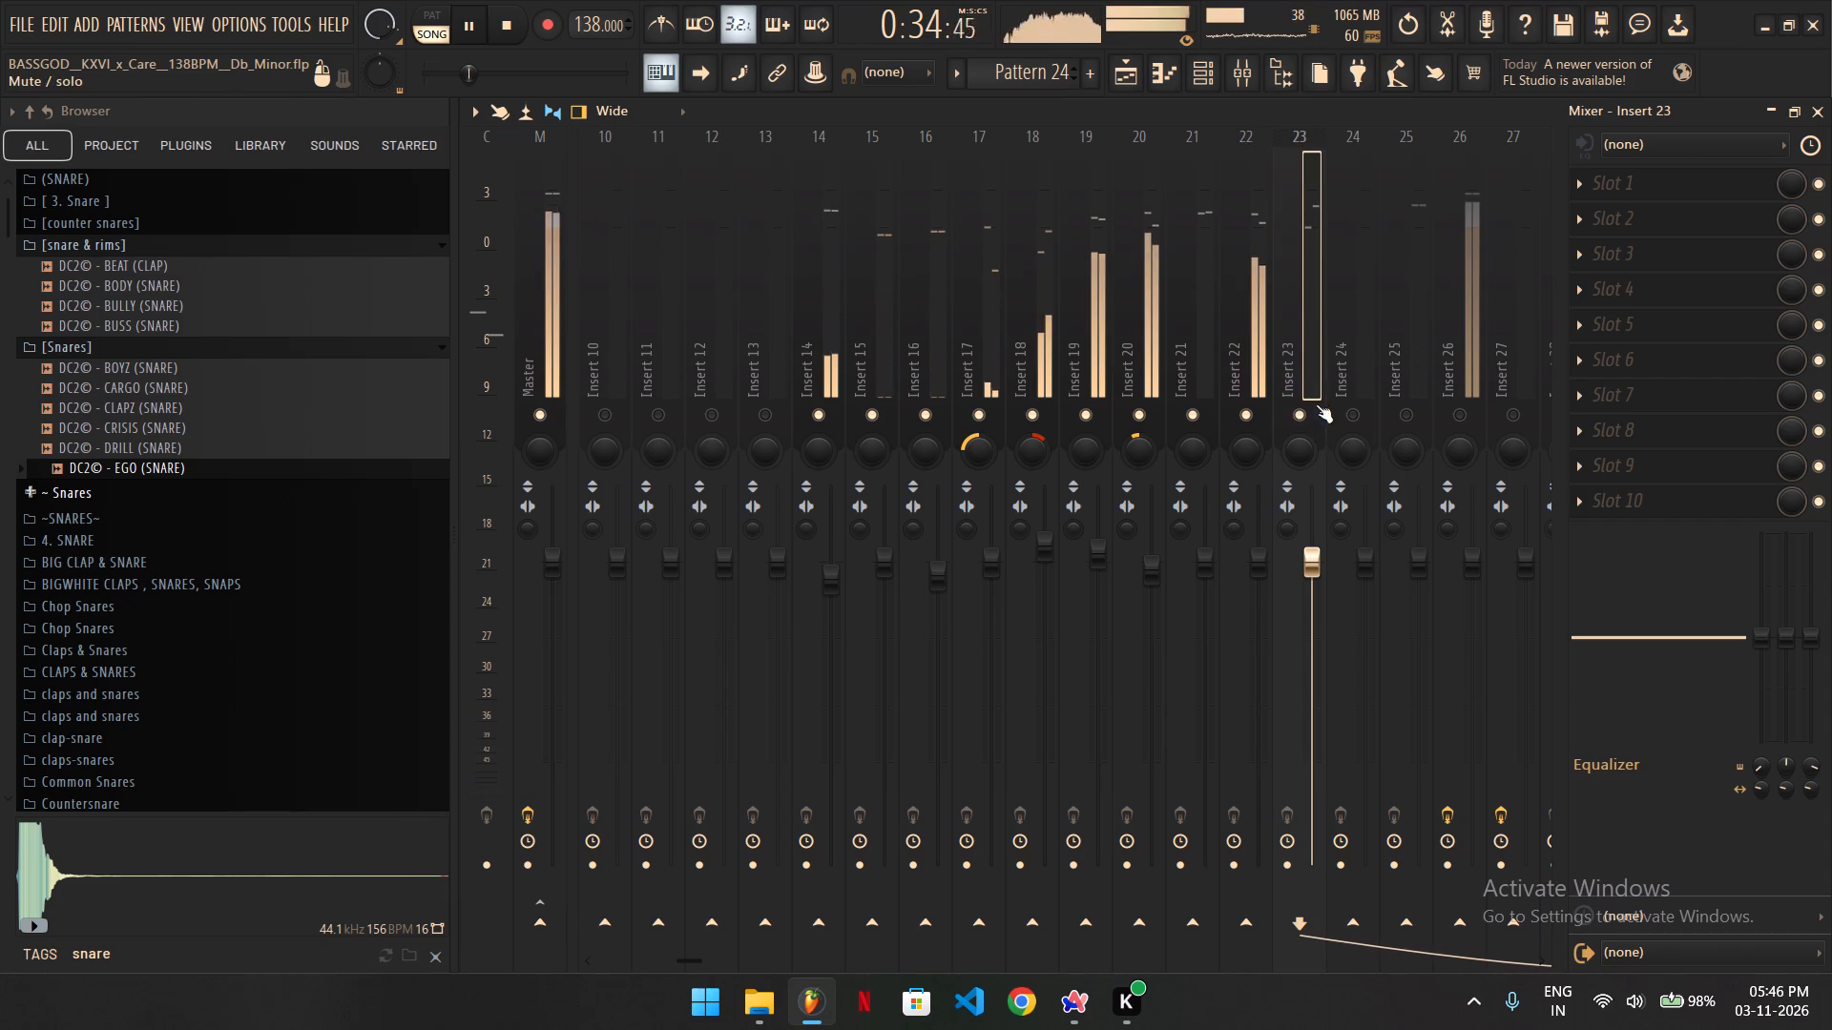
click(1317, 360)
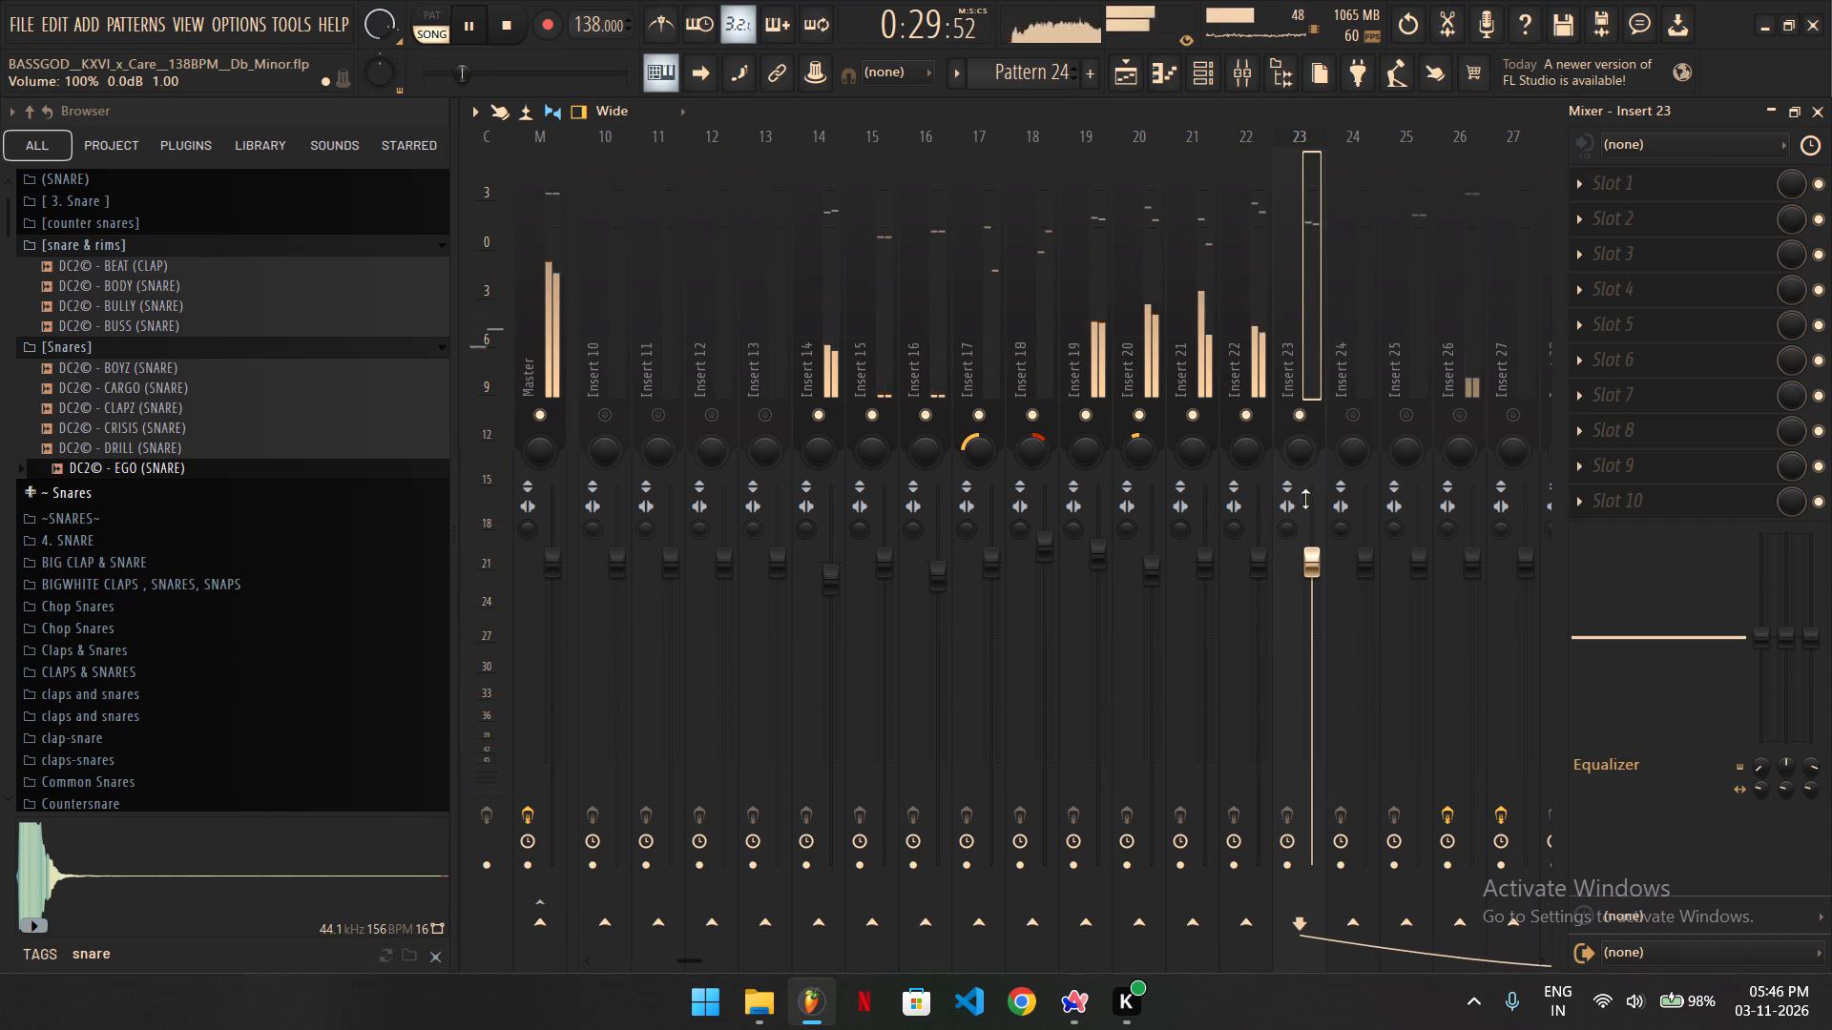
drag(1322, 559, 1322, 581)
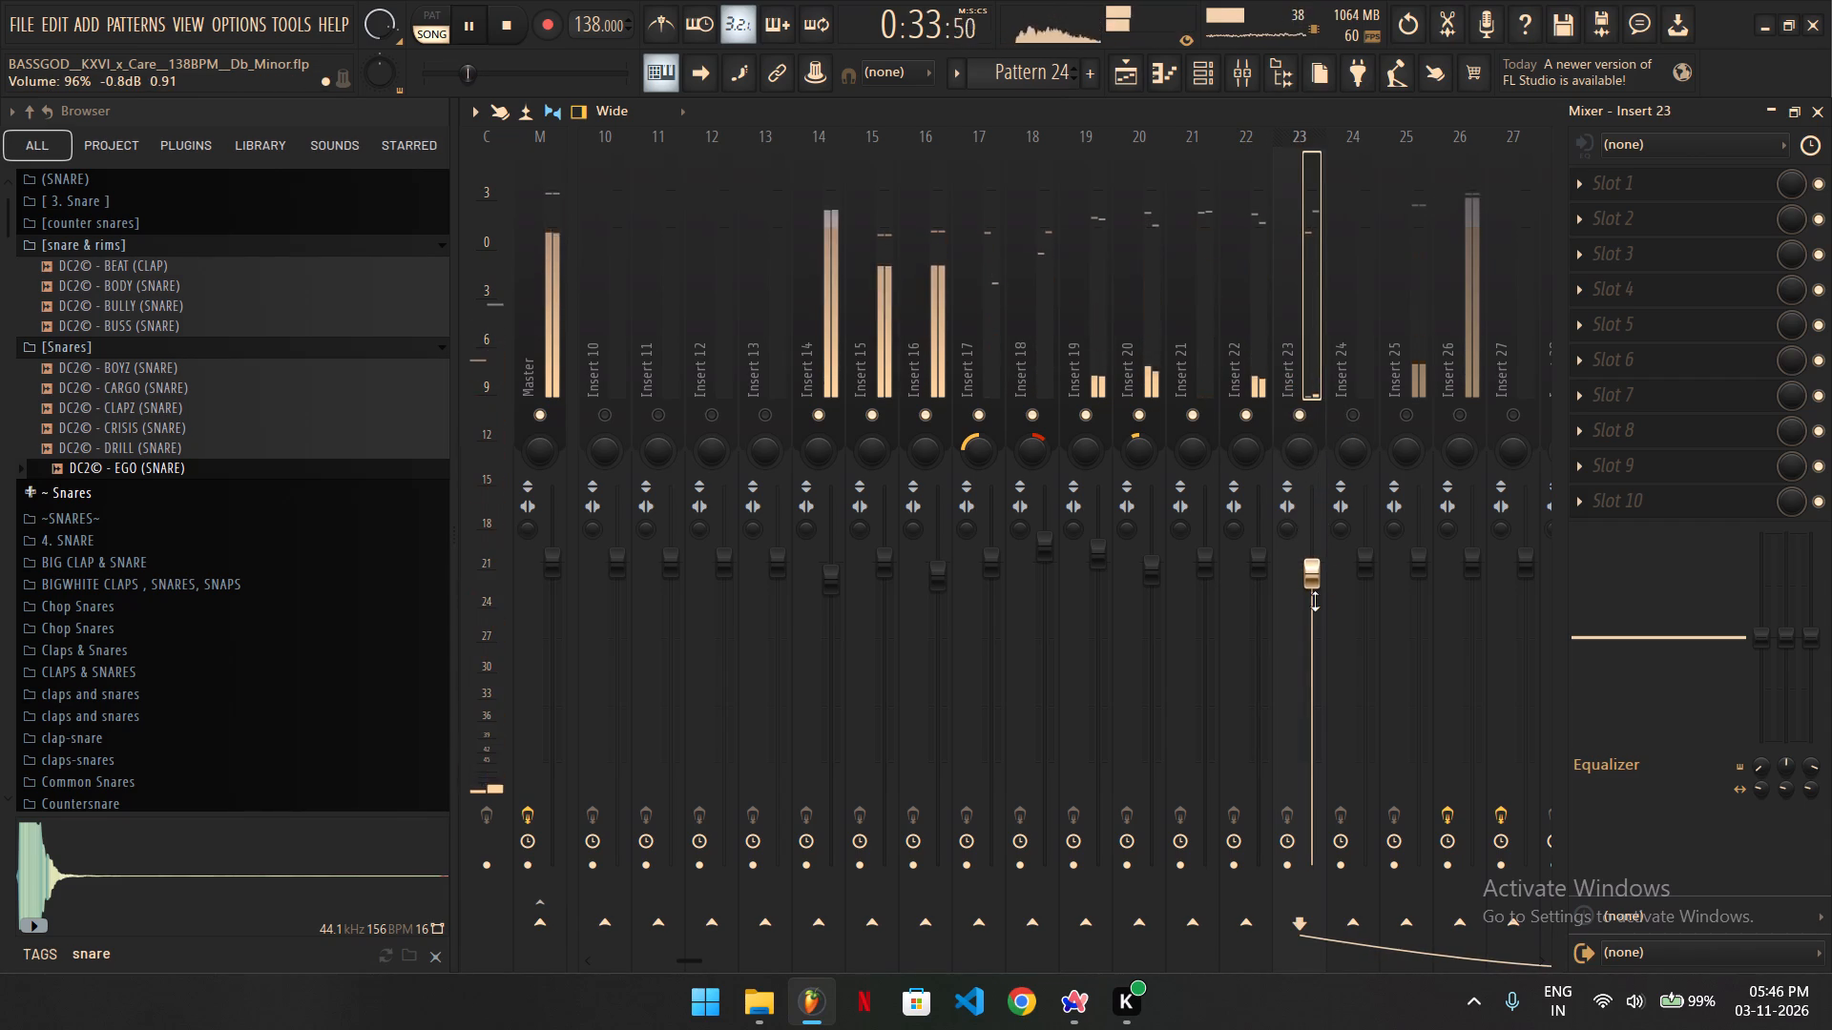
click(1313, 583)
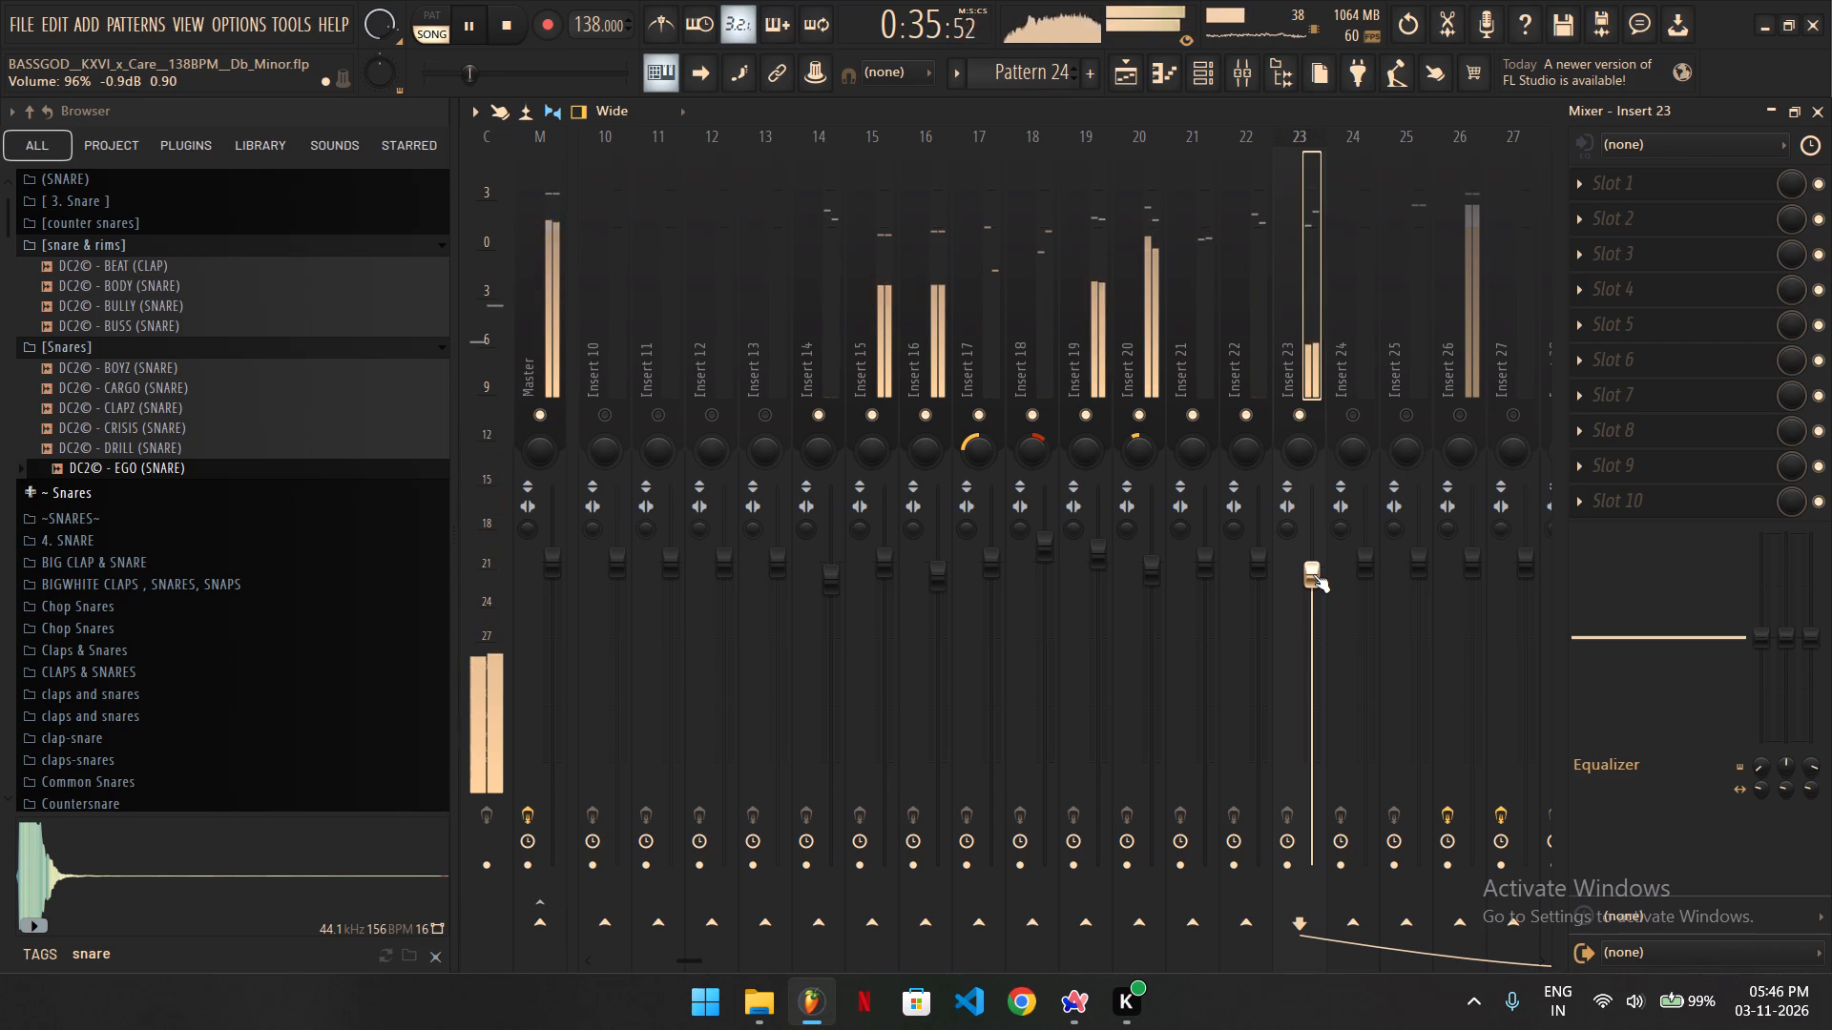
click(1237, 277)
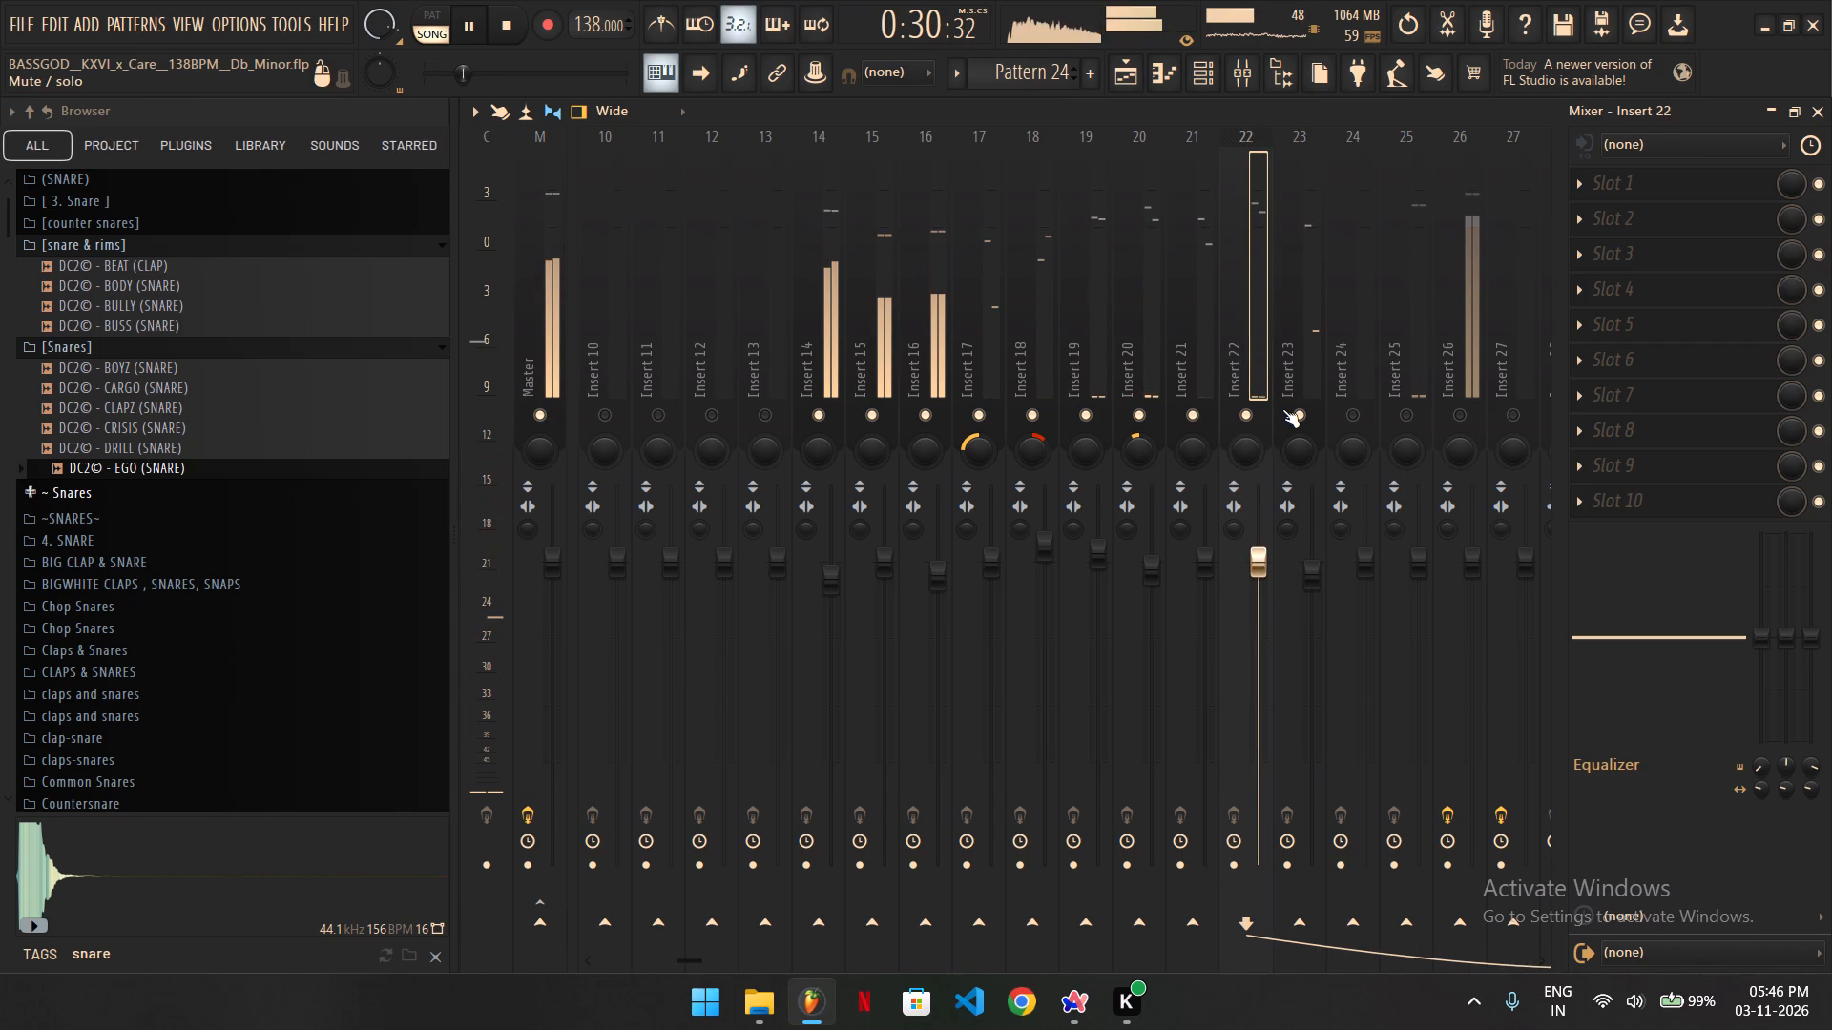
Unmute Insert 24 and select its track.
click(1340, 412)
click(1360, 359)
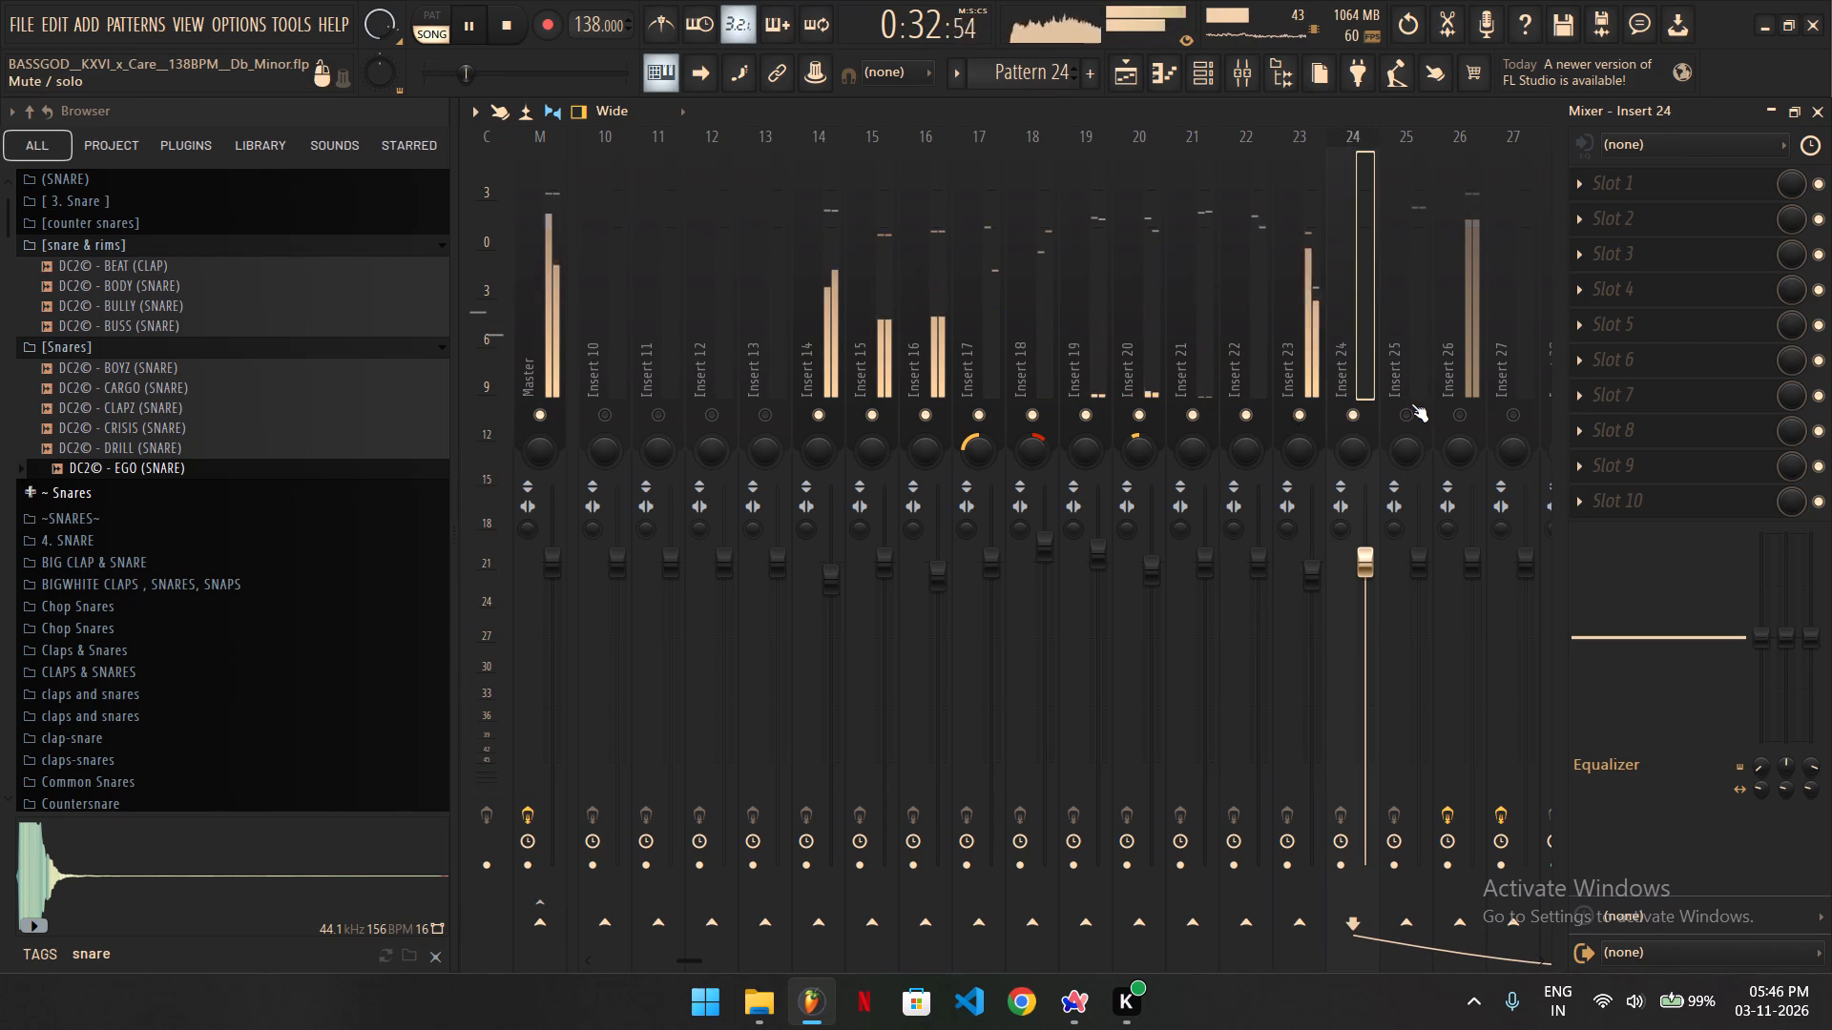
Unmute Insert 25 and raise its volume to about 104 percent (0.9 dB).
click(1411, 411)
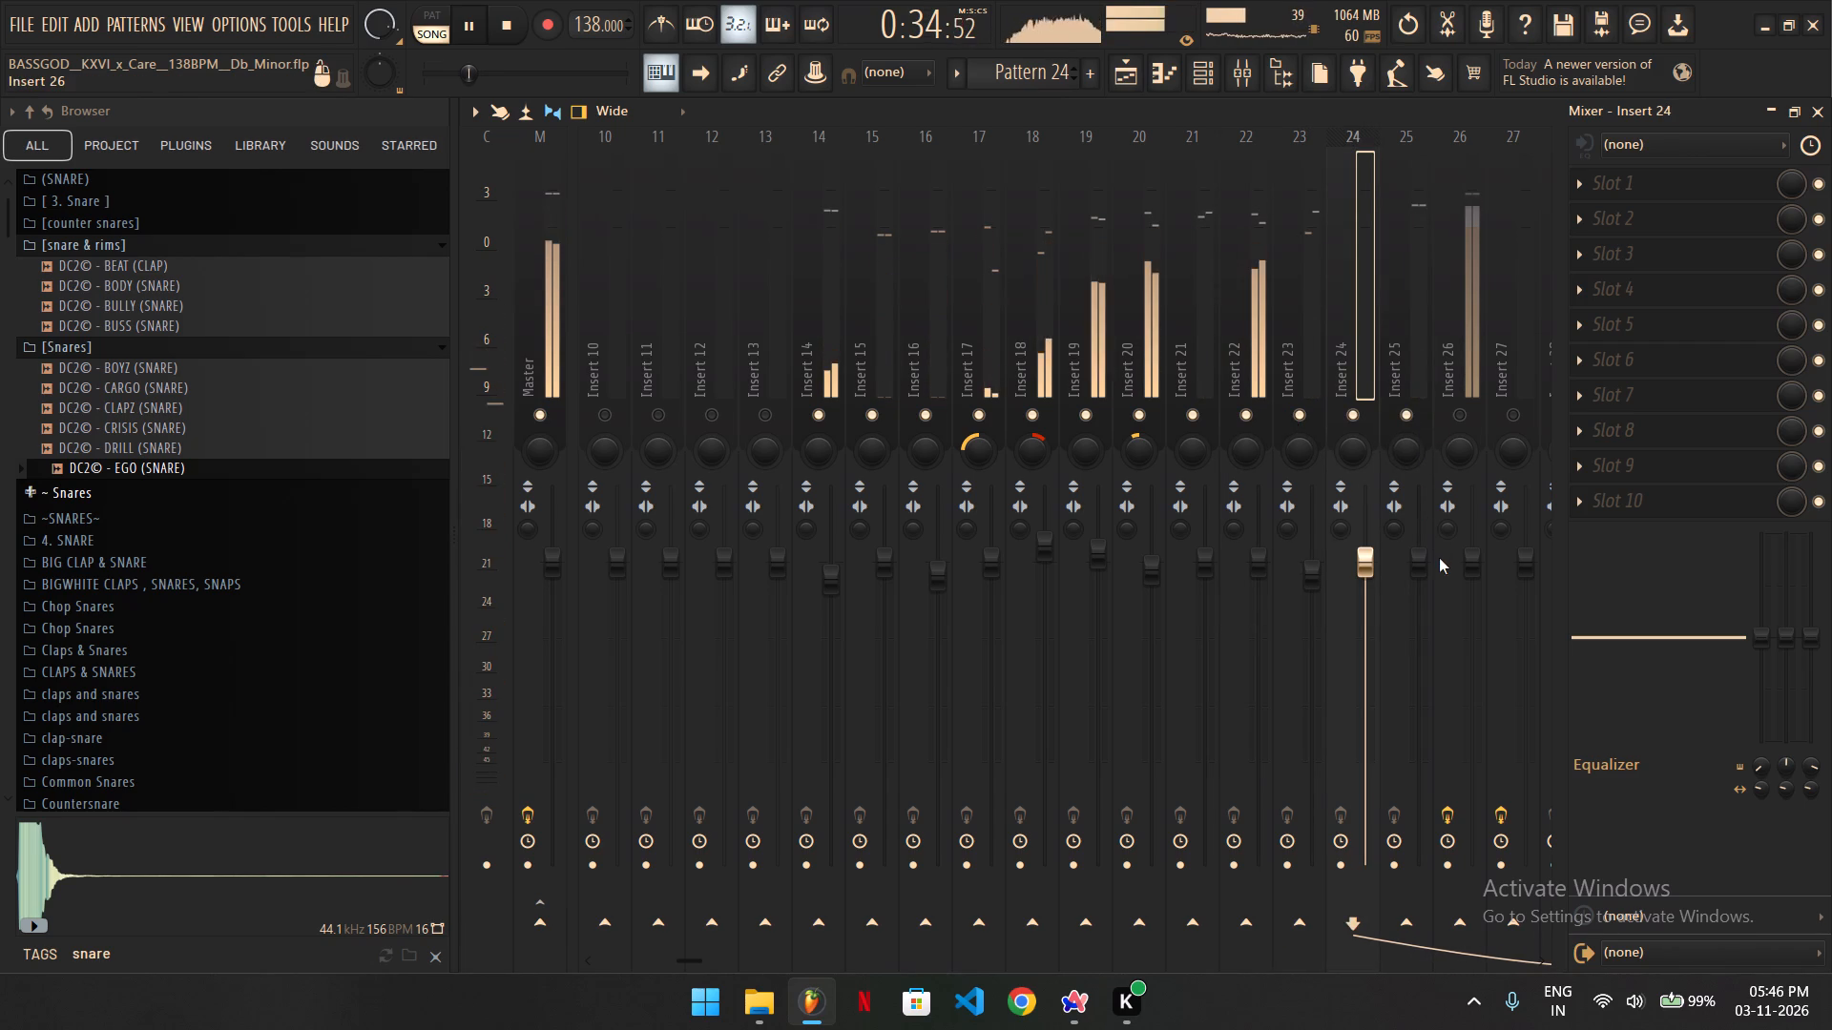
drag(1418, 563, 1415, 533)
drag(1418, 547, 1421, 564)
drag(1418, 555, 1418, 549)
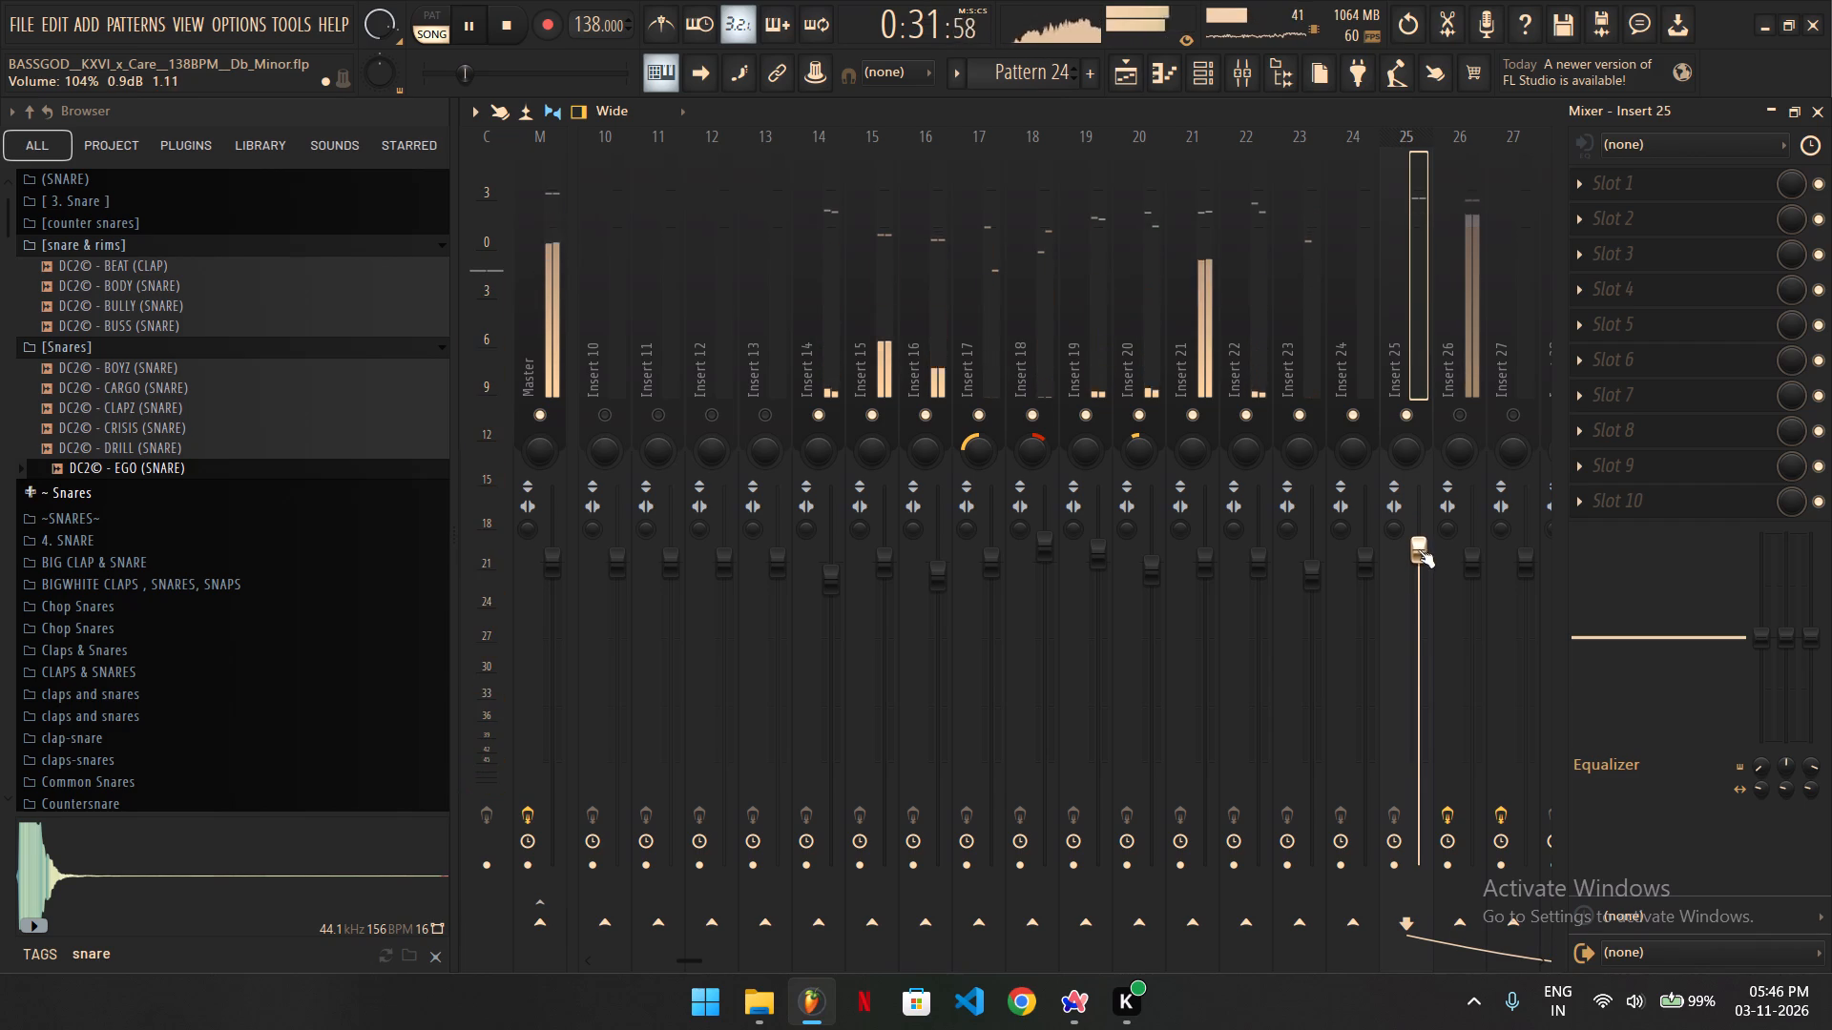
drag(1418, 549, 1415, 544)
click(1329, 290)
click(1400, 261)
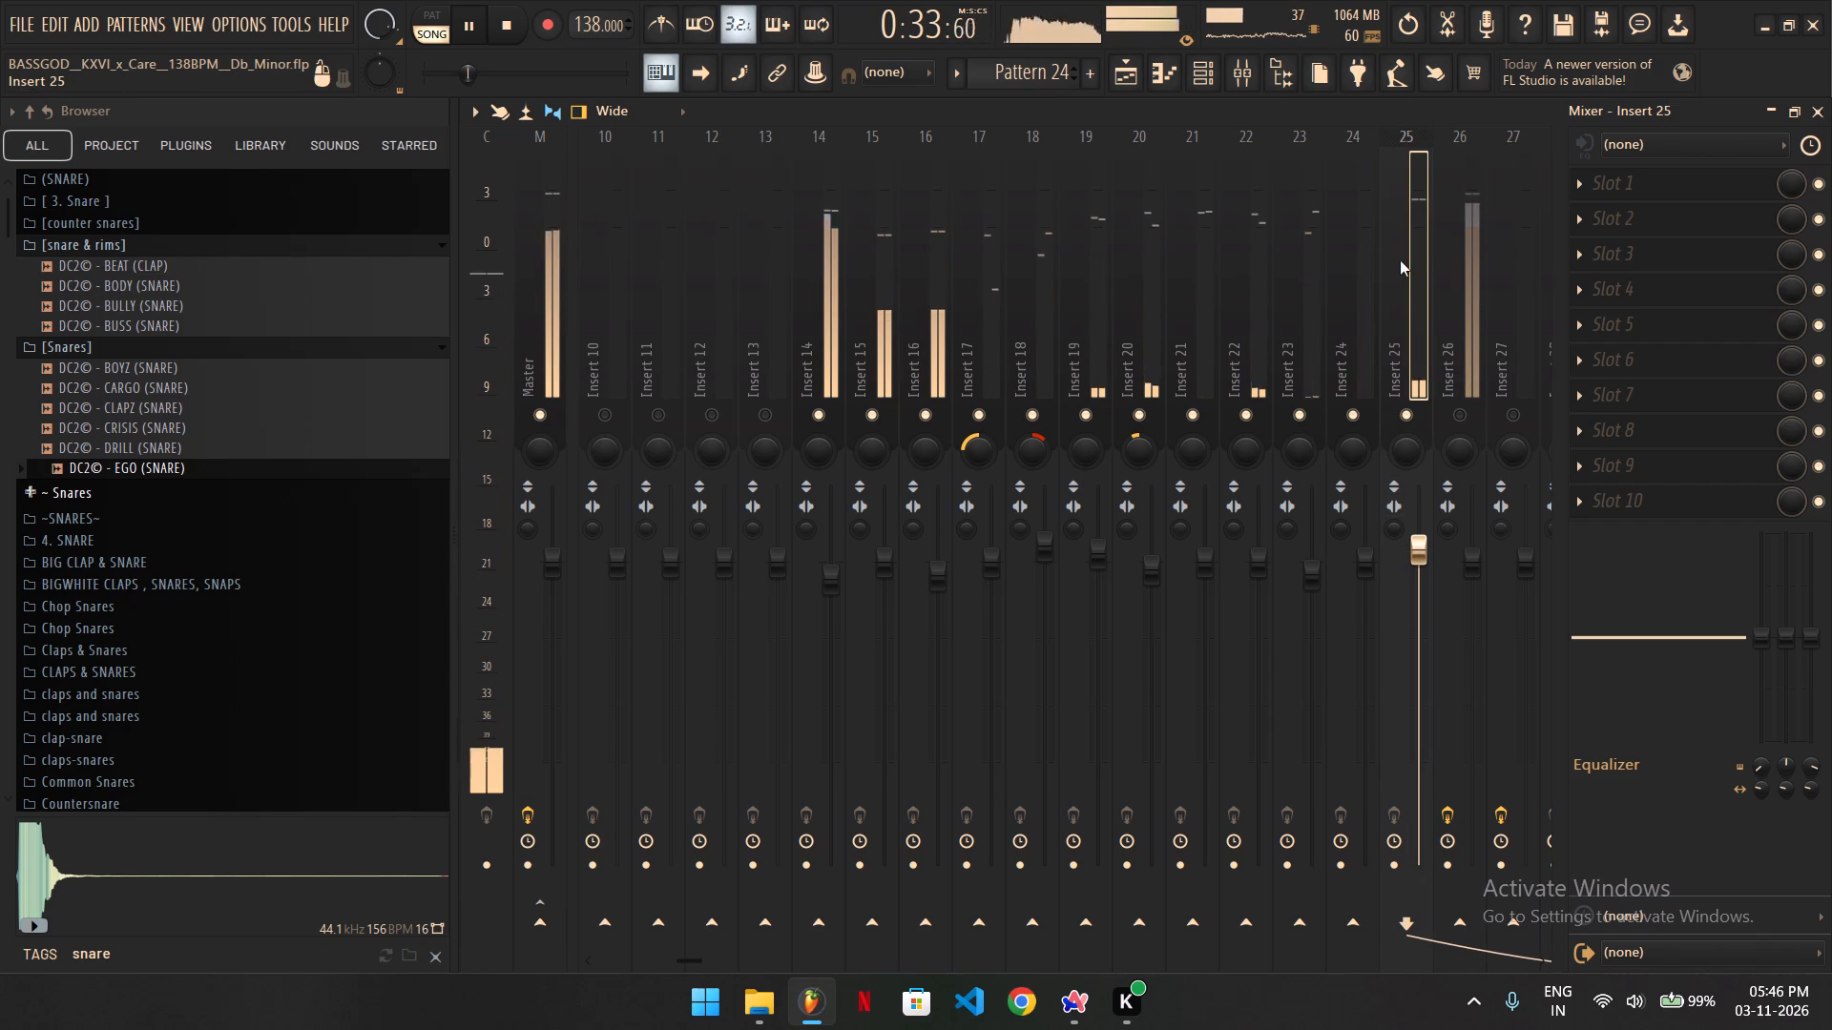
click(1365, 252)
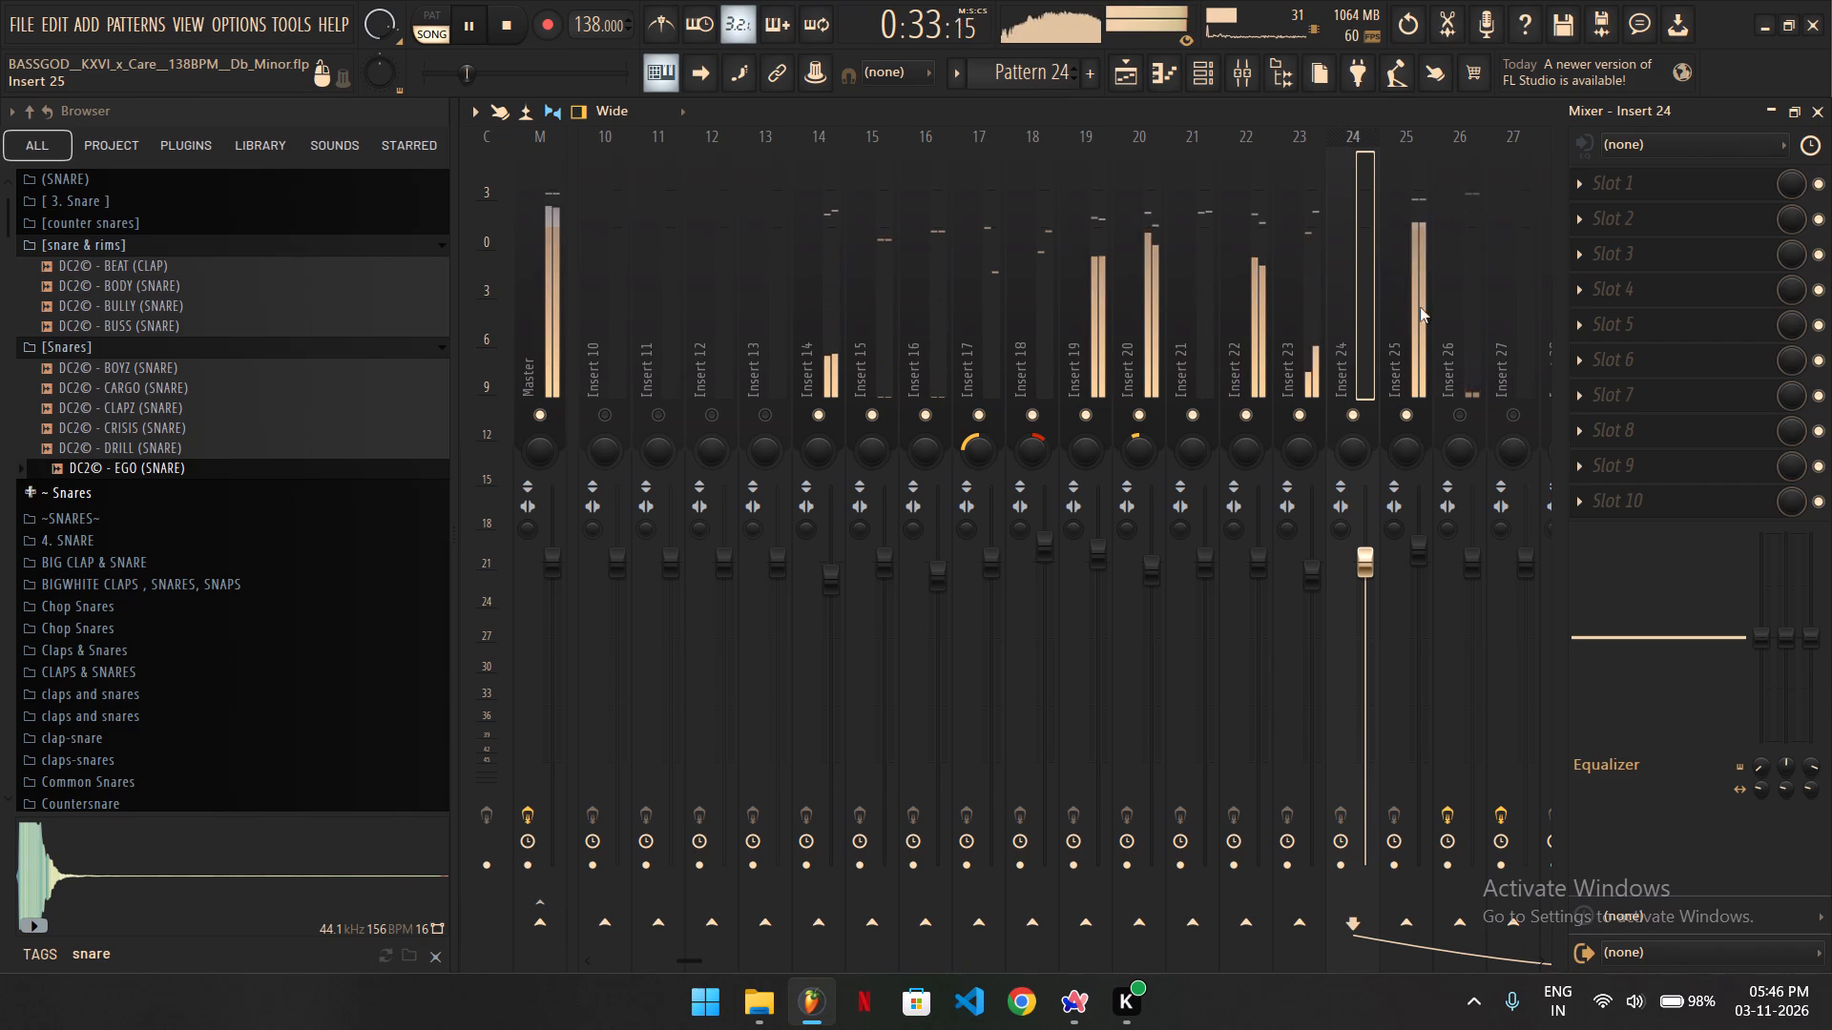
Unmute Insert 26 and select its track.
click(1475, 362)
click(1470, 420)
click(1457, 355)
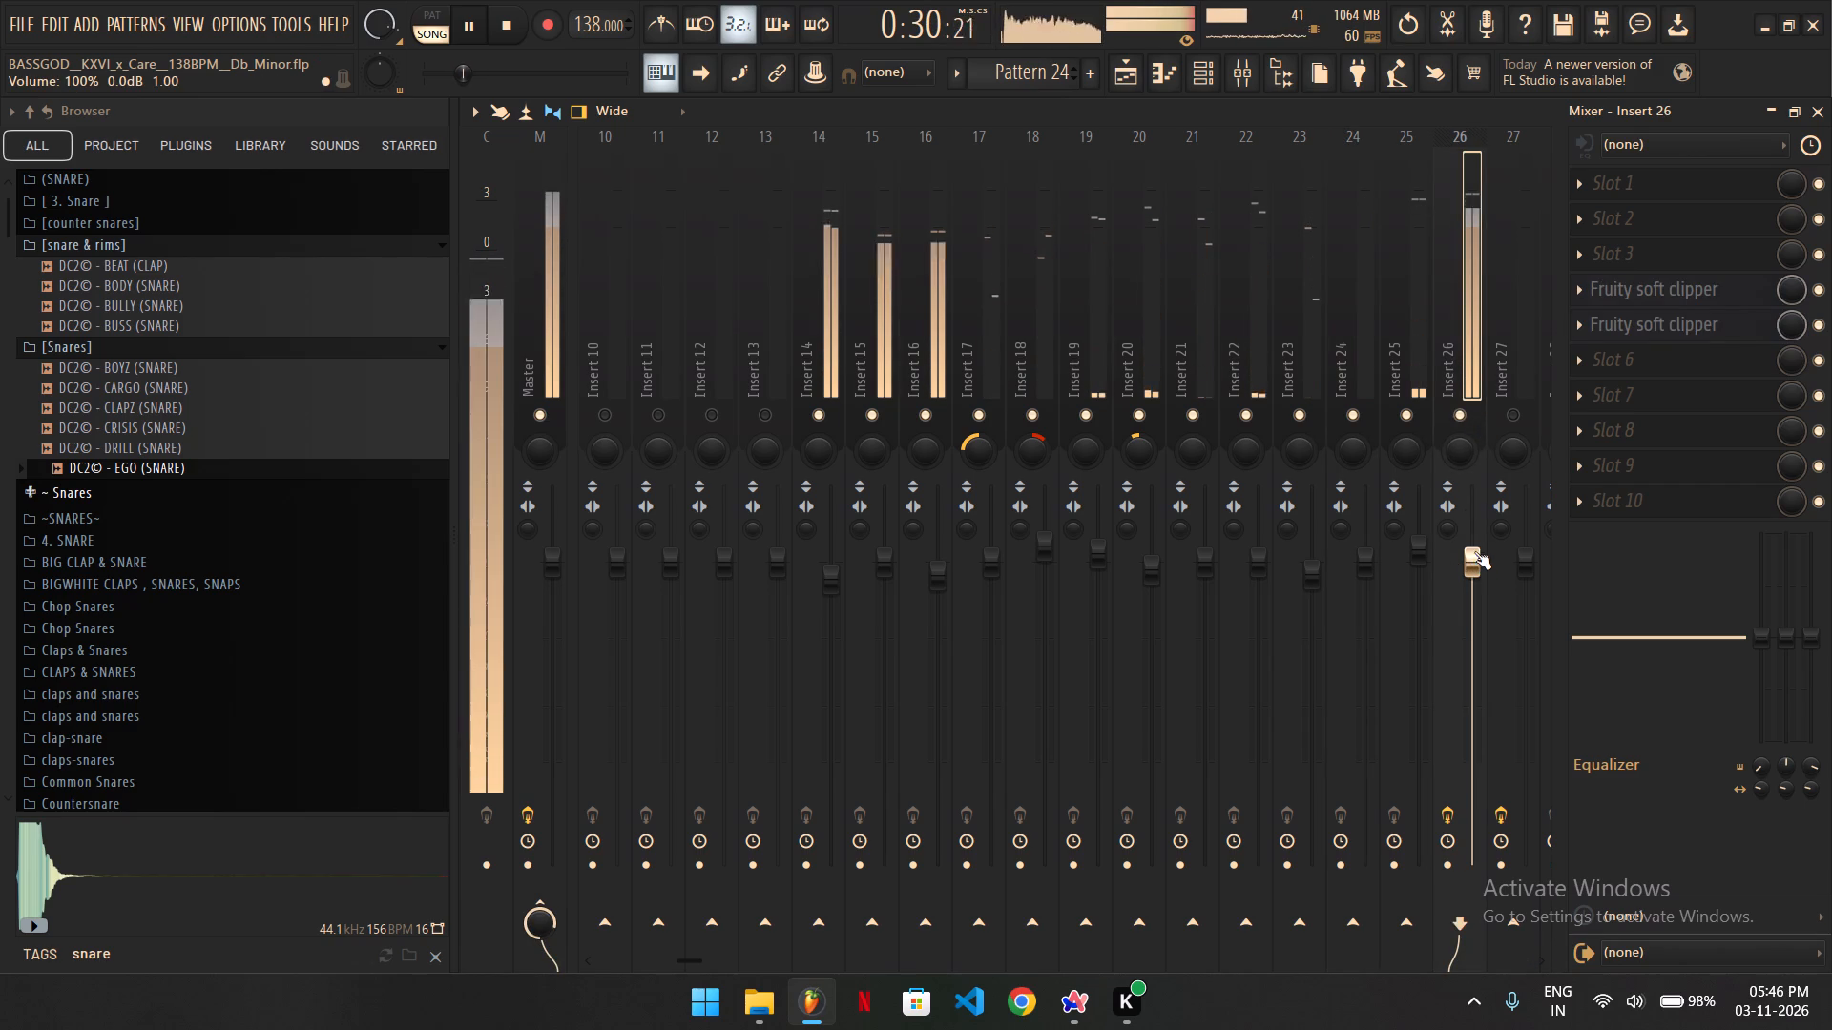
Load Fruity Blood Overdrive into effect slot 2 of Insert 26.
scroll(1265, 252, down, 2)
scroll(1190, 414, down, 1)
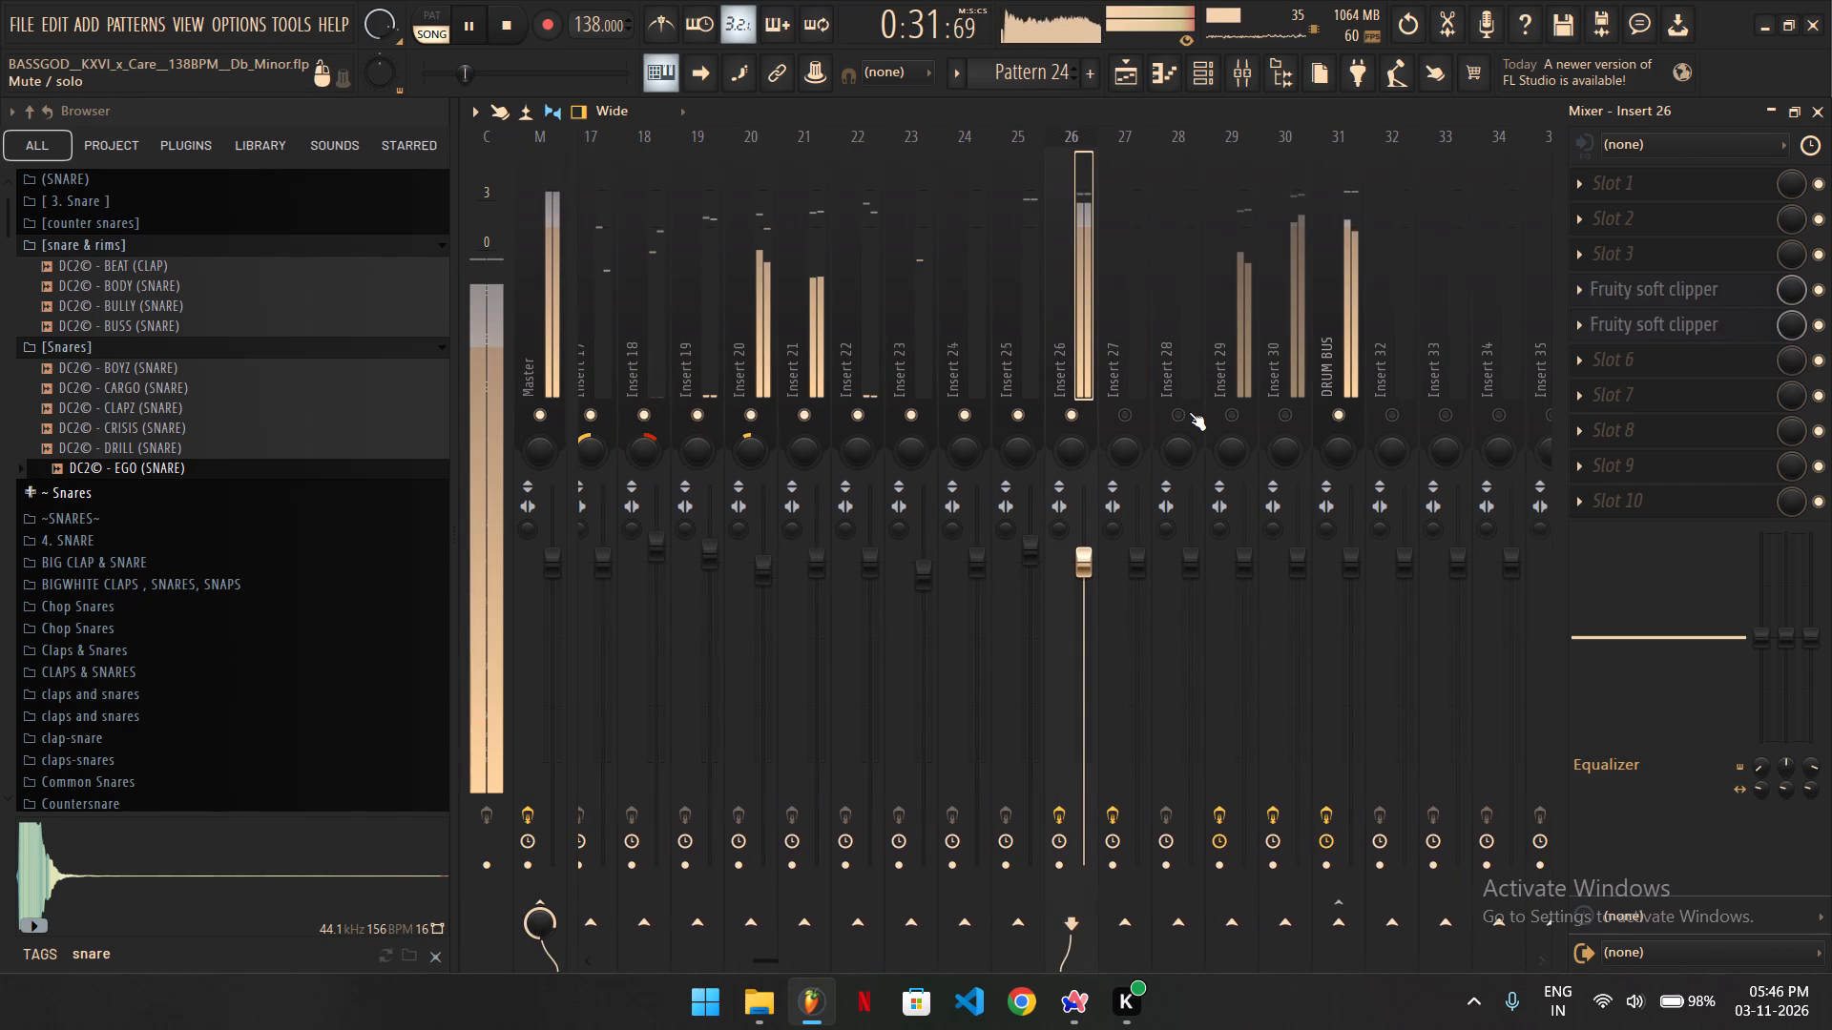
click(1687, 226)
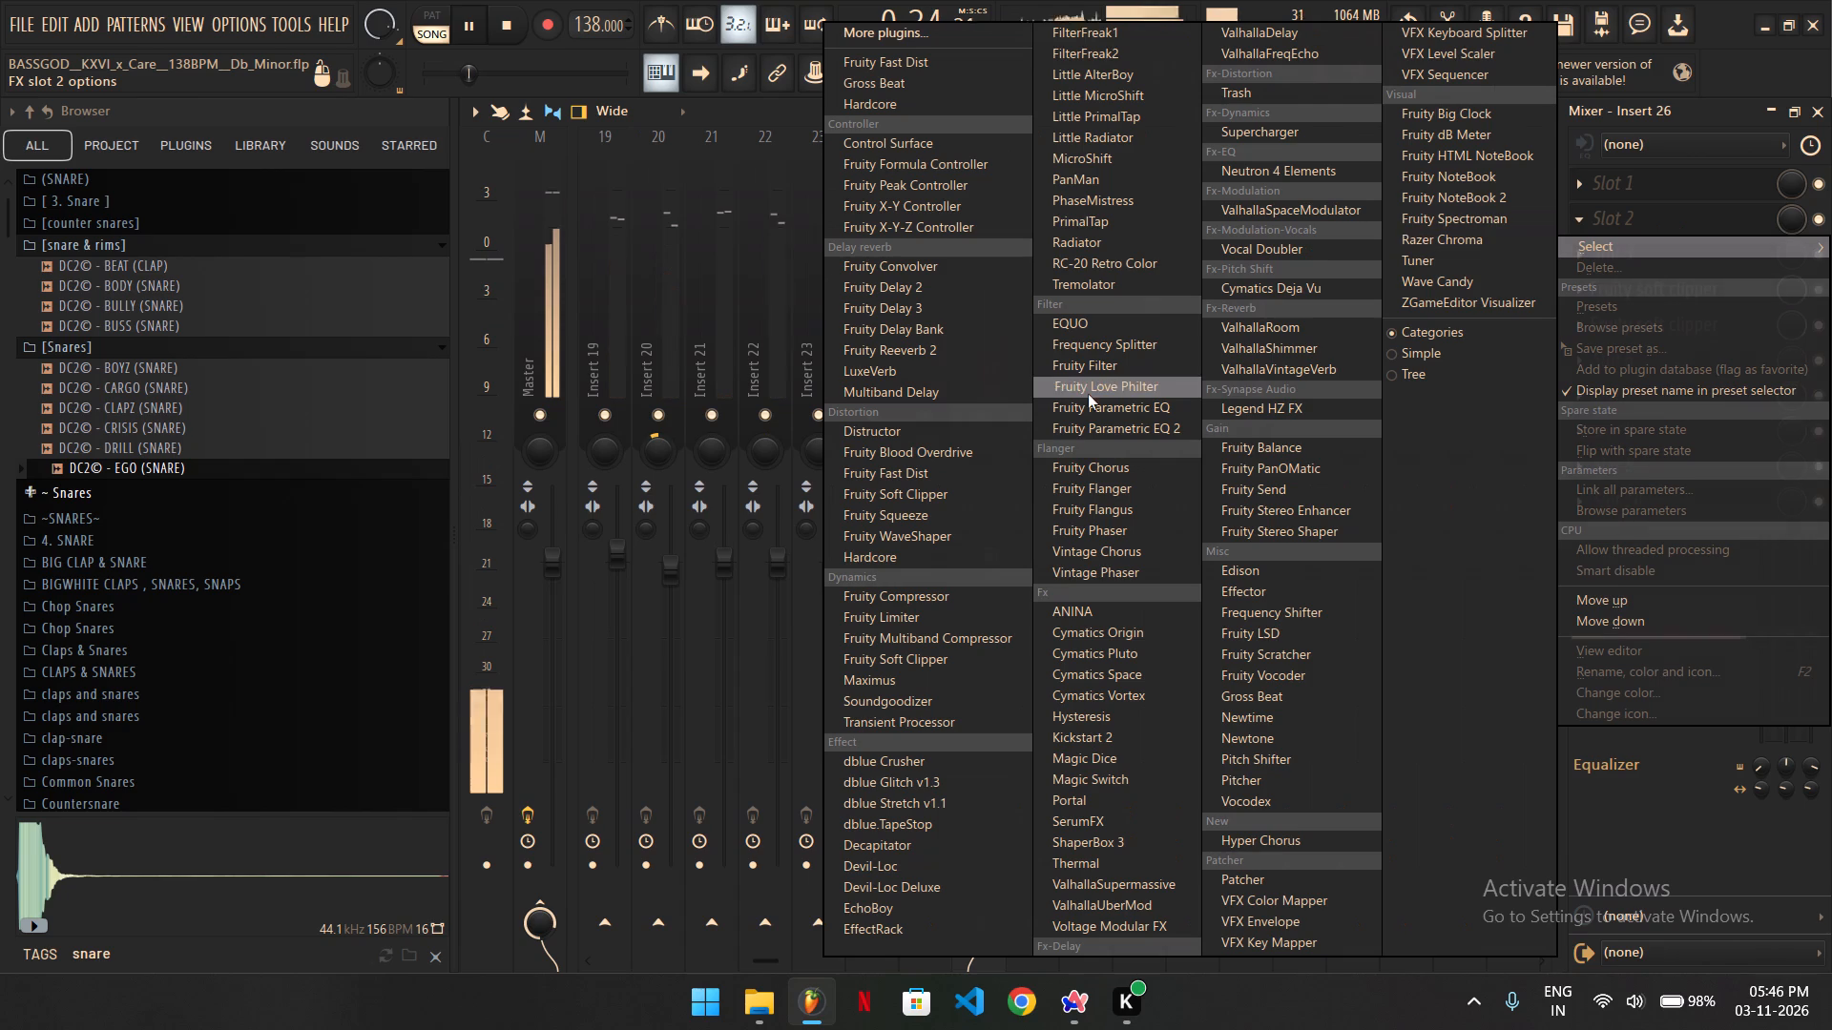
click(940, 454)
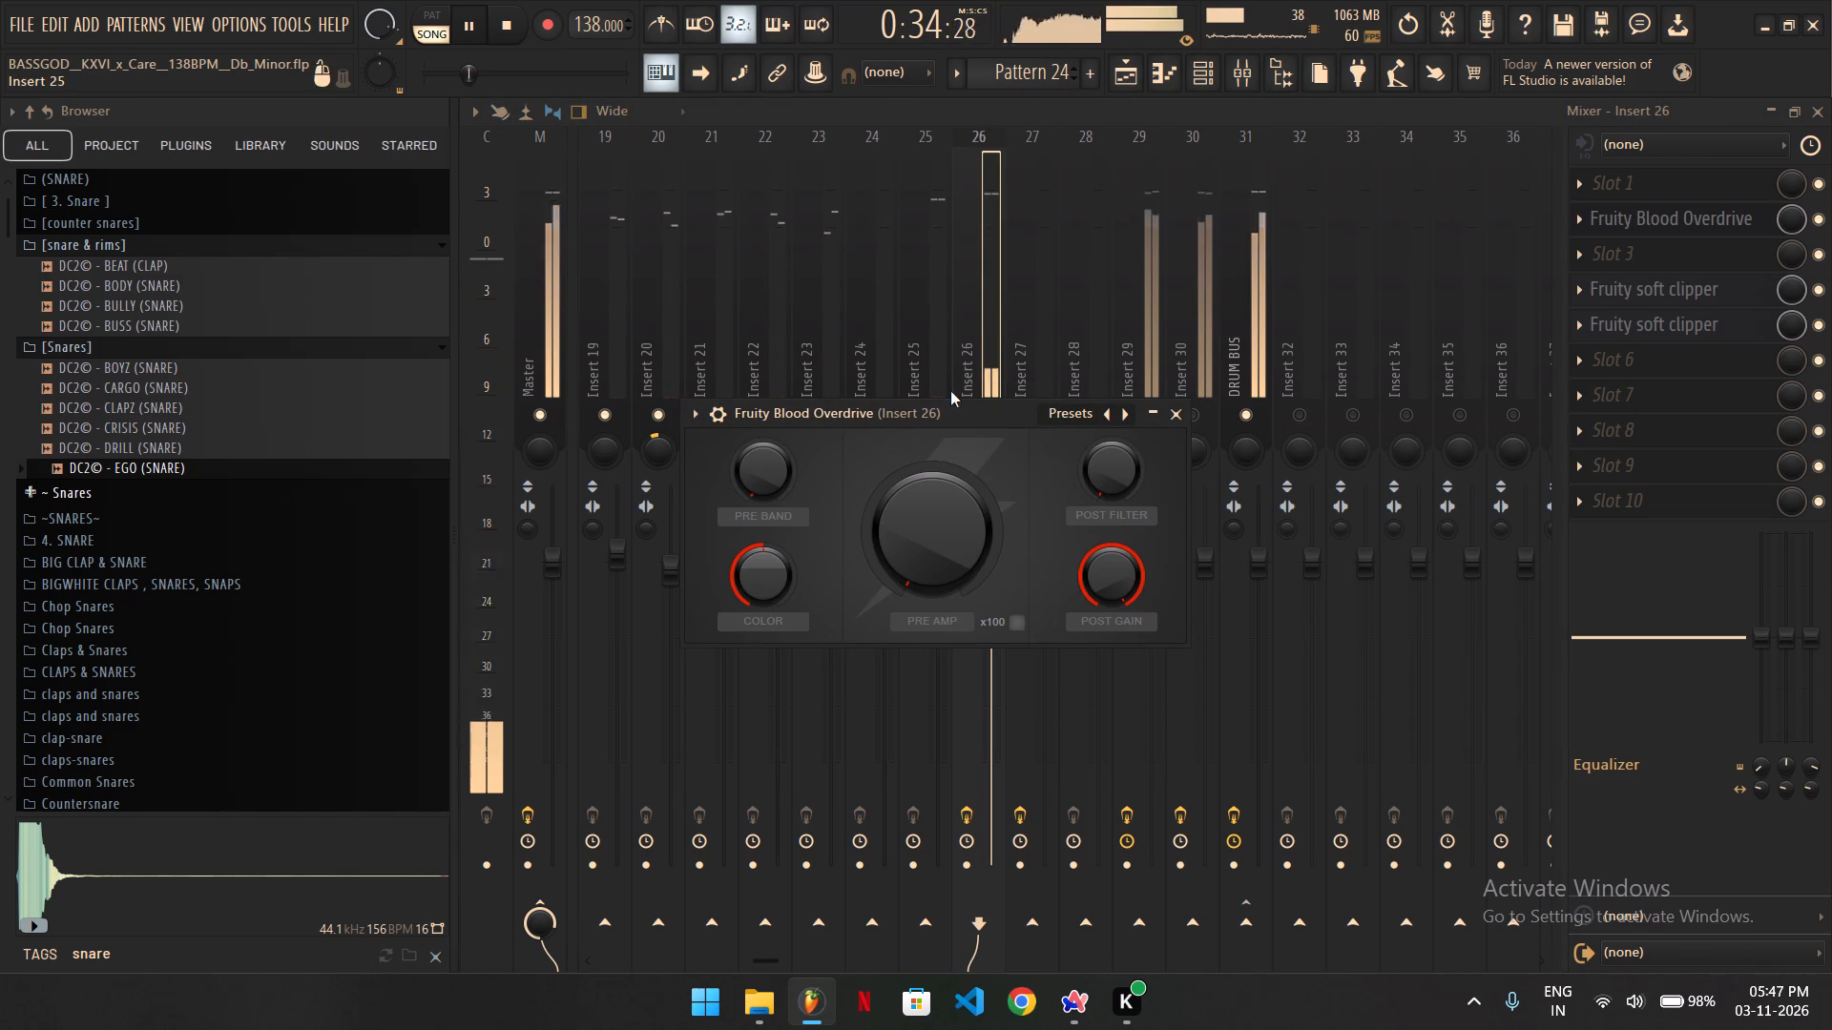
Sweep the overdrive's Pre Amp across its full range and set it to about 0.07.
drag(948, 536, 756, 766)
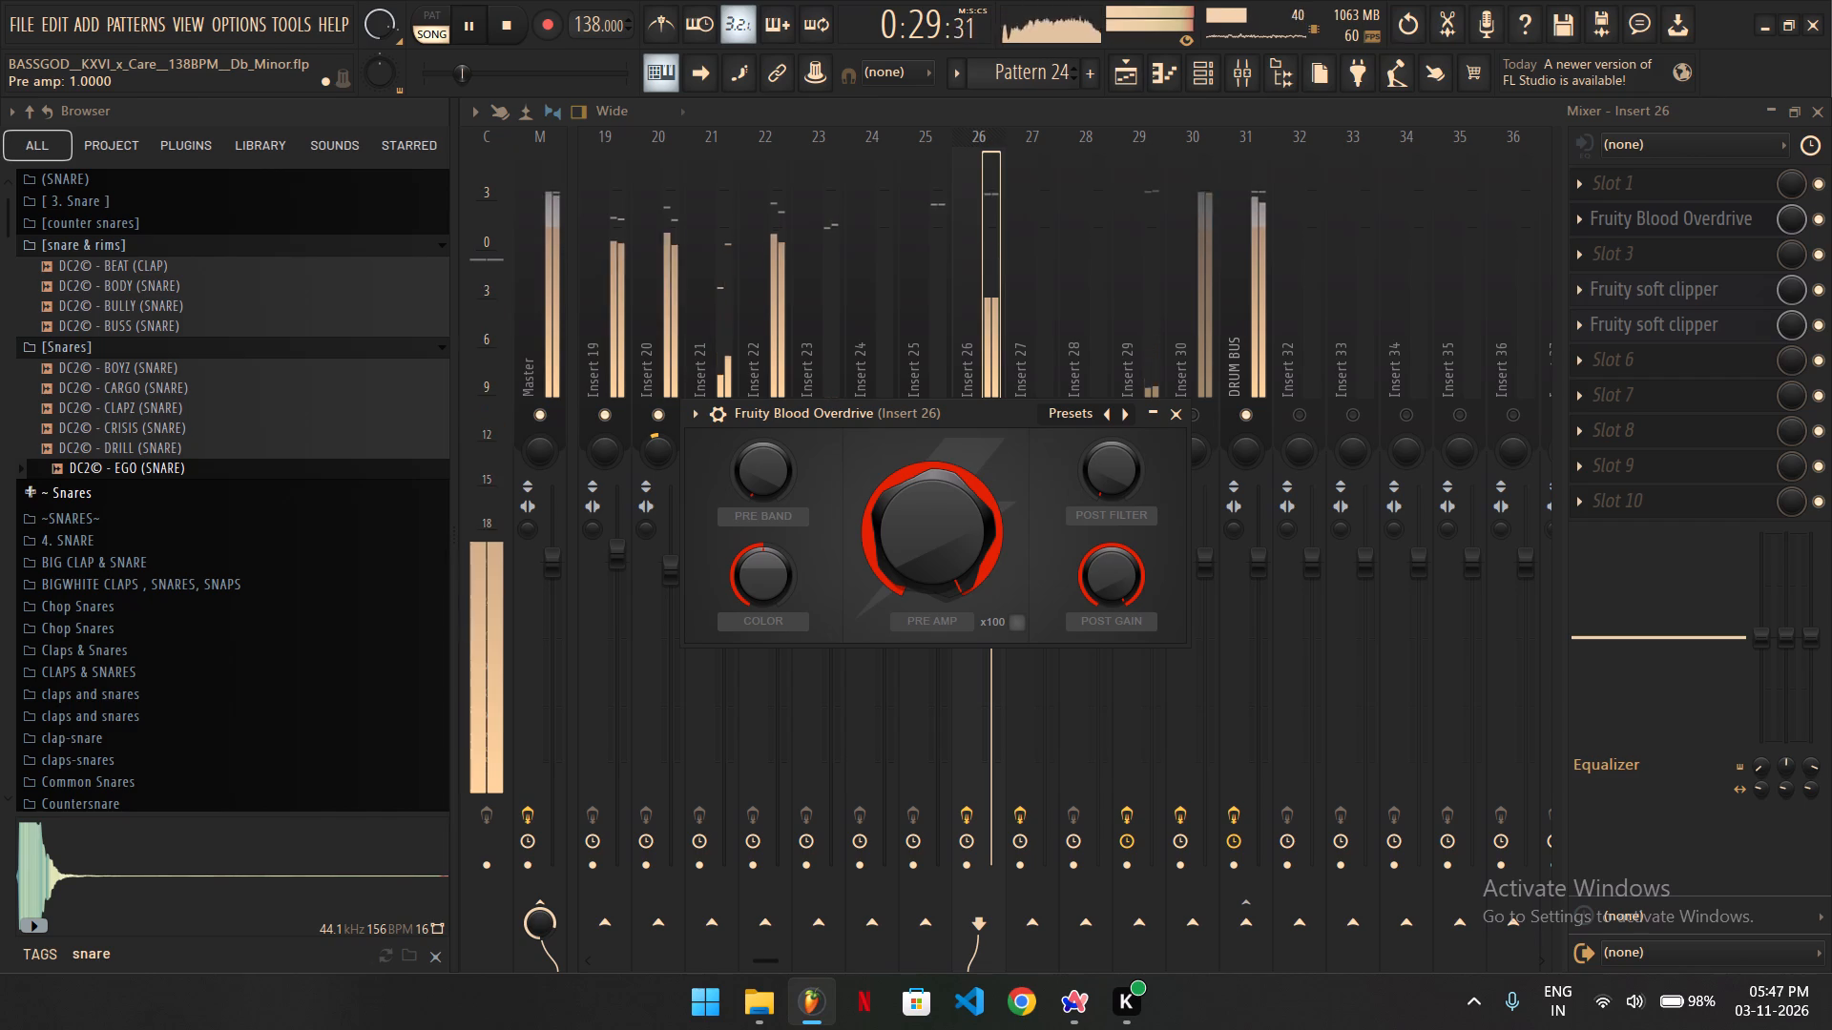
drag(756, 766, 594, 666)
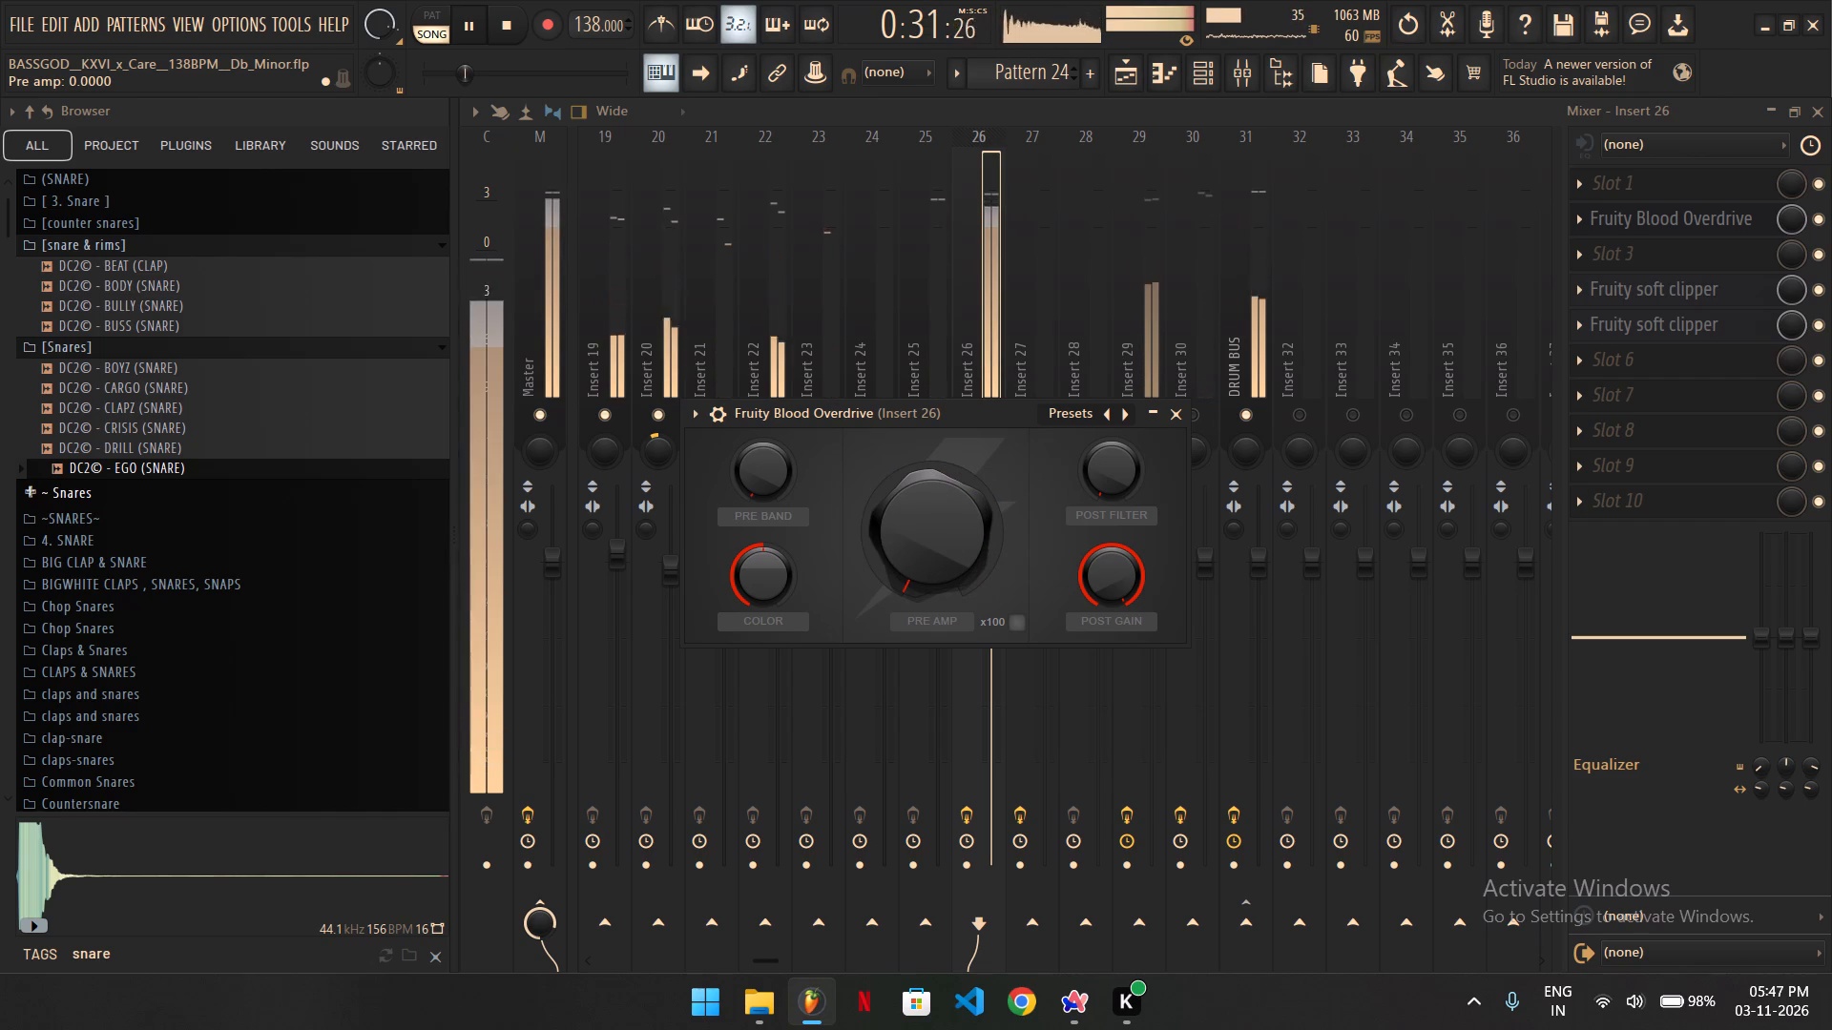
drag(594, 666, 572, 604)
drag(937, 552, 912, 488)
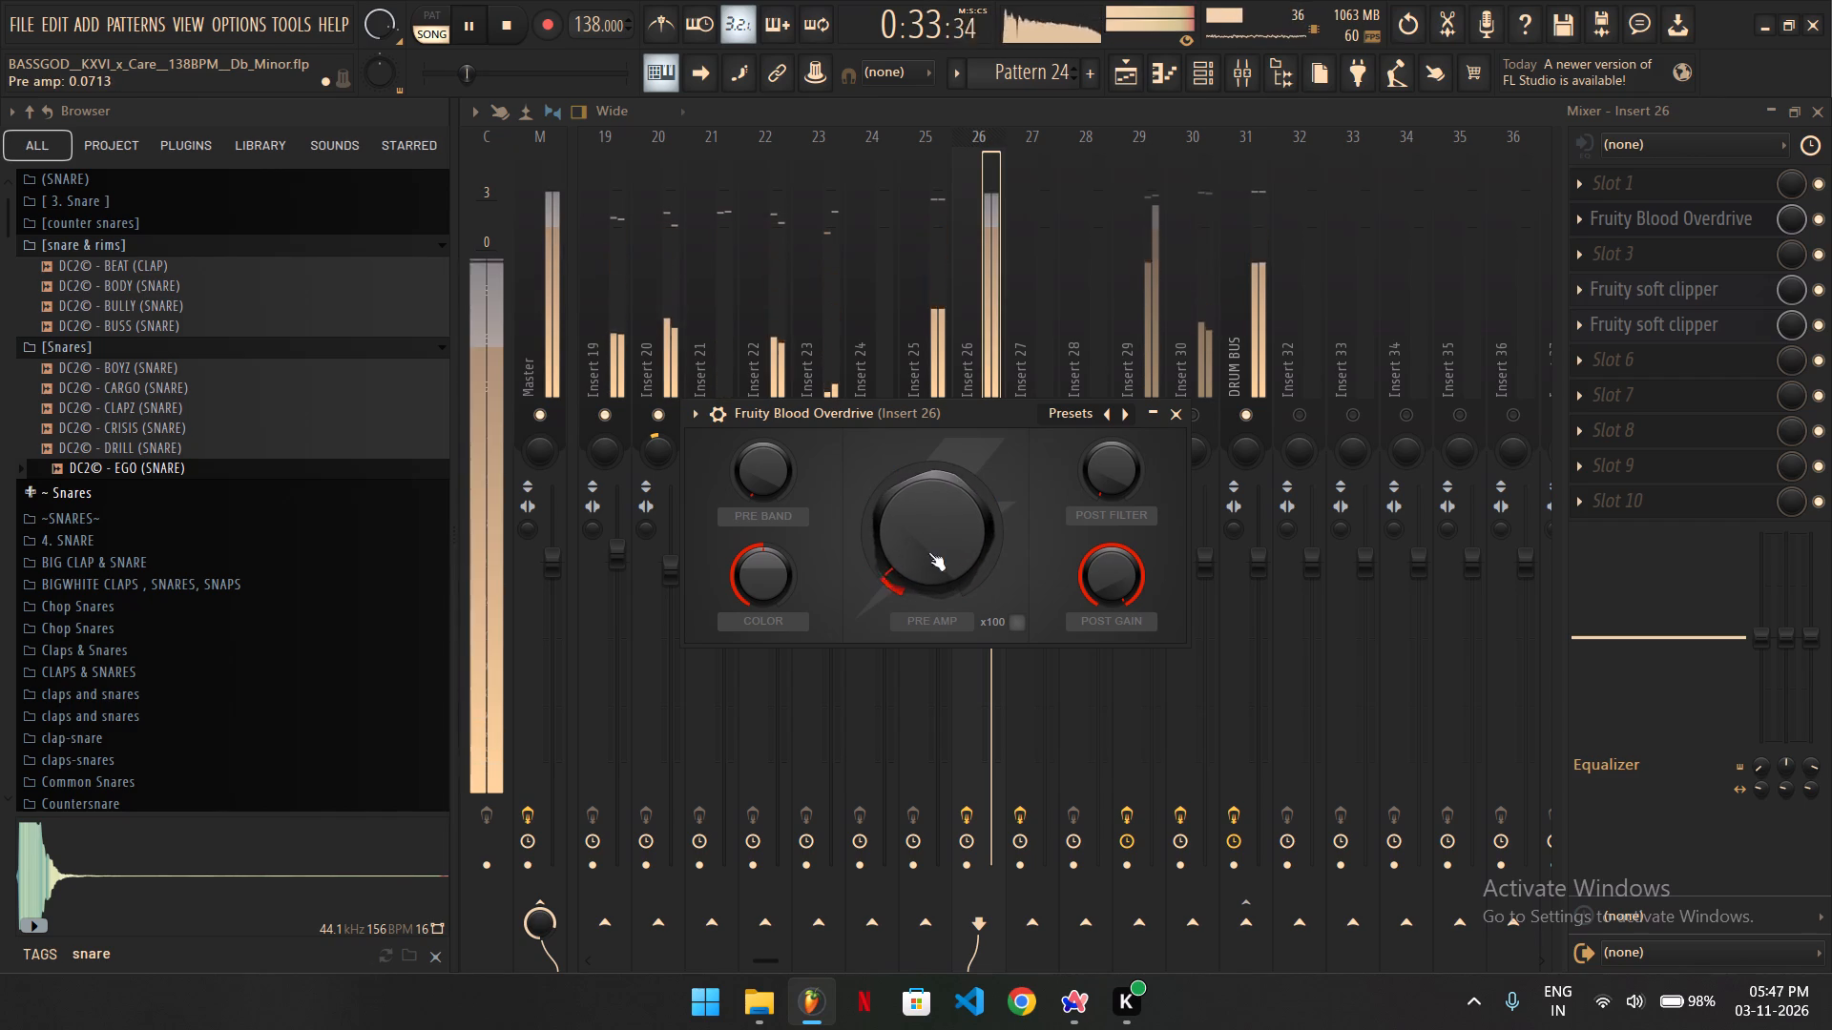
Sweep the overdrive's Color between its maximum and minimum and settle it near the middle of its range.
drag(757, 584, 801, 82)
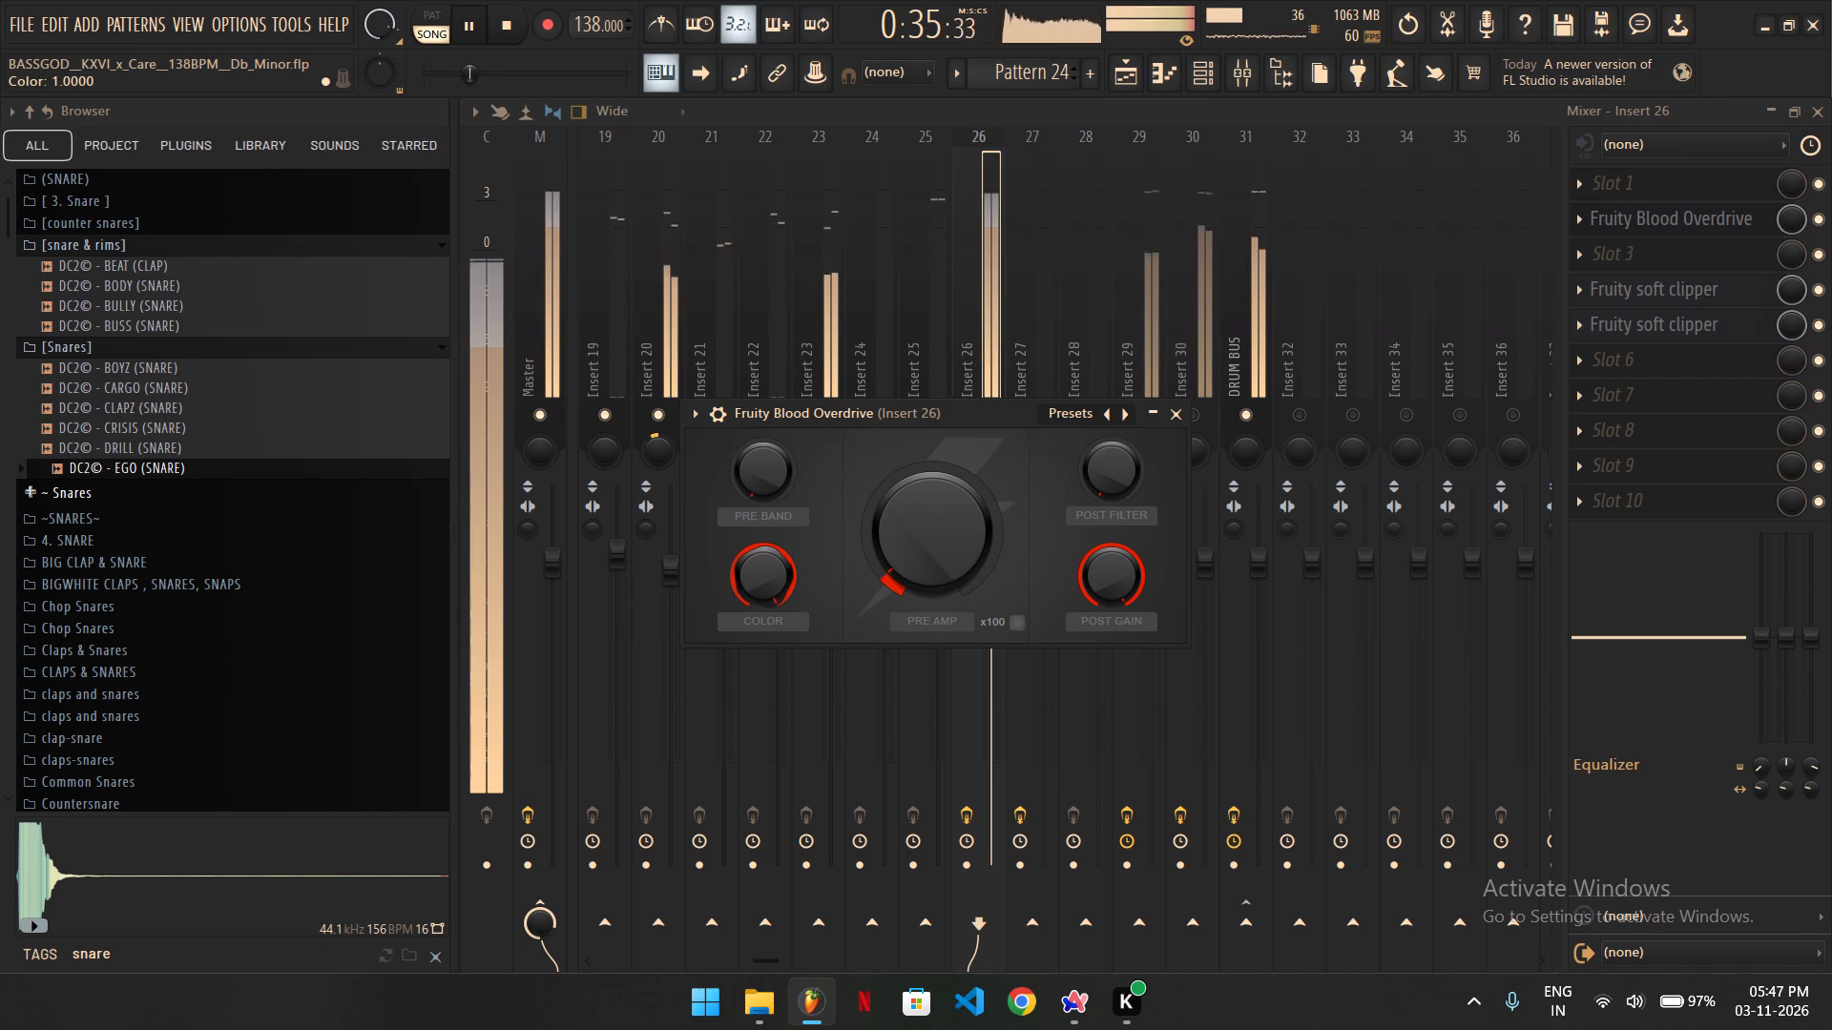
drag(801, 82, 1206, 98)
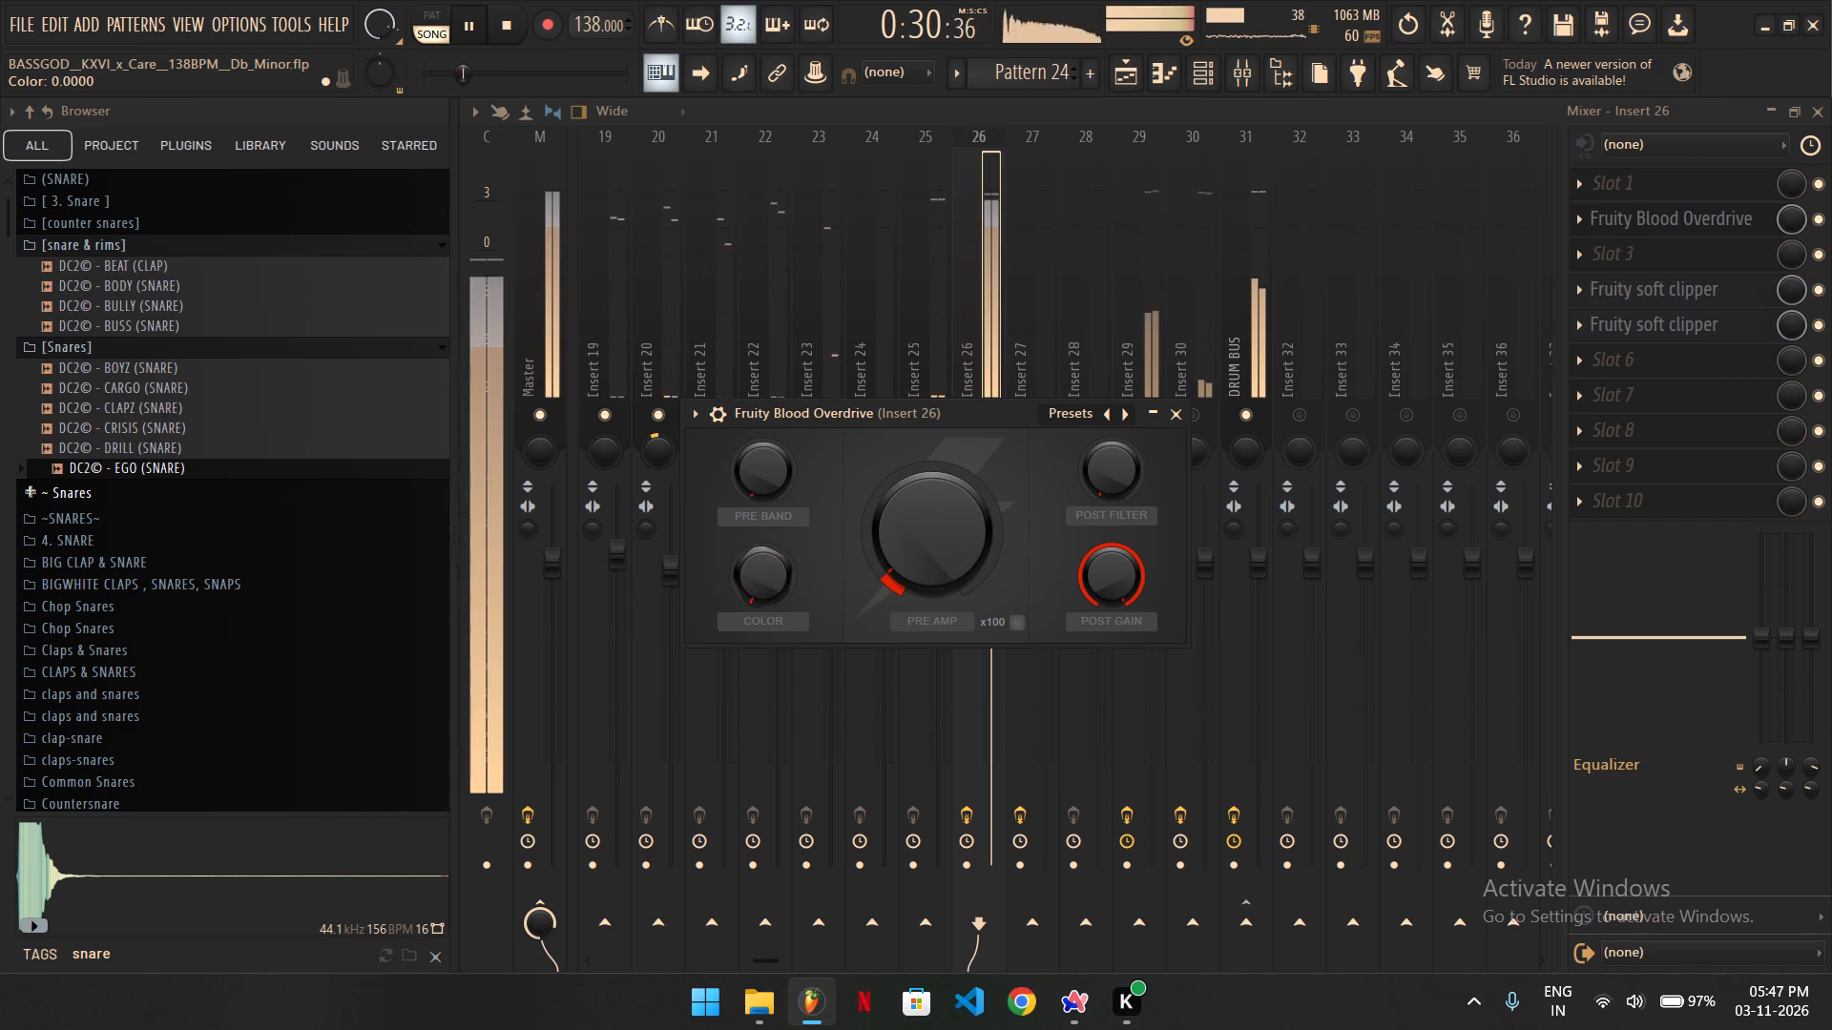
drag(1206, 98, 1040, 630)
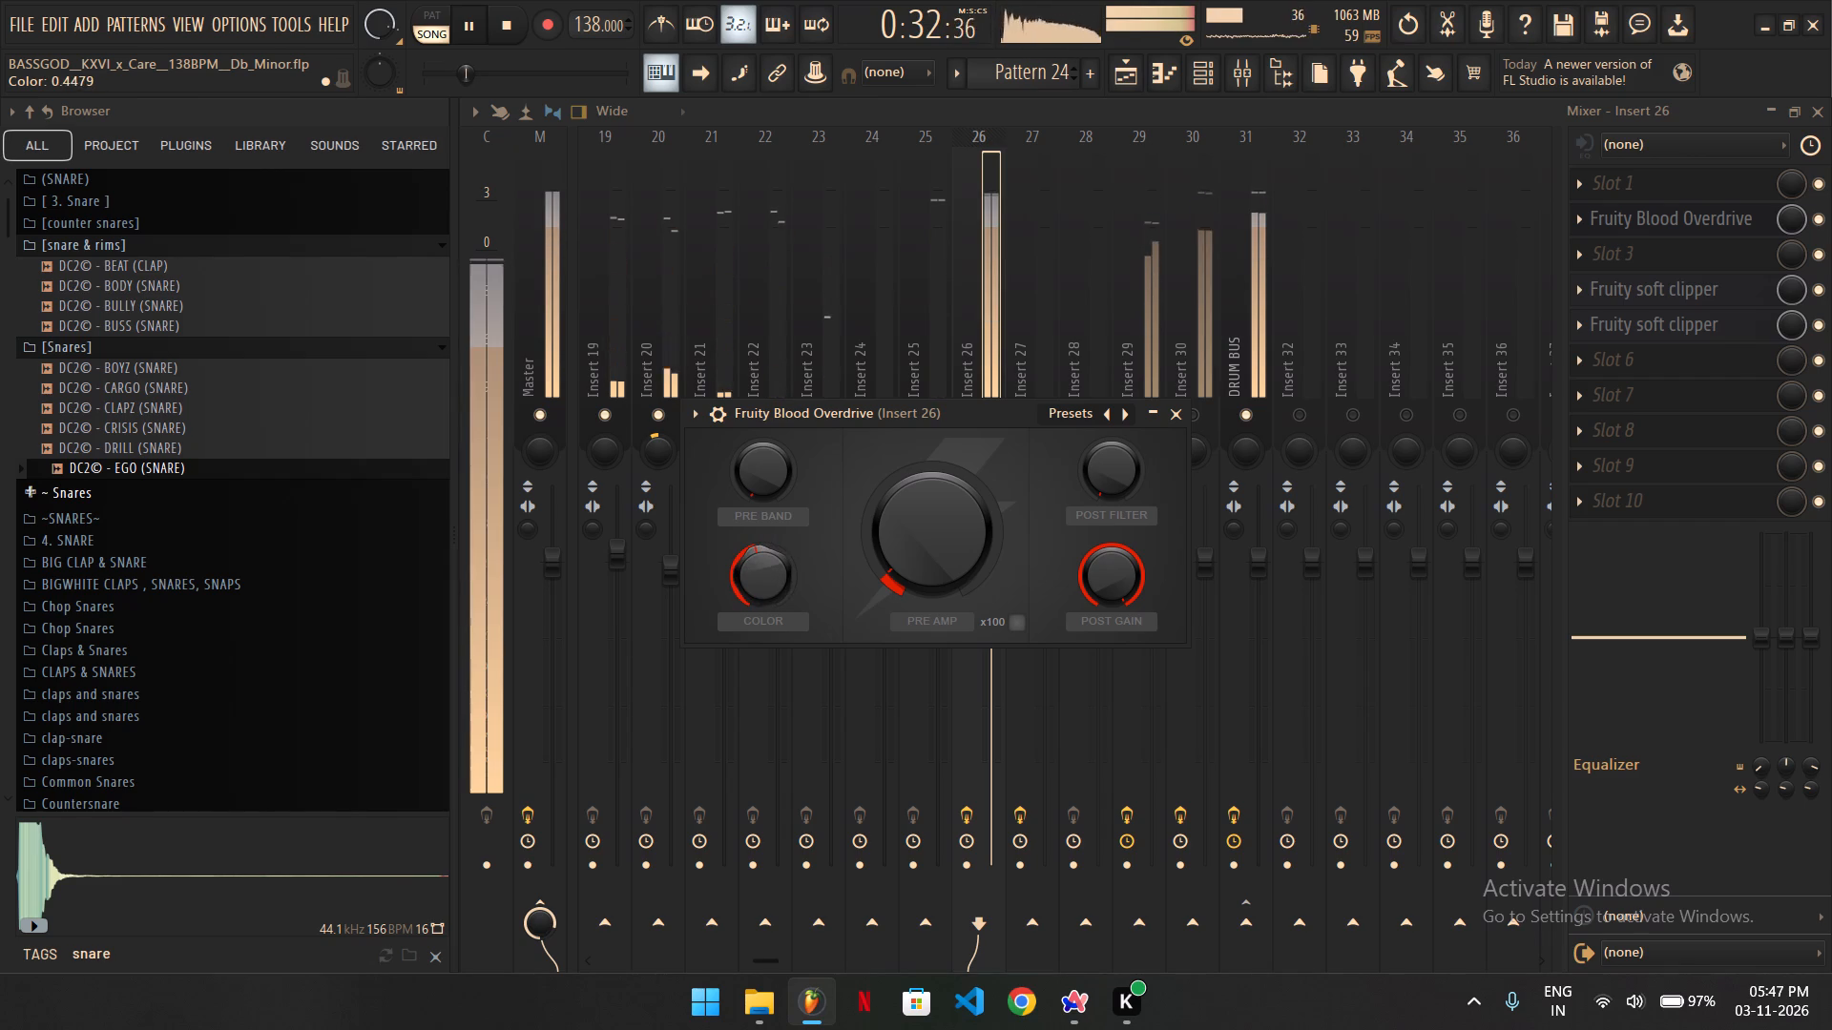
drag(1040, 630, 1049, 577)
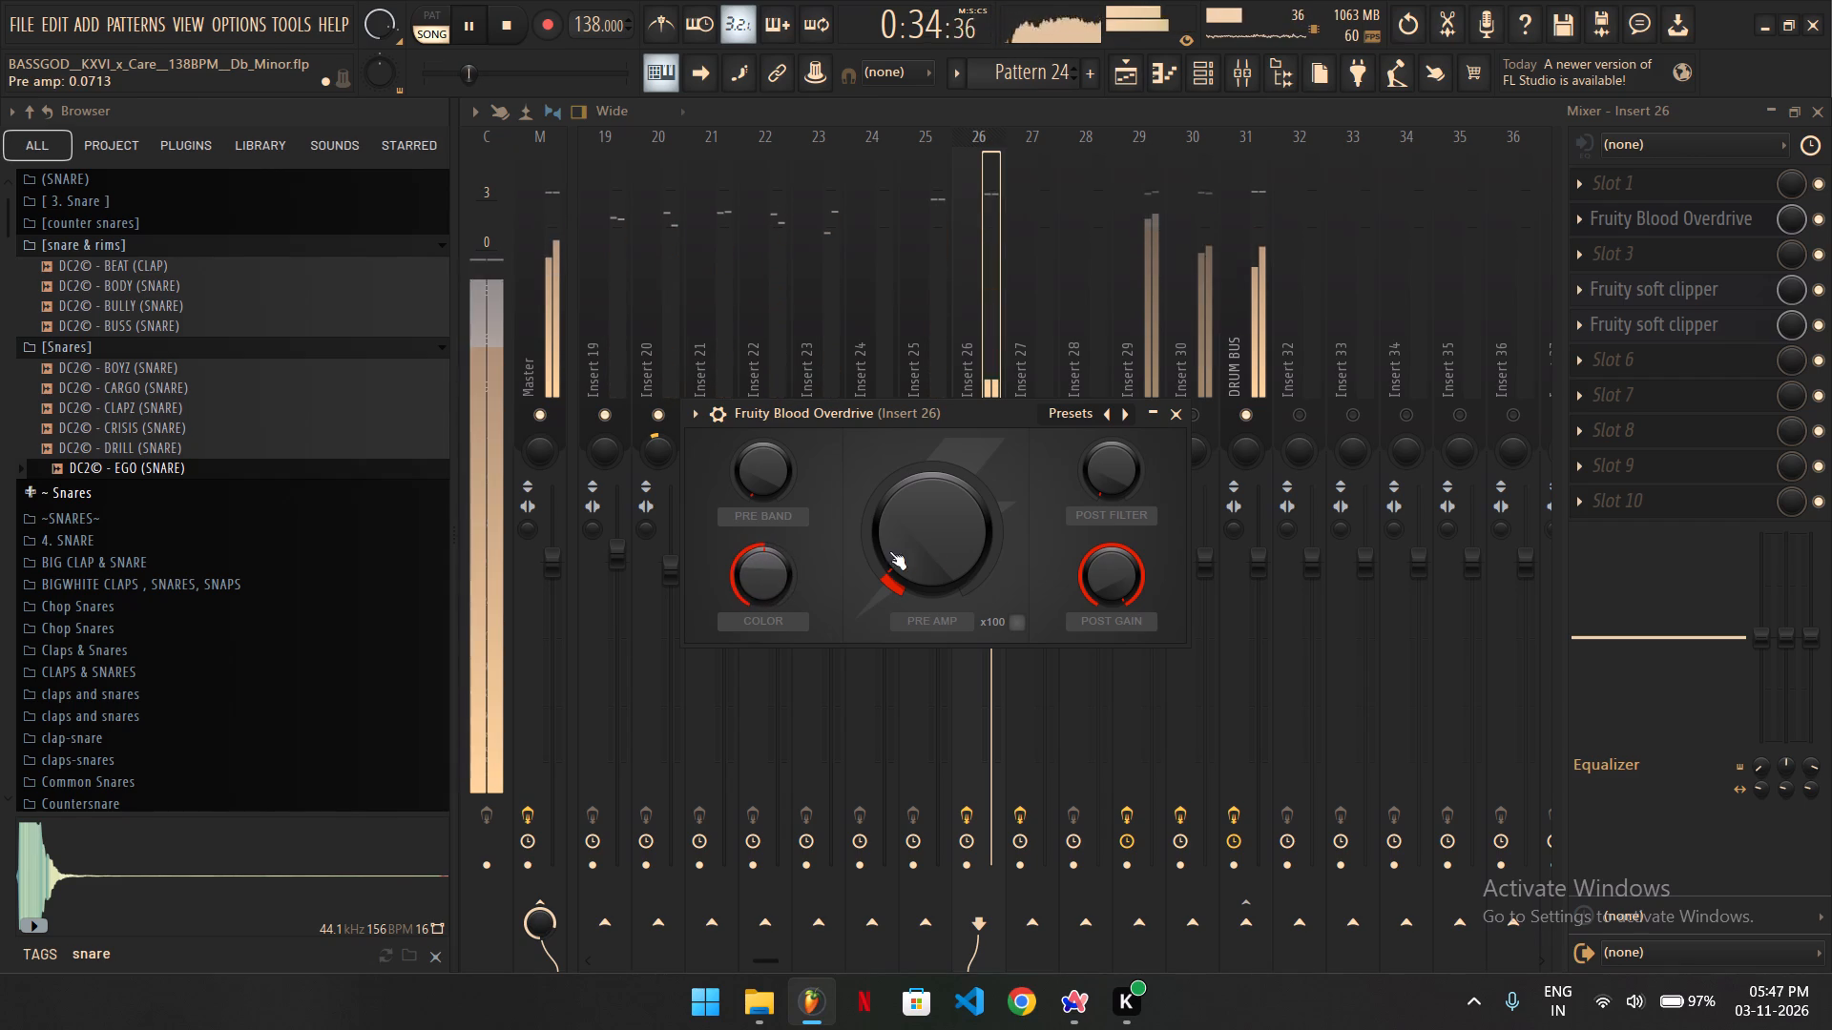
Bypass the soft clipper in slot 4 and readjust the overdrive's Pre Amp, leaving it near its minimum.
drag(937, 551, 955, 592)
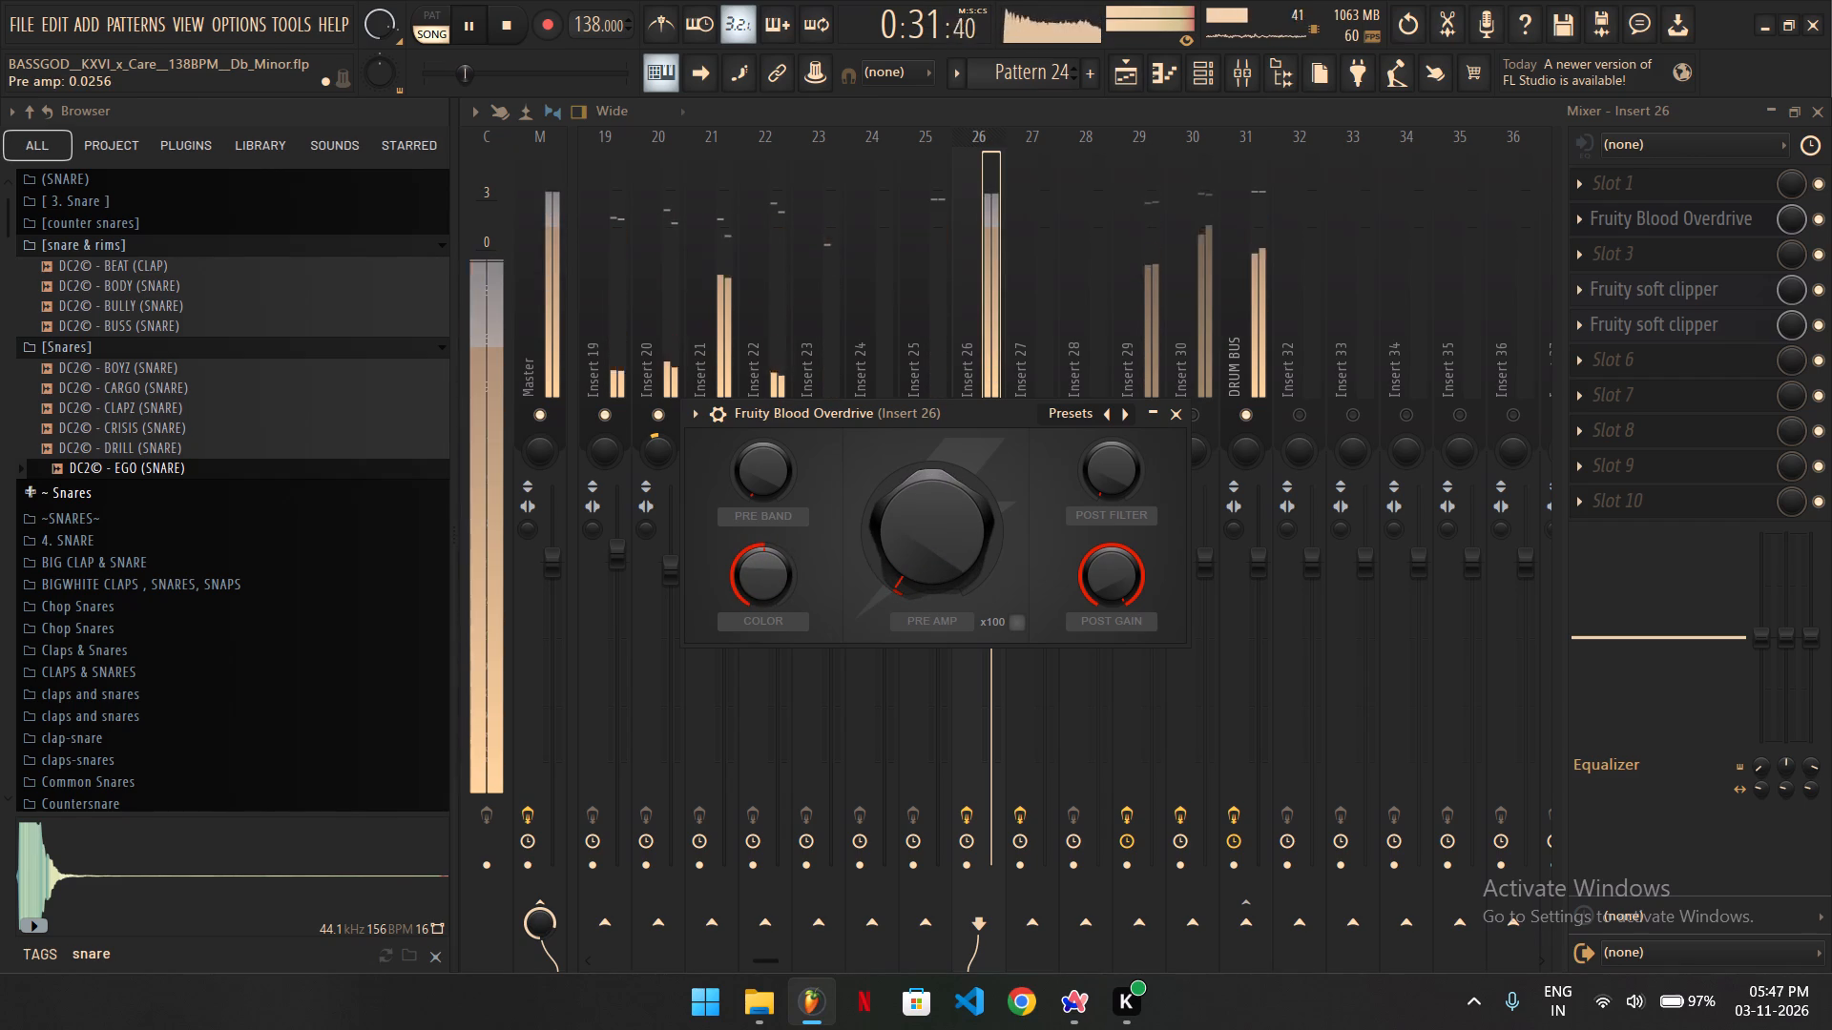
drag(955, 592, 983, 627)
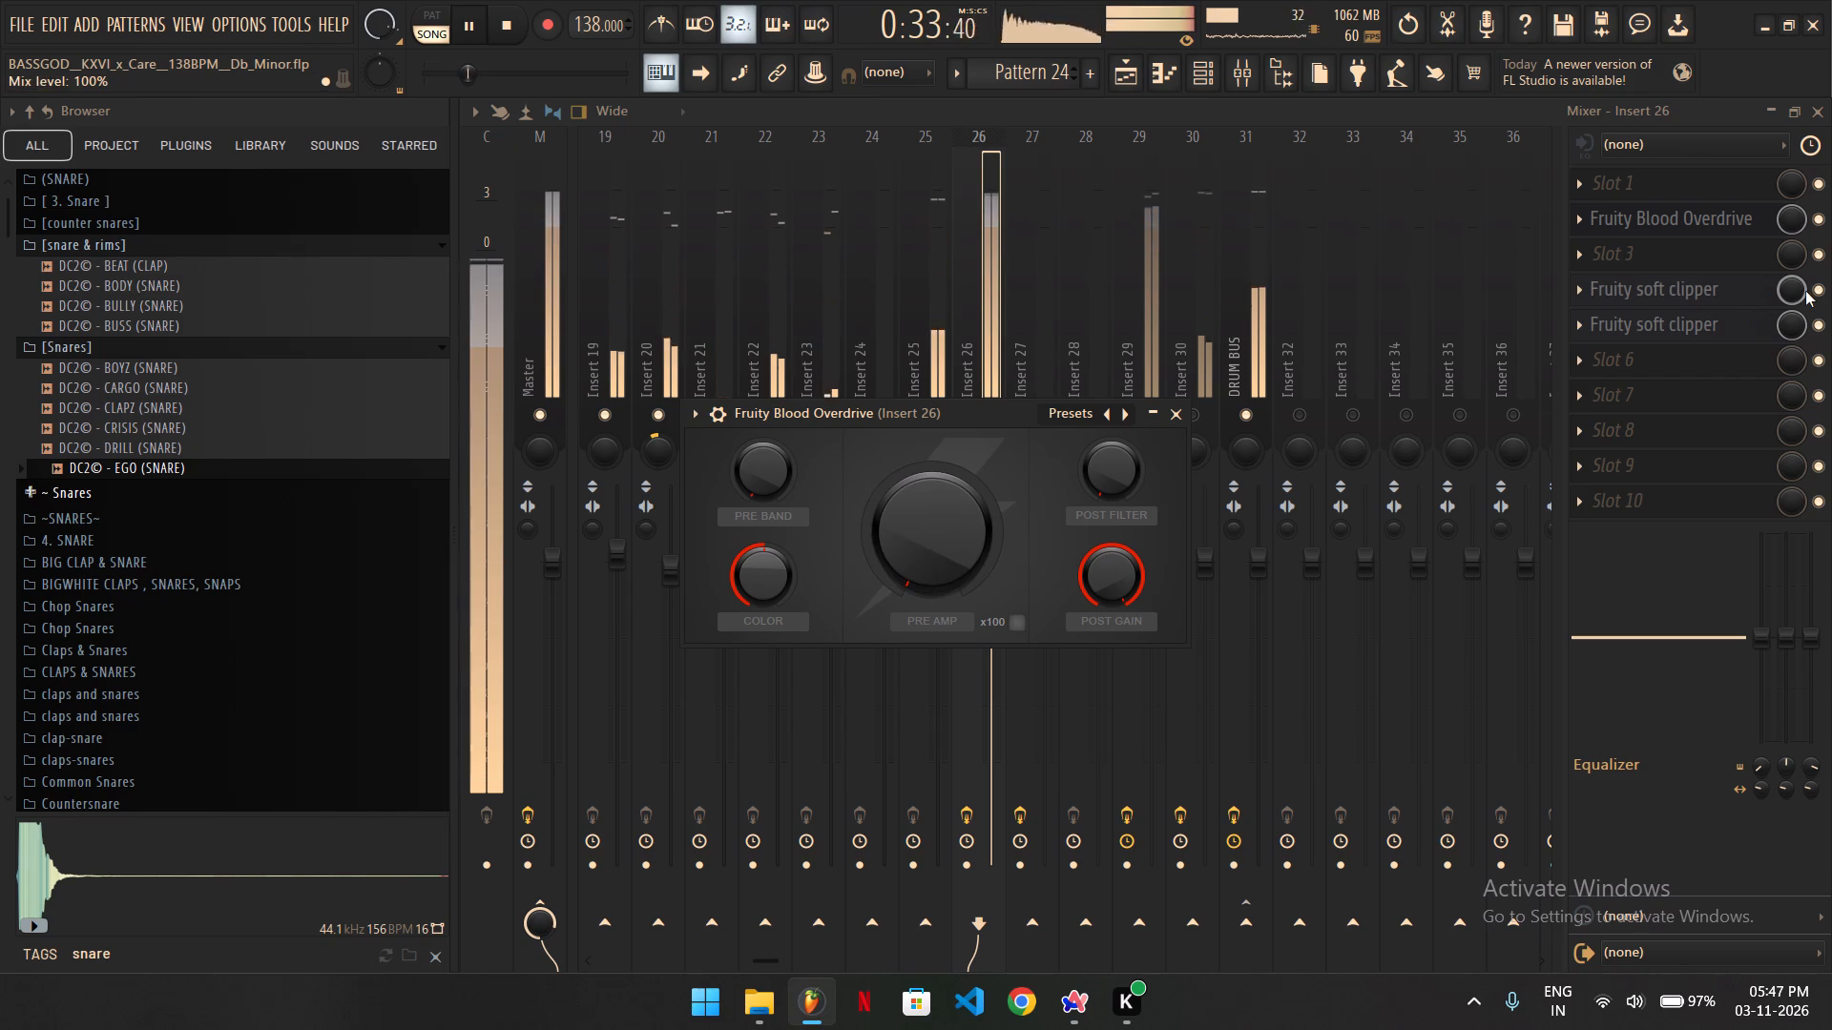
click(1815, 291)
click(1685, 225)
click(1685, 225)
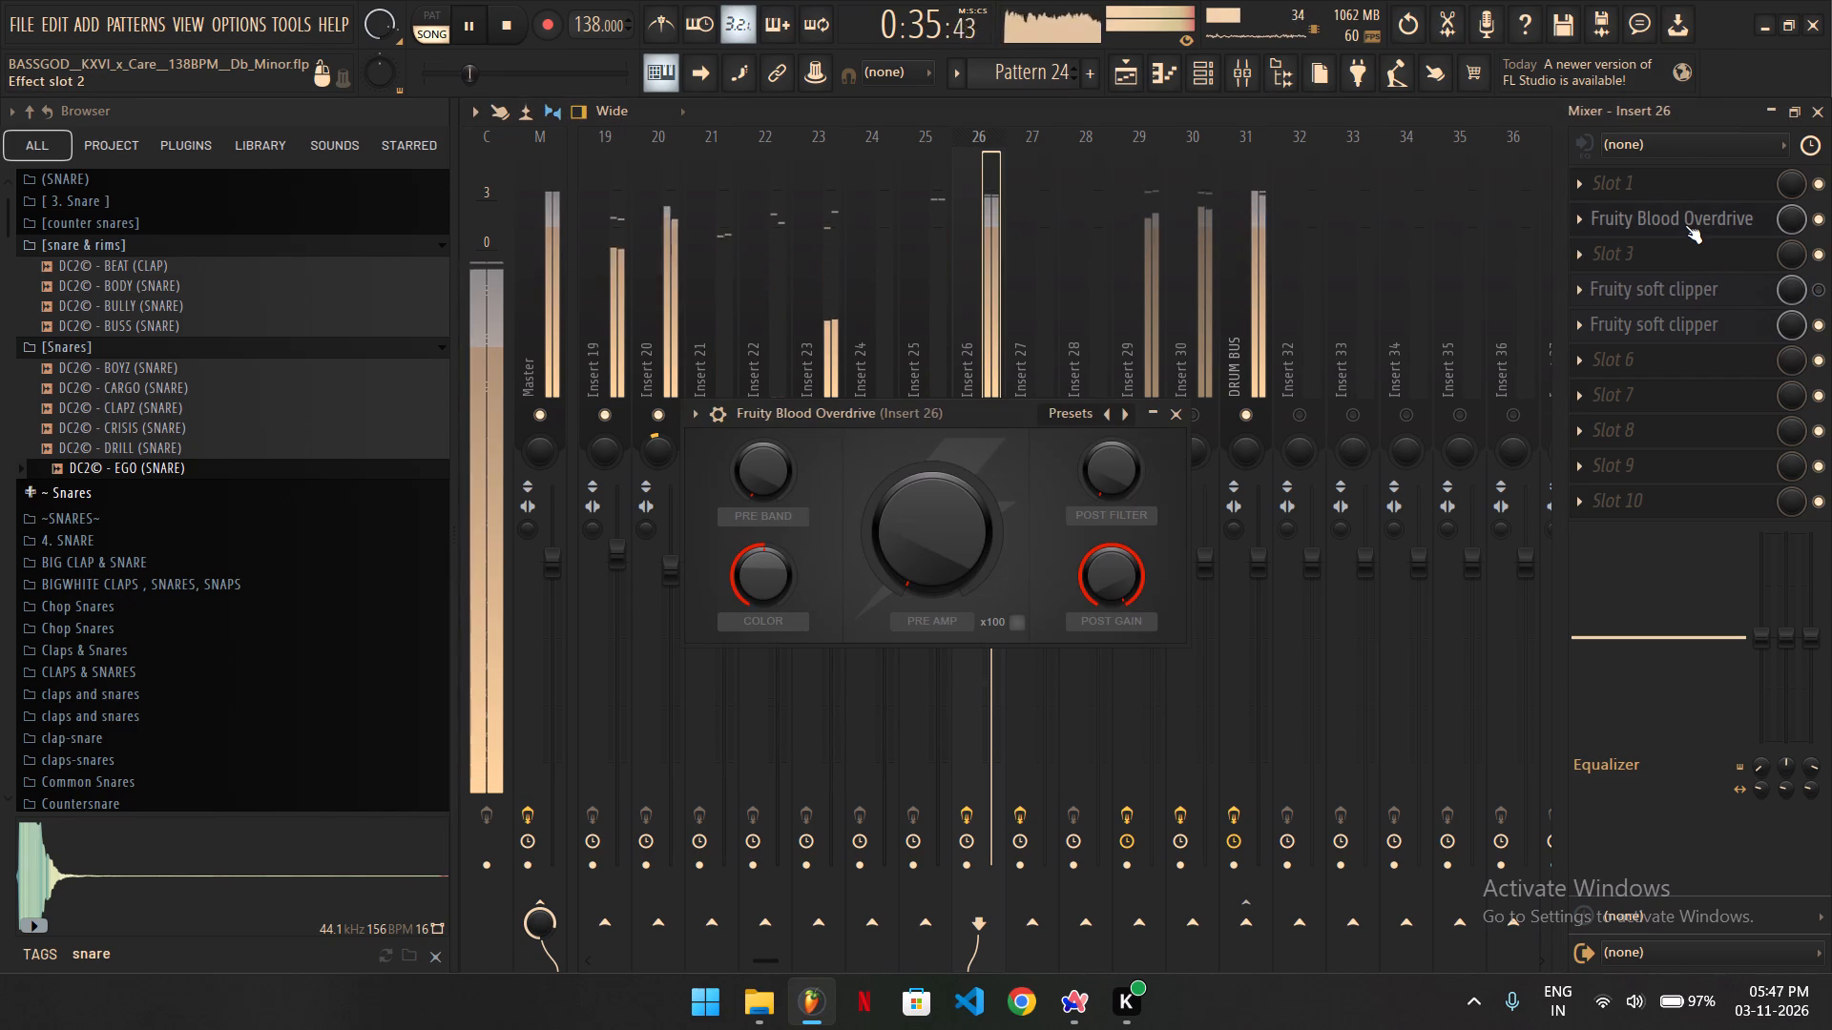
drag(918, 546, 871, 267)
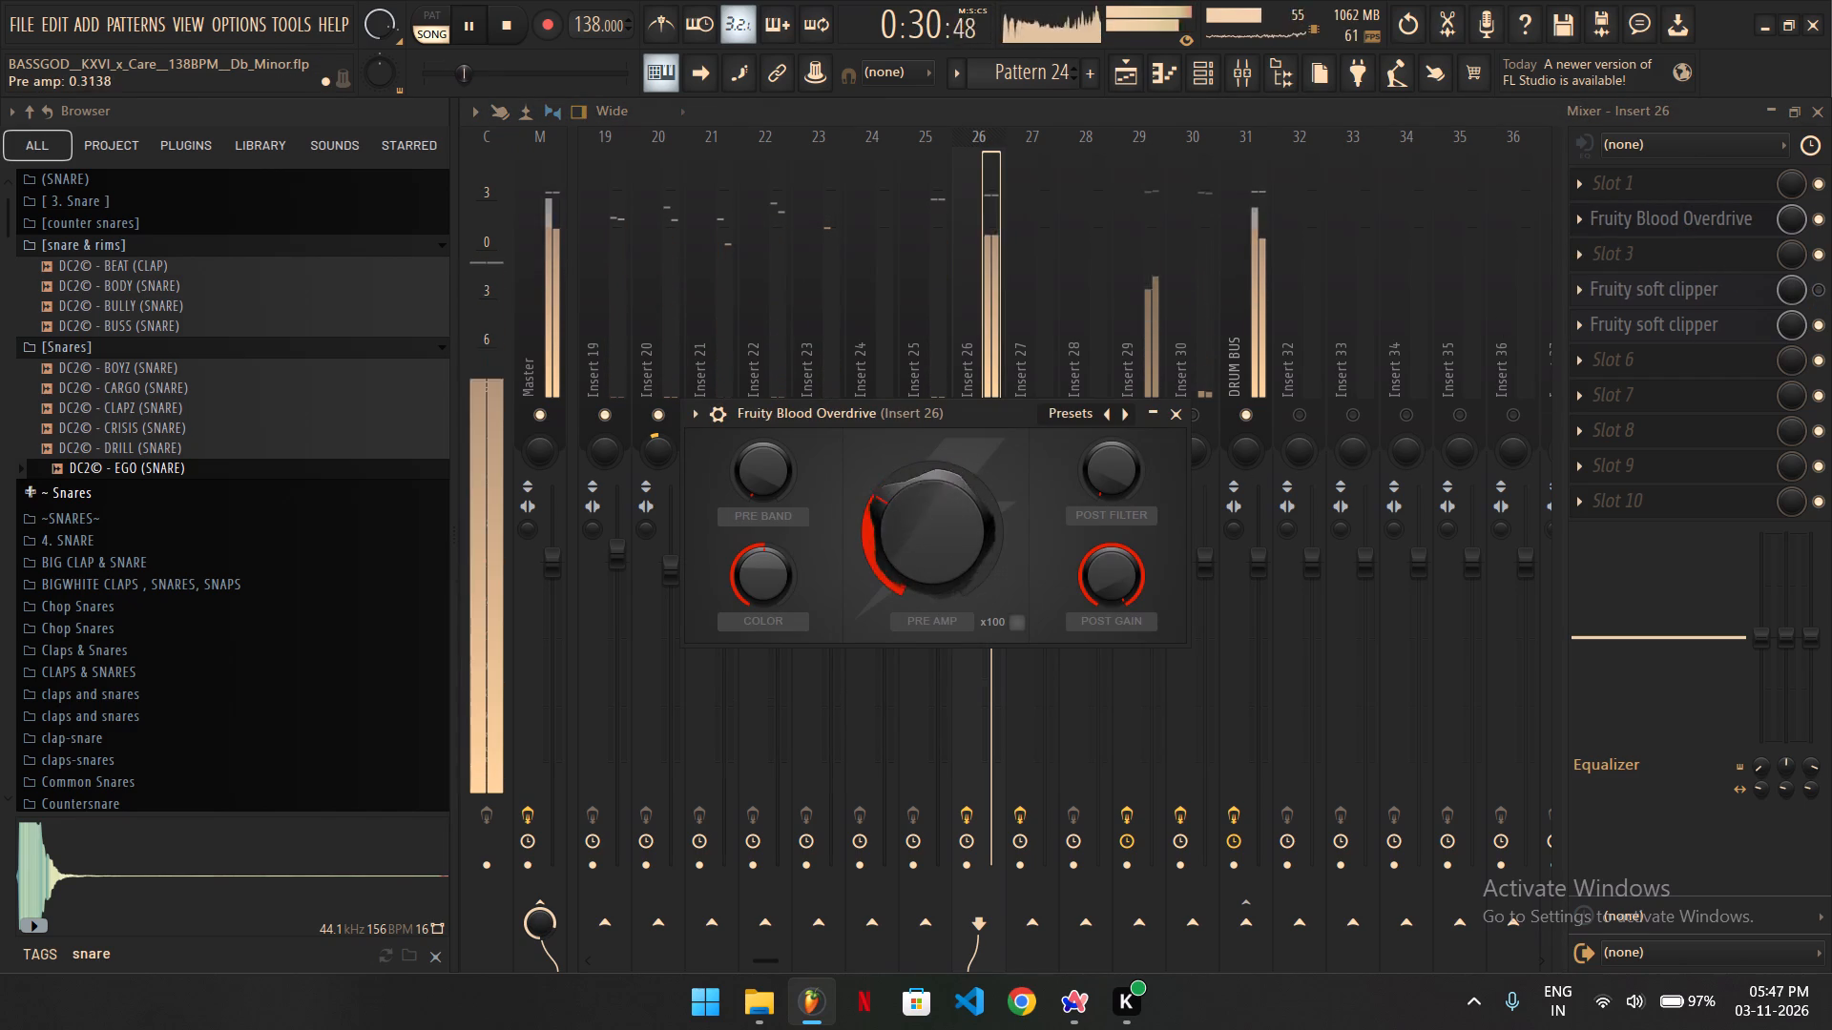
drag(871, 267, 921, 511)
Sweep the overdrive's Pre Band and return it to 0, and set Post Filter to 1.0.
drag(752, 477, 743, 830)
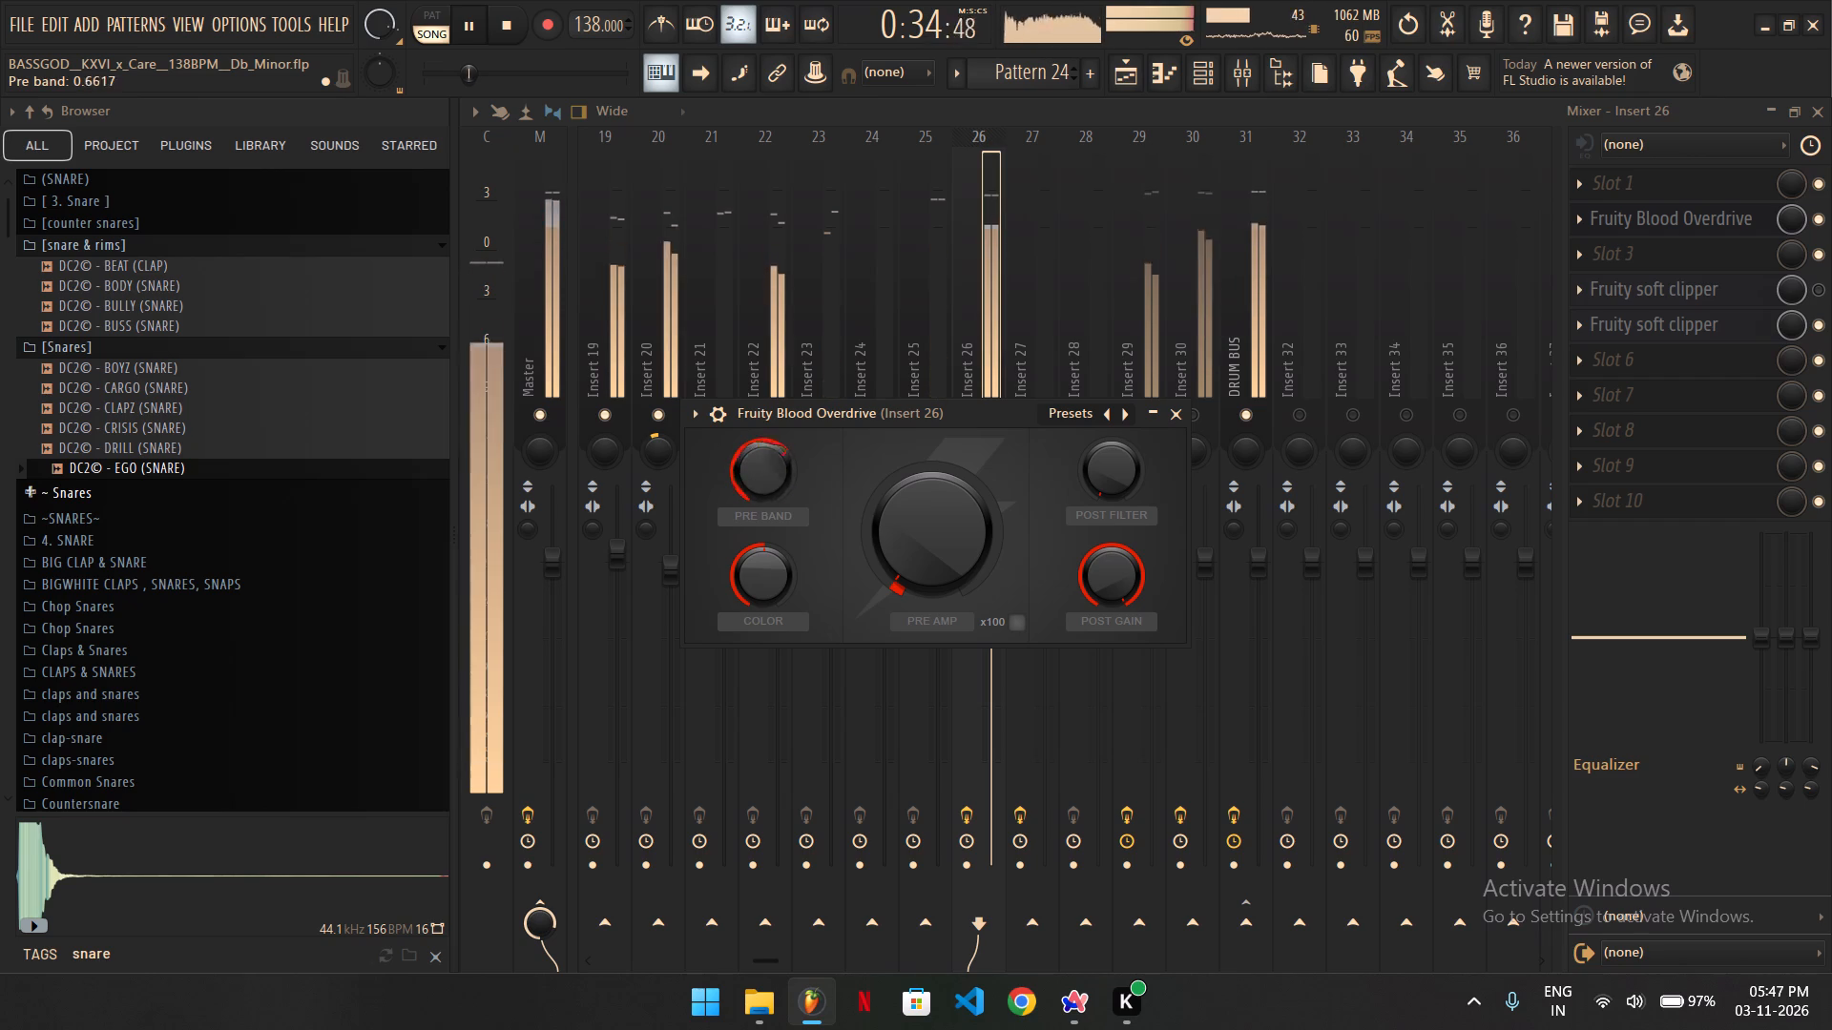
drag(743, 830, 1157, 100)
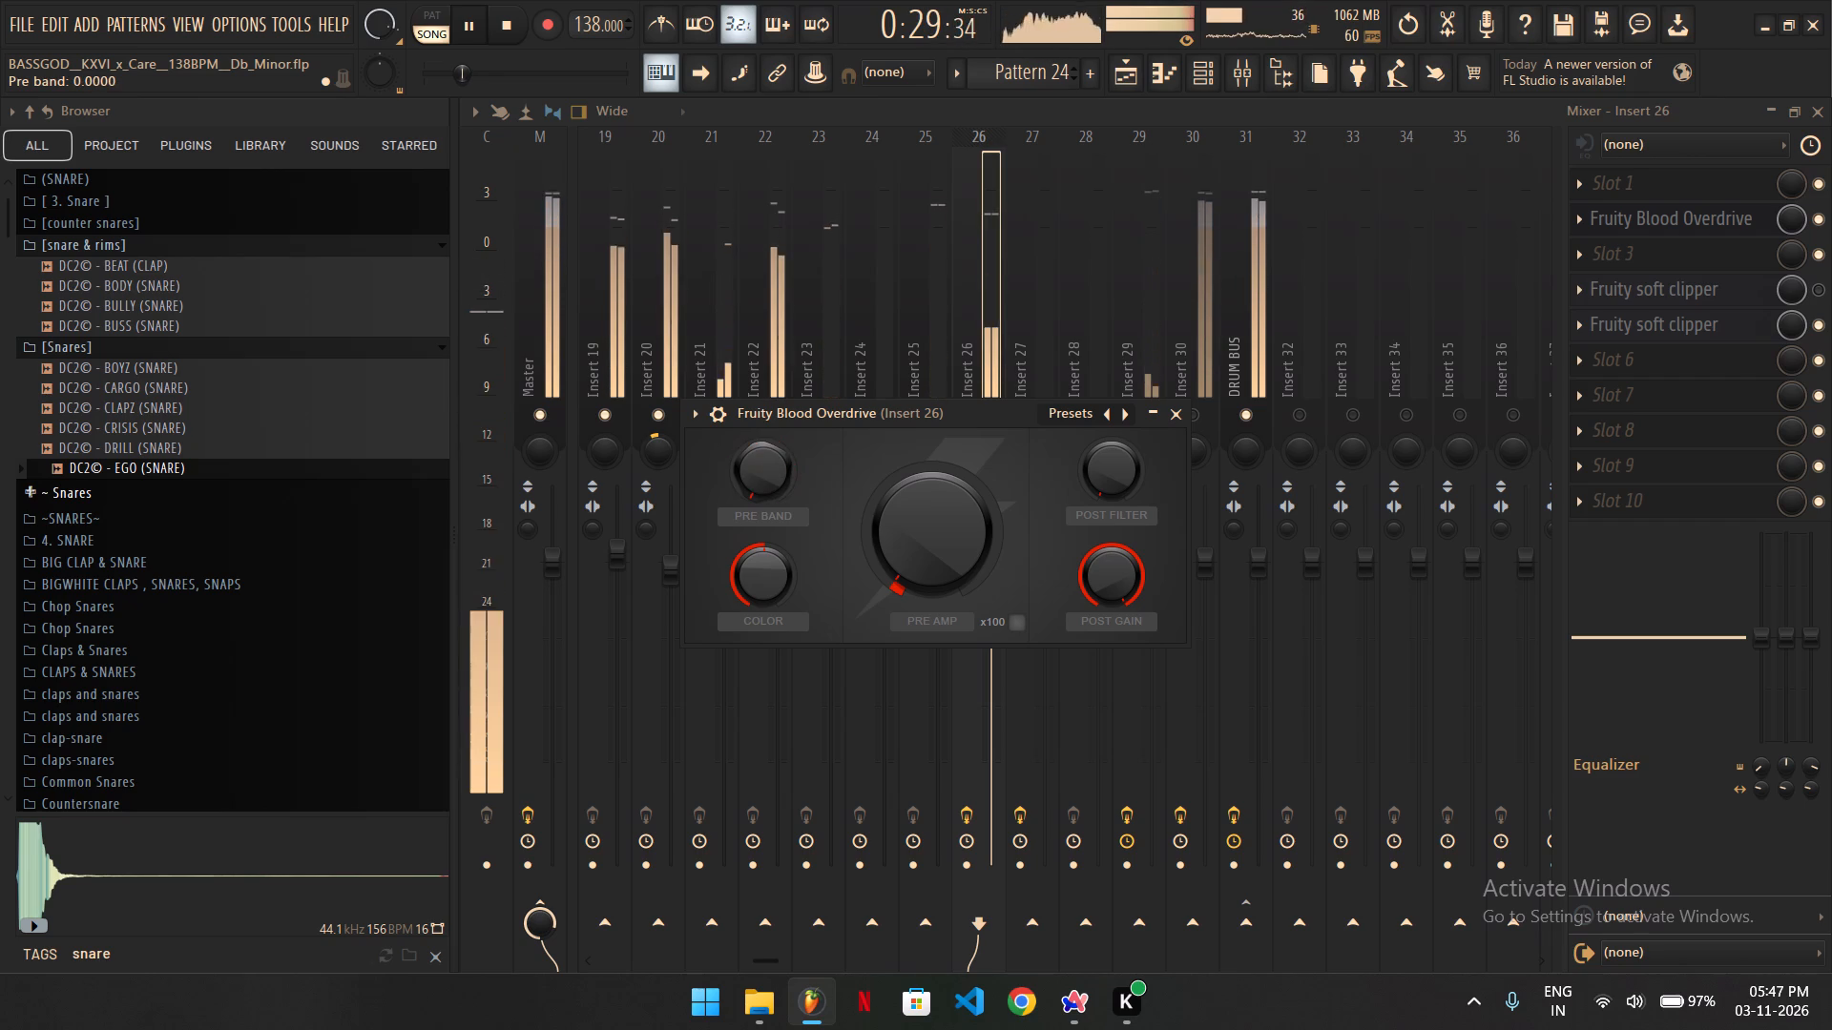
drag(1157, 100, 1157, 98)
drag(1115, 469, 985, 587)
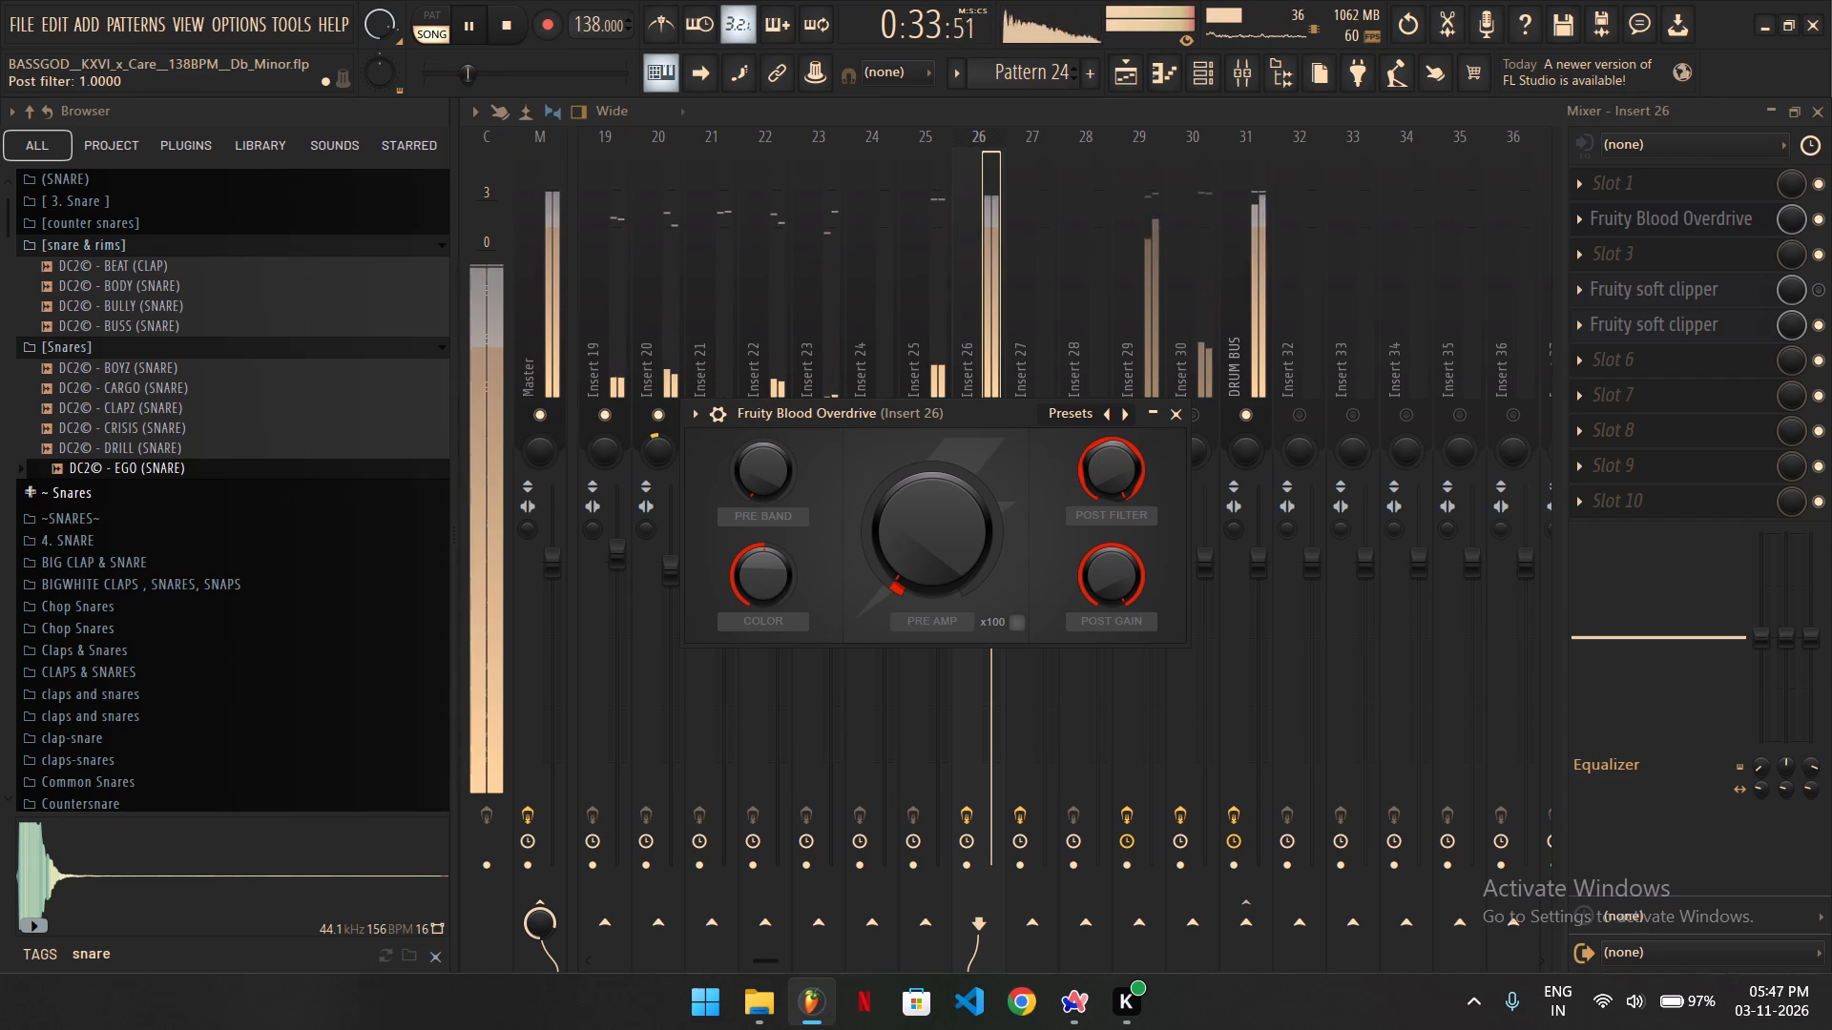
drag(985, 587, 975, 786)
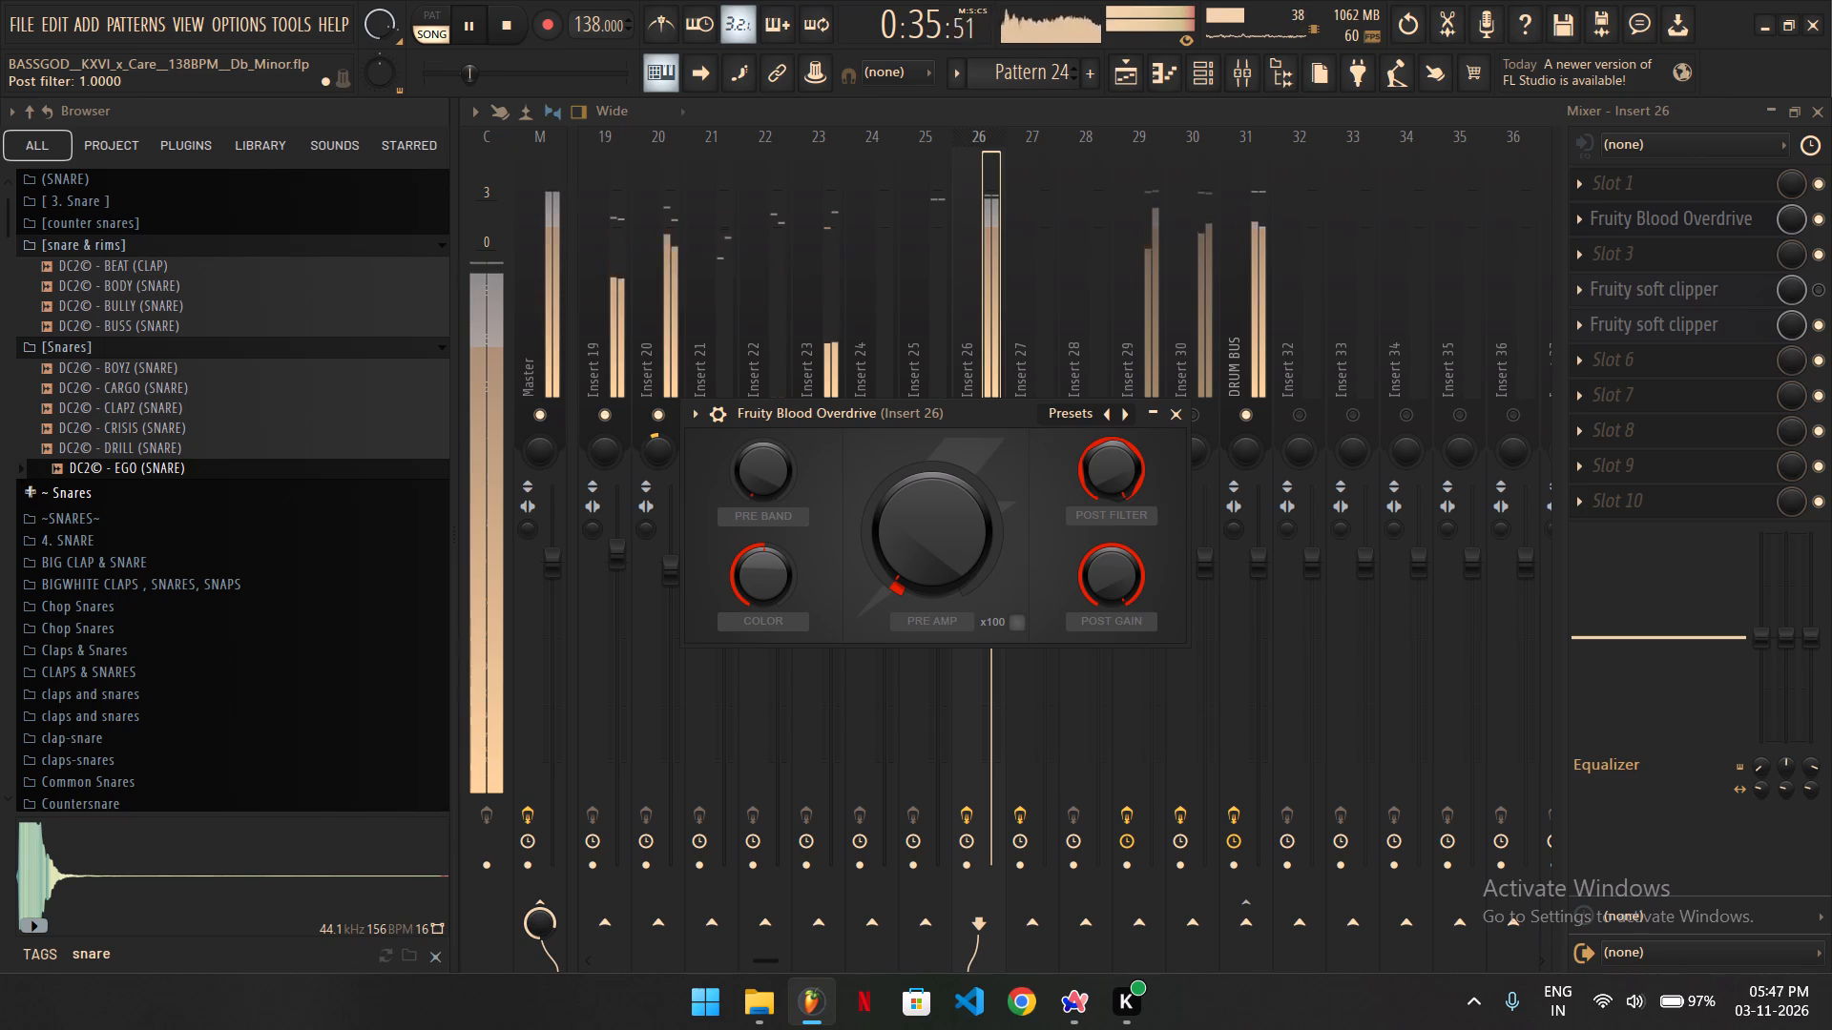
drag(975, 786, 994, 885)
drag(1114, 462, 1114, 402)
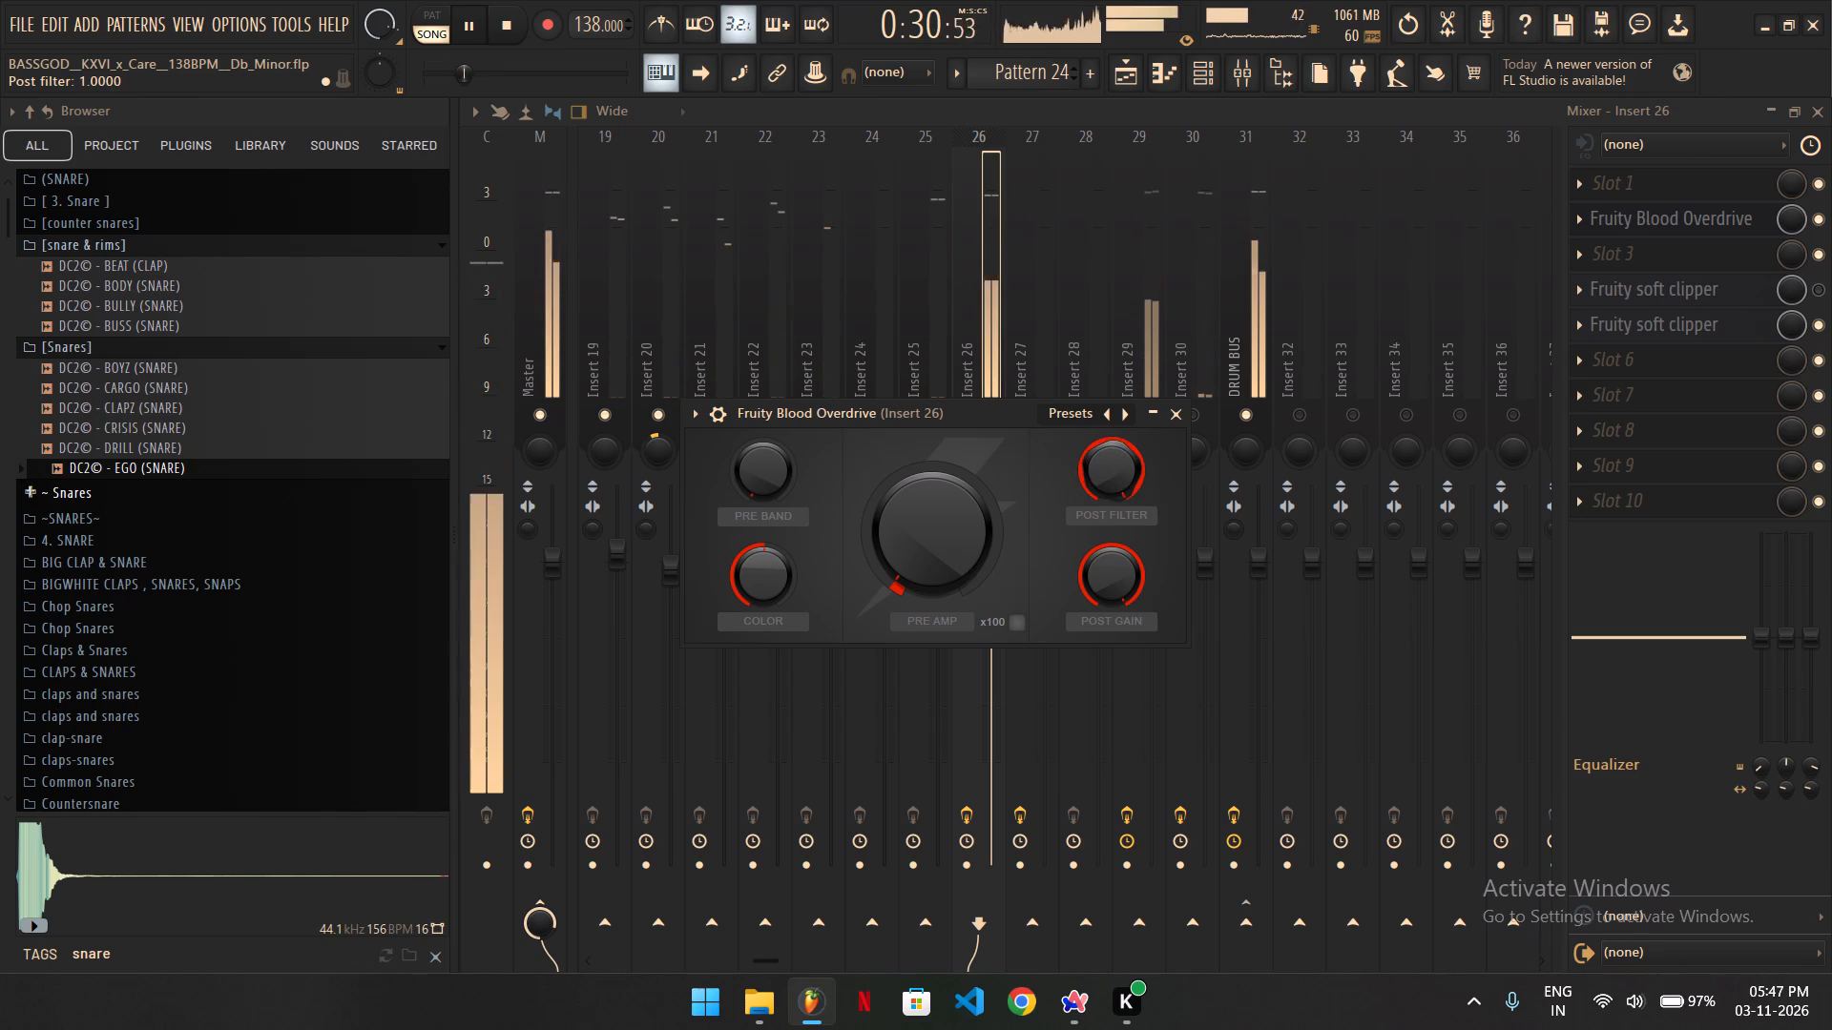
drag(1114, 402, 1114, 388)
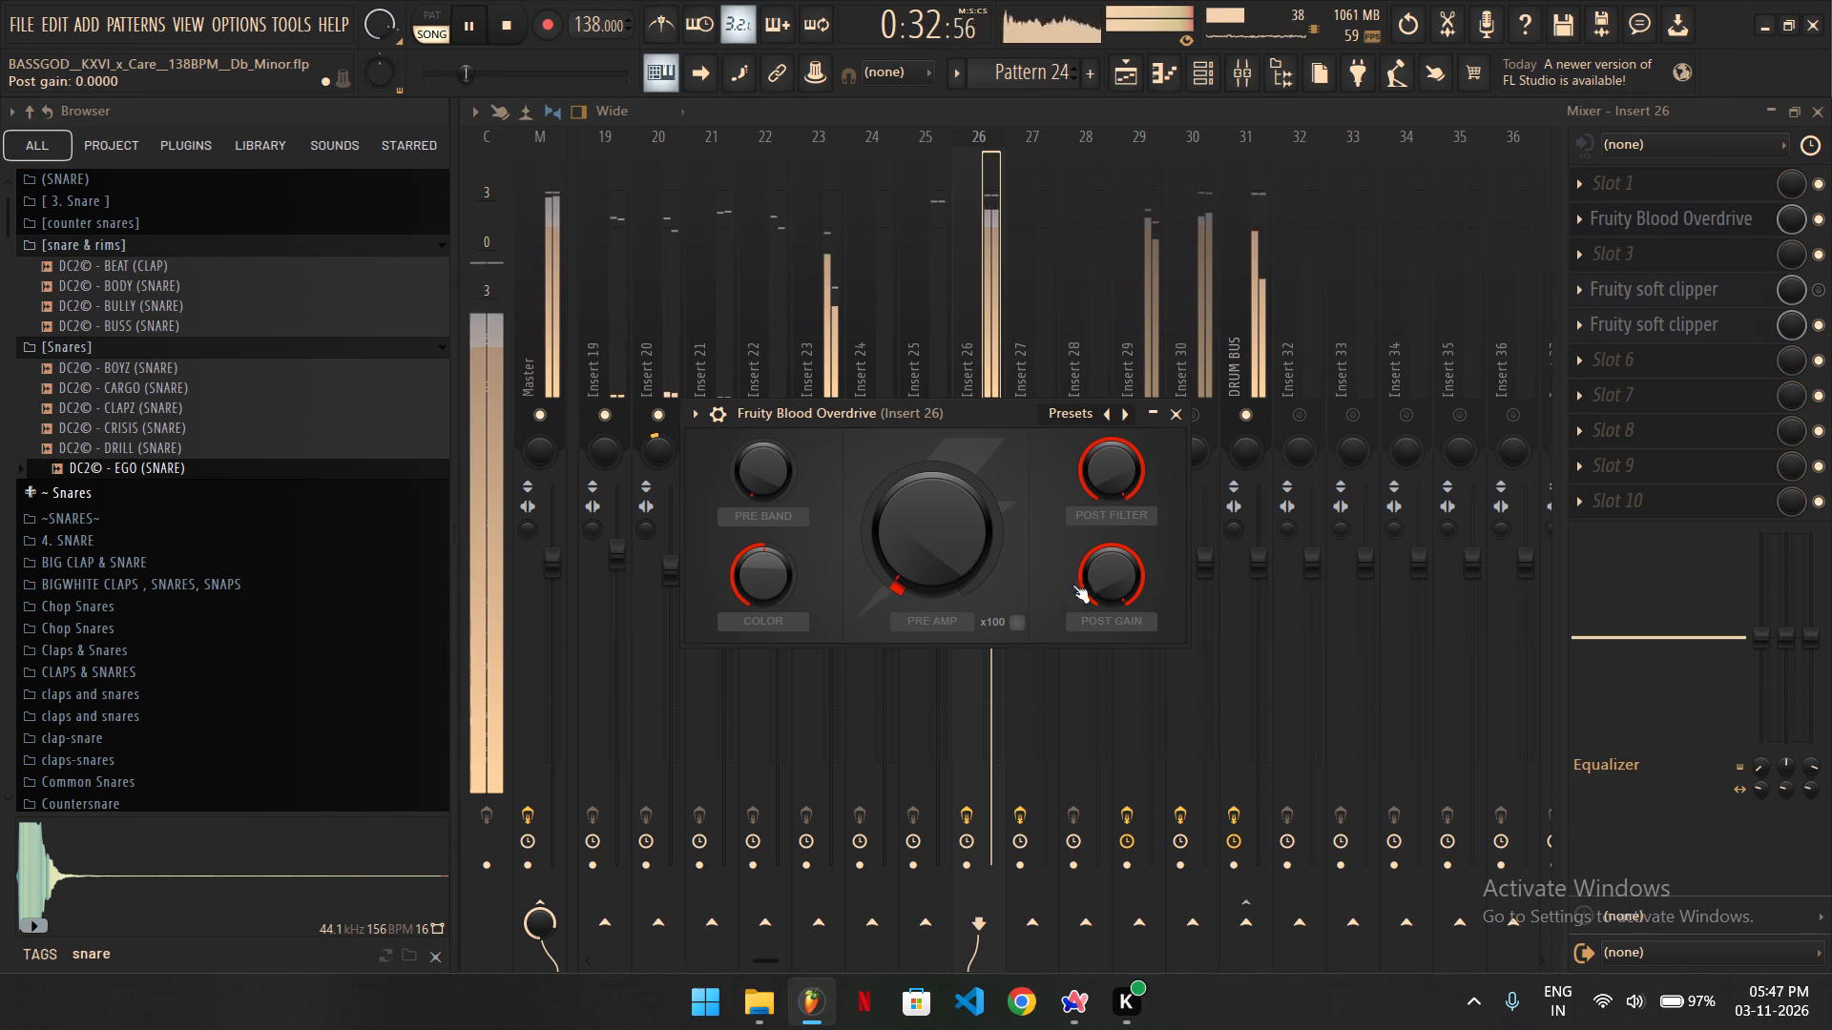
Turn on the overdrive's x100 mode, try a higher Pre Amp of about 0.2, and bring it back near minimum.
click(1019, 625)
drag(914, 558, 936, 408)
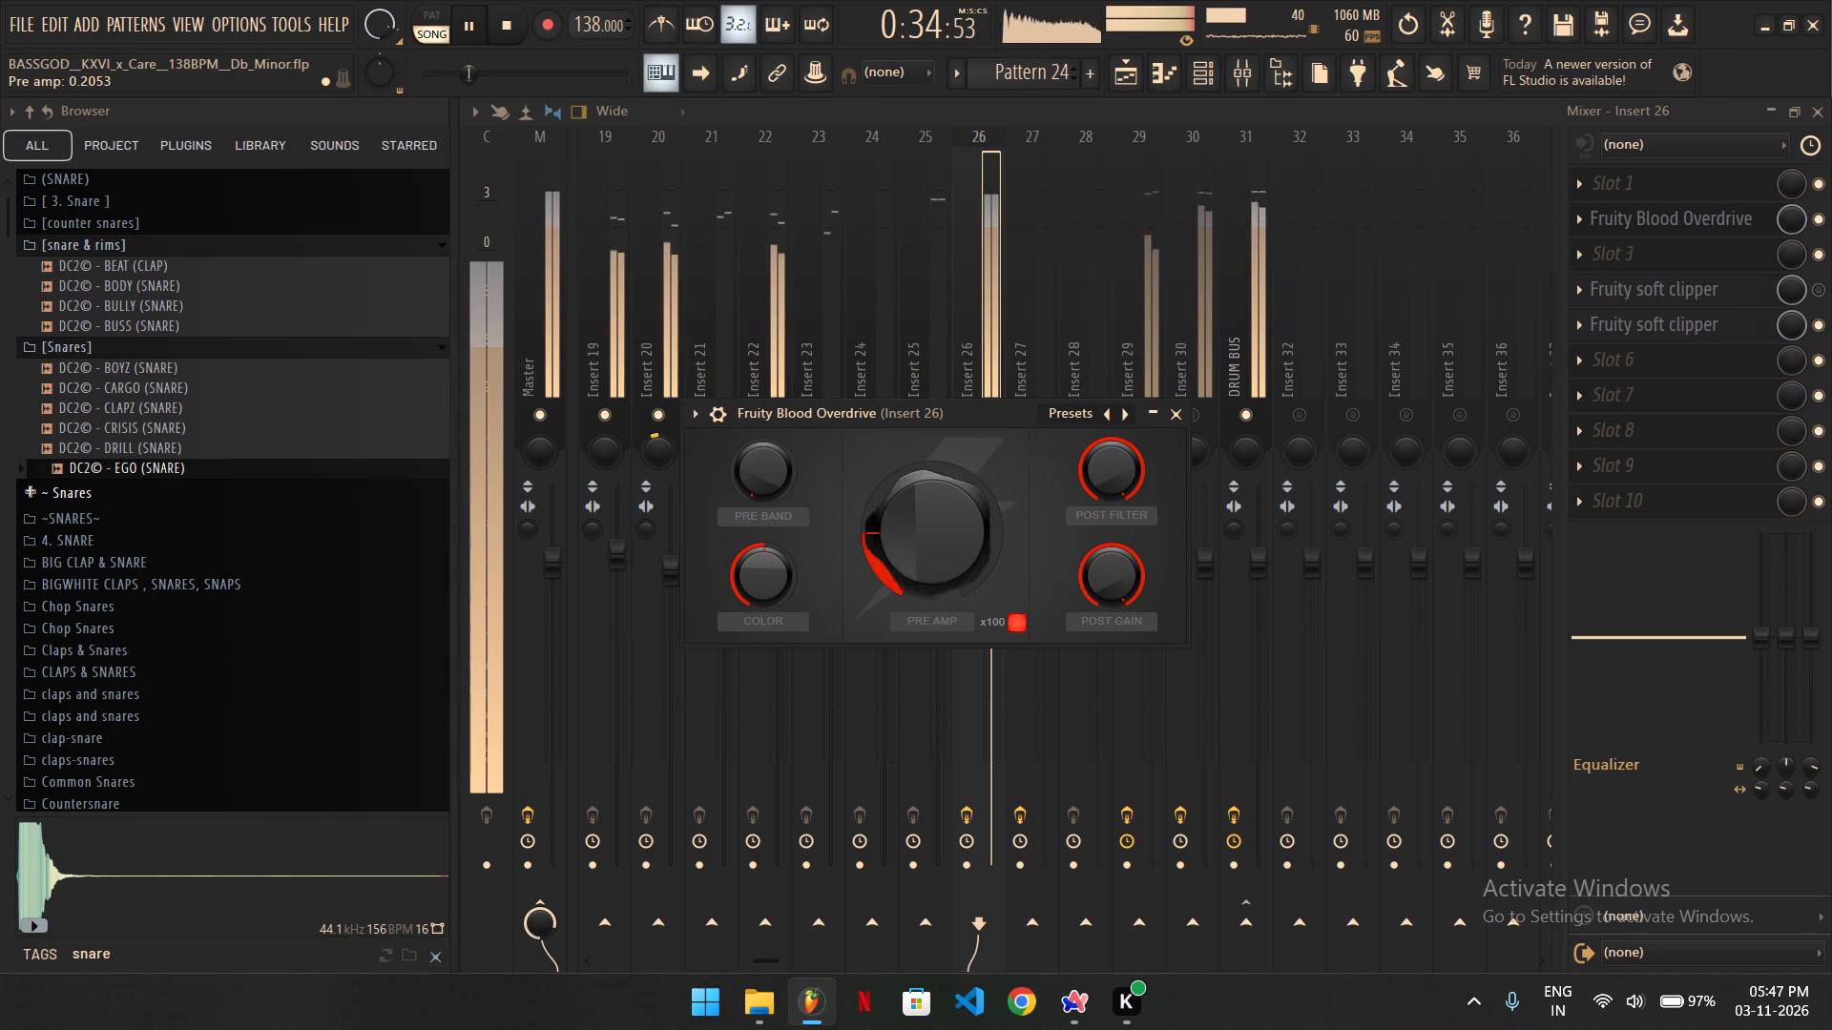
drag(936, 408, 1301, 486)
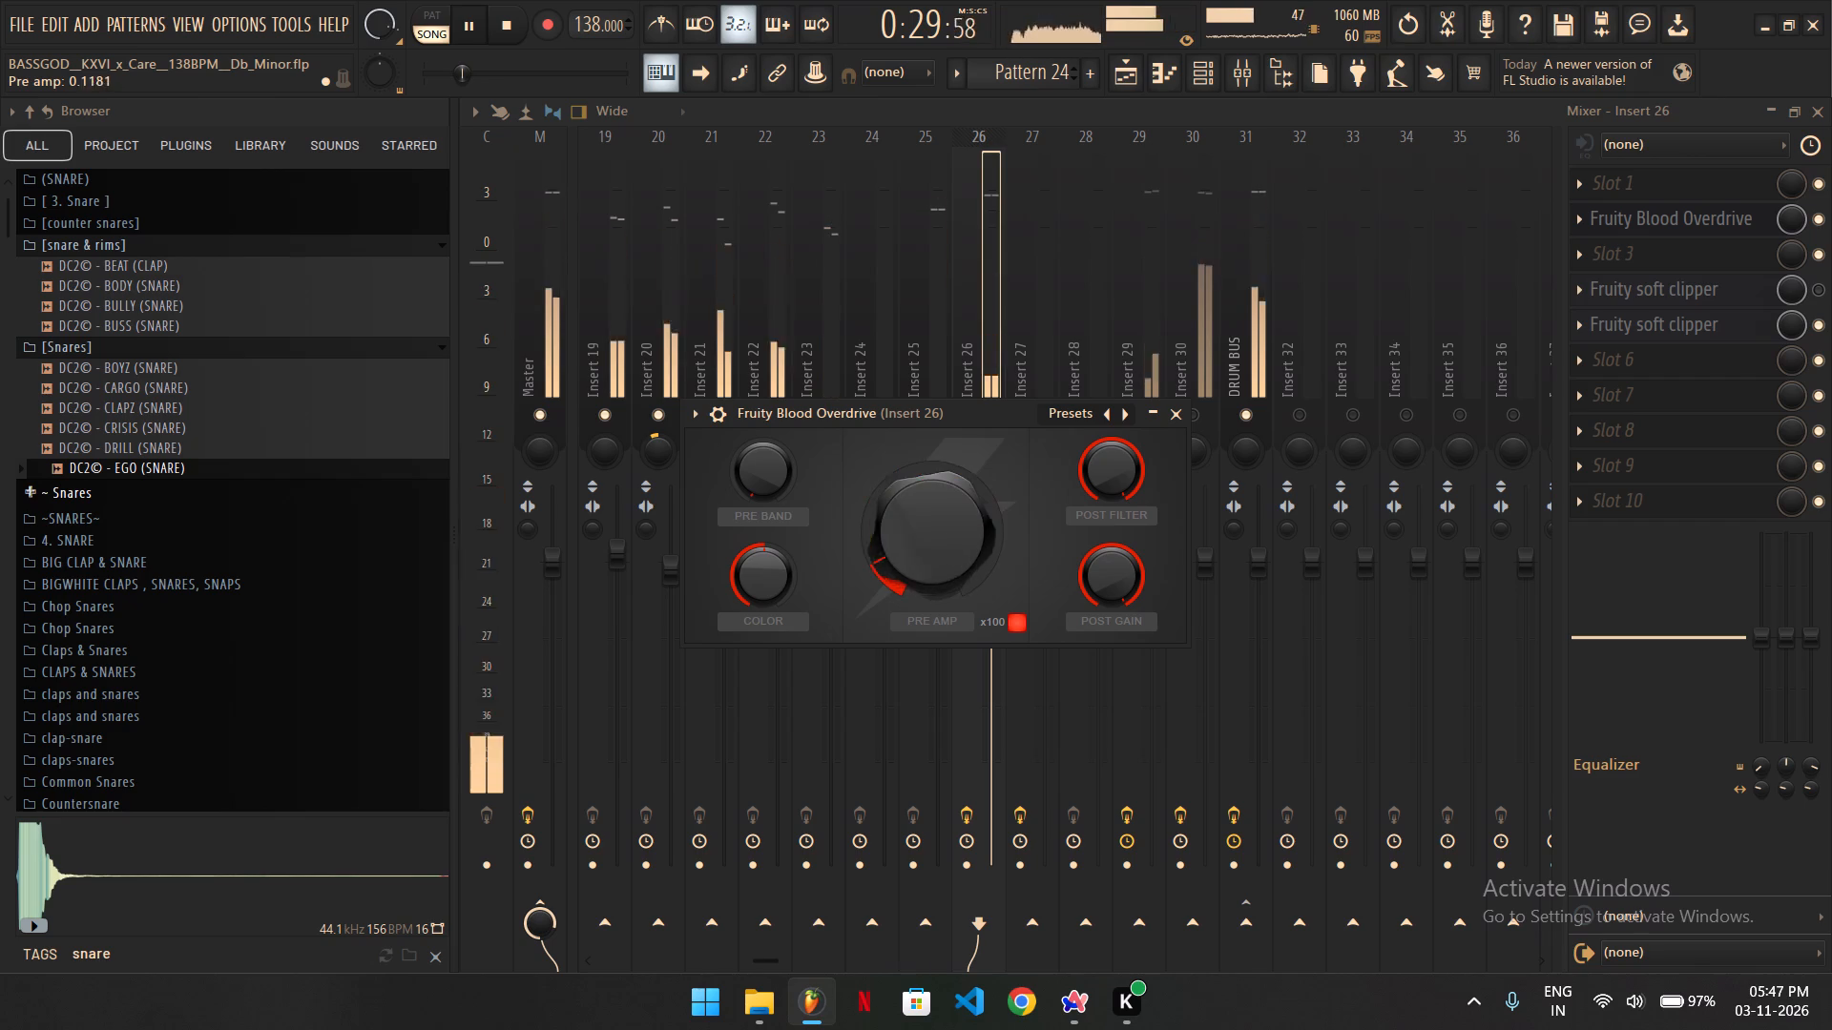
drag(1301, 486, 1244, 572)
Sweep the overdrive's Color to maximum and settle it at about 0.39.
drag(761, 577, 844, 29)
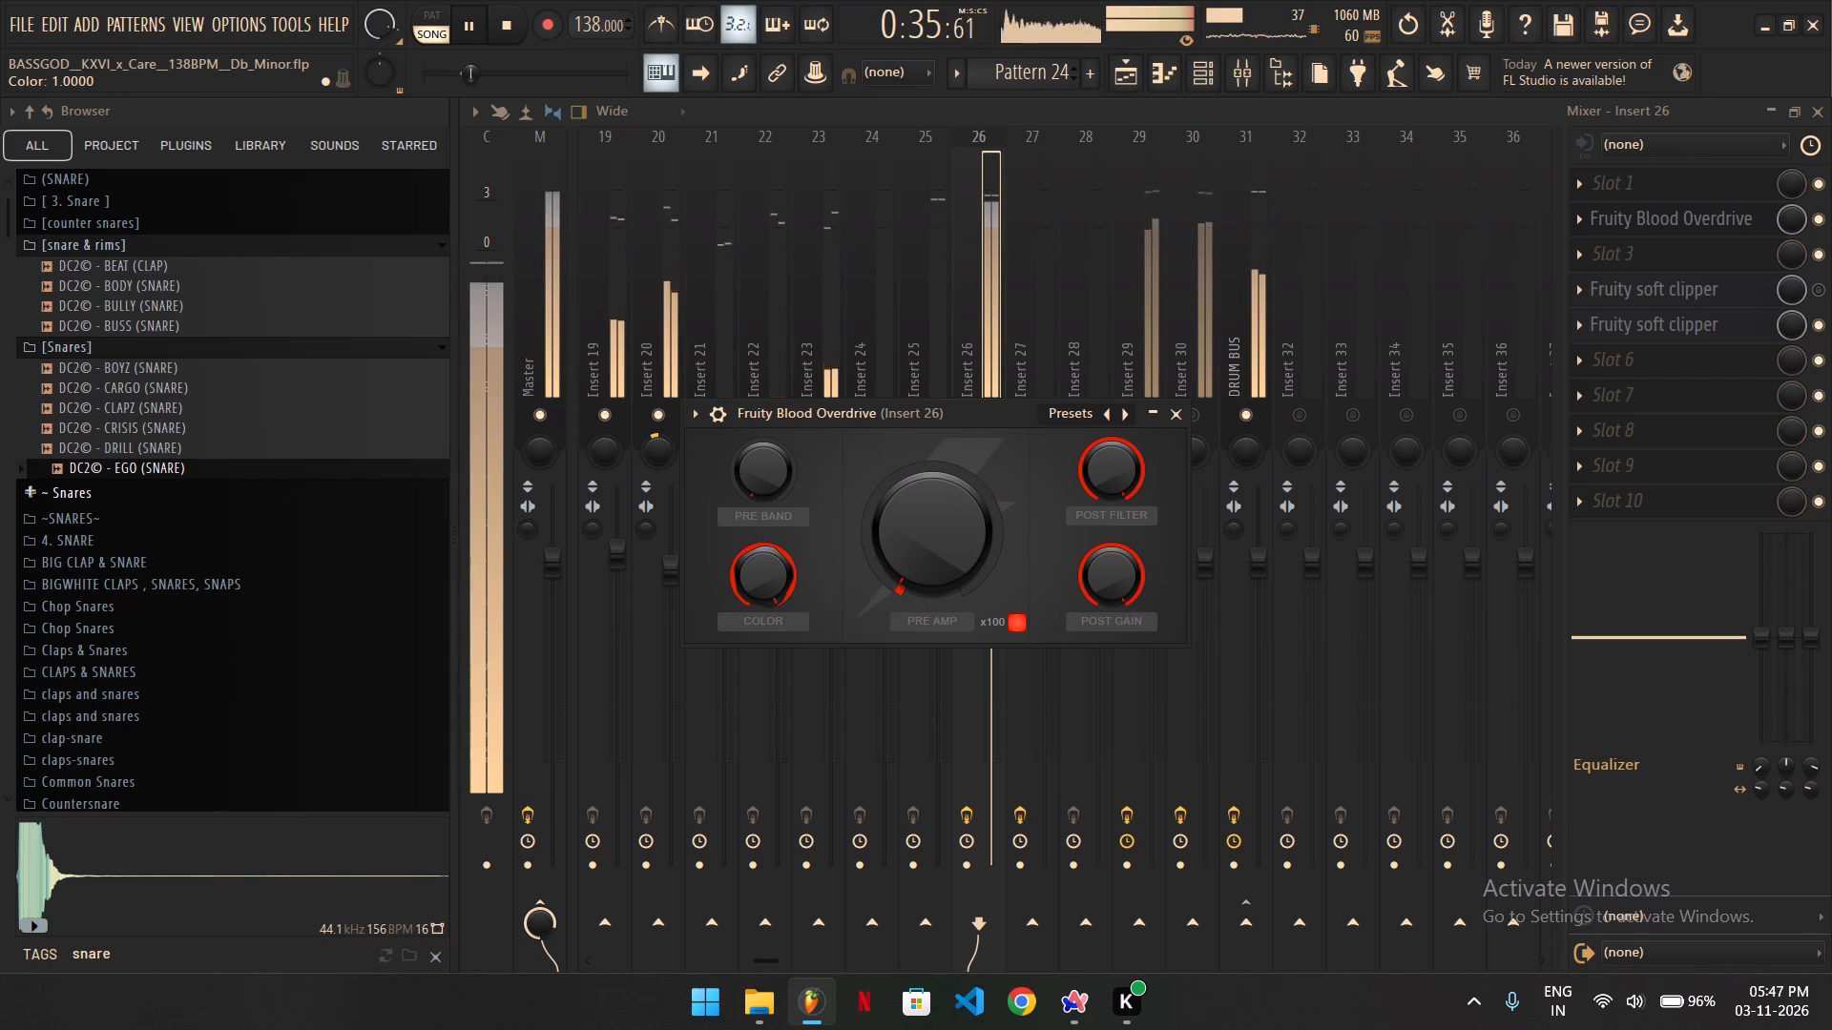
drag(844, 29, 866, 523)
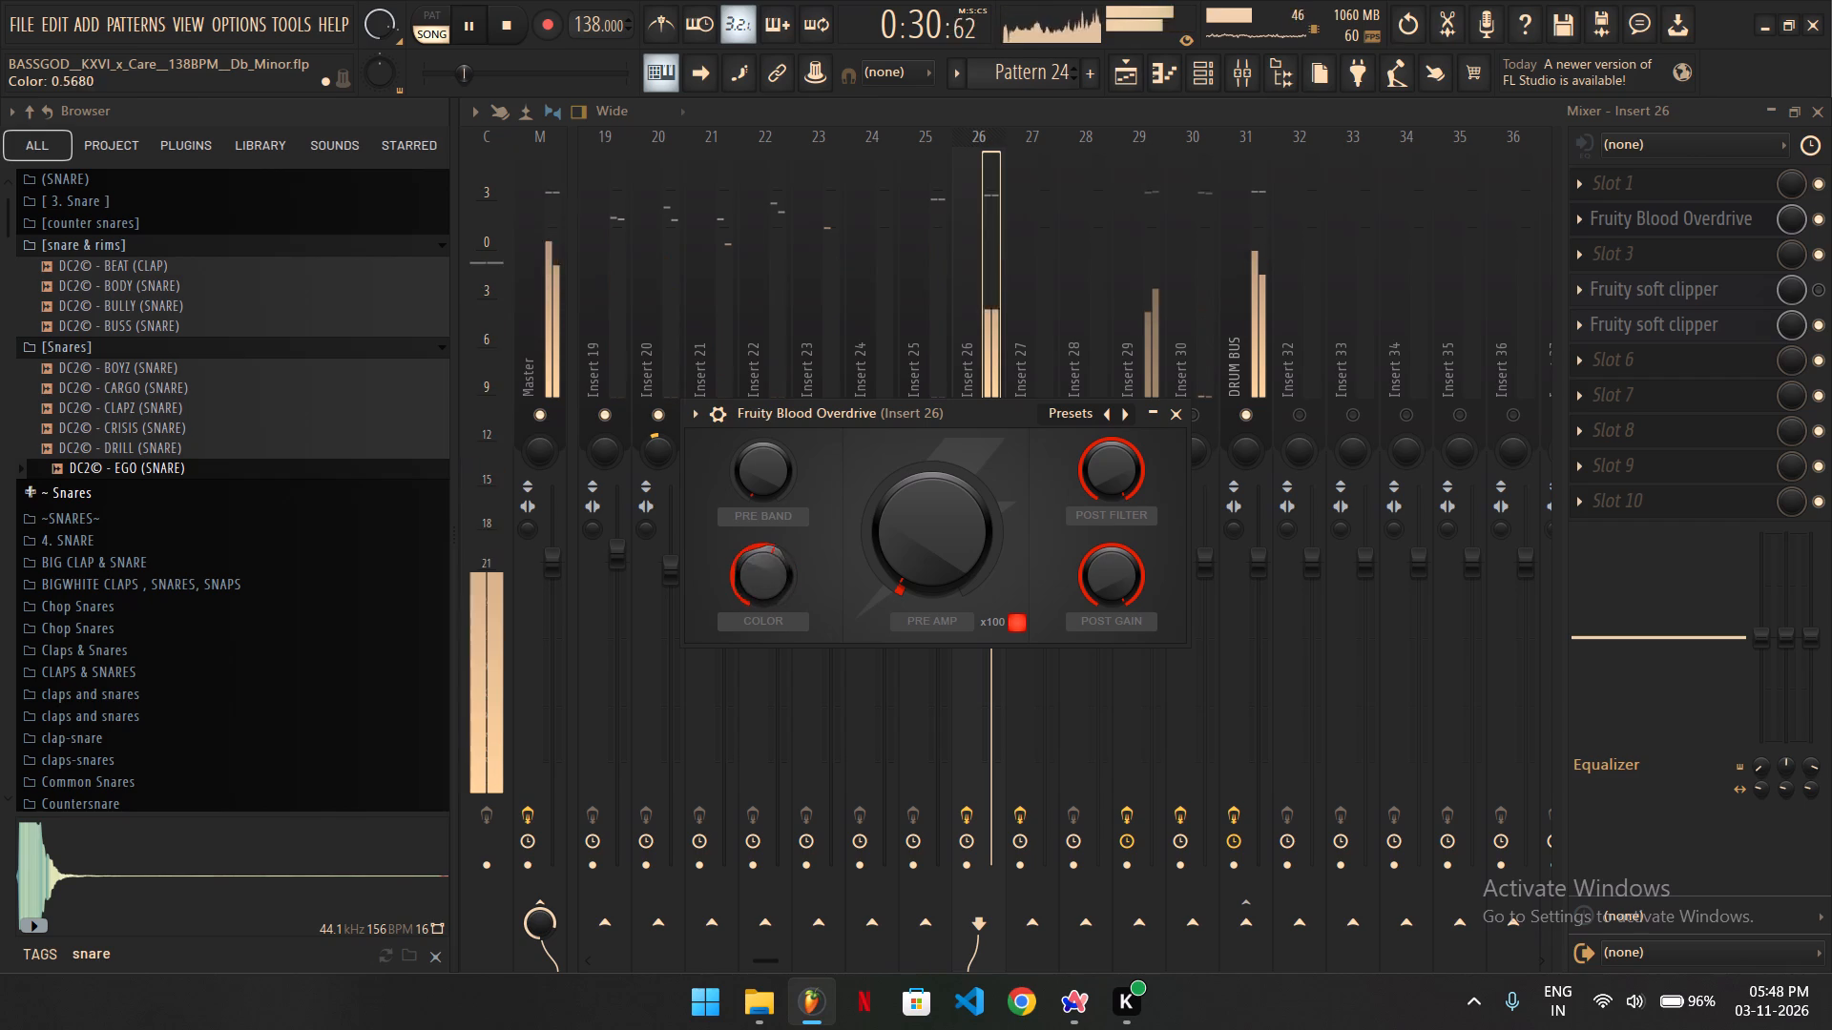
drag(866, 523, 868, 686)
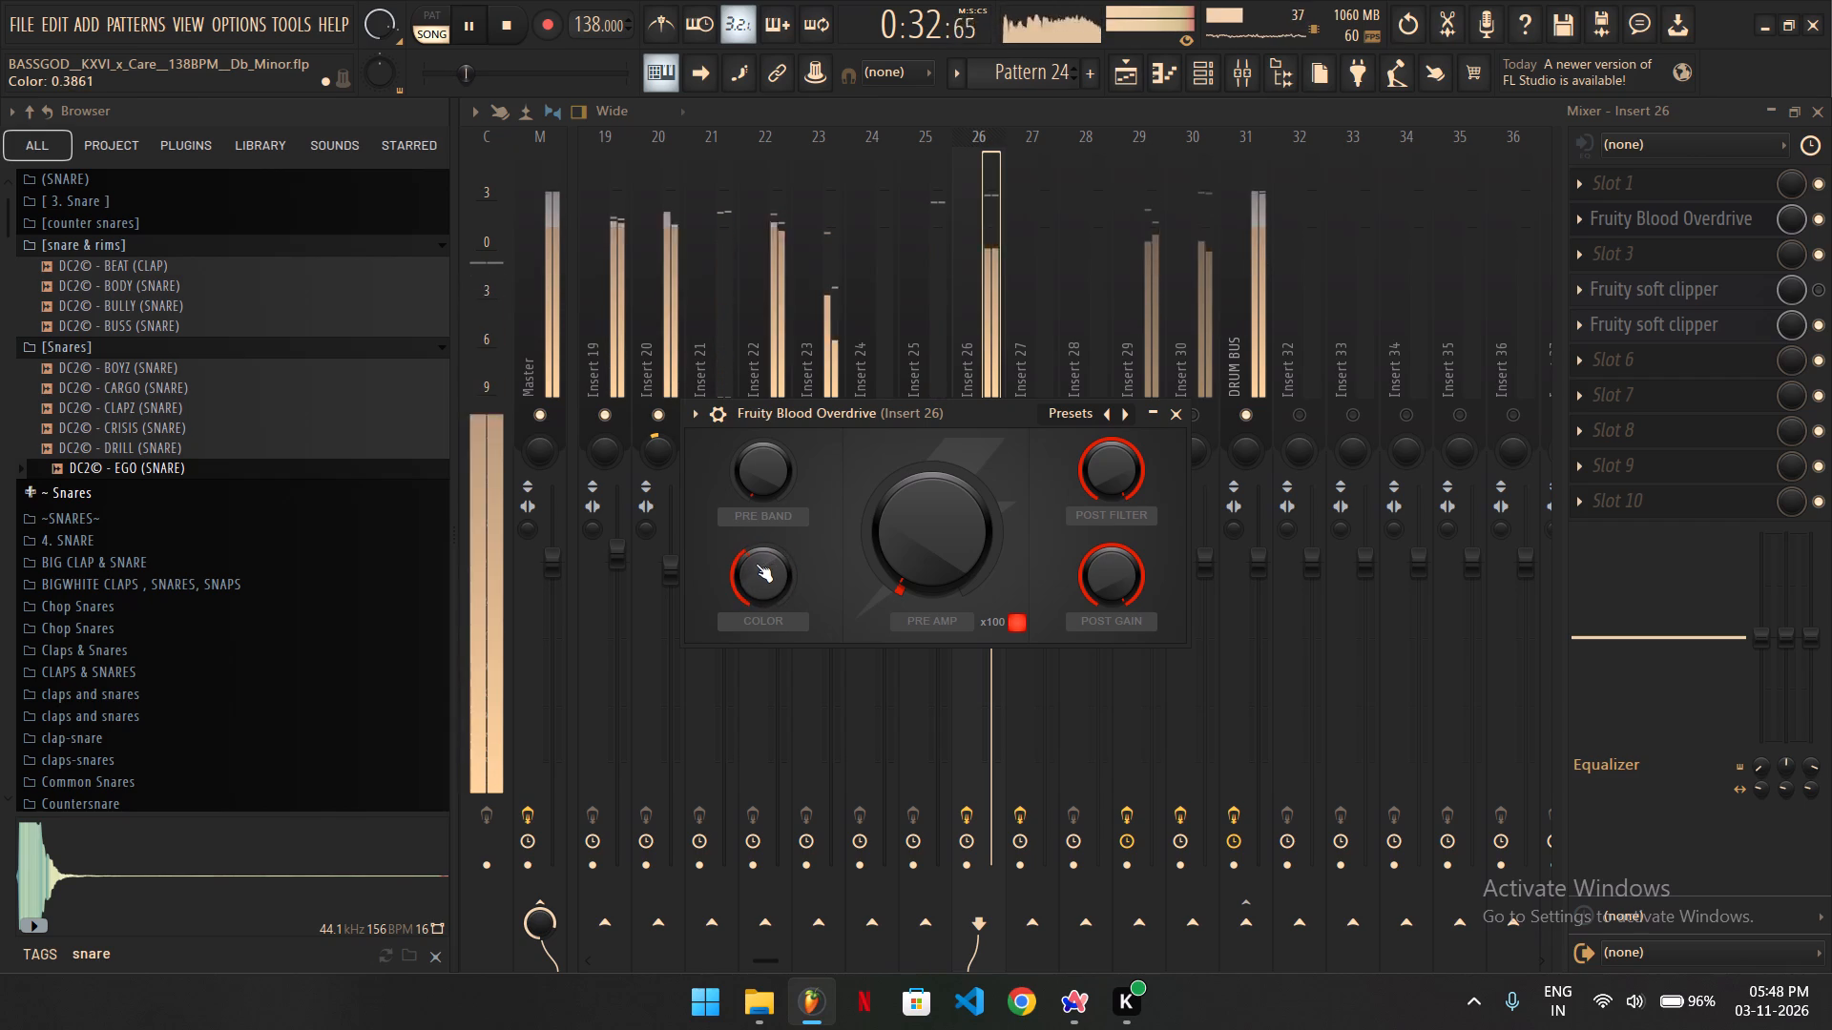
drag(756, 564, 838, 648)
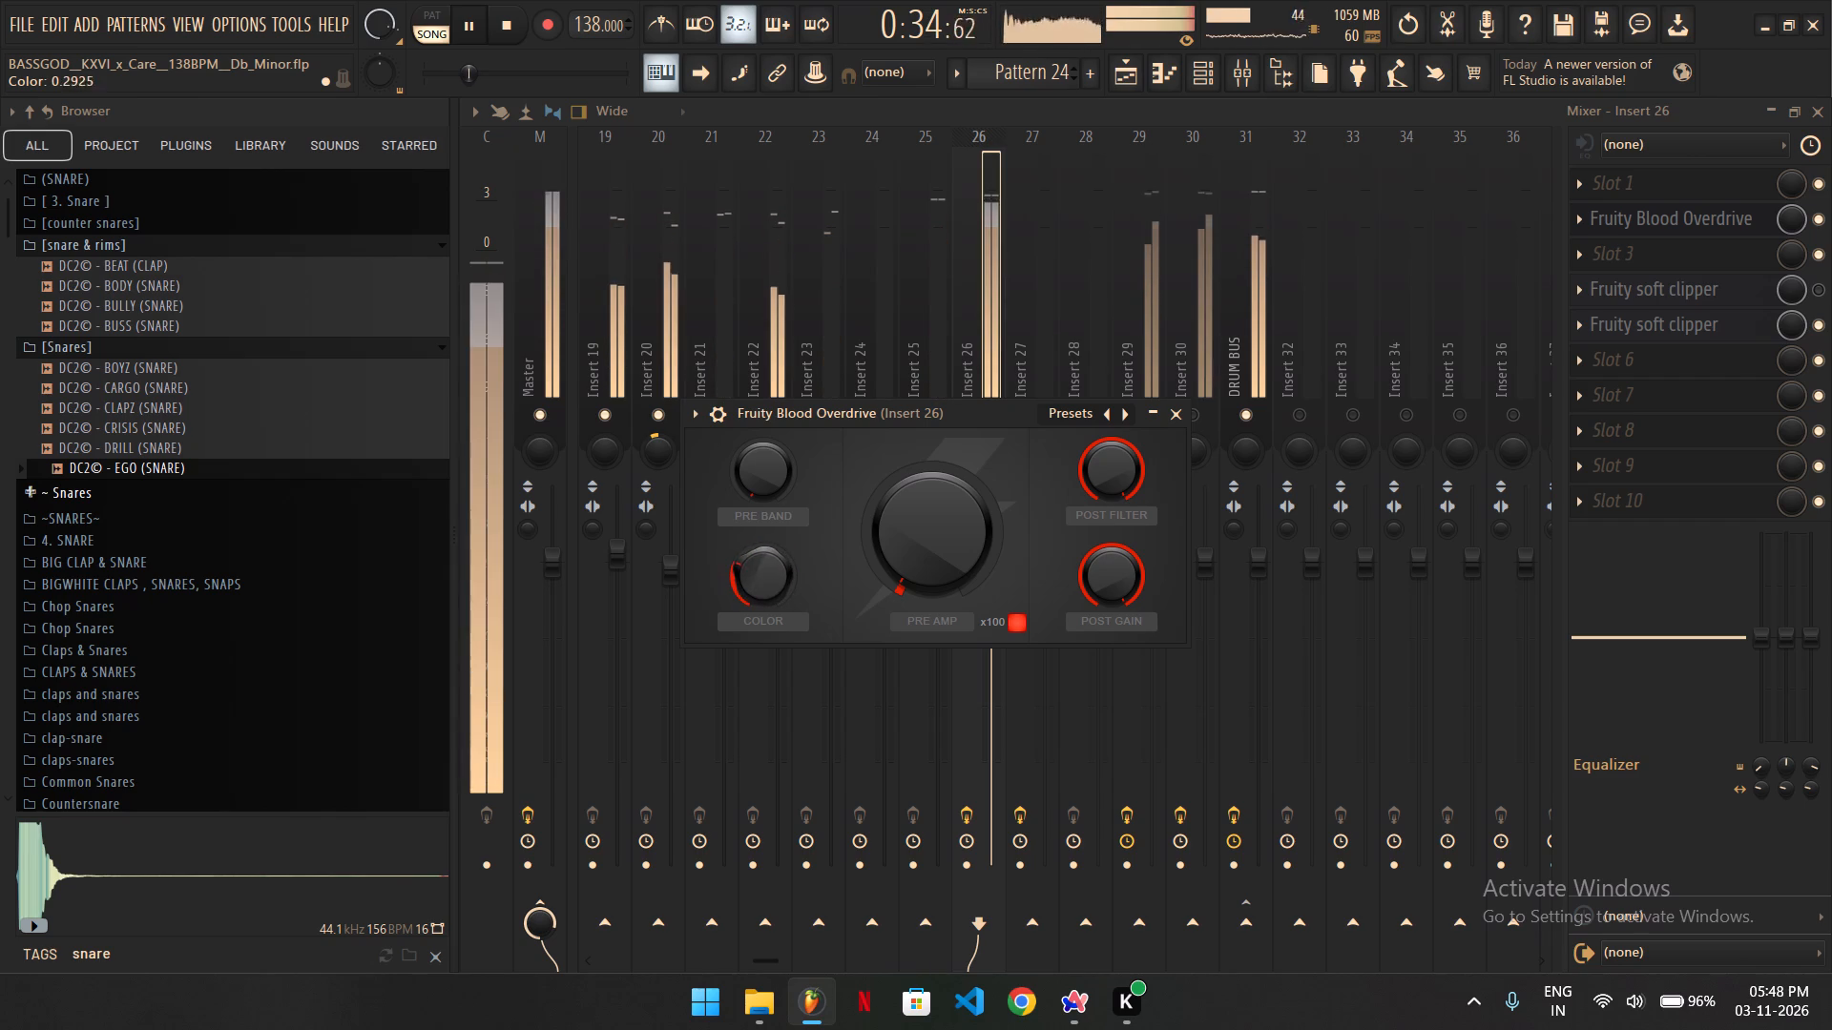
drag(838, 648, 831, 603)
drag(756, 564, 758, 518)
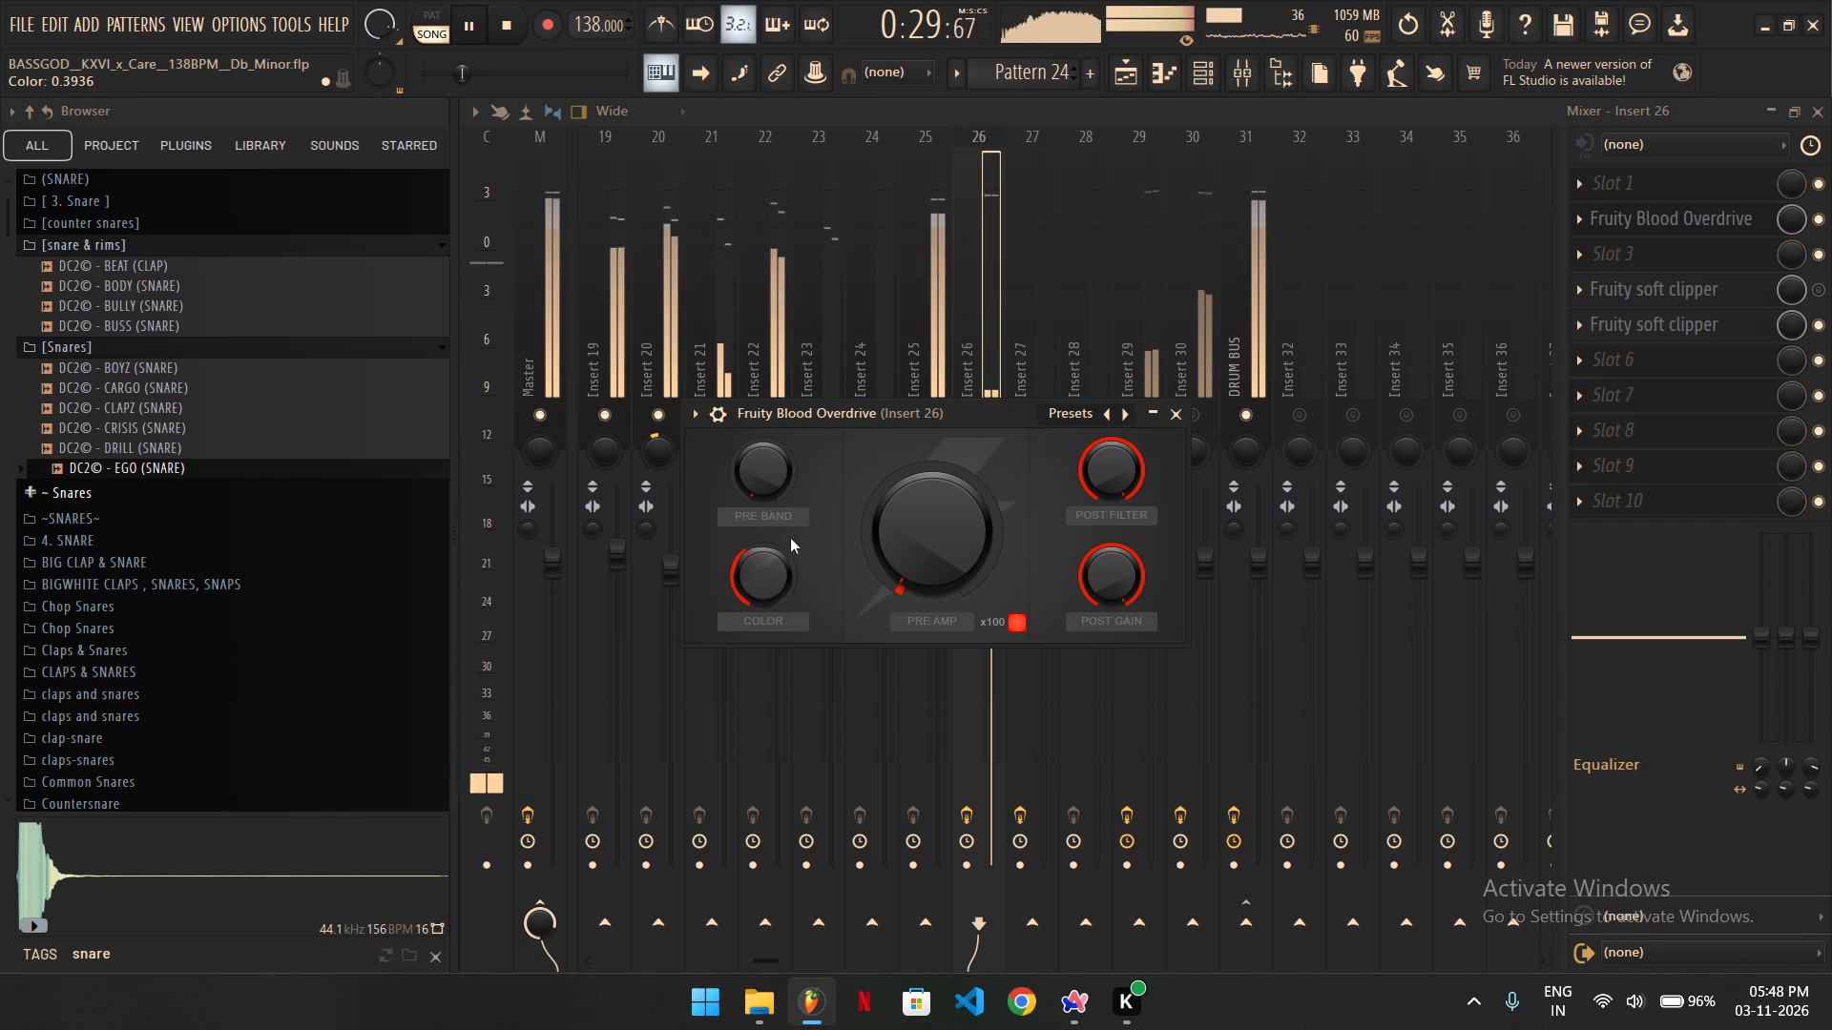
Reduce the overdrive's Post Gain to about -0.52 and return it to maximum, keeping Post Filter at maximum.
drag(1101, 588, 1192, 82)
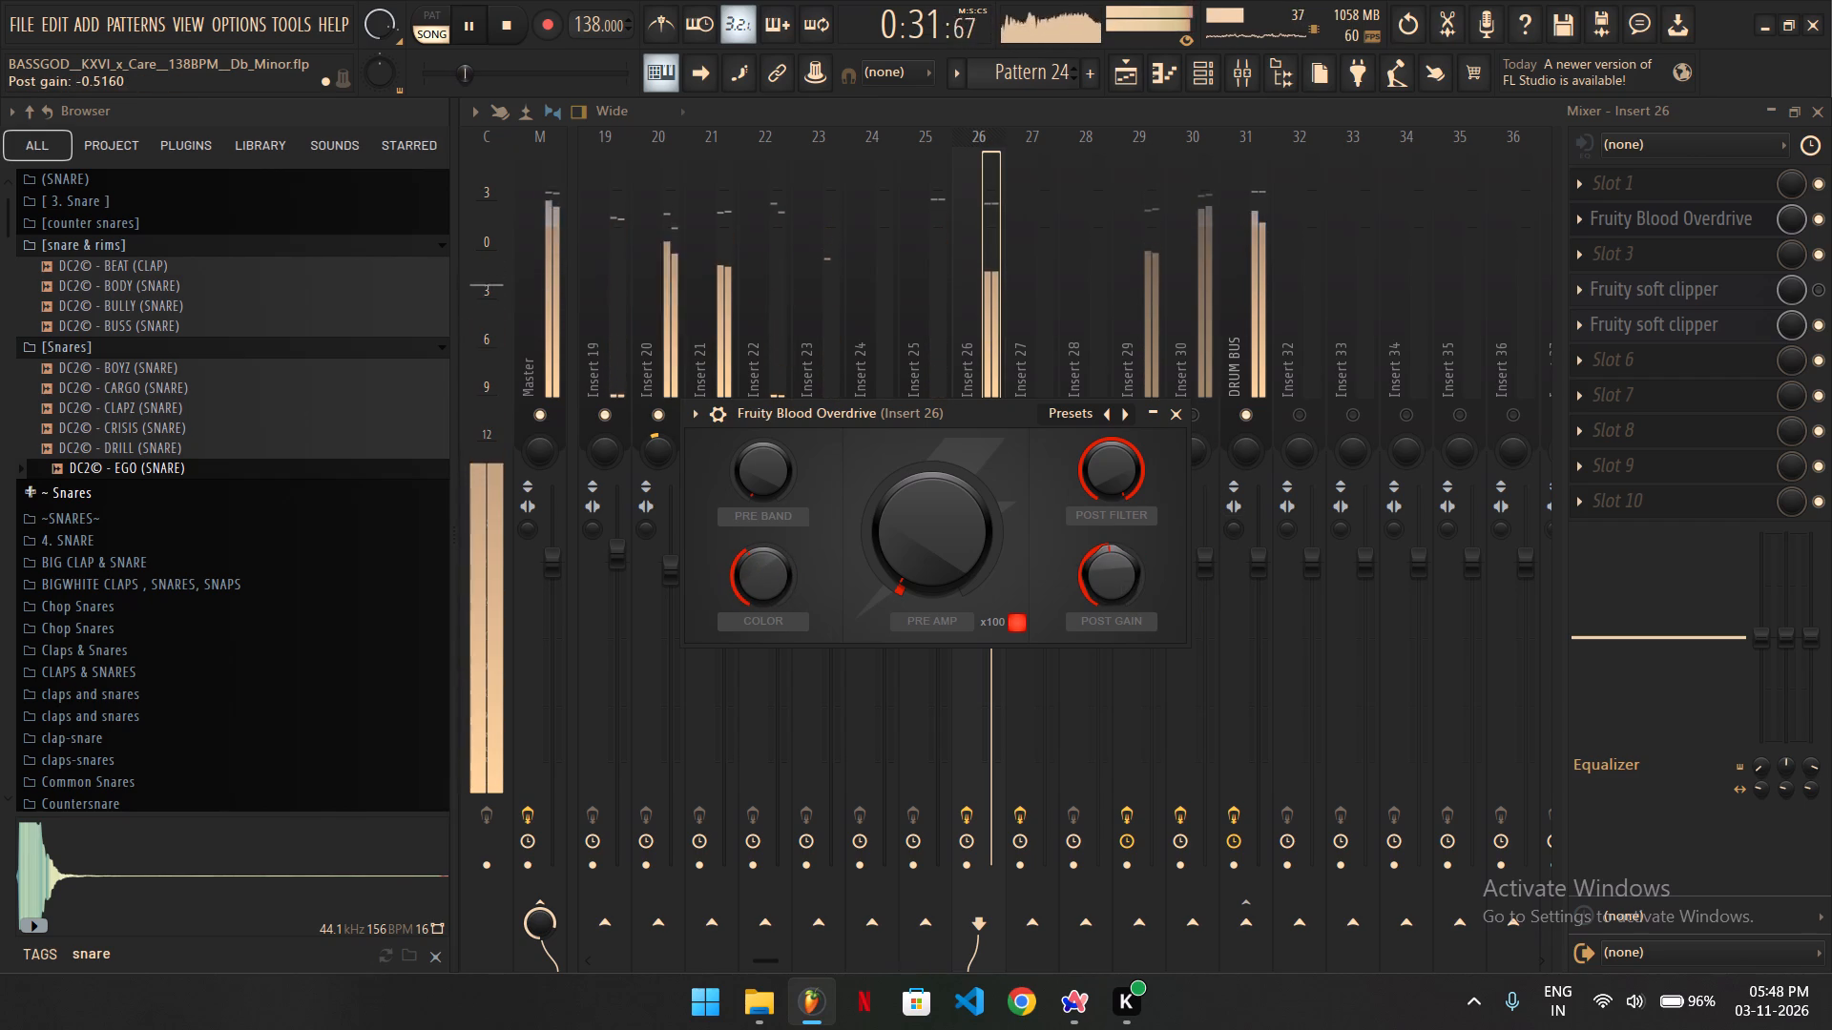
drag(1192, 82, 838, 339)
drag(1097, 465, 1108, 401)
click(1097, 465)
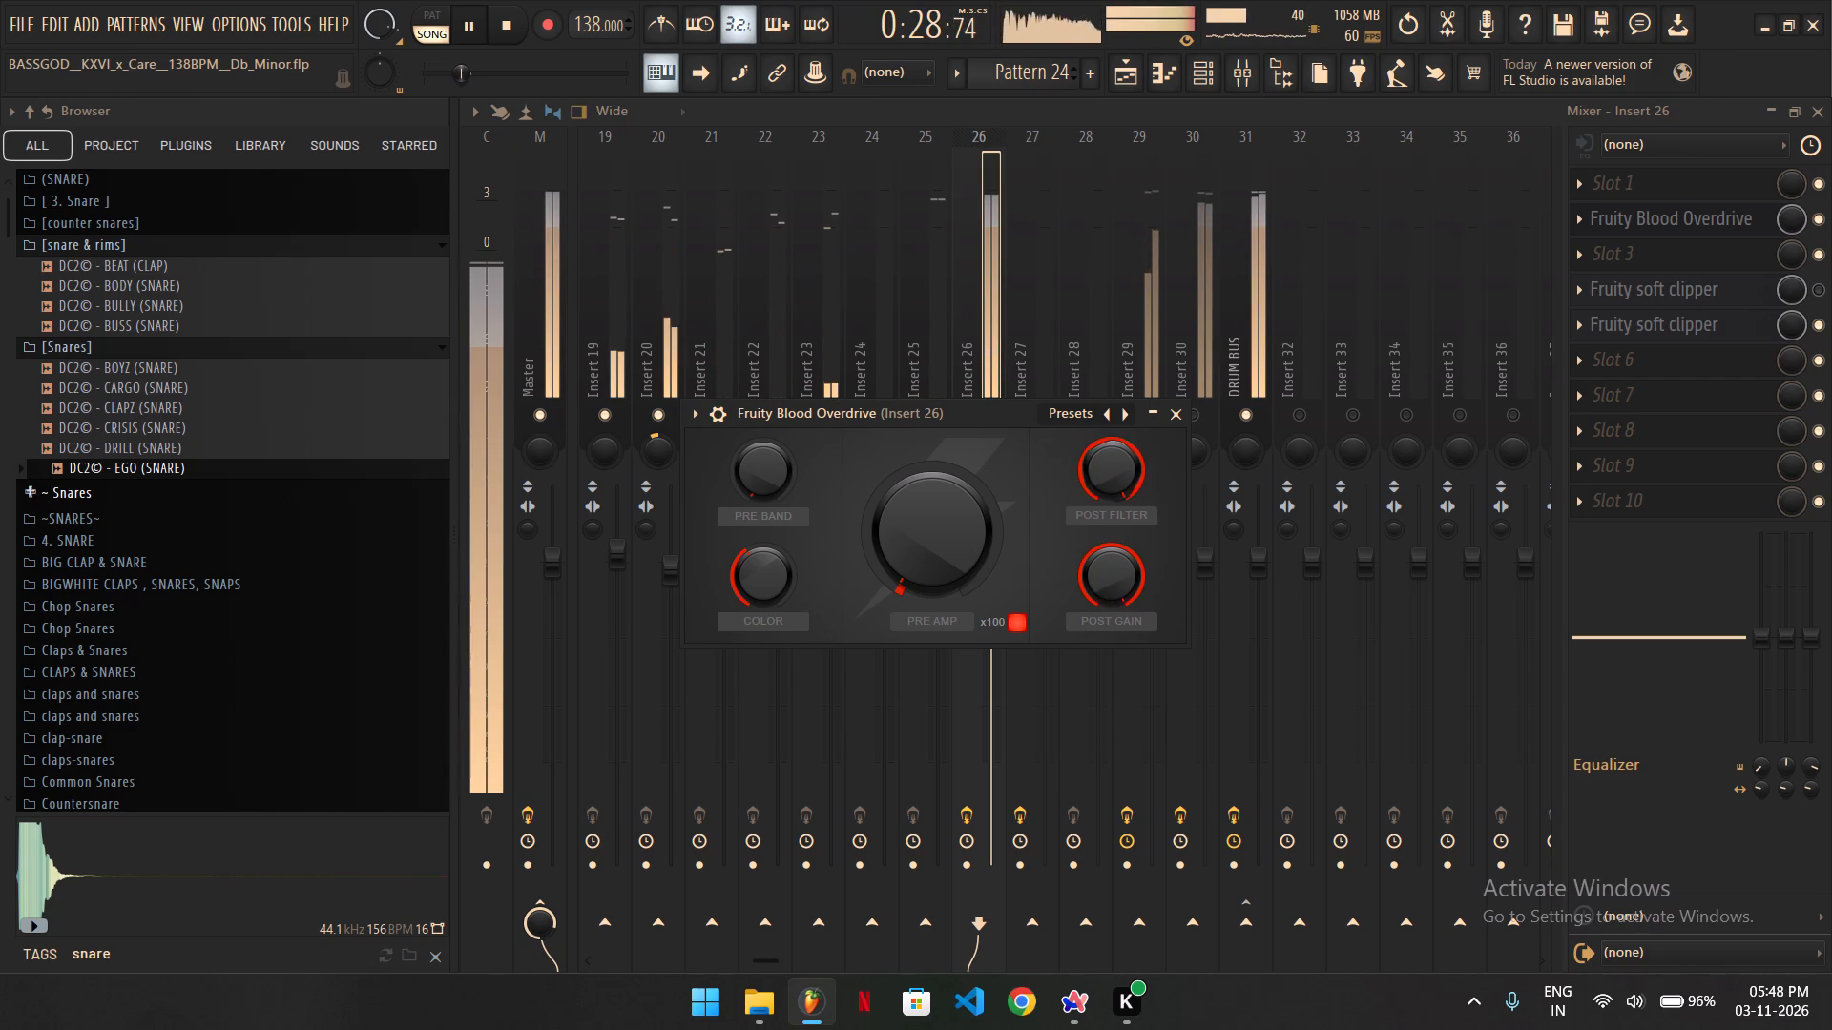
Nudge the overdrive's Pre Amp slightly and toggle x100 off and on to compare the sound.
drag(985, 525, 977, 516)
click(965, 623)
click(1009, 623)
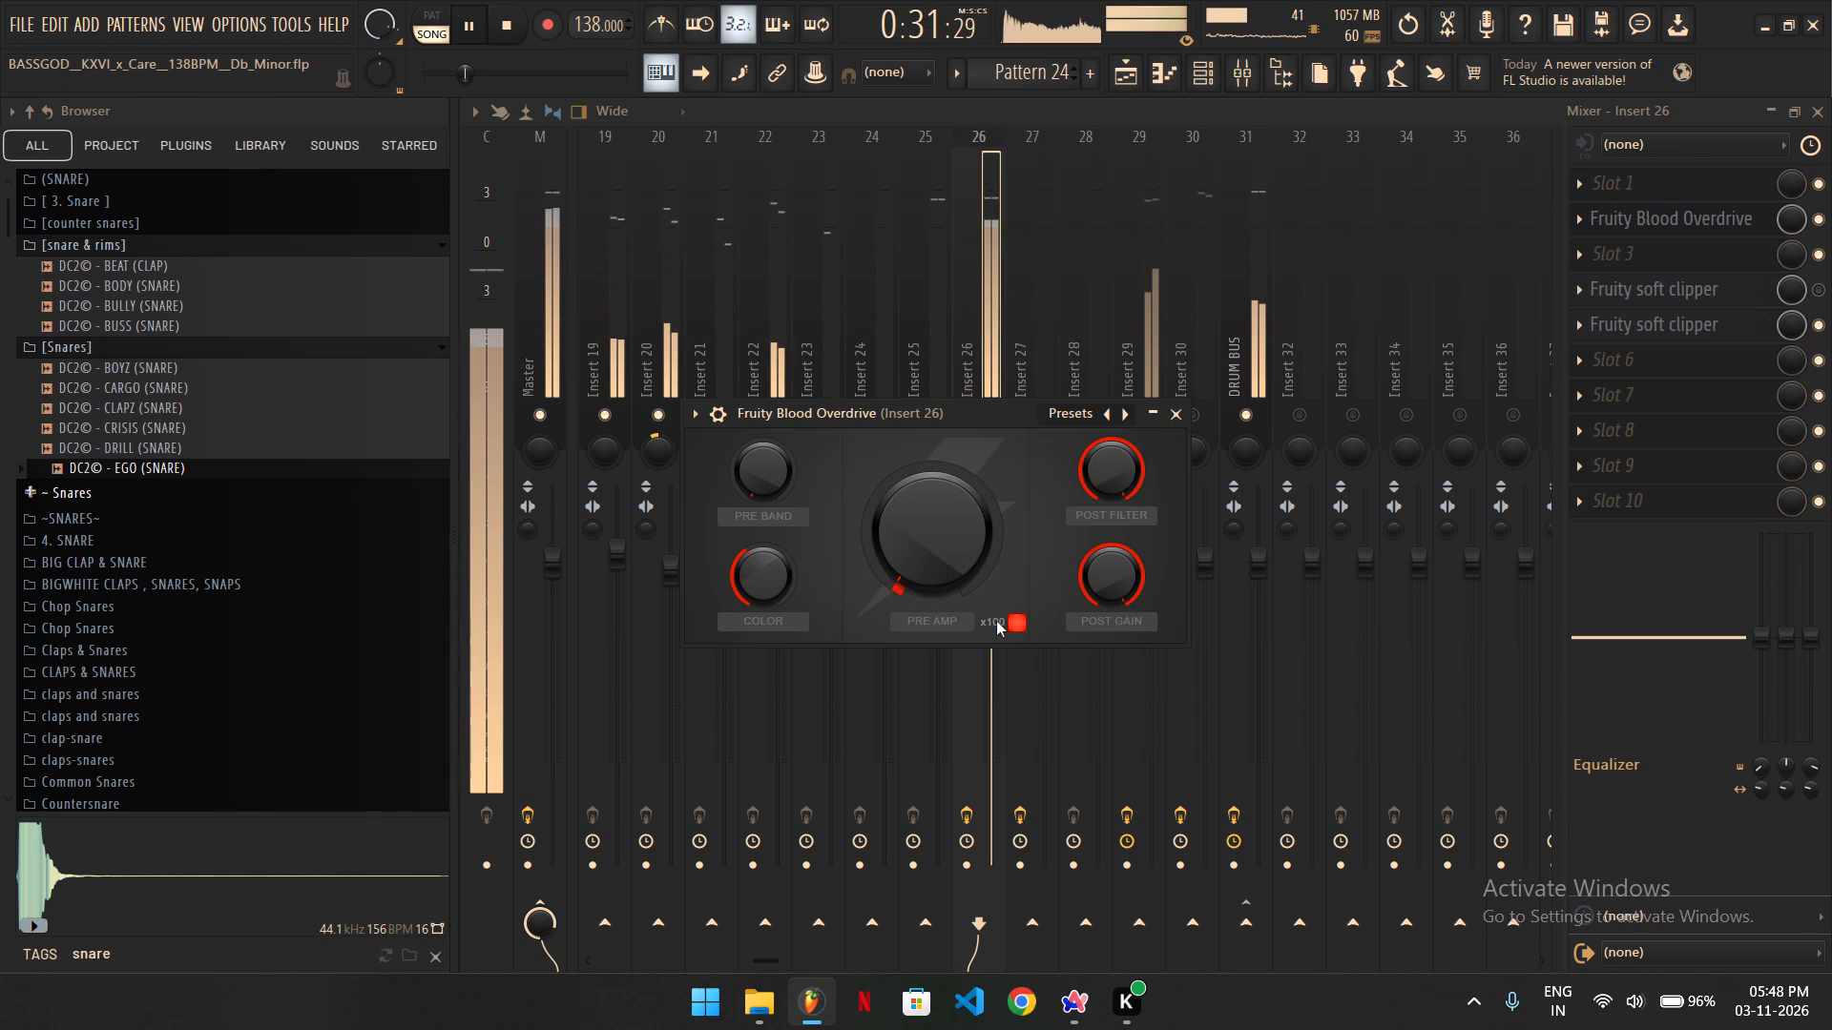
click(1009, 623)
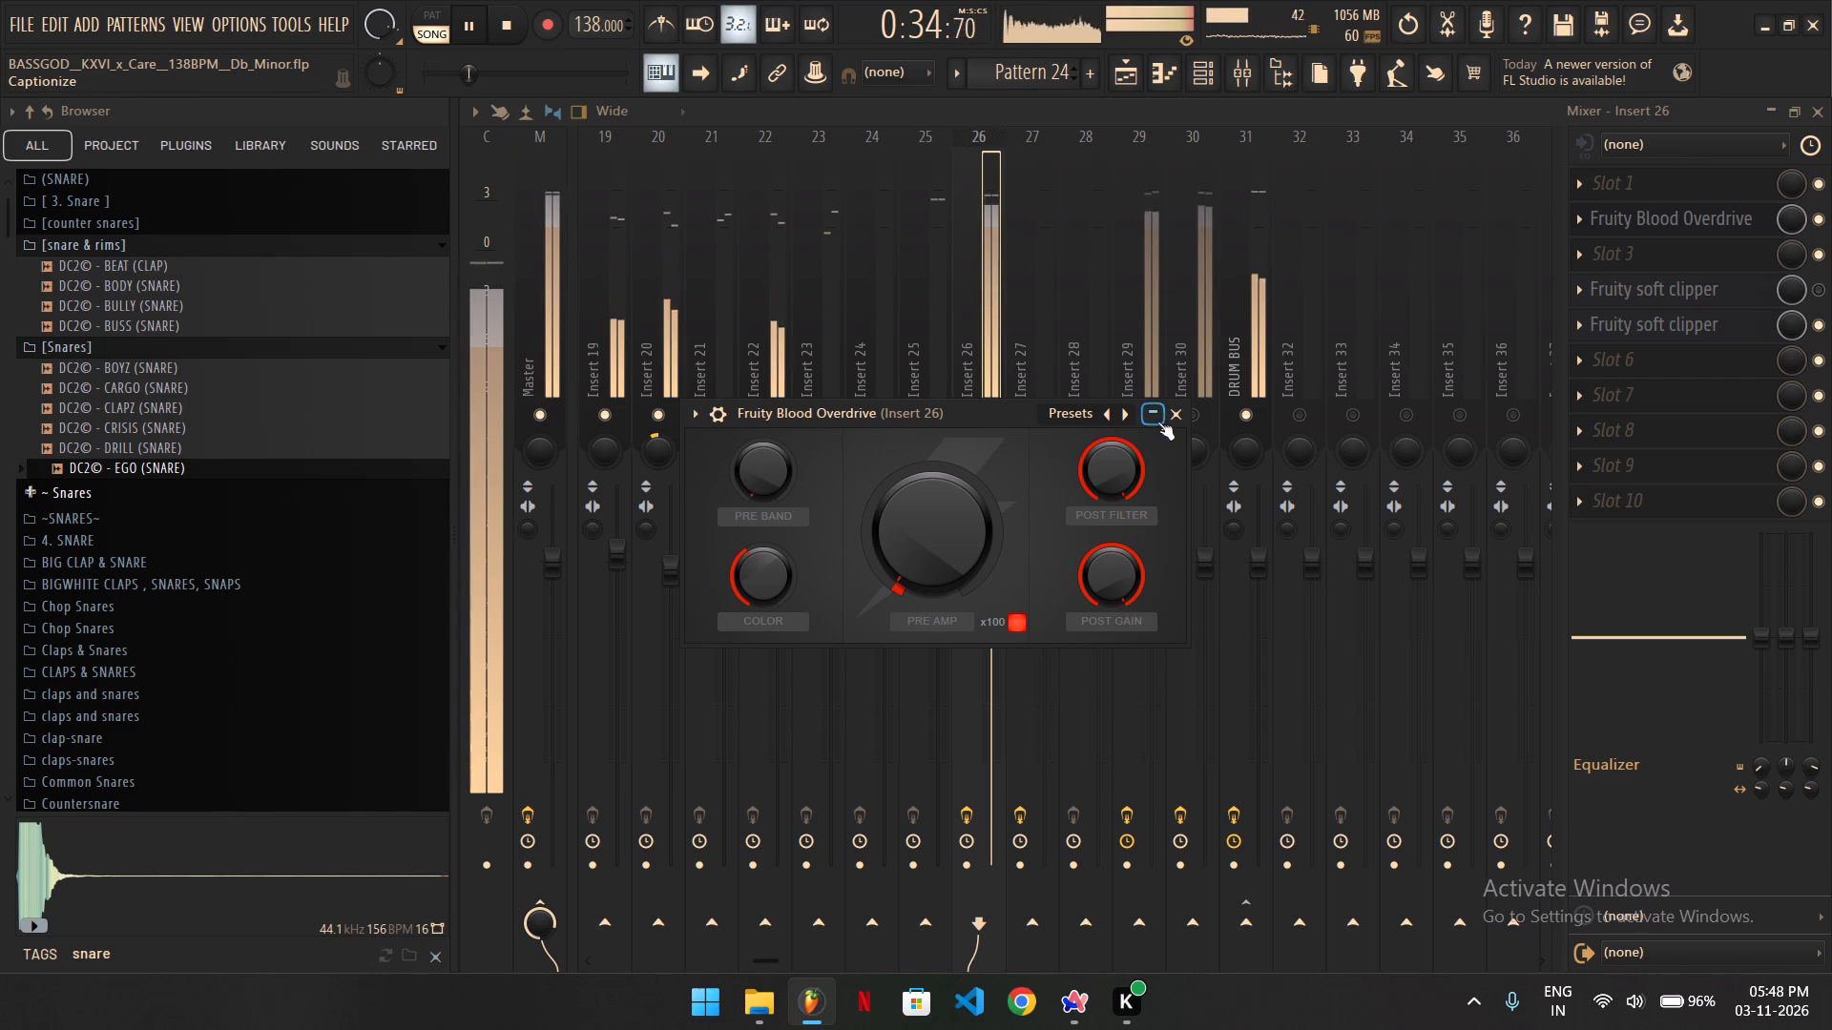
Try the overdrive's Drive preset and replace it with the Boost preset.
click(1085, 413)
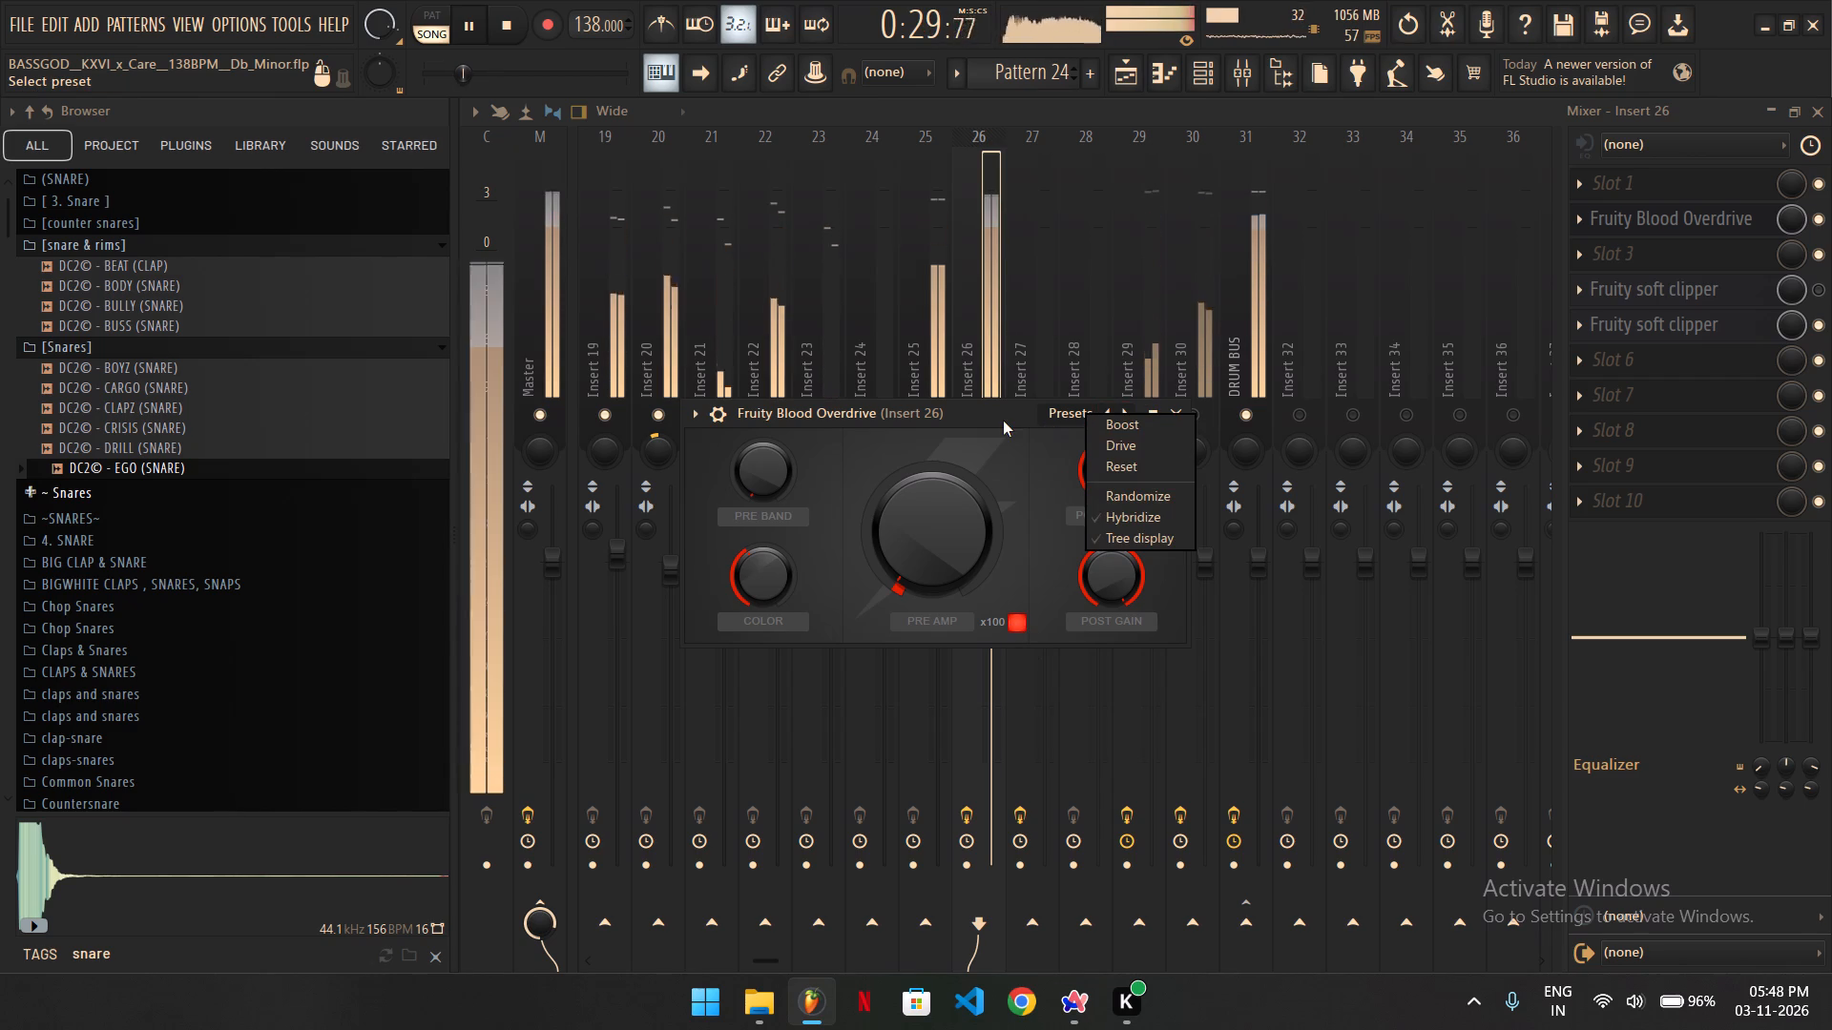
click(1119, 451)
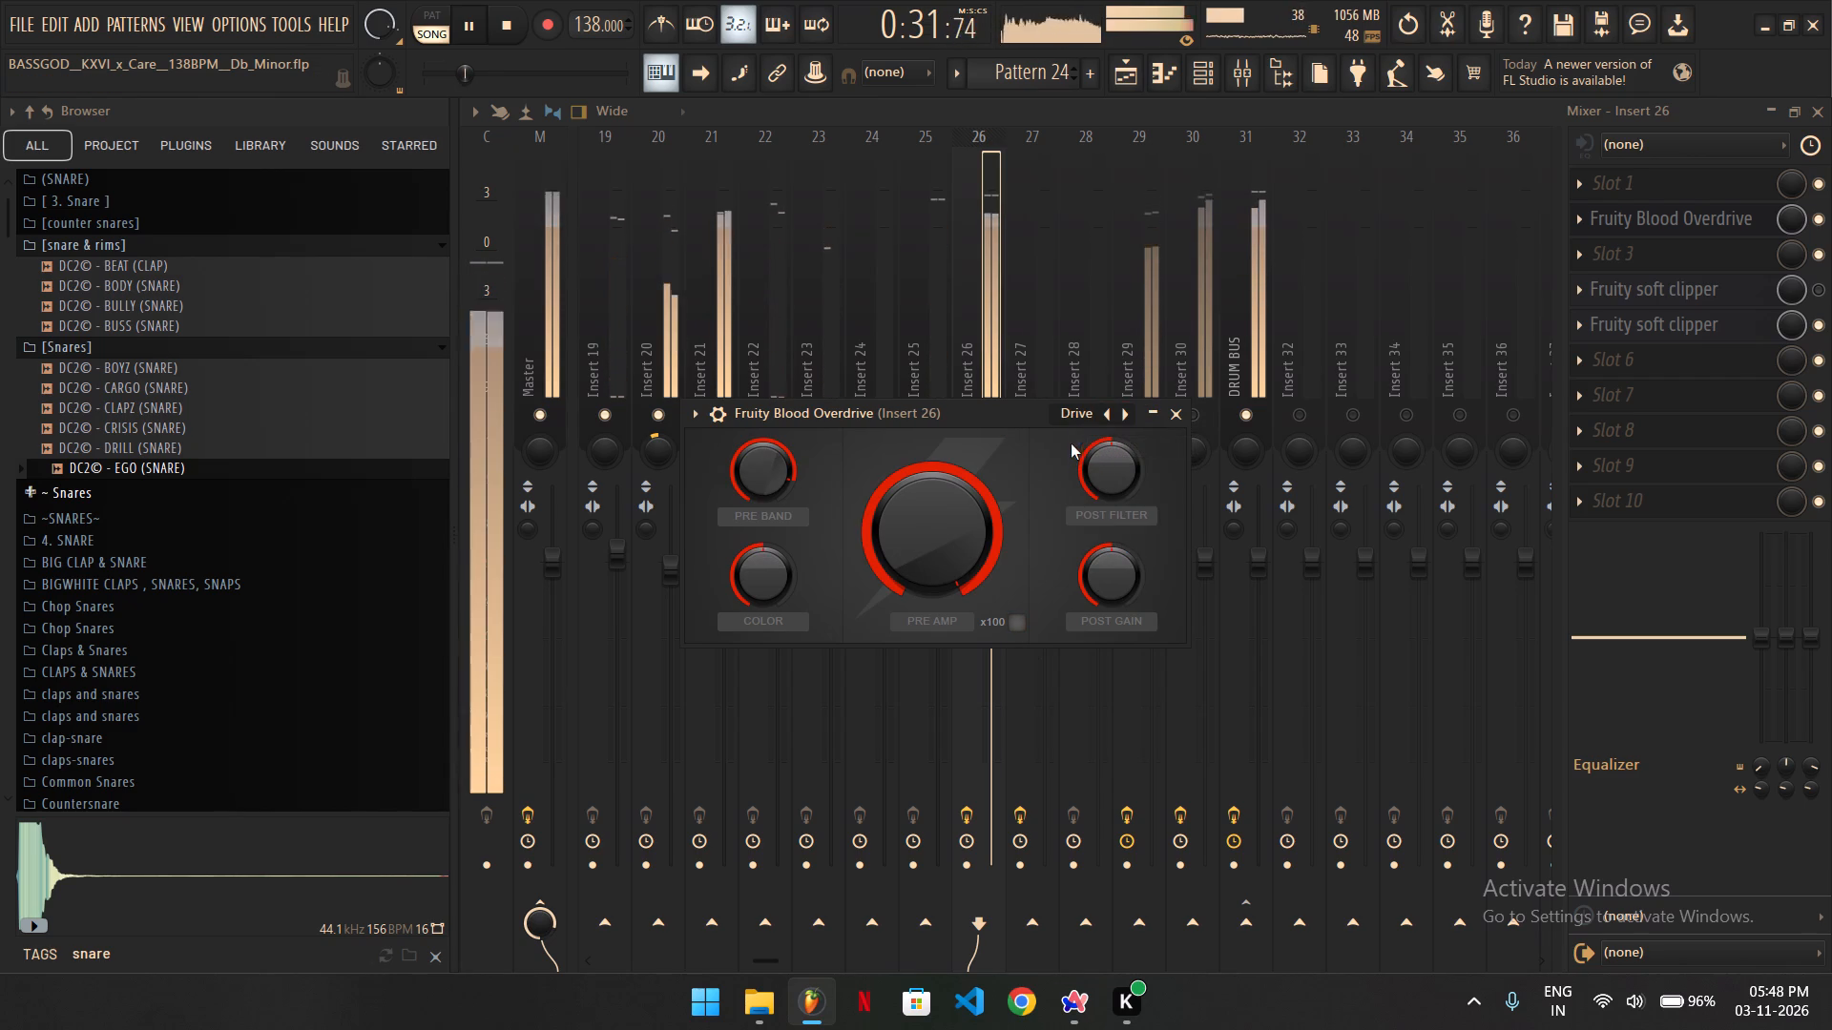
click(1077, 423)
click(1077, 417)
click(1094, 427)
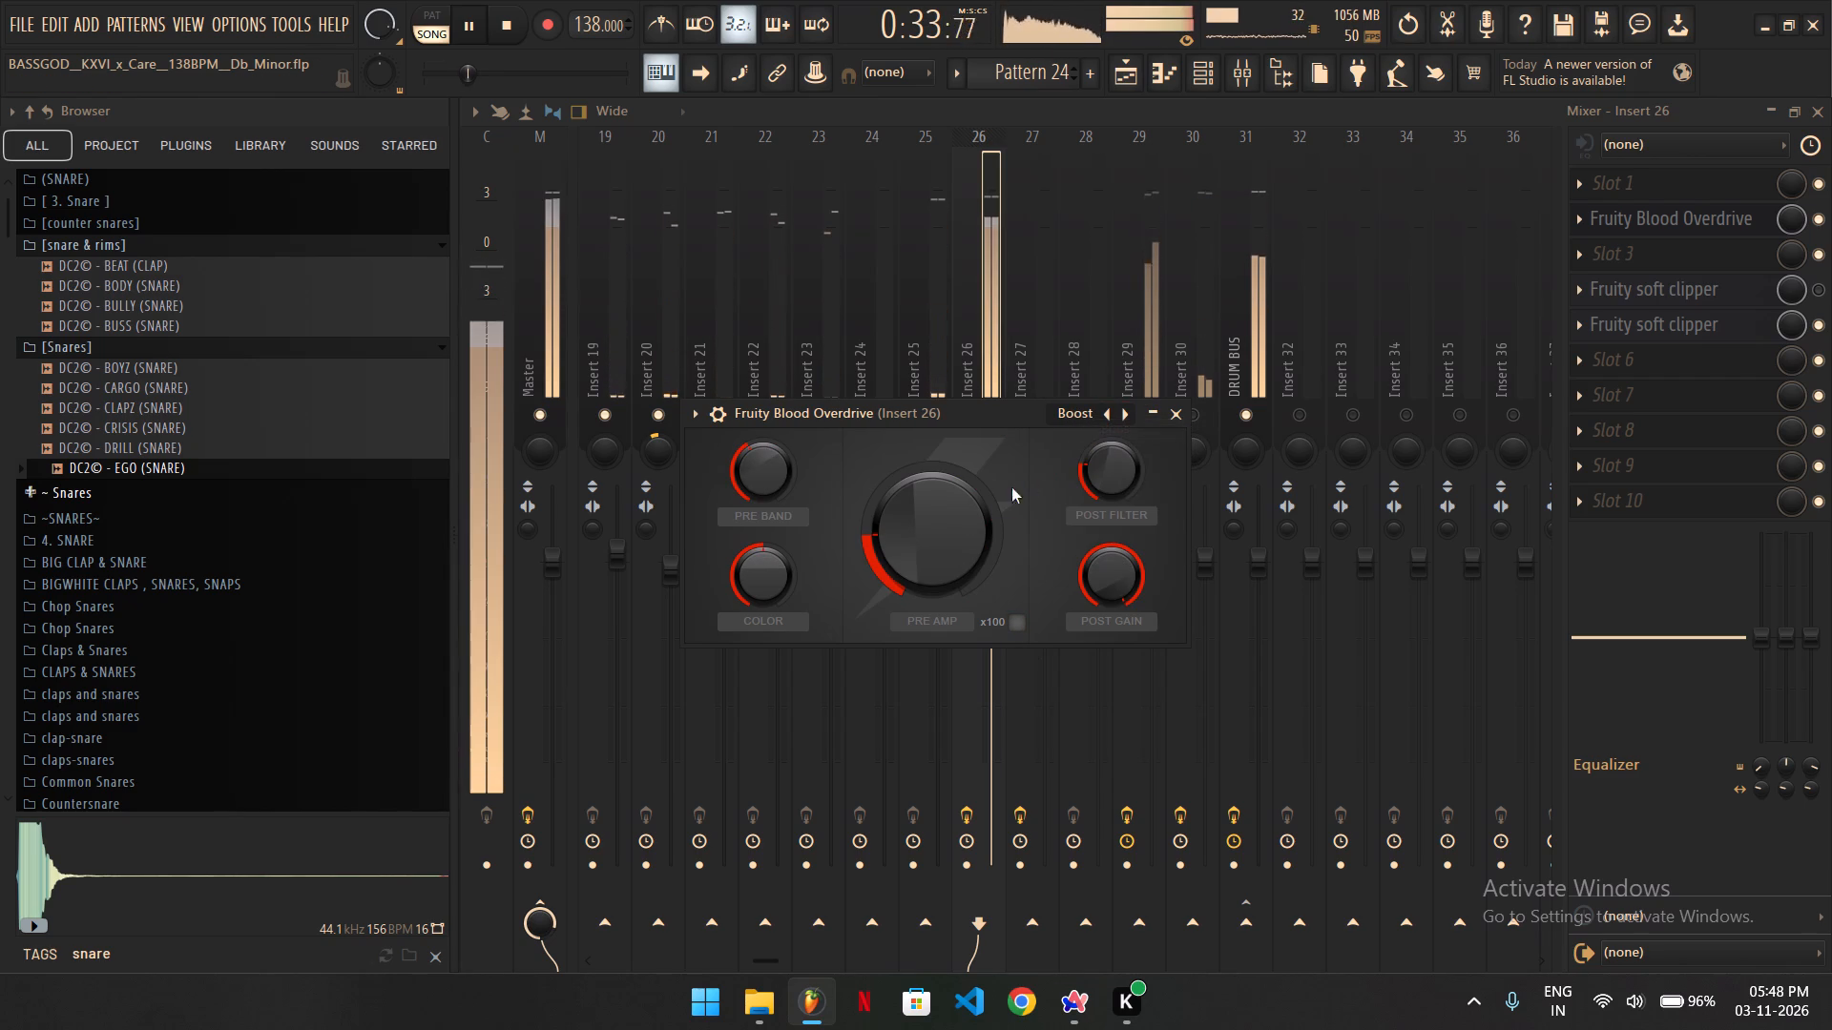
Raise Post Filter to maximum, reduce Pre Amp to about 0.07 while trying x100, and leave x100 off.
drag(1102, 484, 1592, 80)
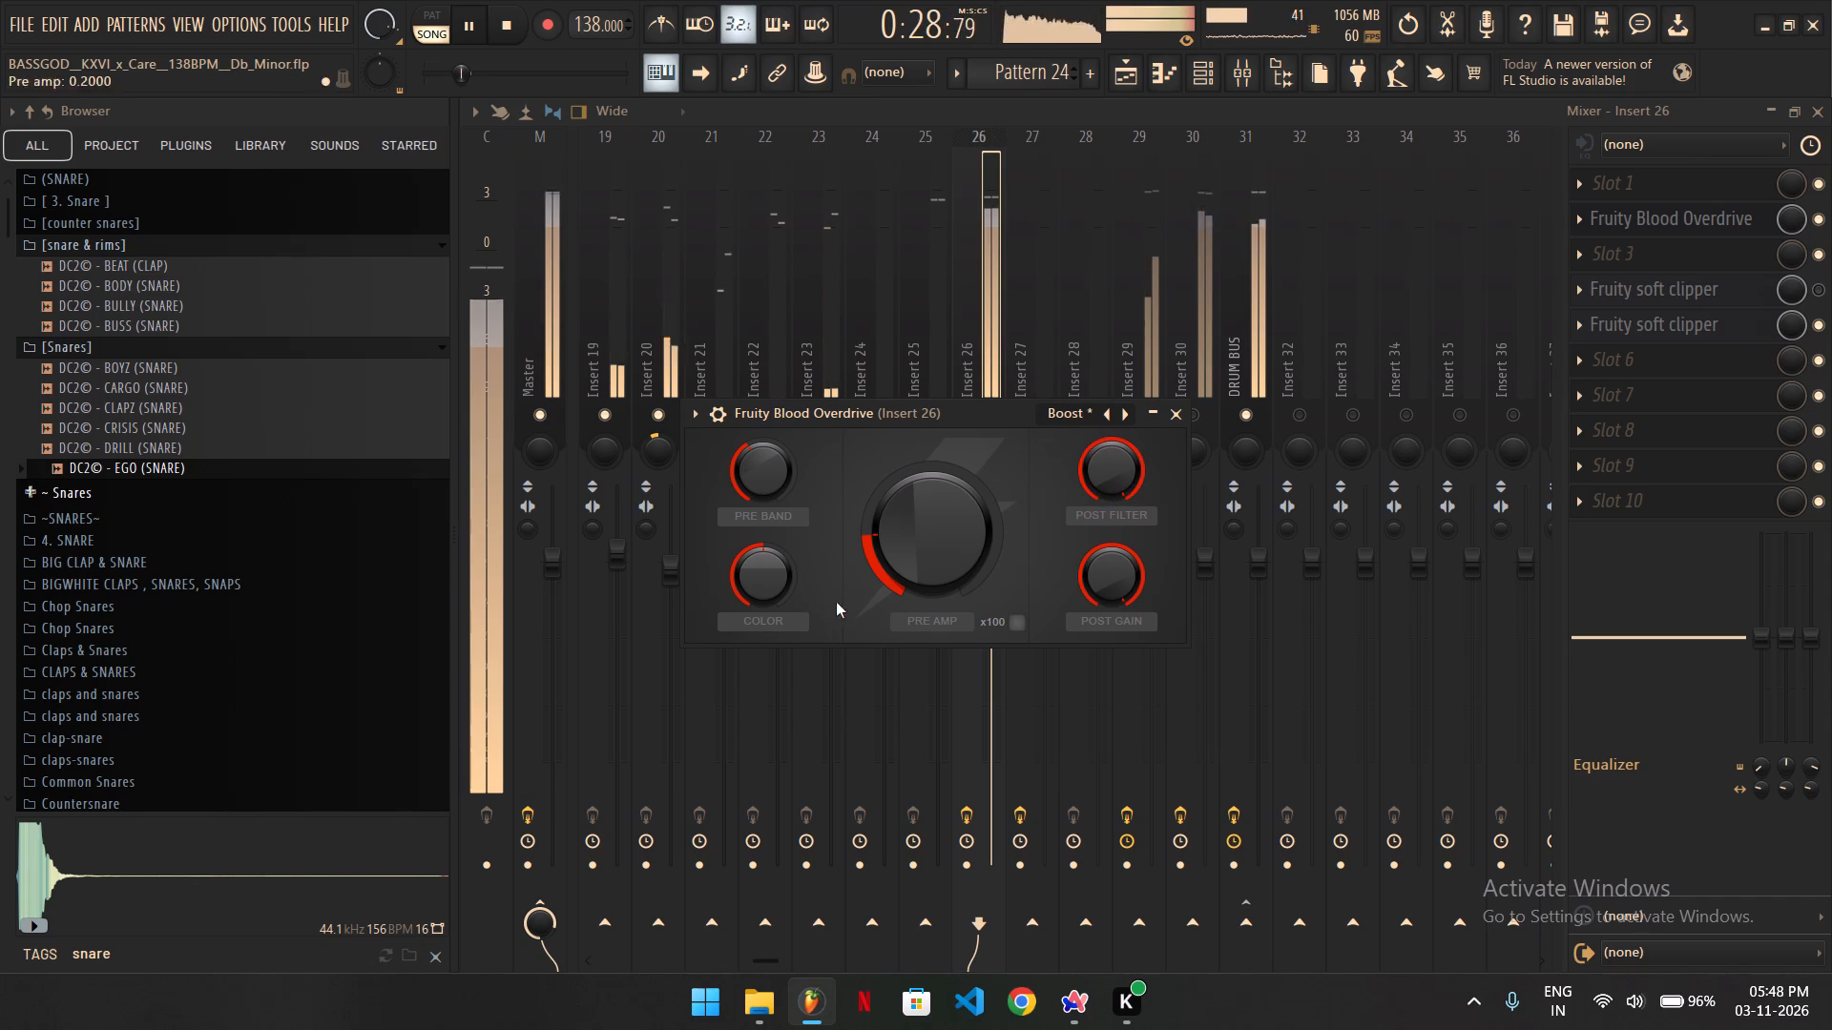
click(1017, 623)
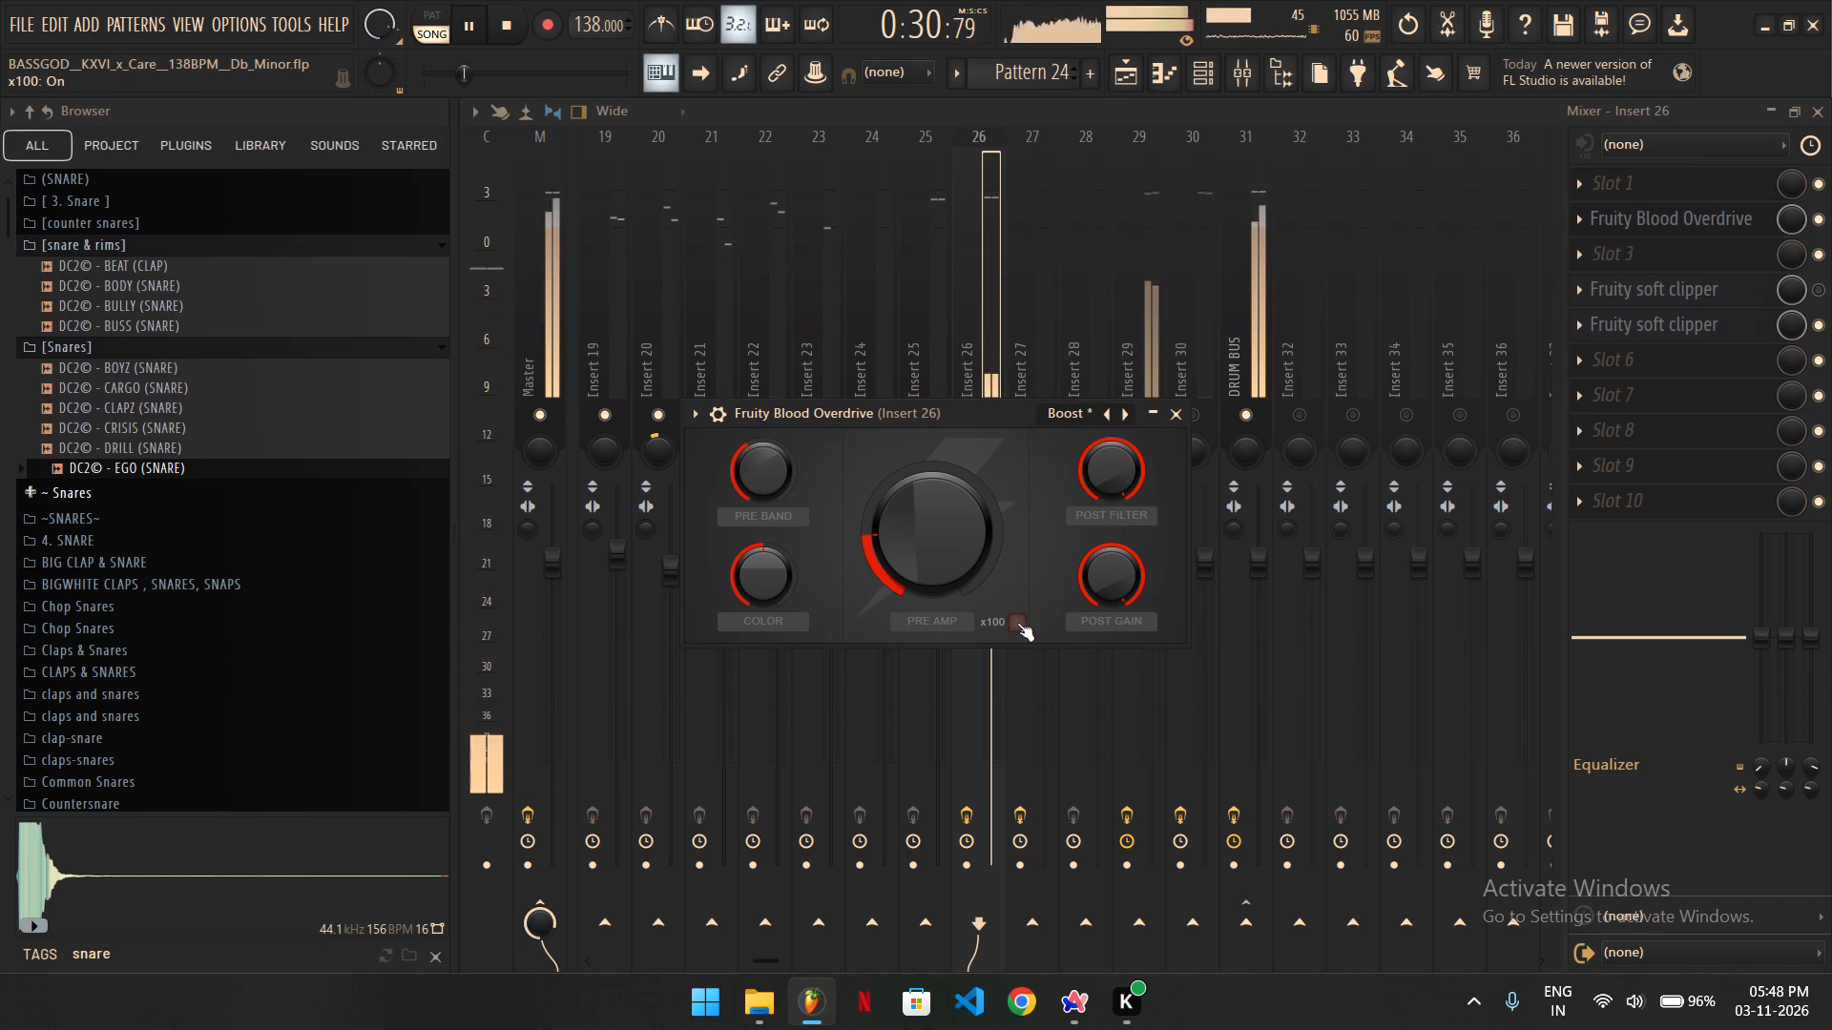
drag(939, 520, 945, 580)
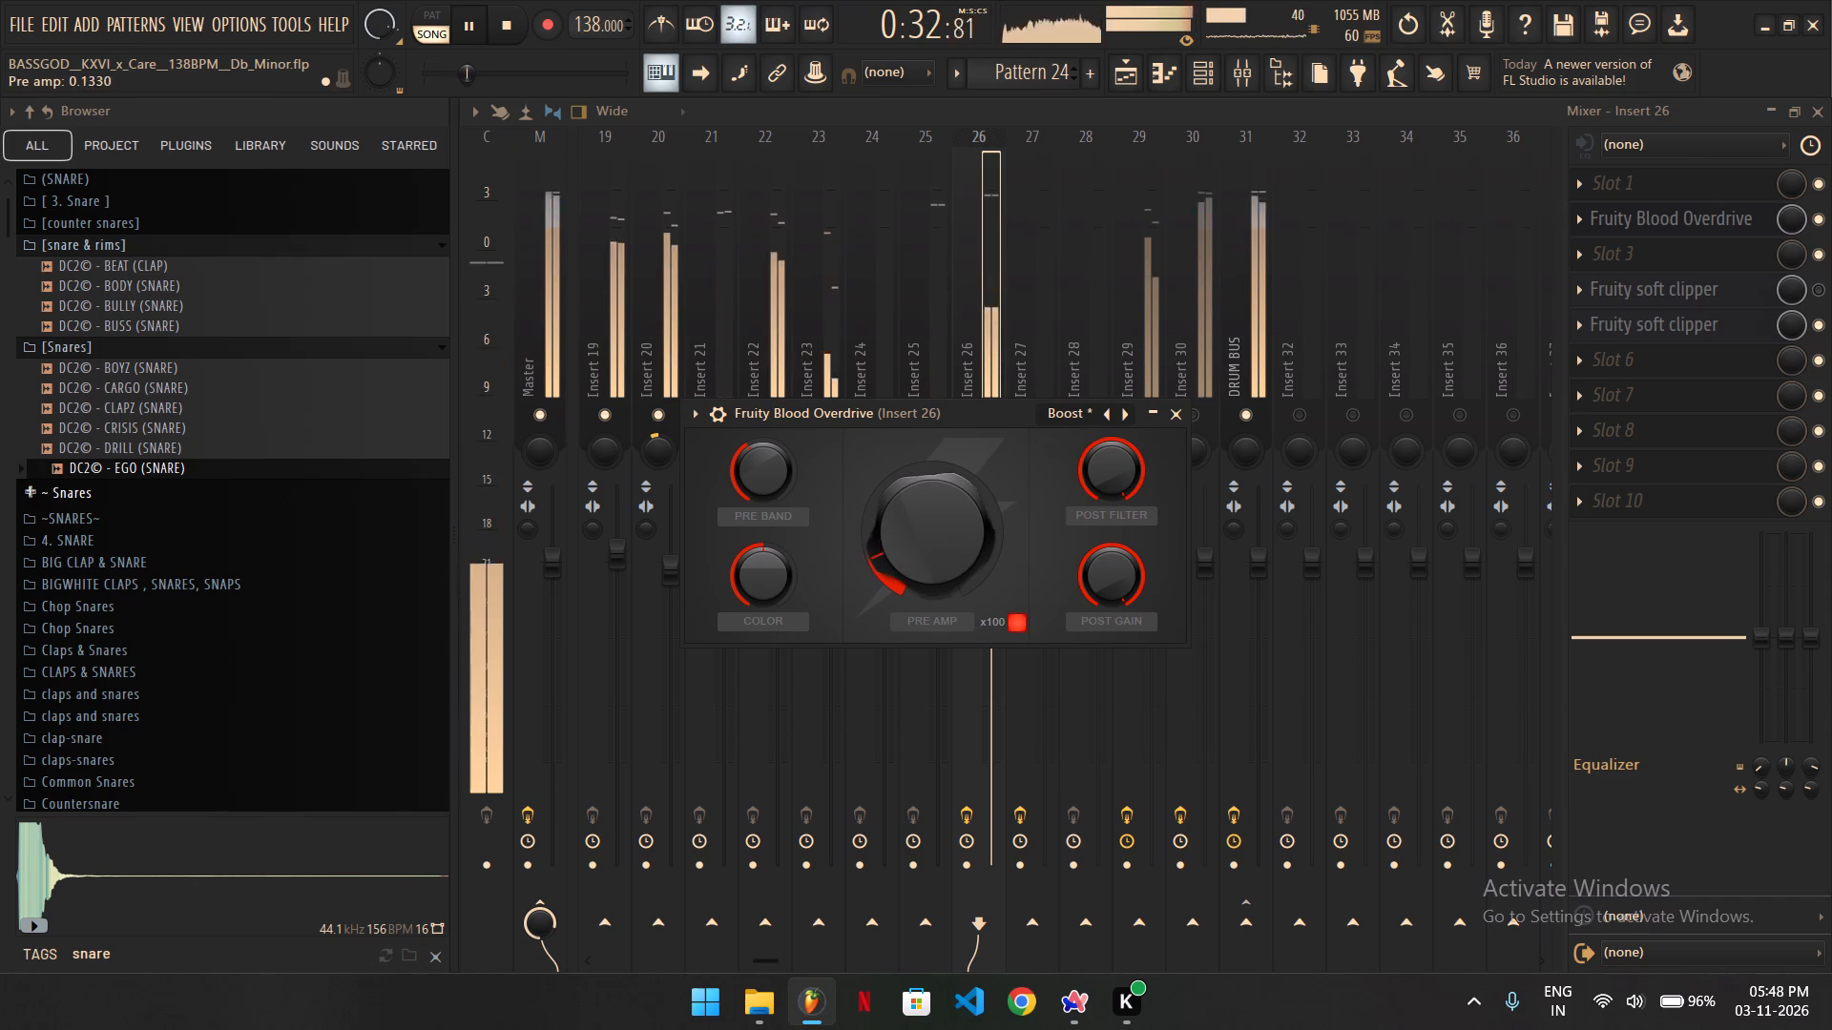
drag(945, 580, 954, 633)
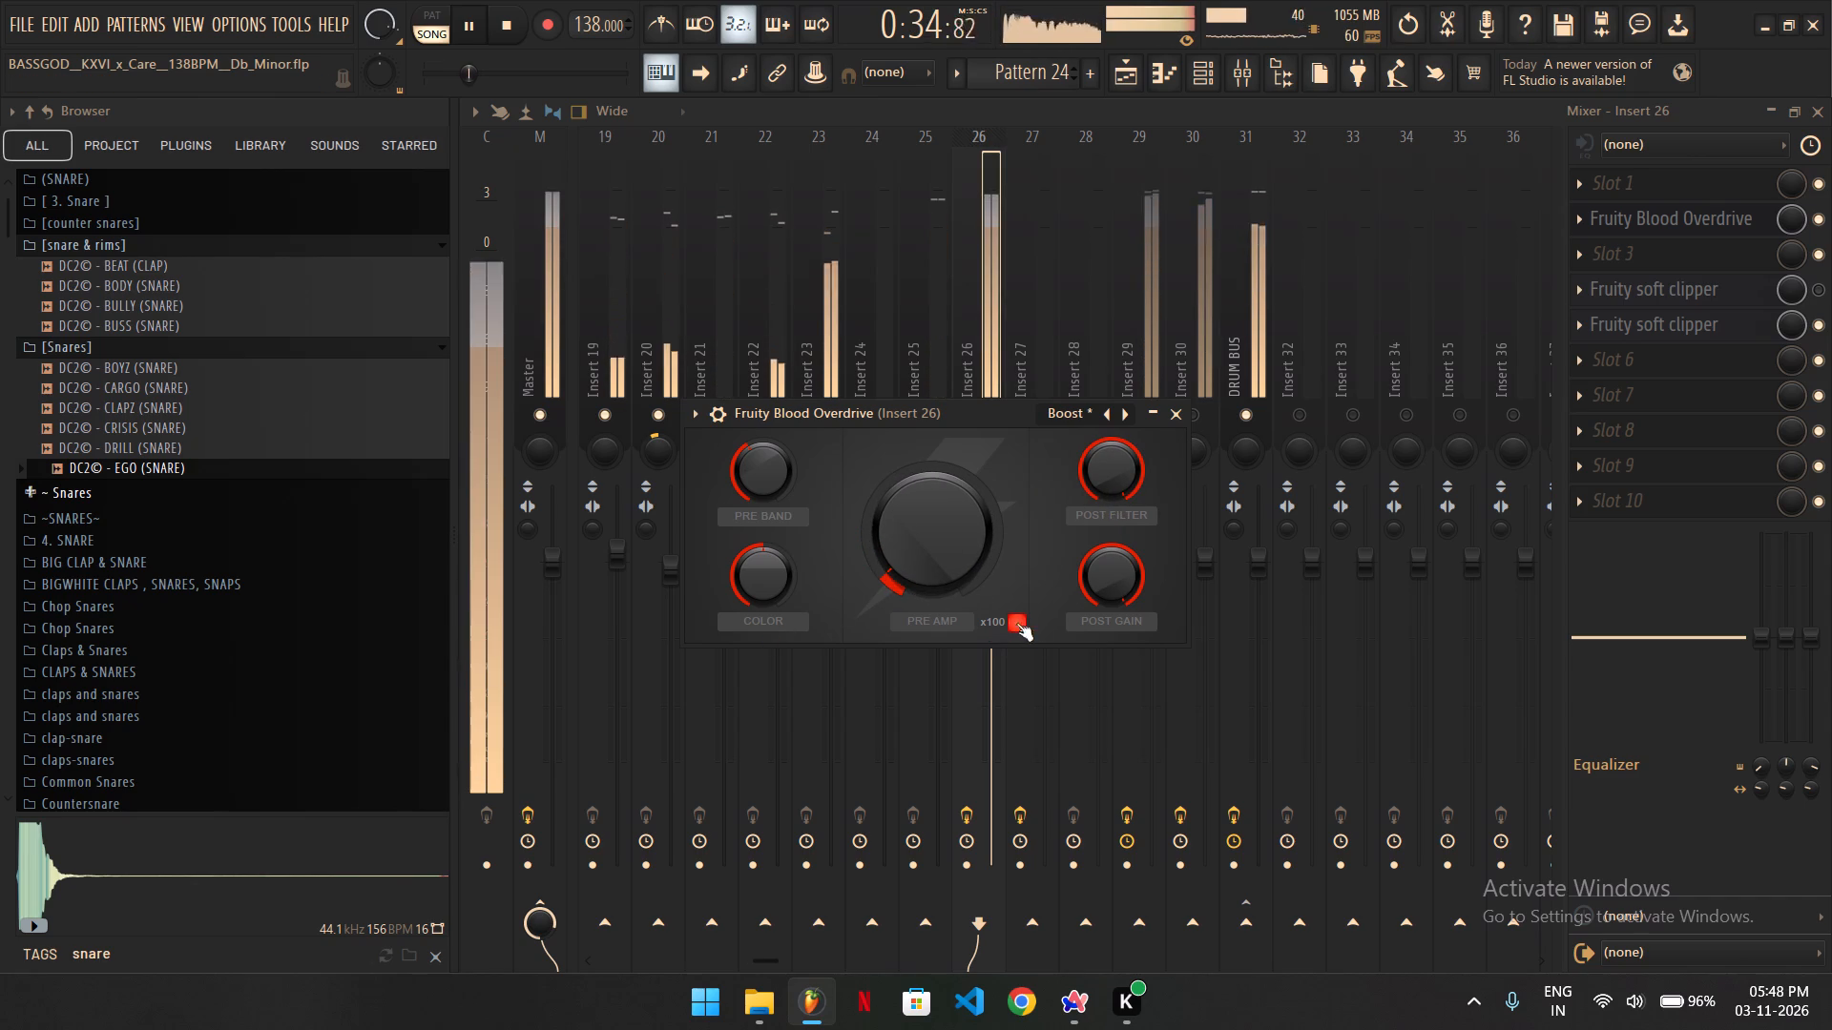
click(1022, 626)
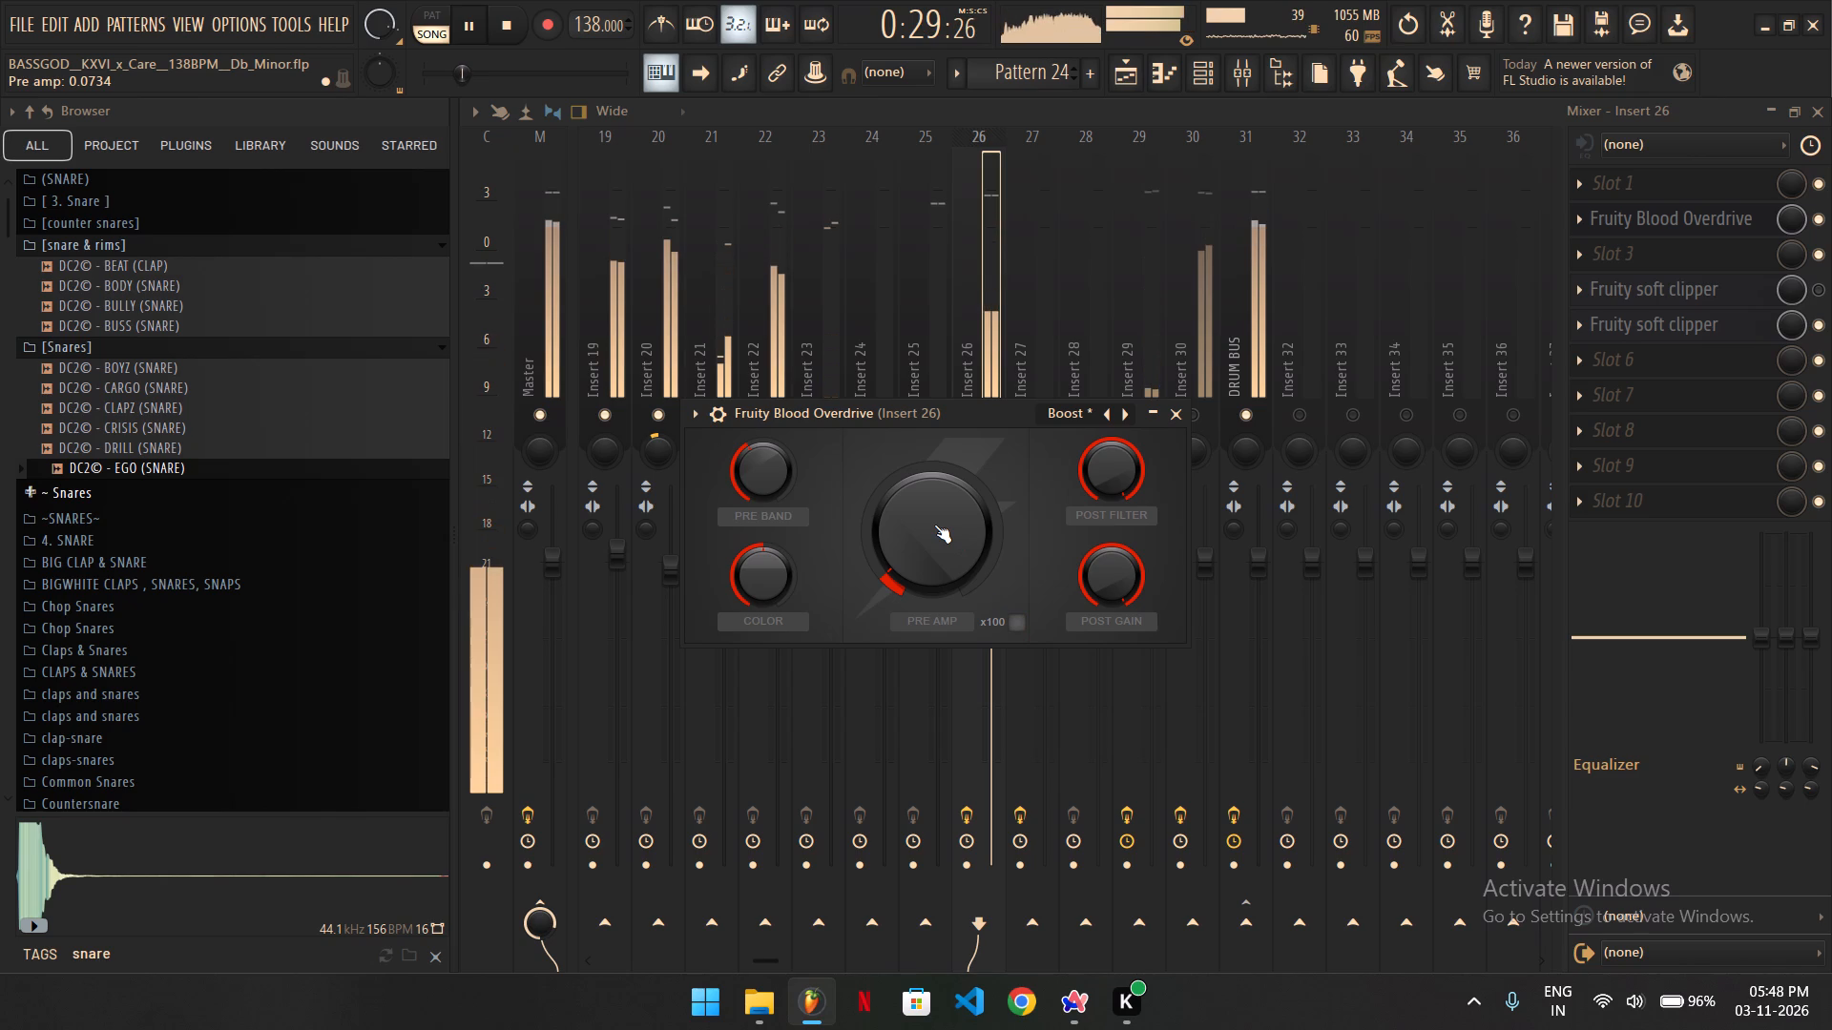
Raise the overdrive's Pre Amp again and close the plugin window.
drag(934, 525, 919, 407)
click(934, 525)
click(934, 515)
click(1182, 412)
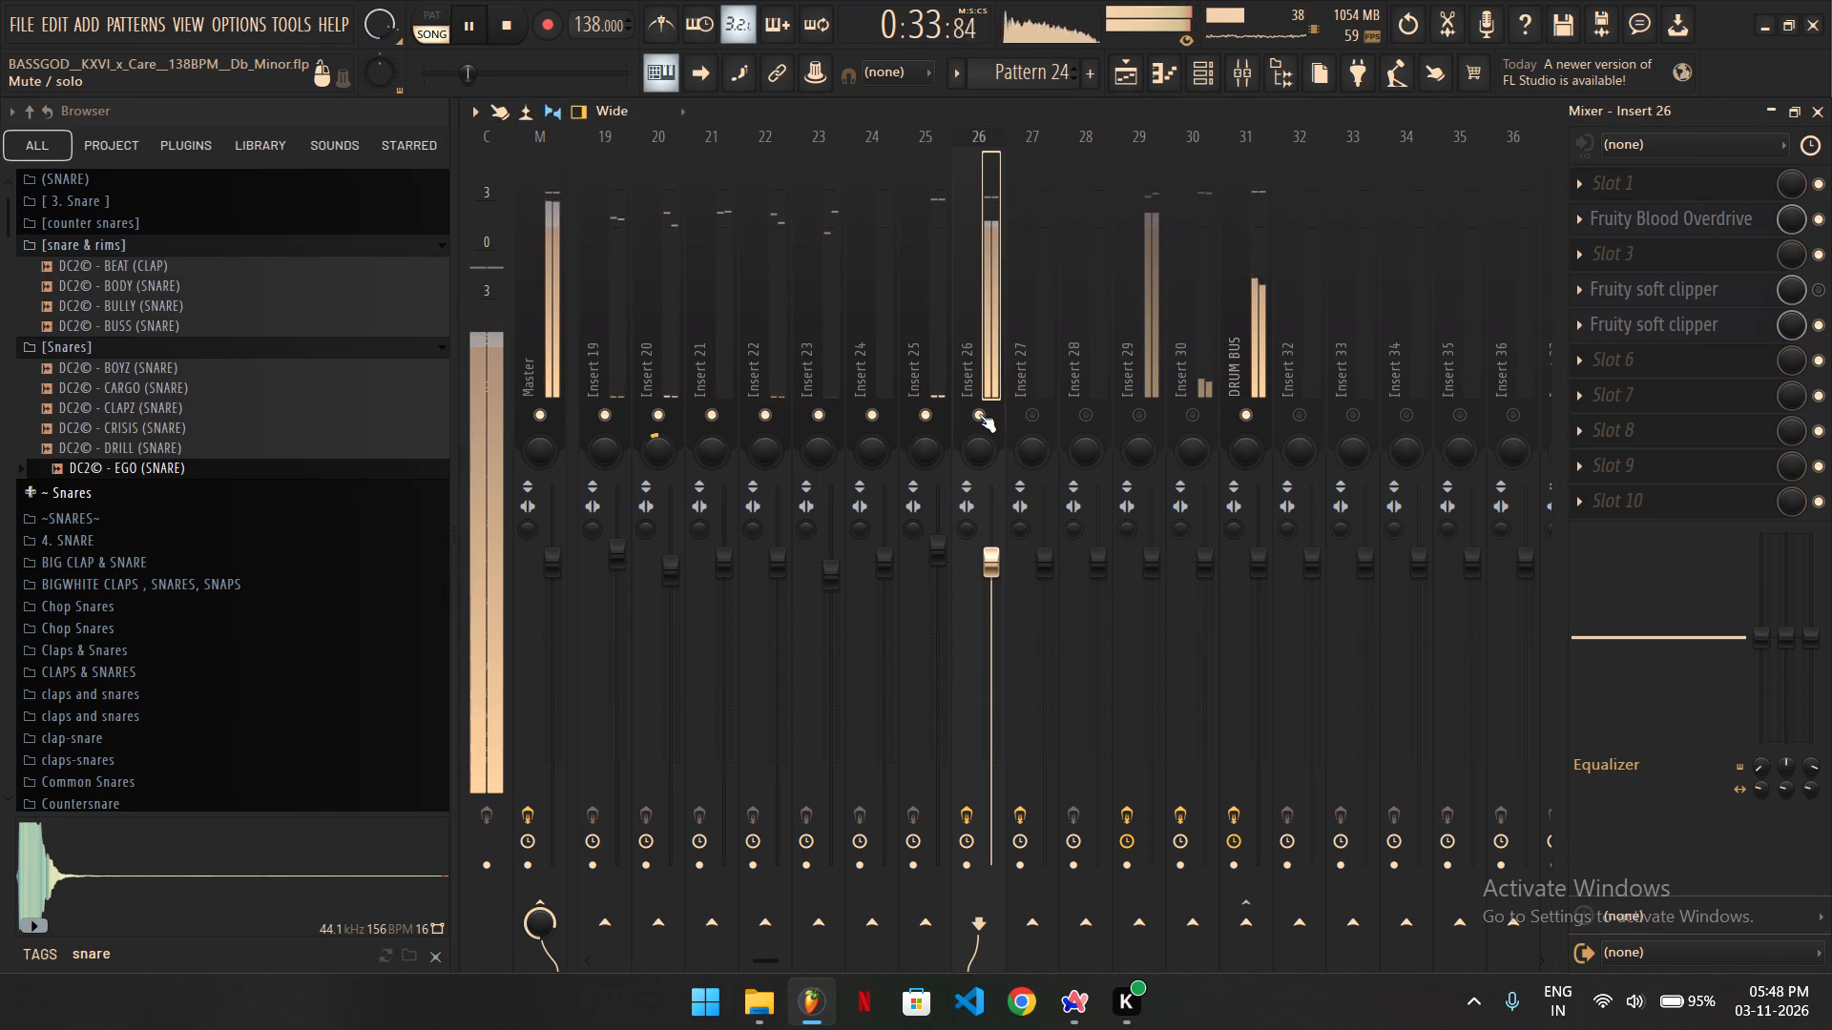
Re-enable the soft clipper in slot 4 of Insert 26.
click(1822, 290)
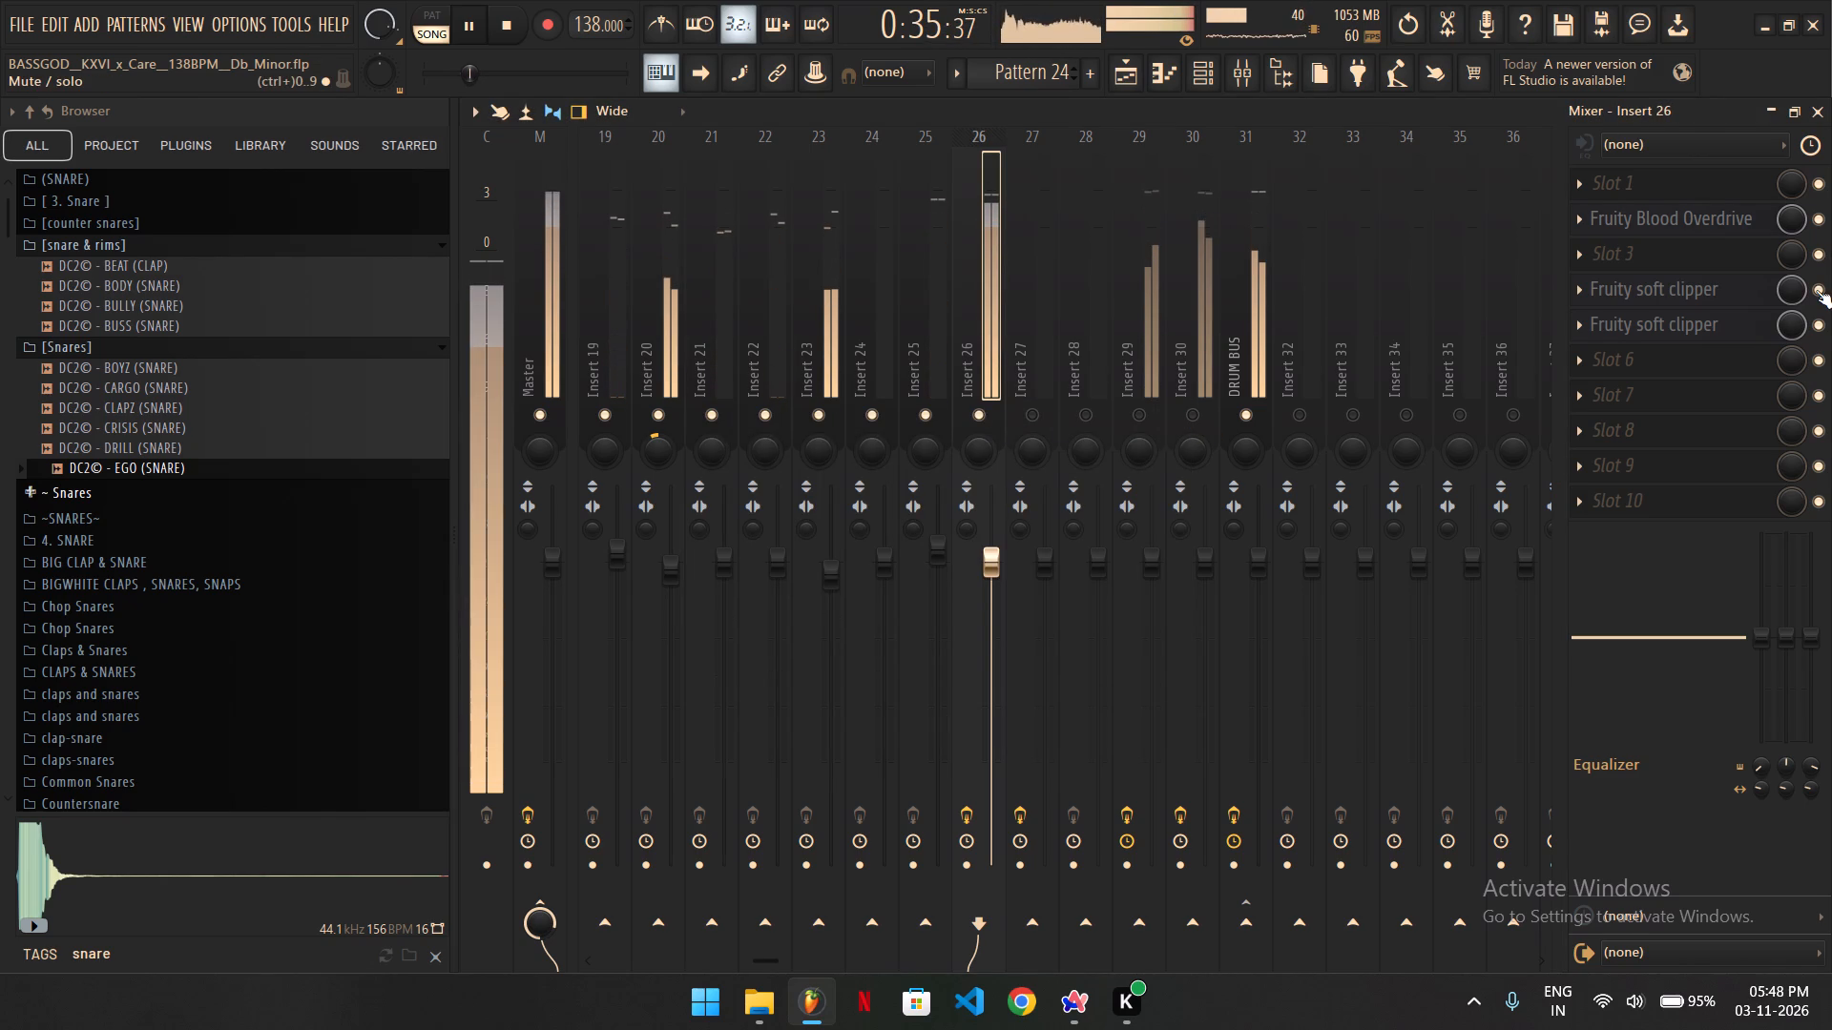
Unmute Insert 29 and select its track.
click(1117, 407)
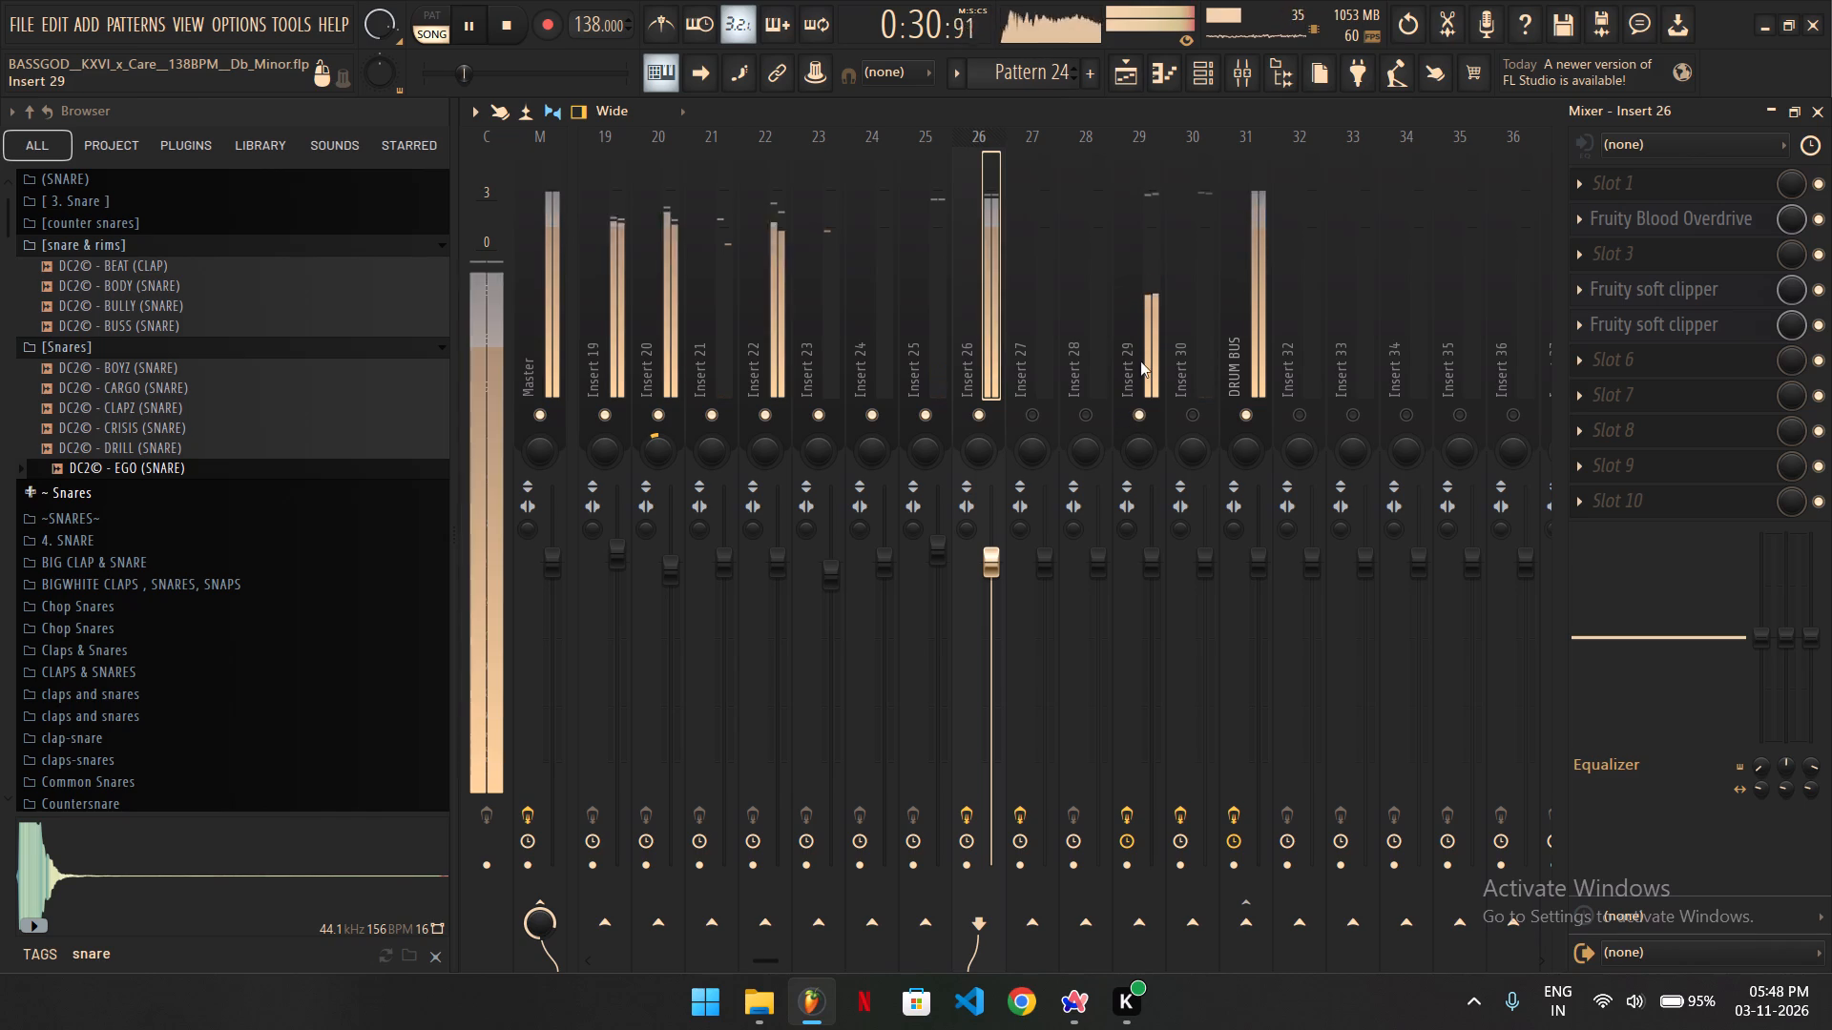
click(1141, 353)
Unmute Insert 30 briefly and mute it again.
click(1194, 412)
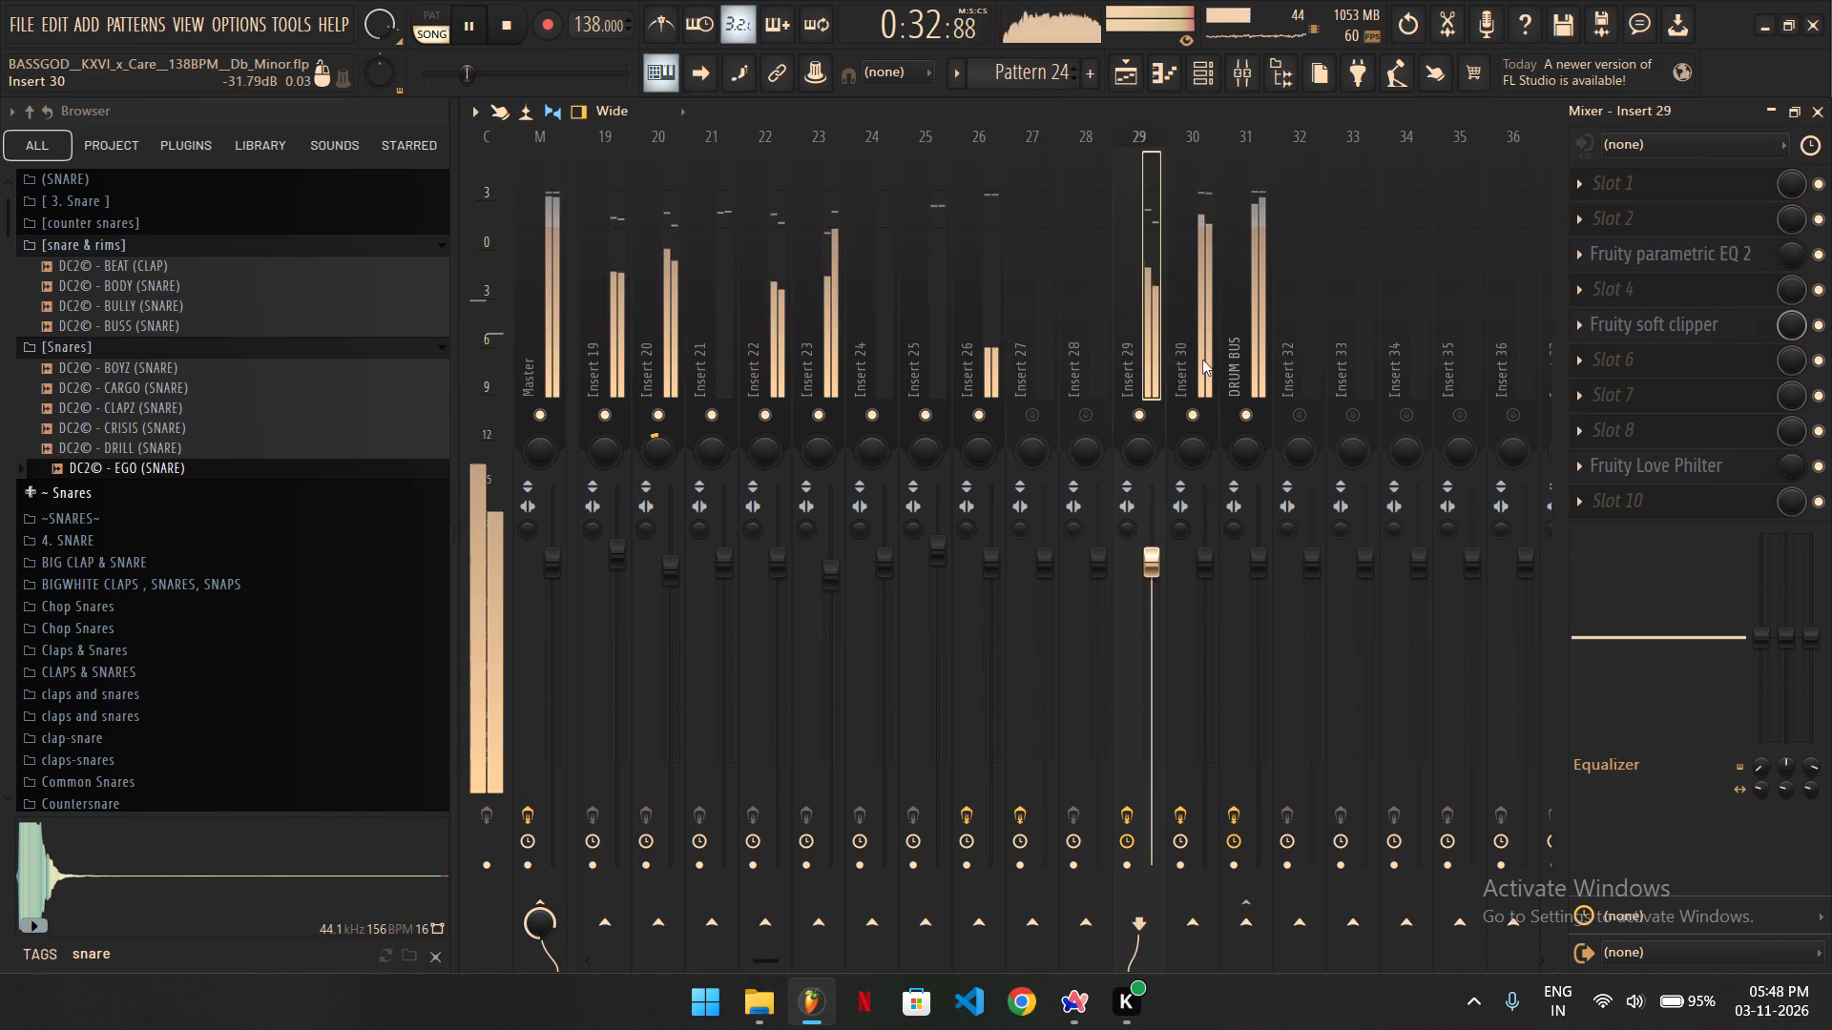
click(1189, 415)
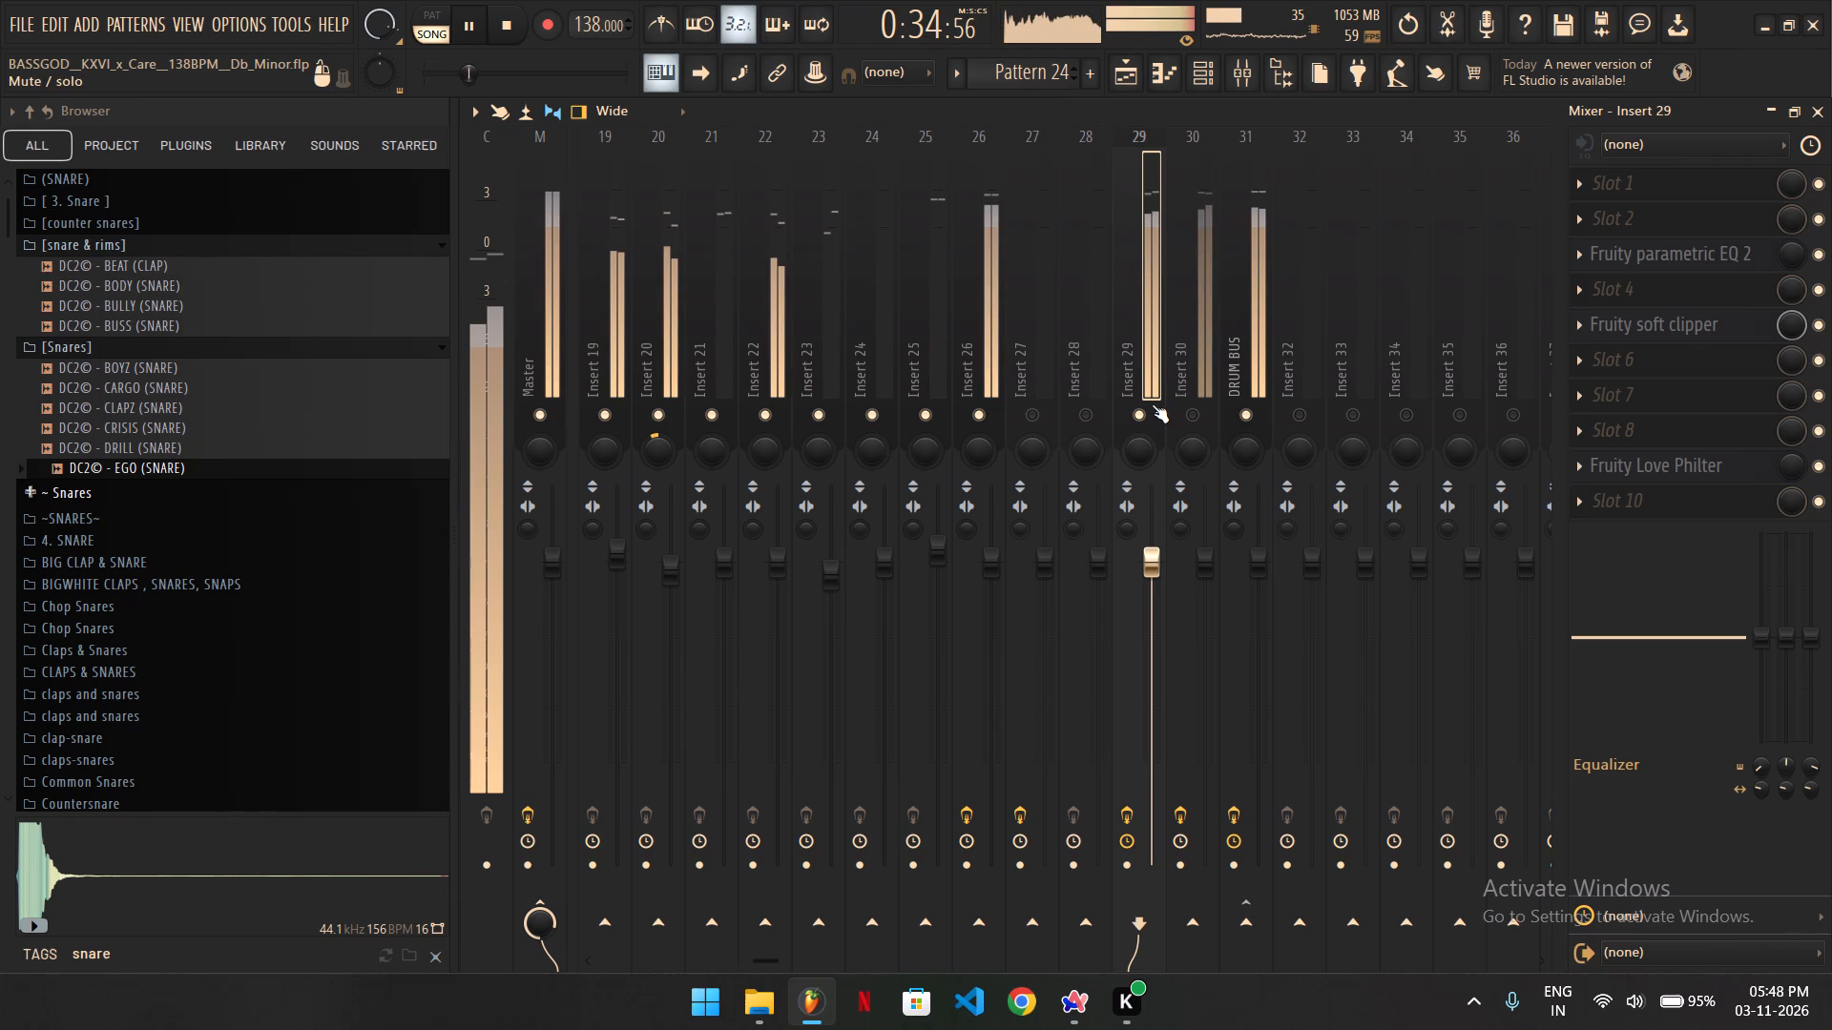
Lower Insert 29's volume fader.
drag(1160, 575, 1160, 610)
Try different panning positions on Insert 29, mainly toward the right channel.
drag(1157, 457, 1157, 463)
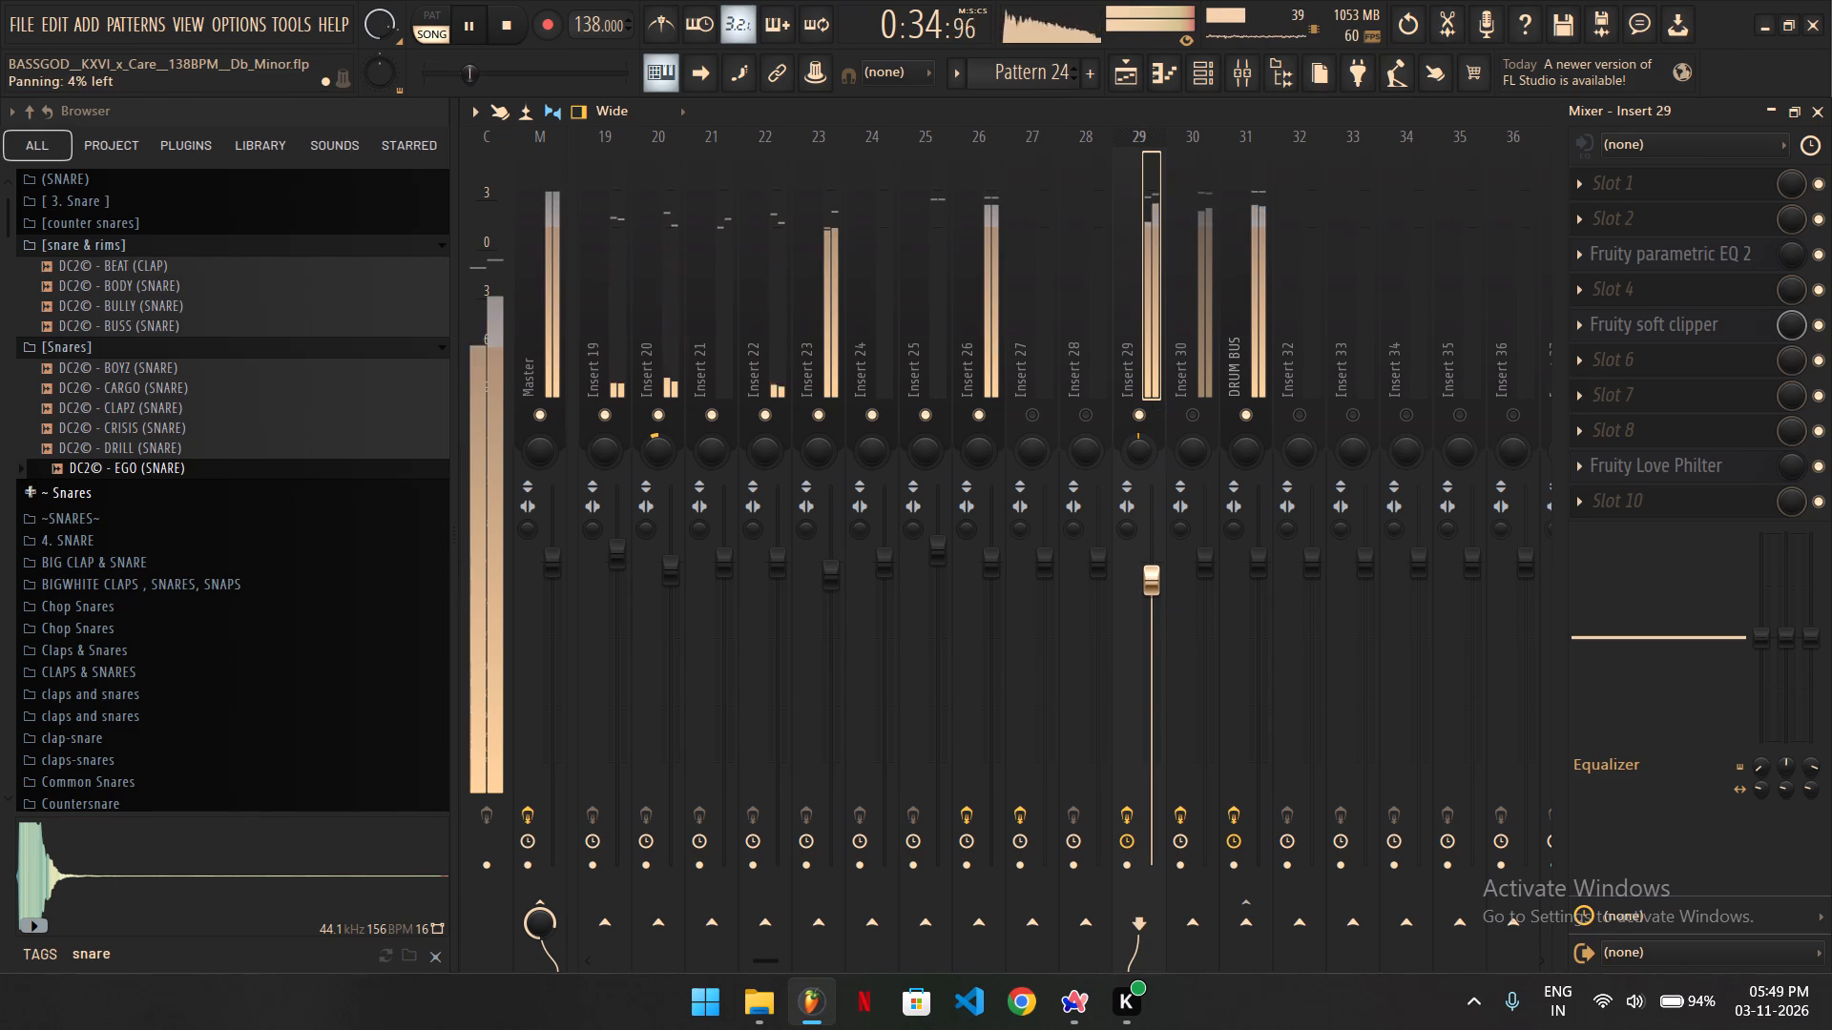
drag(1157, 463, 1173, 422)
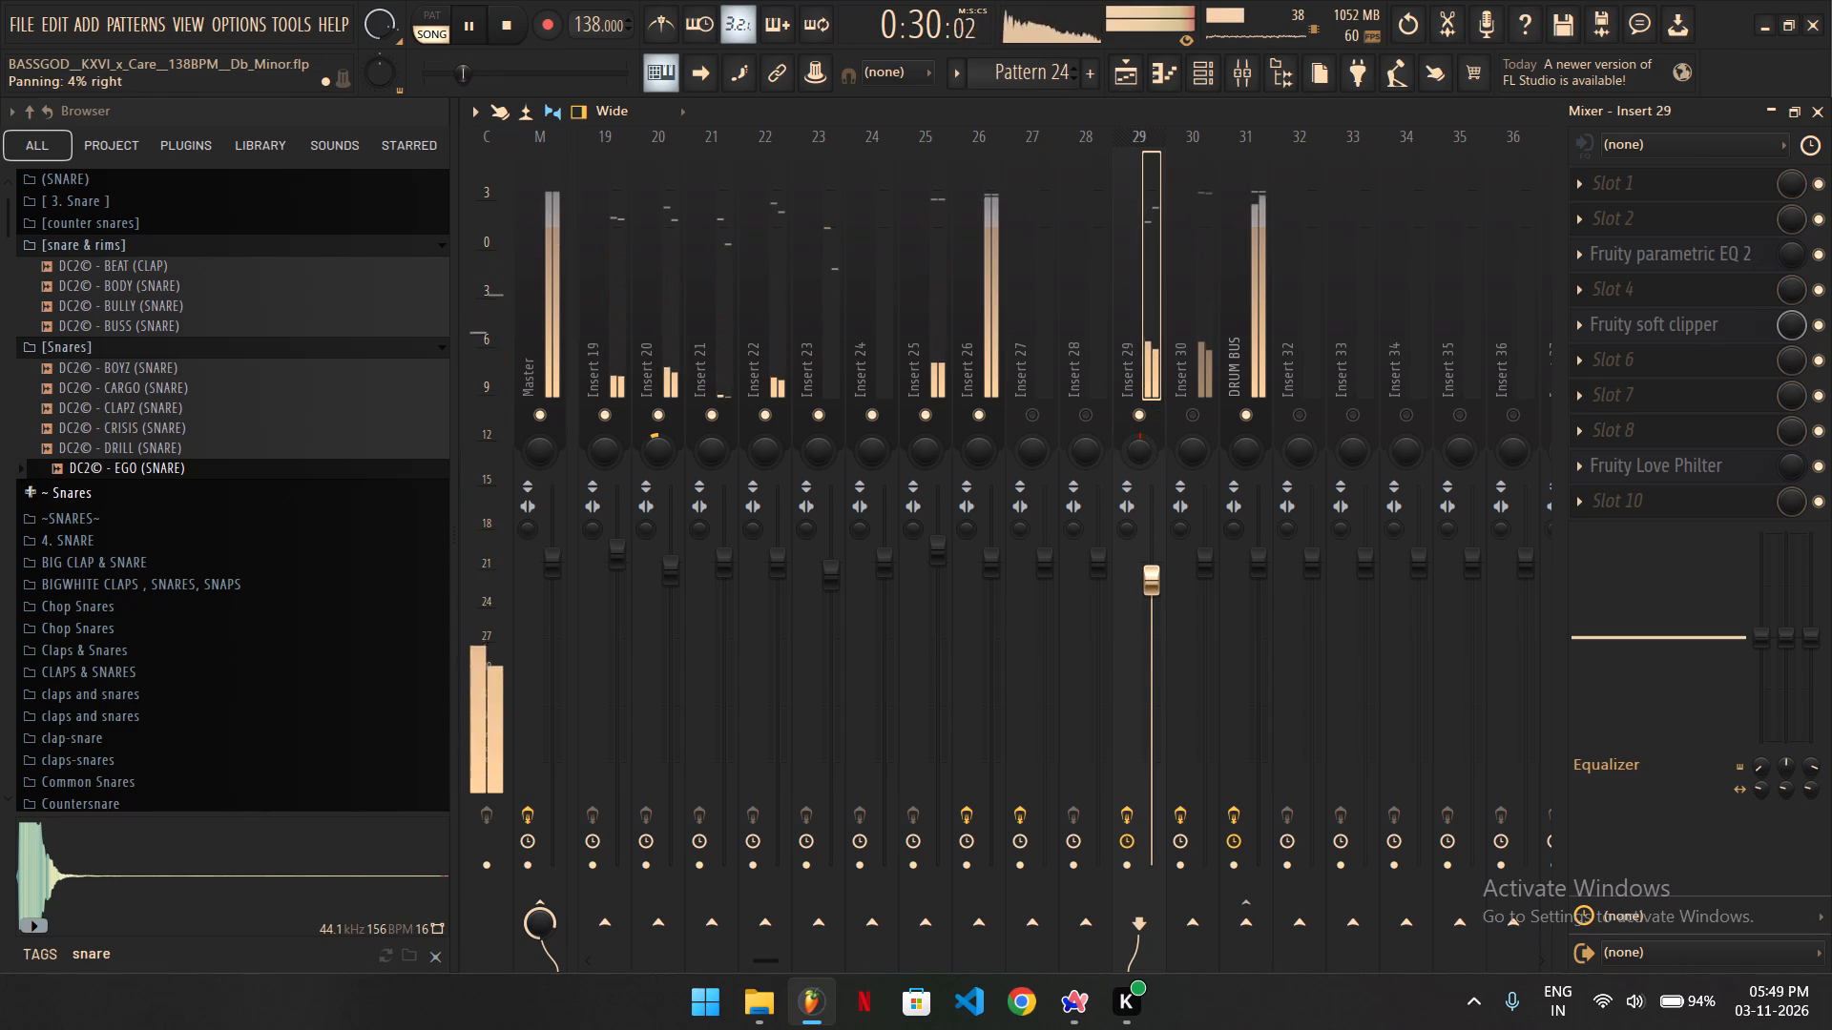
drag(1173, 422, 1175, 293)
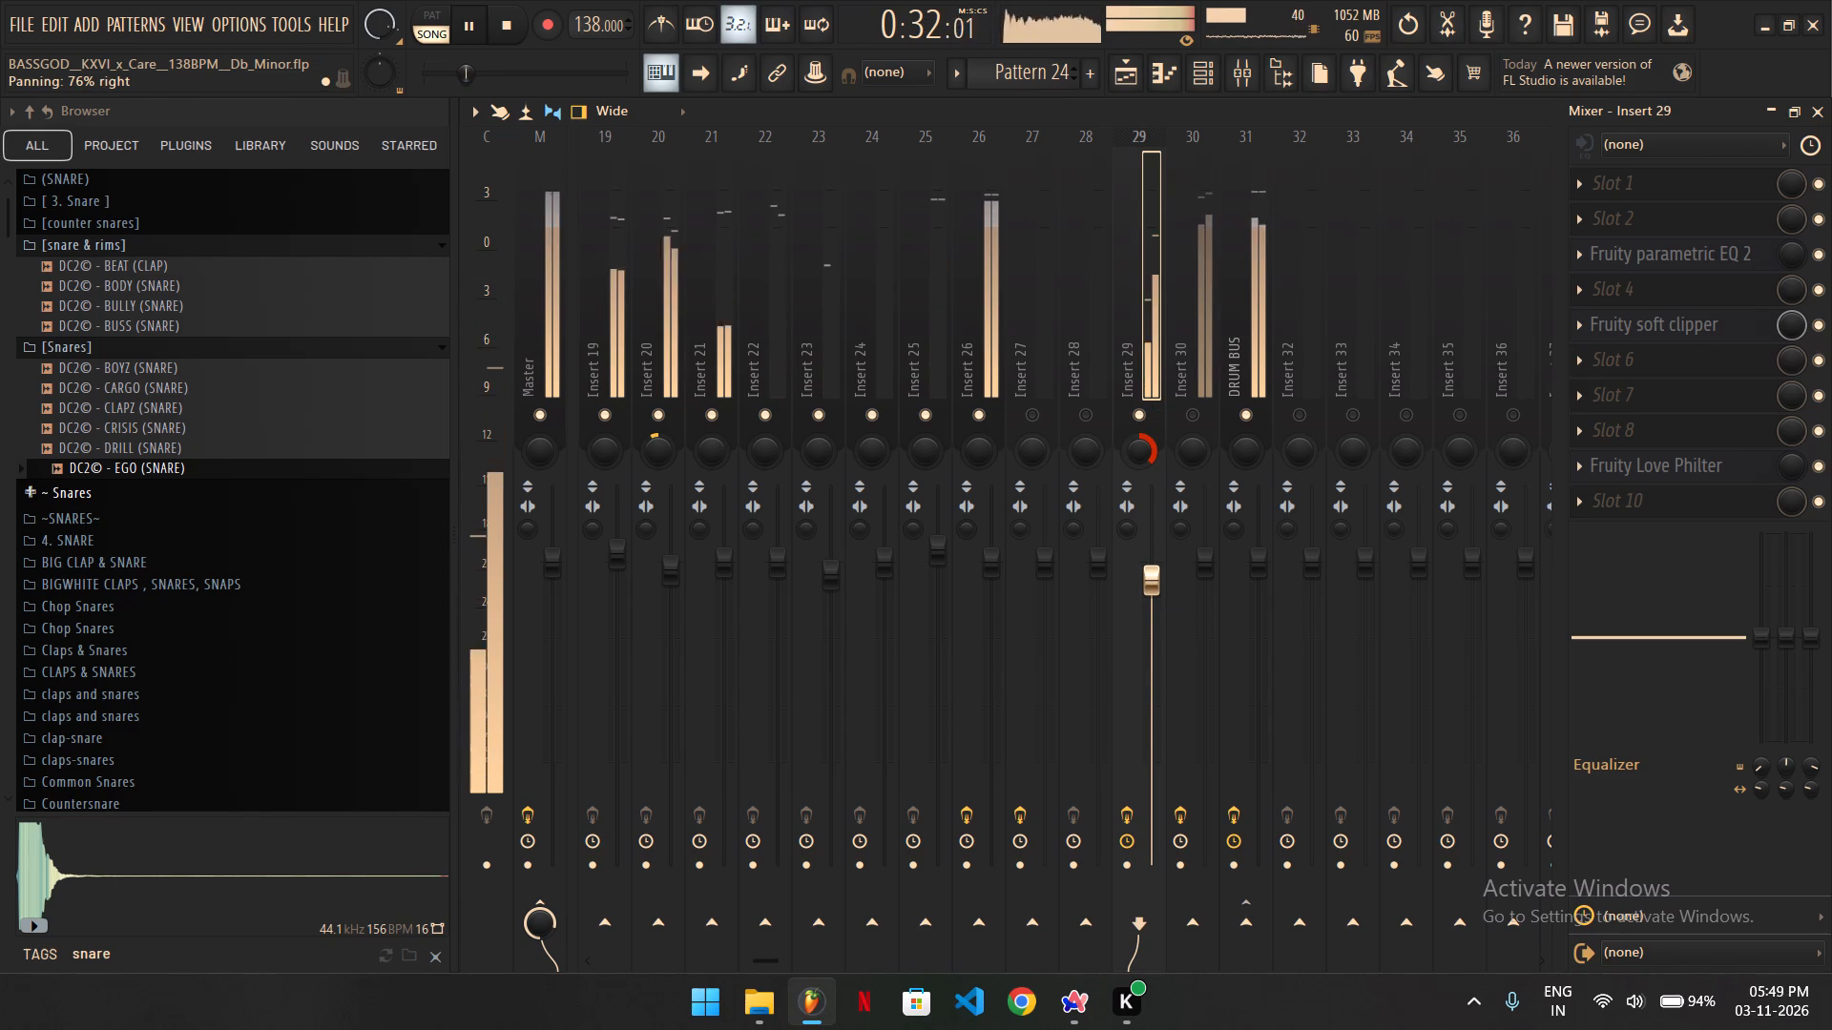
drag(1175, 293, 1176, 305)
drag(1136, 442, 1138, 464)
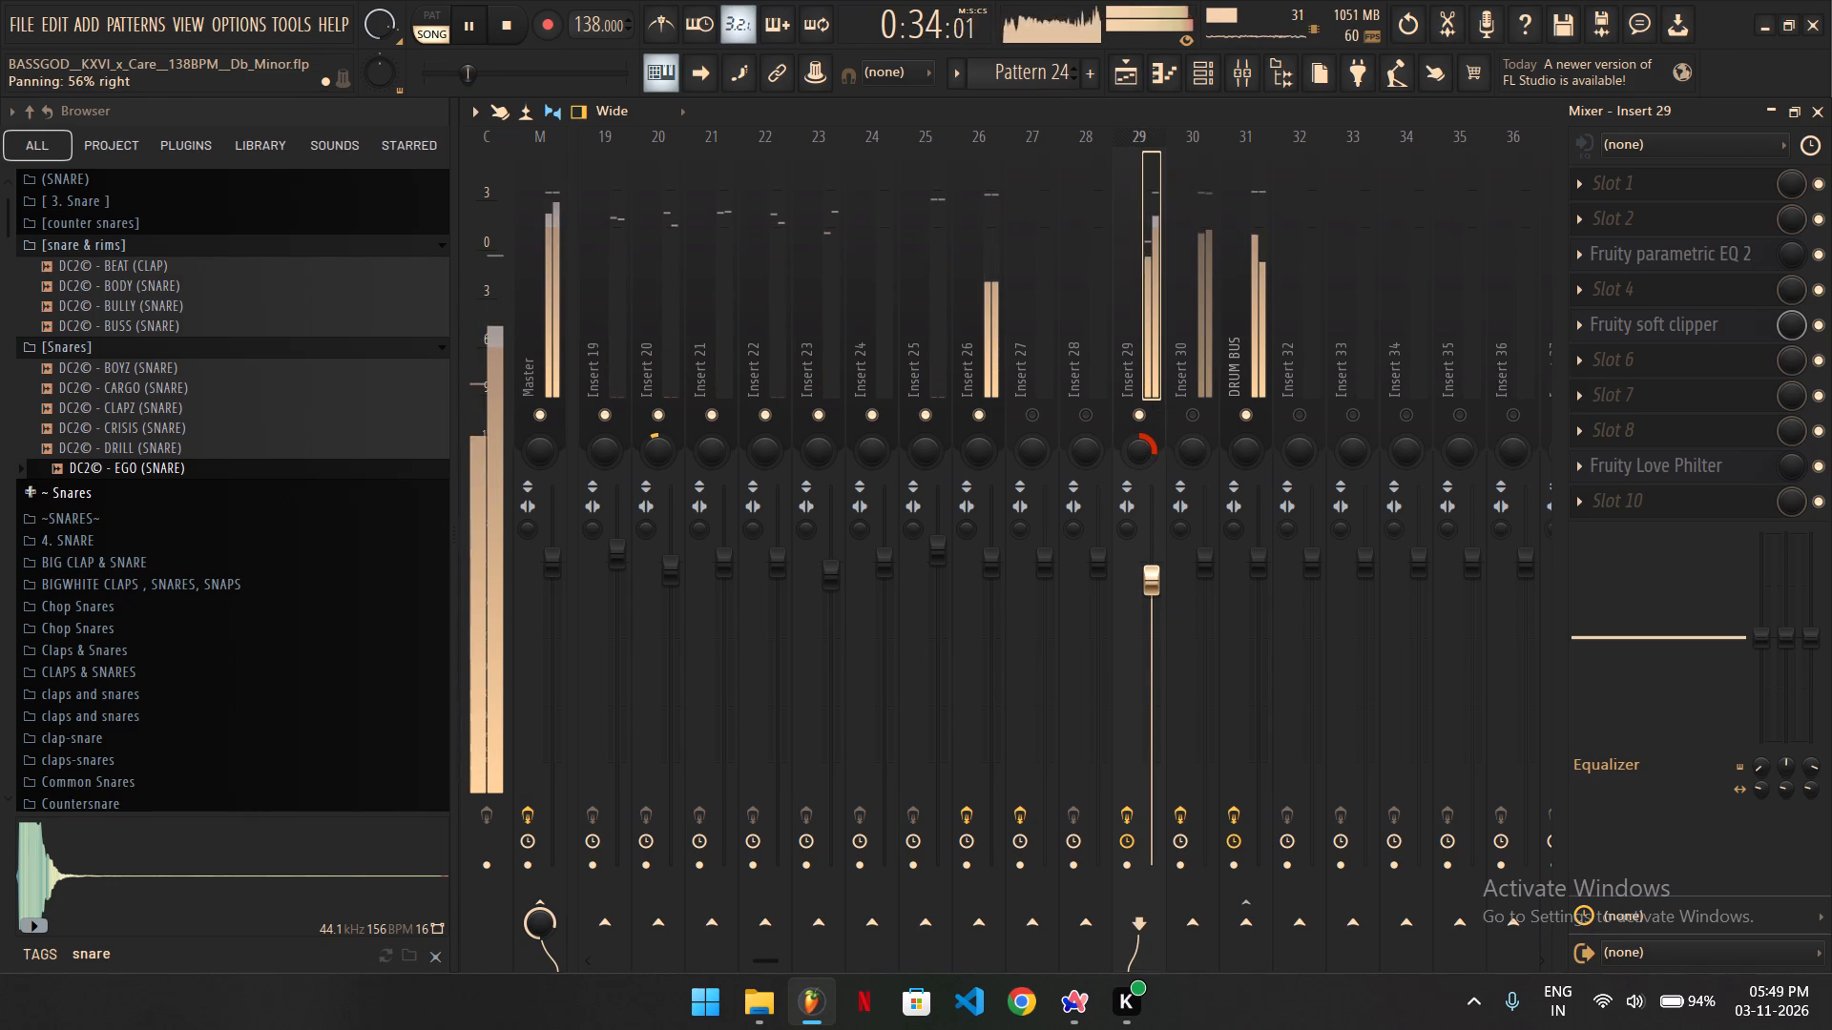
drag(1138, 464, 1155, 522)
Unmute Insert 30 and select its track.
click(1176, 400)
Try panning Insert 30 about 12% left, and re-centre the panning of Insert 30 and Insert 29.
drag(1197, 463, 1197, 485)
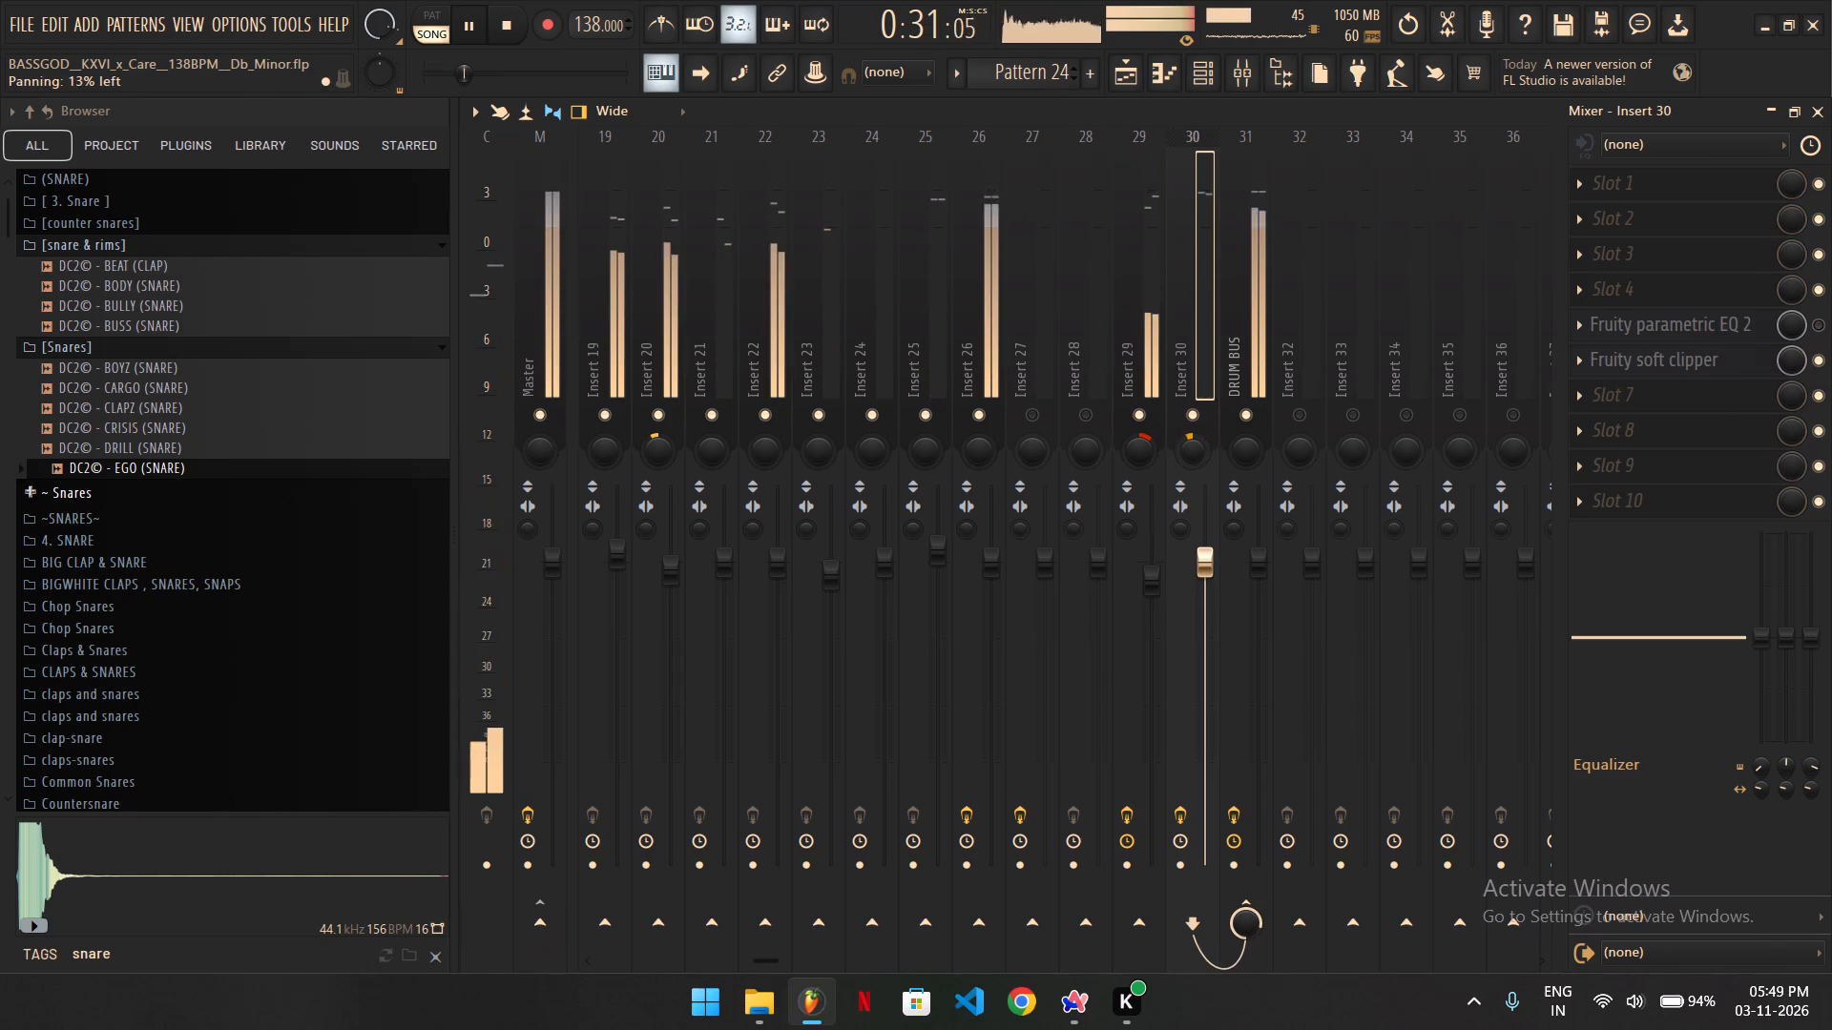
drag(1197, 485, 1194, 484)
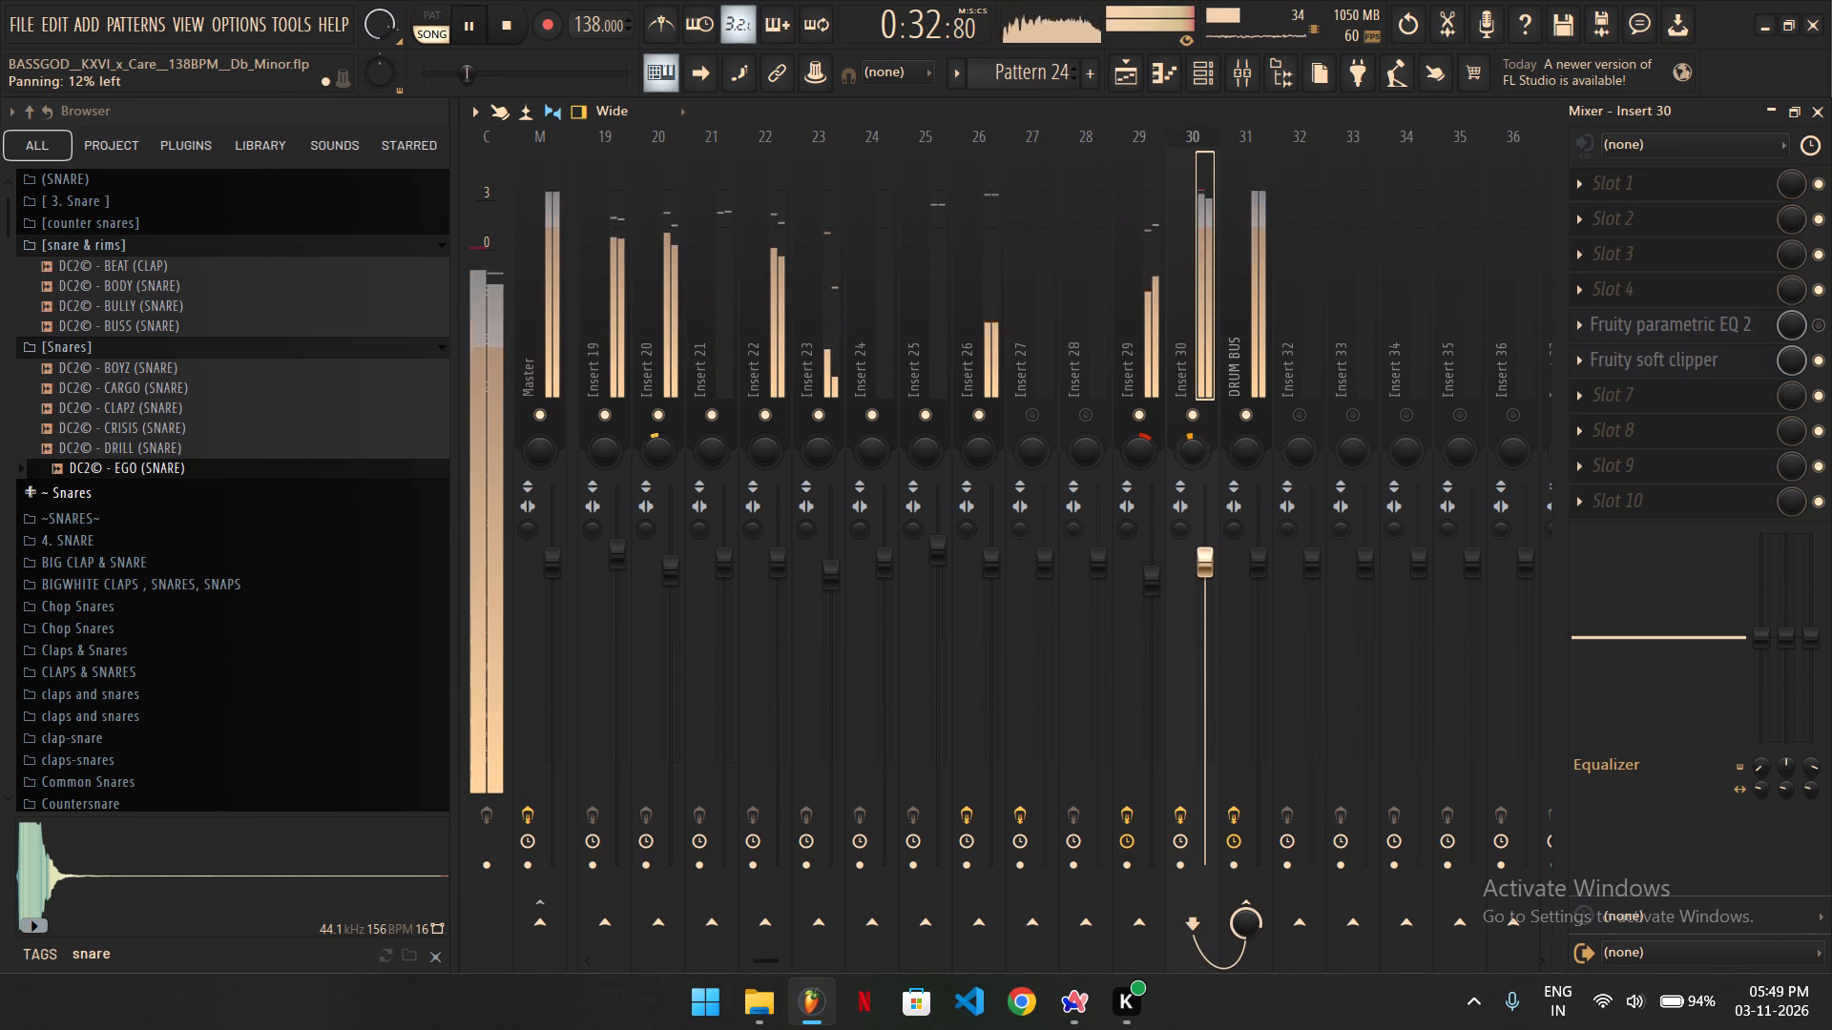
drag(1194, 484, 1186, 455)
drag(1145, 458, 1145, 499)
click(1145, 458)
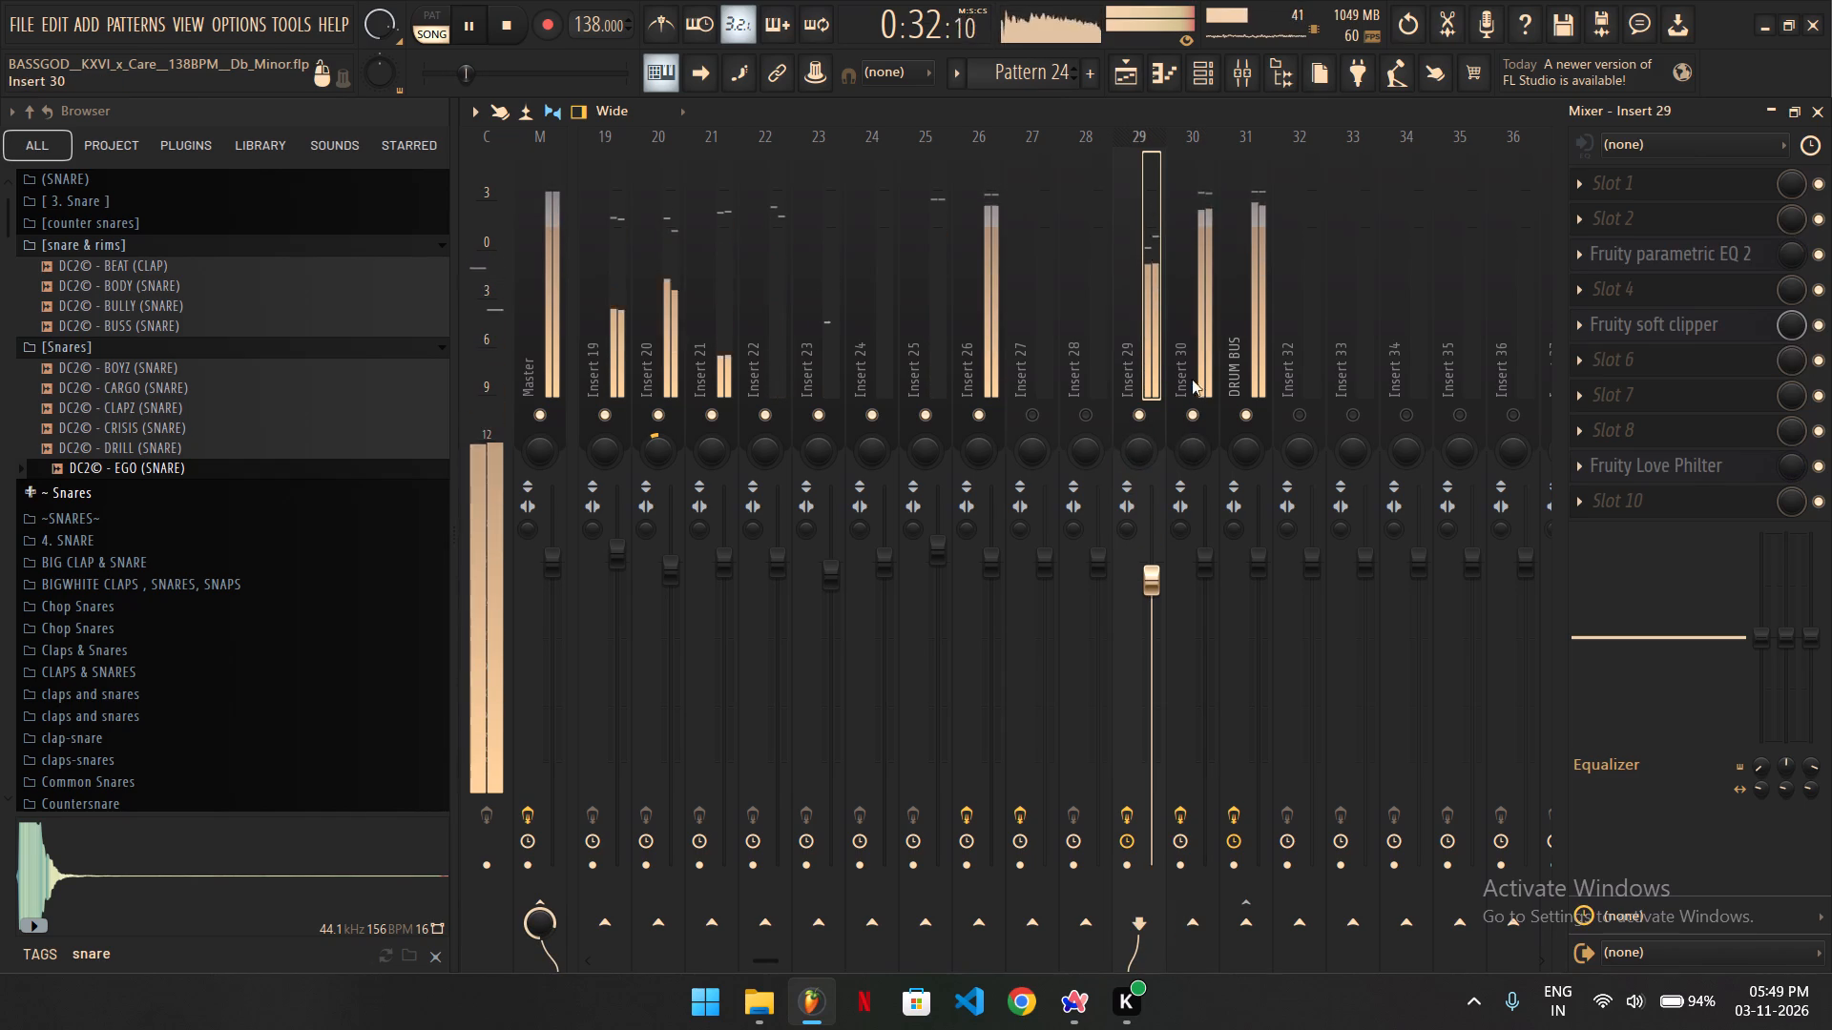
Lower Insert 29's volume fader slightly further.
drag(1159, 580, 1159, 588)
Toggle solo on Insert 30 so that every mixer track is unmuted.
click(1203, 566)
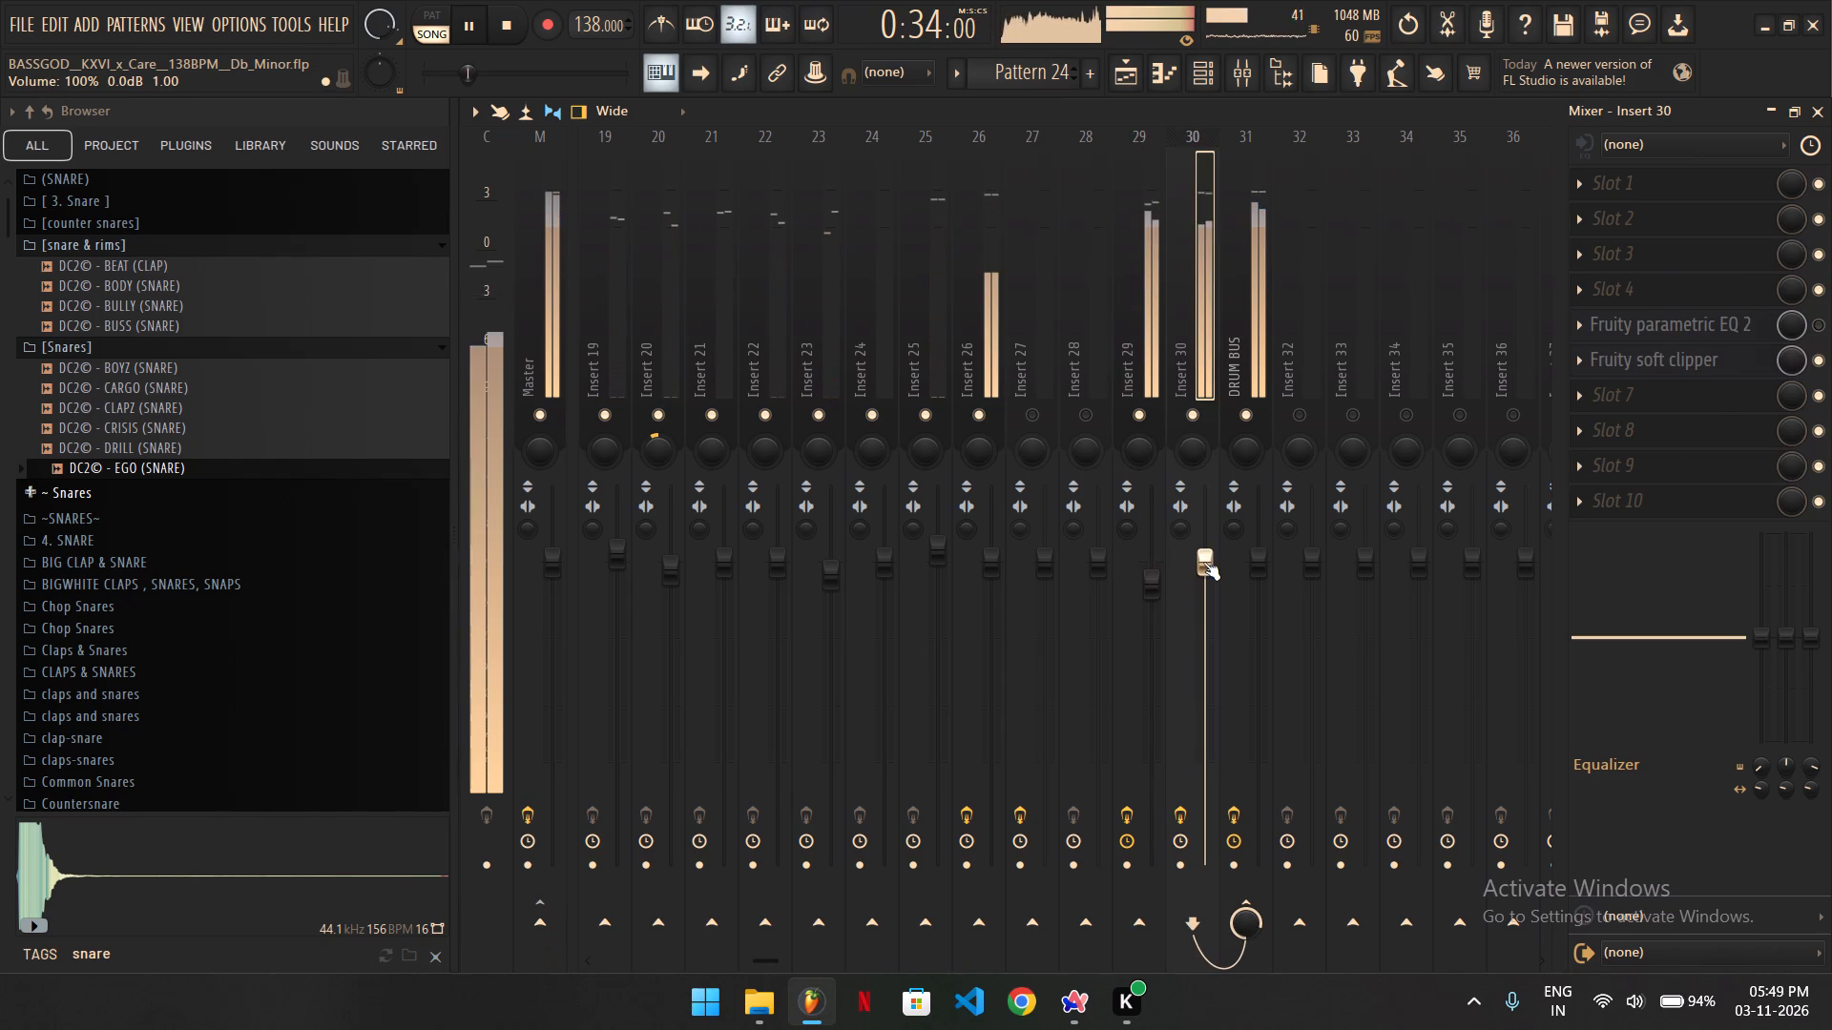
right_click(1187, 413)
right_click(1187, 413)
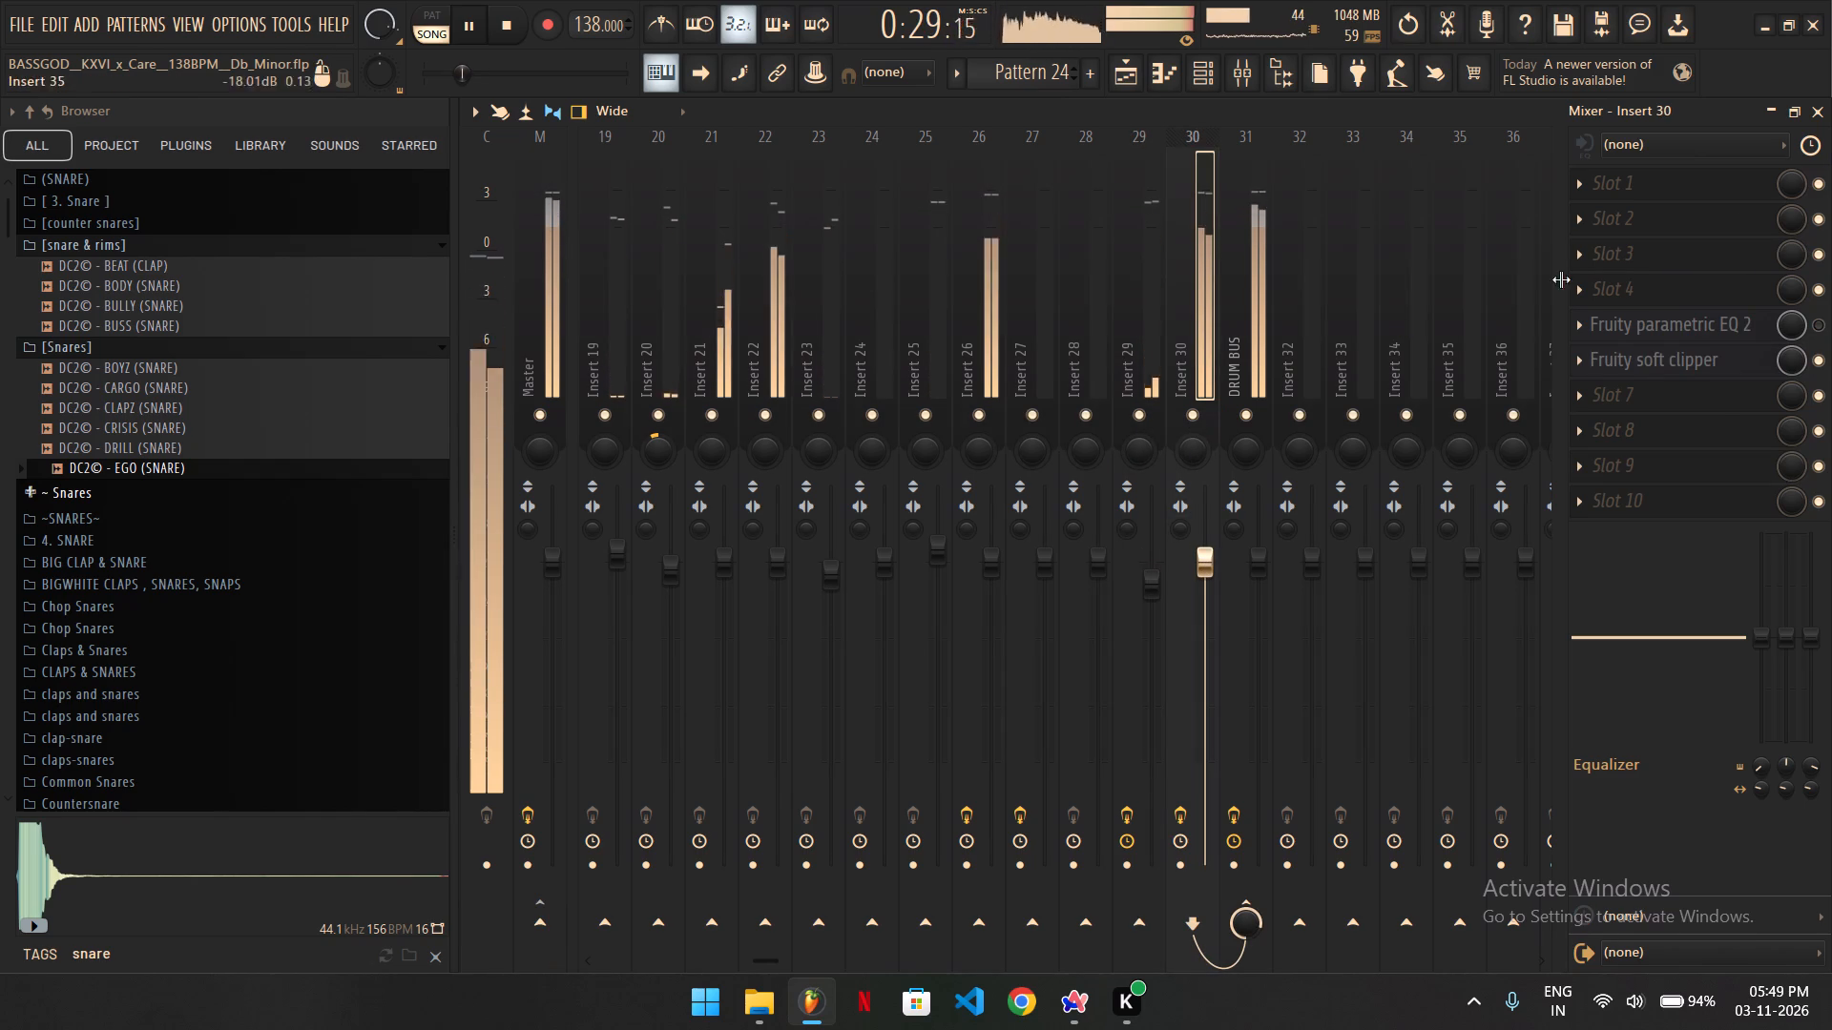
Return to the playlist, clear the time selection starting at bar 12, and move playback to an earlier point.
click(1823, 104)
scroll(1367, 419, down, 5)
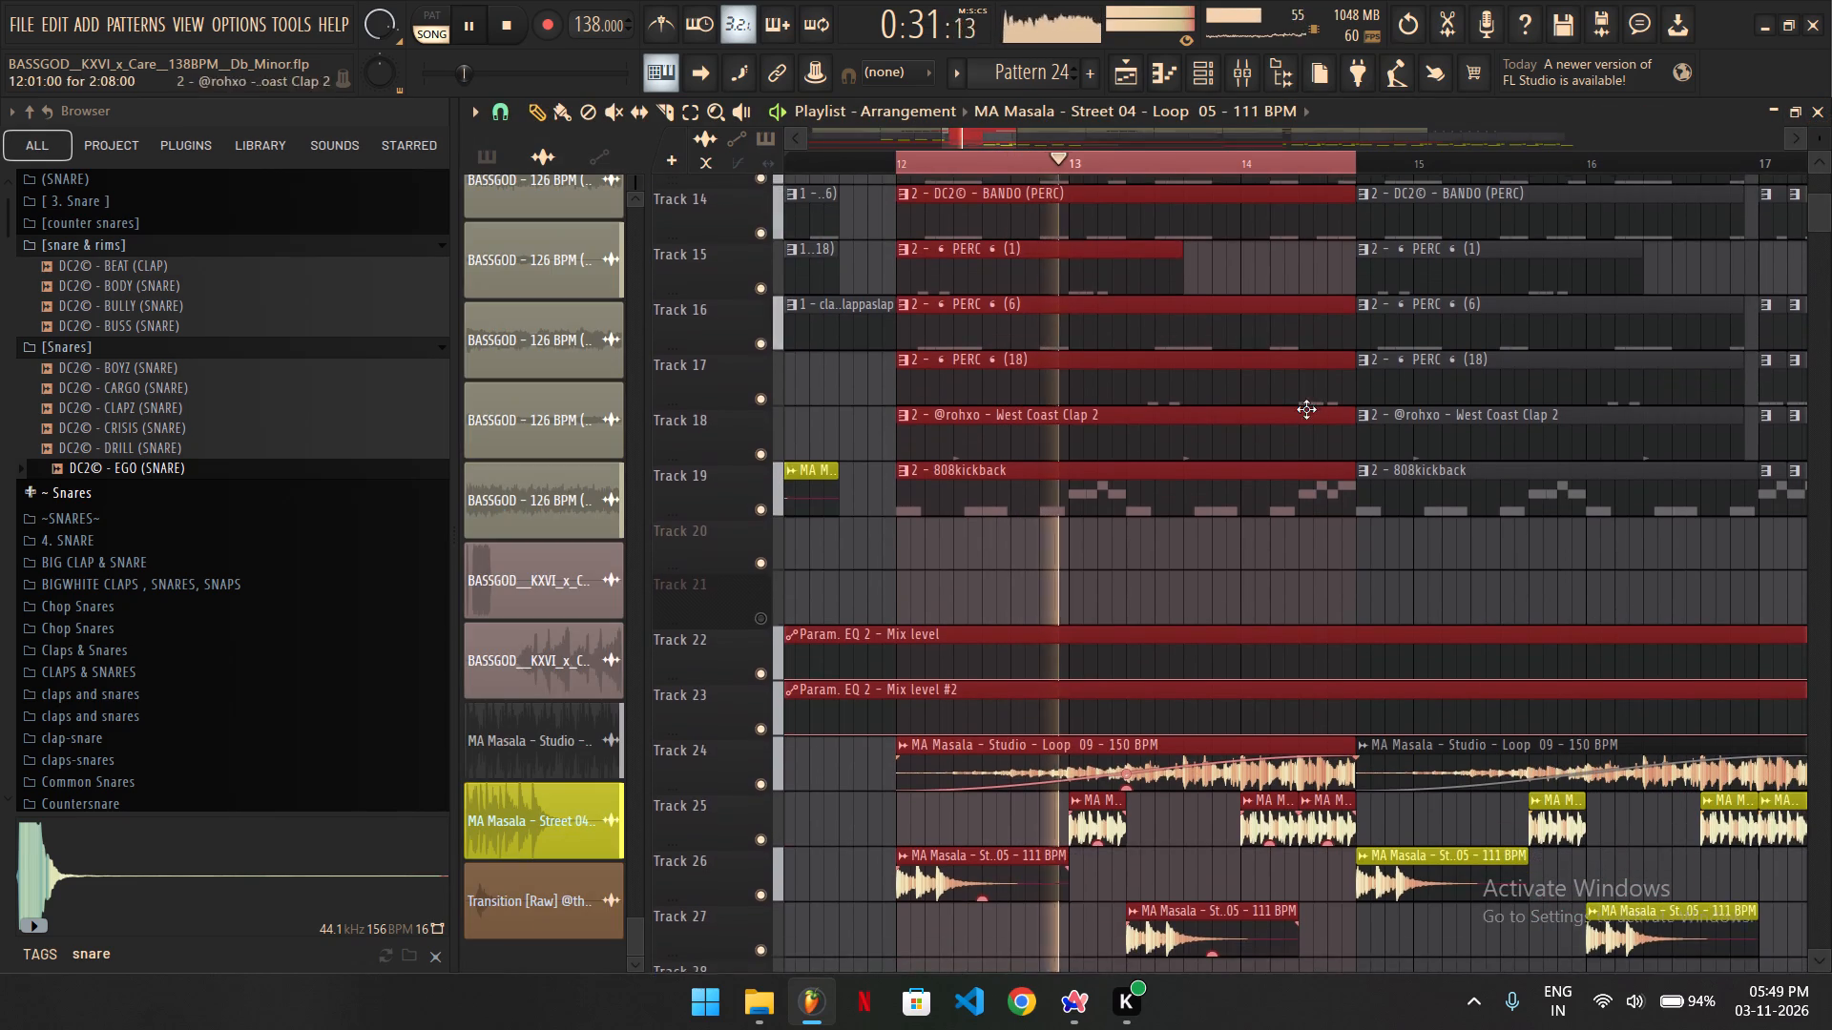
double_click(1024, 167)
drag(1026, 162, 393, 175)
ctrl+scroll(841, 361, down, 6)
ctrl+scroll(969, 515, down, 4)
Delete the two MA Masala - Studio - Loop 09 clips between bars 12 and 17 on Track 24.
right_drag(1056, 770, 1169, 766)
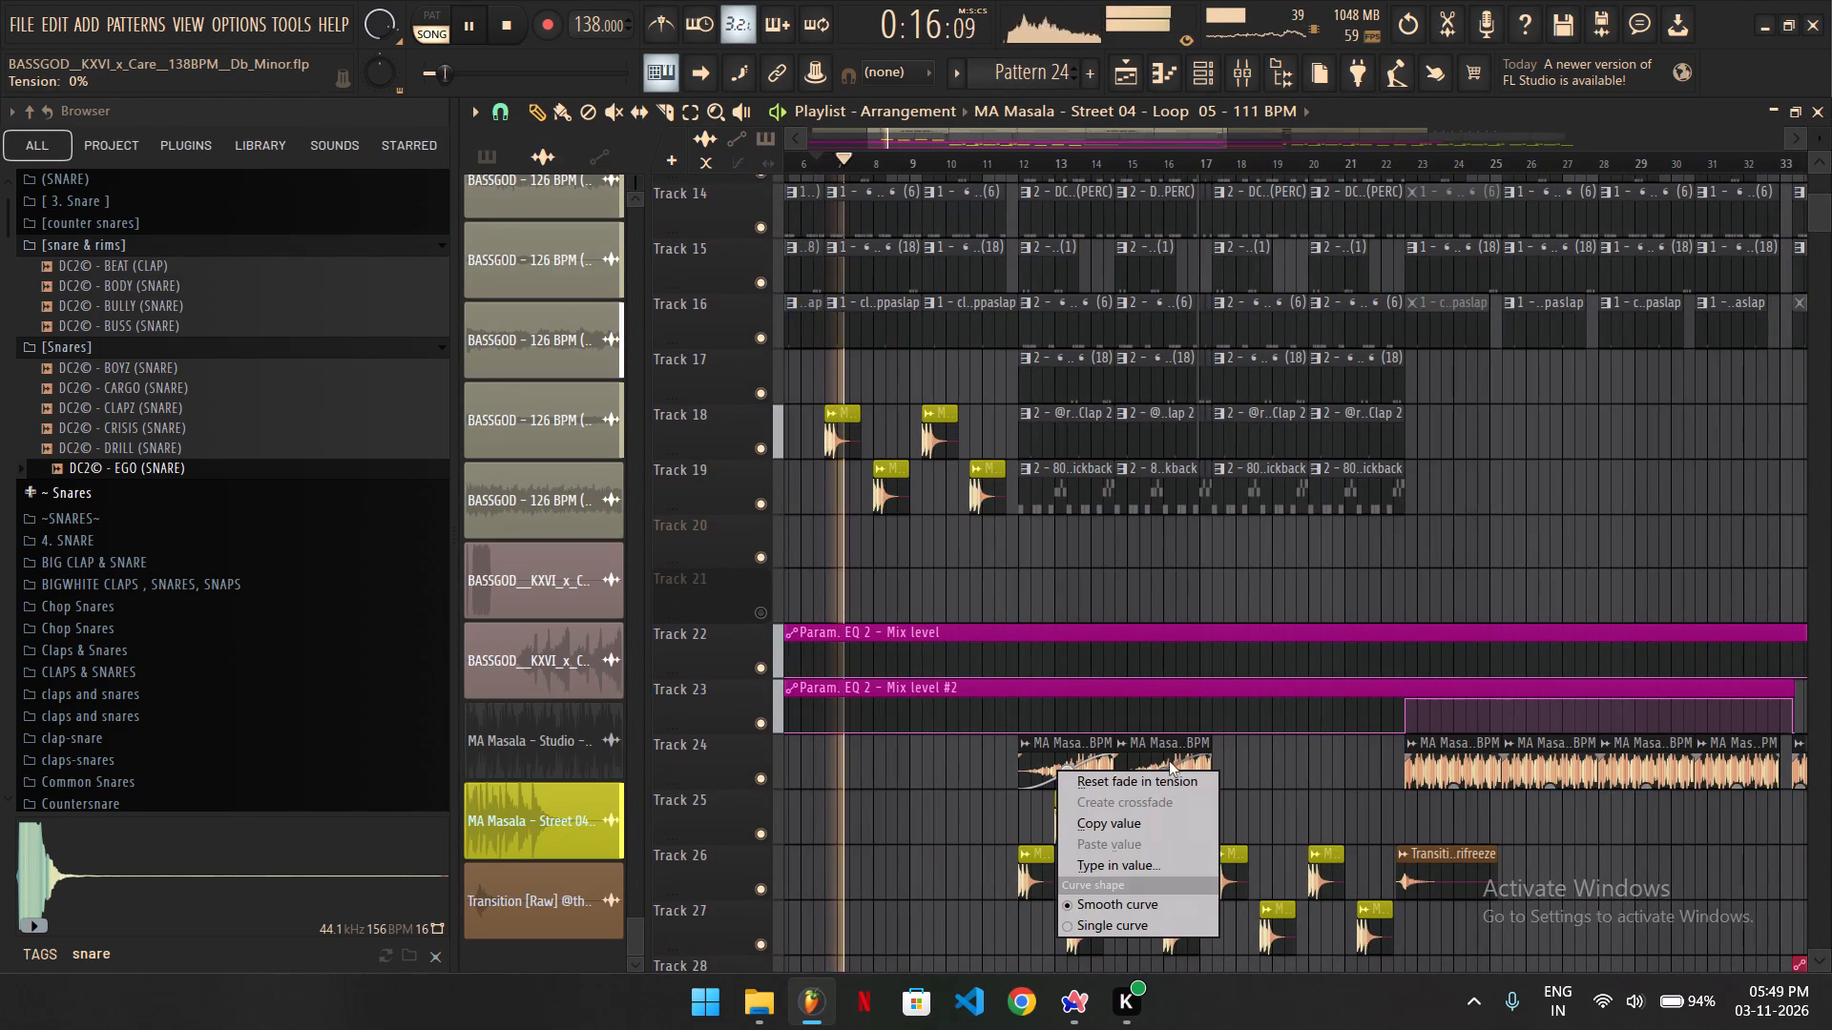
click(1259, 749)
right_drag(1247, 752, 1072, 761)
Move playback back to the start of the song.
scroll(1079, 690, down, 5)
scroll(1105, 392, down, 2)
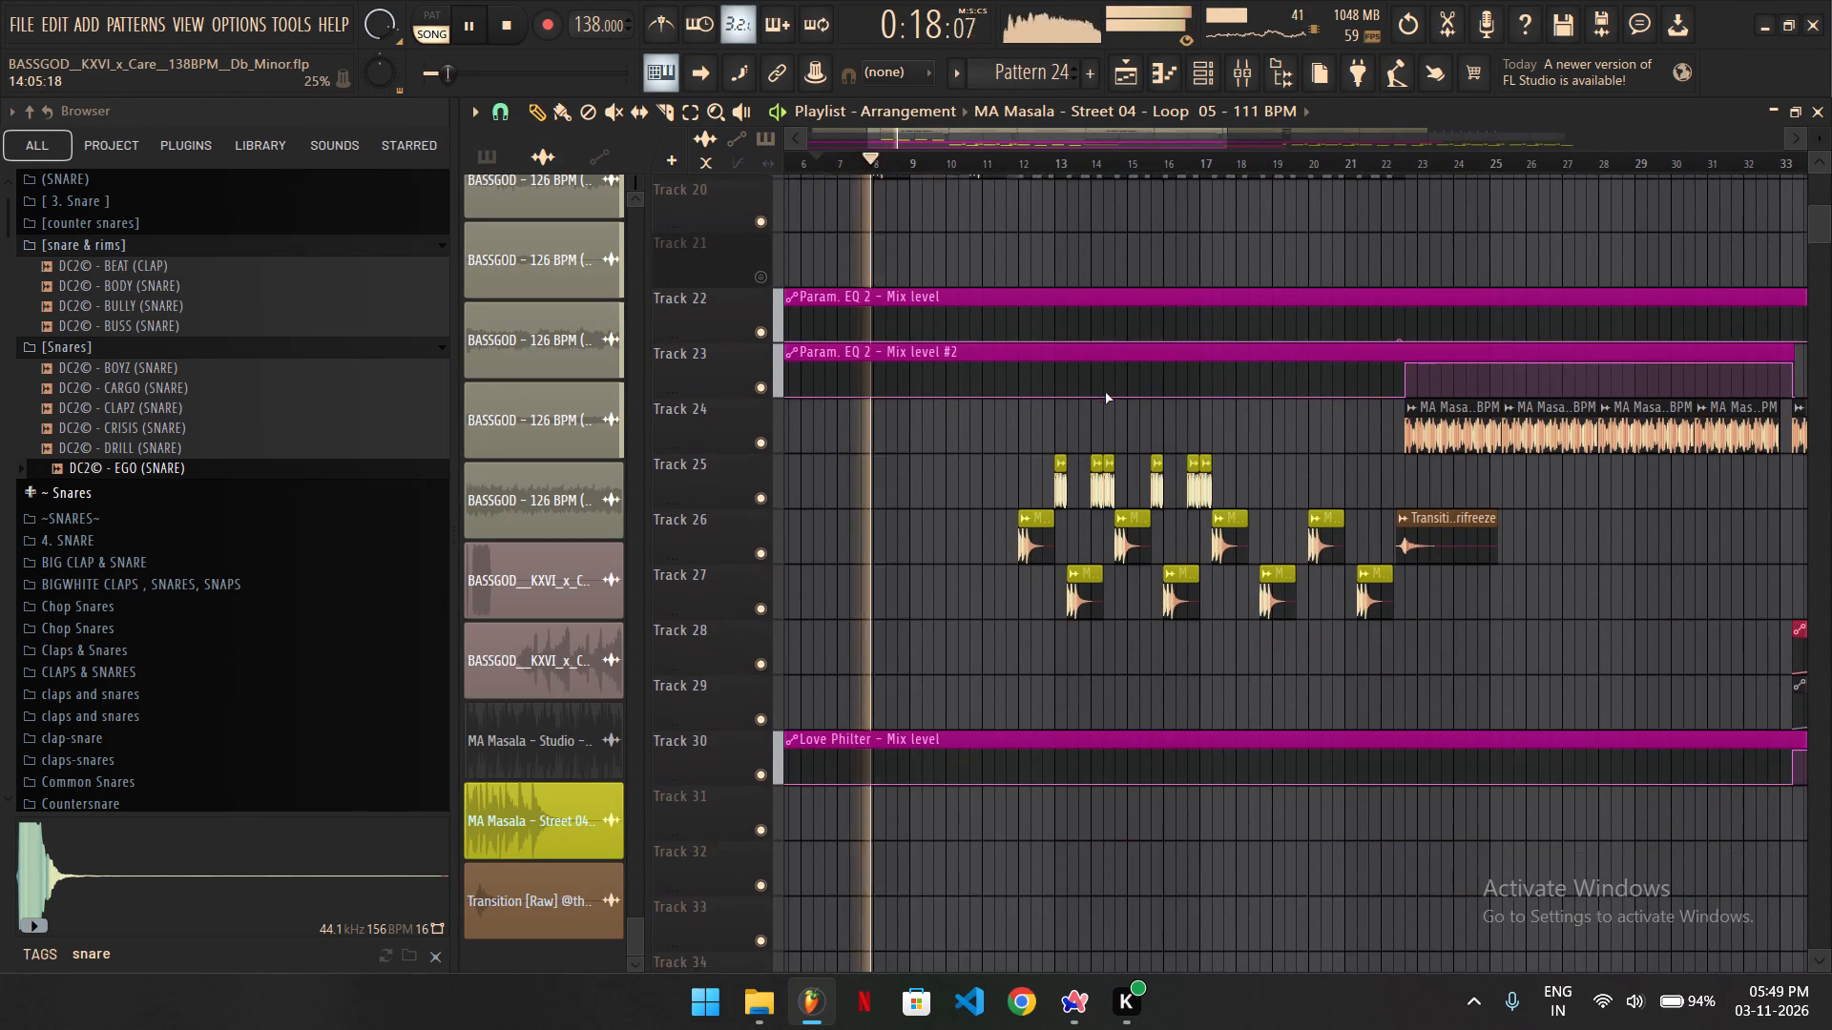
scroll(1105, 392, down, 2)
scroll(1020, 241, down, 4)
drag(976, 154, 313, 162)
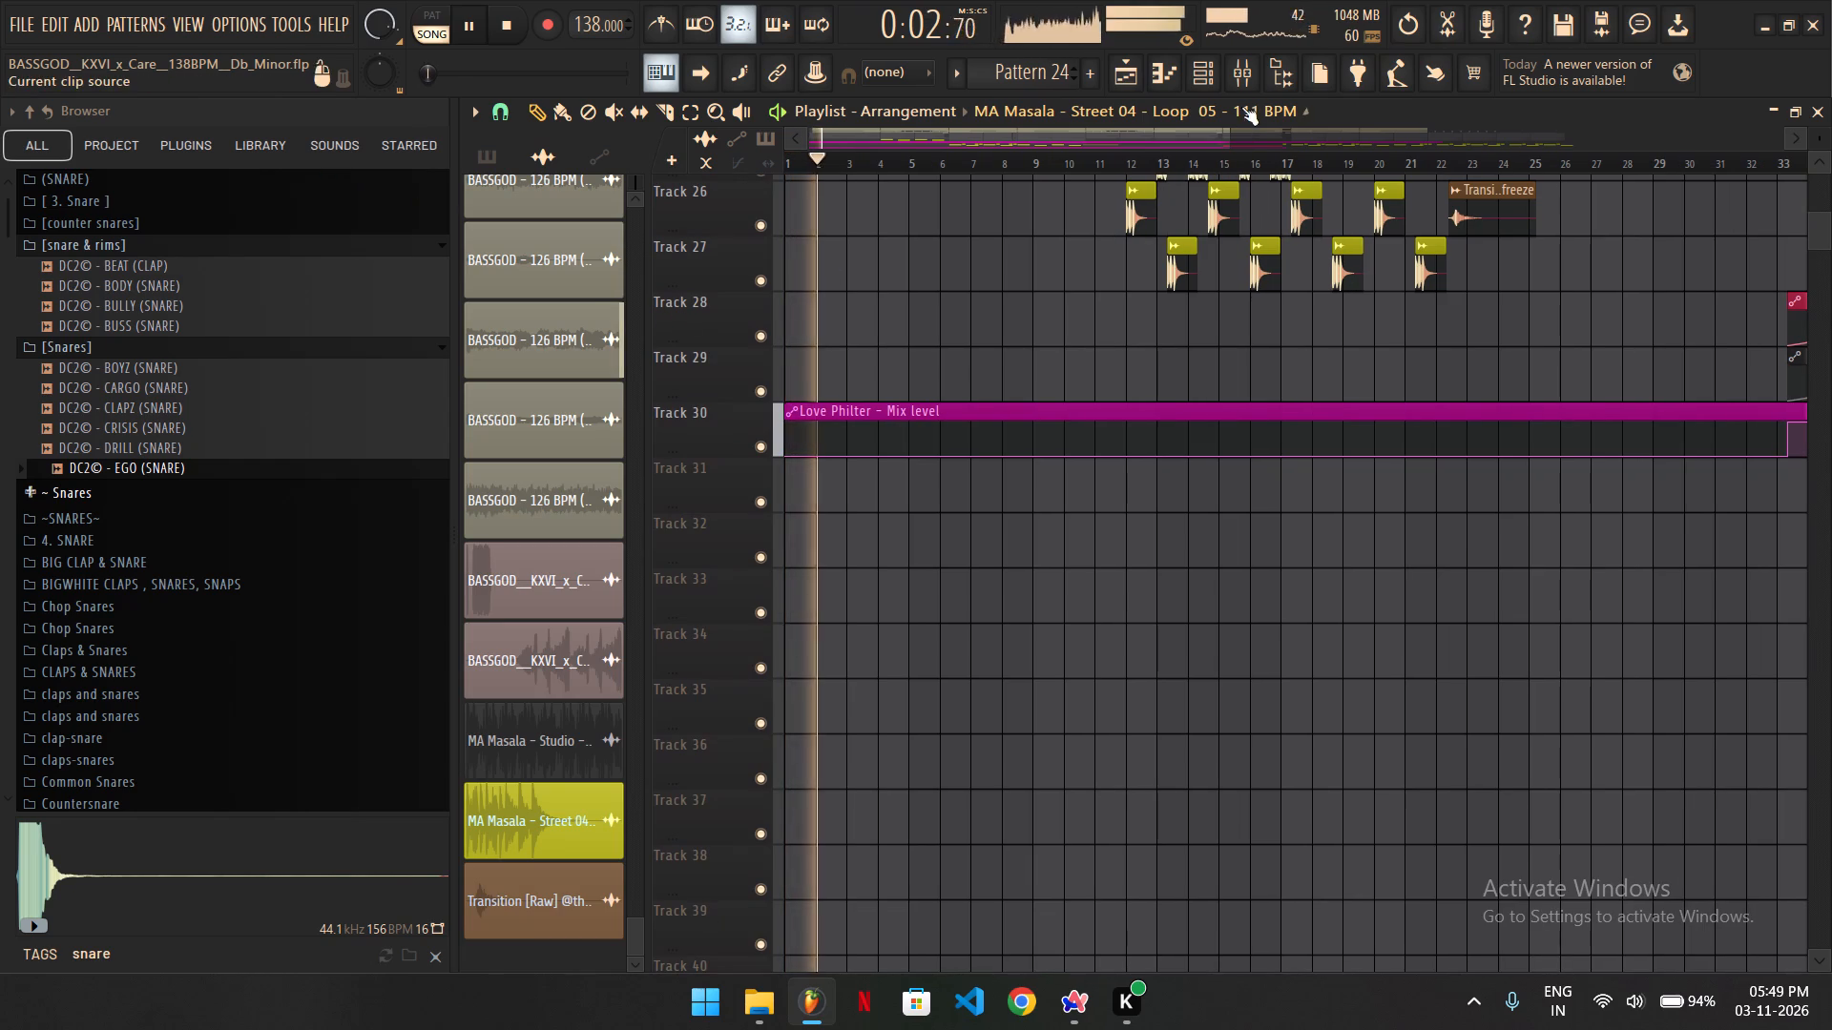
On Insert 6, move the first Fruity parametric EQ 2 to slot 5, Thermal to slot 6 and the second EQ to slot 8.
click(1239, 81)
scroll(744, 297, up, 6)
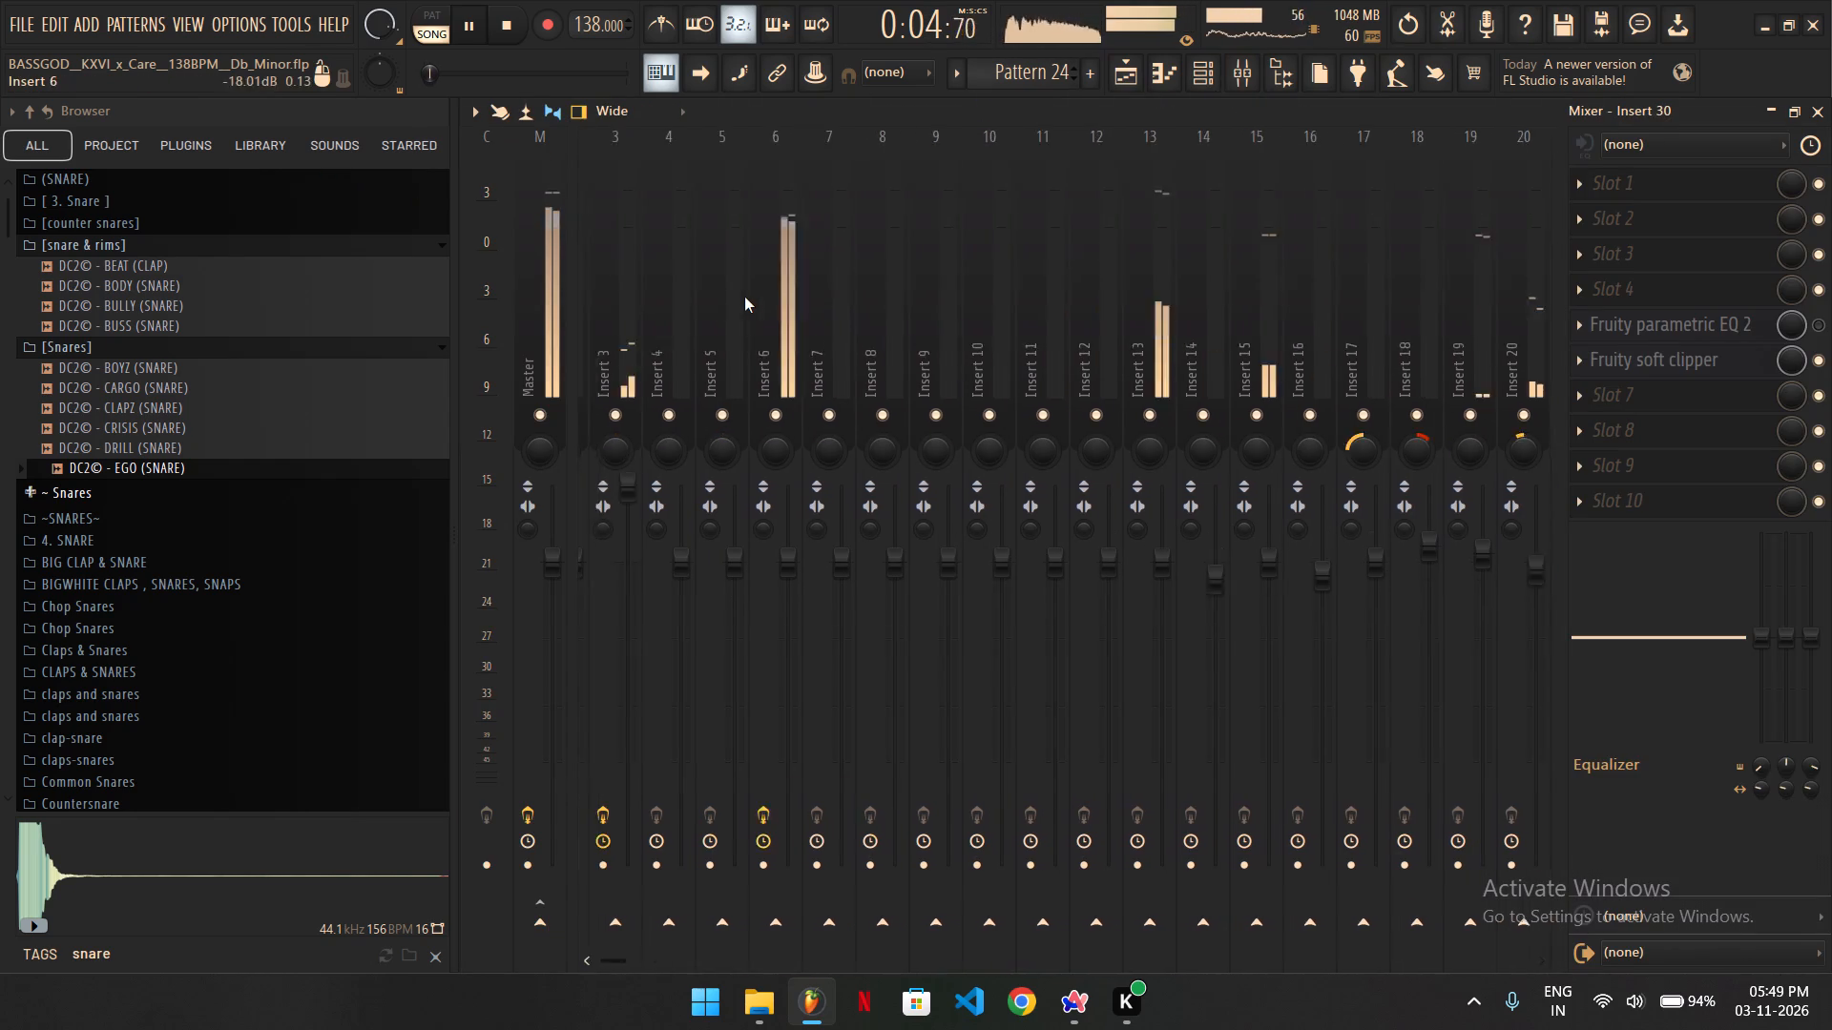
scroll(752, 295, up, 5)
click(898, 297)
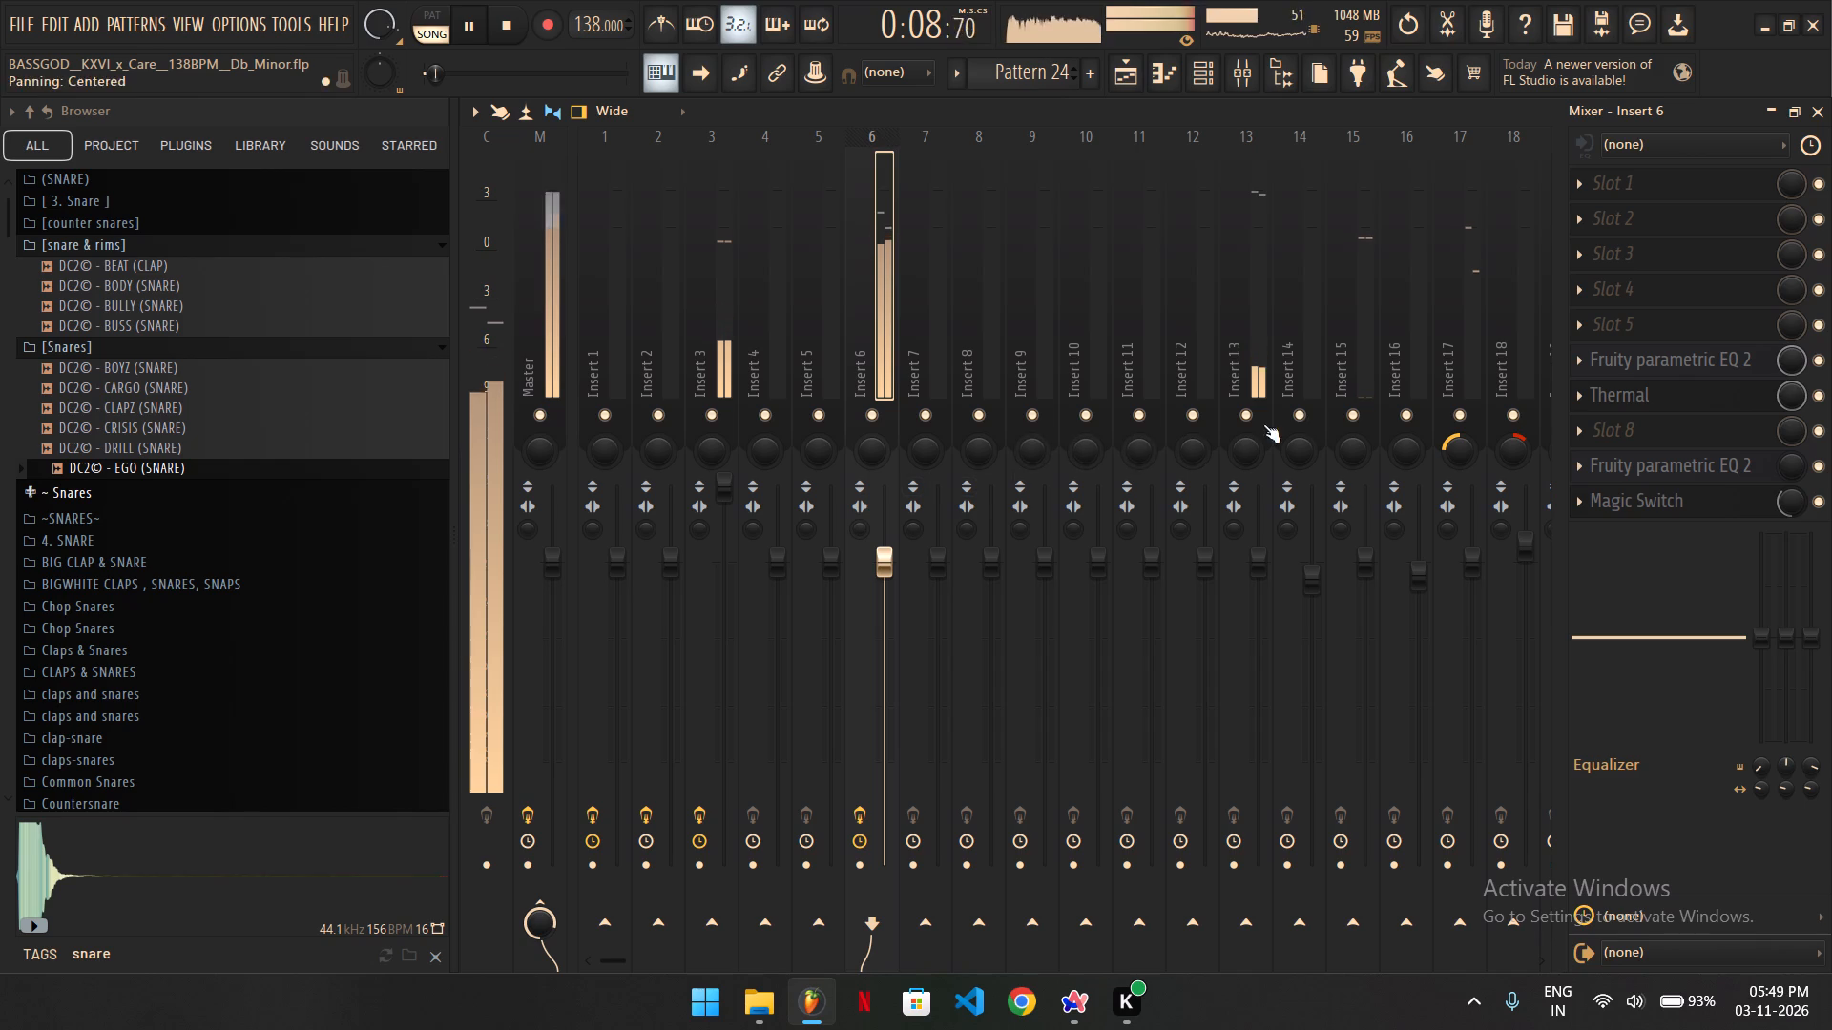
scroll(1644, 360, up, 1)
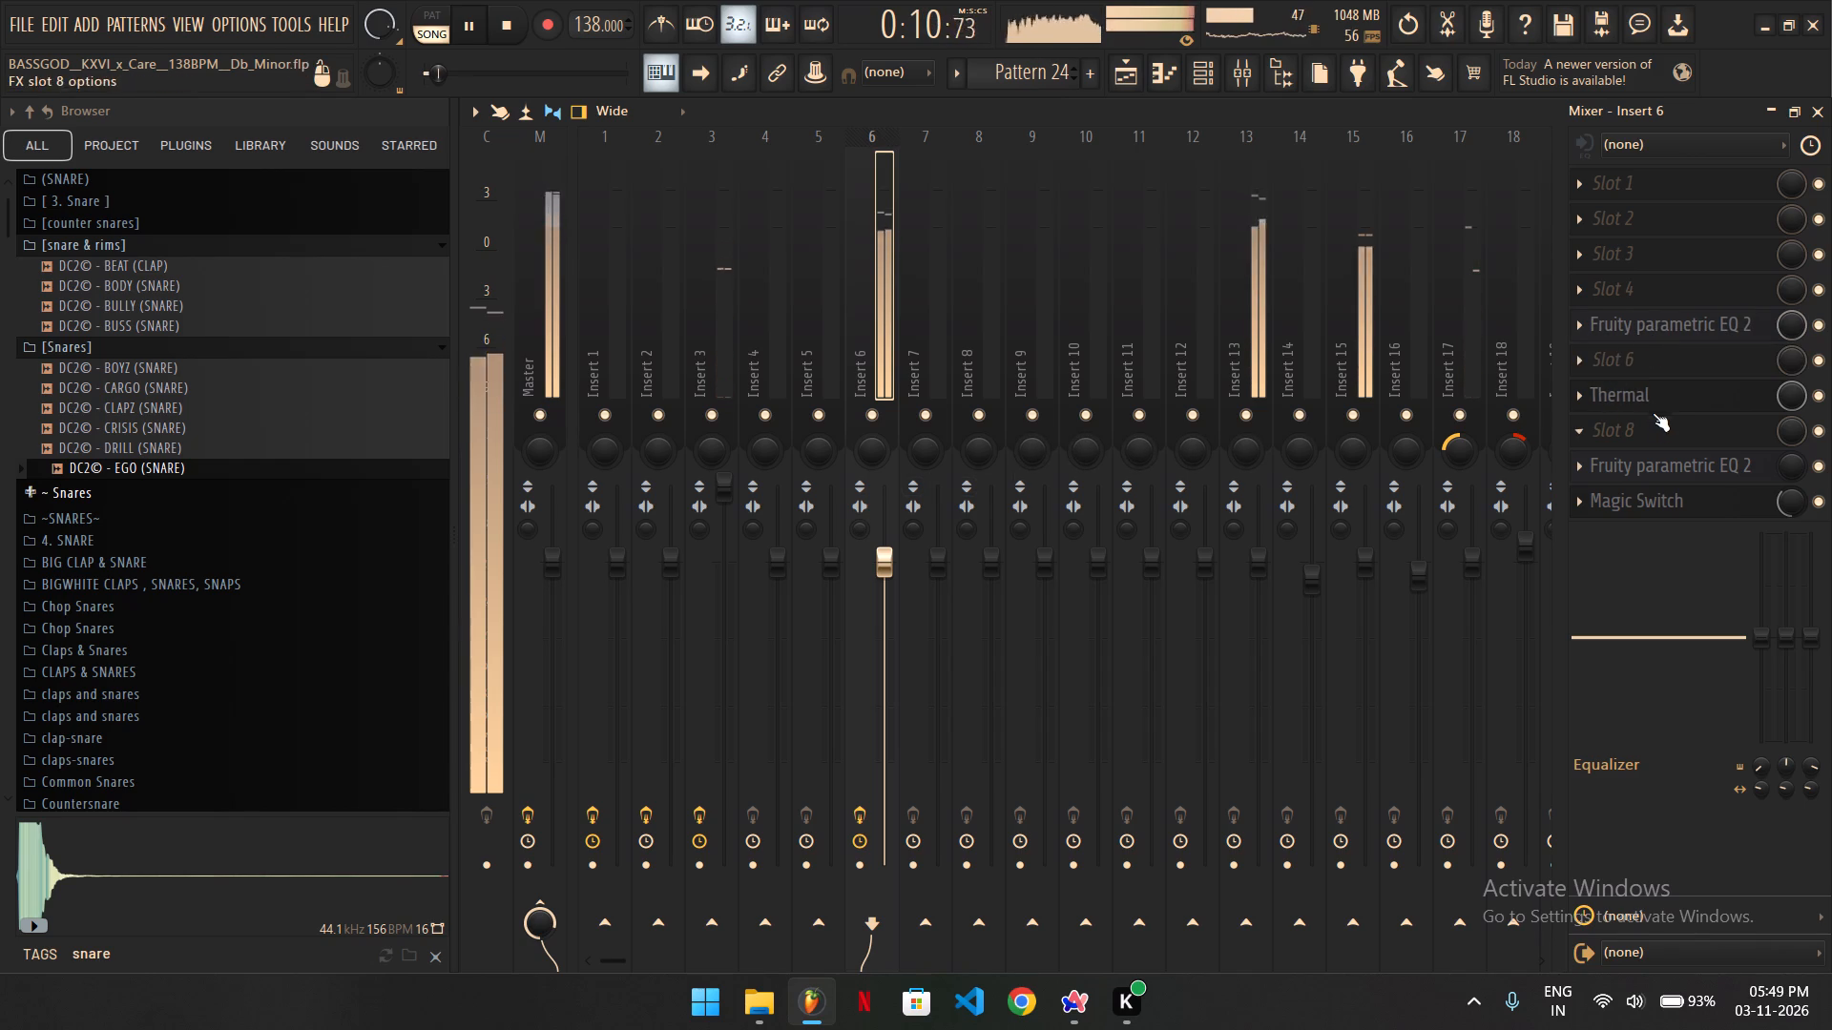
scroll(1655, 400, up, 2)
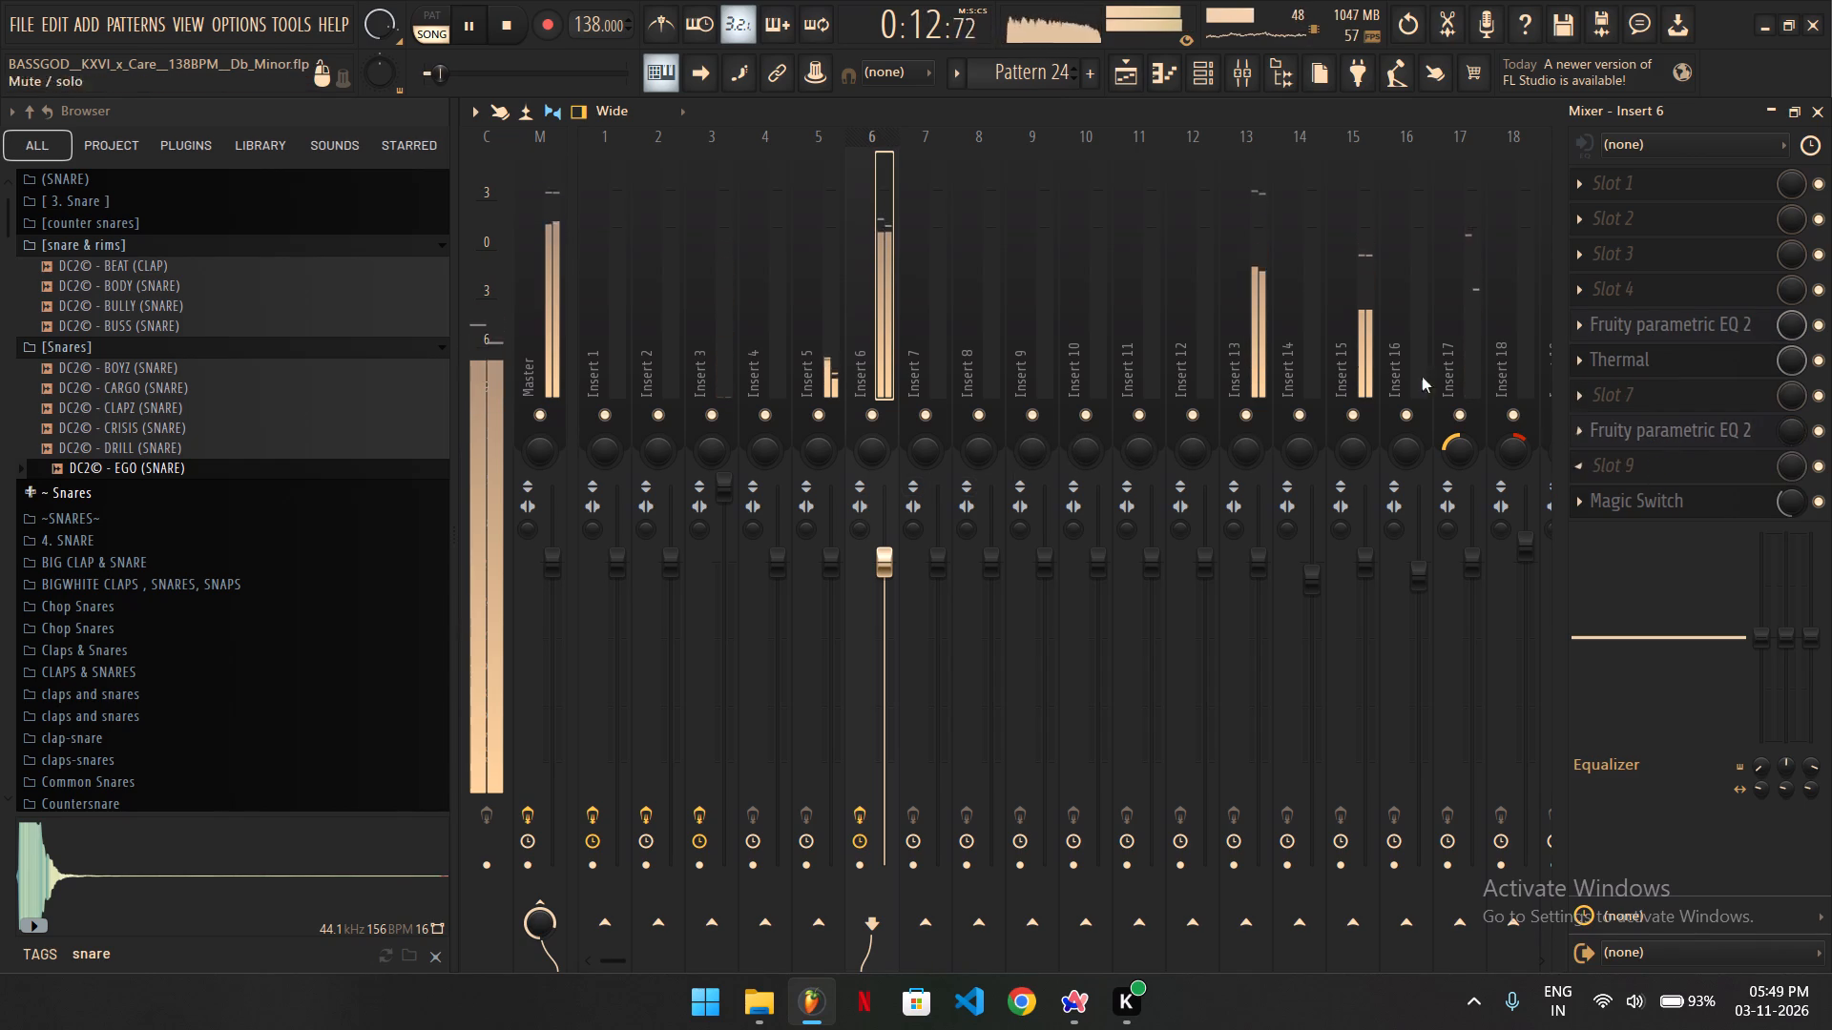
Select the DRUM BUS track to review its effect chain.
scroll(1238, 334, down, 5)
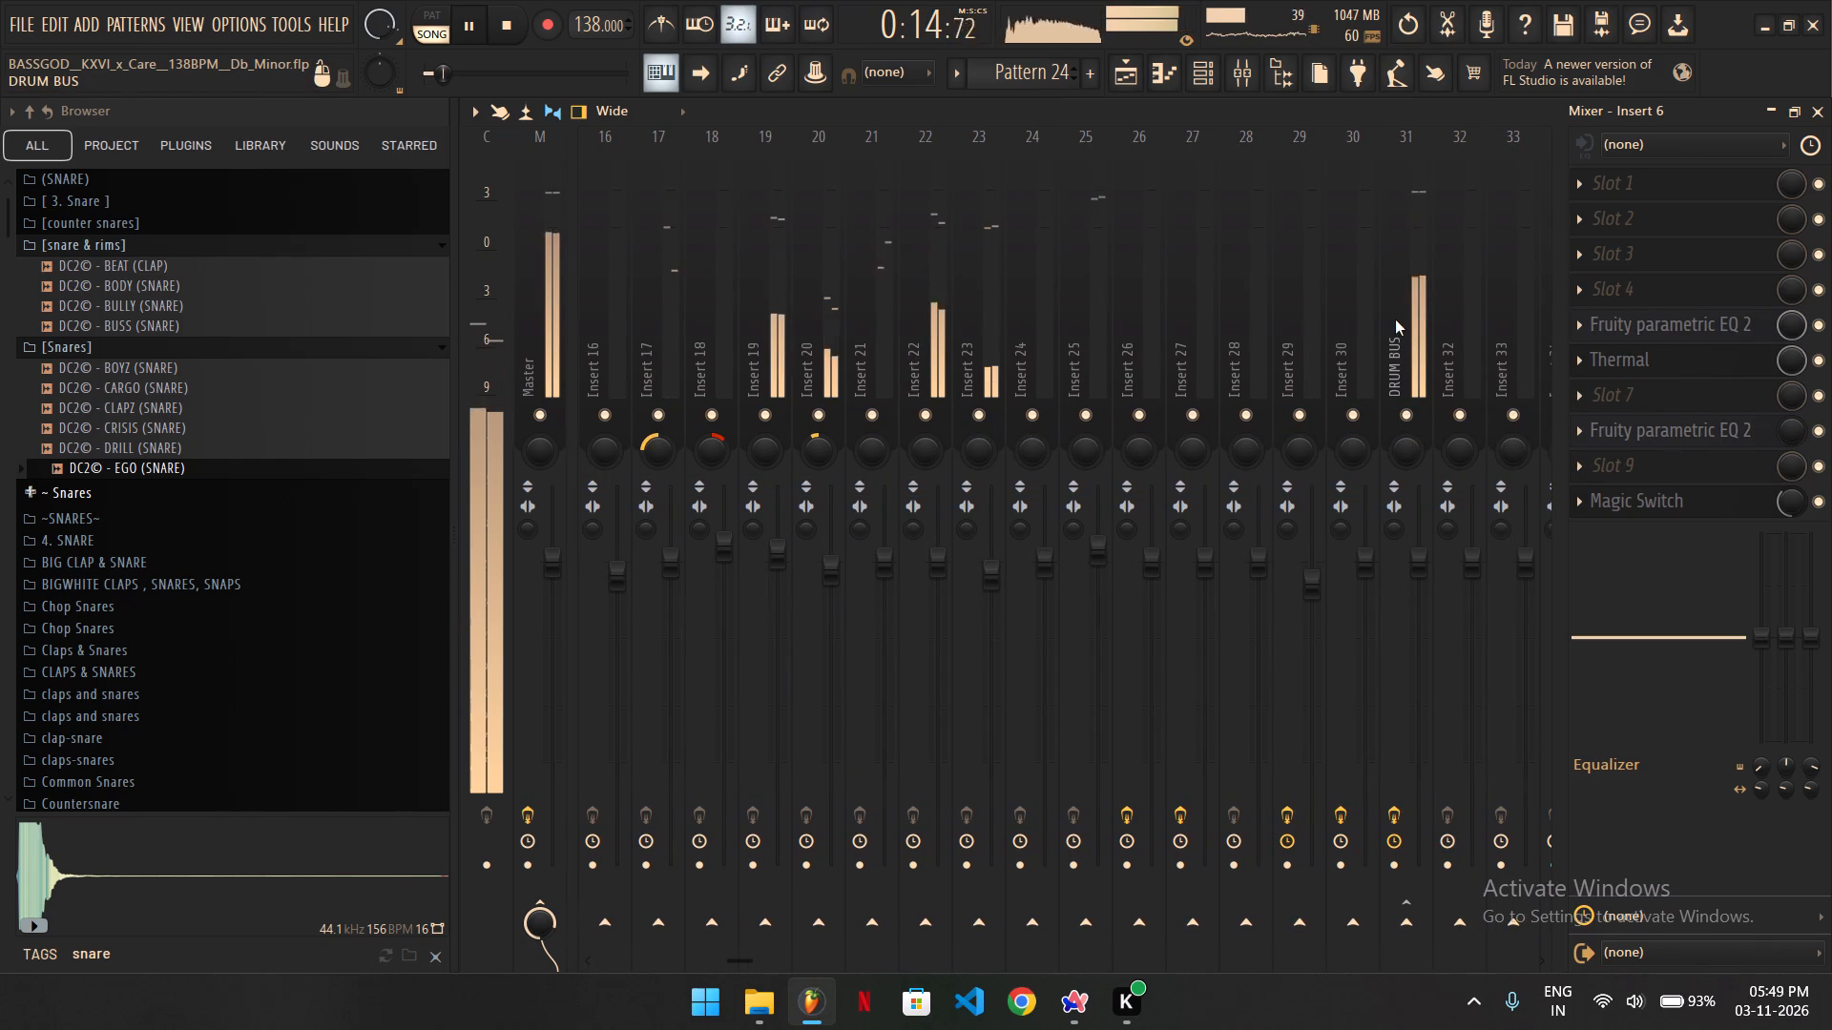
click(1395, 319)
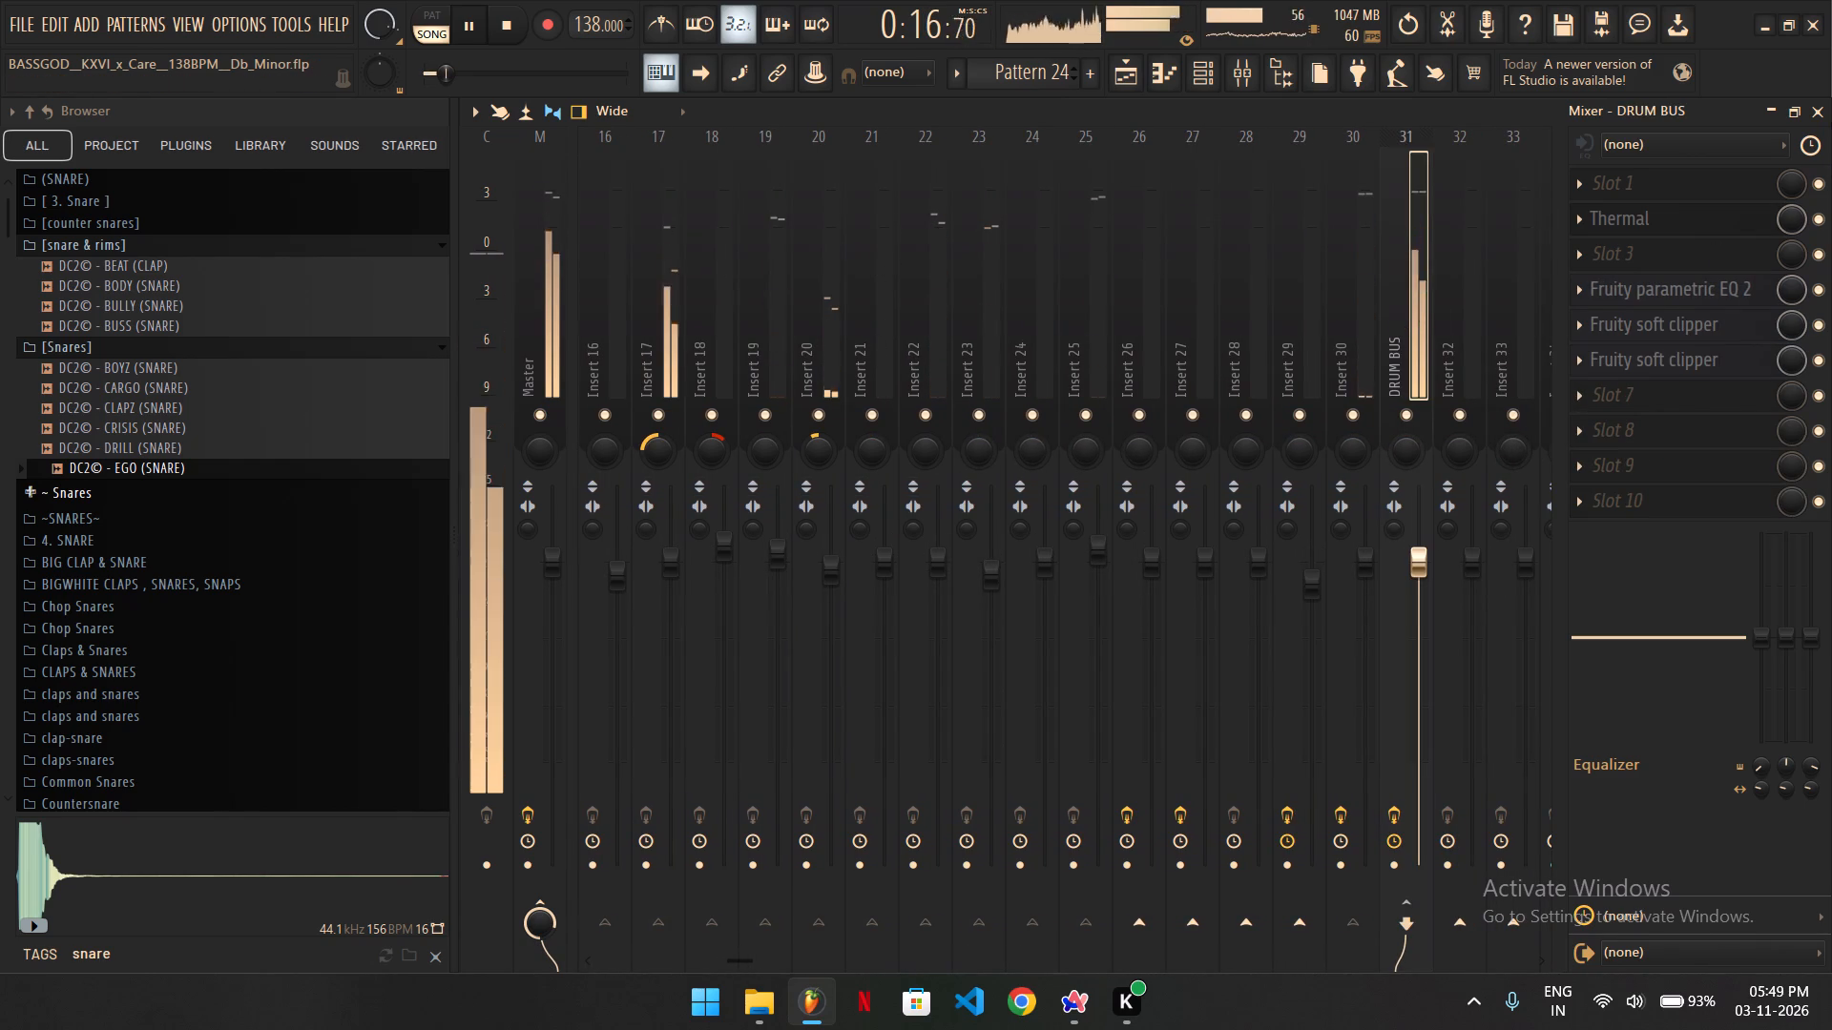
Return to the playlist and examine the arrangement's percussion, loop and automation tracks while the song plays.
click(1824, 104)
scroll(1180, 321, down, 1)
scroll(1180, 321, up, 6)
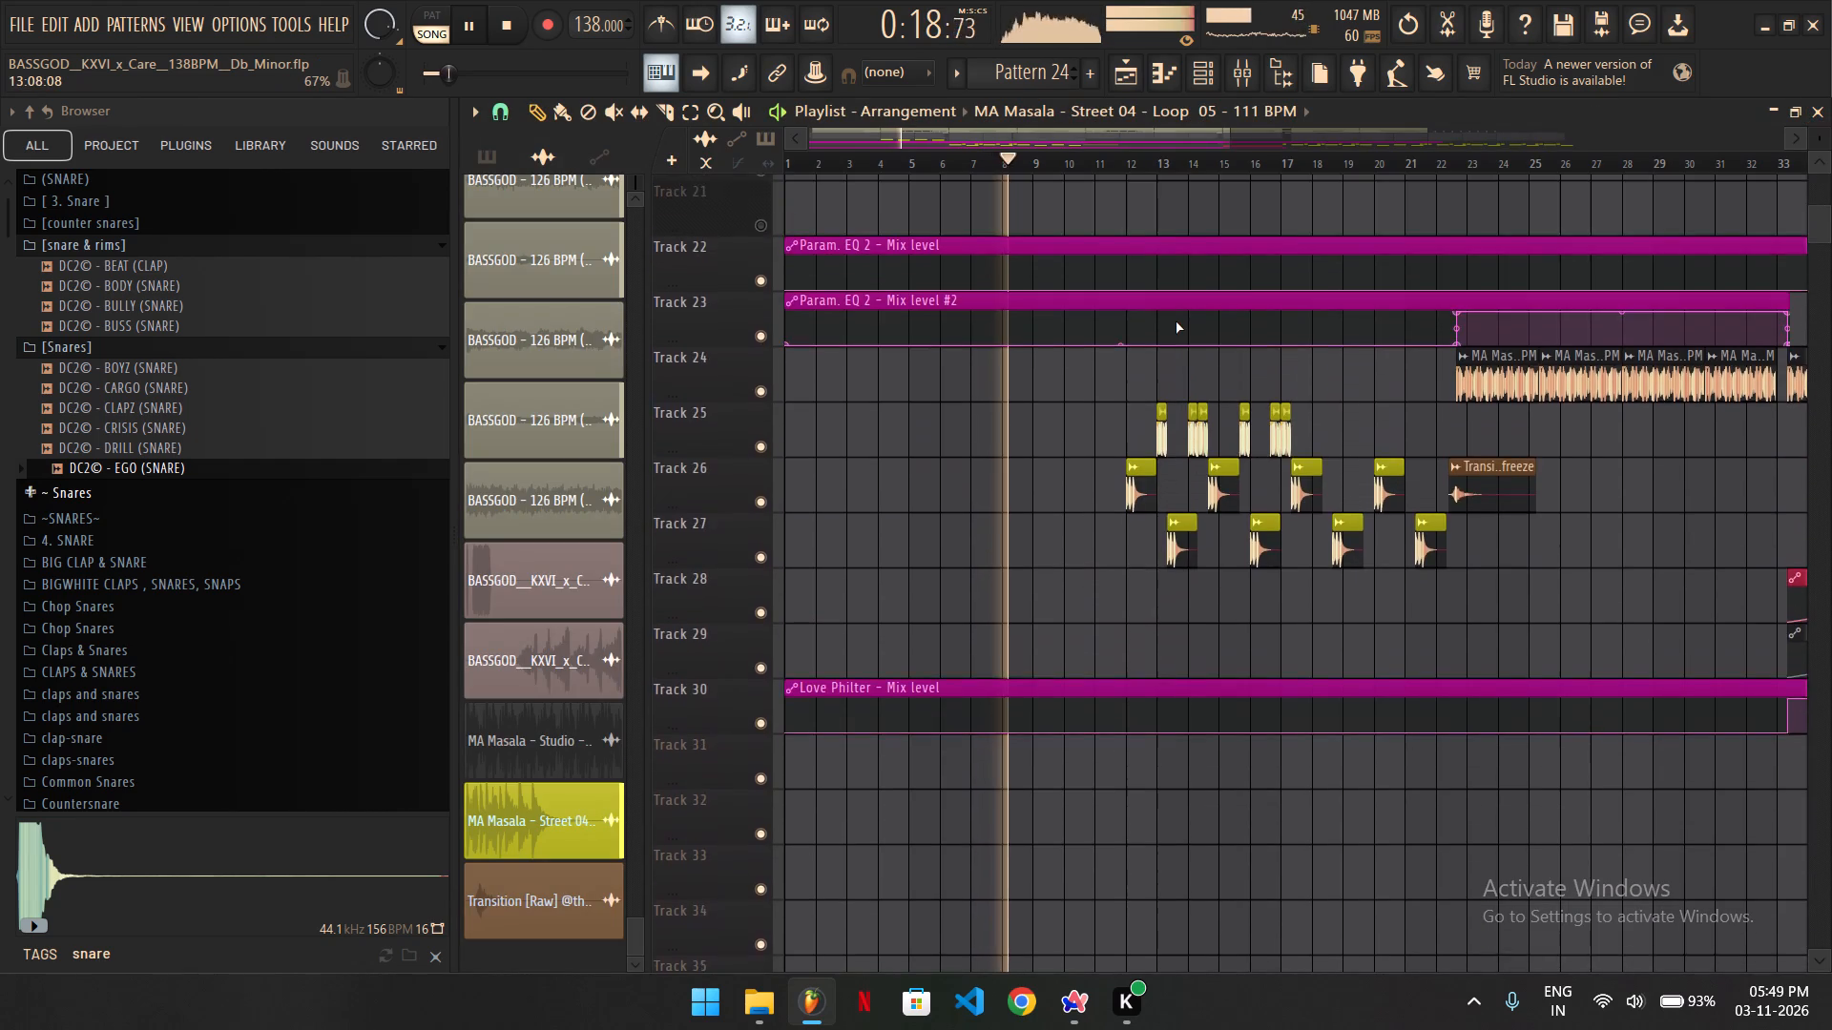
scroll(1176, 321, up, 5)
scroll(1176, 321, down, 1)
scroll(1176, 321, up, 3)
ctrl+scroll(1176, 321, down, 3)
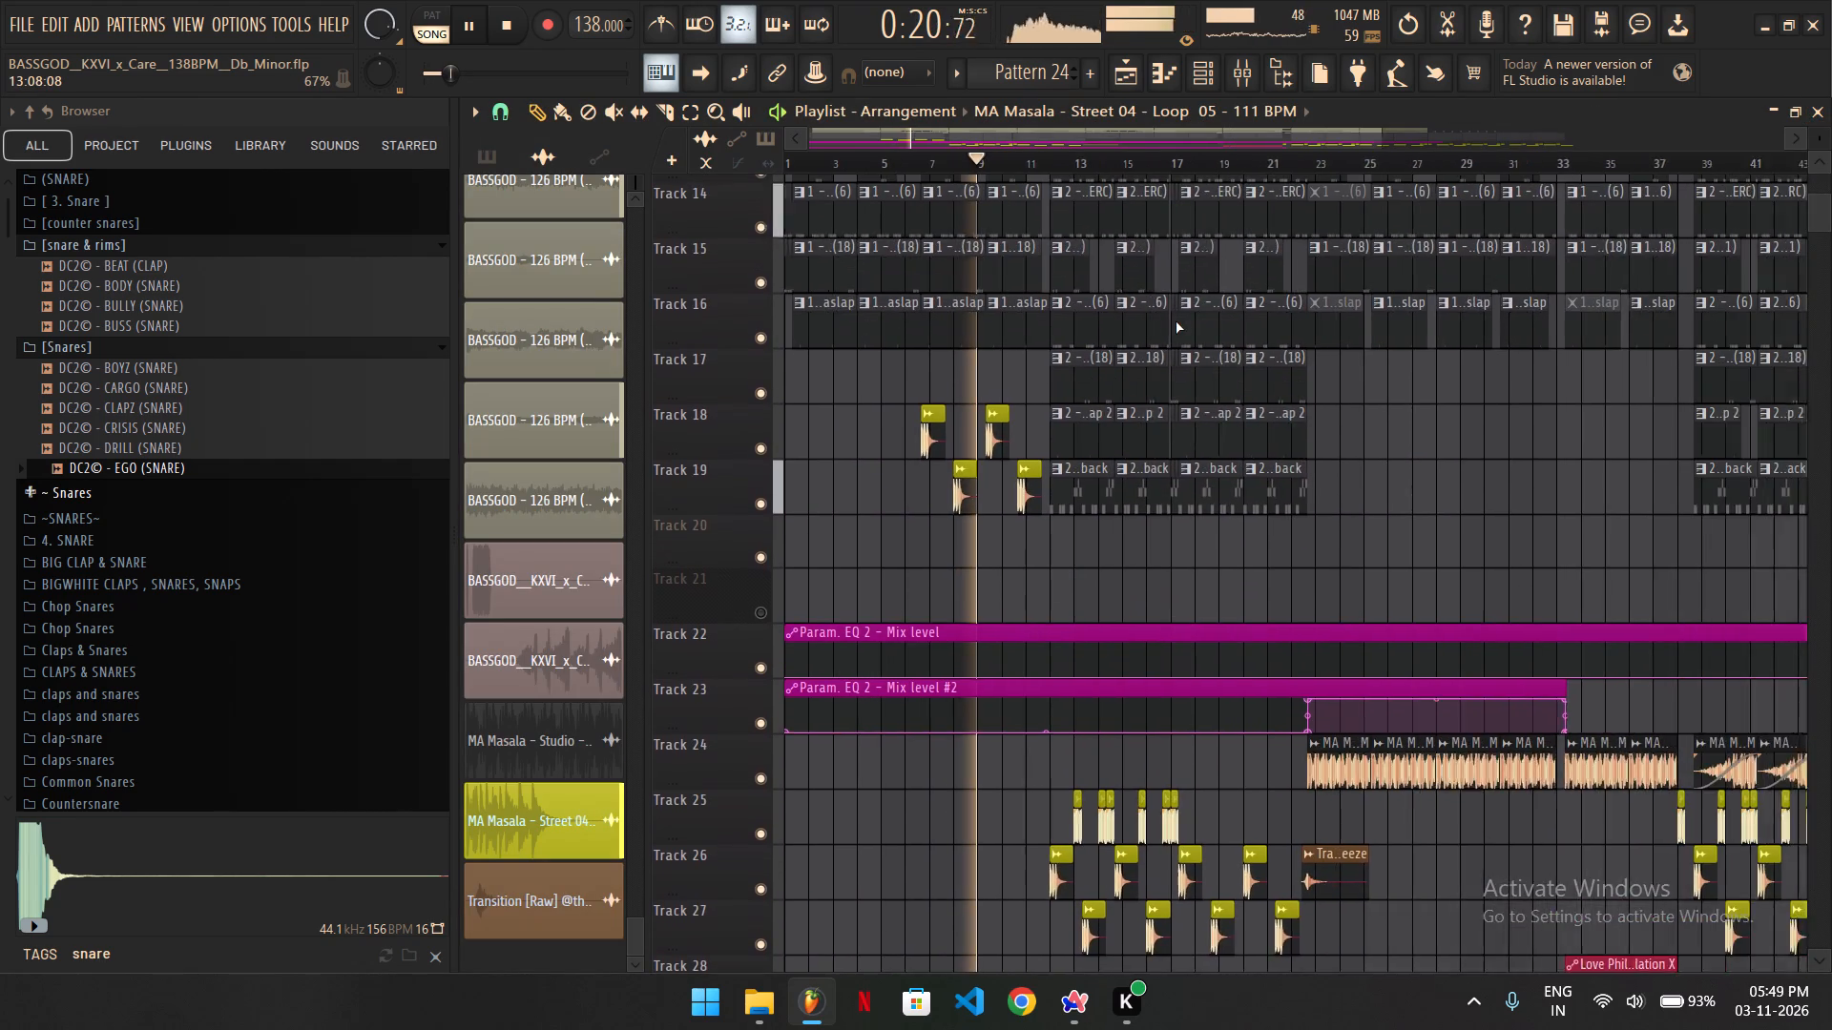
ctrl+scroll(1176, 321, down, 1)
scroll(863, 389, up, 6)
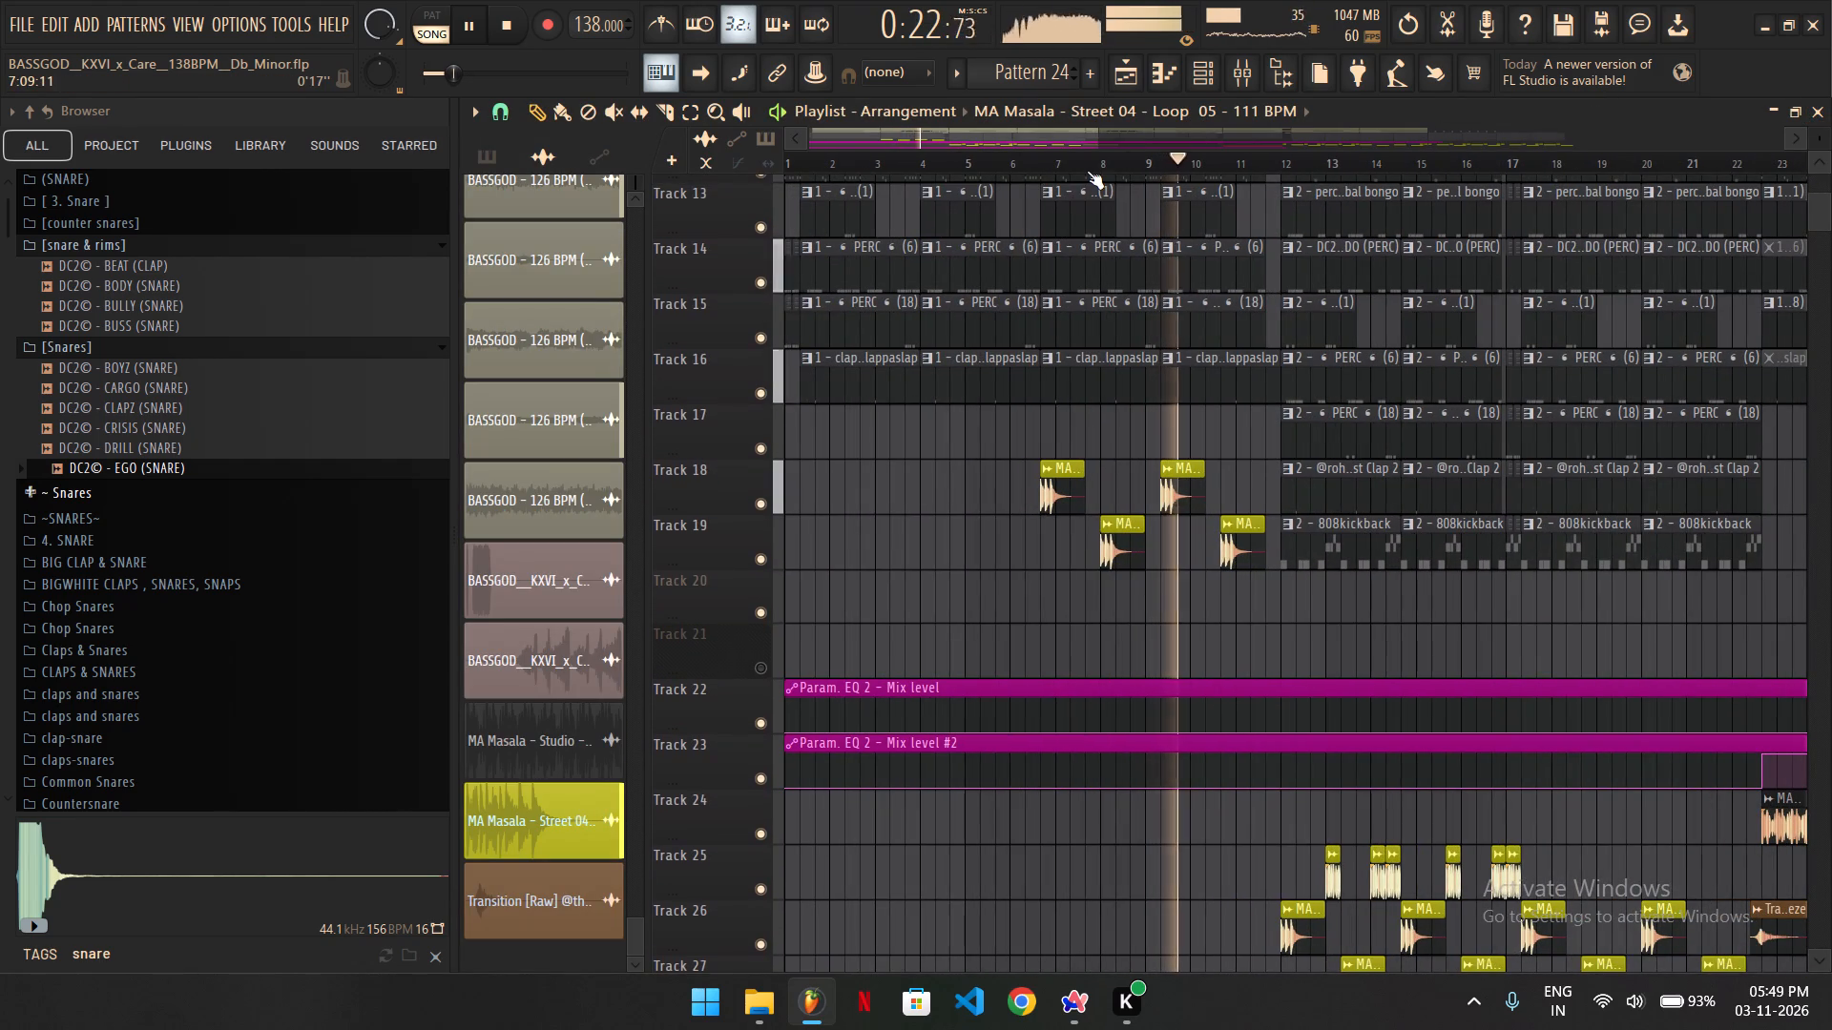
scroll(1117, 242, up, 3)
ctrl+scroll(1128, 261, down, 3)
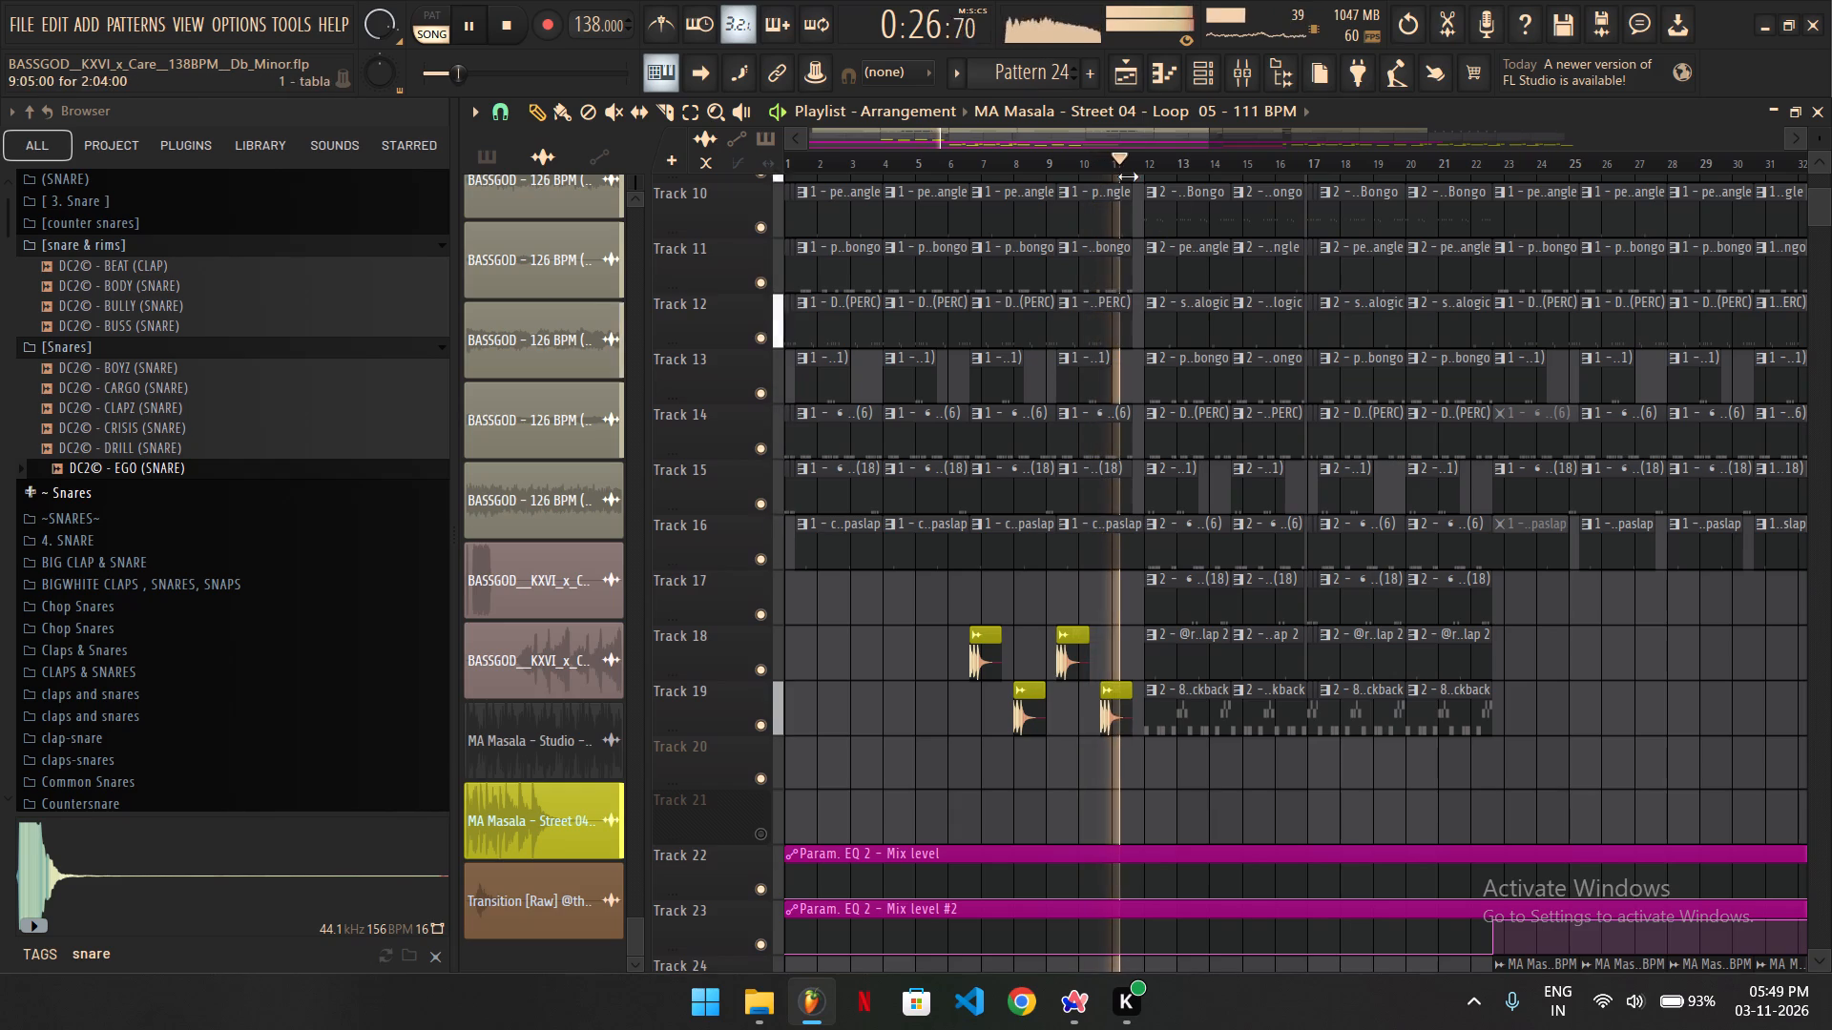
scroll(1122, 167, down, 3)
scroll(1142, 308, down, 2)
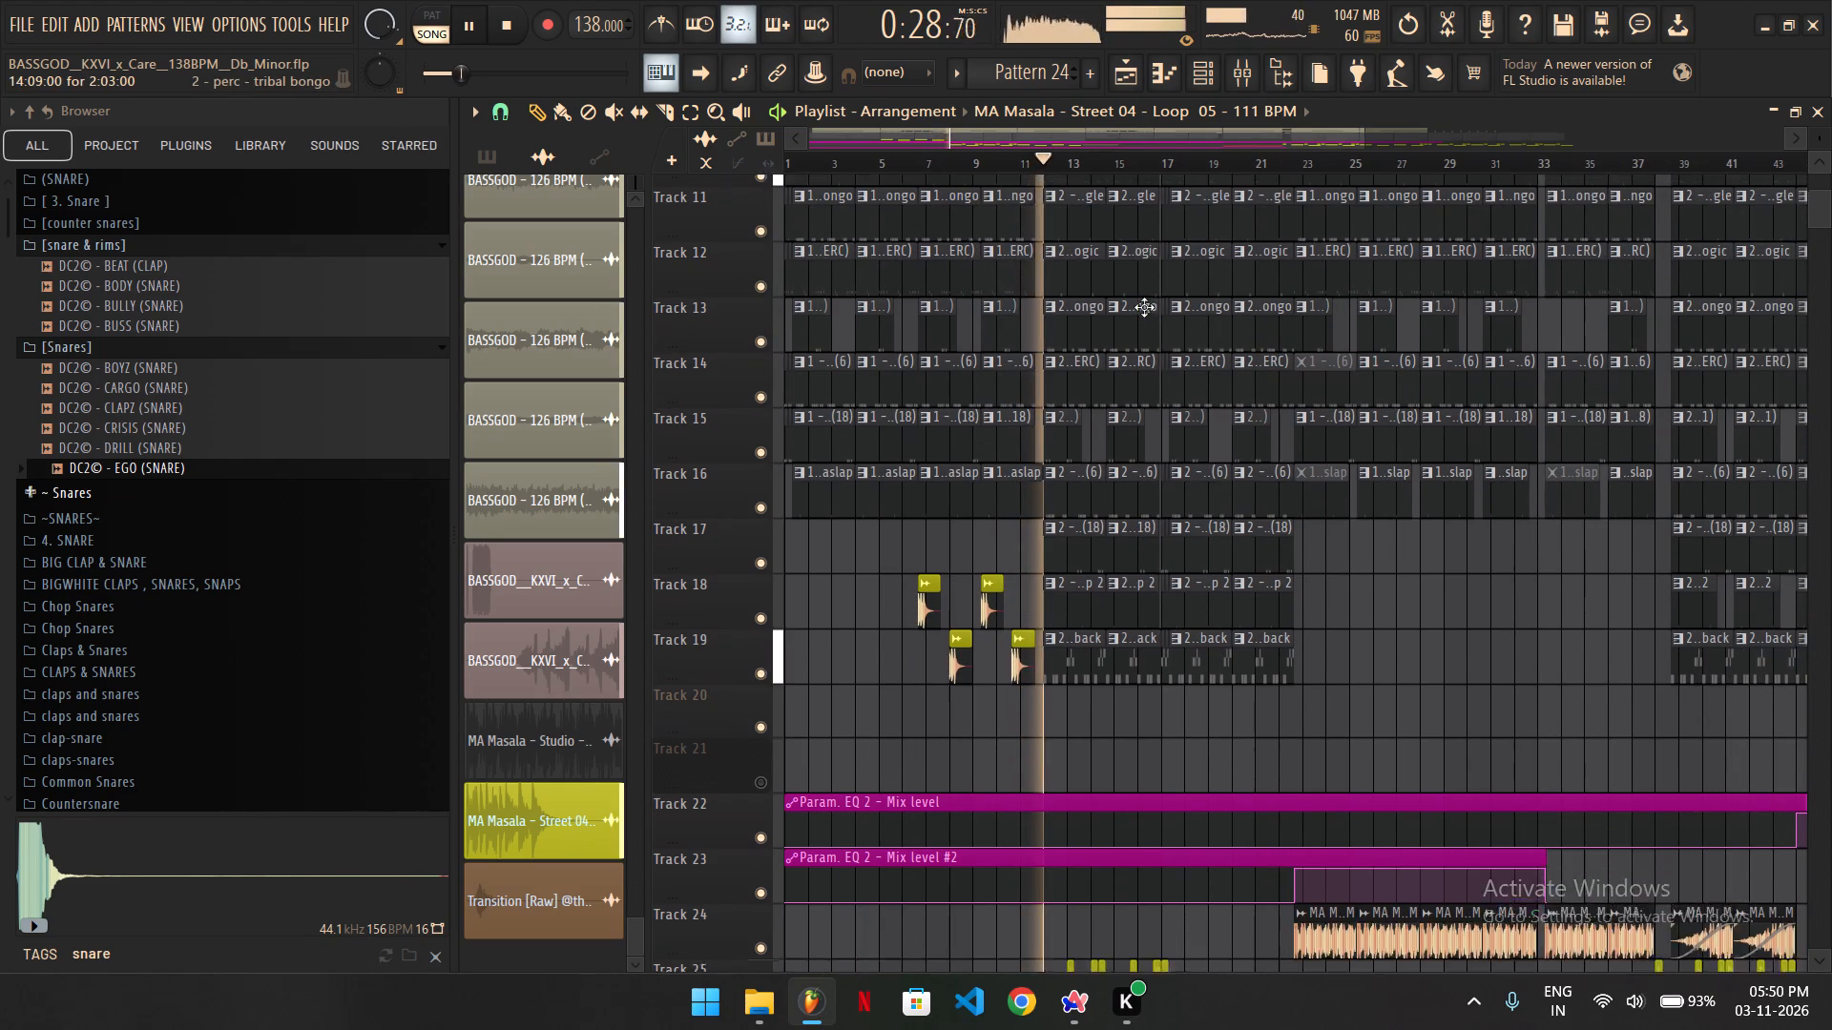
scroll(1144, 307, down, 6)
ctrl+scroll(1144, 306, down, 2)
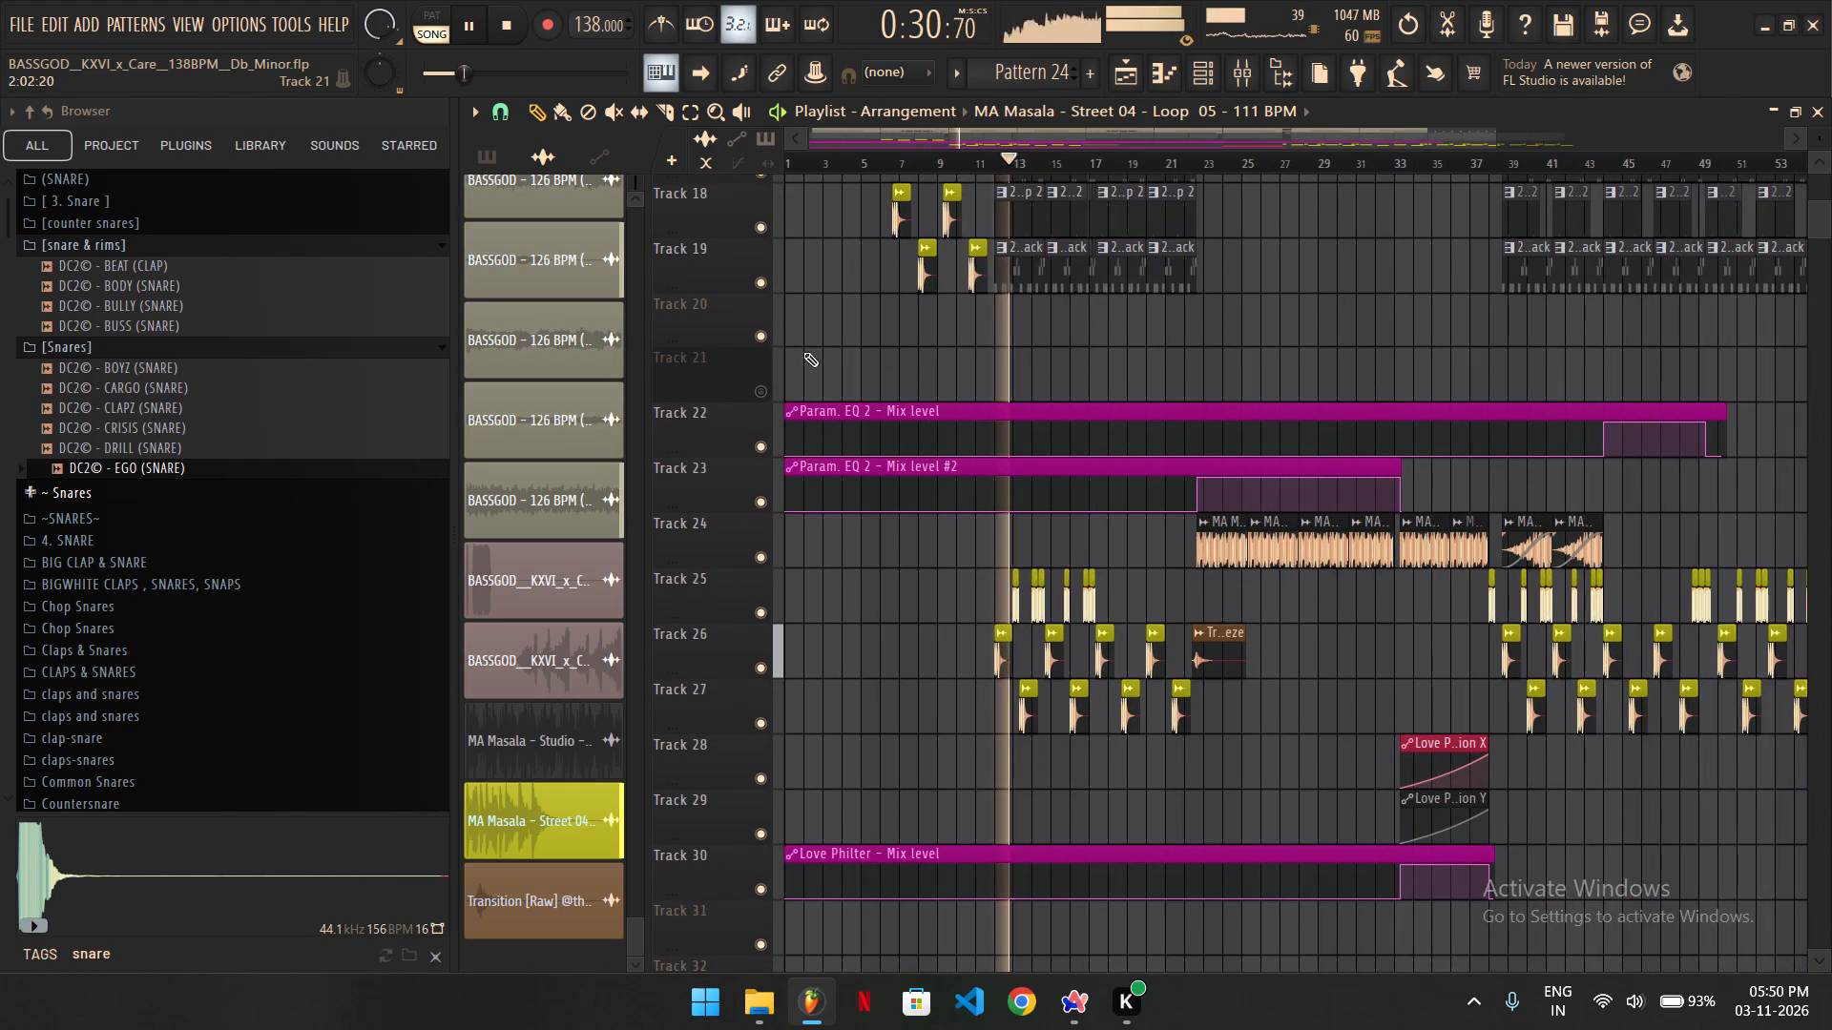
ctrl+scroll(799, 352, up, 4)
Compare Insert 26 with and without Fruity Blood Overdrive, delete the overdrive from slot 2, and close the mixer.
click(1252, 78)
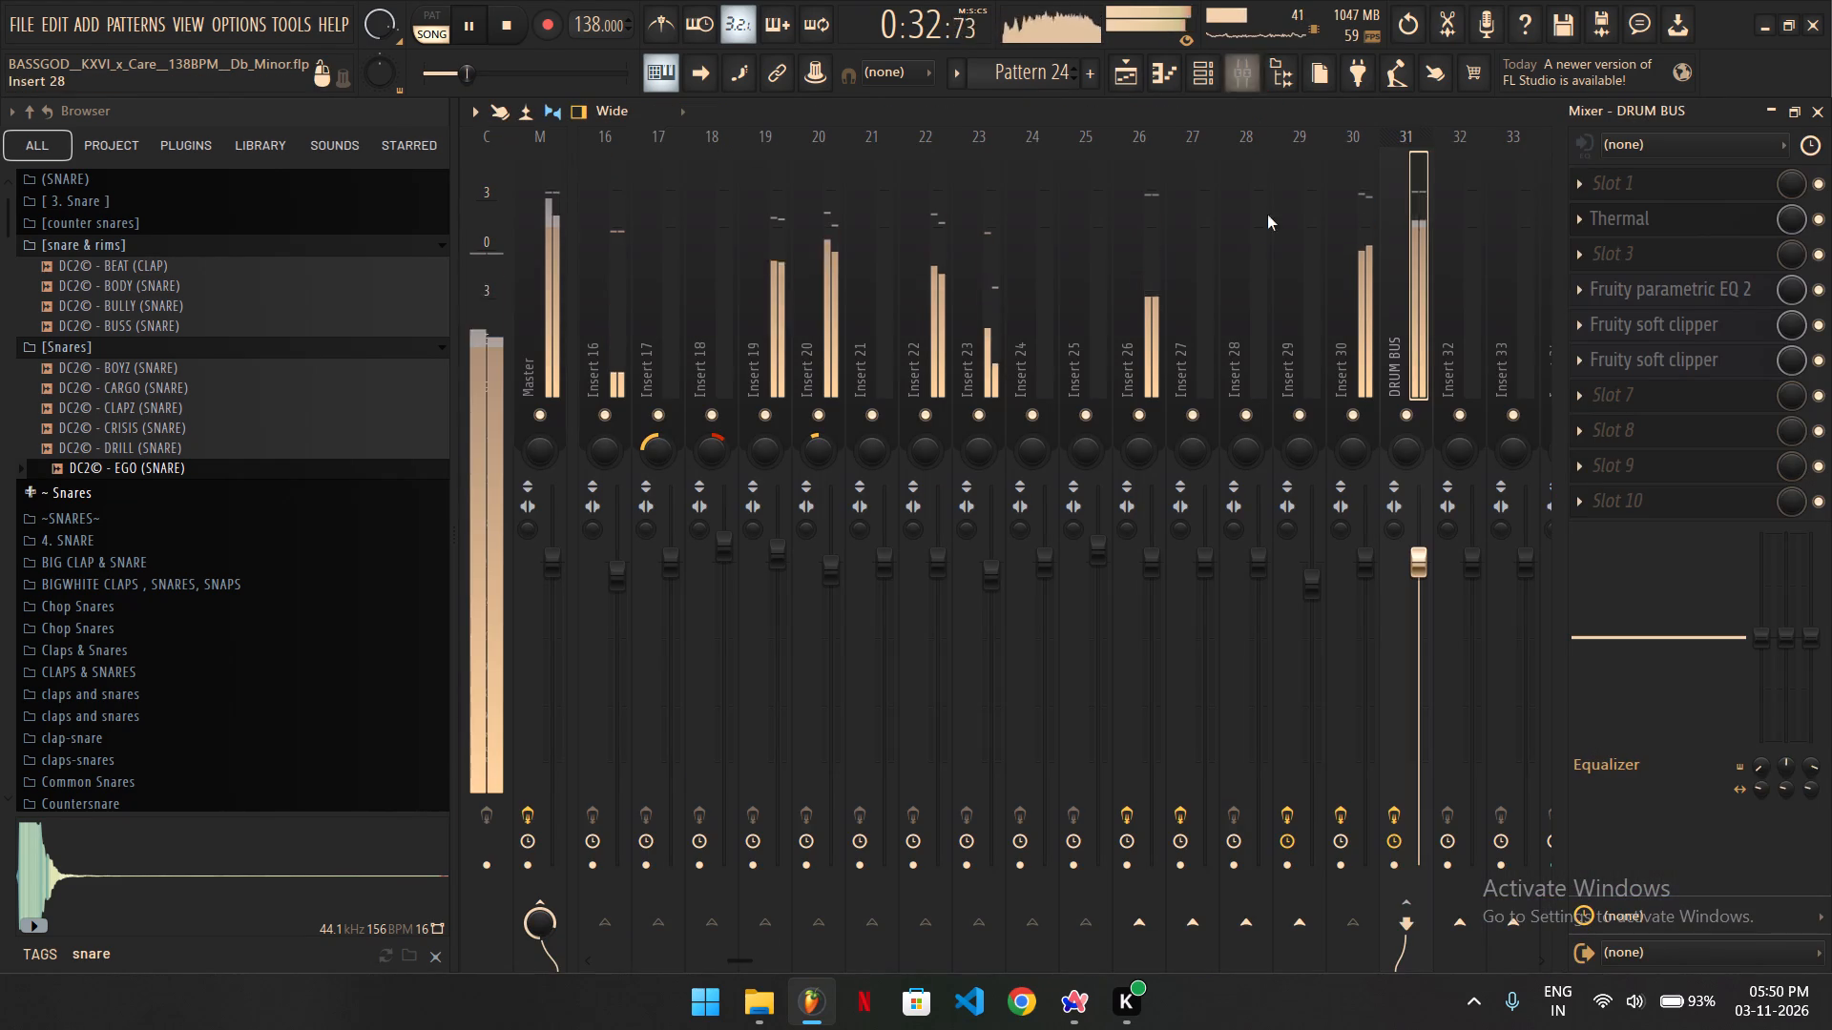
click(1140, 360)
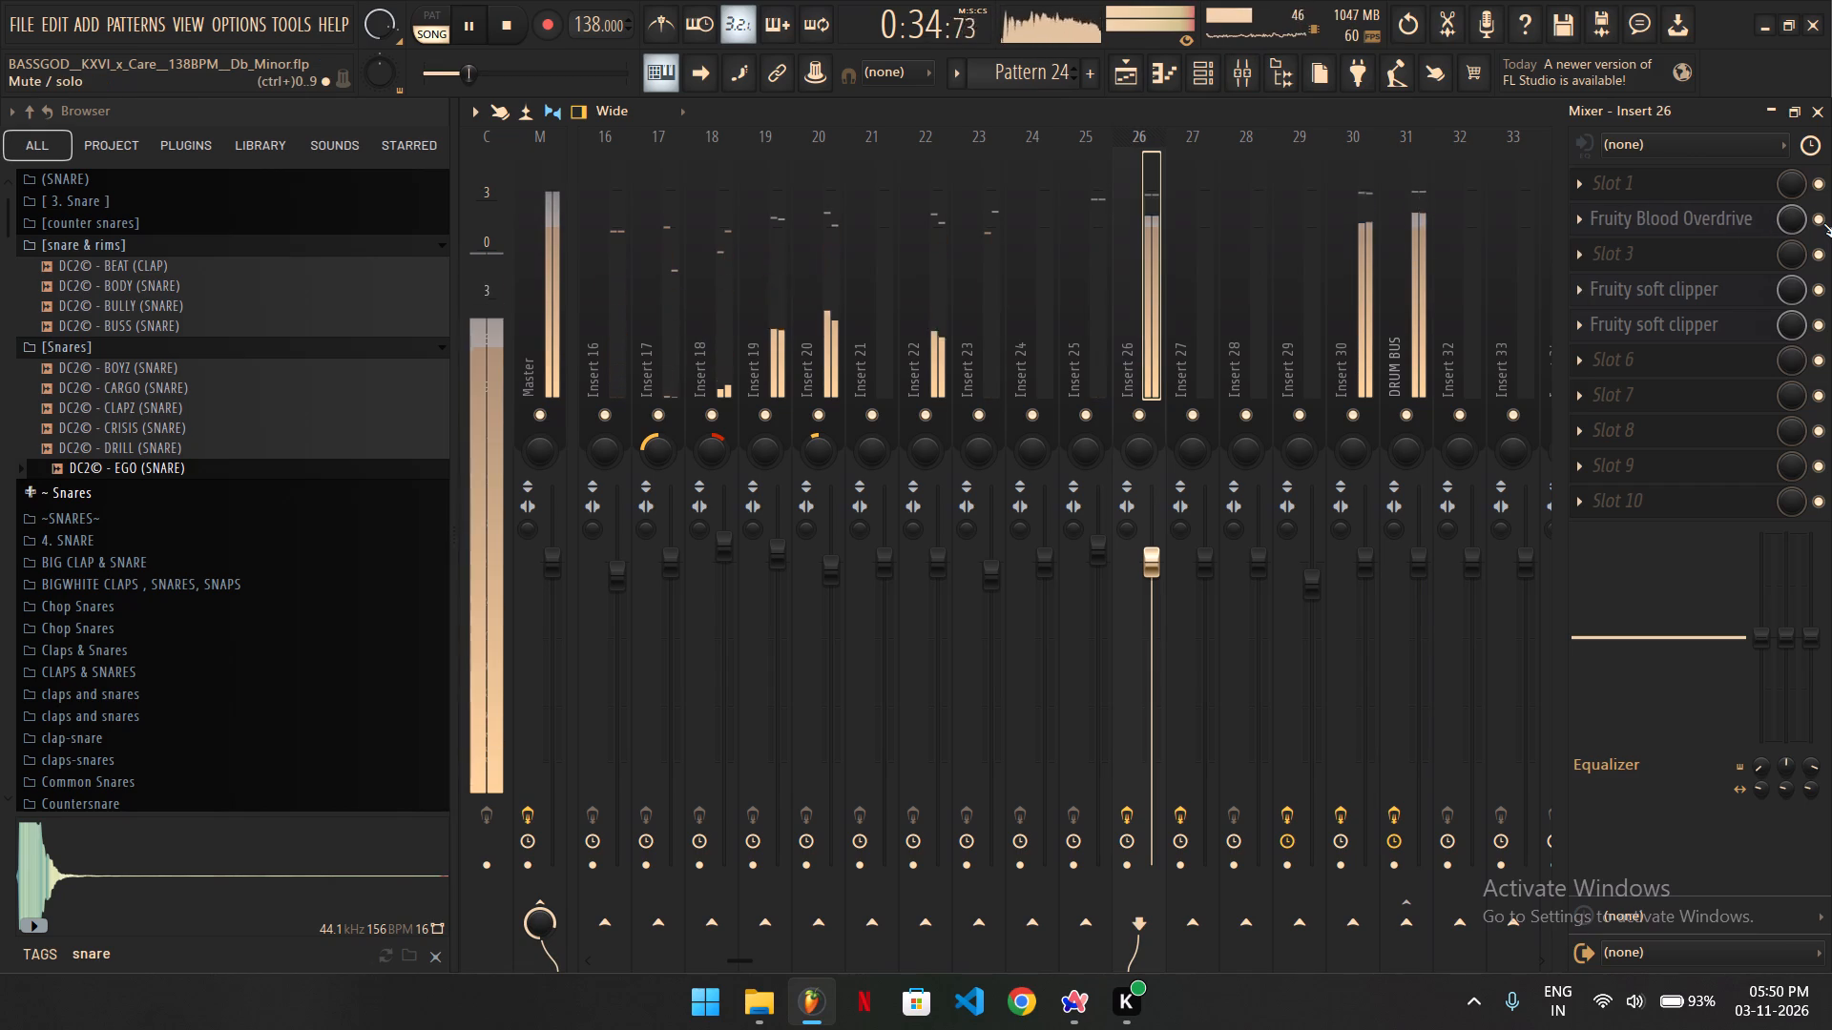
click(1823, 223)
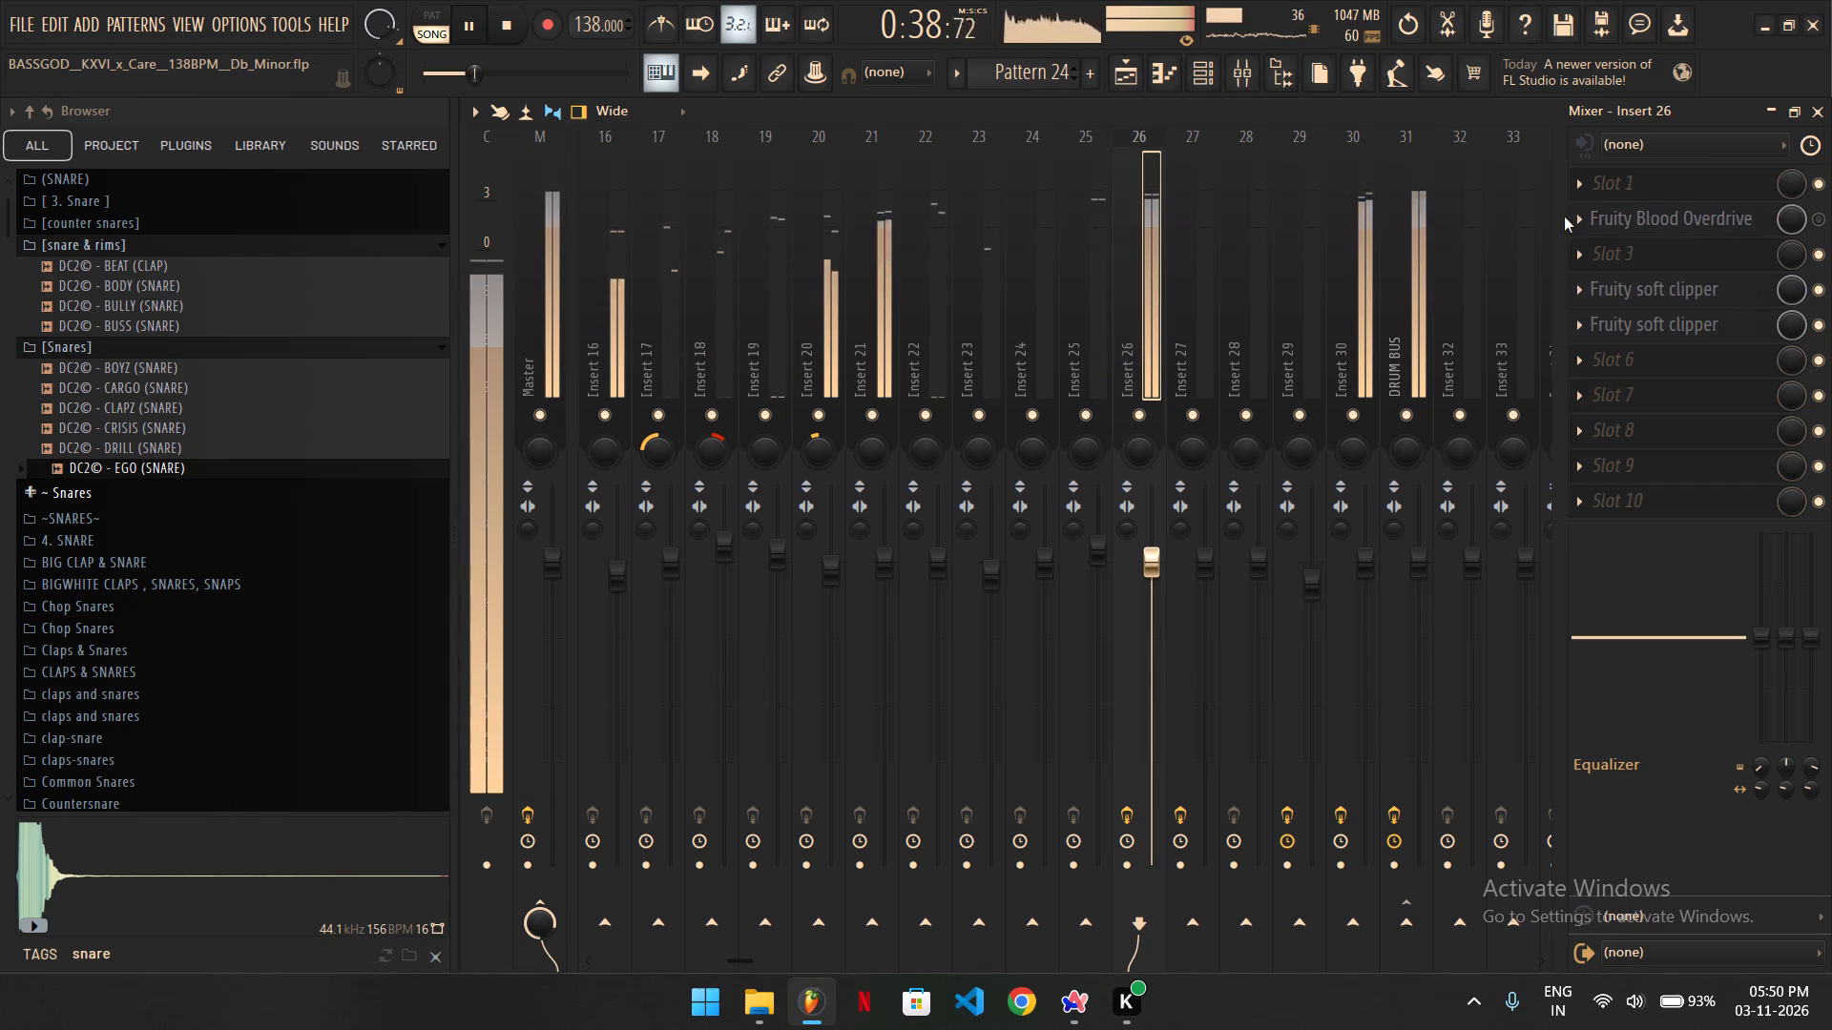
click(1819, 218)
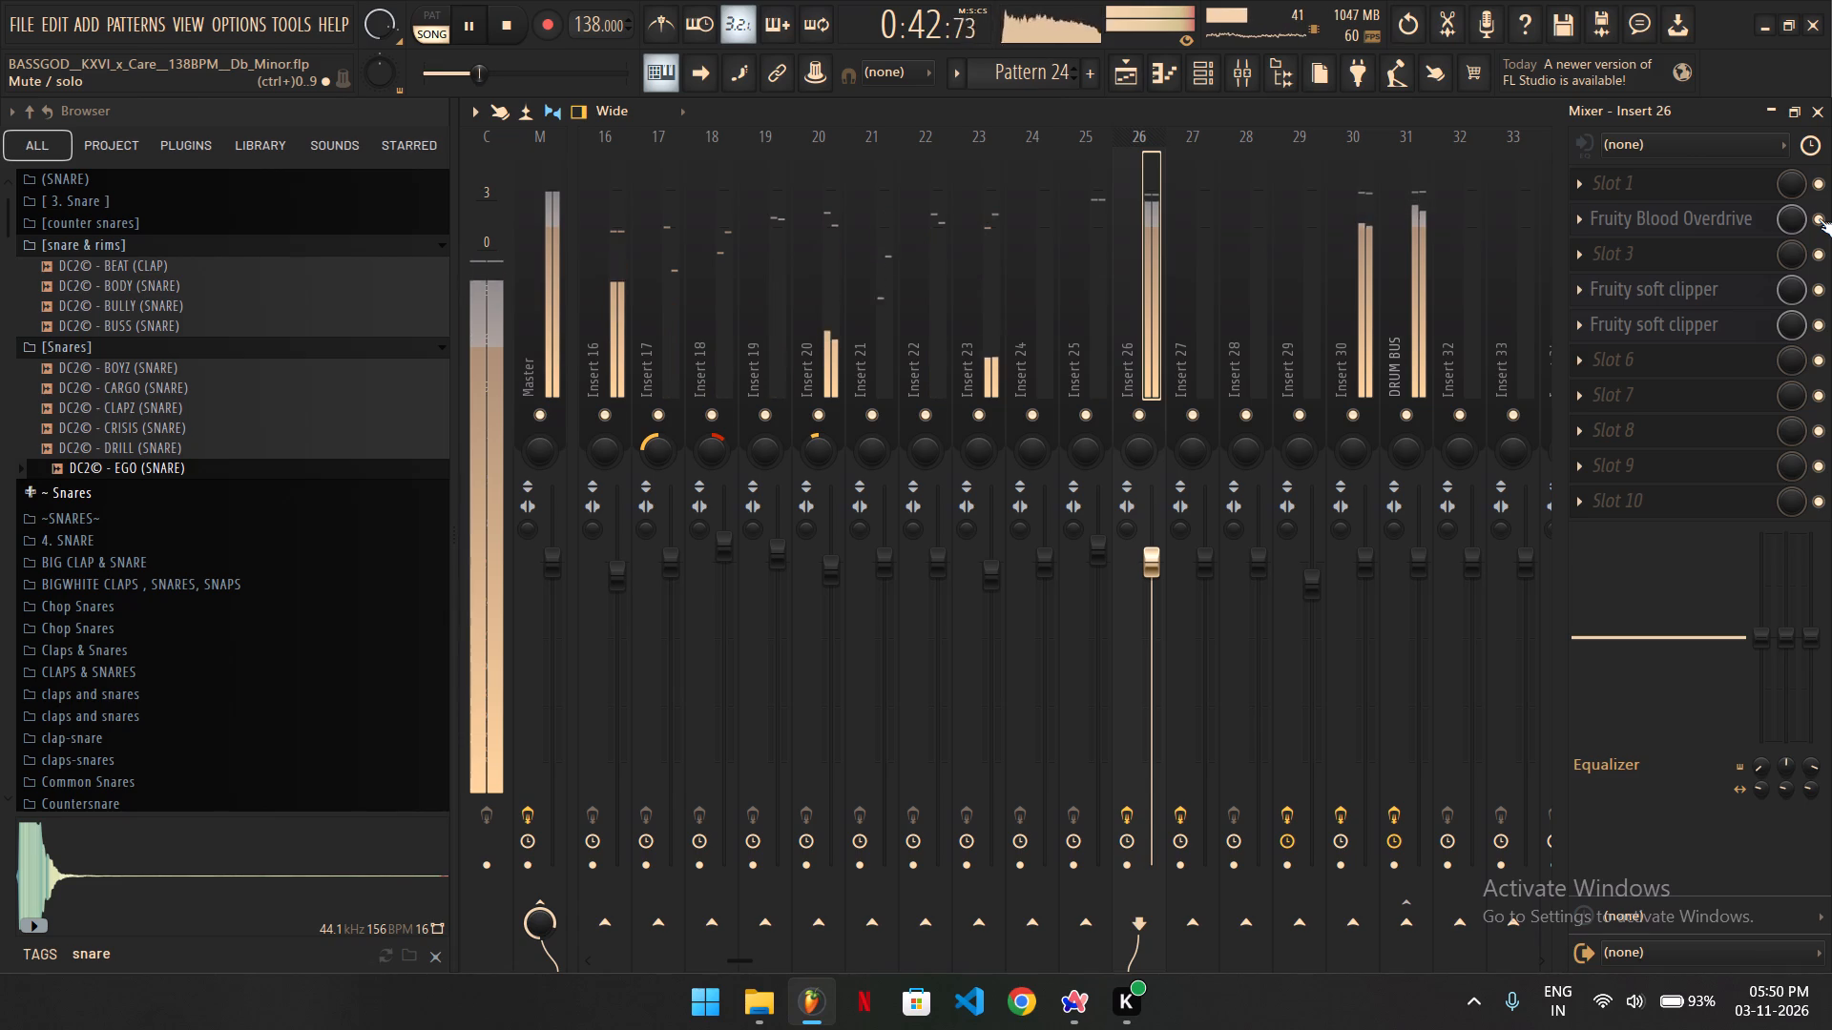
click(1819, 218)
click(1574, 224)
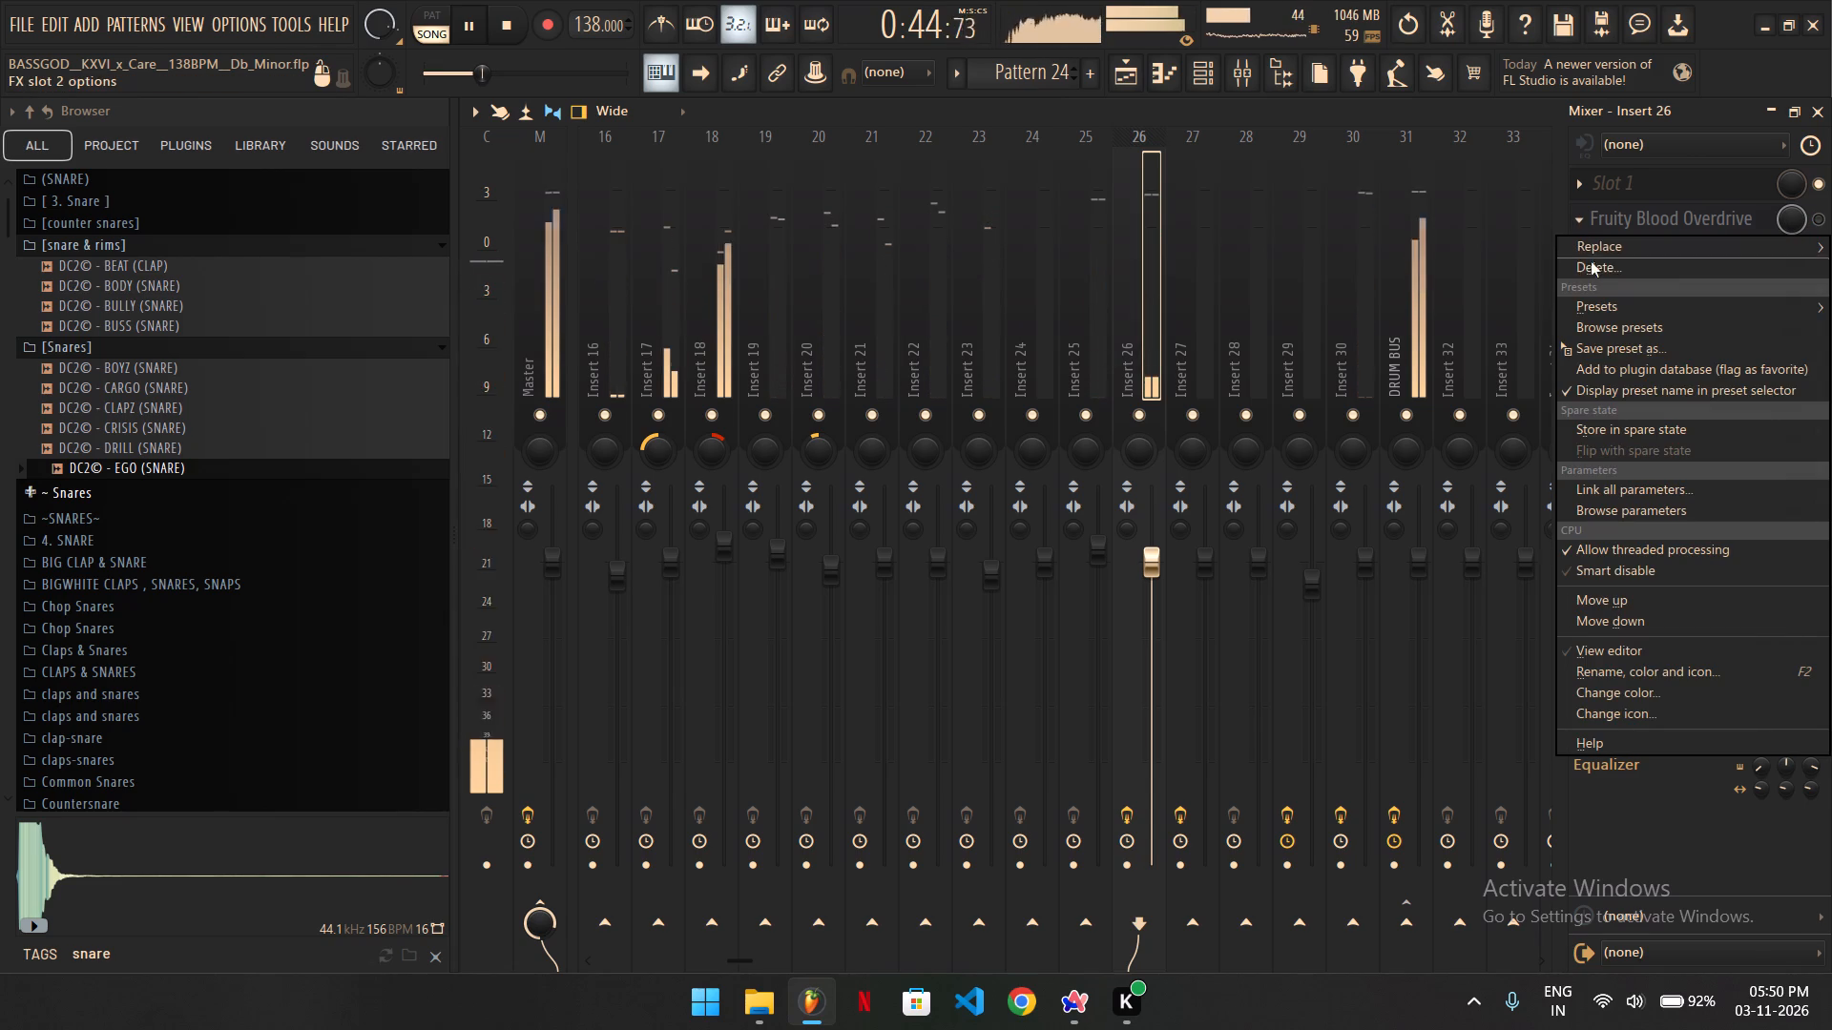
click(1593, 270)
click(995, 582)
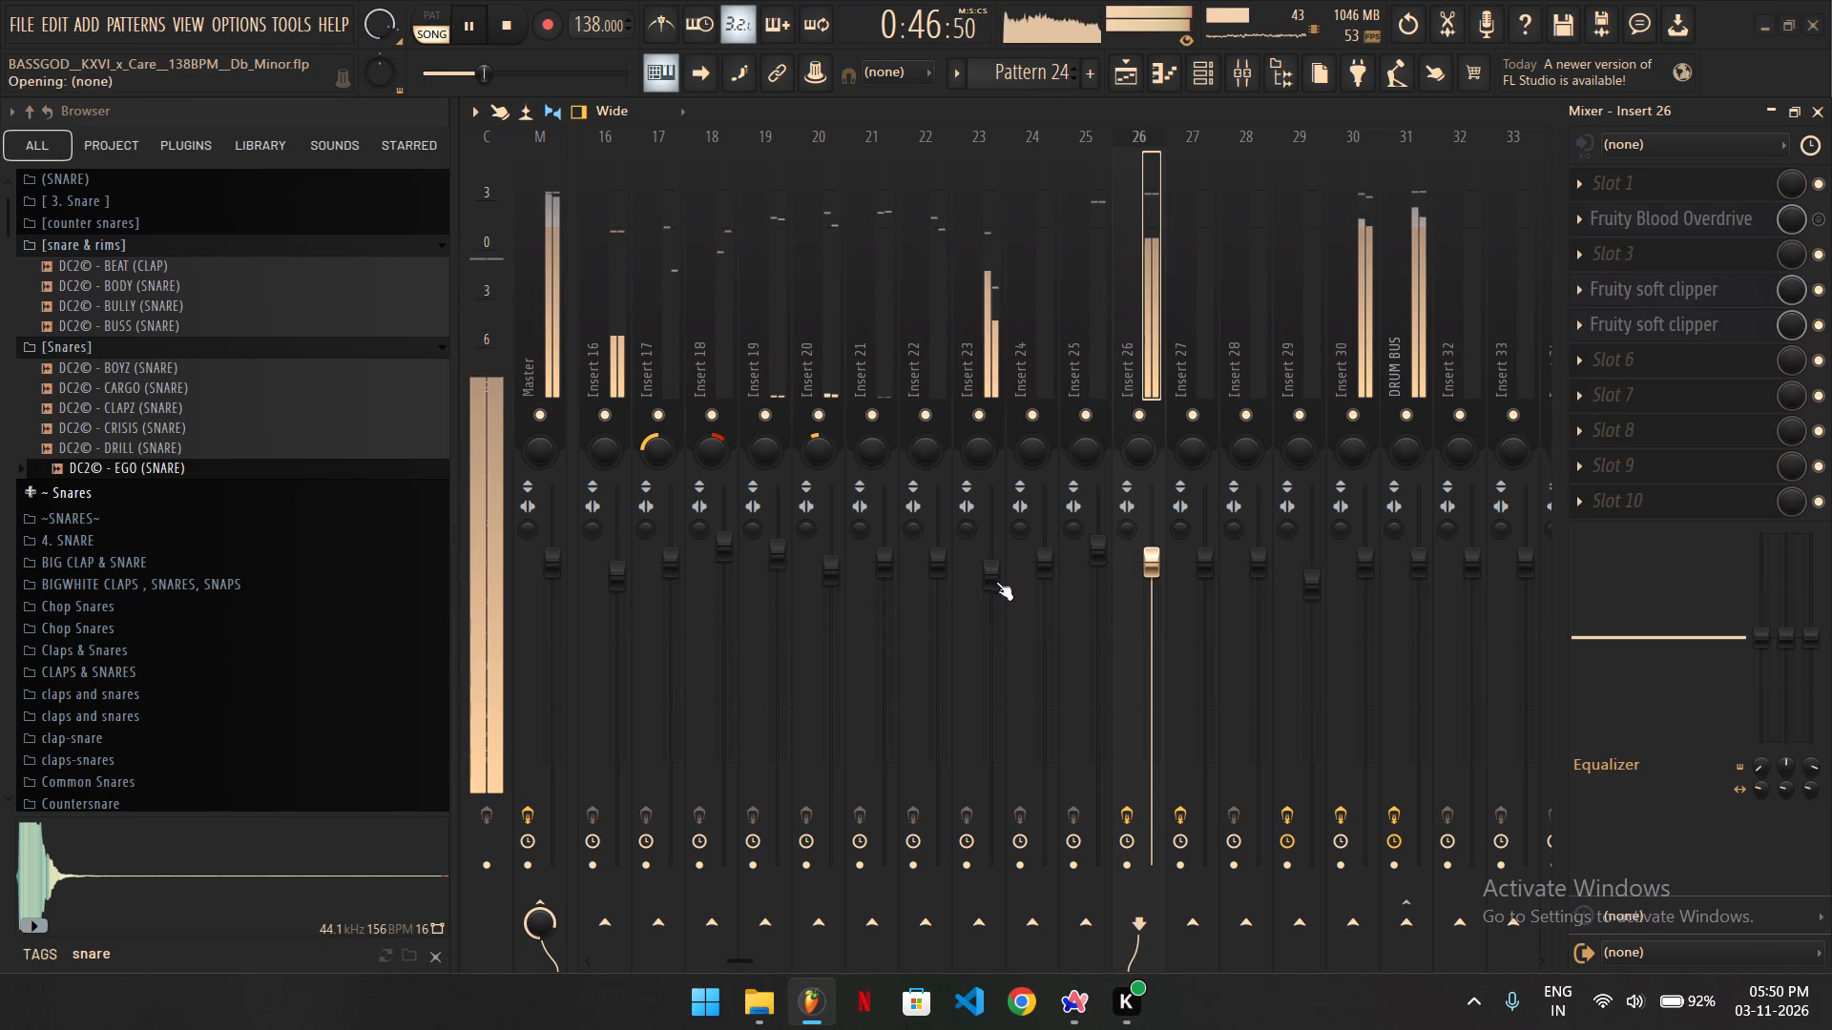
click(1827, 114)
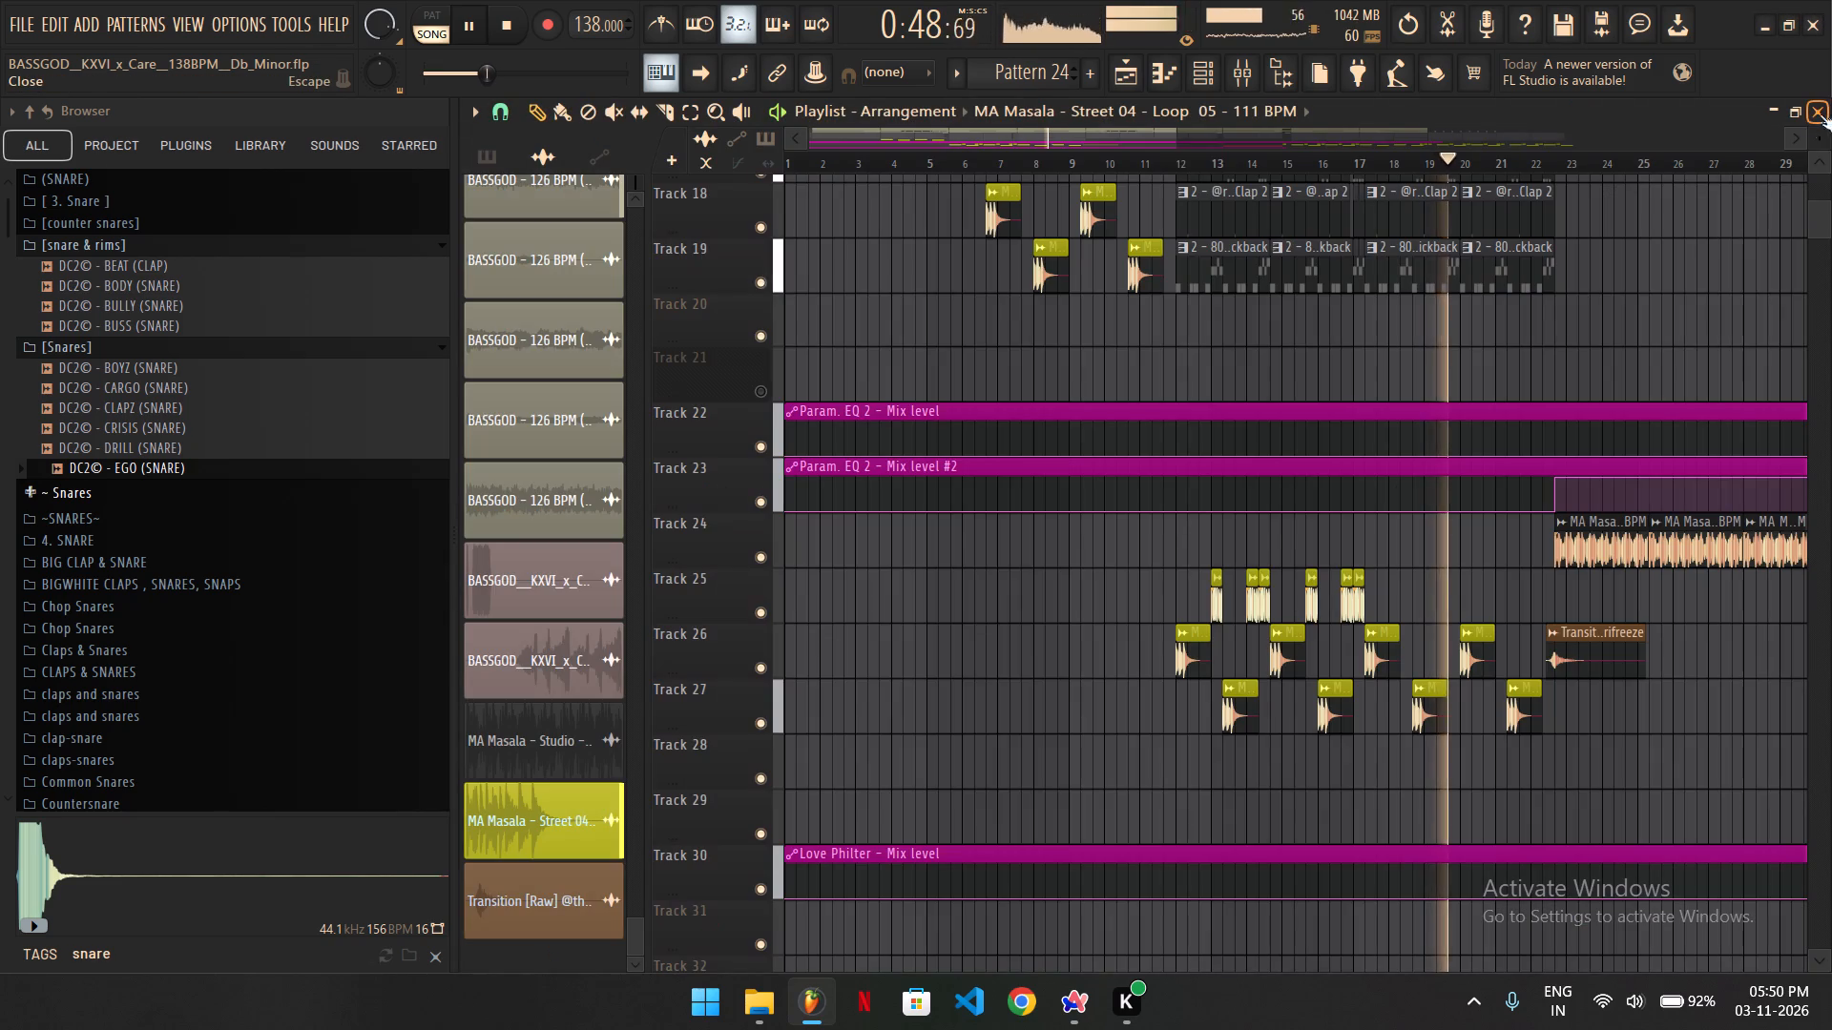
Restart playback from the beginning of the song.
scroll(1452, 347, up, 8)
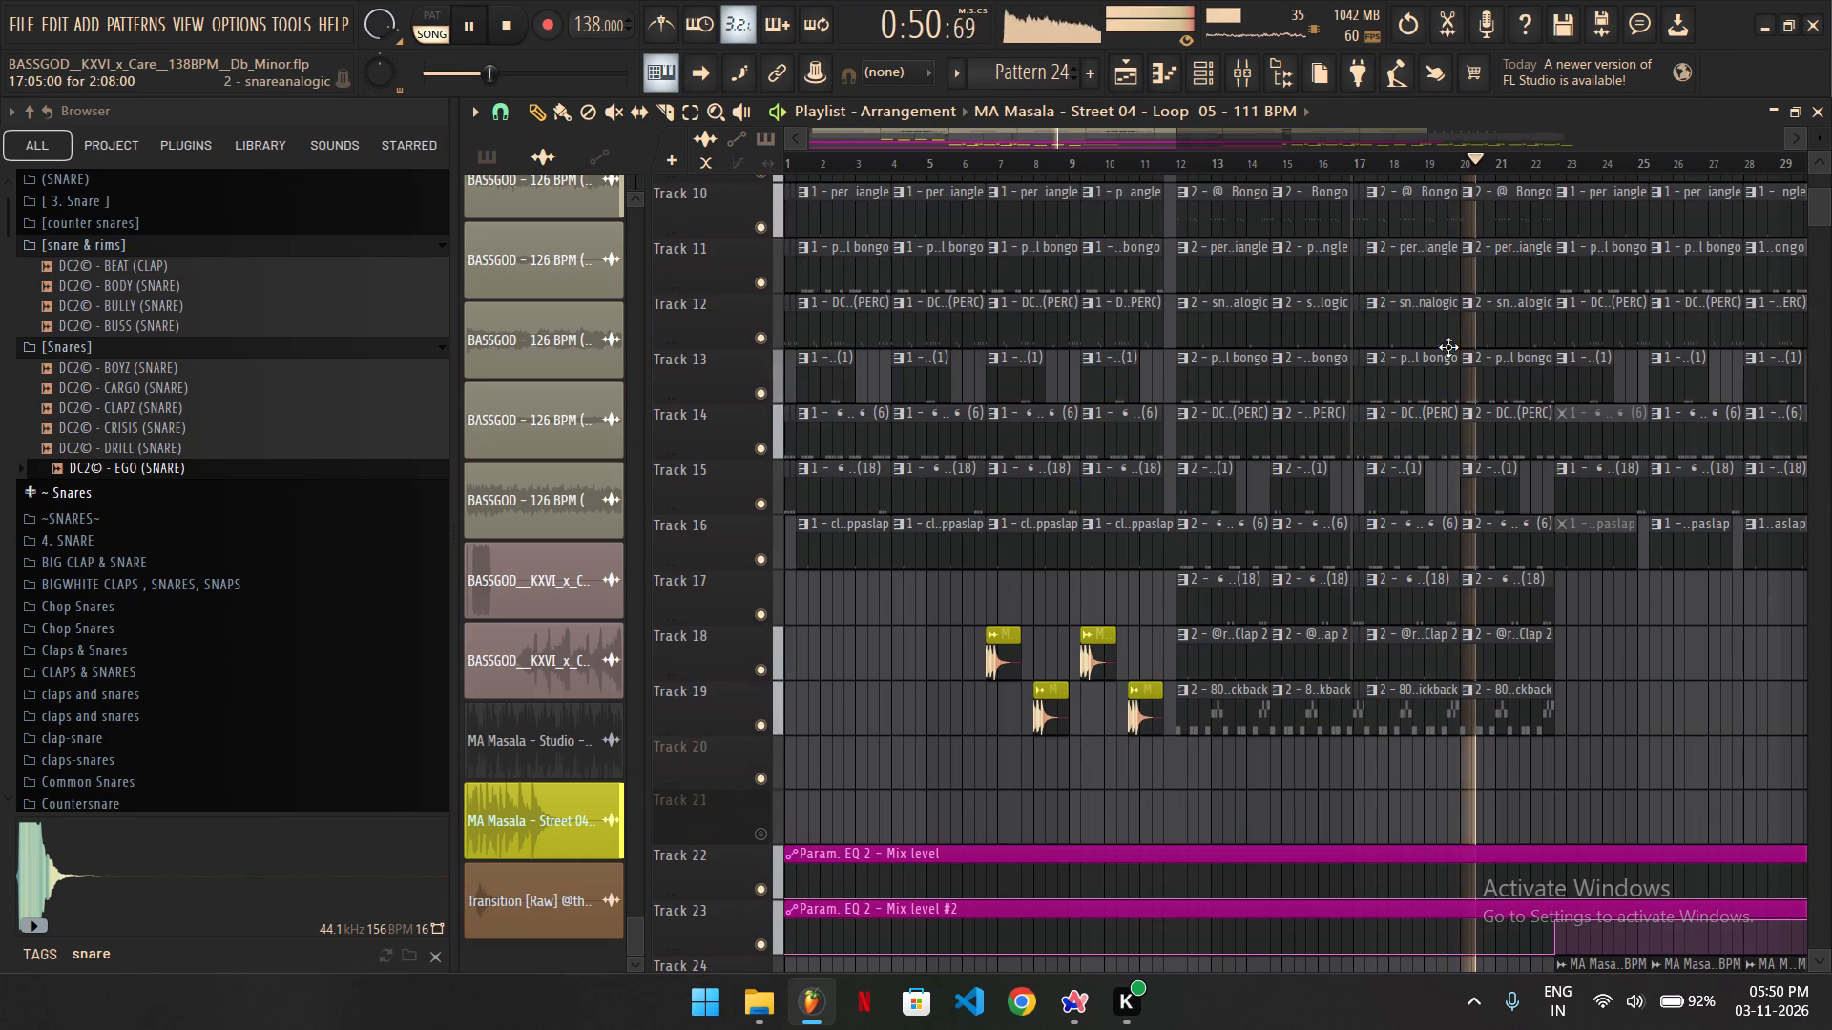
ctrl+scroll(1490, 297, down, 5)
ctrl+scroll(778, 275, up, 5)
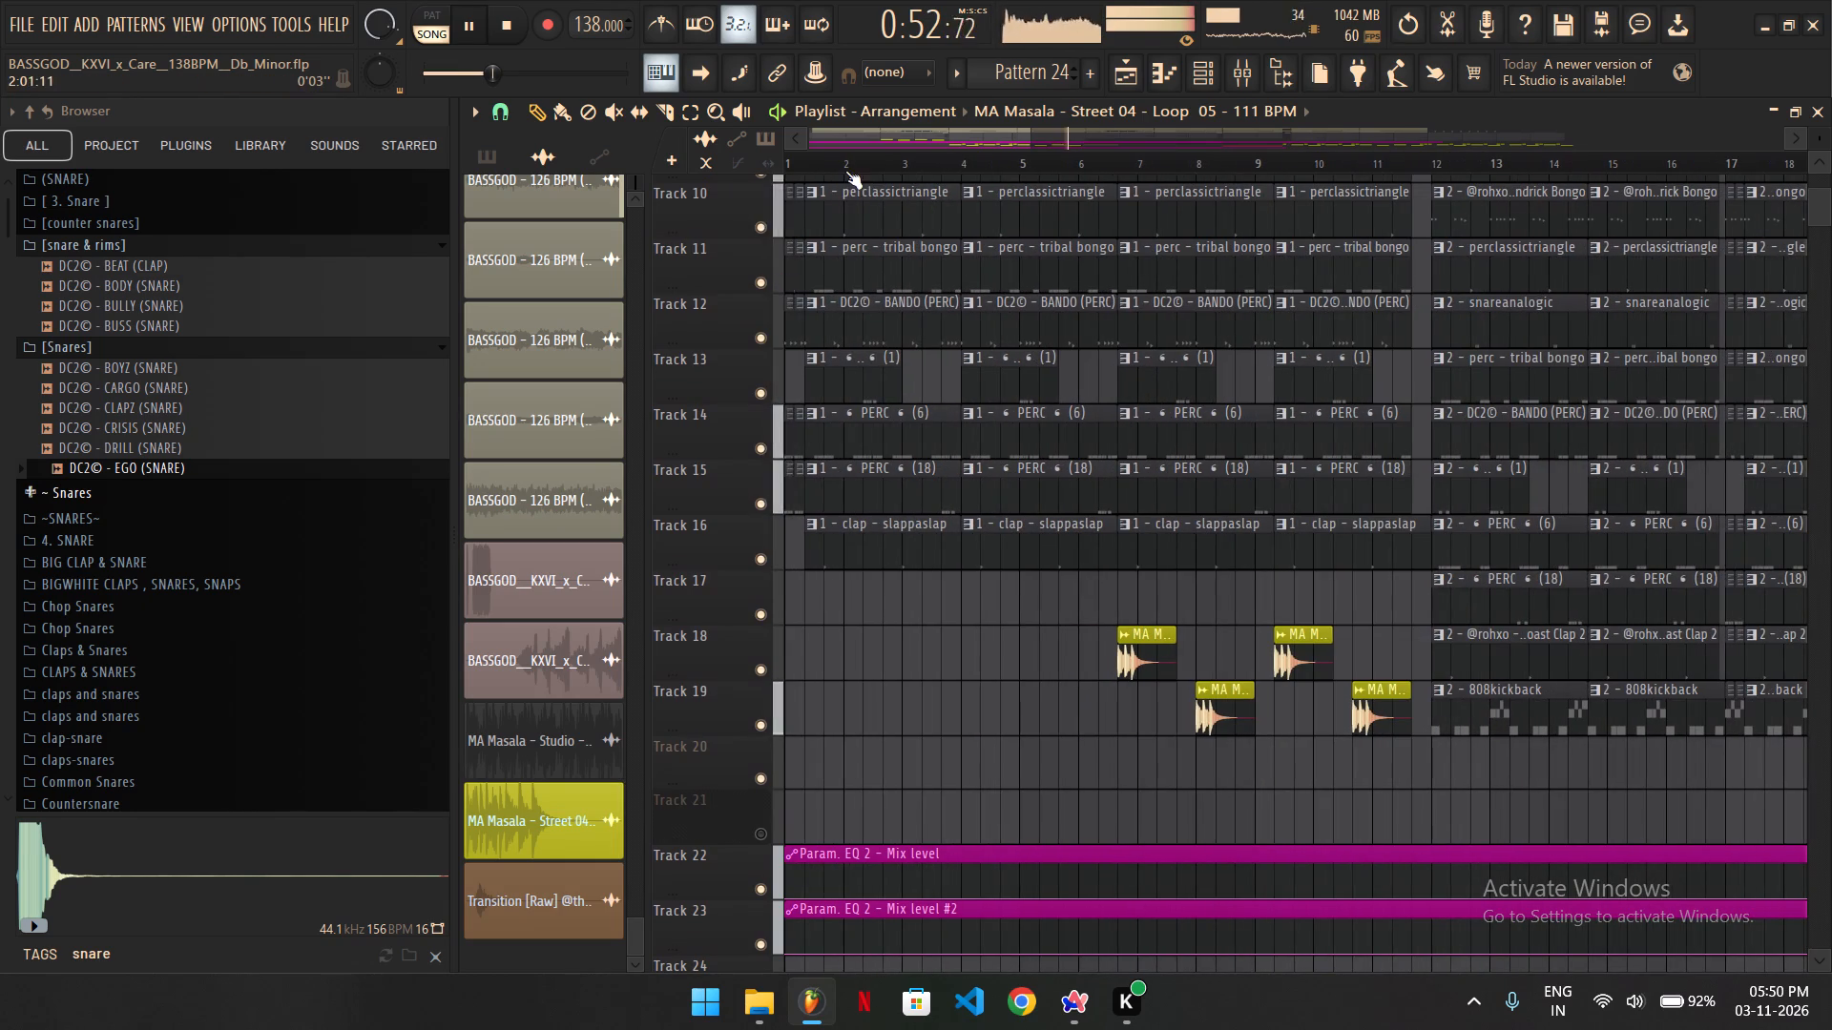
drag(843, 167, 674, 191)
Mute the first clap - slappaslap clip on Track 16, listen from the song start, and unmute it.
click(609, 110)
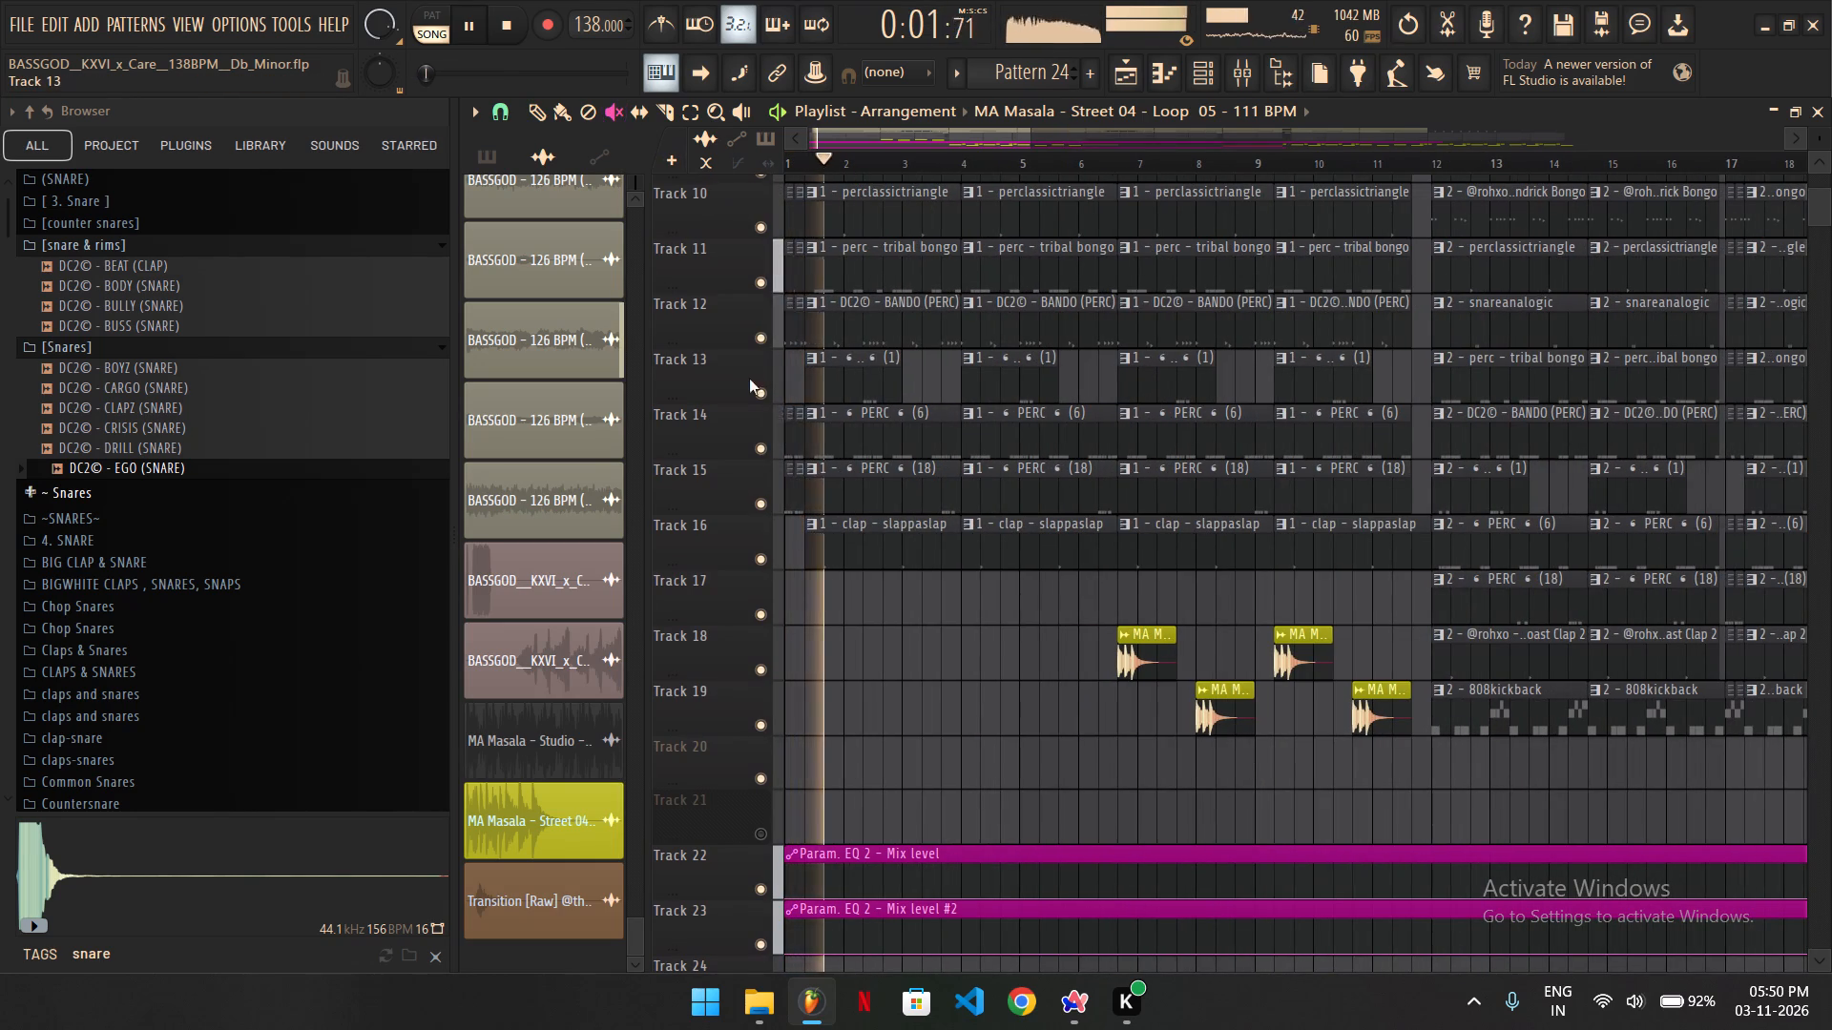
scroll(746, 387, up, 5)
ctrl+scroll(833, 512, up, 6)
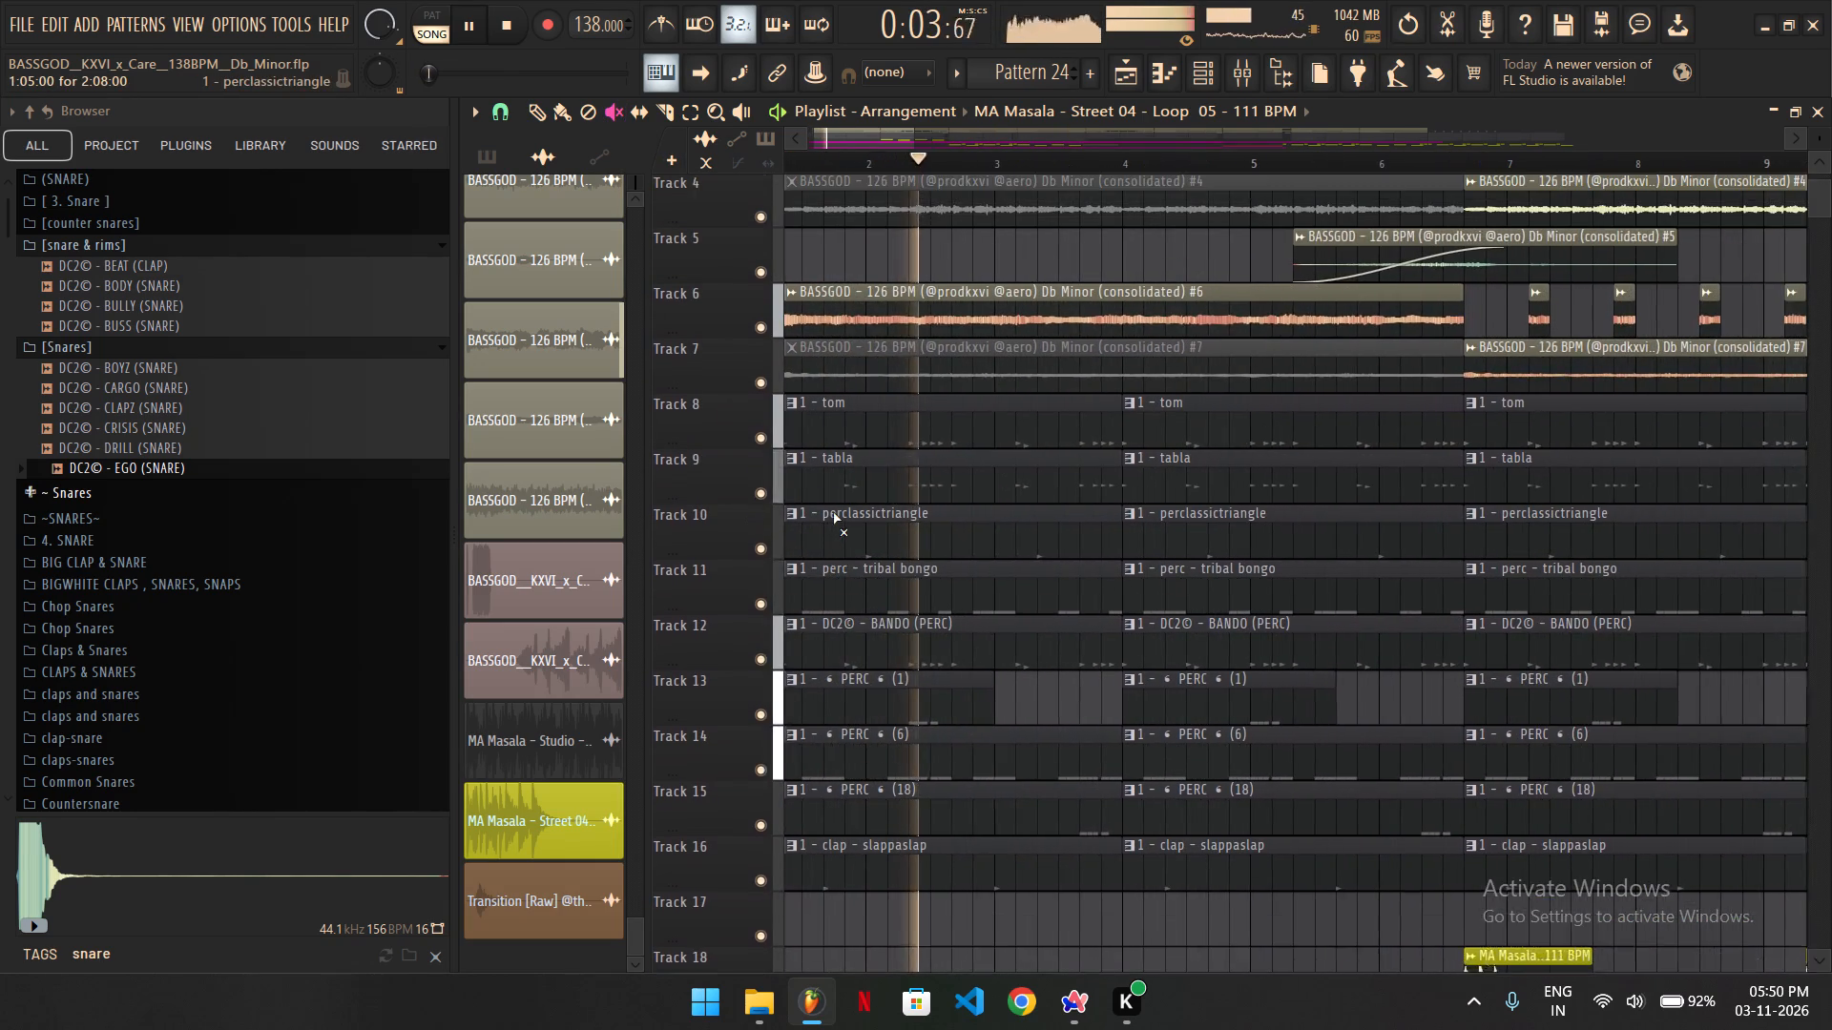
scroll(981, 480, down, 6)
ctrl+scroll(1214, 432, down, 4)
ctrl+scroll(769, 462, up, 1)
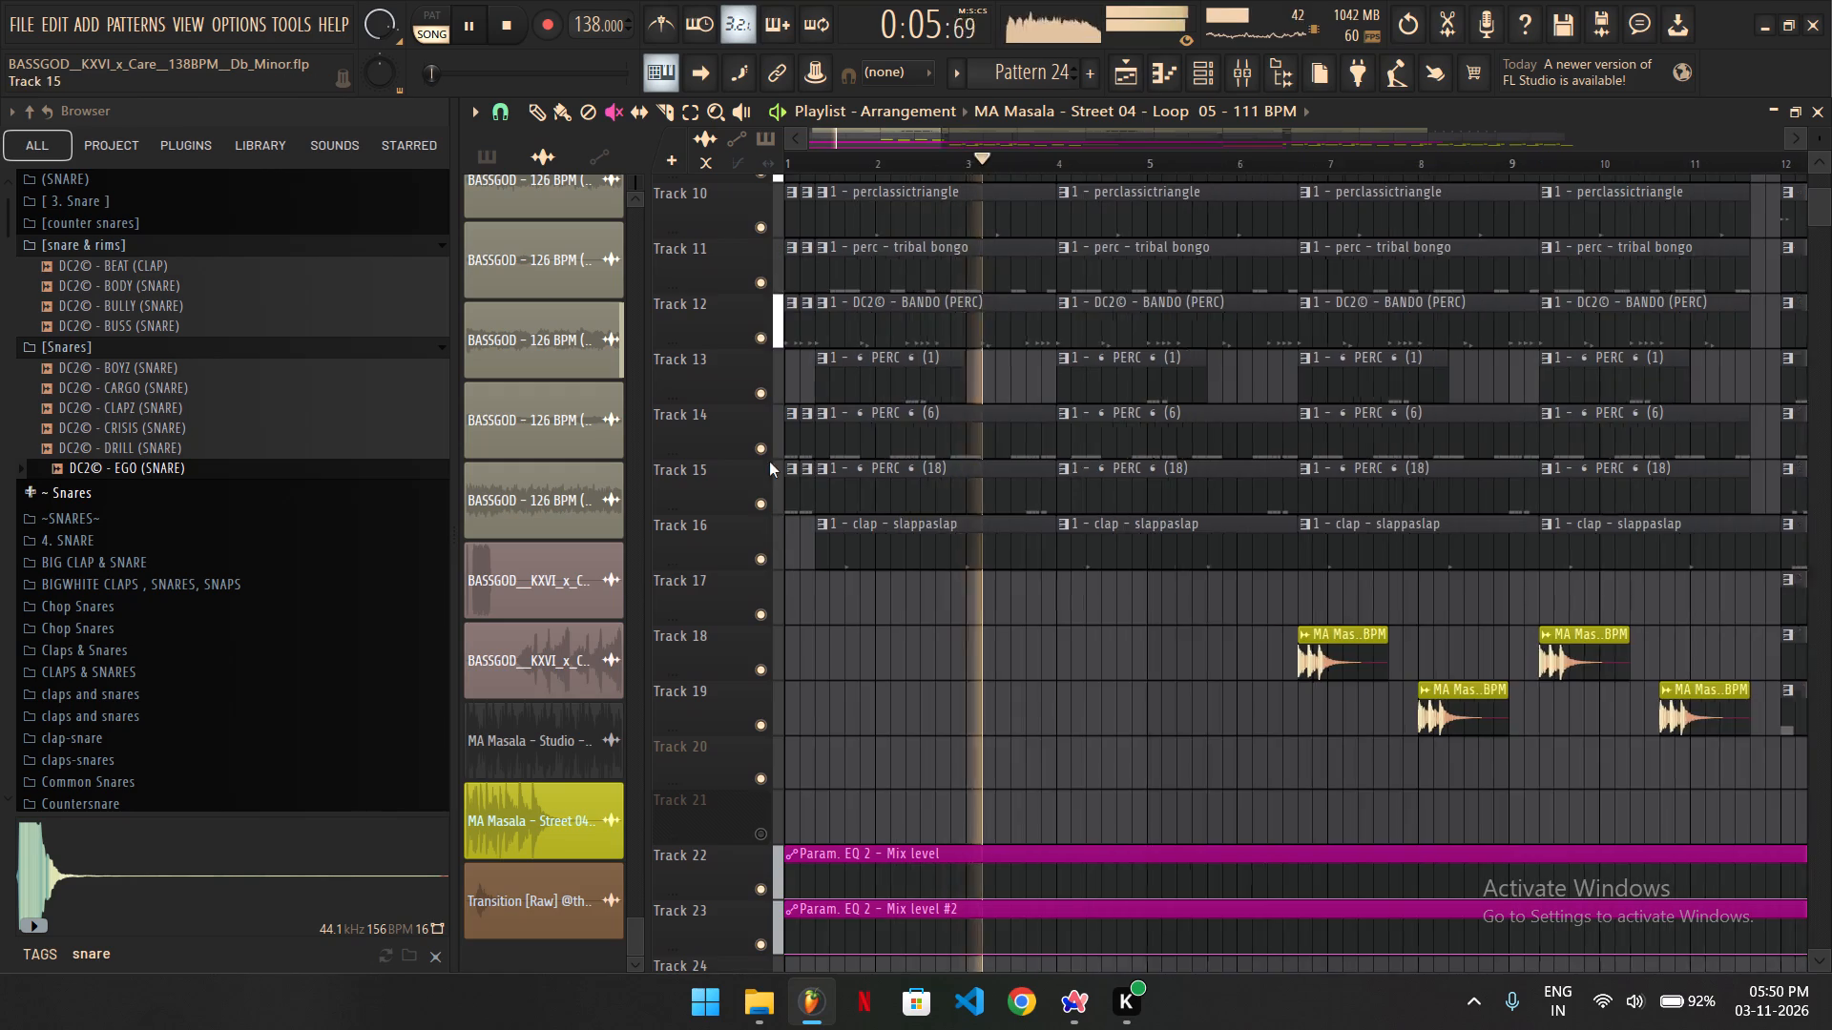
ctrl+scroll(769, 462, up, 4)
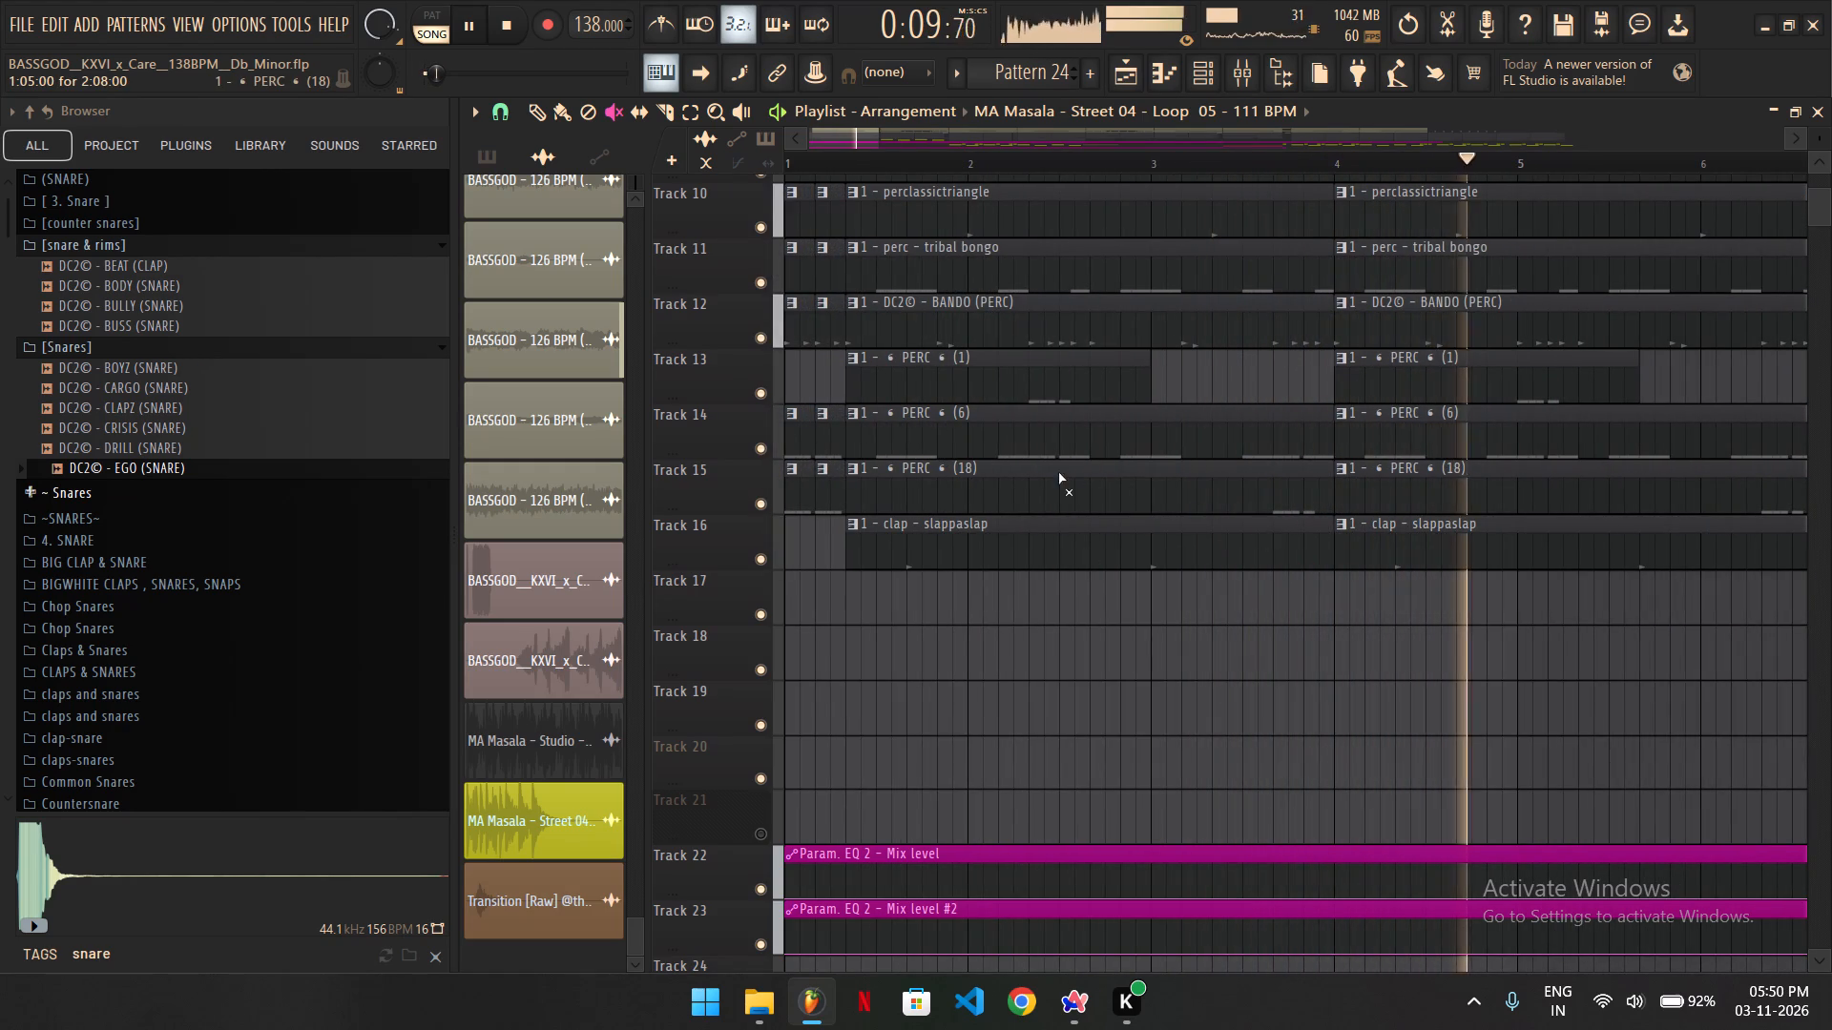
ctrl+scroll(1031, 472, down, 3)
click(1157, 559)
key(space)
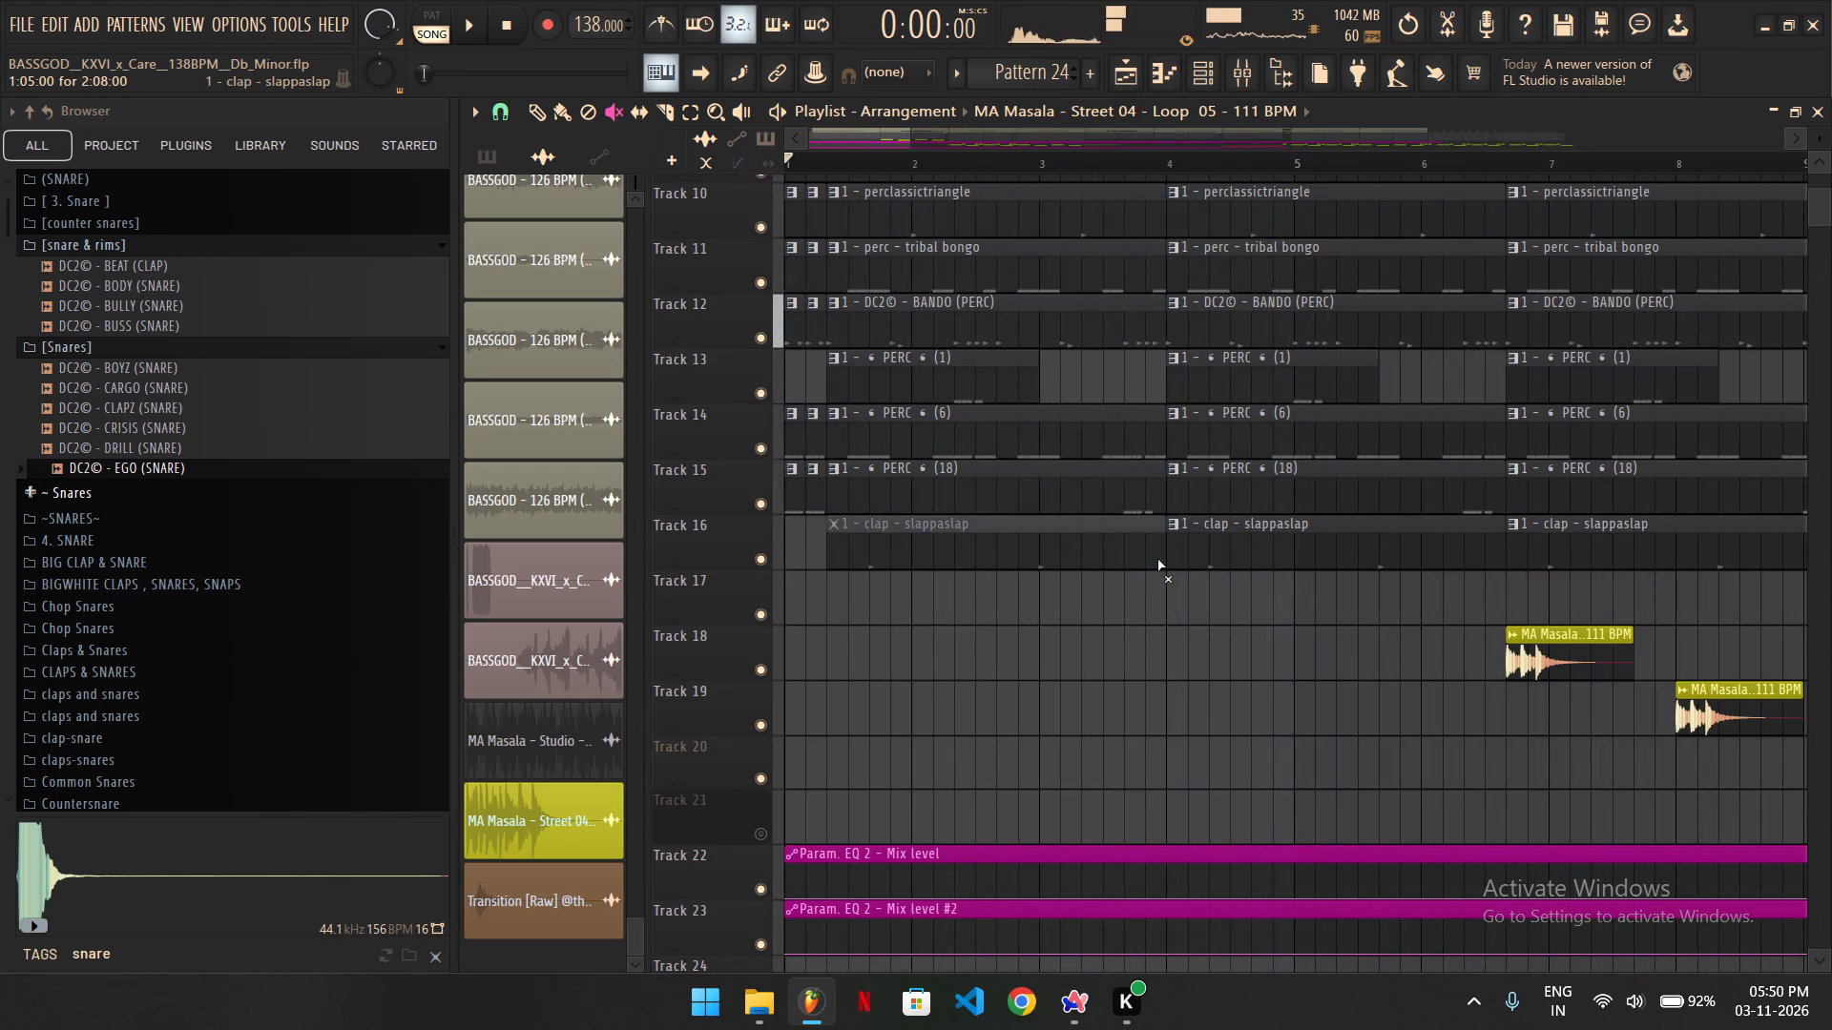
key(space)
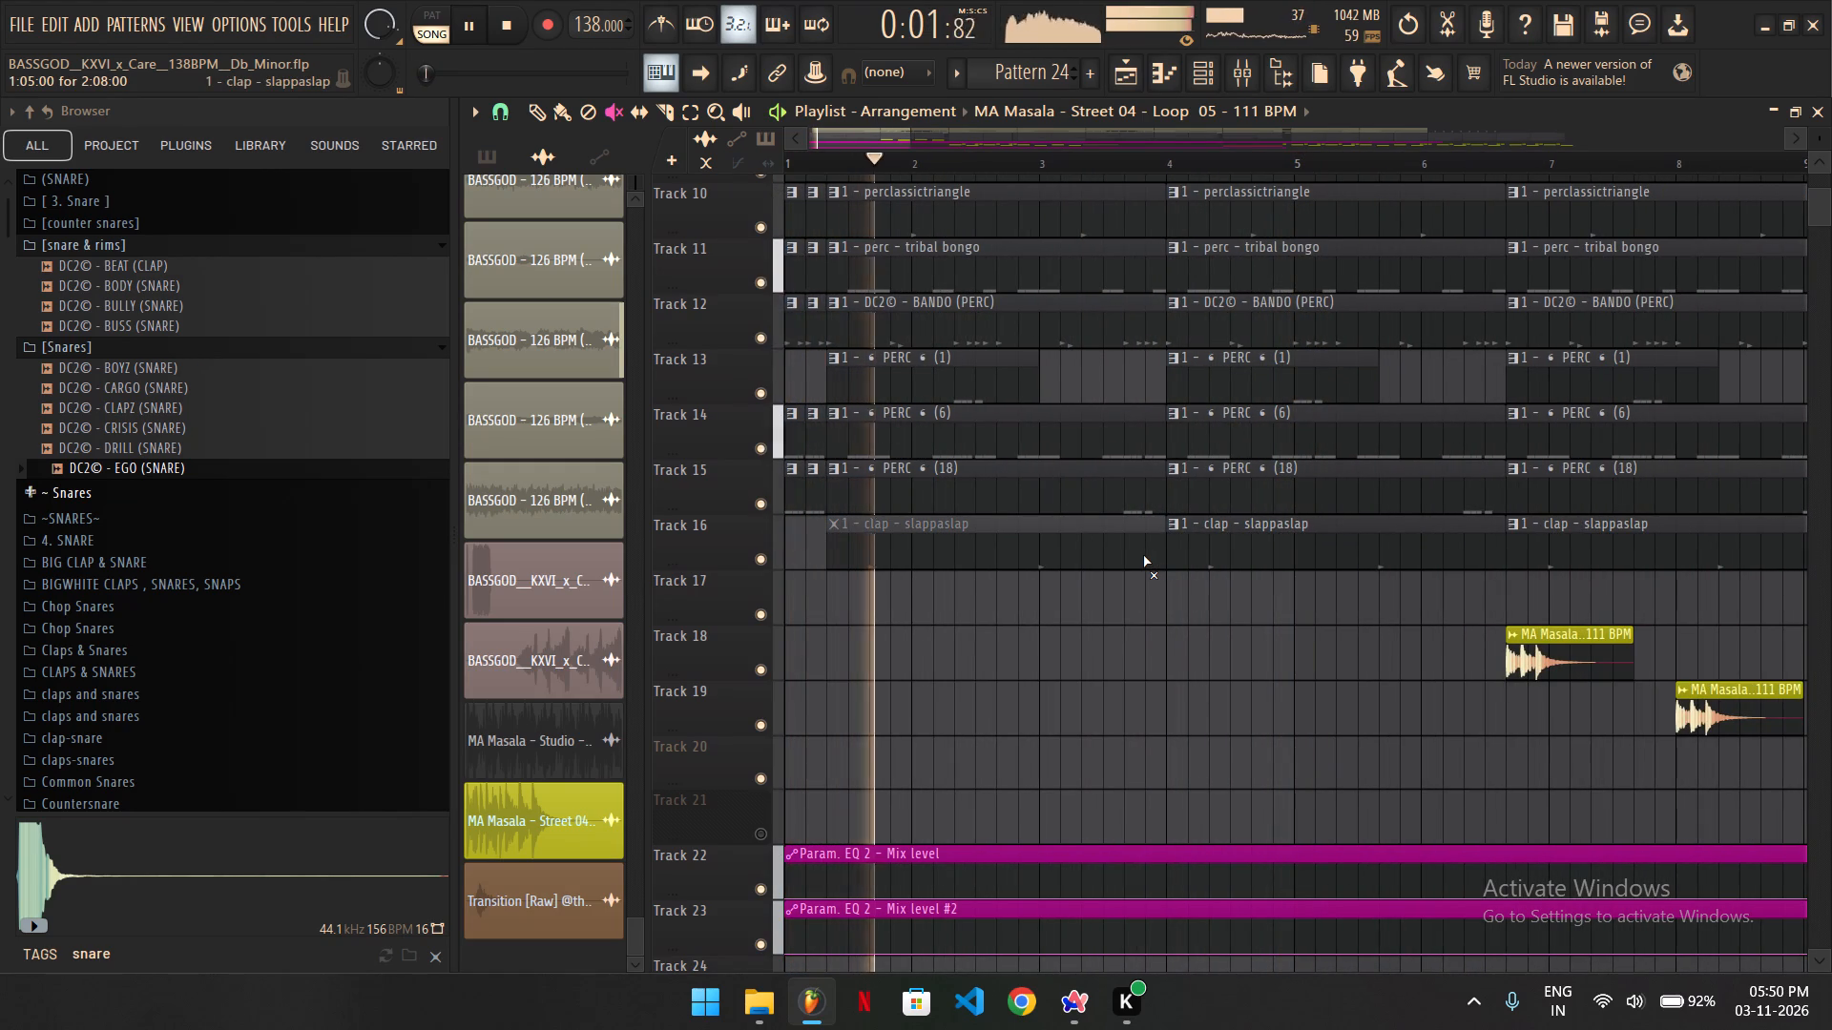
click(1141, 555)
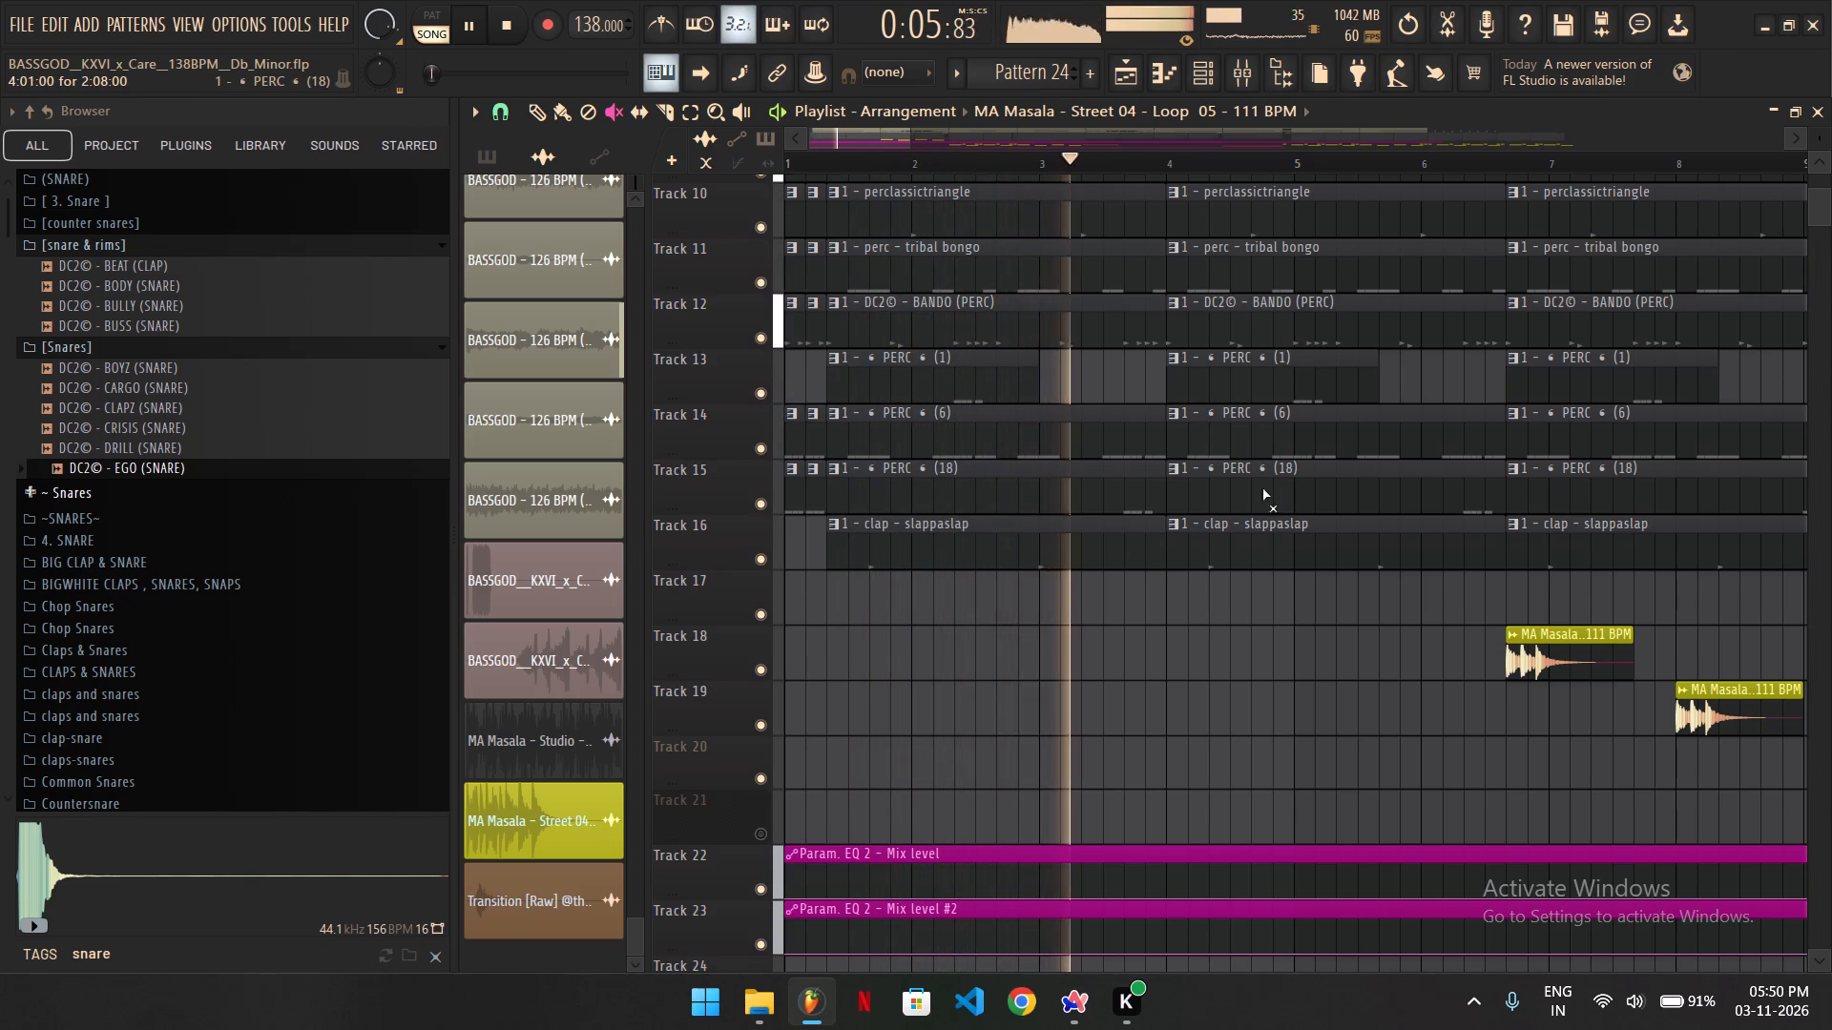
Copy the MA Masala loop slices from Track 25 to Track 17 and align the copies so they end at bar 12.
scroll(1042, 488, down, 4)
ctrl+scroll(1183, 490, down, 3)
scroll(1294, 456, up, 5)
ctrl+scroll(1037, 500, down, 6)
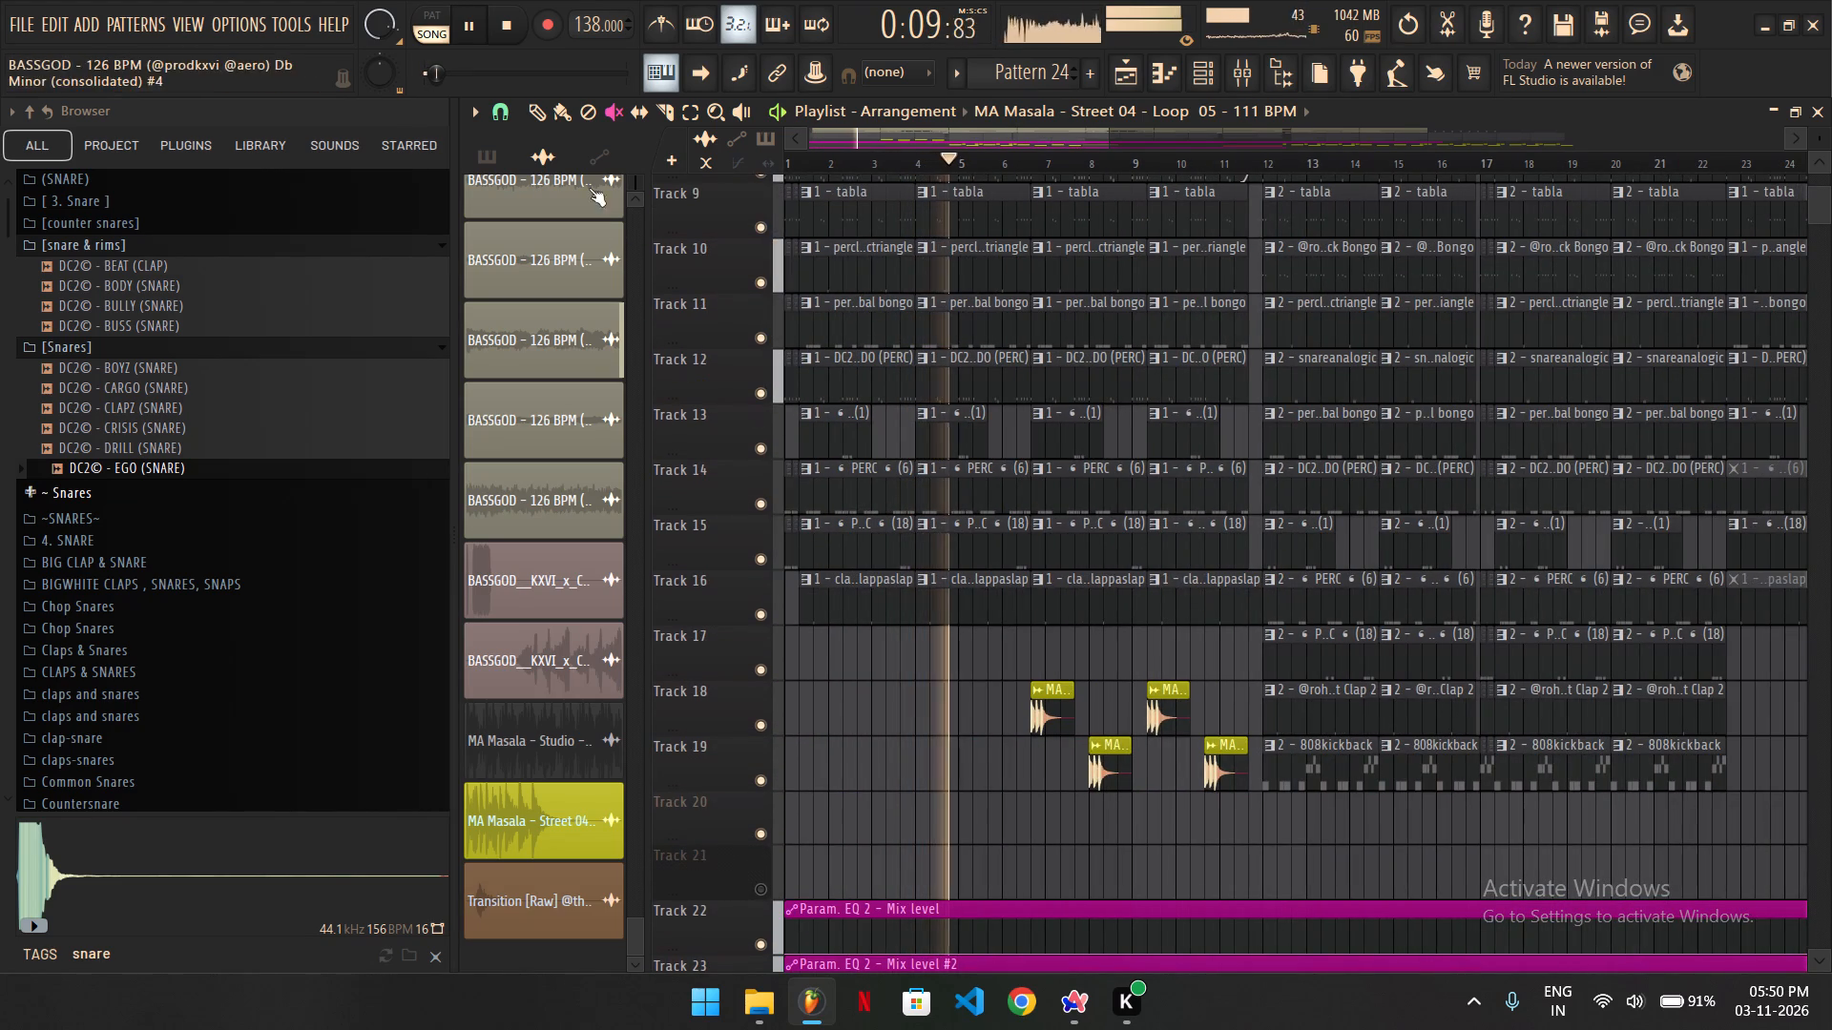
click(538, 105)
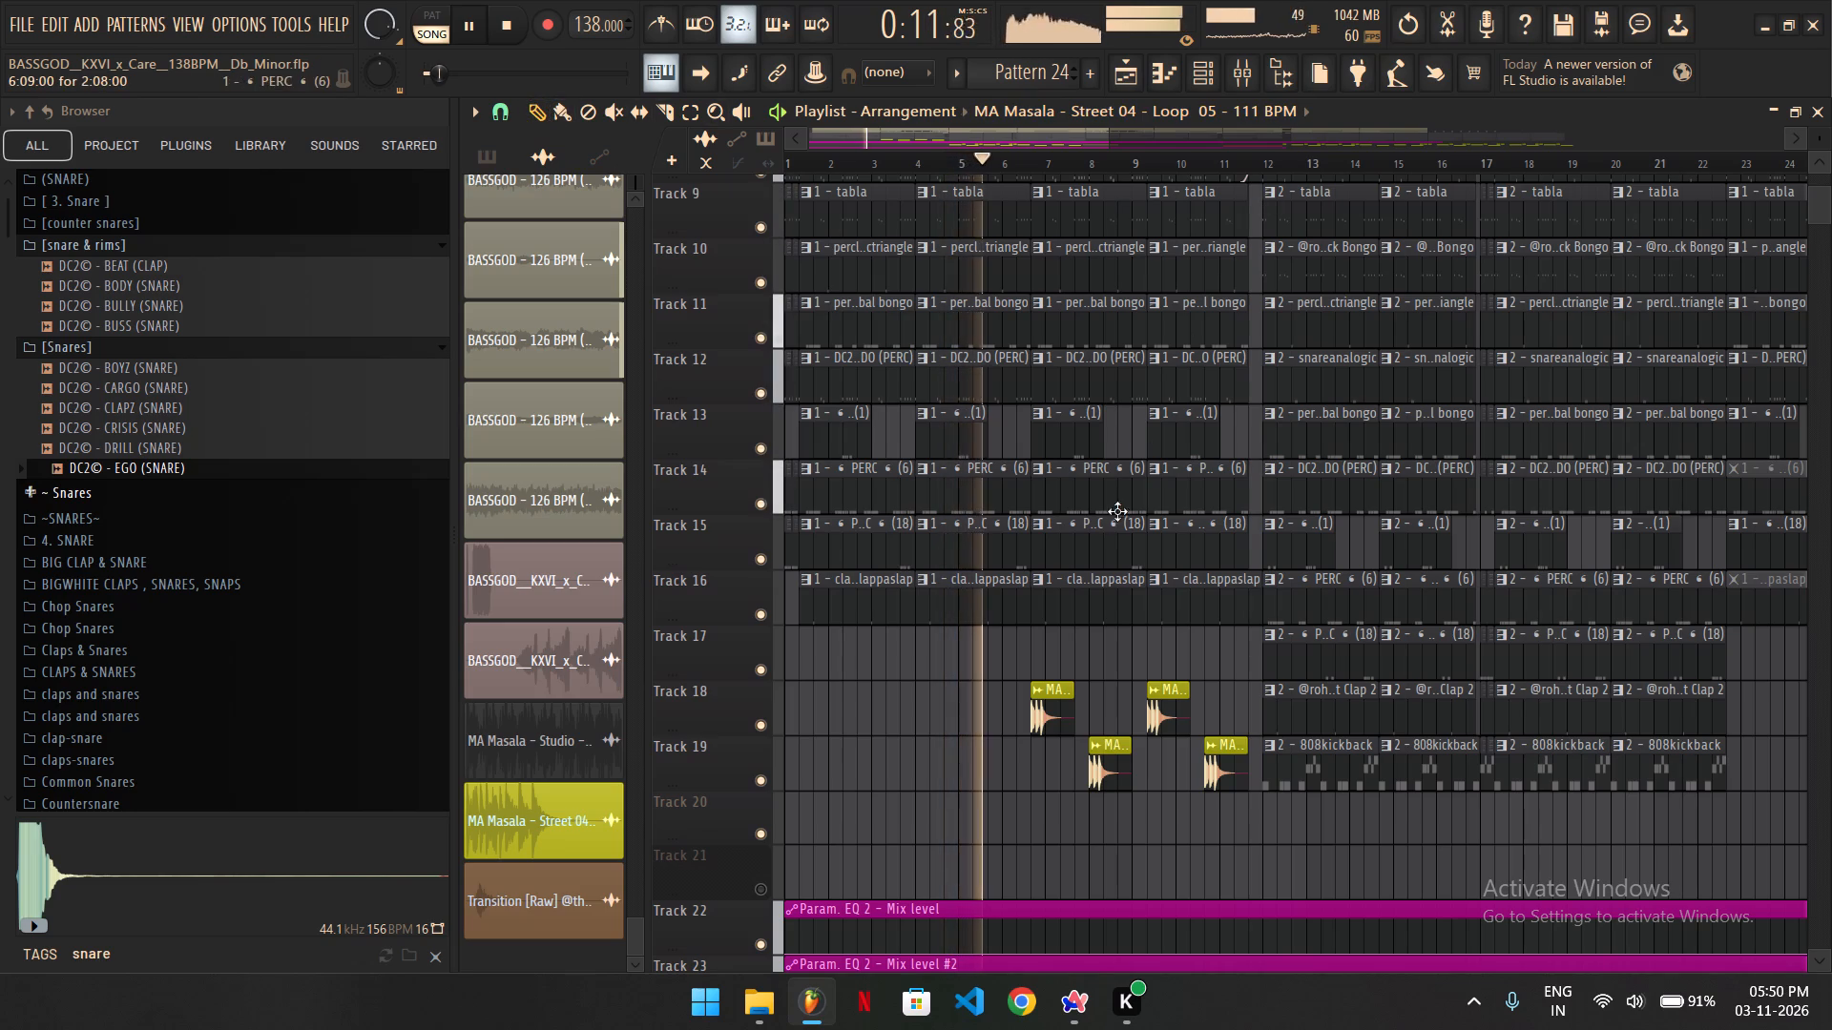
ctrl+scroll(1085, 586, up, 2)
scroll(1109, 443, down, 5)
scroll(1006, 265, down, 3)
ctrl+scroll(1247, 483, down, 4)
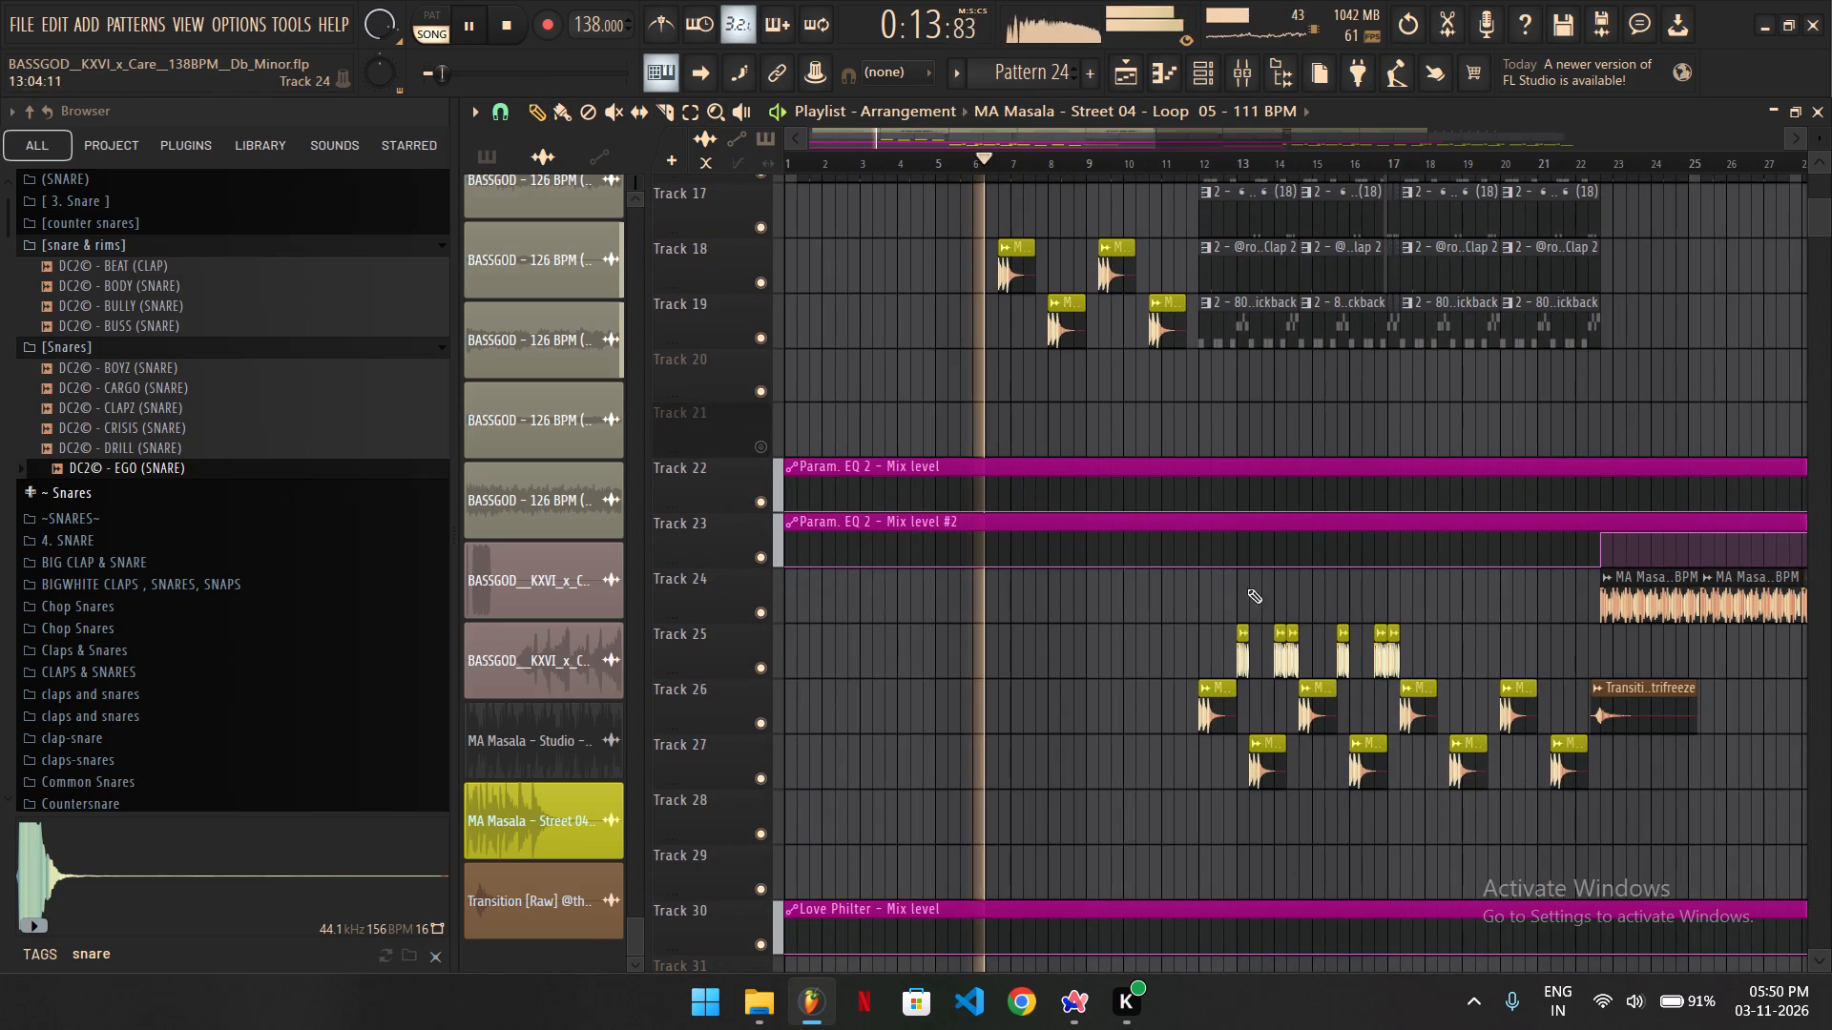
ctrl+drag(1221, 622, 1459, 652)
shift+click(1383, 667)
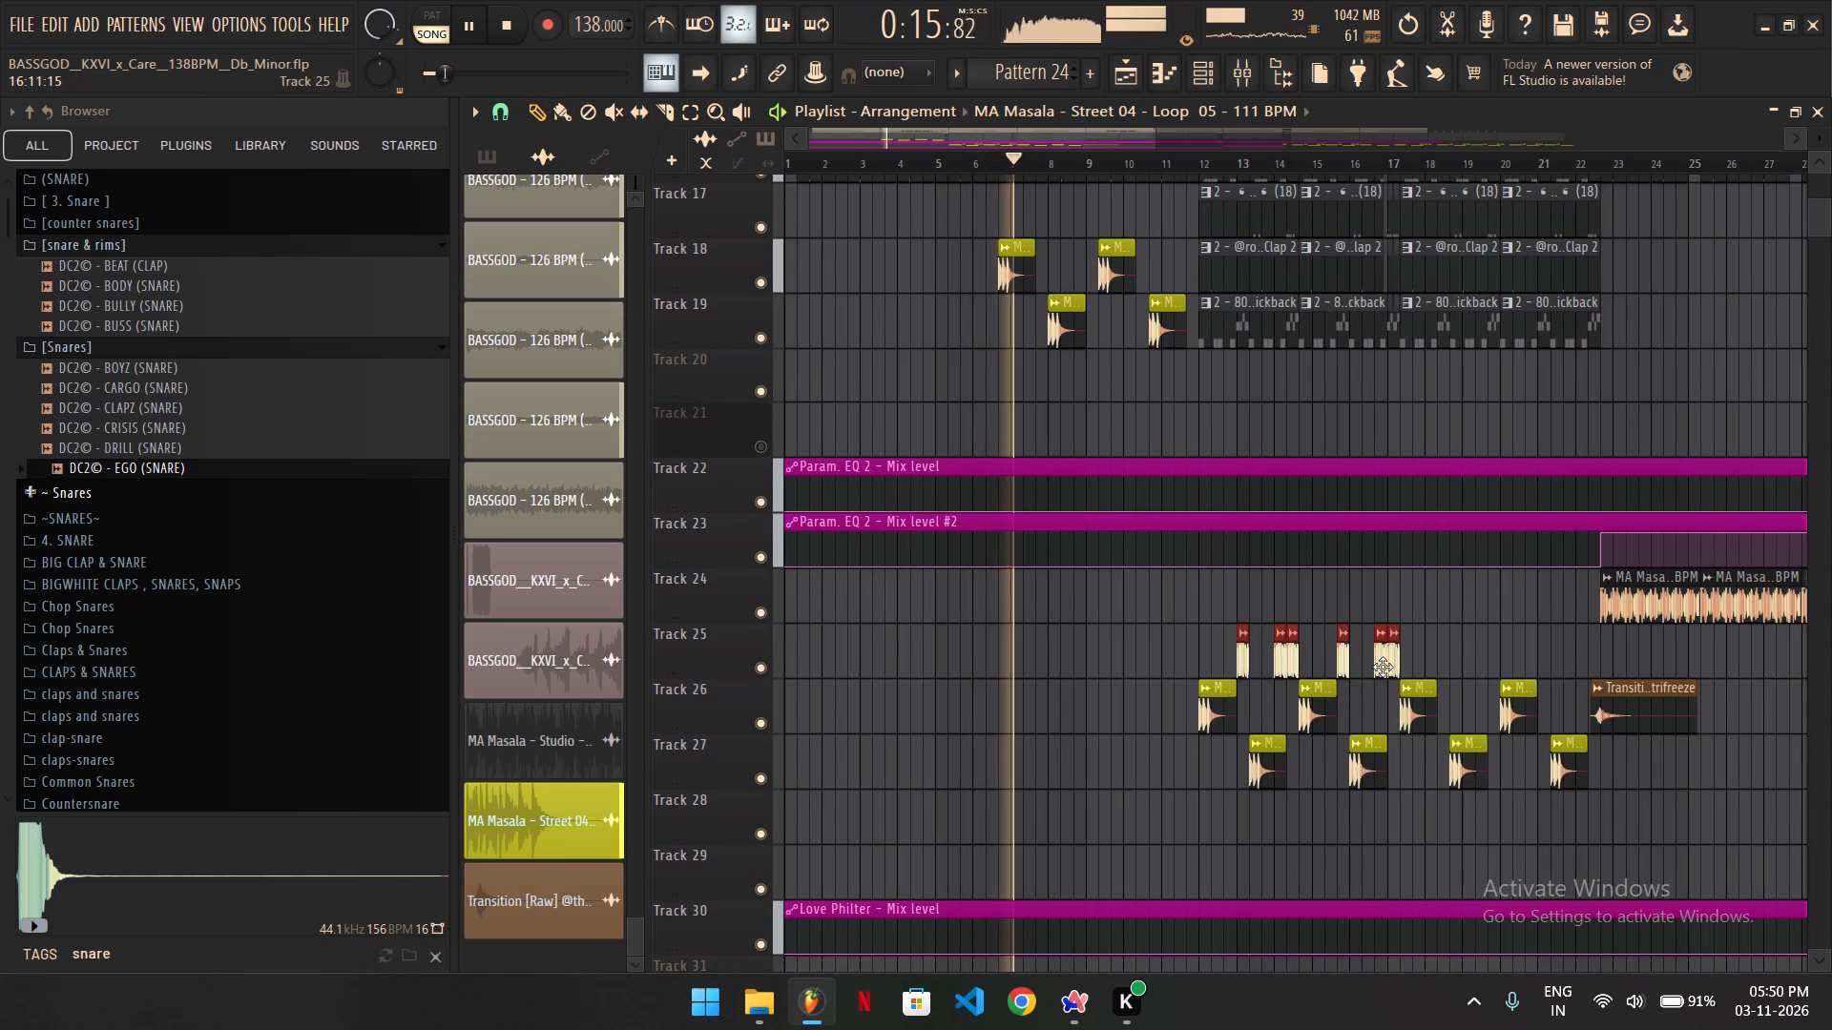
drag(1383, 667, 1166, 220)
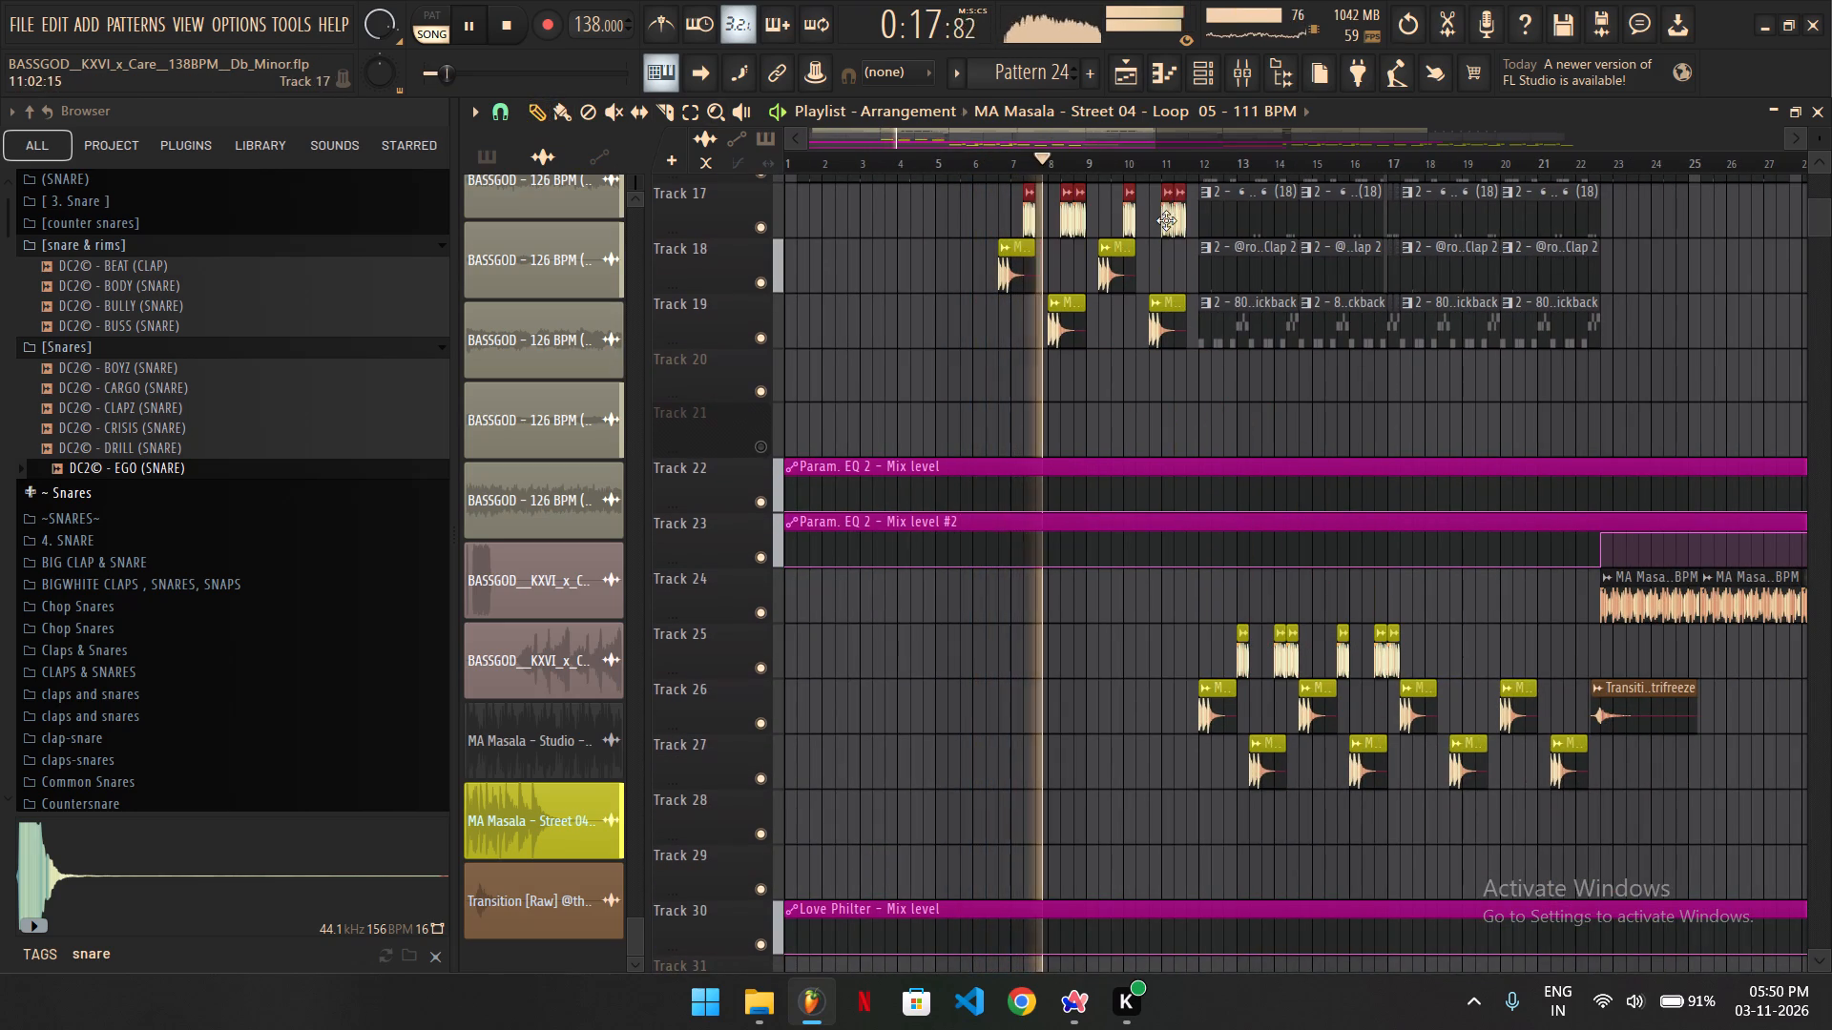
drag(1166, 220, 1176, 206)
ctrl+click(1174, 273)
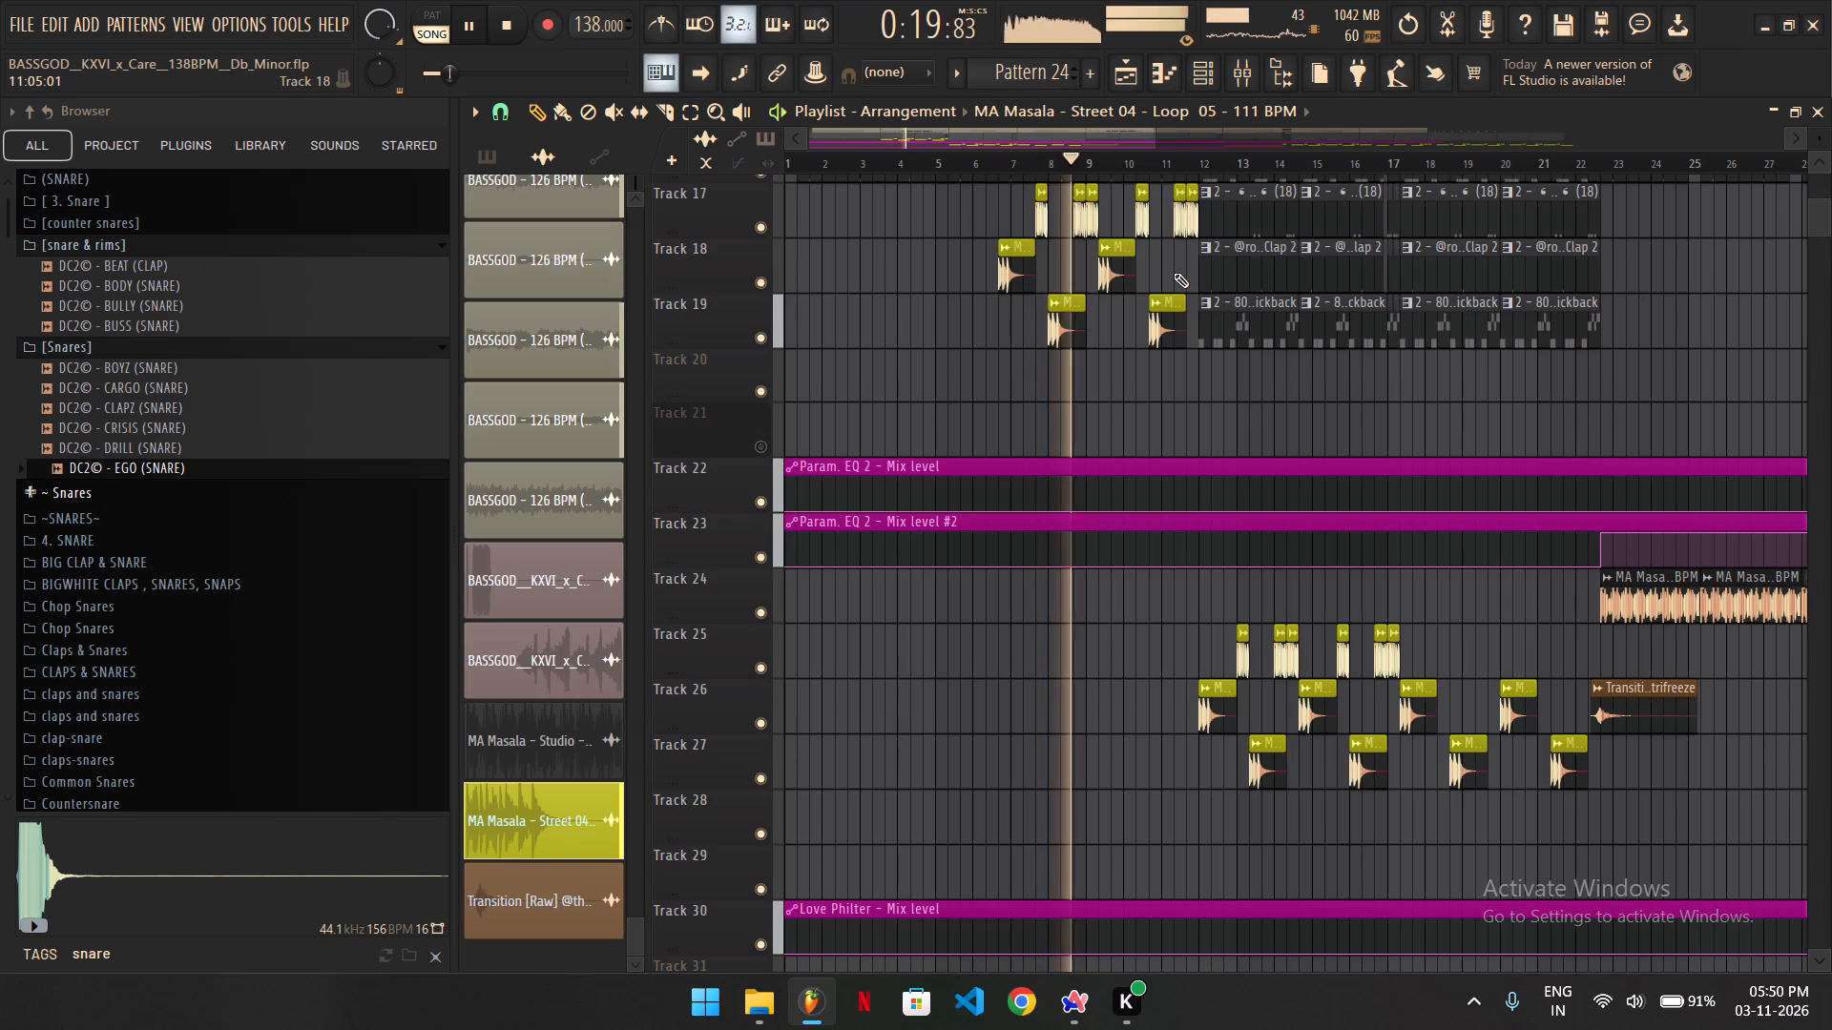
Select all the copied MA Masala slices on Track 17 and lower their clip gain together.
ctrl+scroll(1011, 250, up, 5)
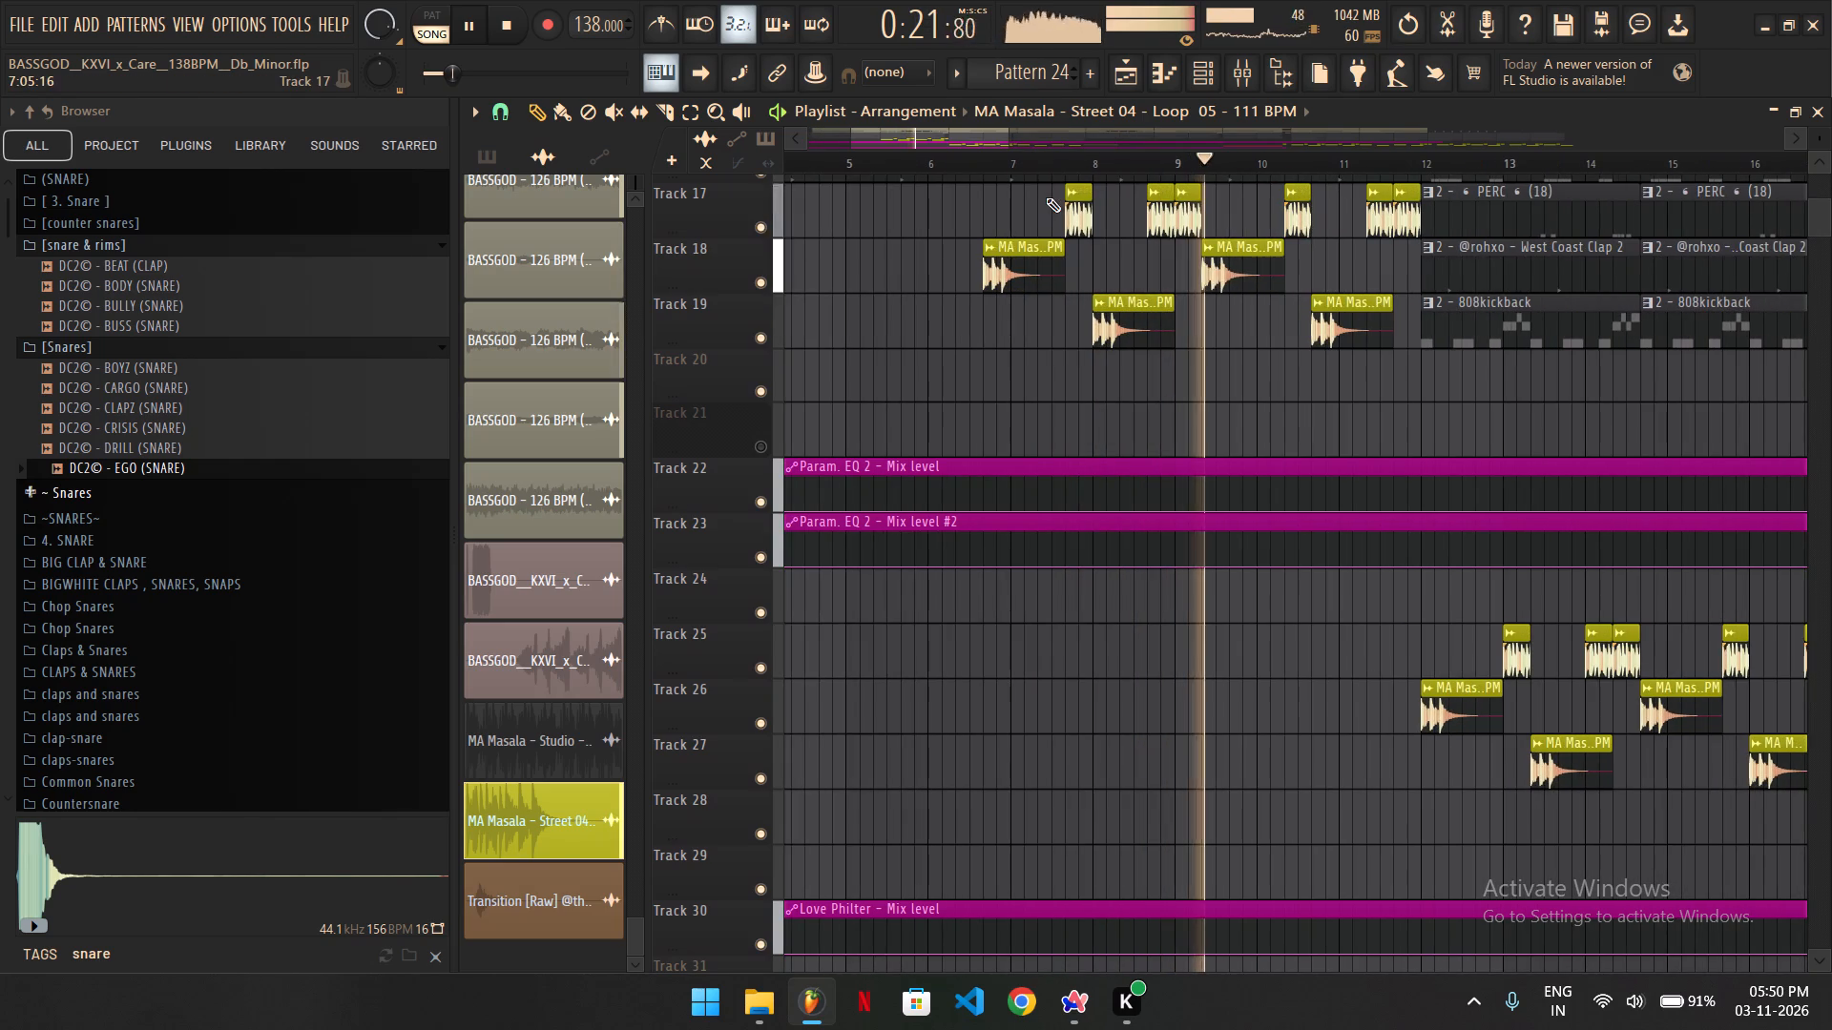
ctrl+drag(1048, 196, 1407, 207)
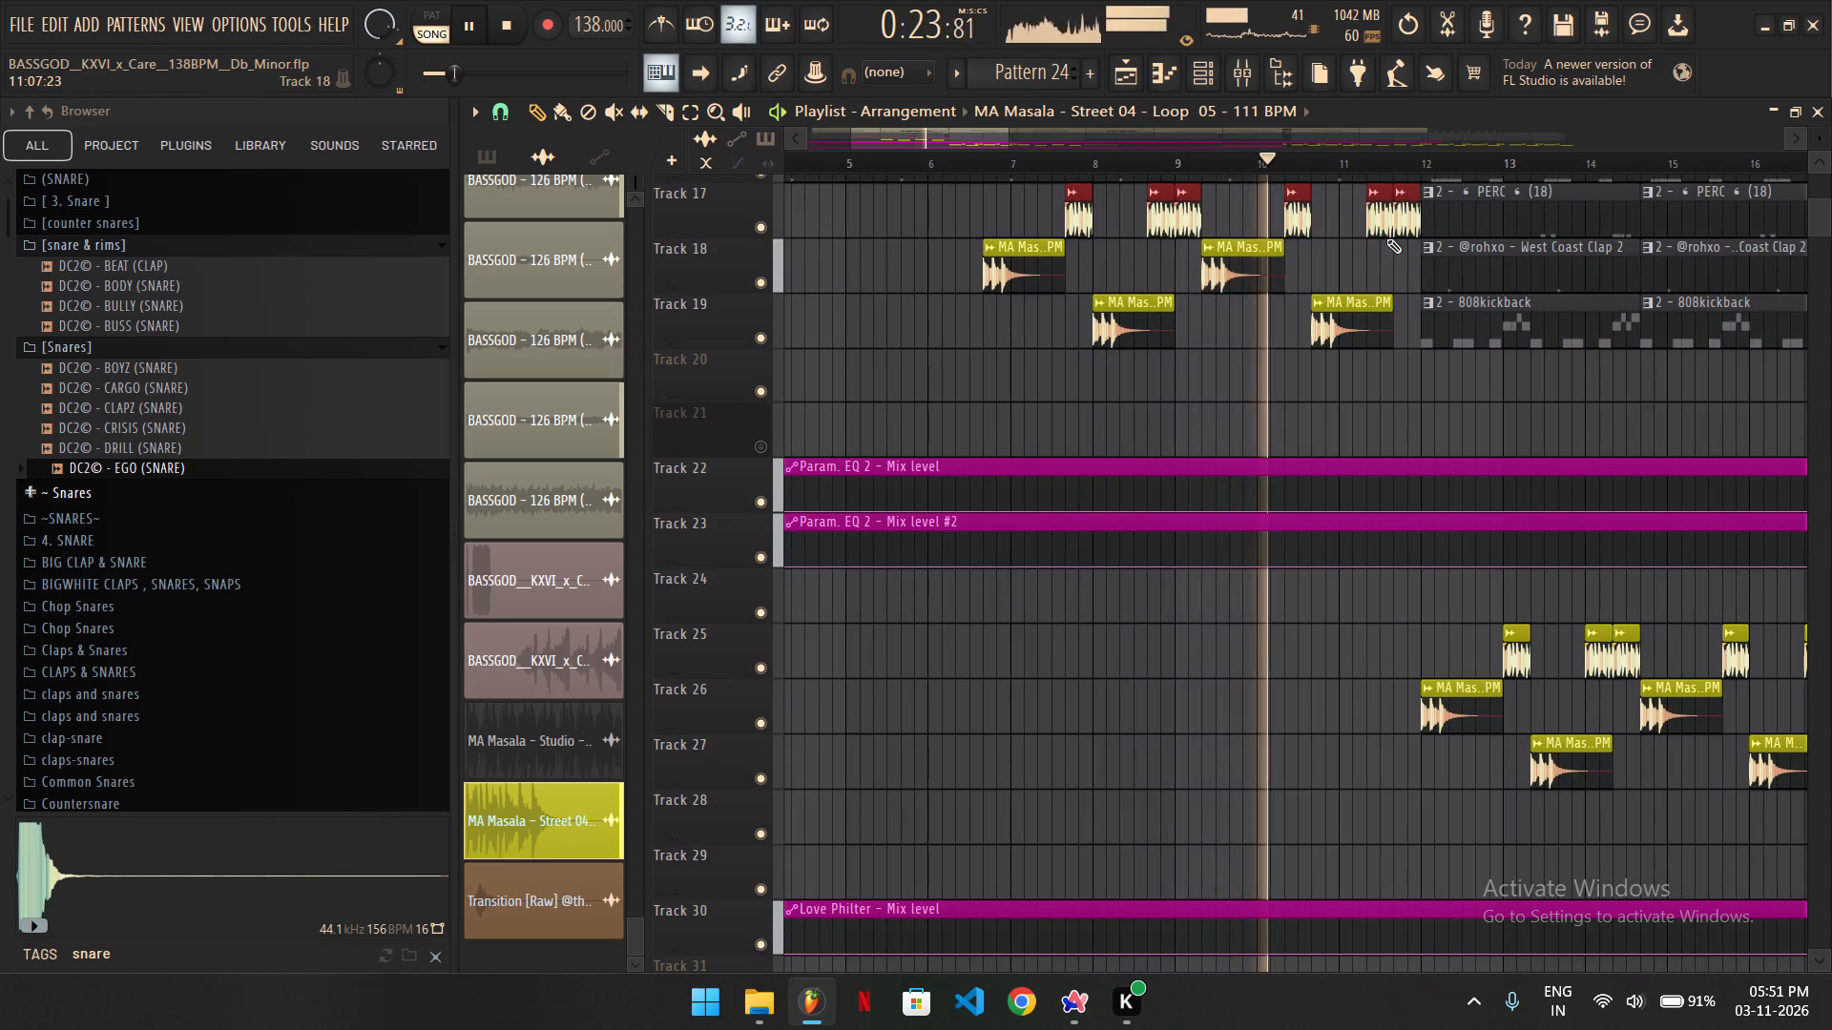
drag(1381, 234, 1379, 265)
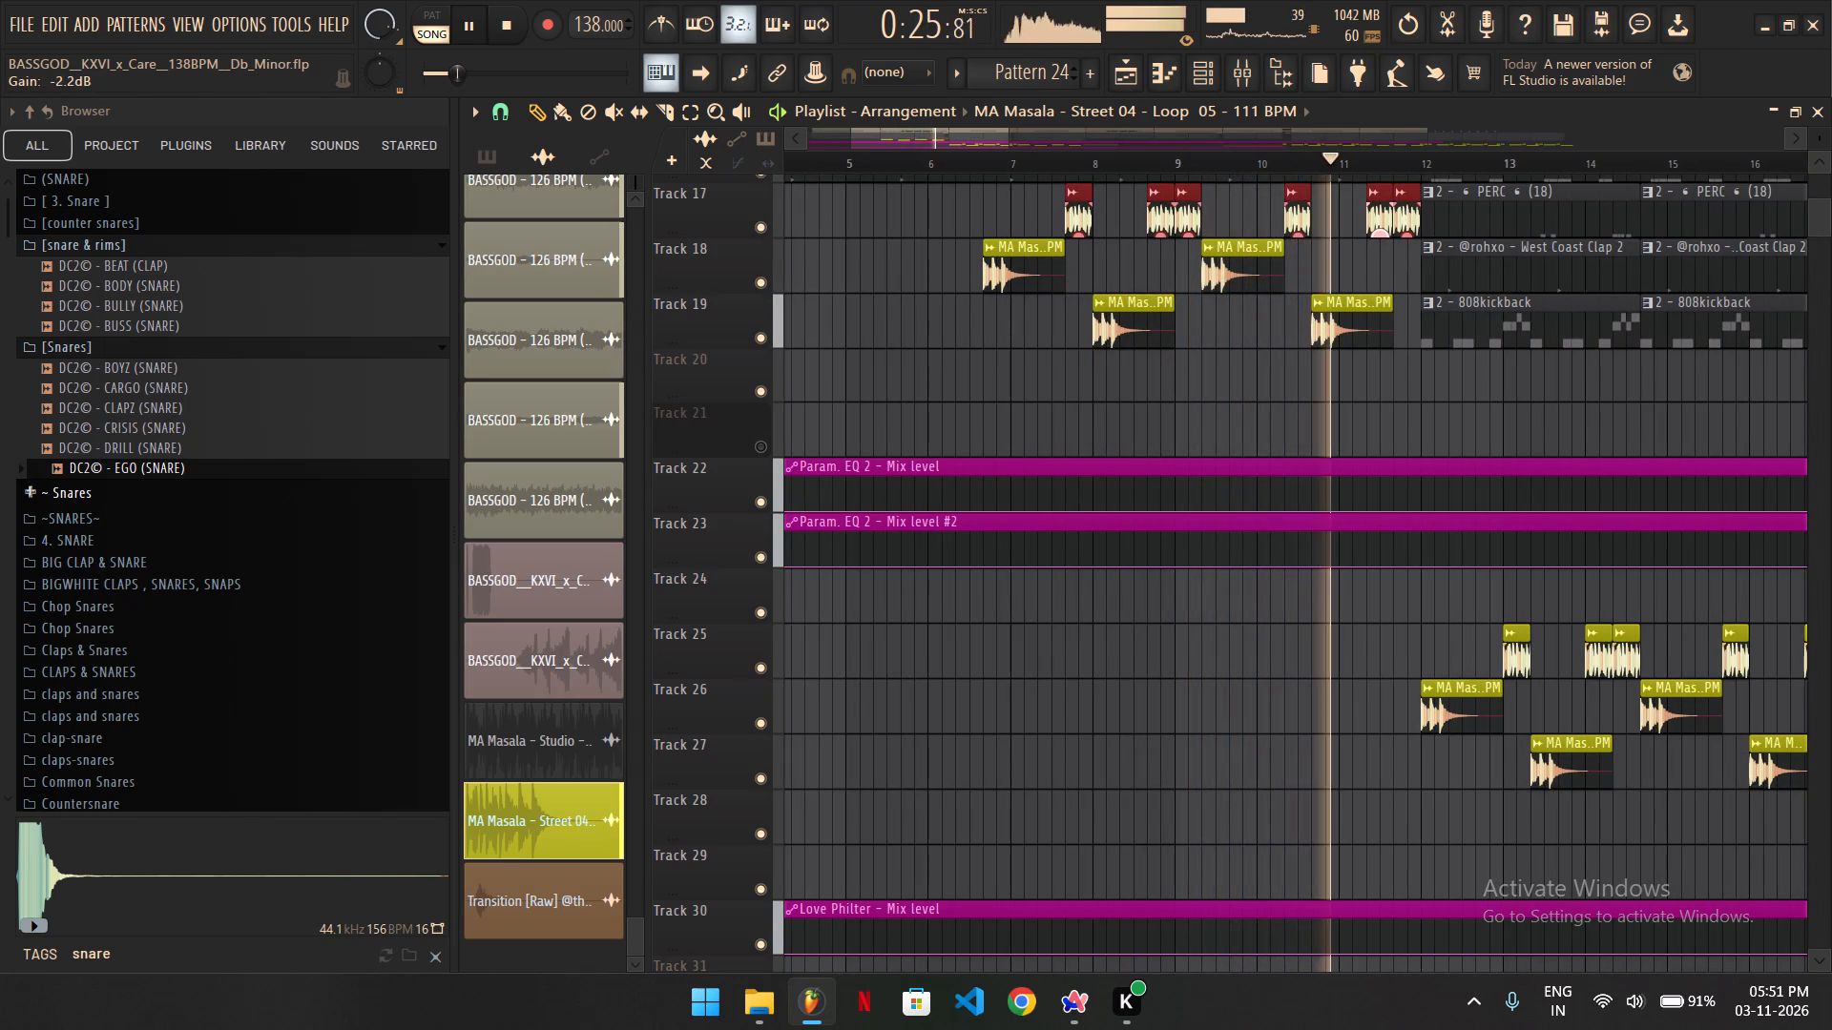
drag(1379, 265, 1382, 280)
ctrl+click(1381, 276)
Delete the last two MA Masala slices on Track 17 before bar 12 and replay from bar 11.
scroll(1380, 276, up, 5)
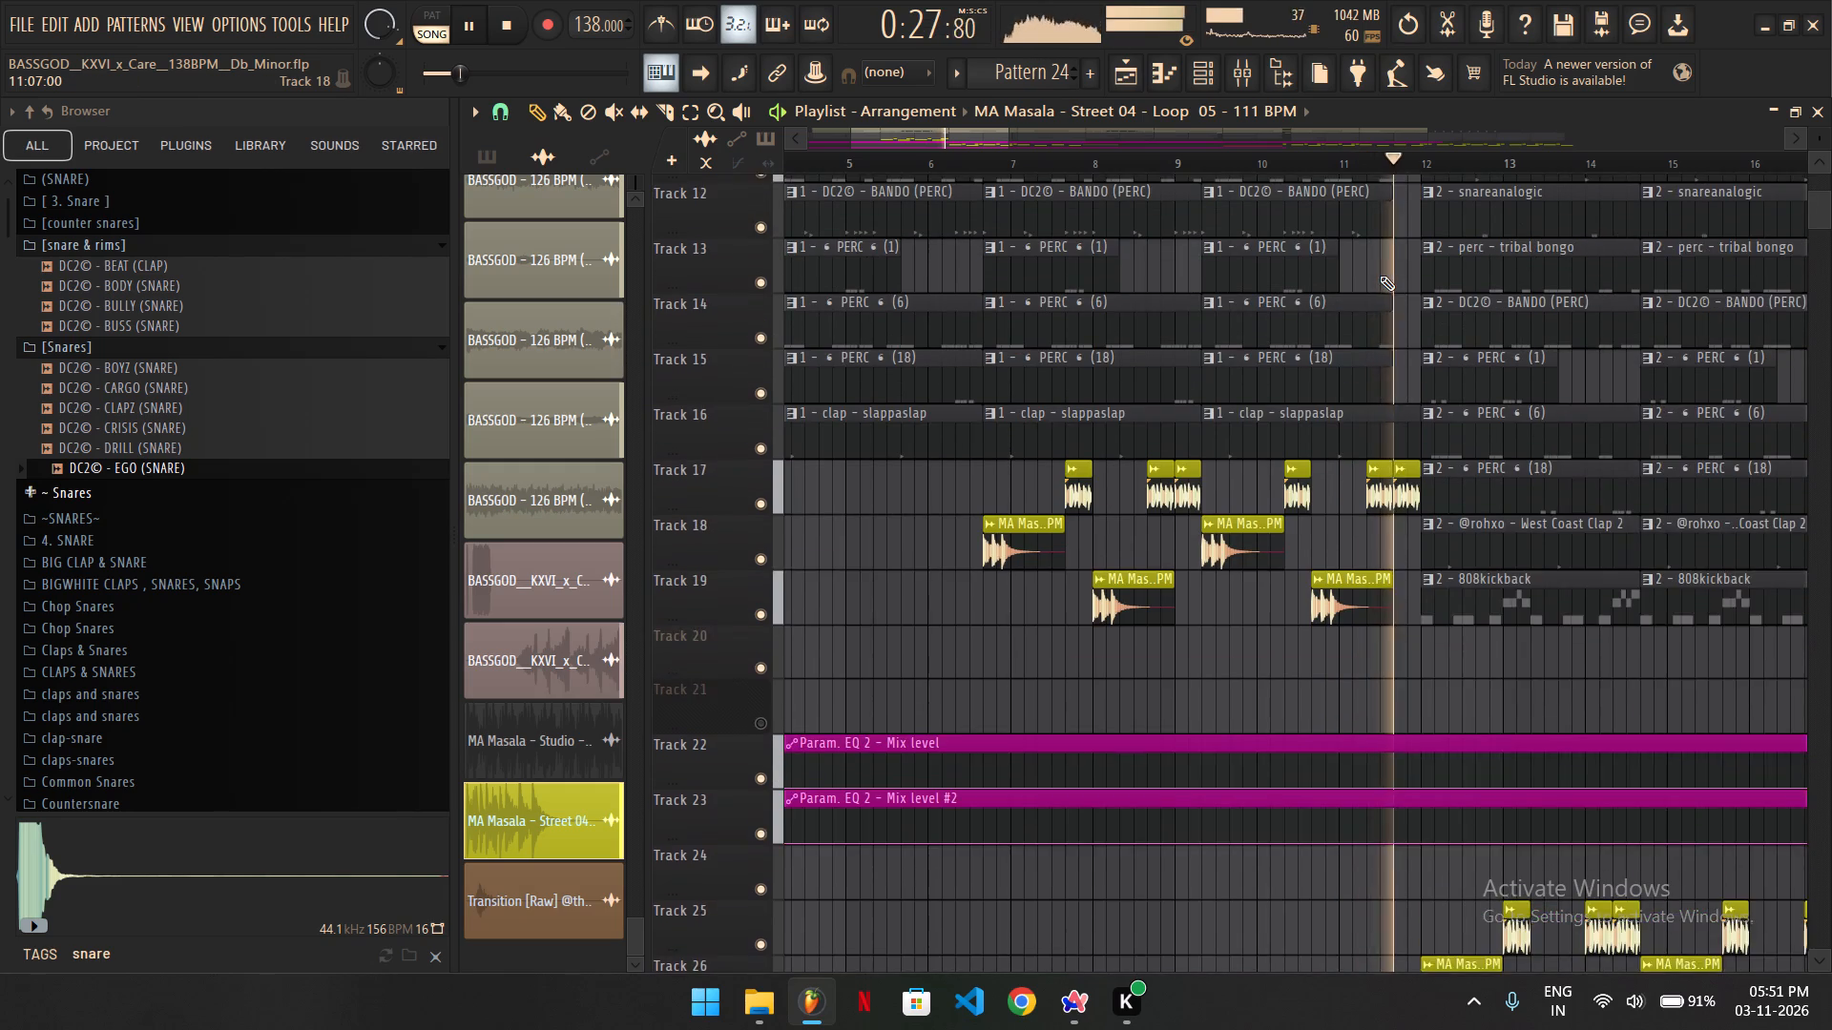
scroll(1380, 276, up, 3)
scroll(1380, 276, down, 4)
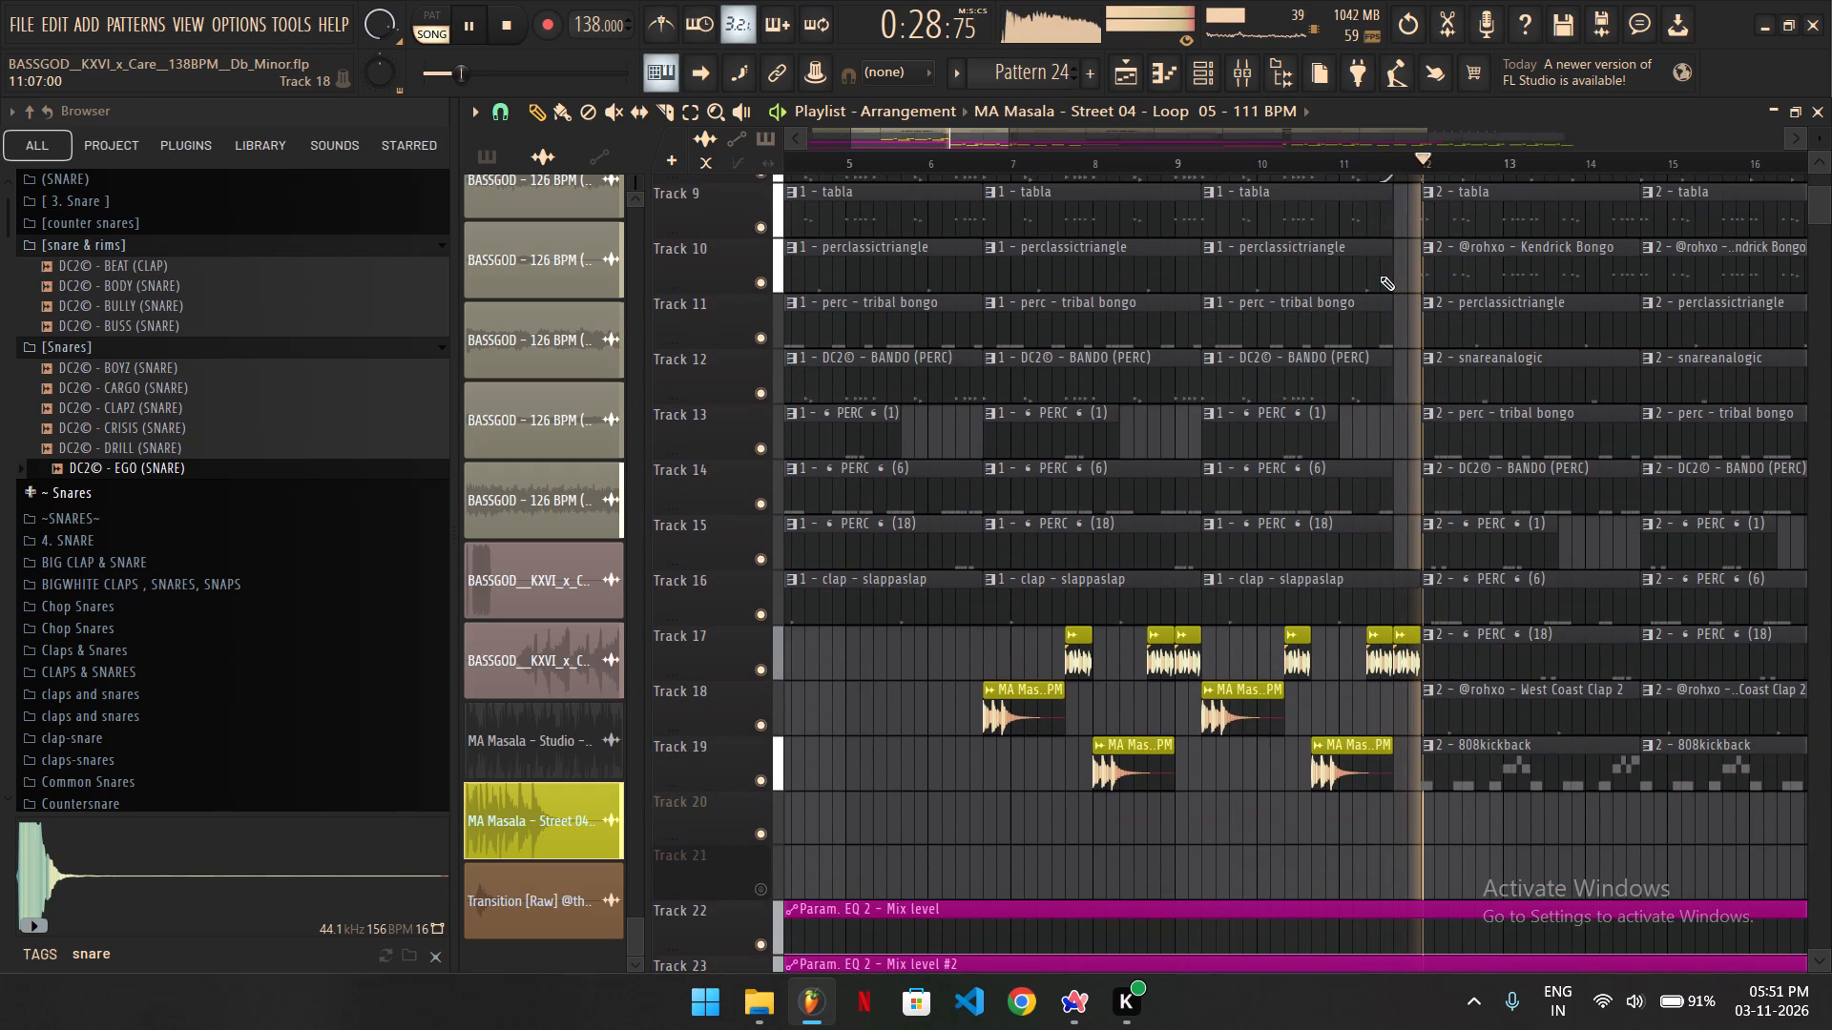
scroll(1380, 276, down, 1)
ctrl+scroll(1422, 475, up, 6)
right_drag(1402, 490, 1359, 490)
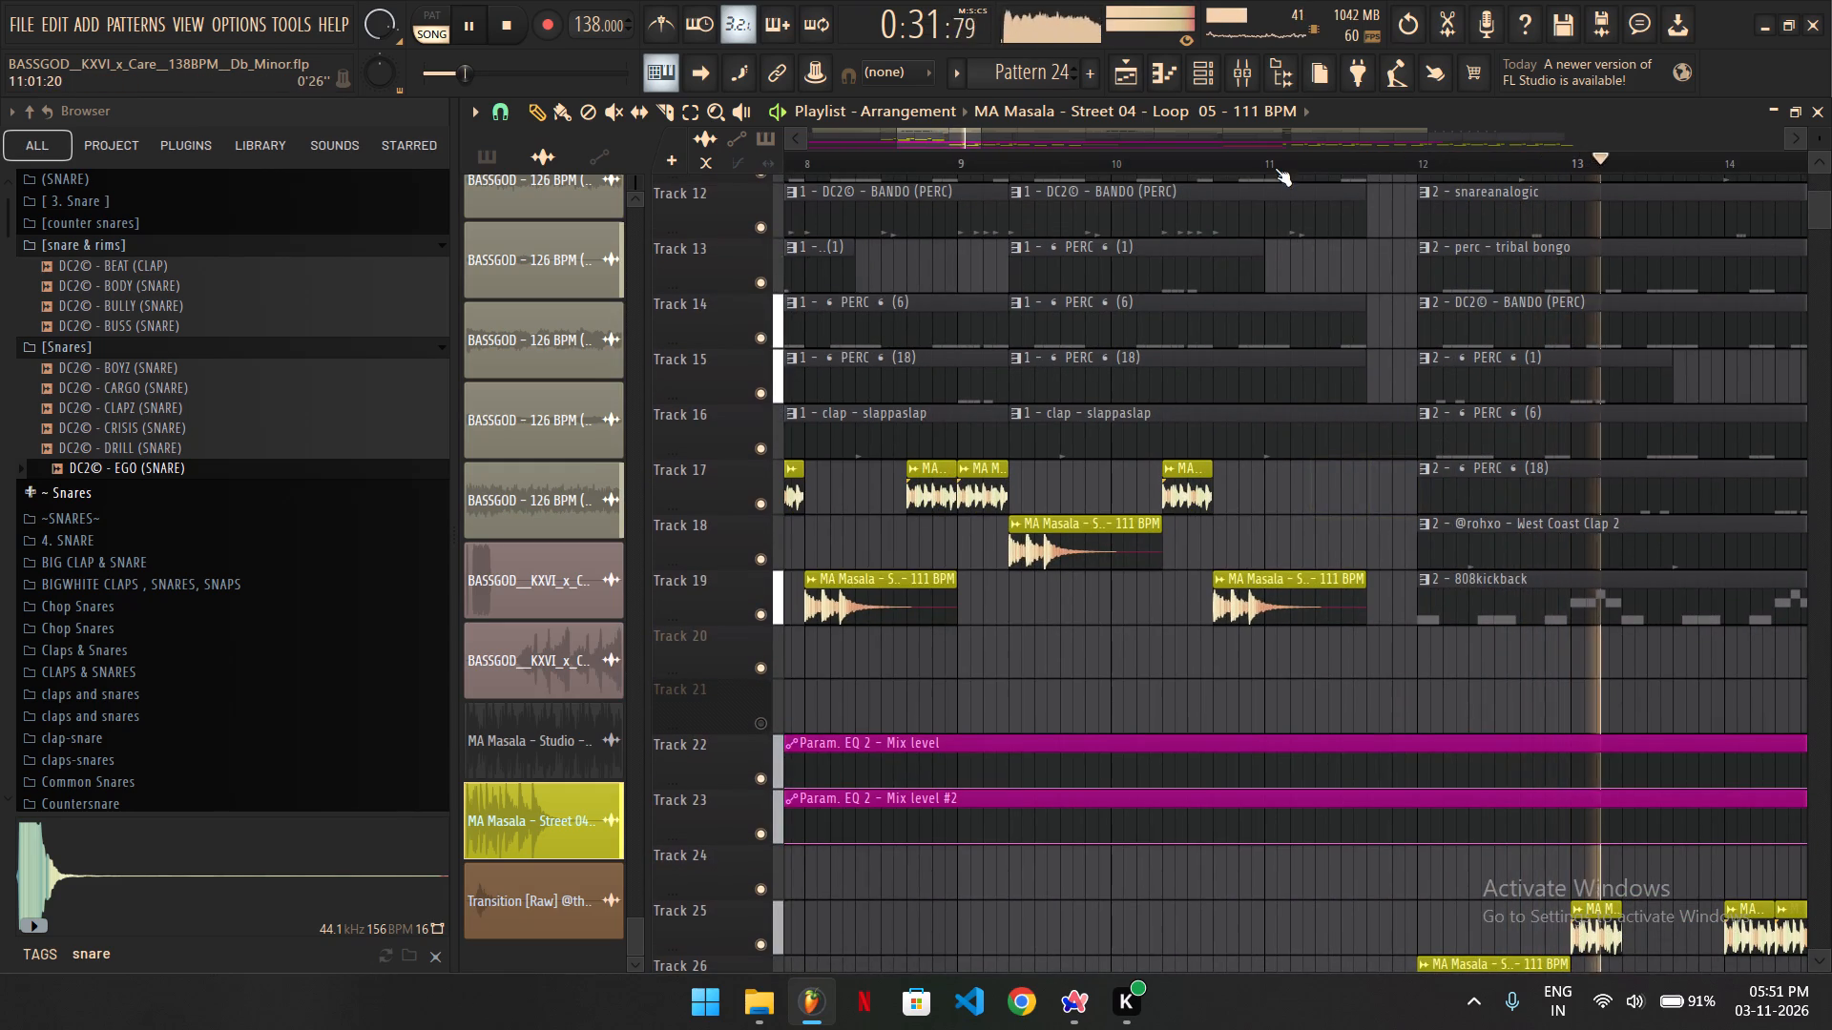
click(1274, 154)
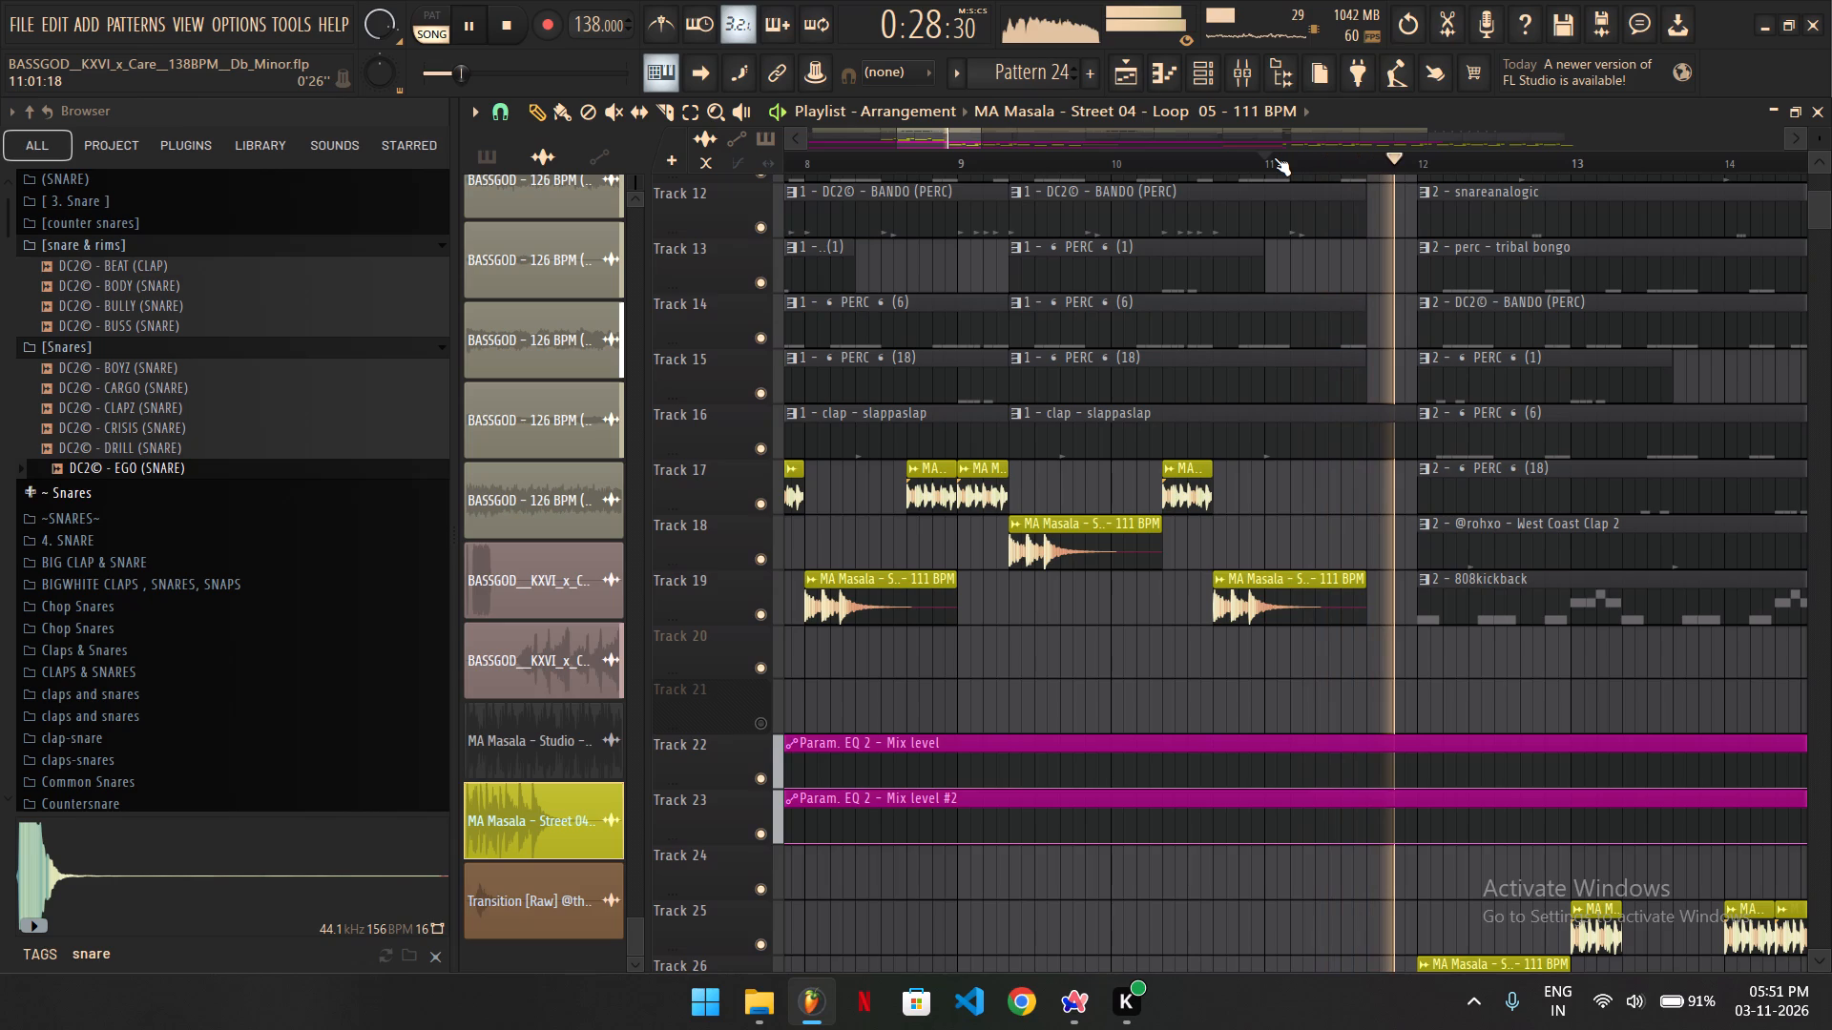
ctrl+scroll(1332, 300, down, 4)
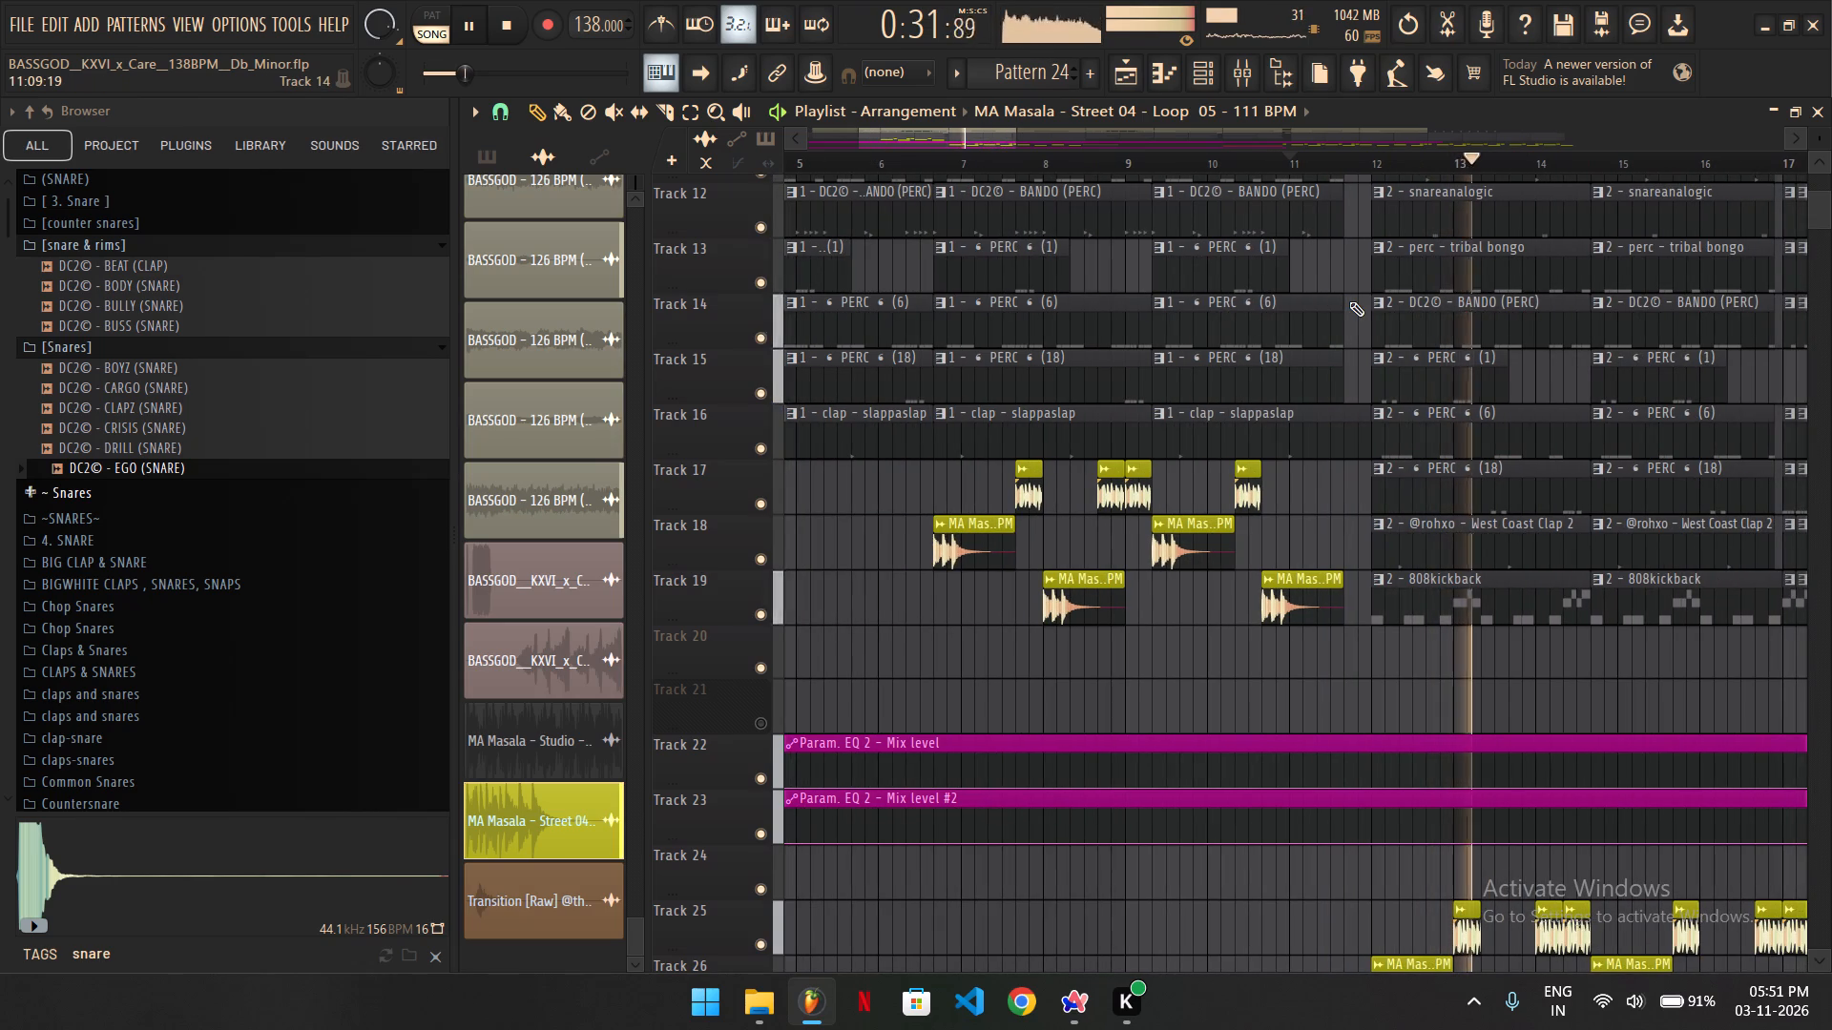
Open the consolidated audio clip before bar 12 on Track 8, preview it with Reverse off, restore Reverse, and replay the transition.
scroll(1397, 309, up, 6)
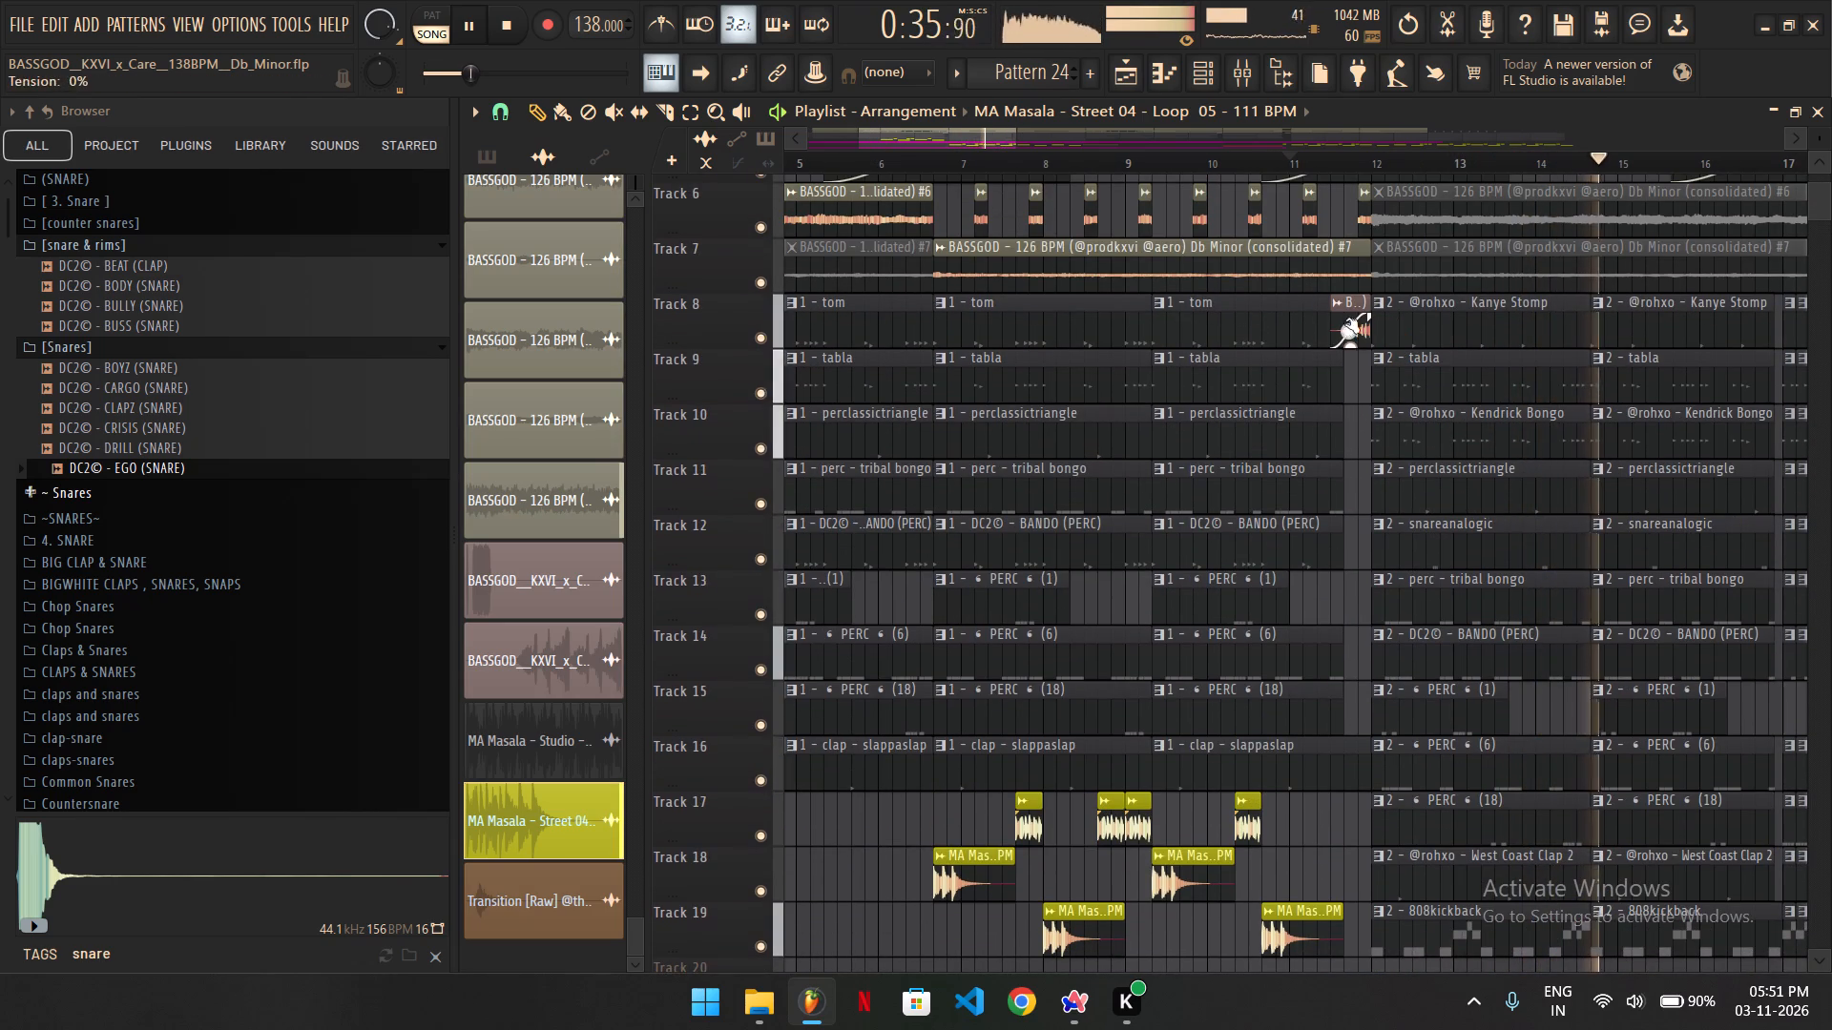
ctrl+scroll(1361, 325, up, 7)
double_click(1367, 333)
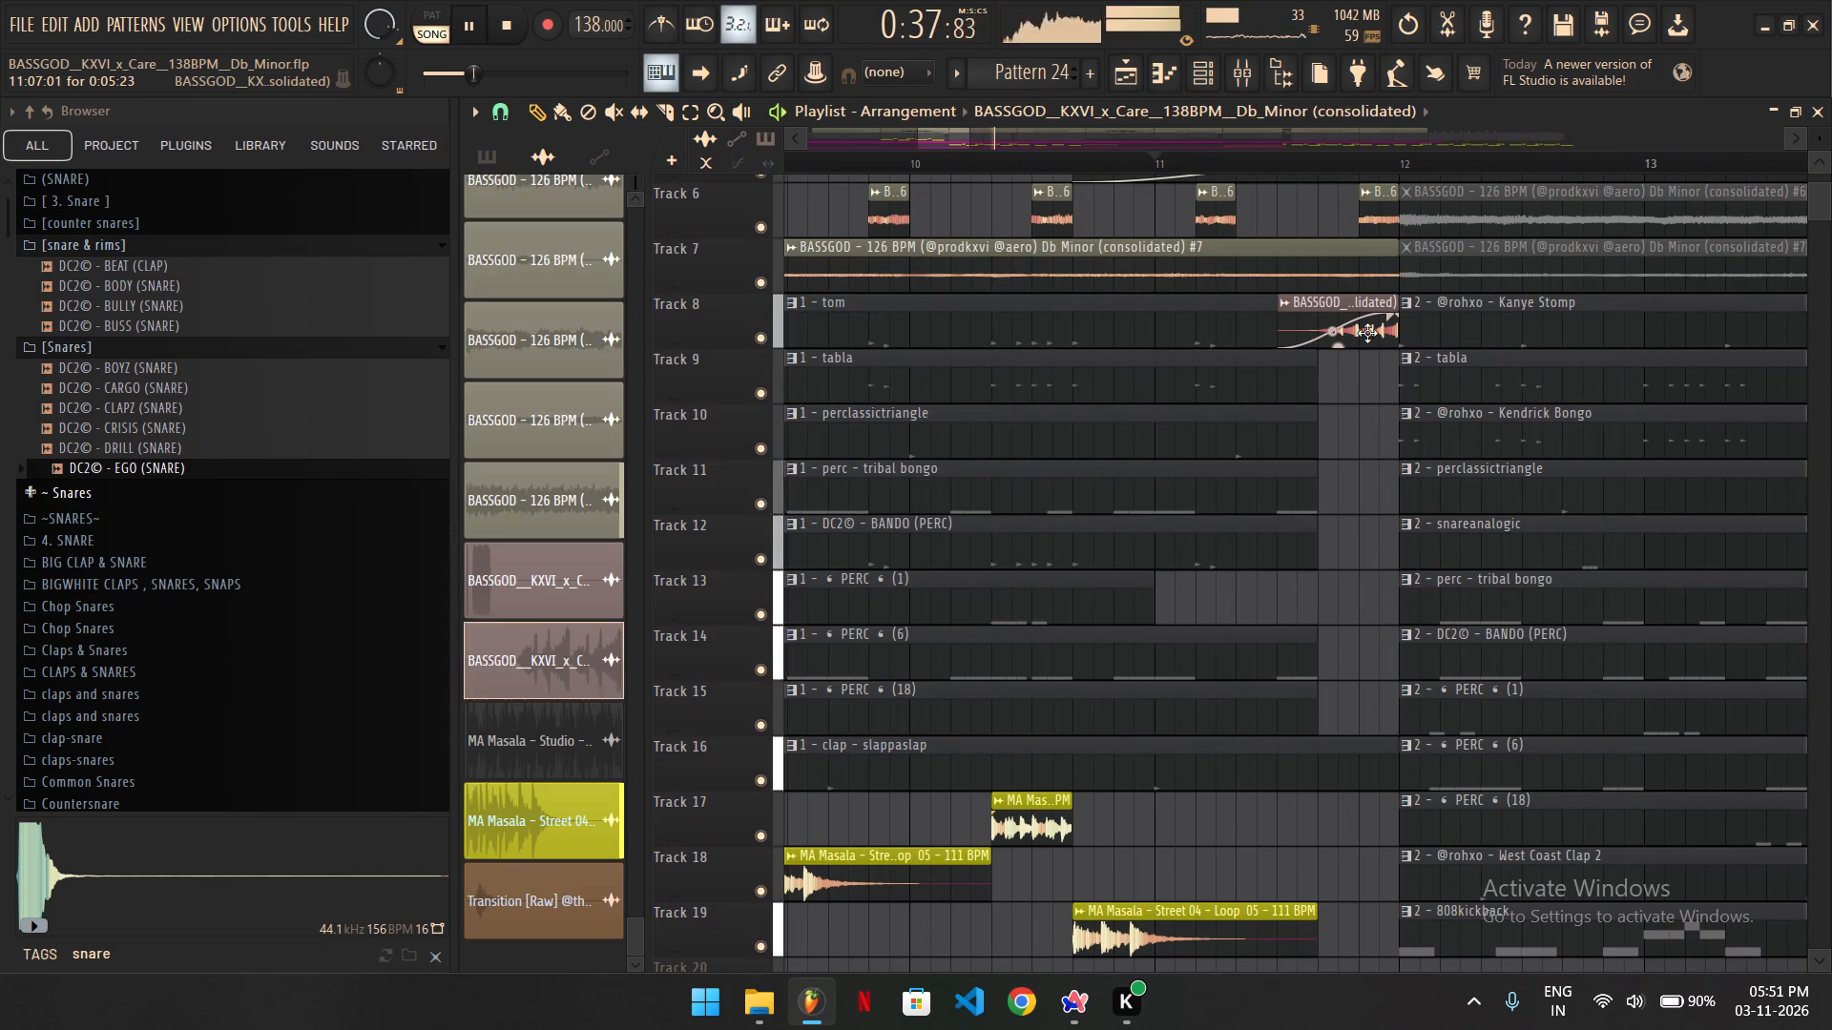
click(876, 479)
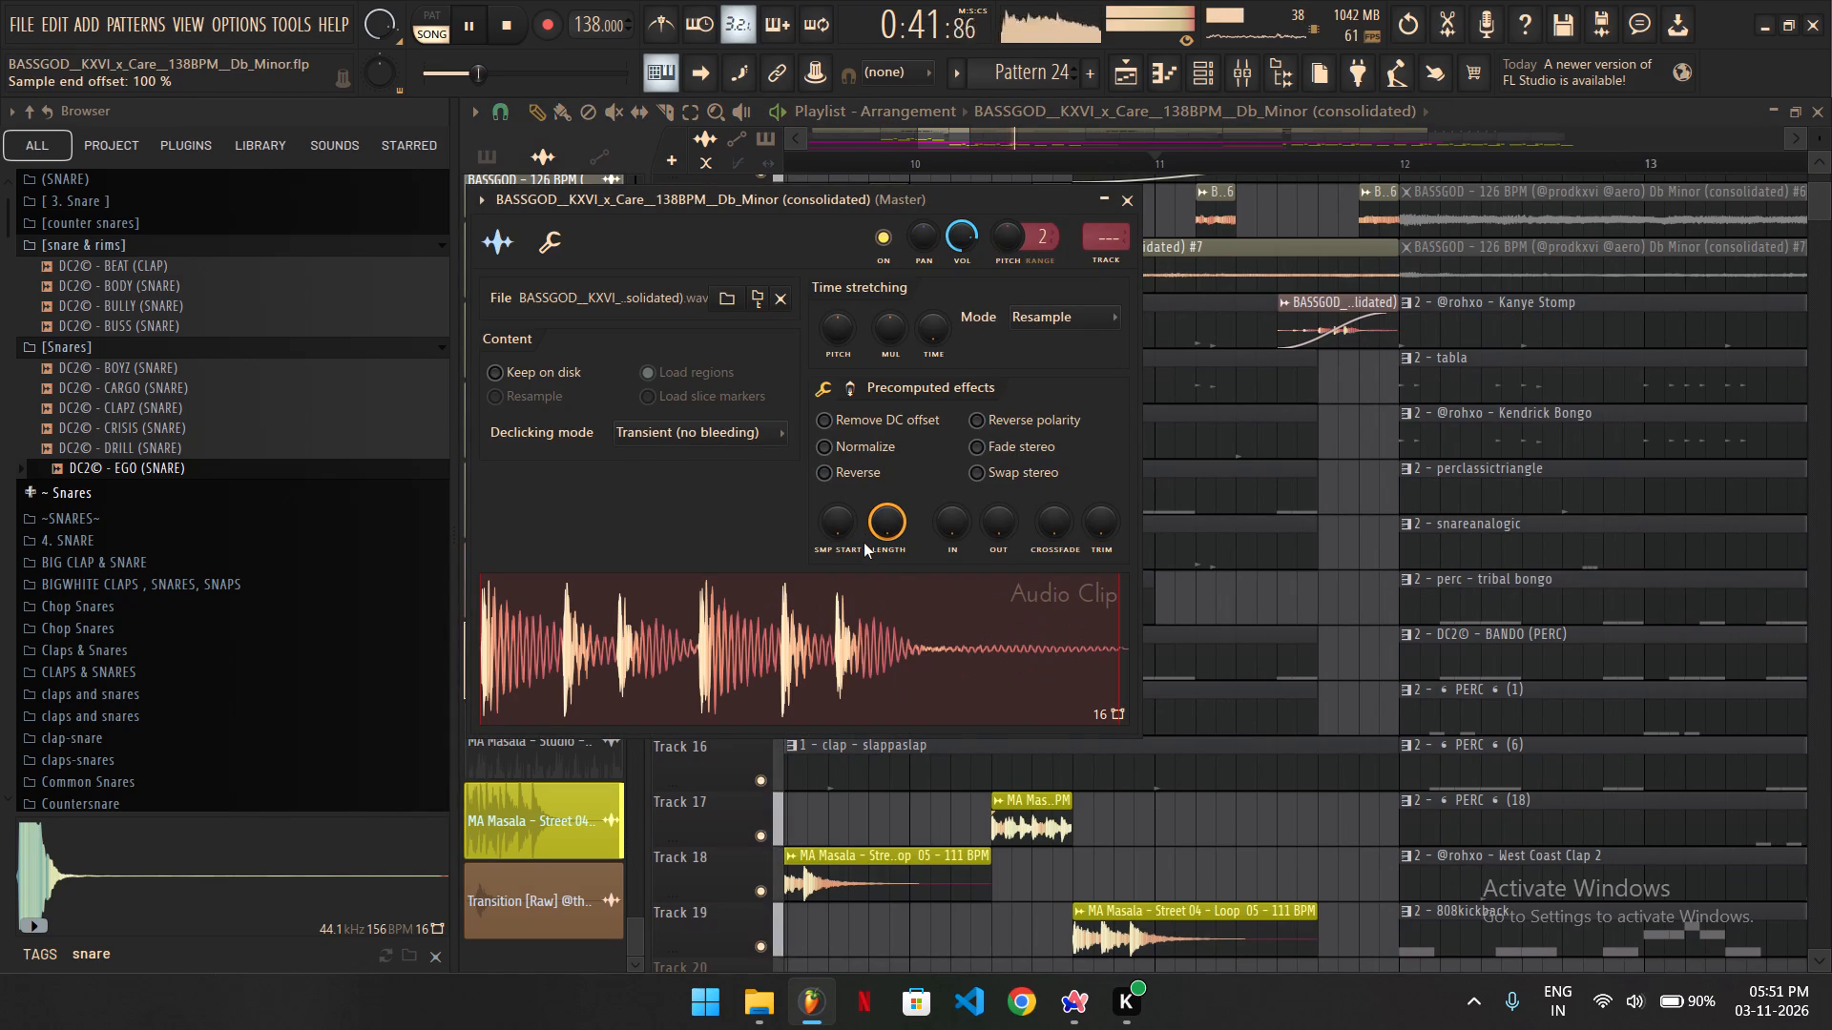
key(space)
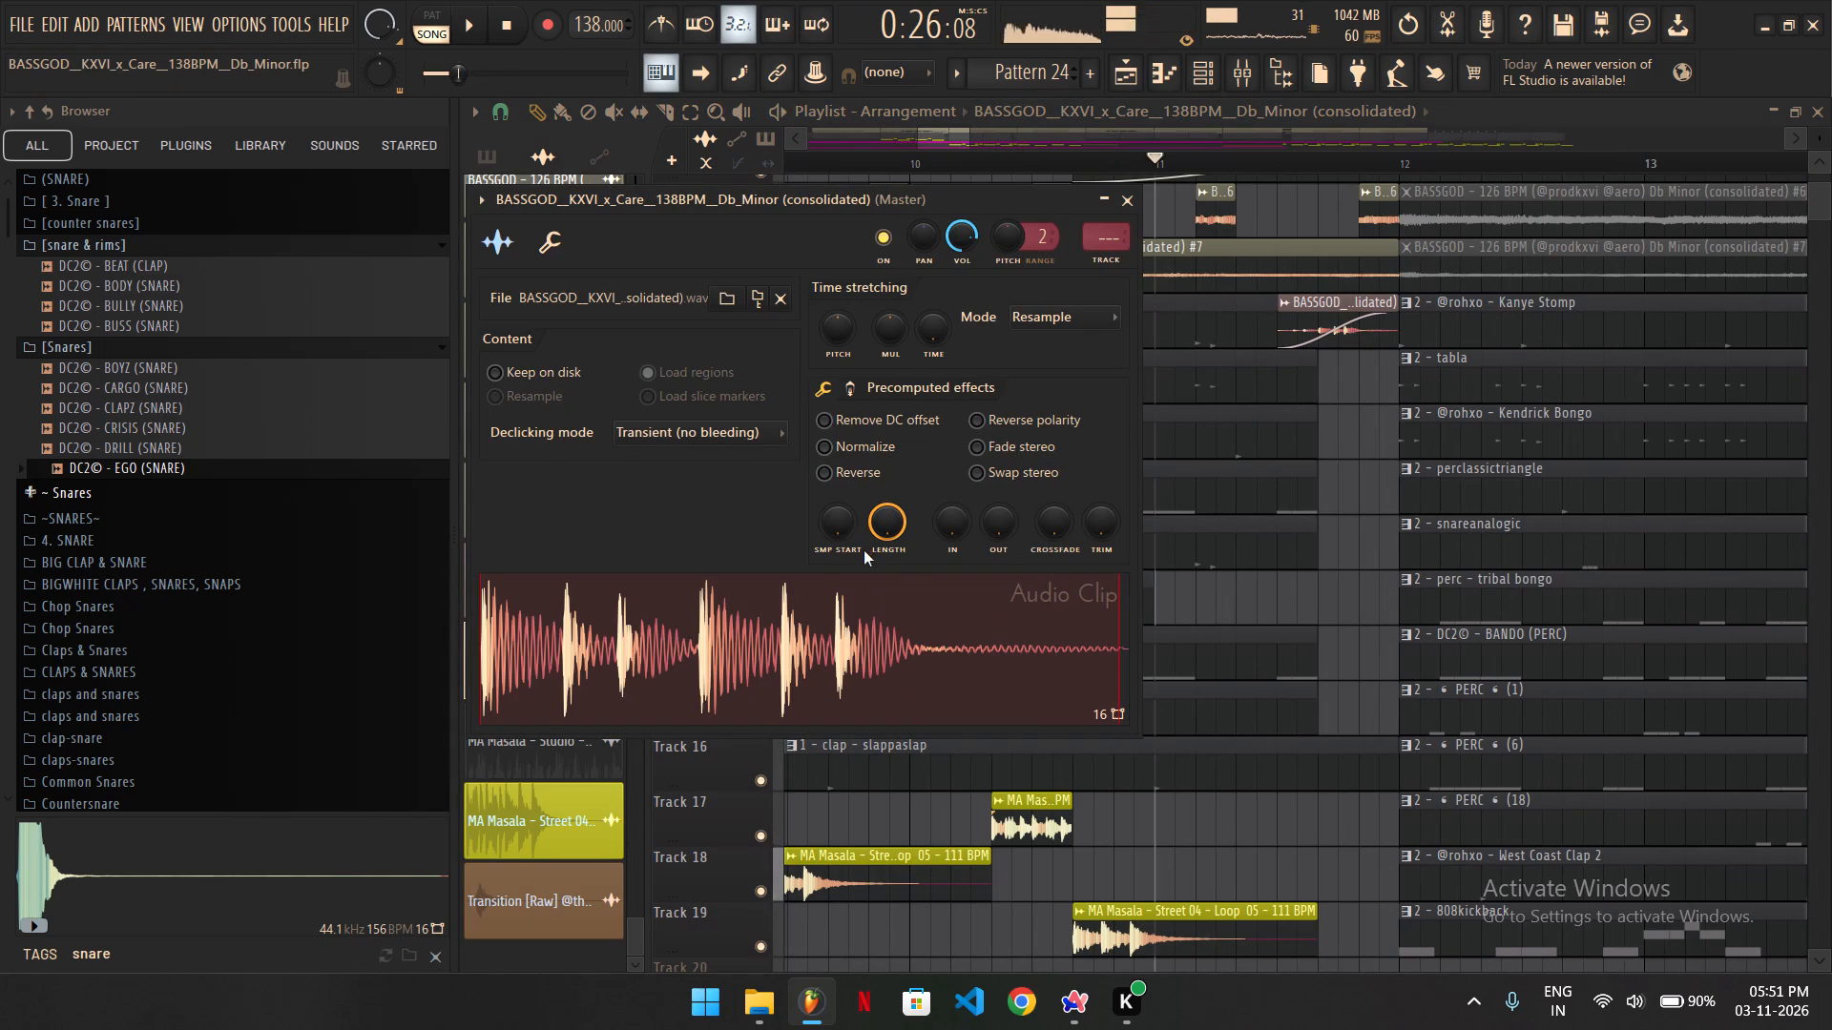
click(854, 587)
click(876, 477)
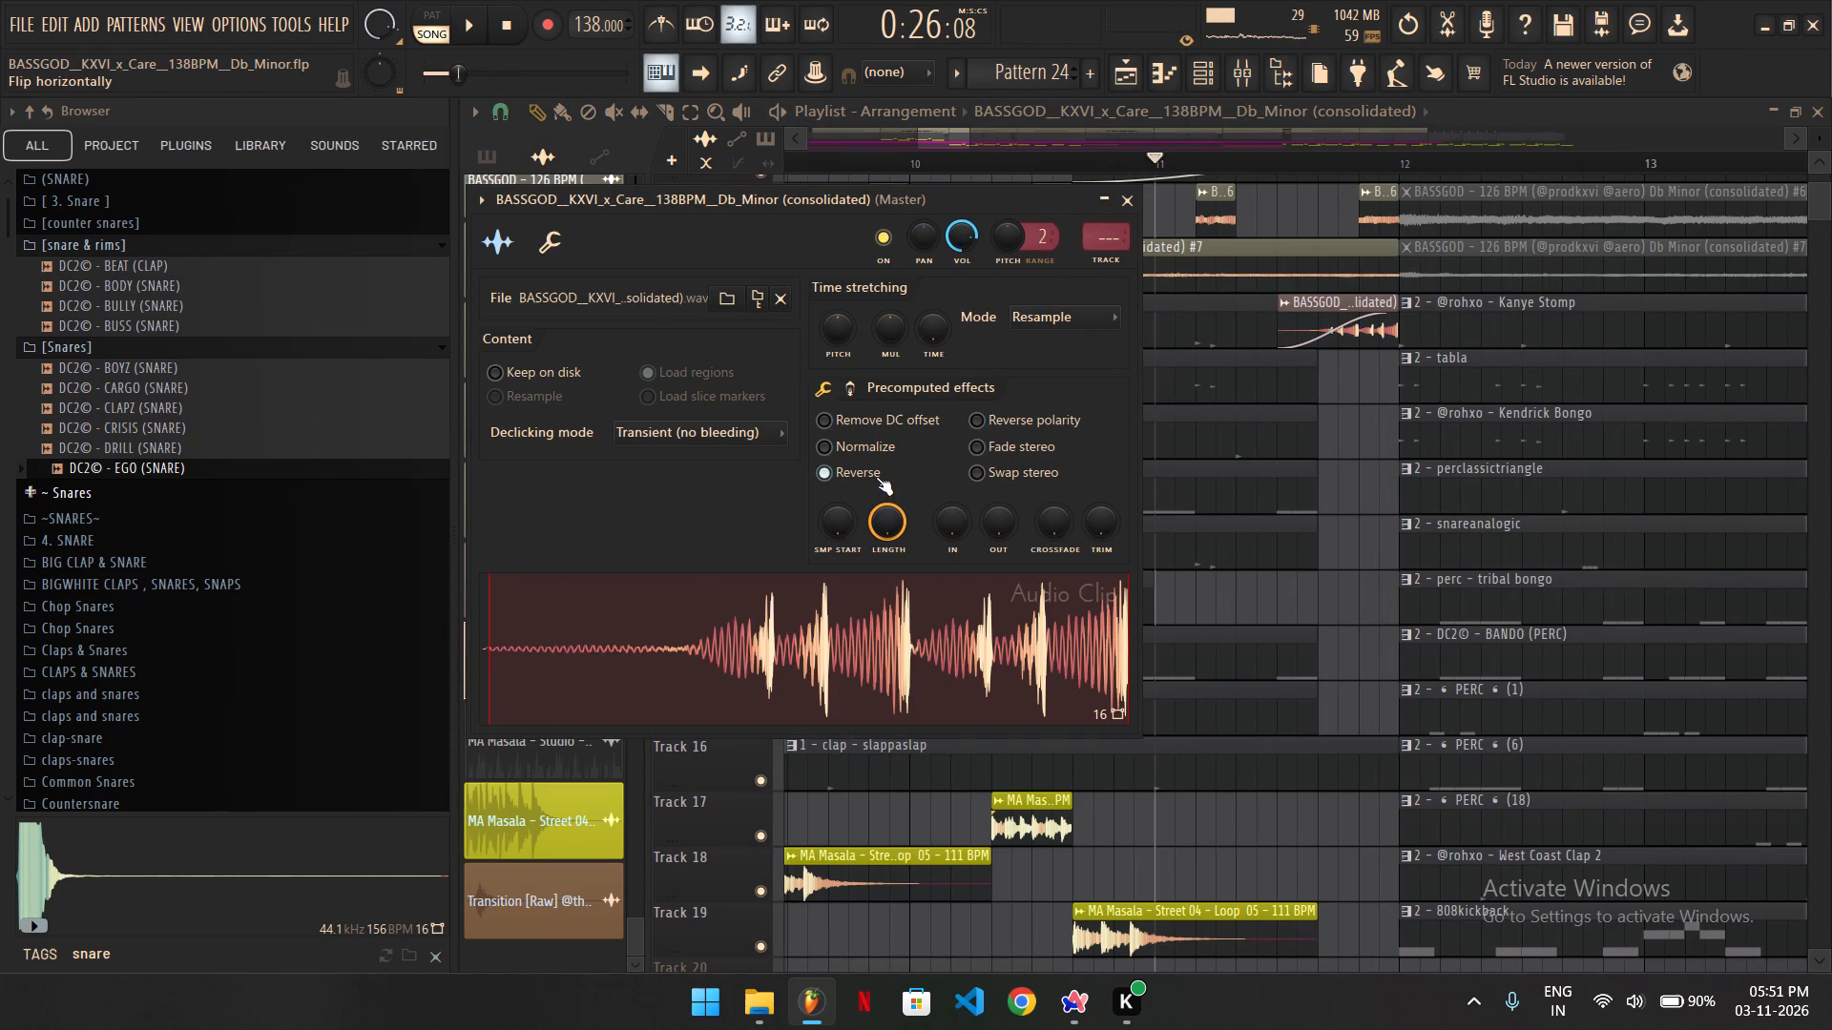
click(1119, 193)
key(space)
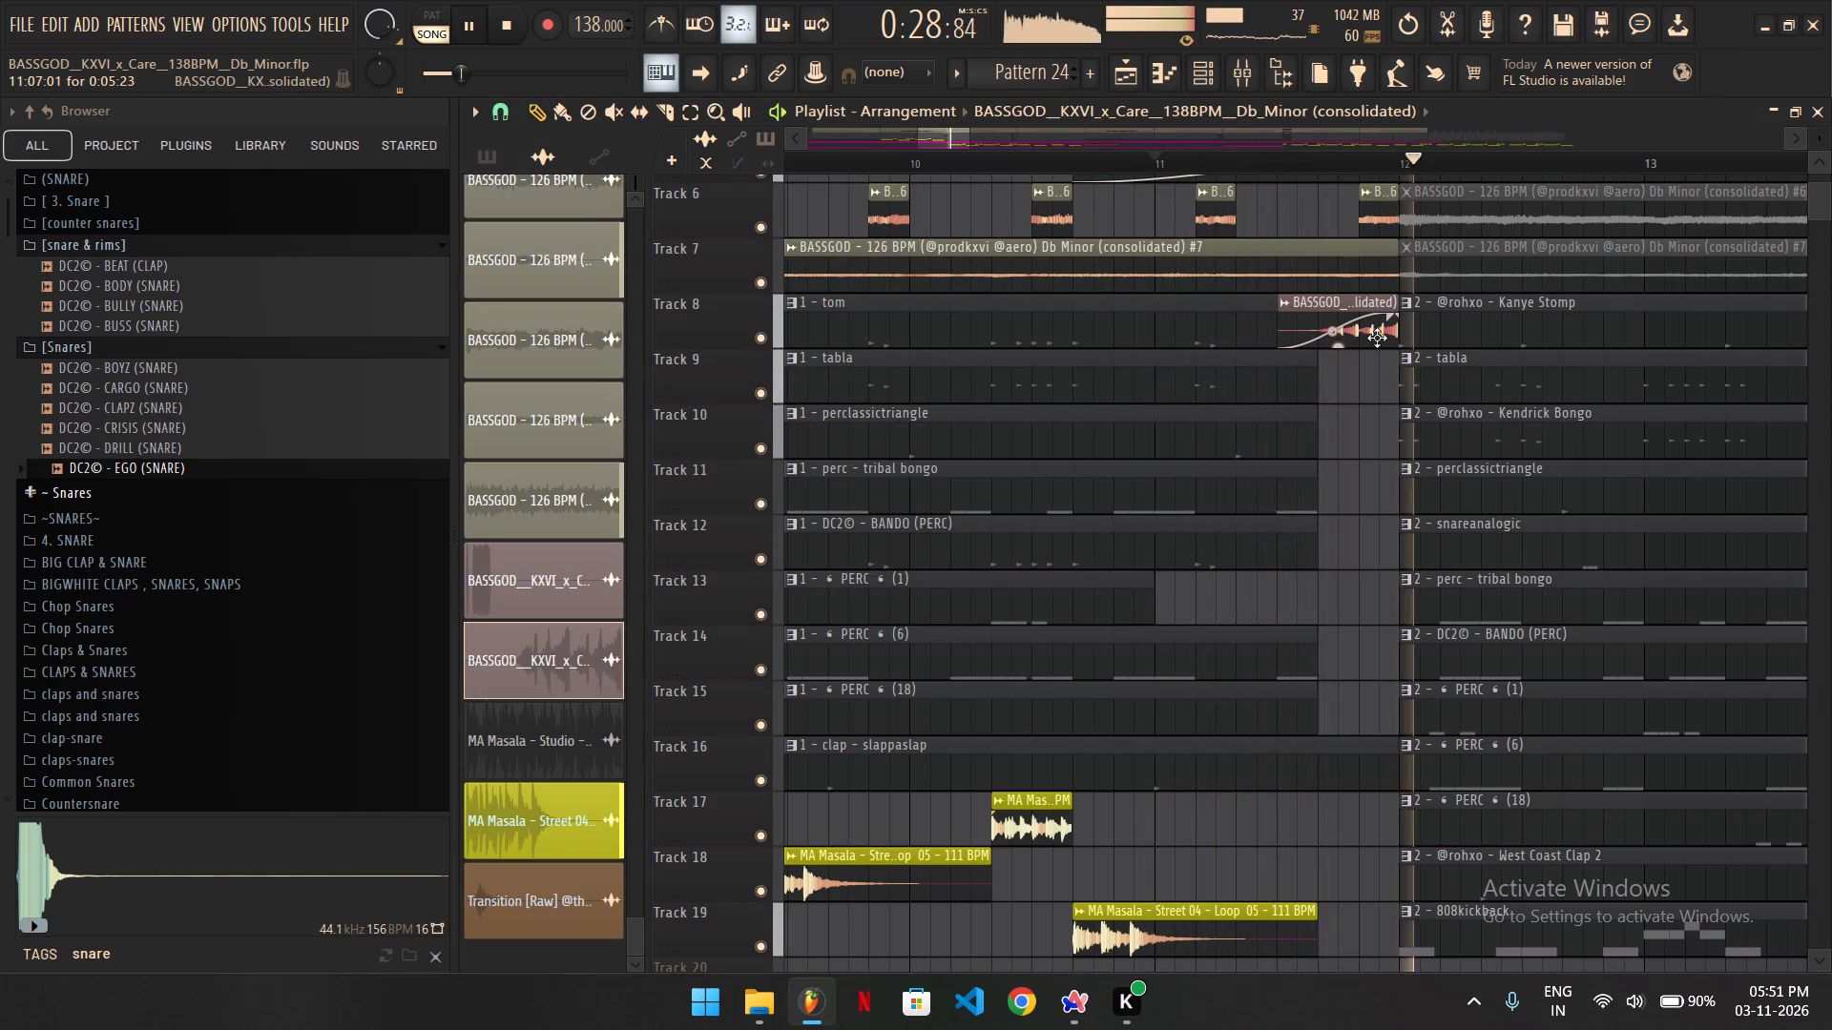
Remove the fade-in from Track 8's consolidated clip, listen to the transition, and redraw the fade-in across most of the clip.
drag(1385, 321, 1232, 333)
key(space)
key(space)
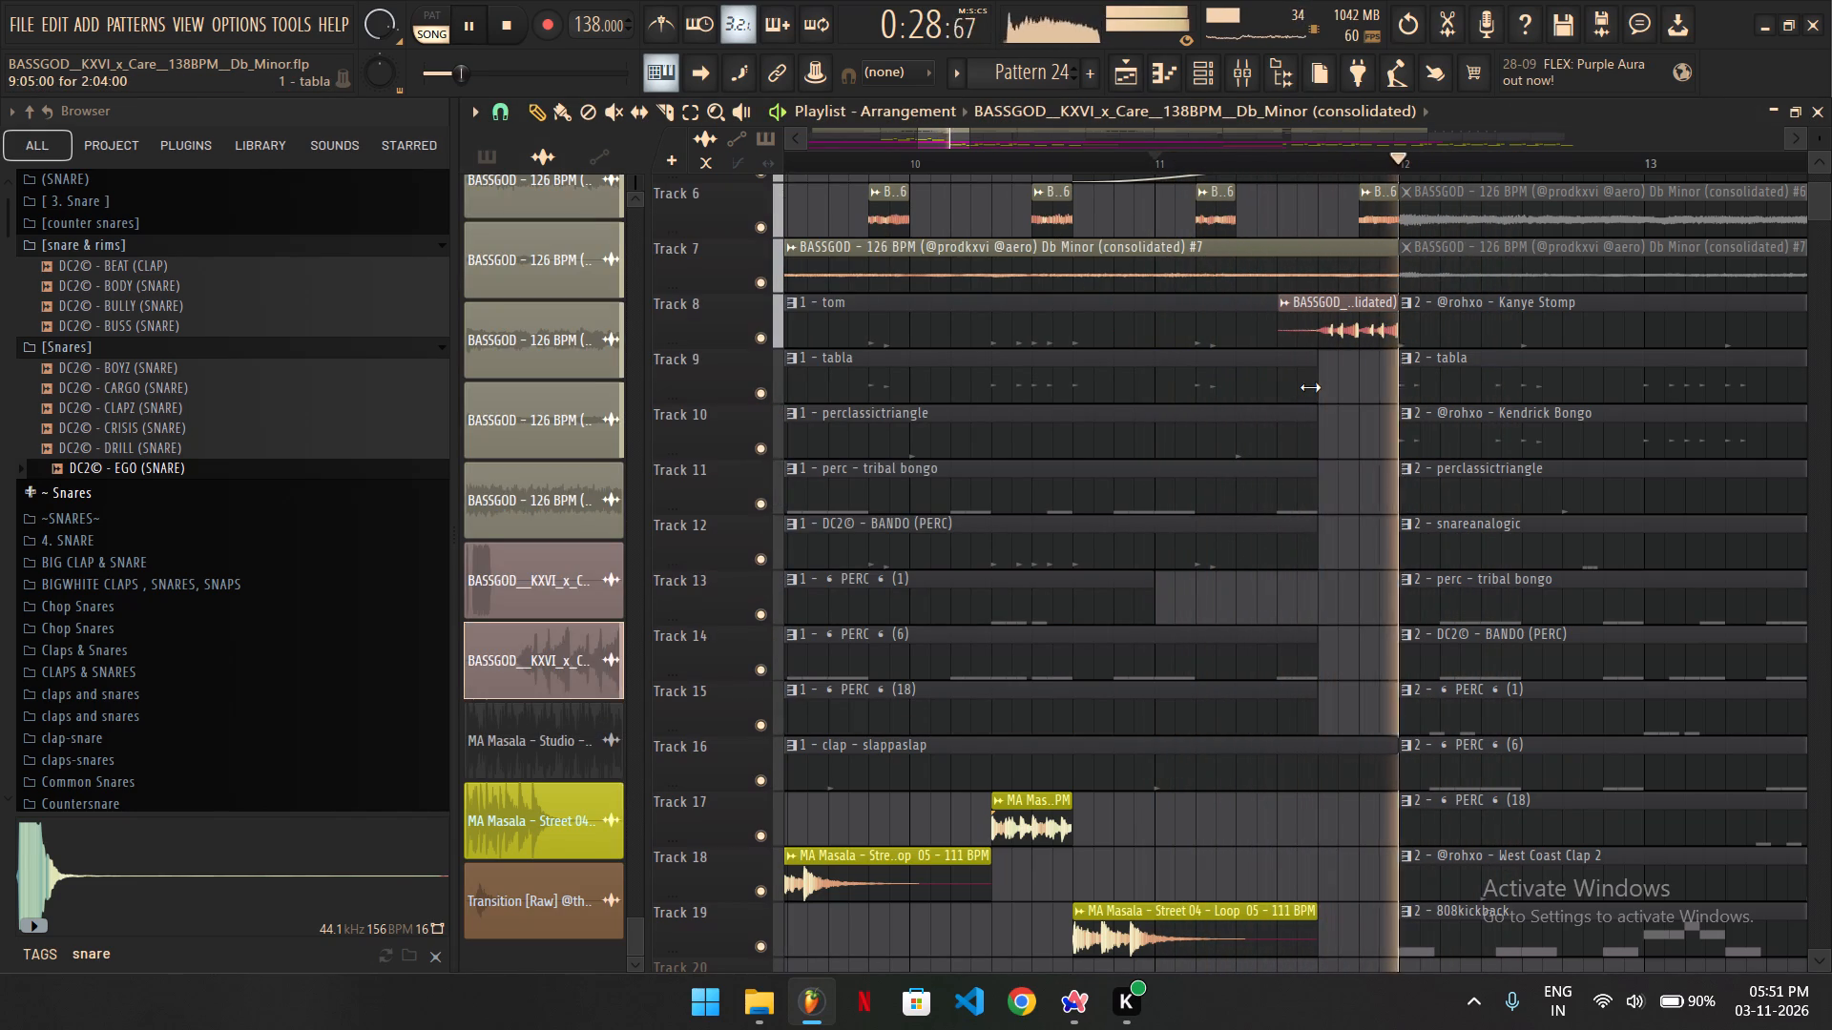
drag(1280, 322, 1395, 327)
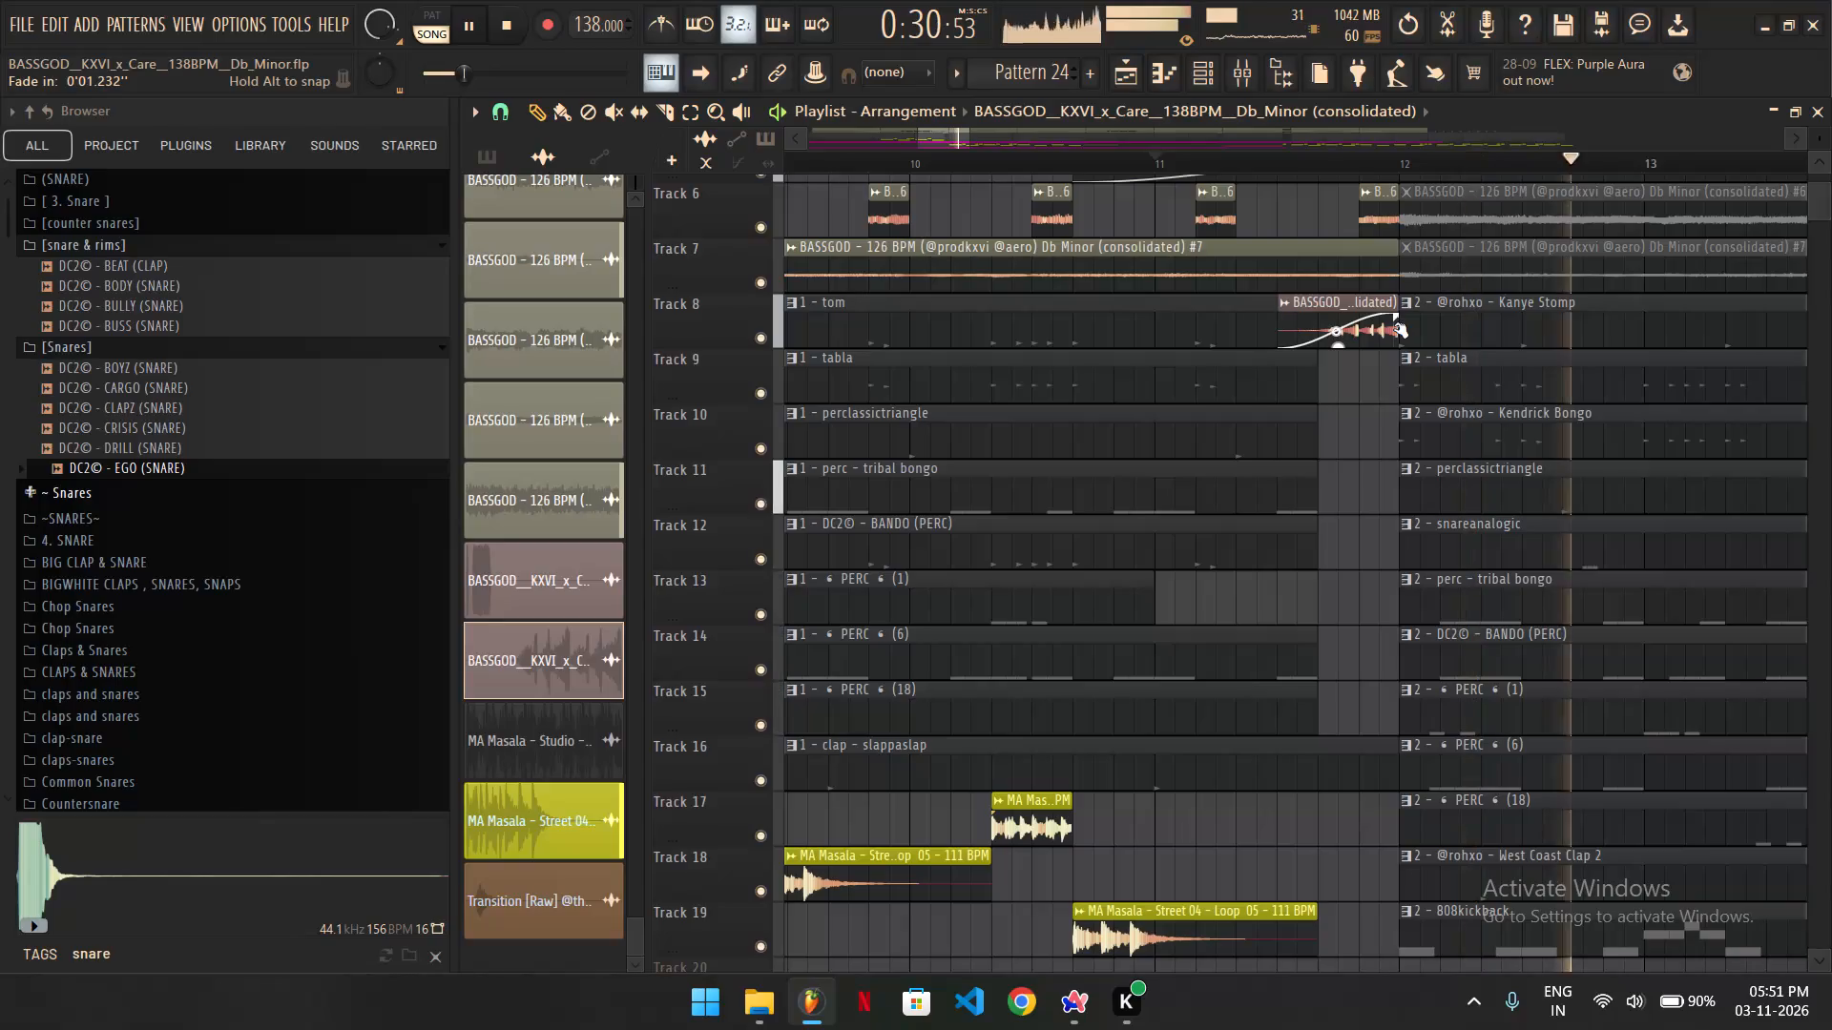
drag(1395, 327, 1368, 323)
In the mixer, route Insert 26 to the DRUM BUS track only.
scroll(1368, 319, down, 3)
ctrl+scroll(1372, 293, down, 5)
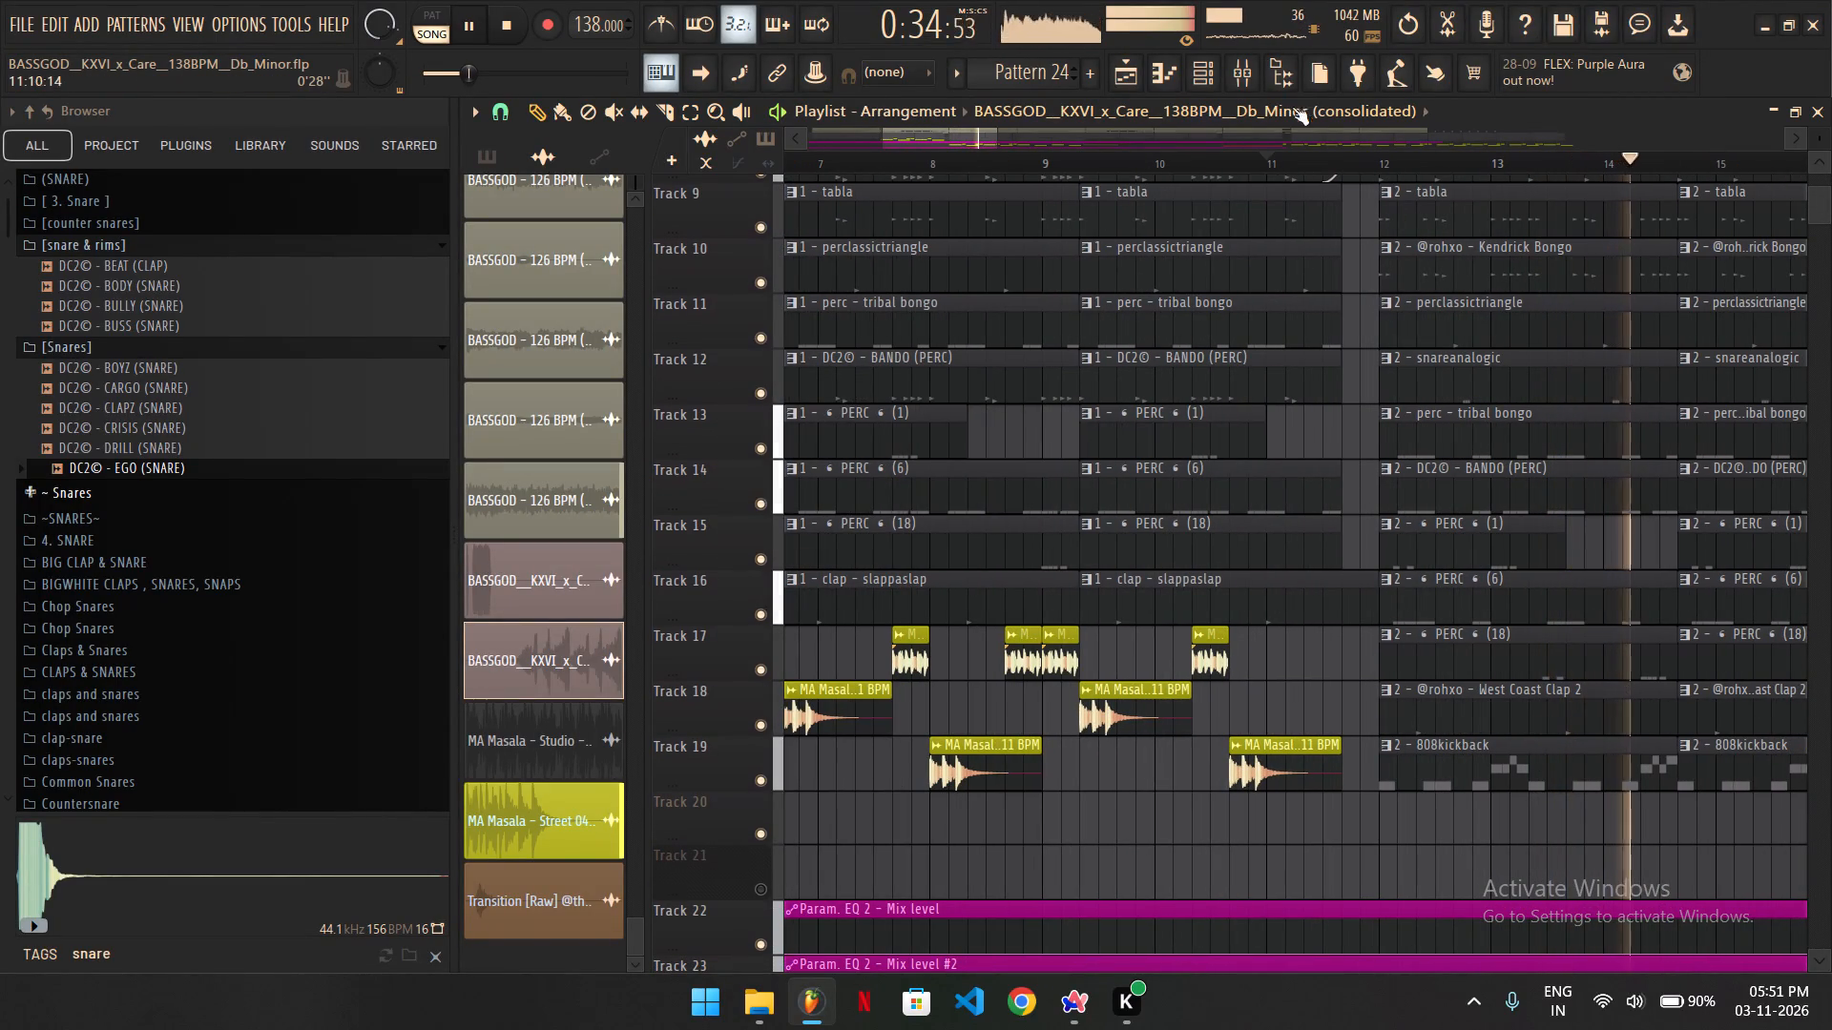
click(1252, 71)
scroll(1363, 314, down, 1)
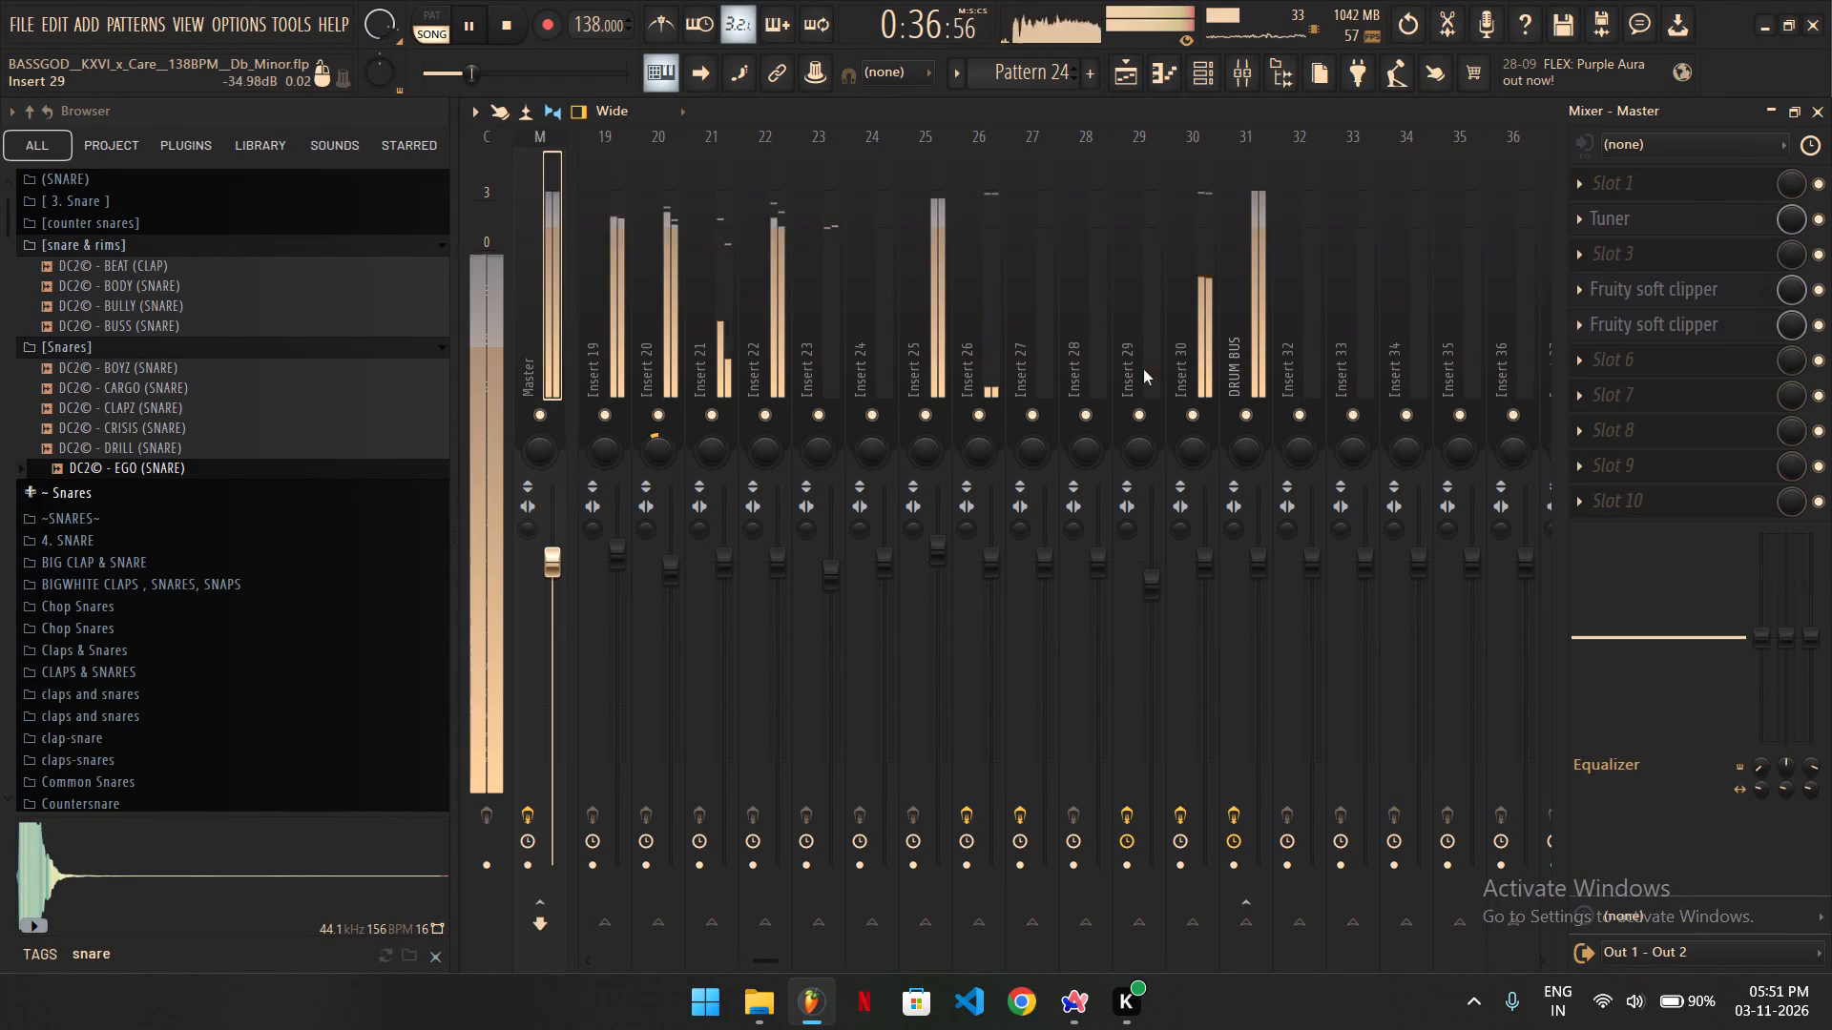
click(971, 340)
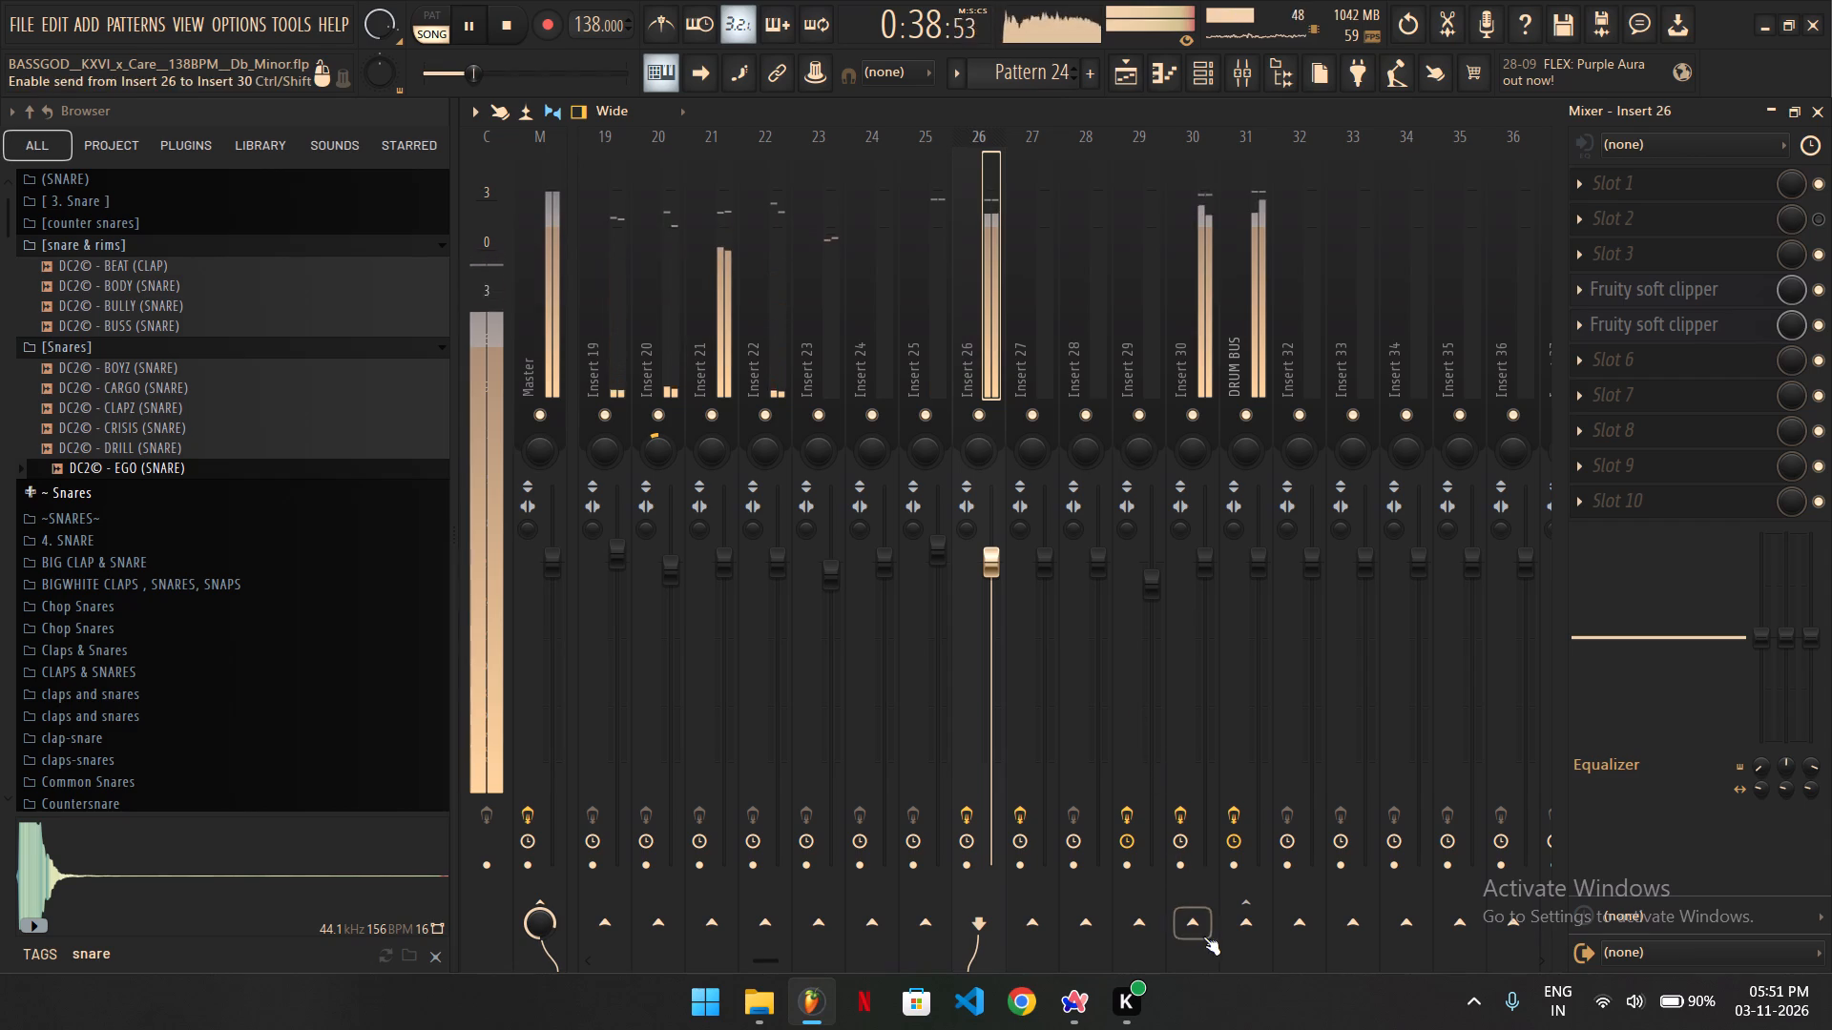
right_click(1243, 925)
click(1307, 894)
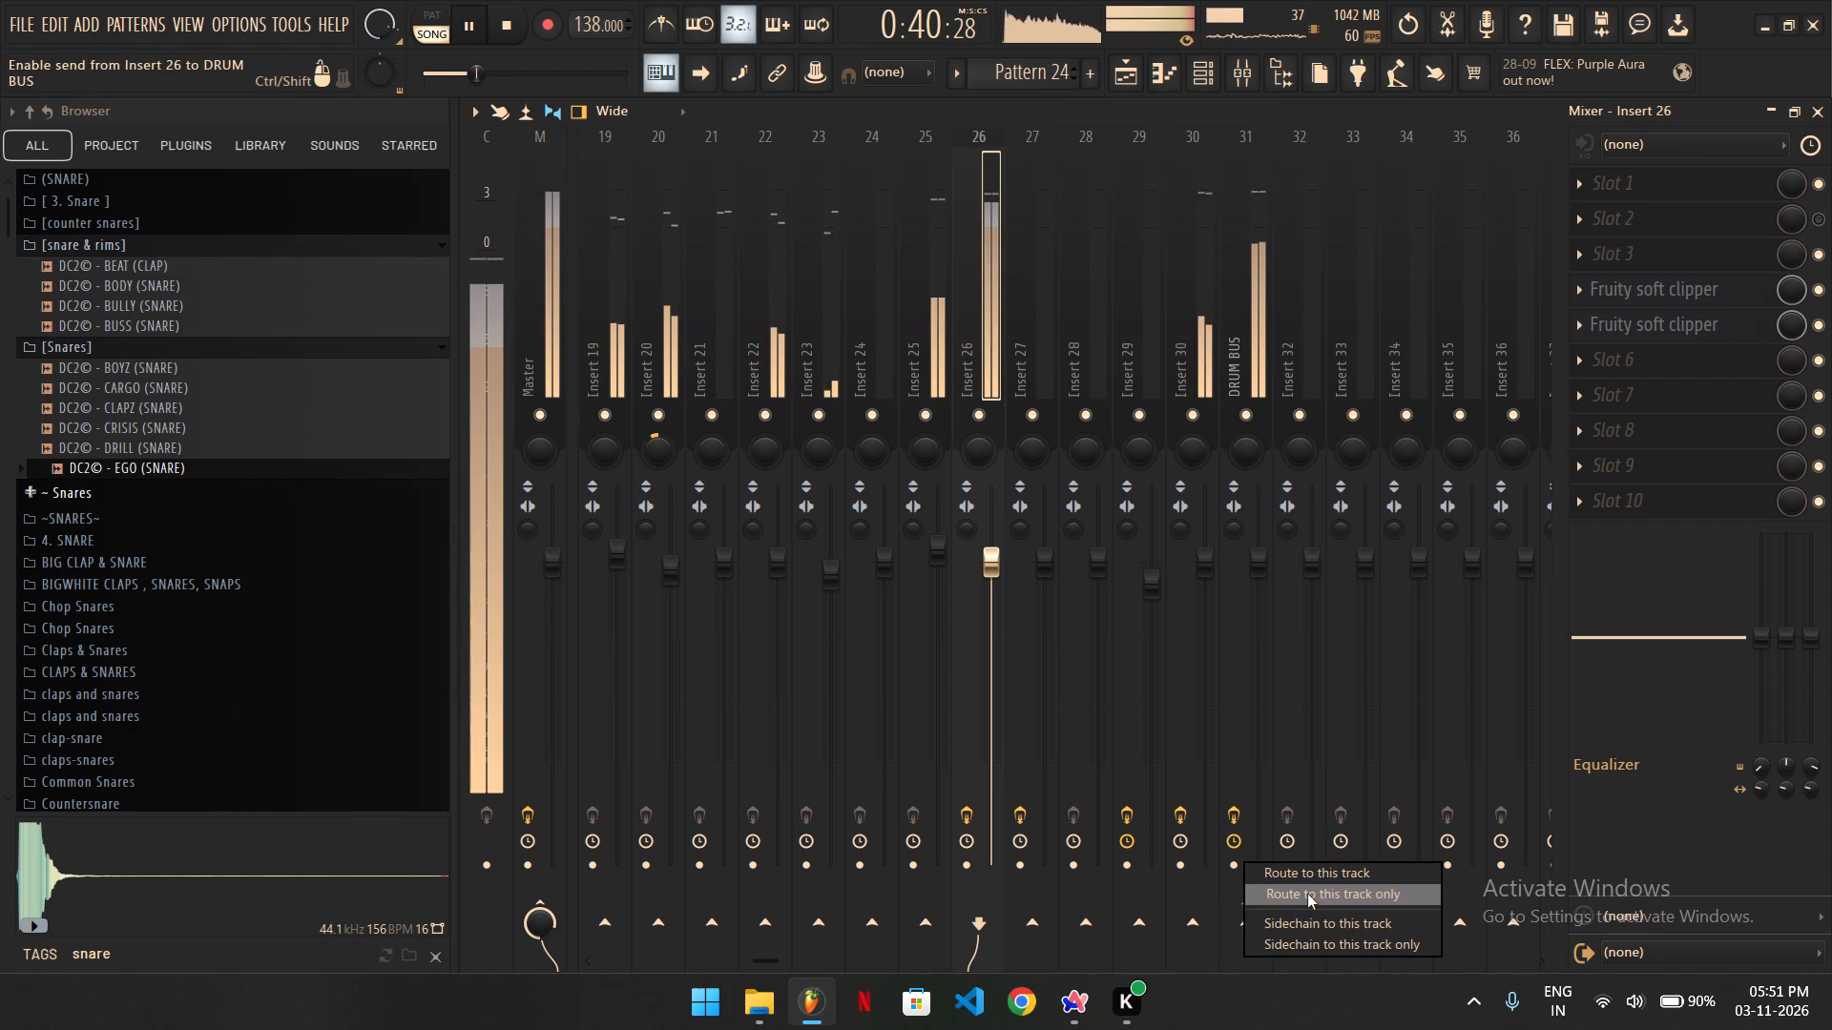
Bypass Fruity parametric EQ 2 on the DRUM BUS track.
click(1251, 320)
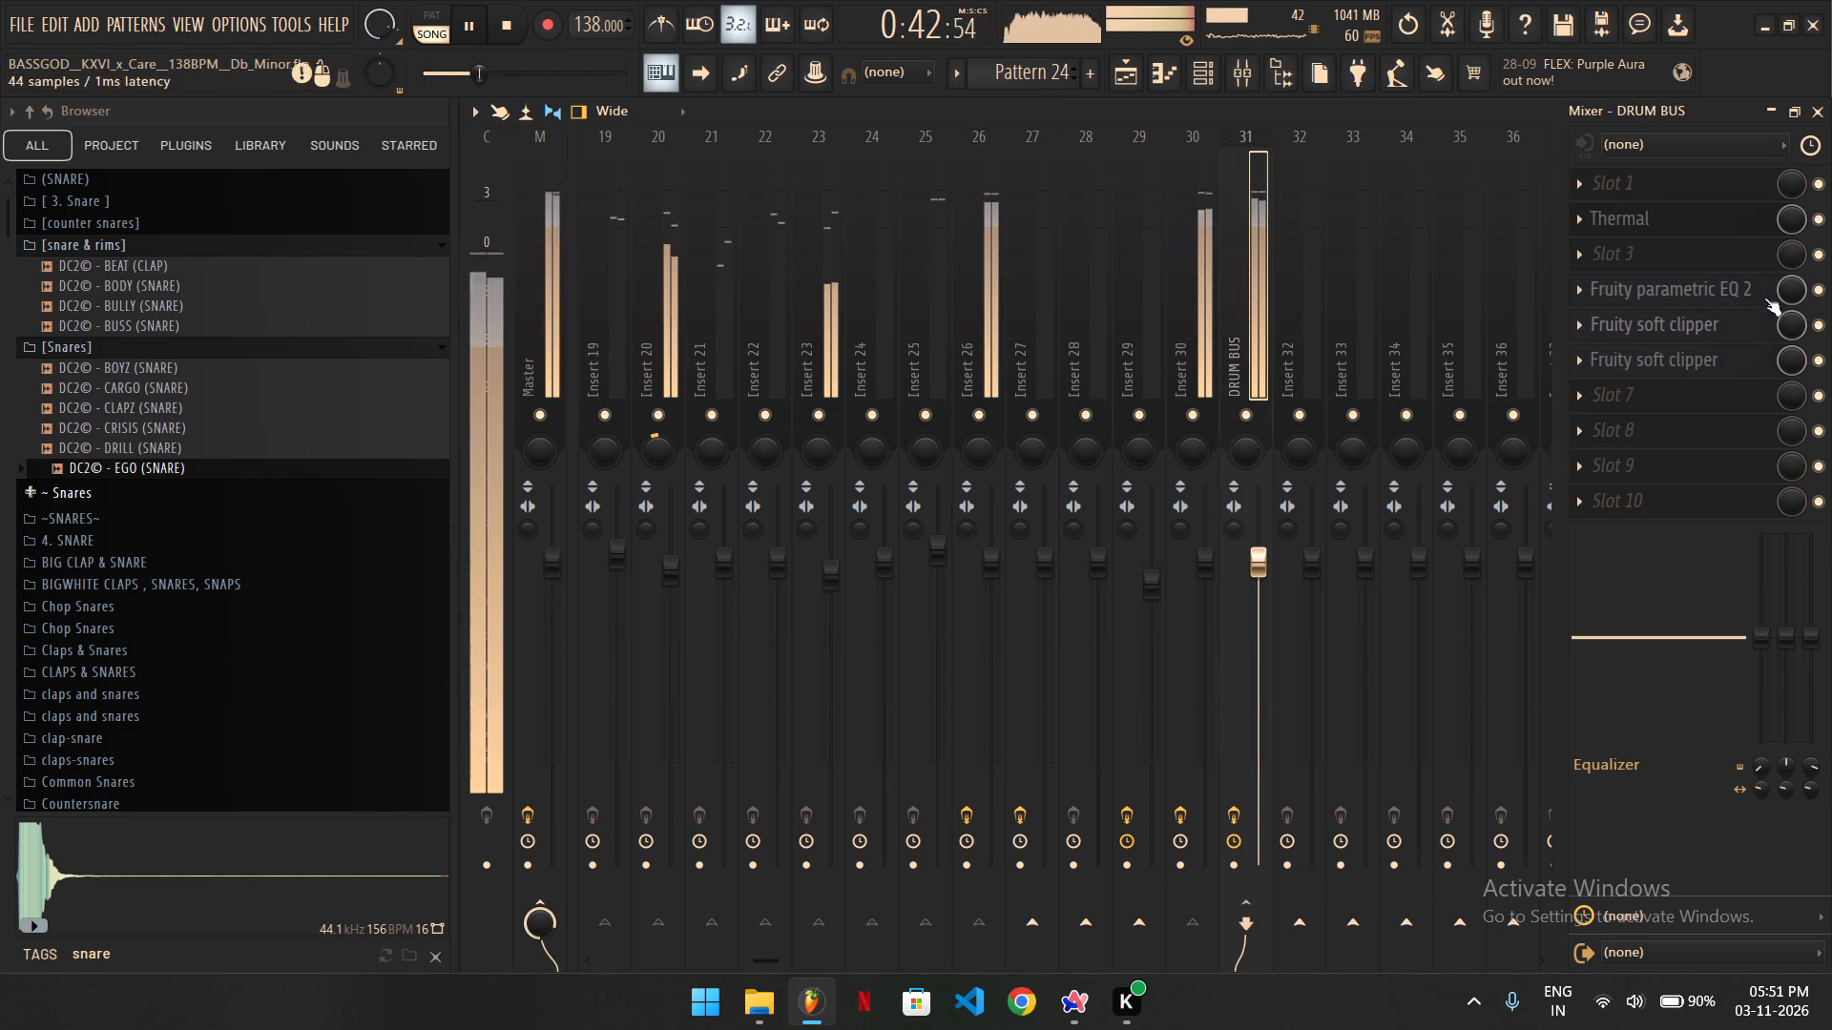
click(1815, 293)
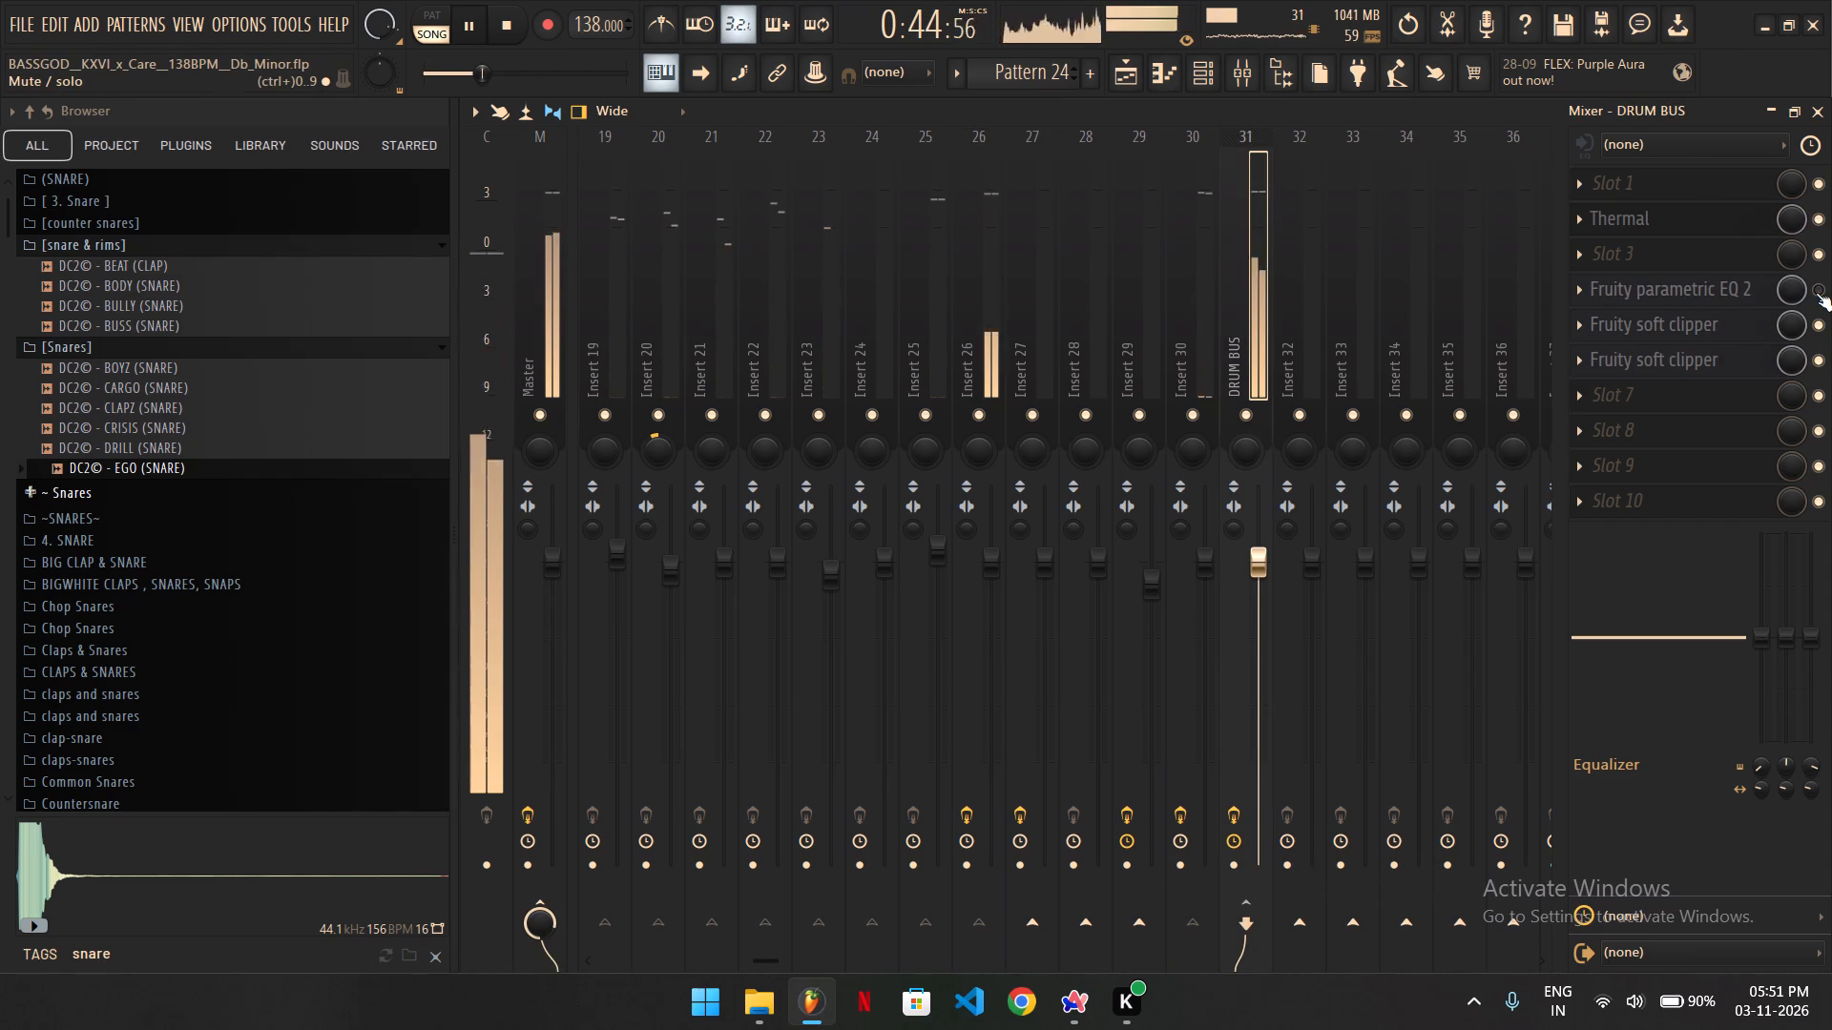
Delete Fruity parametric EQ 2 from the DRUM BUS effect chain.
click(1583, 290)
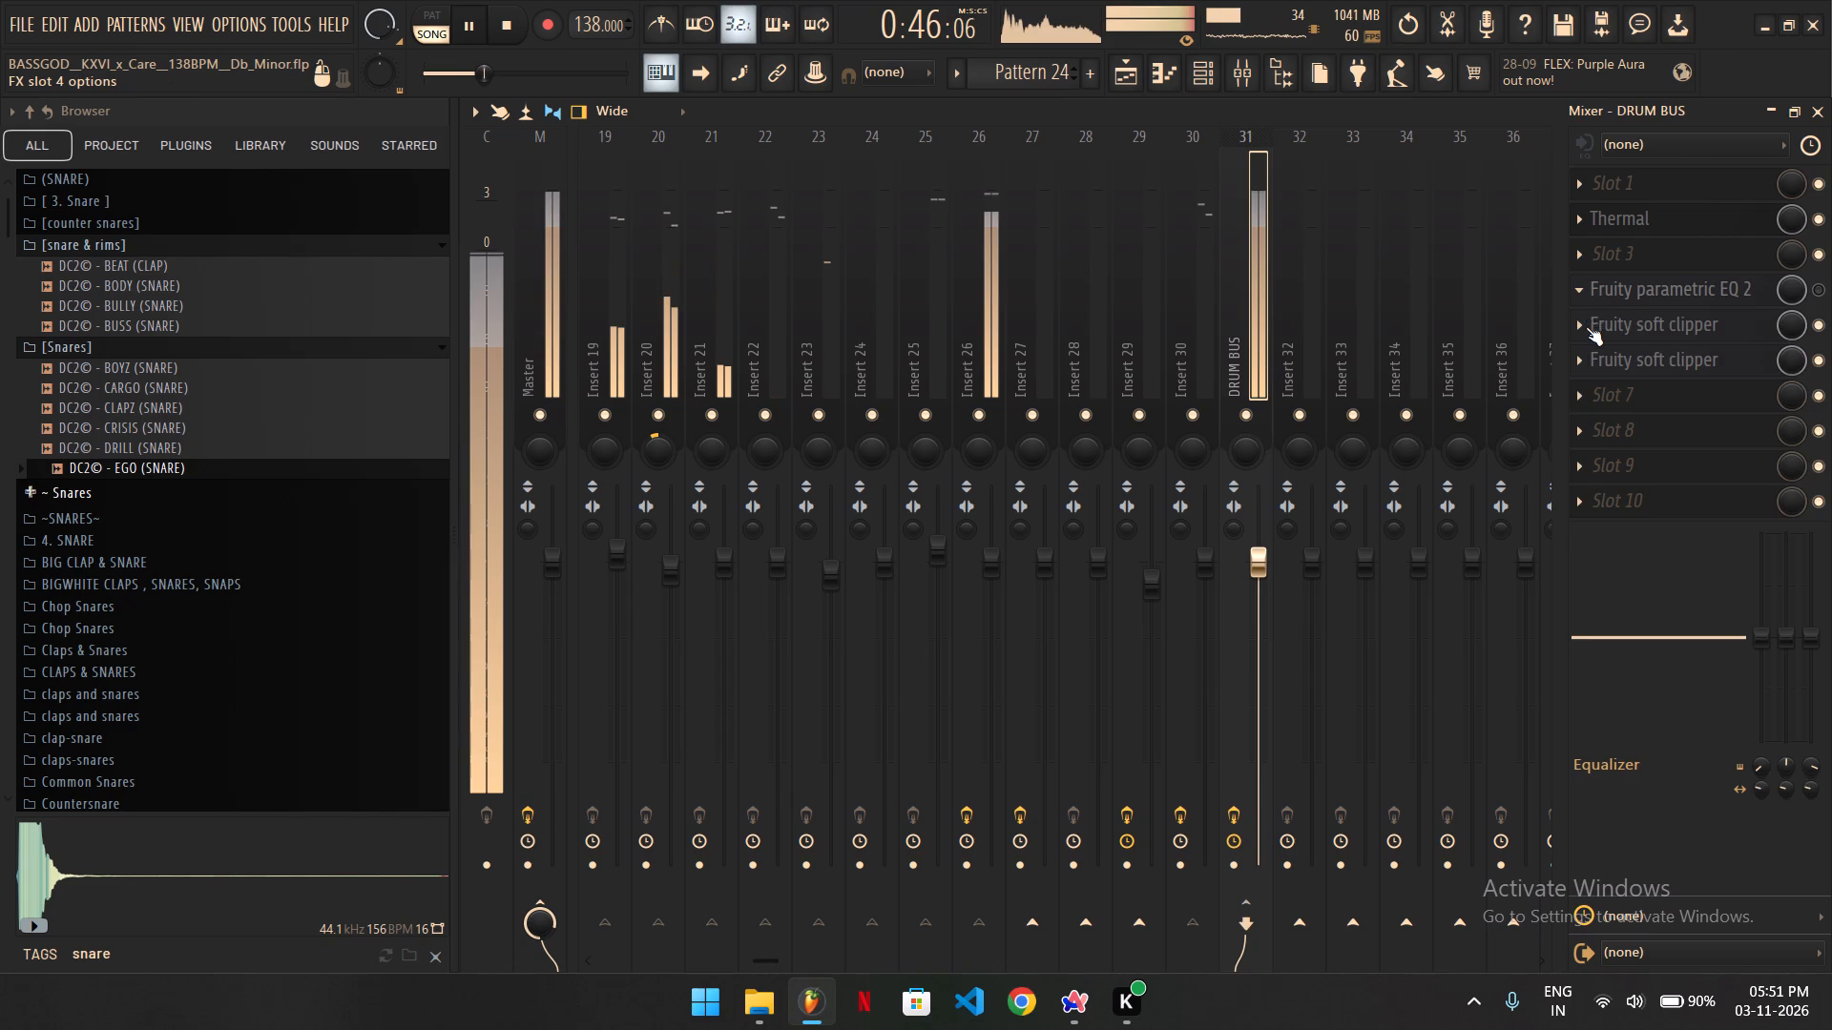
click(1584, 343)
click(996, 581)
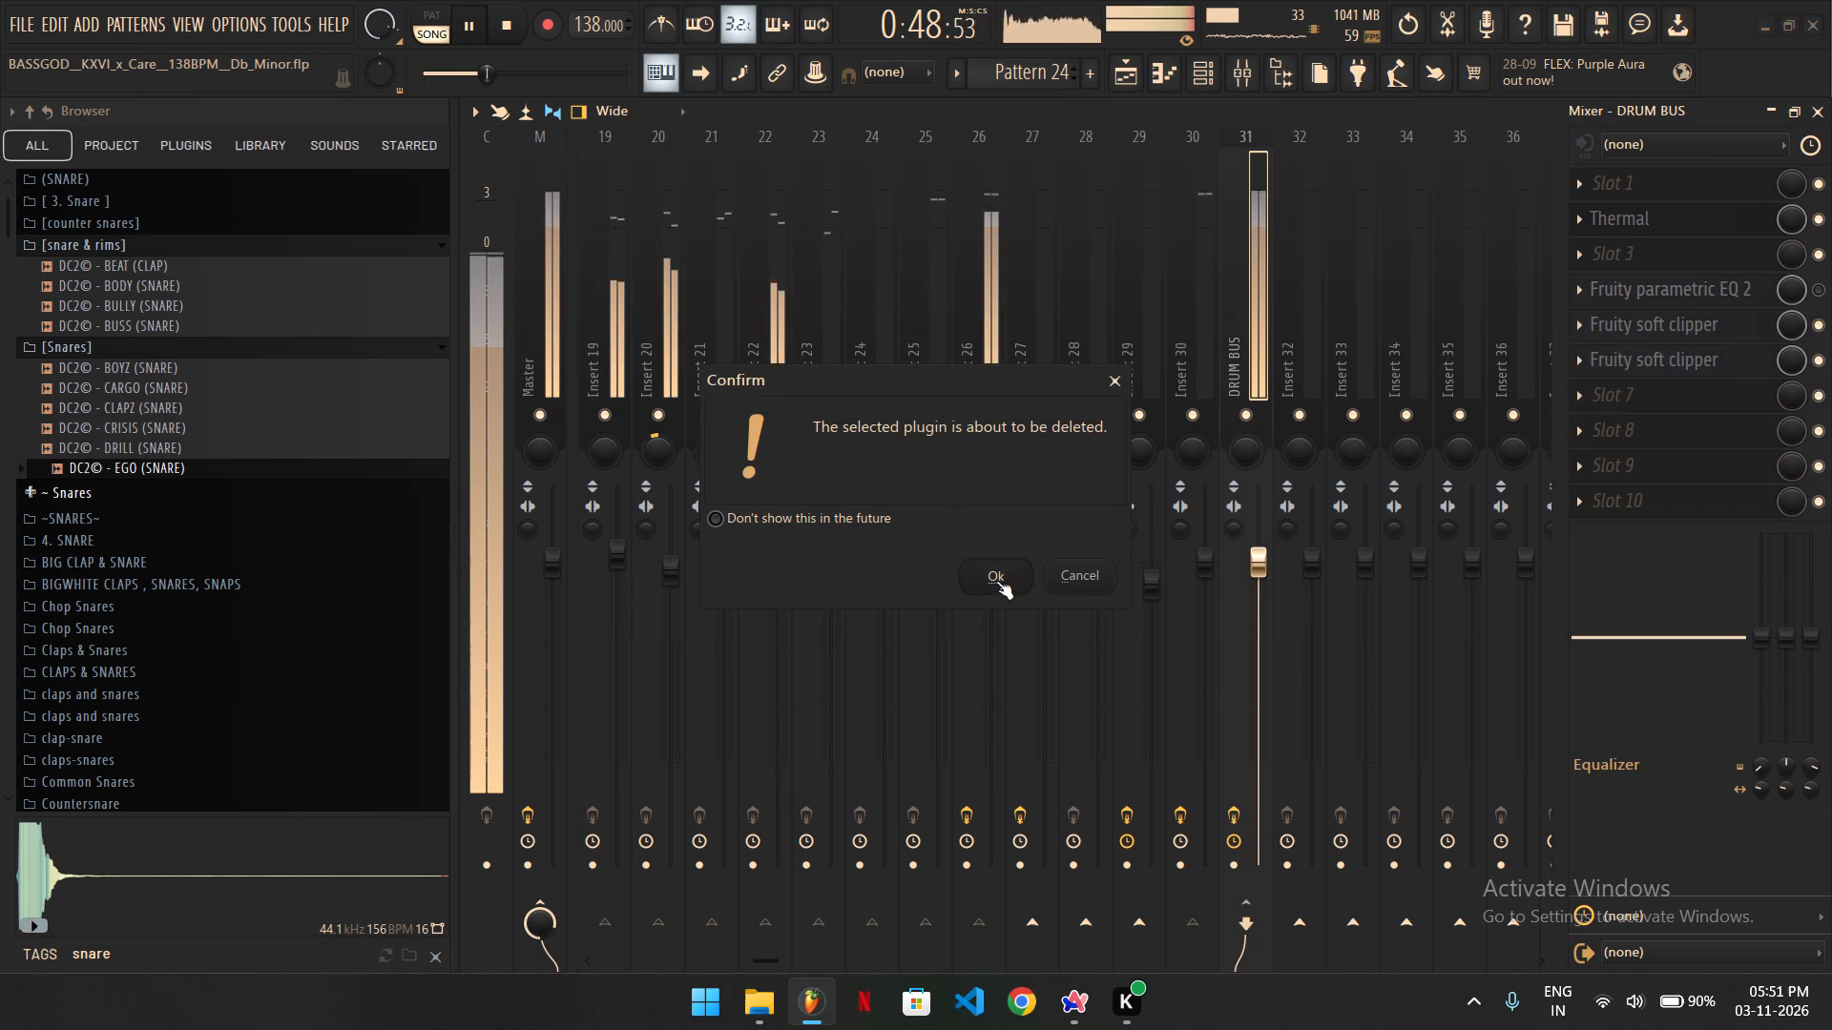
click(1259, 251)
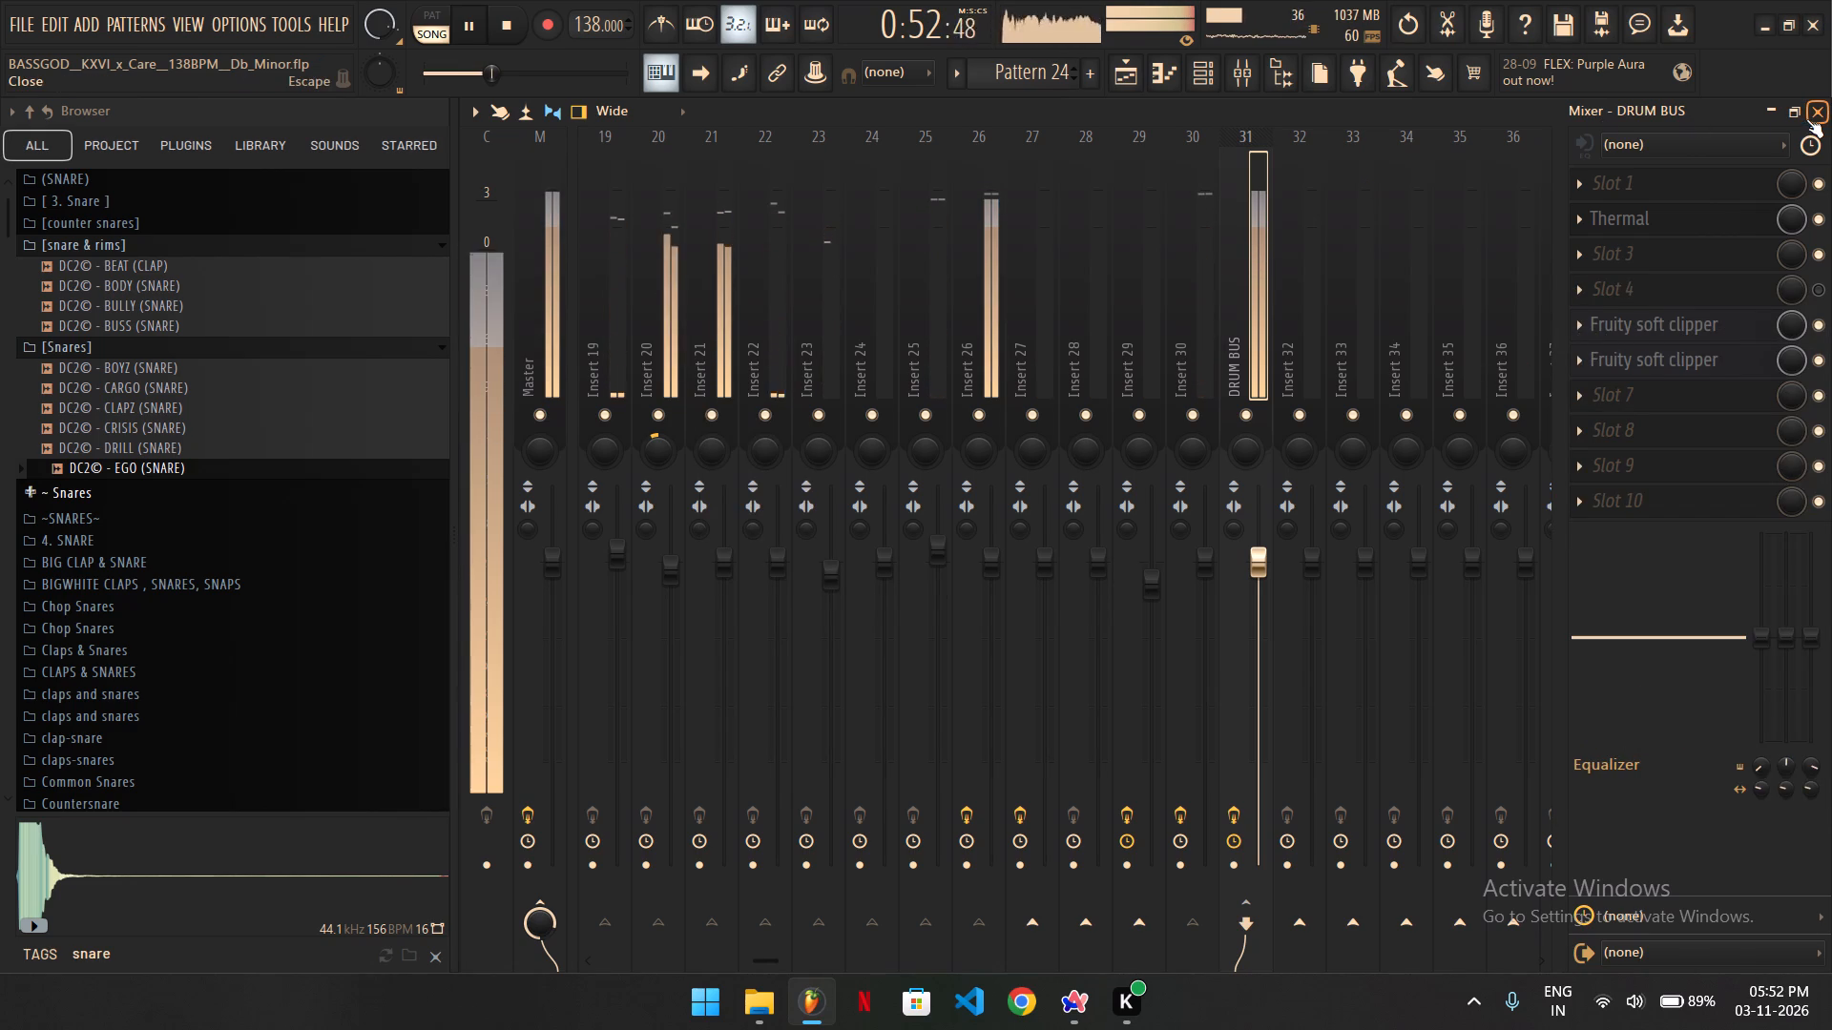
Stop playback, show the Unsorted channels in the channel rack, and open and audition the 808kickback sampler.
click(1202, 69)
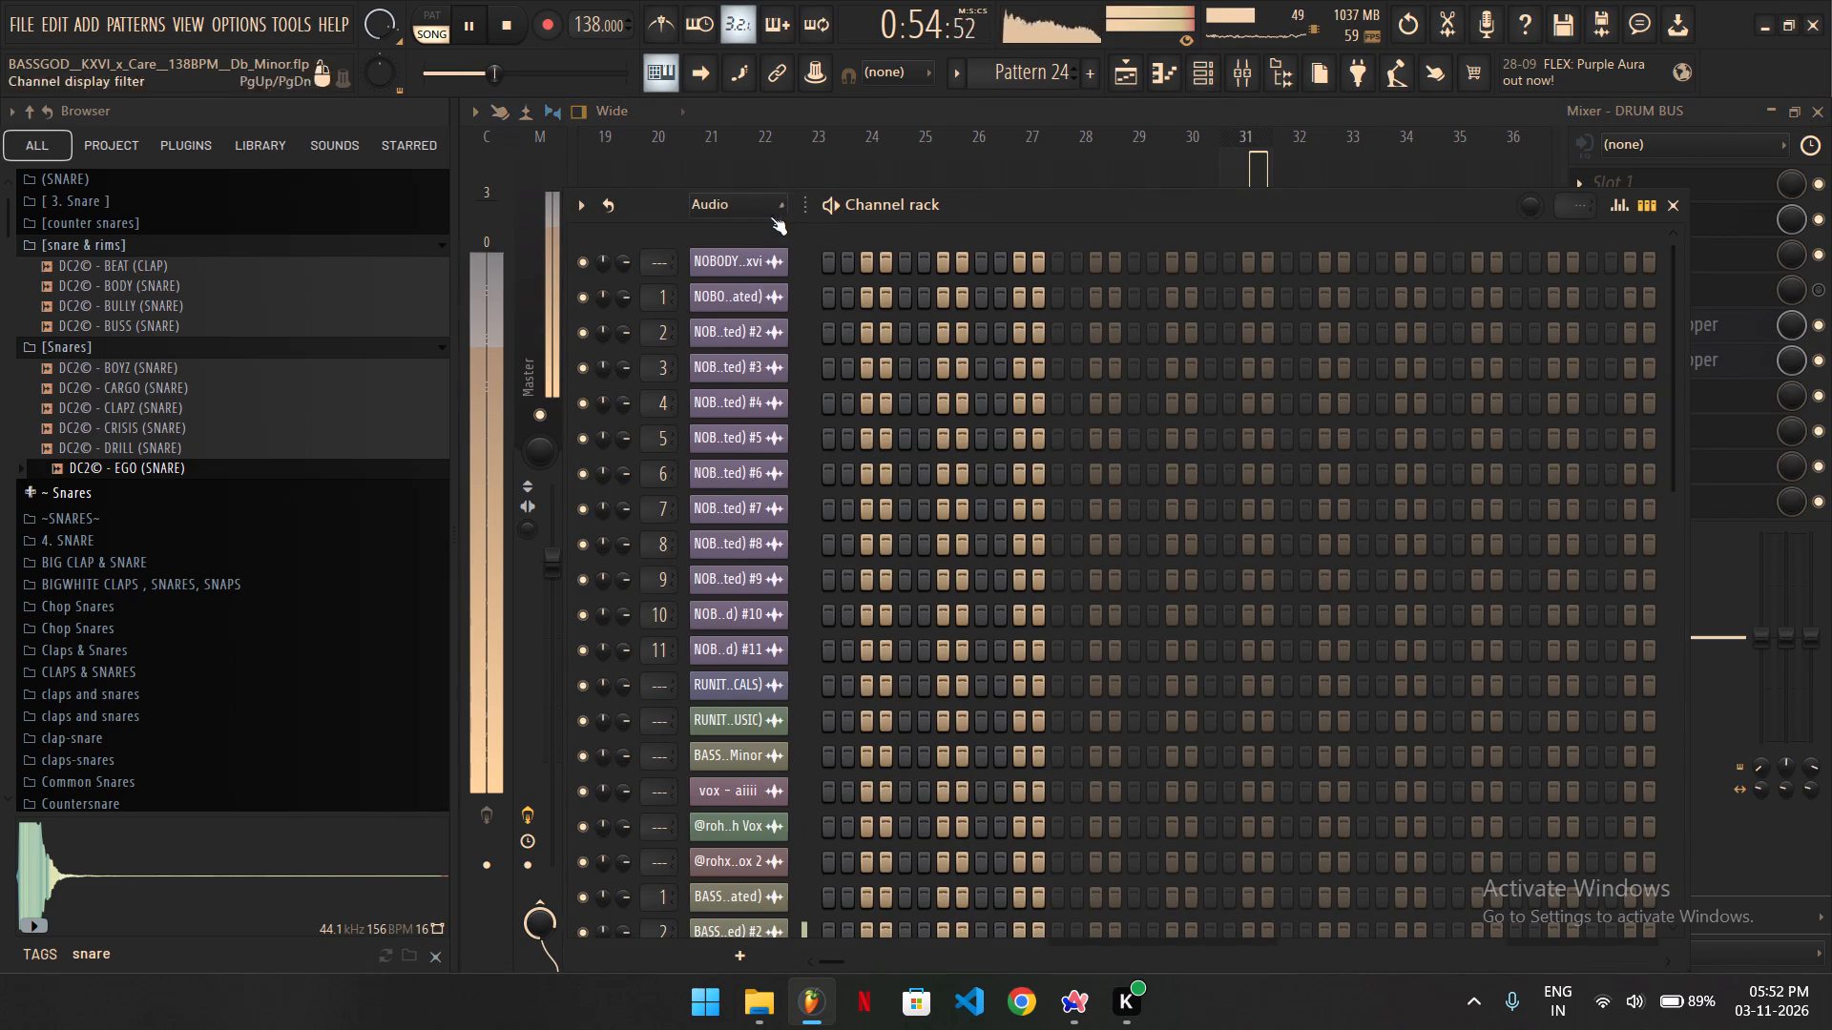
click(770, 216)
click(759, 300)
drag(958, 204, 1017, 155)
key(space)
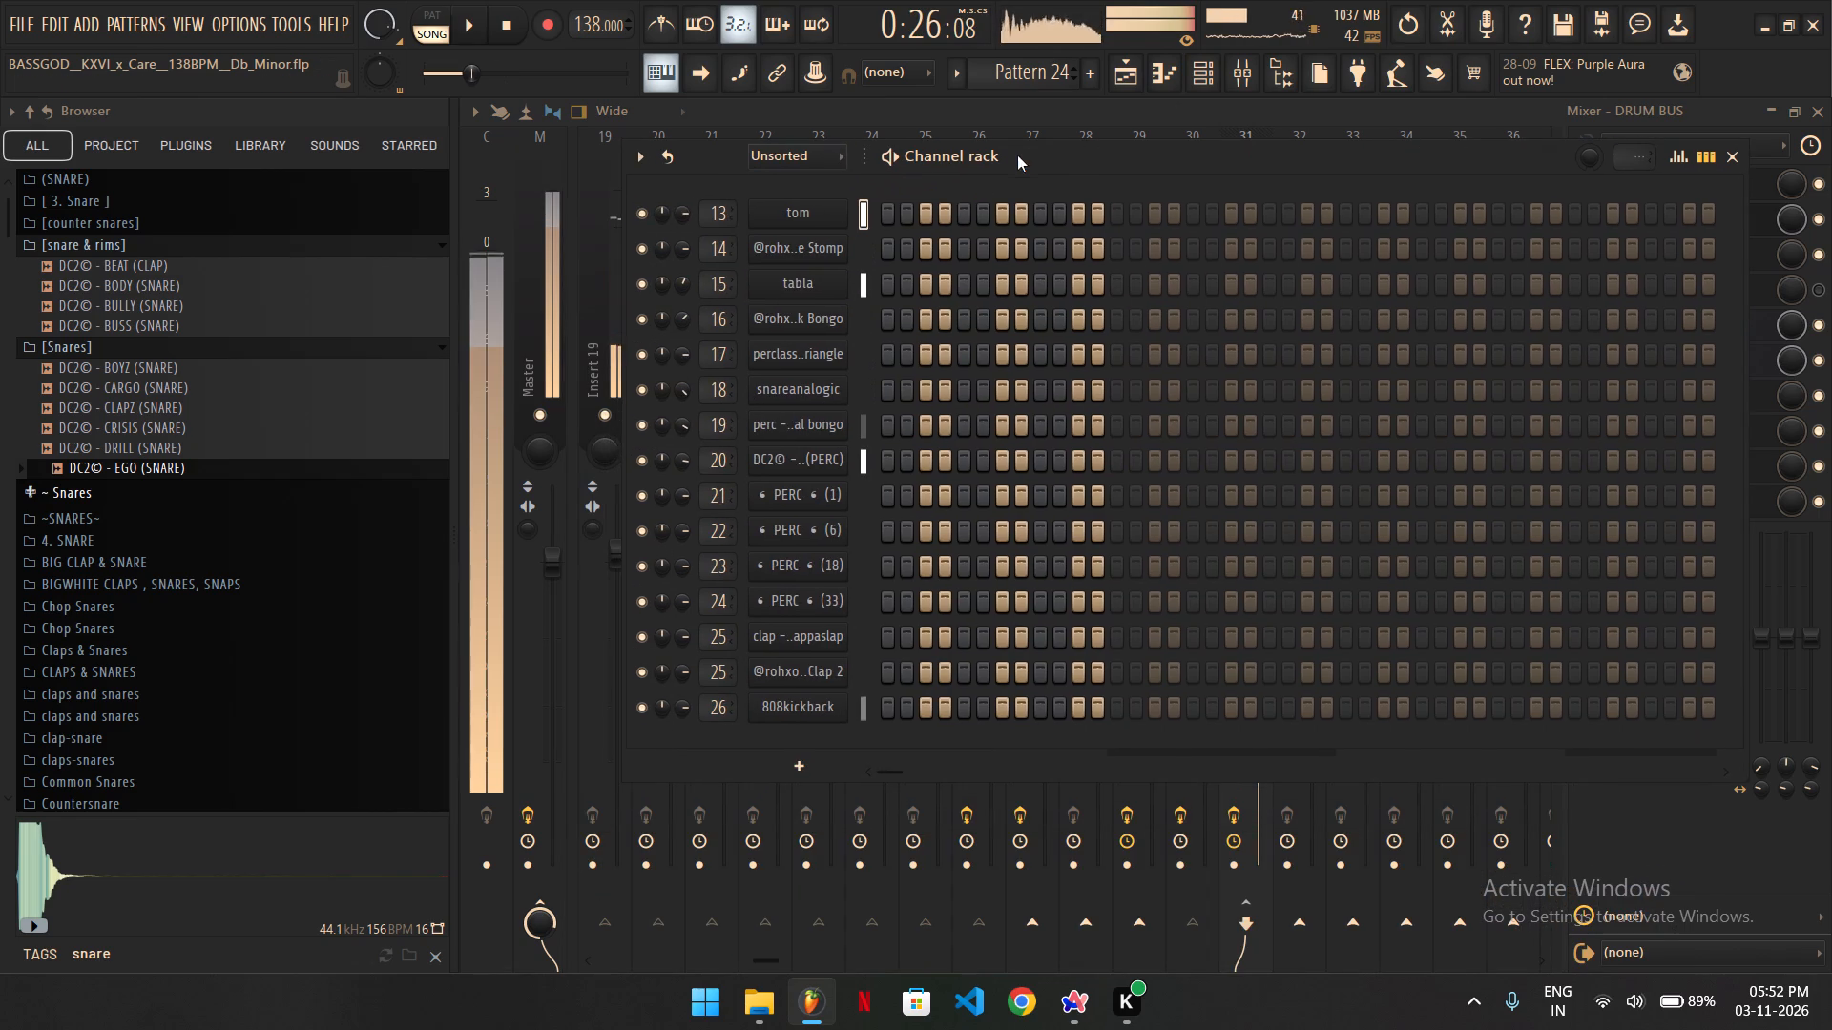
click(794, 707)
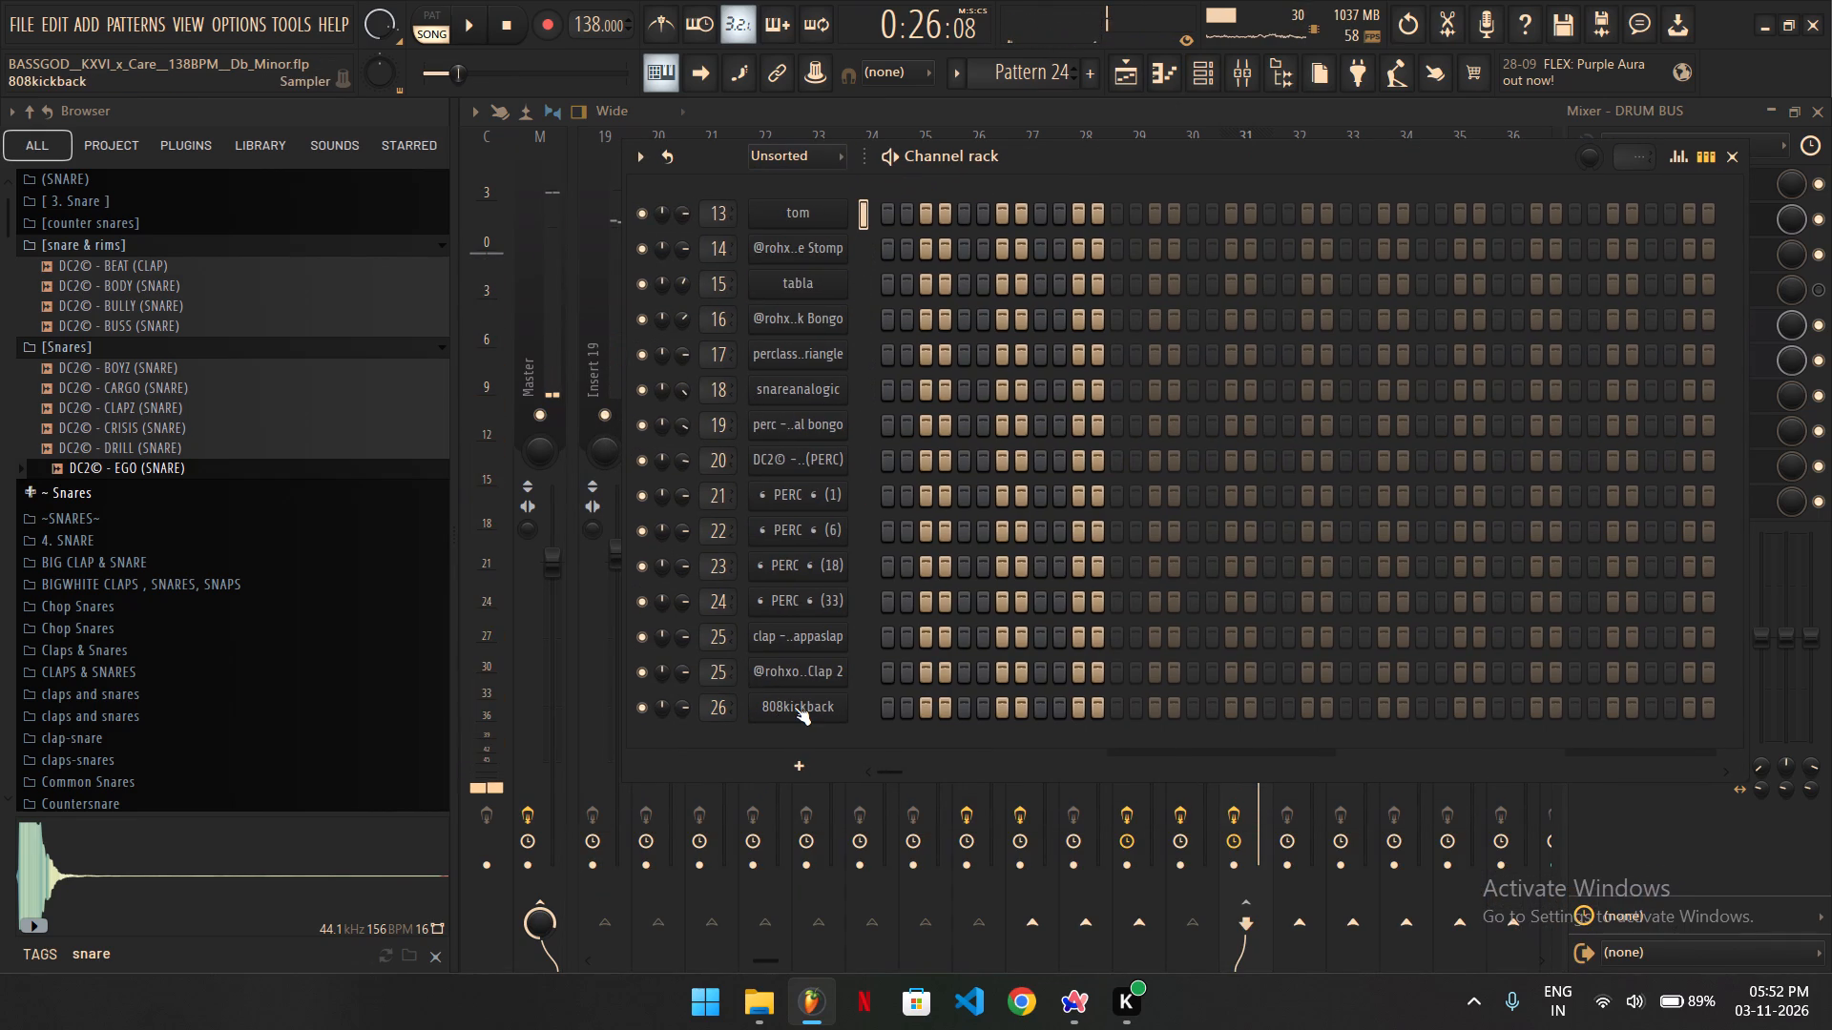
key(q)
key(q)
click(1315, 389)
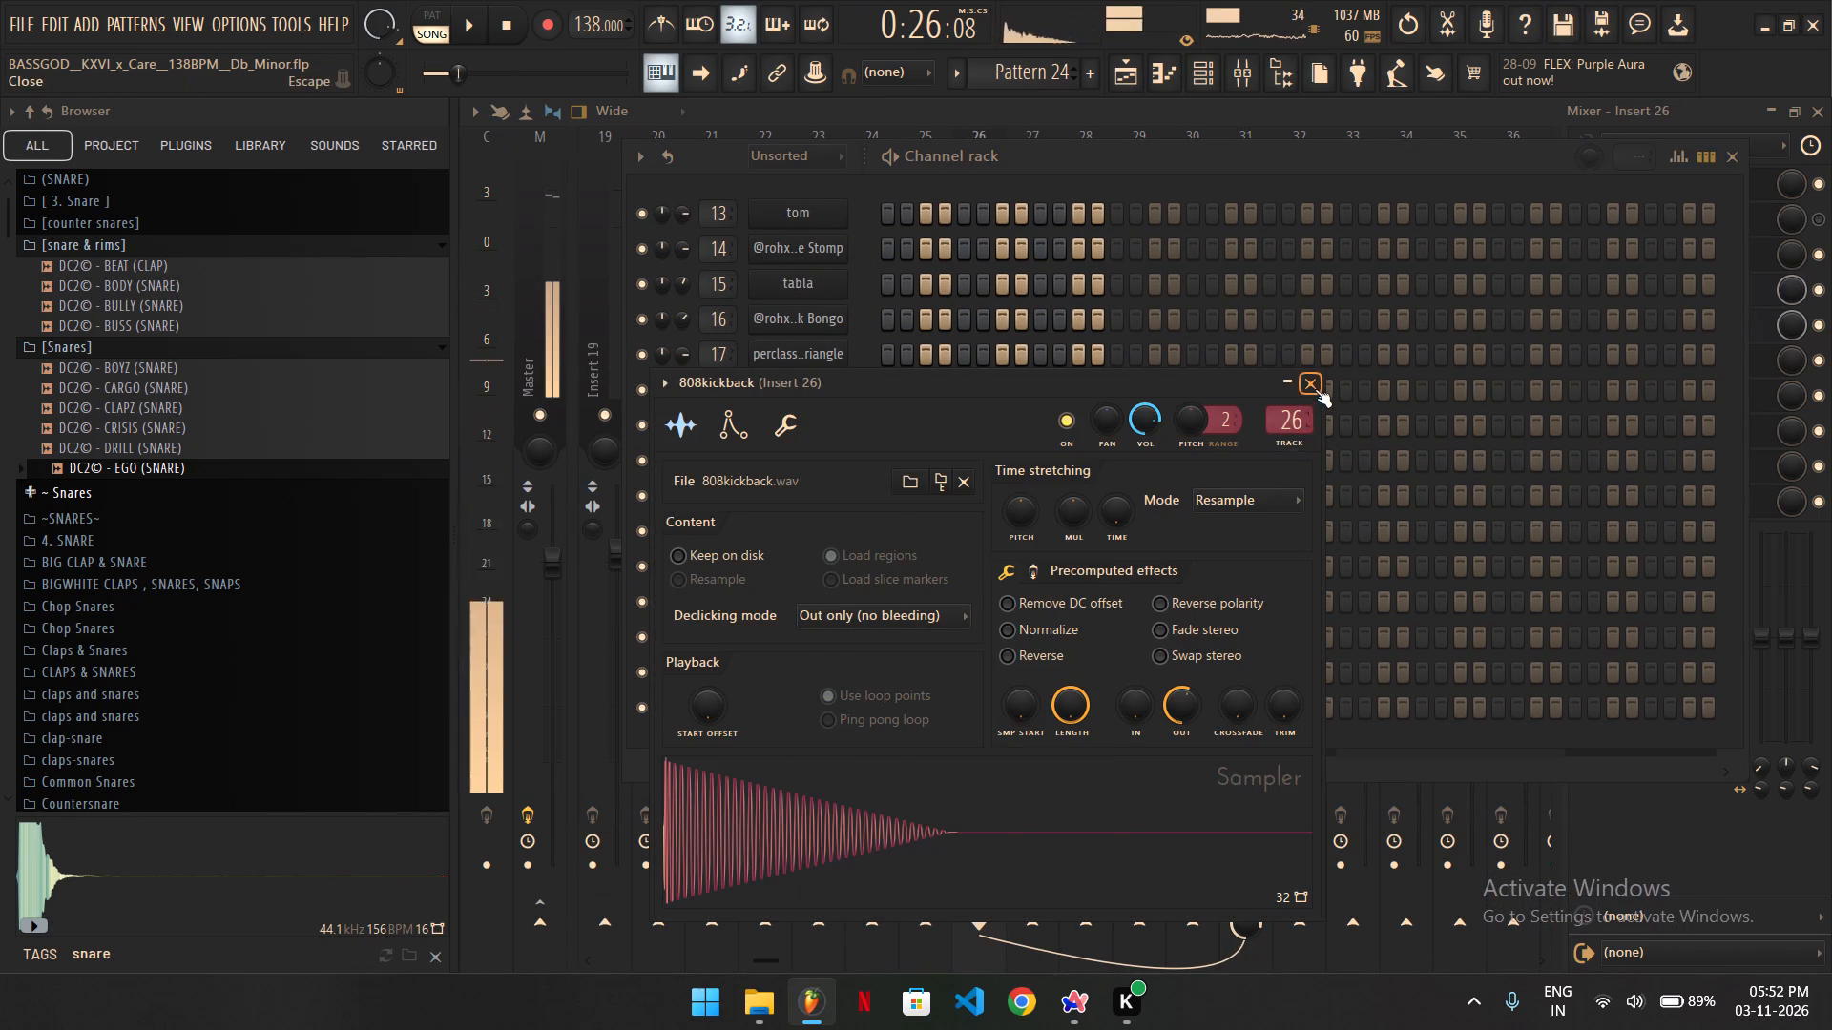
key(q)
key(q)
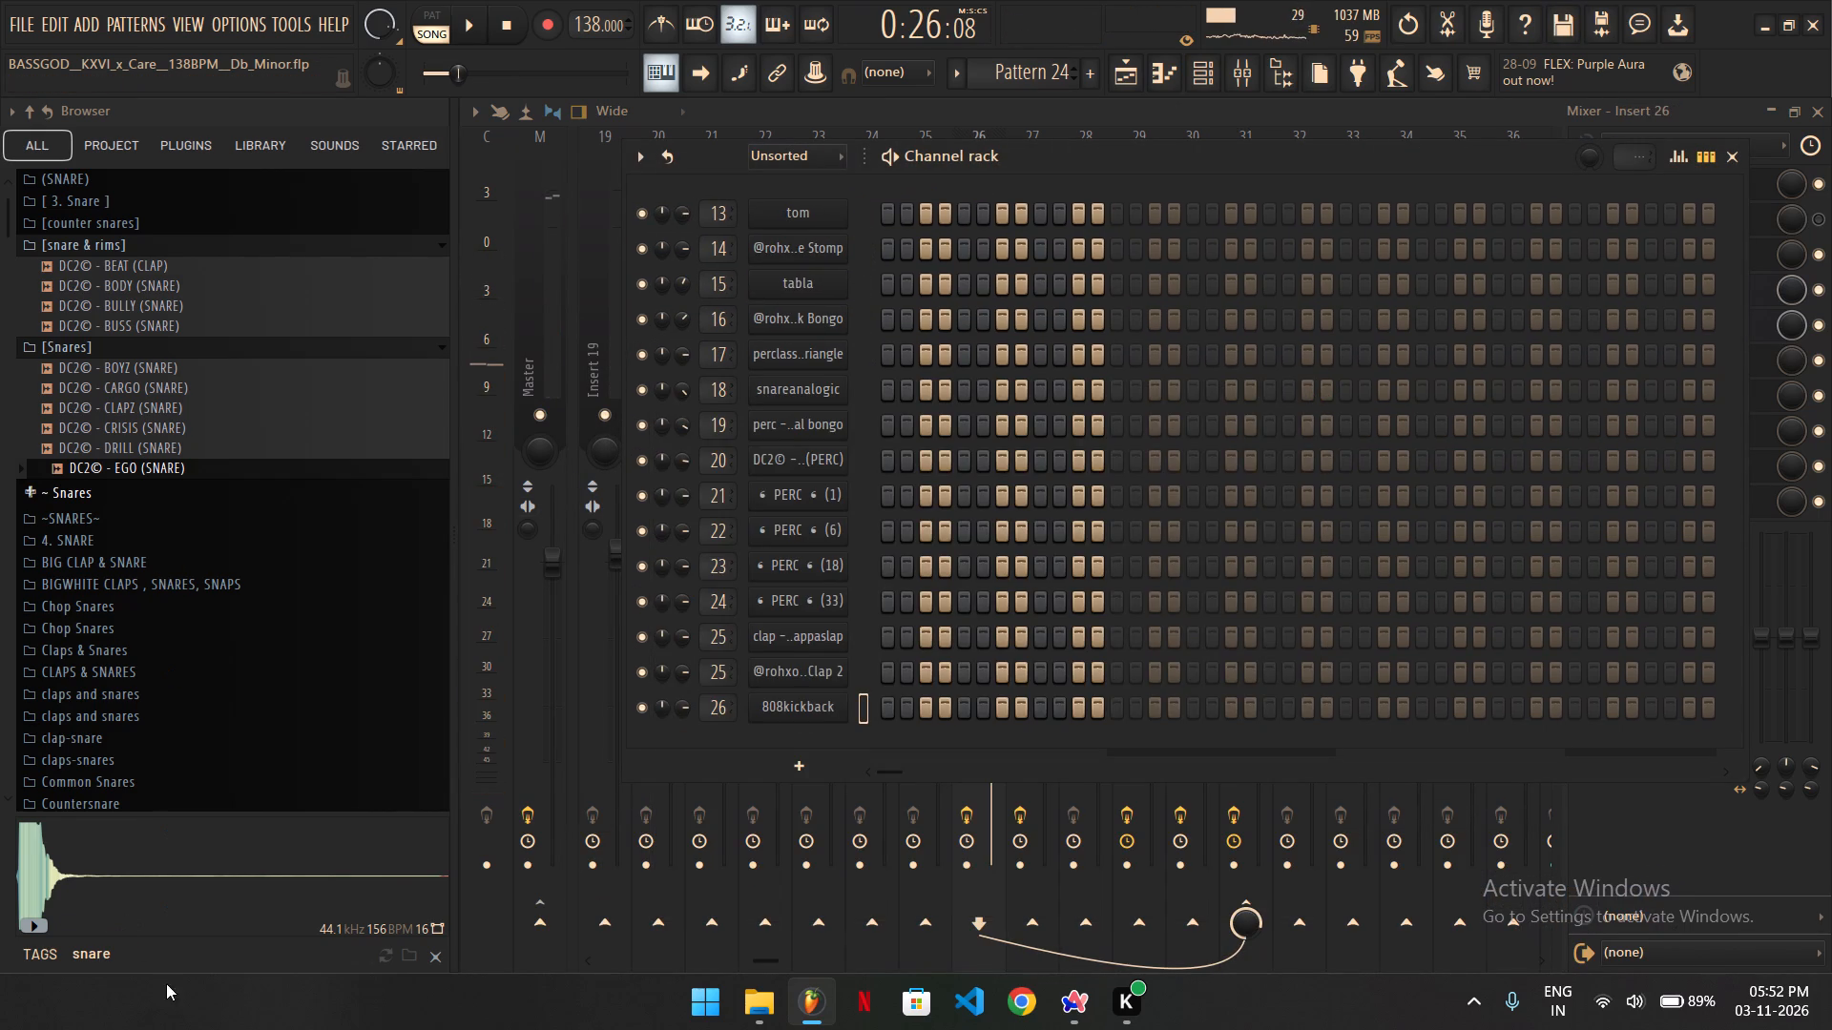
Search the browser for kick and audition the samples in the ~ Kicks folder, including kicktrap, kickzoom, kickbread and kickbeo.
drag(134, 958, 17, 958)
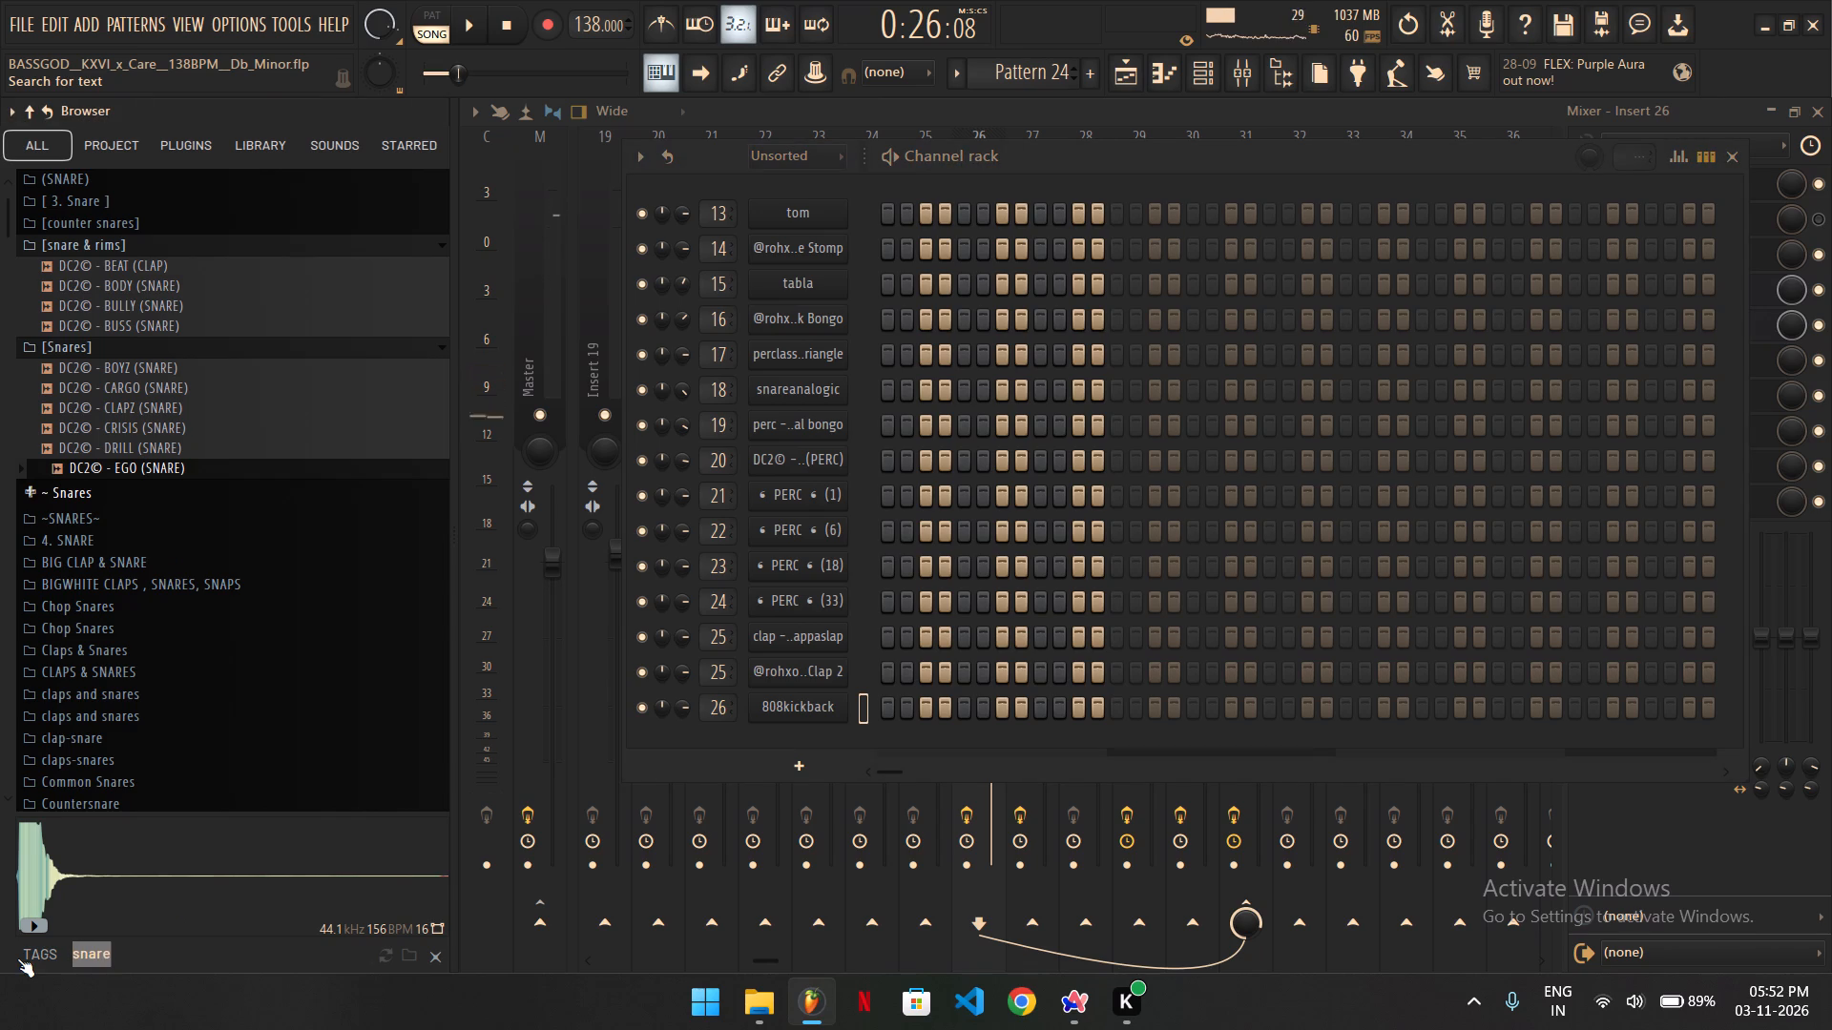
text(kick)
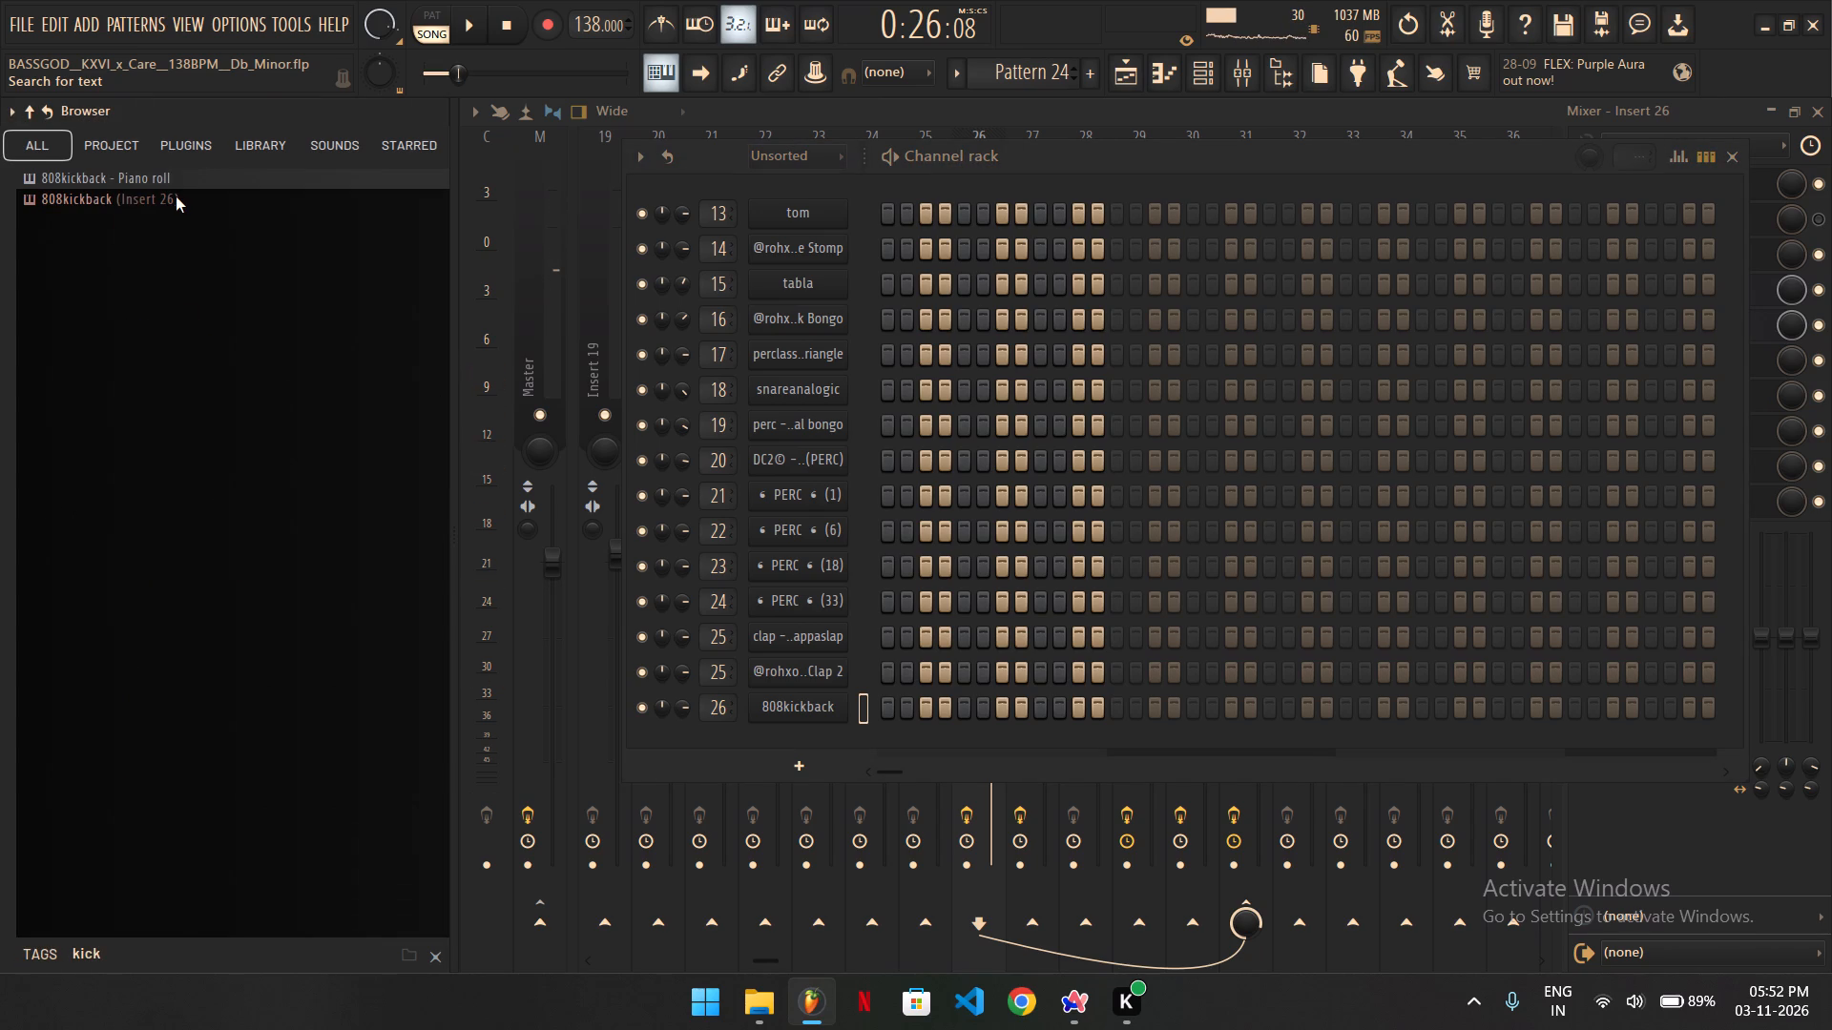
click(82, 254)
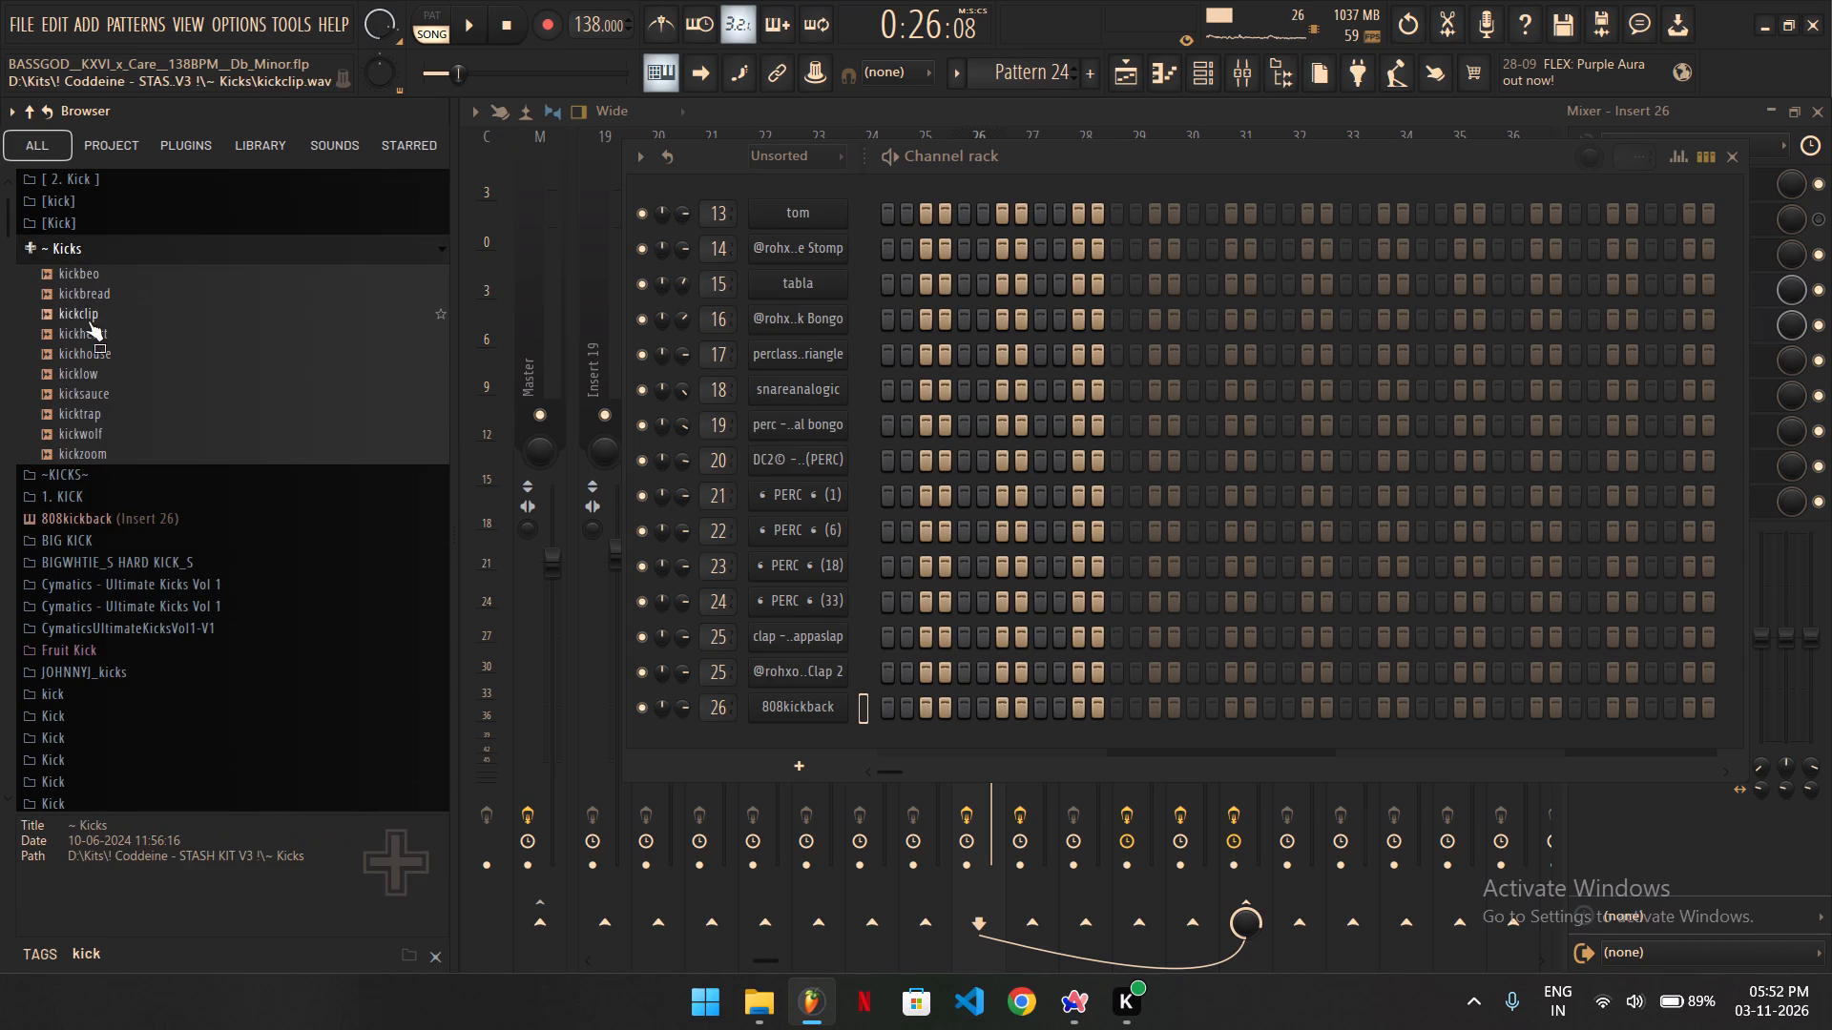
click(88, 320)
click(96, 353)
click(96, 390)
click(96, 422)
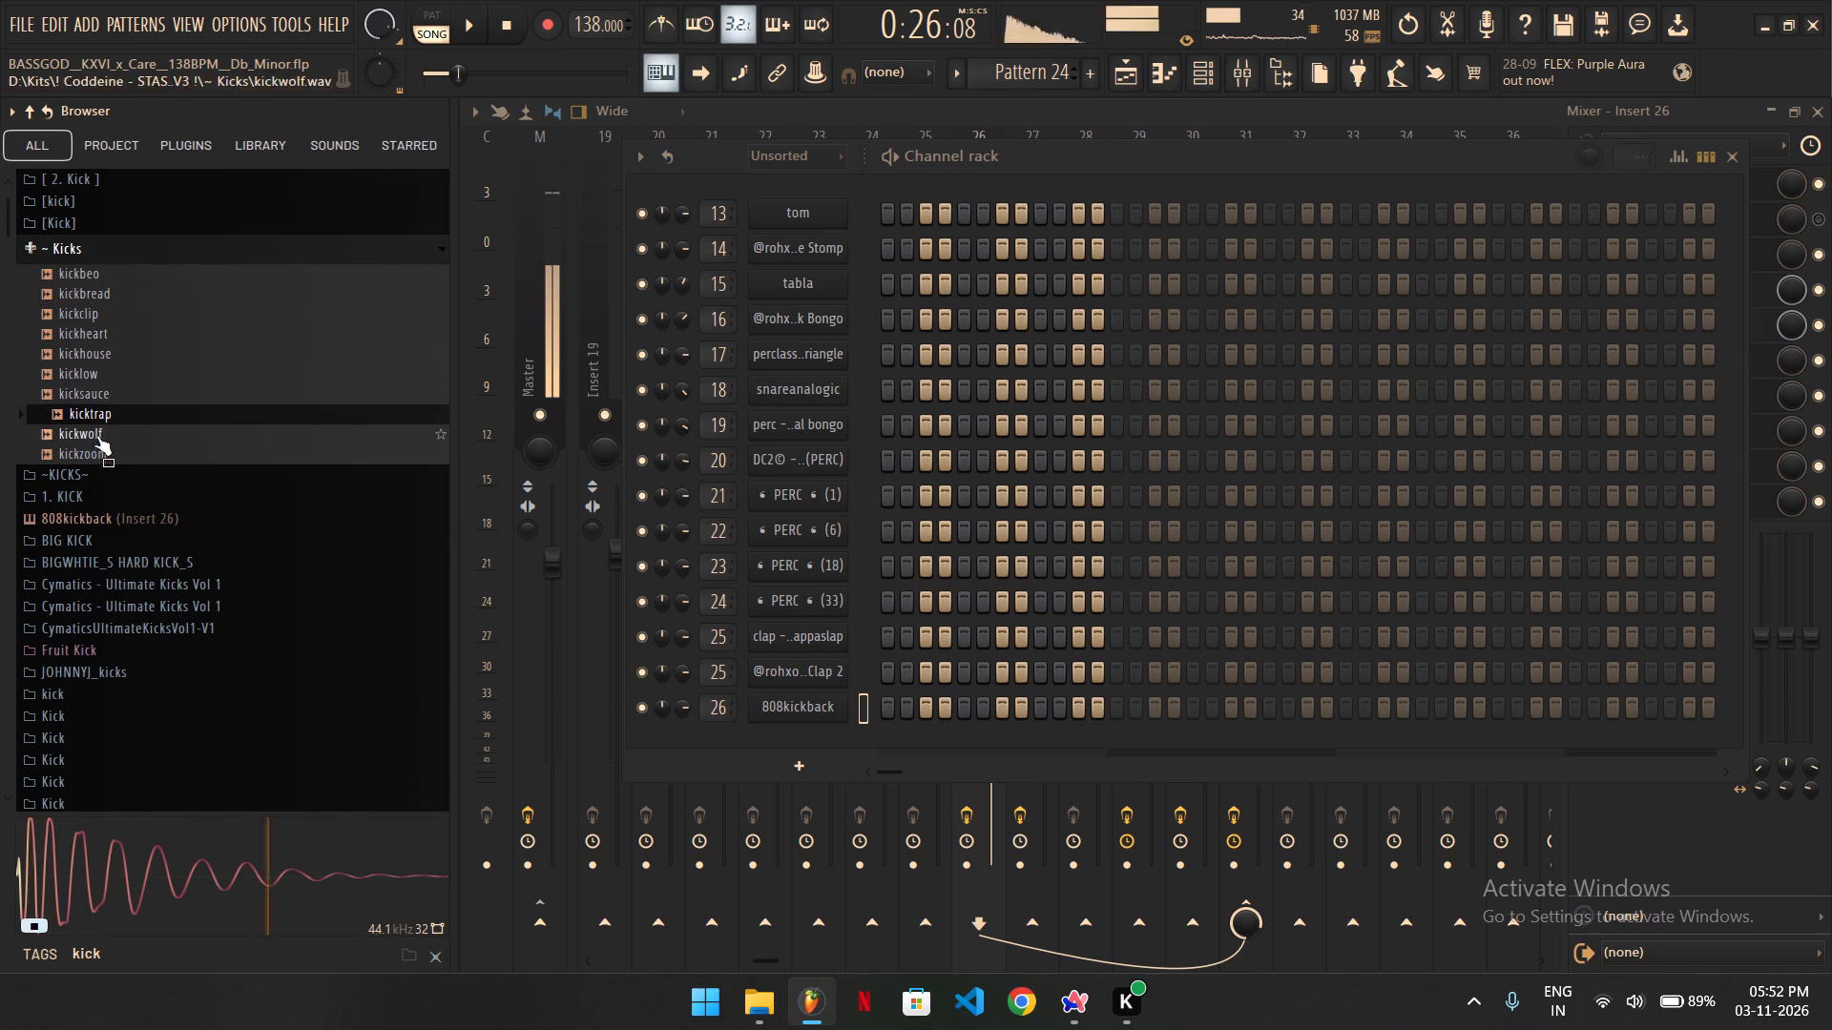
click(94, 442)
click(94, 453)
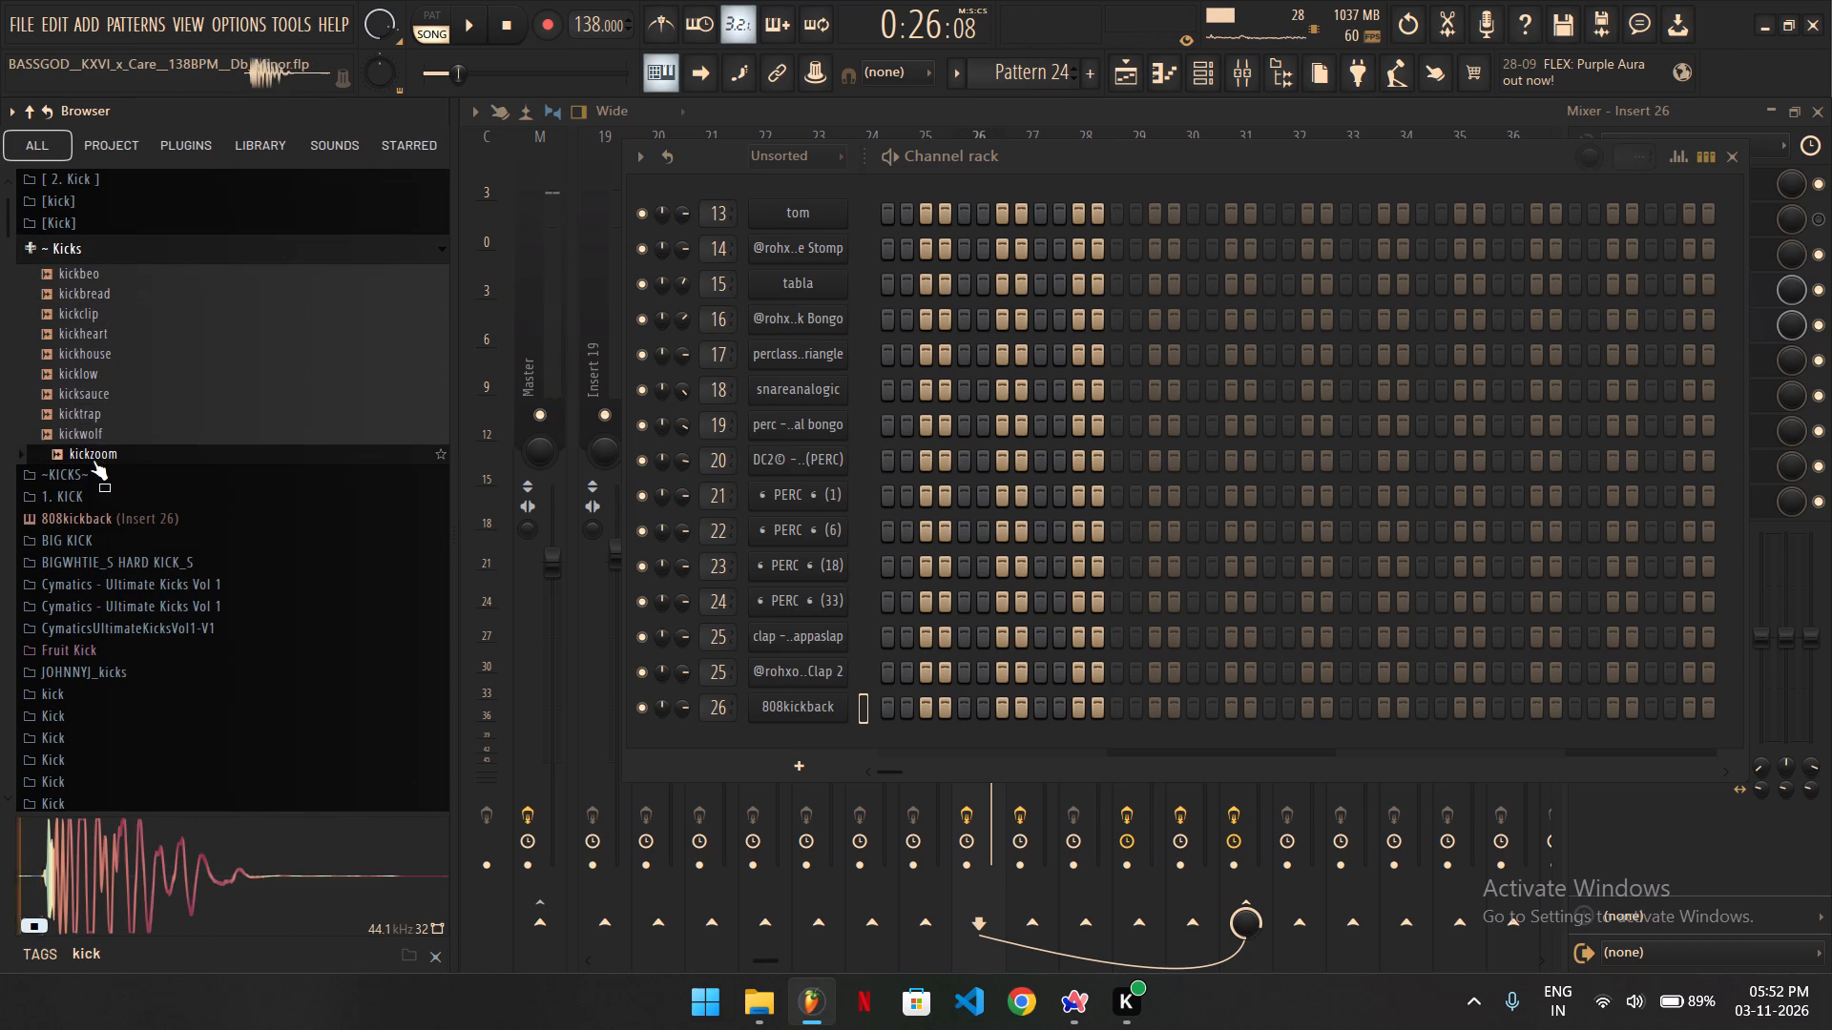
click(90, 456)
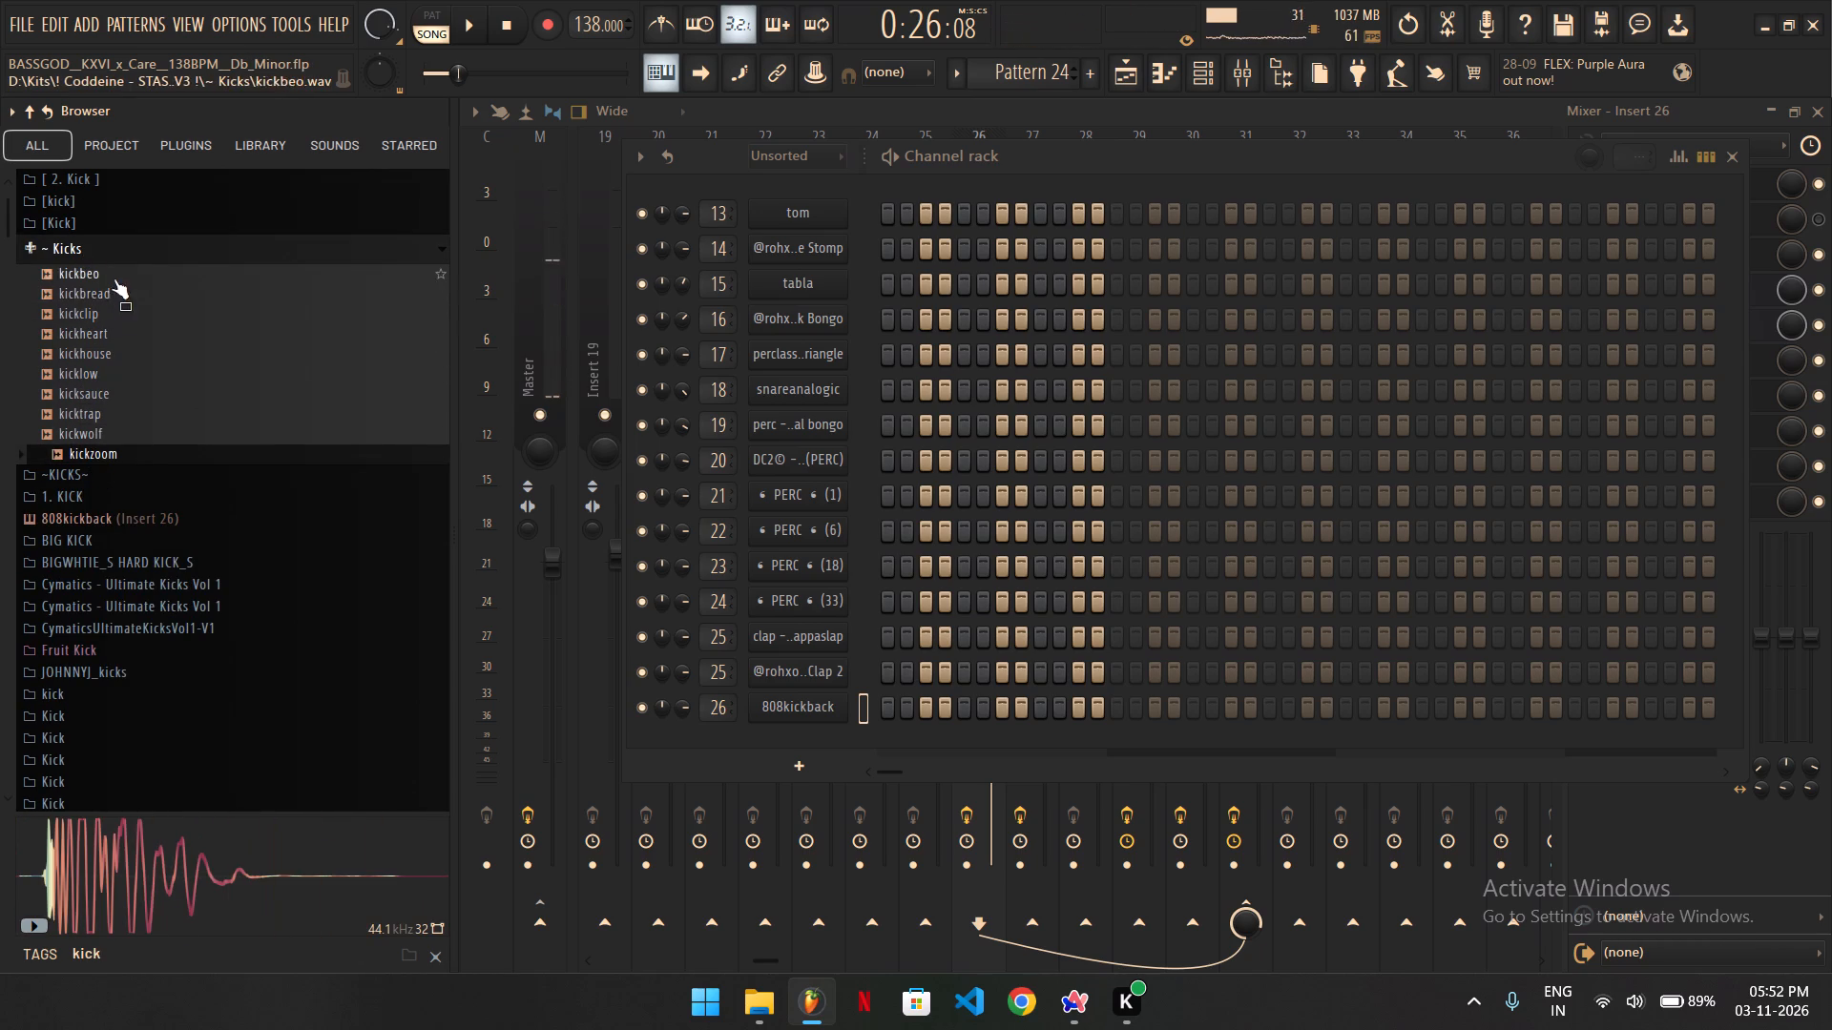
click(114, 278)
click(114, 278)
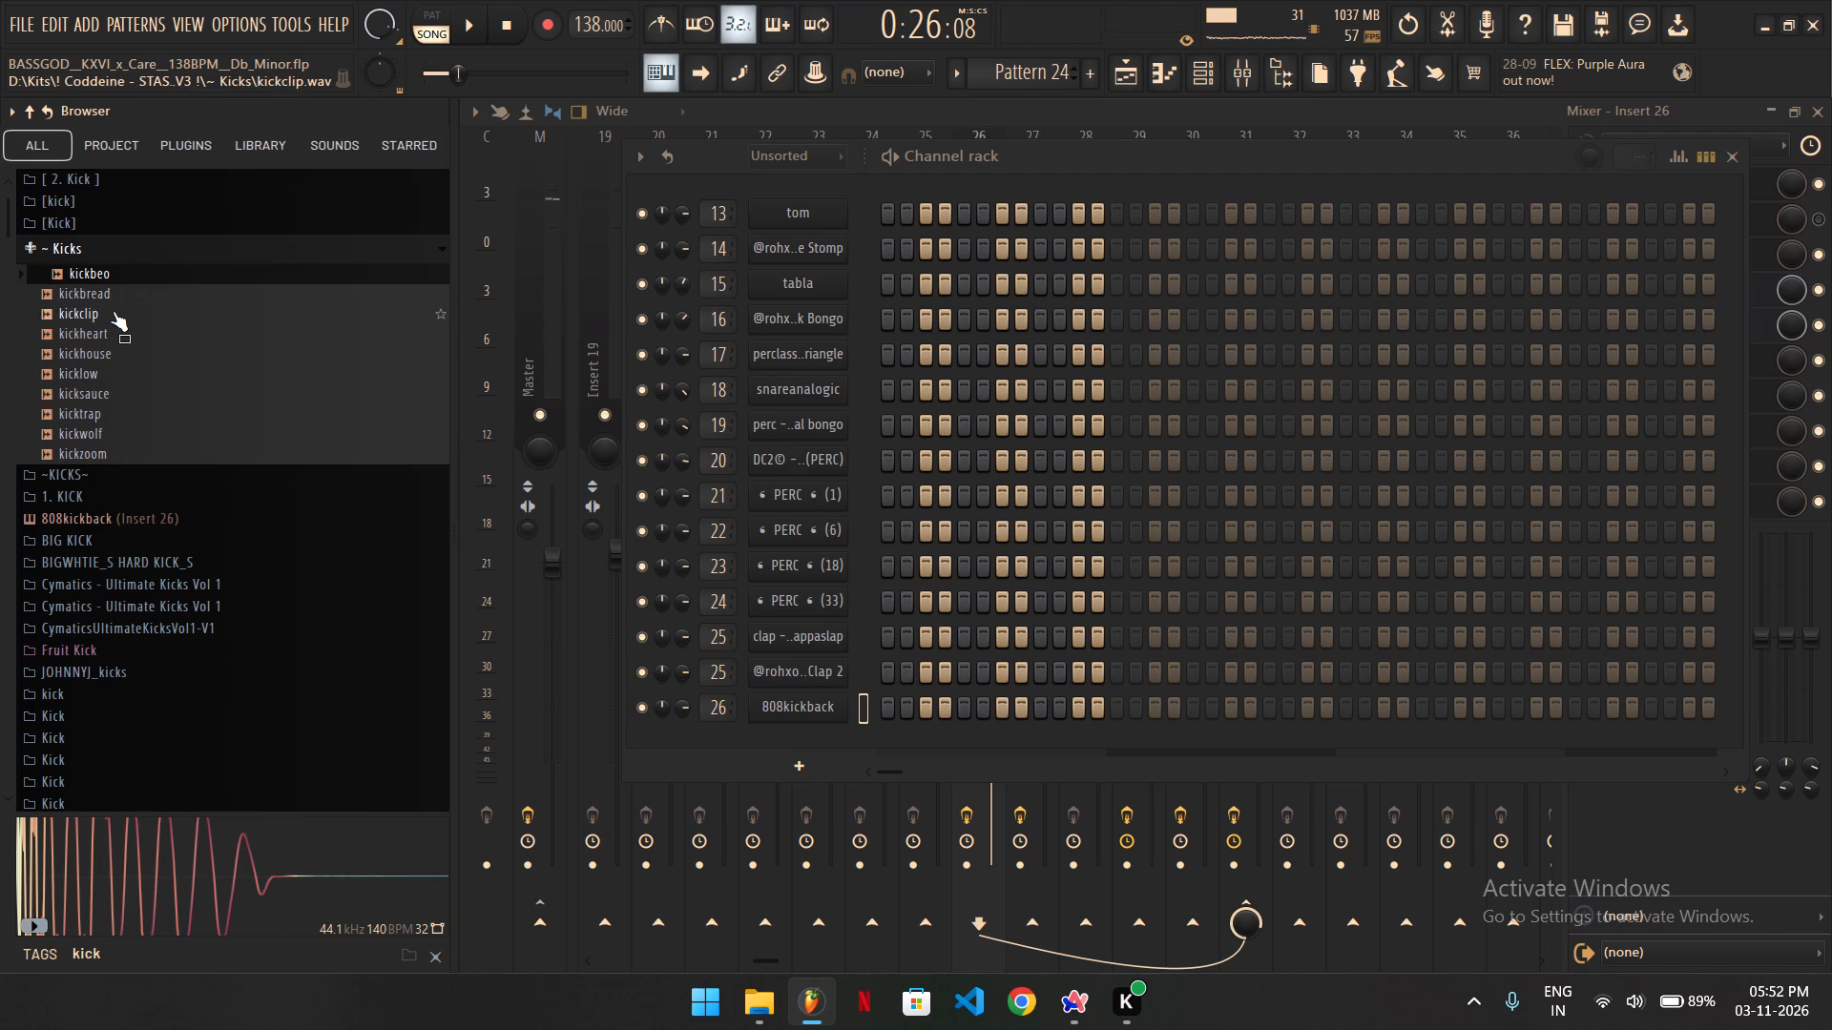
click(113, 311)
click(113, 311)
click(122, 286)
click(125, 277)
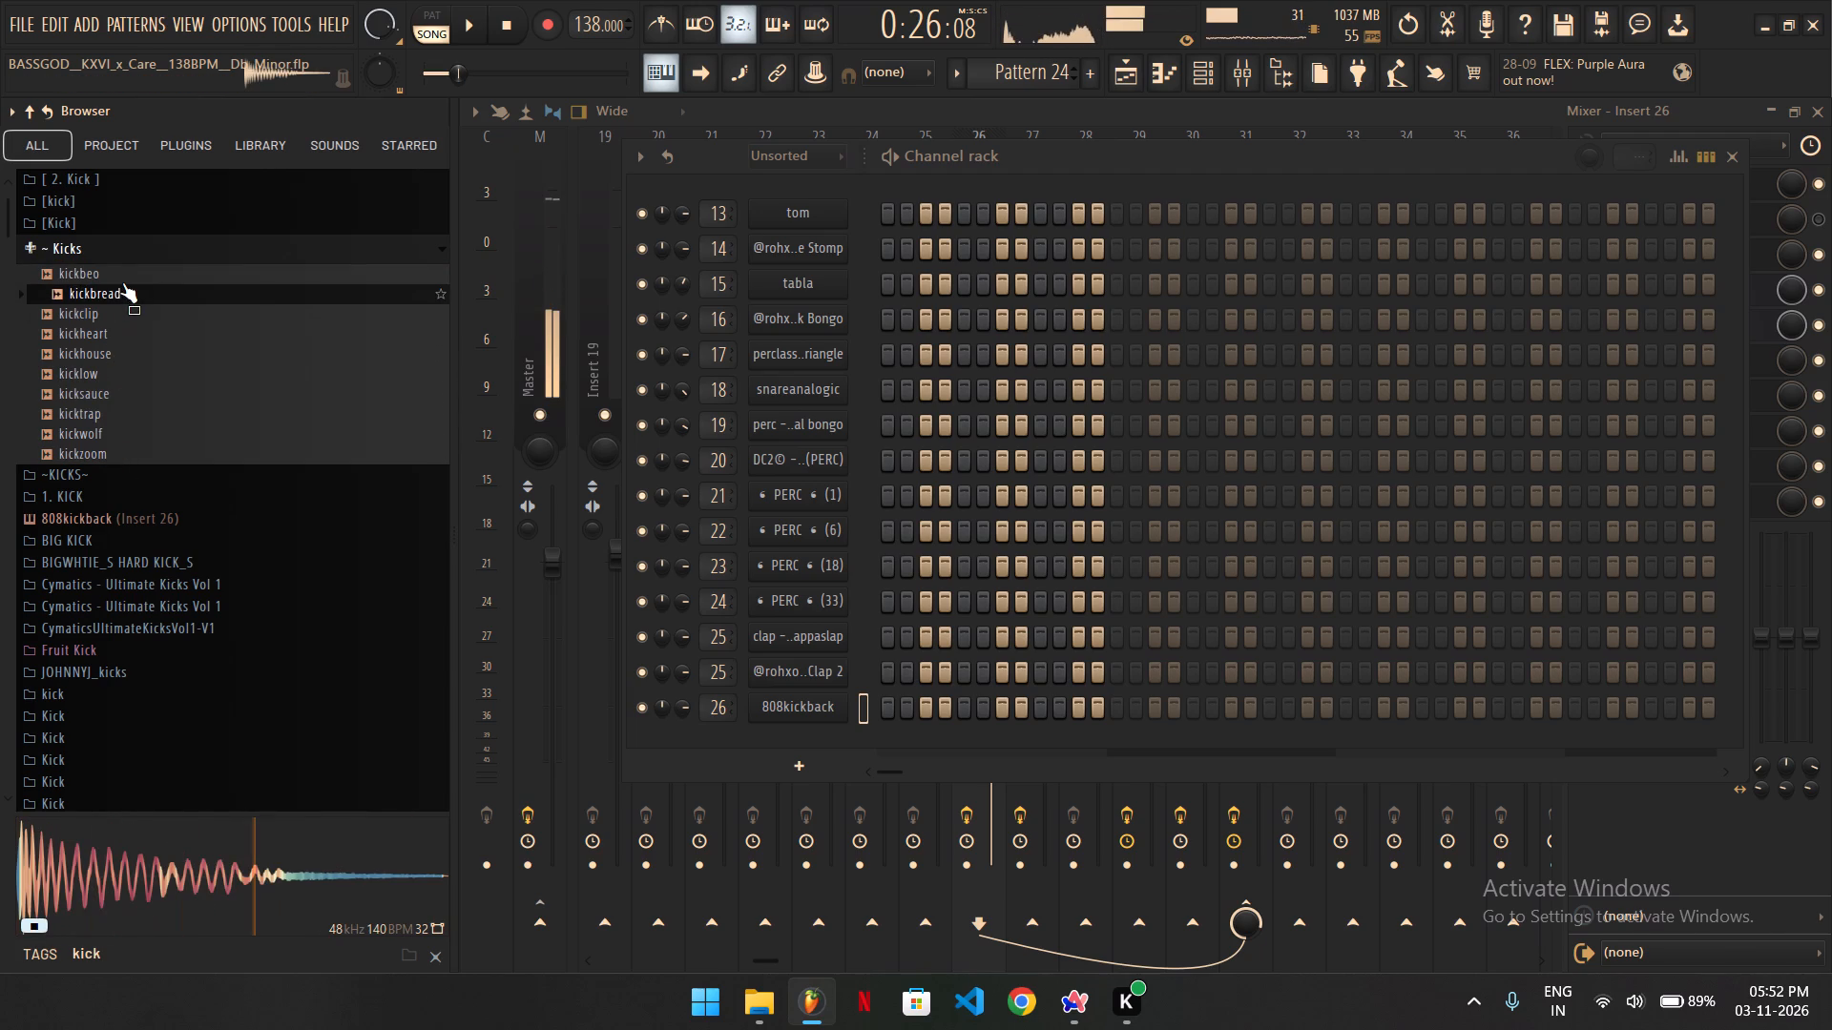
click(125, 277)
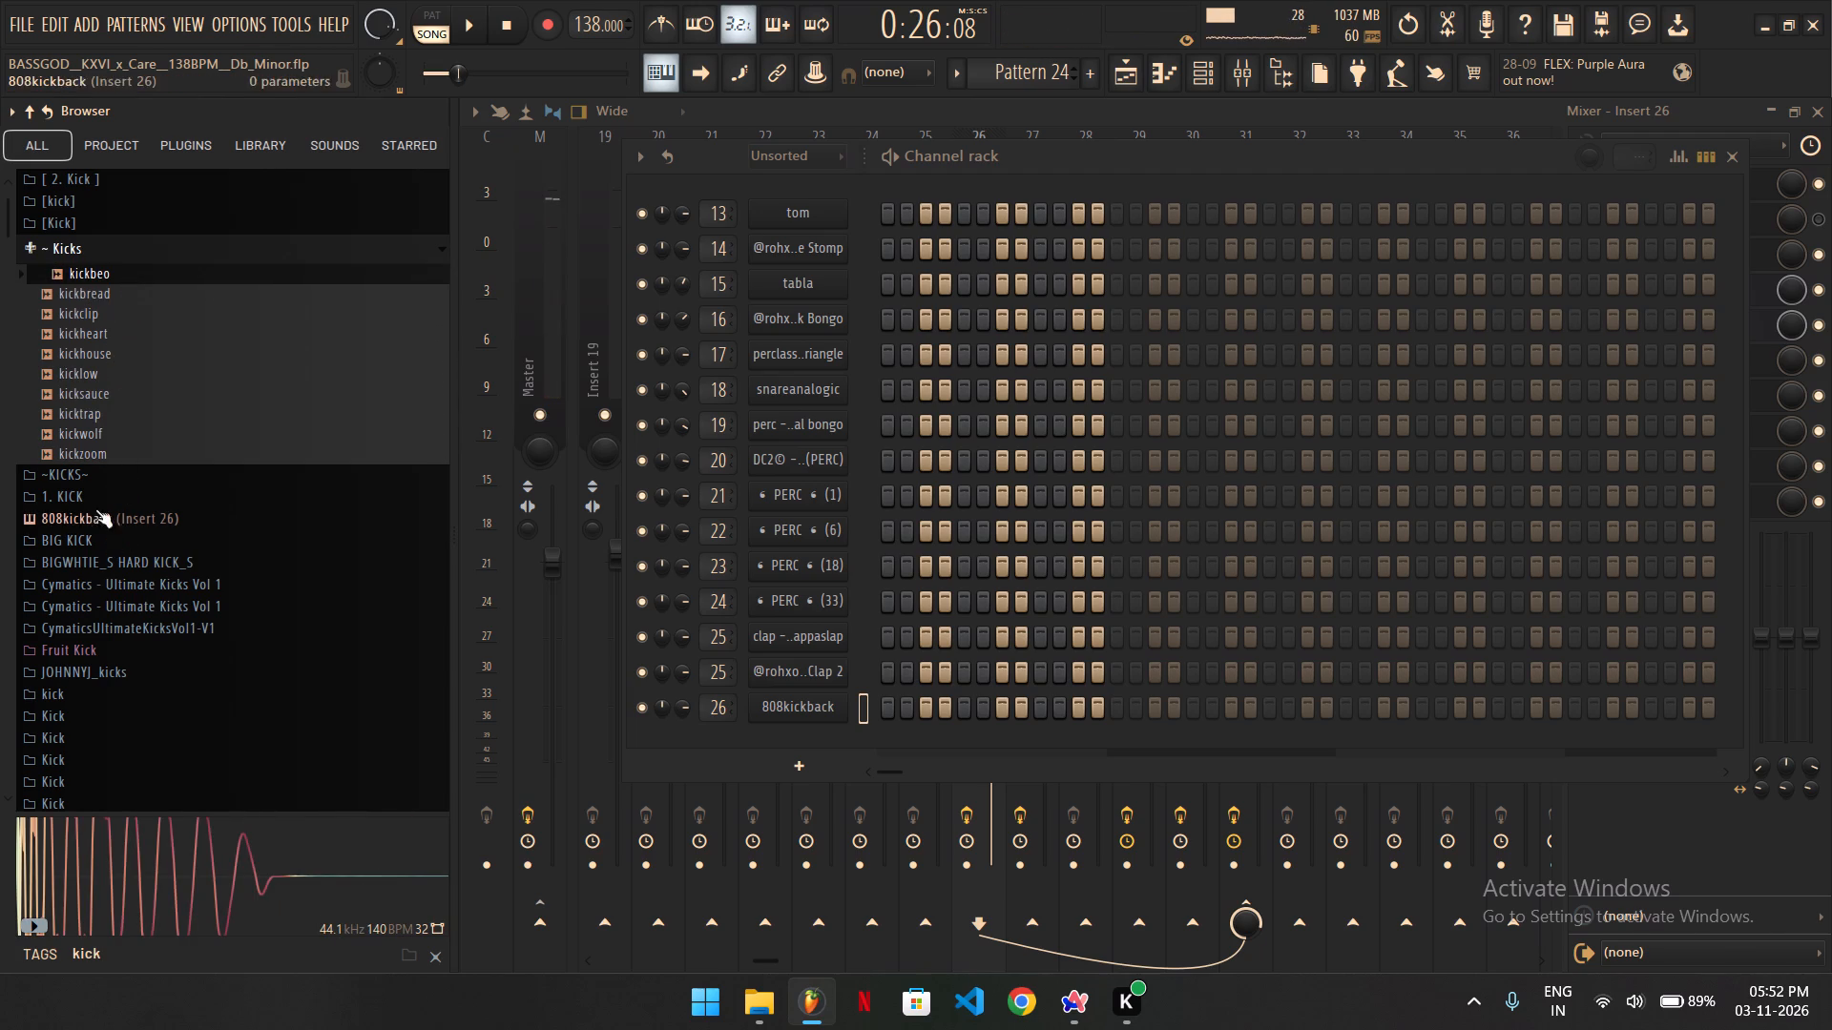
Audition samples in the ~KICKS~ folder and add KICK (3) as a new channel below 808kickback.
click(92, 481)
click(92, 512)
scroll(115, 605, down, 2)
click(161, 402)
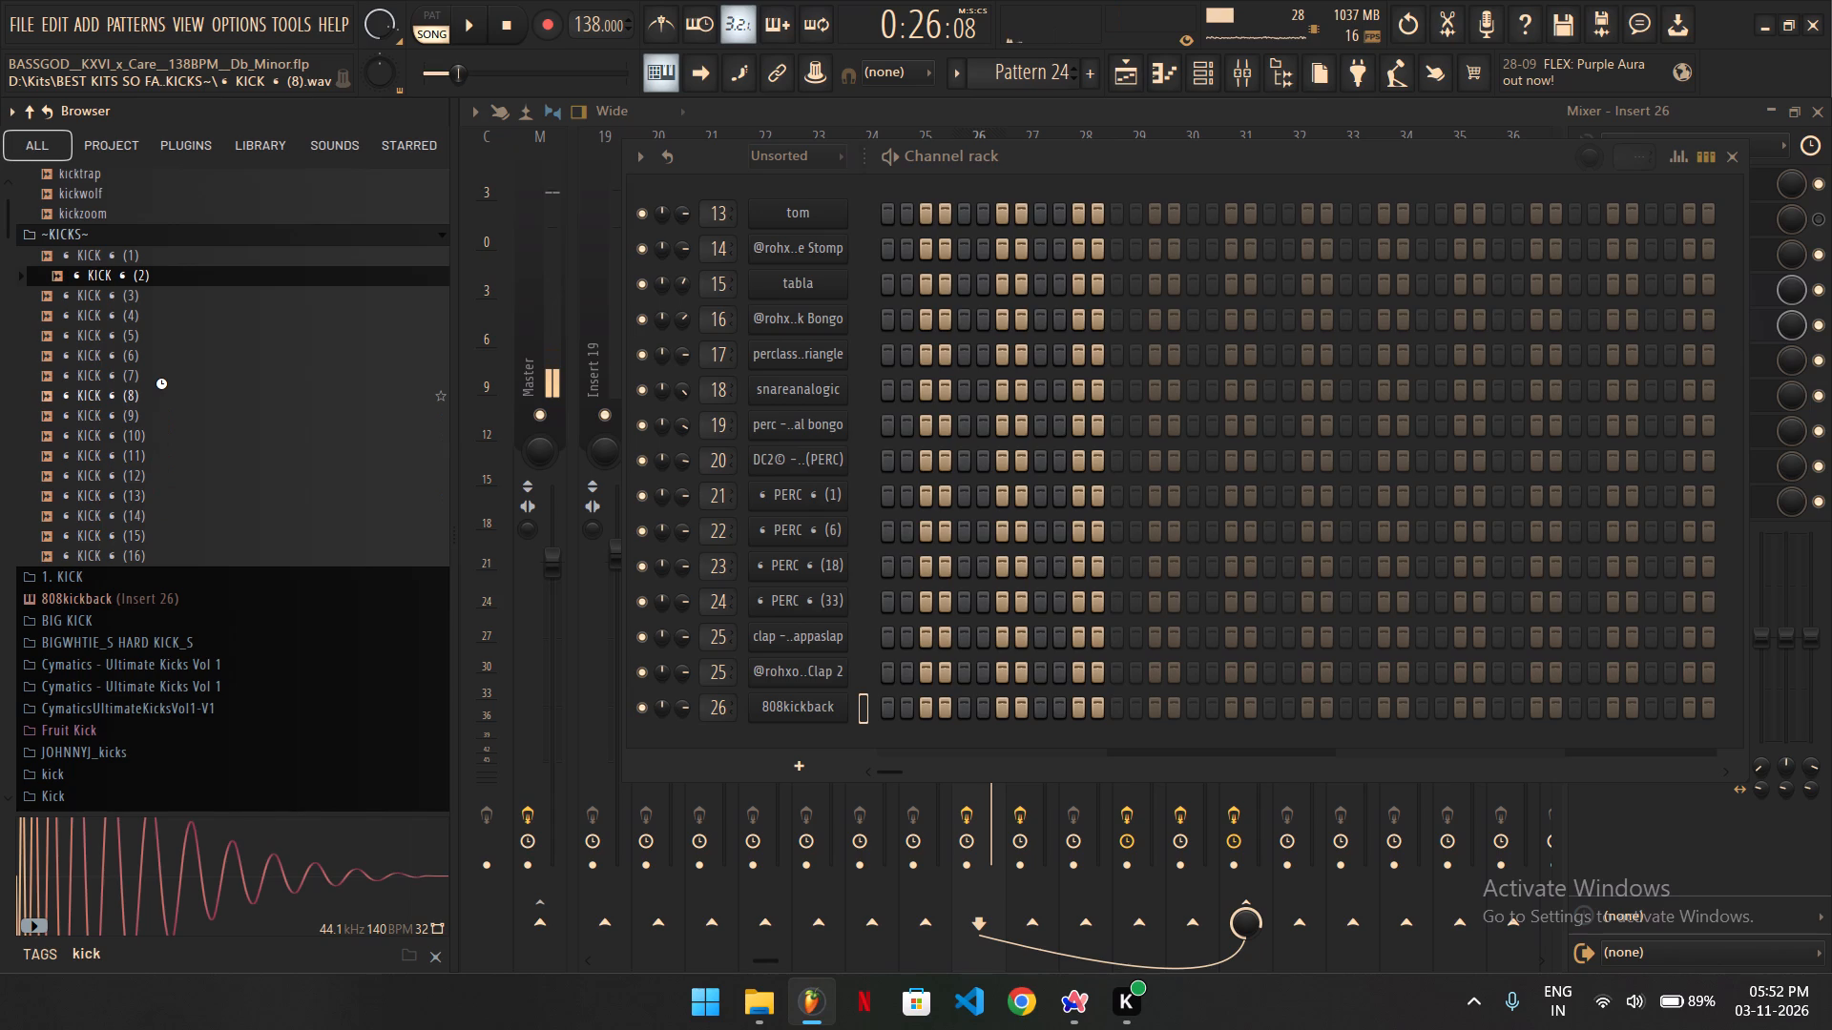
click(177, 319)
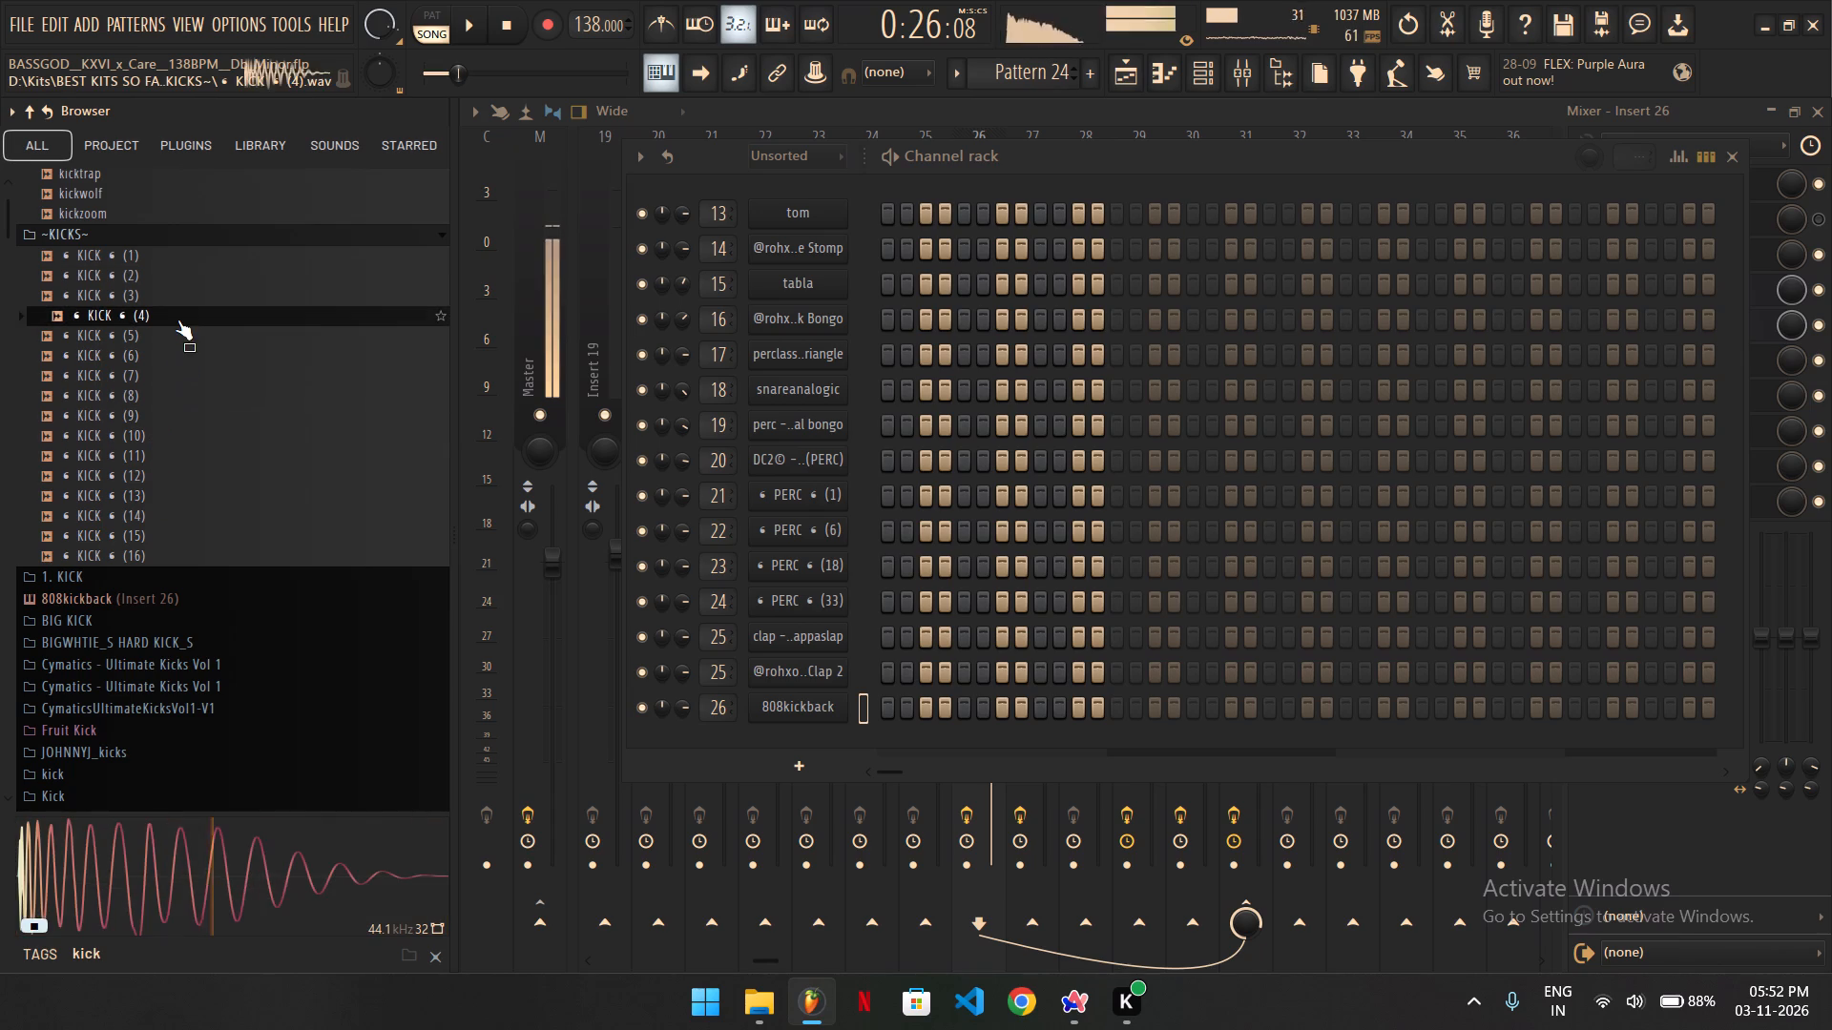
click(175, 287)
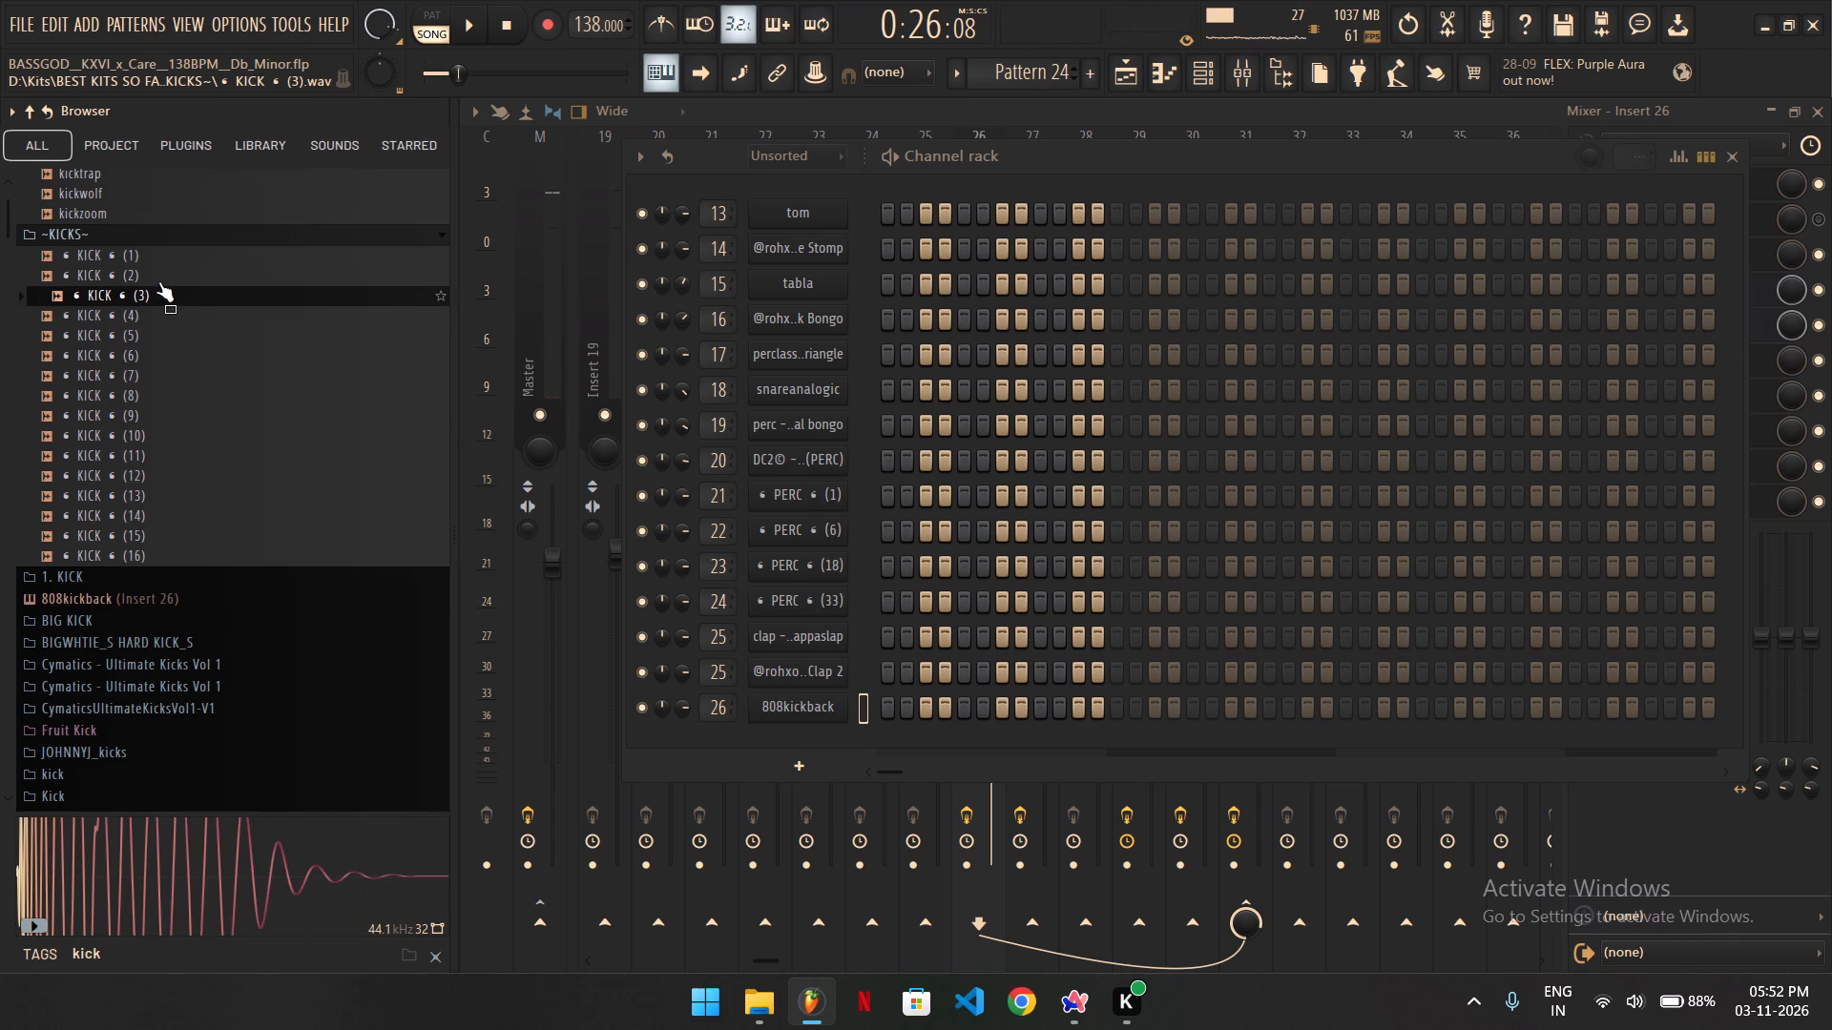
drag(144, 298, 715, 727)
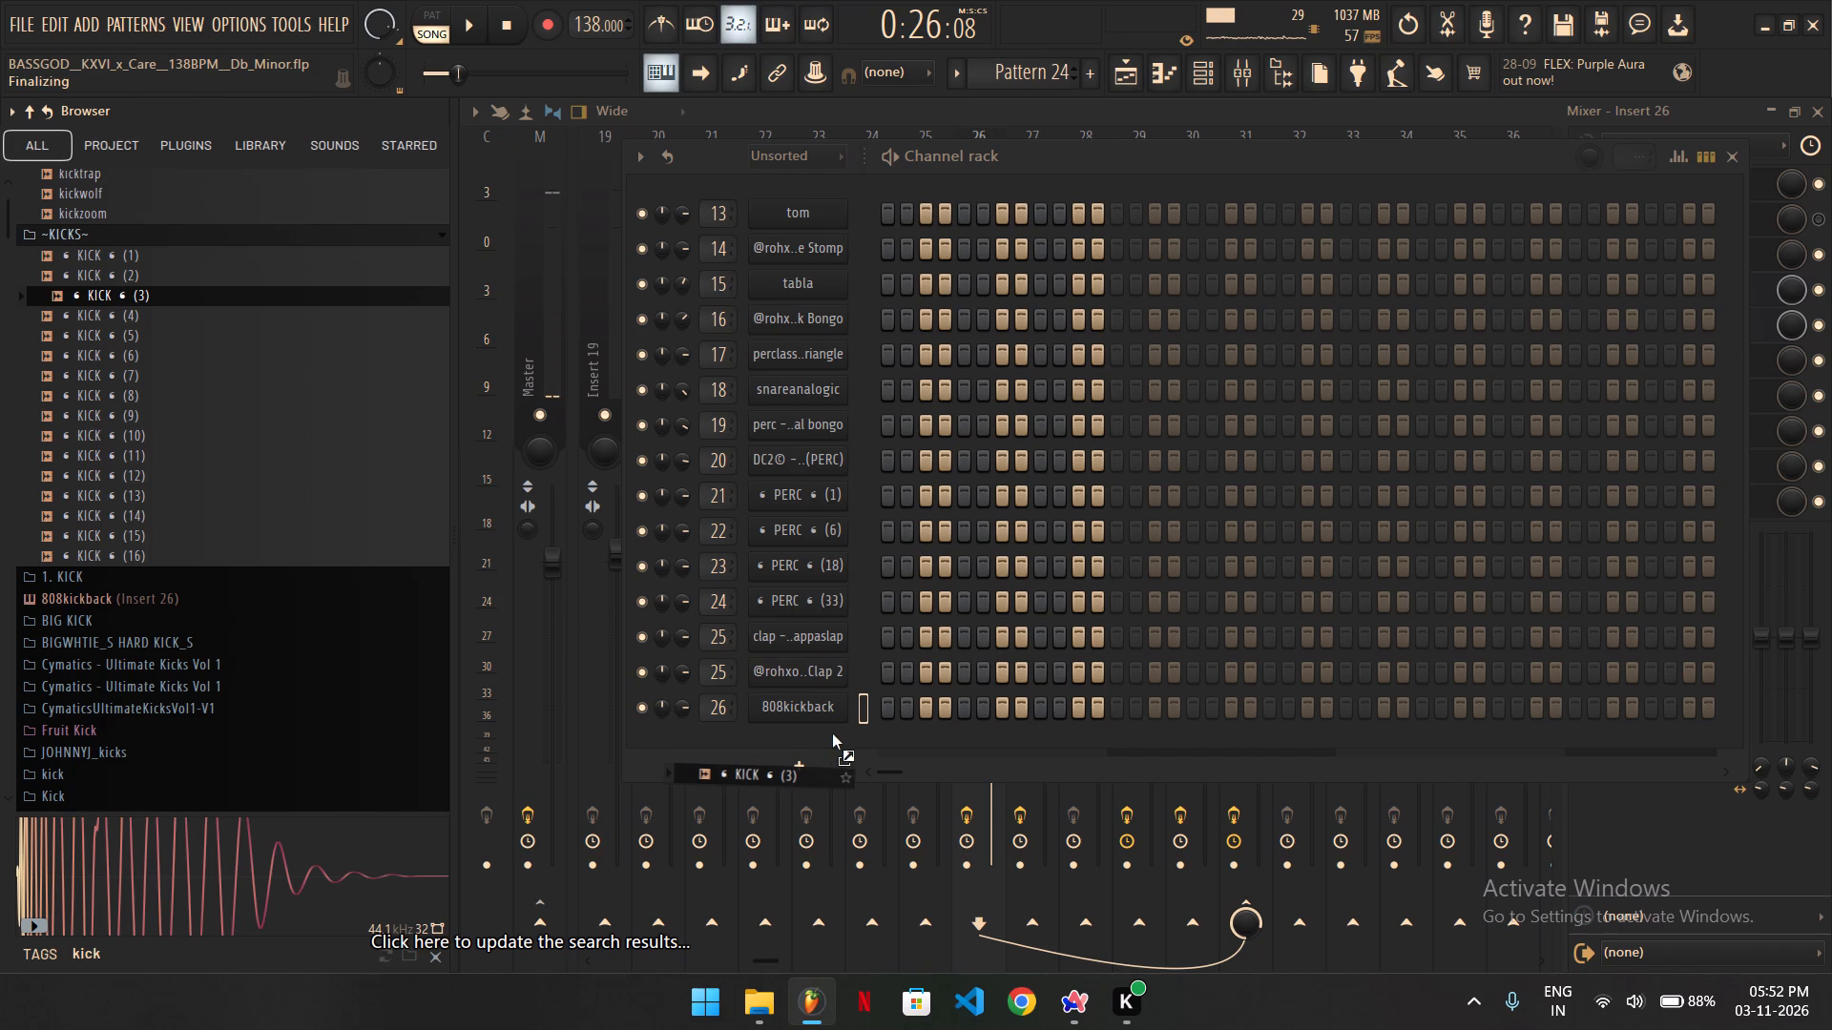
Route the KICK (3) channel to mixer Insert 26.
scroll(733, 744, up, 7)
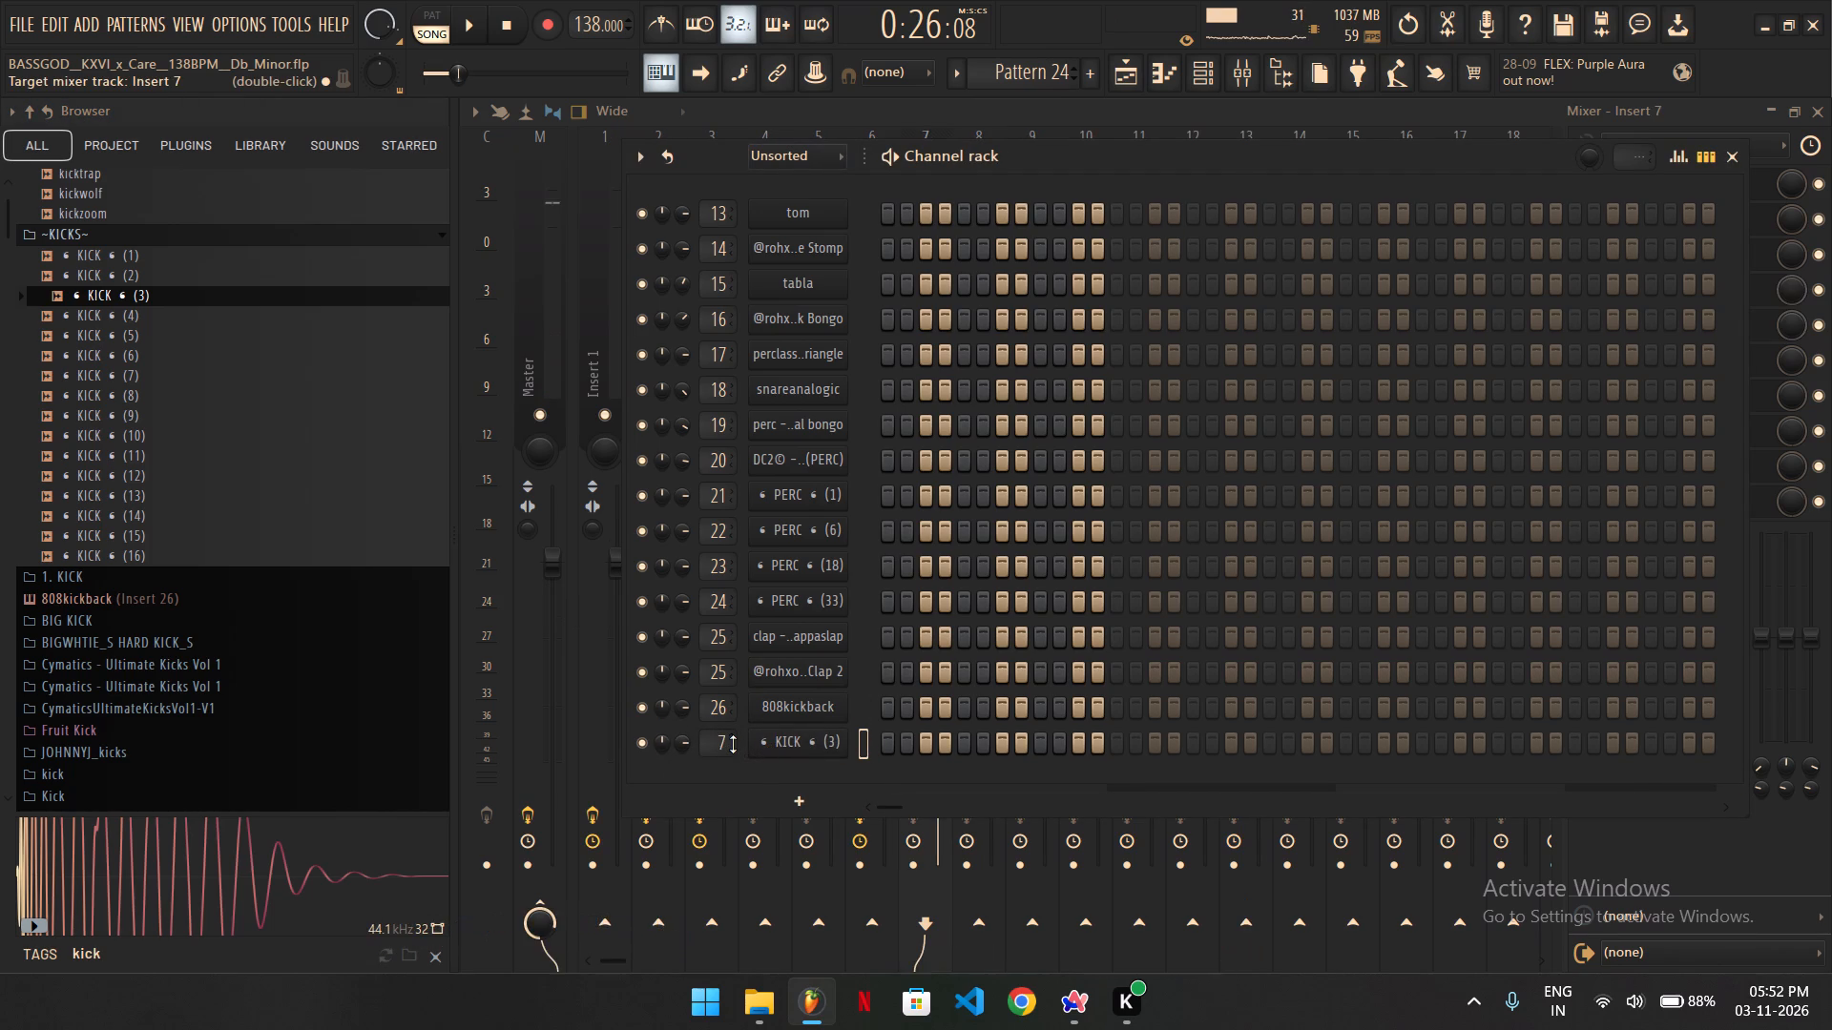
scroll(733, 744, up, 18)
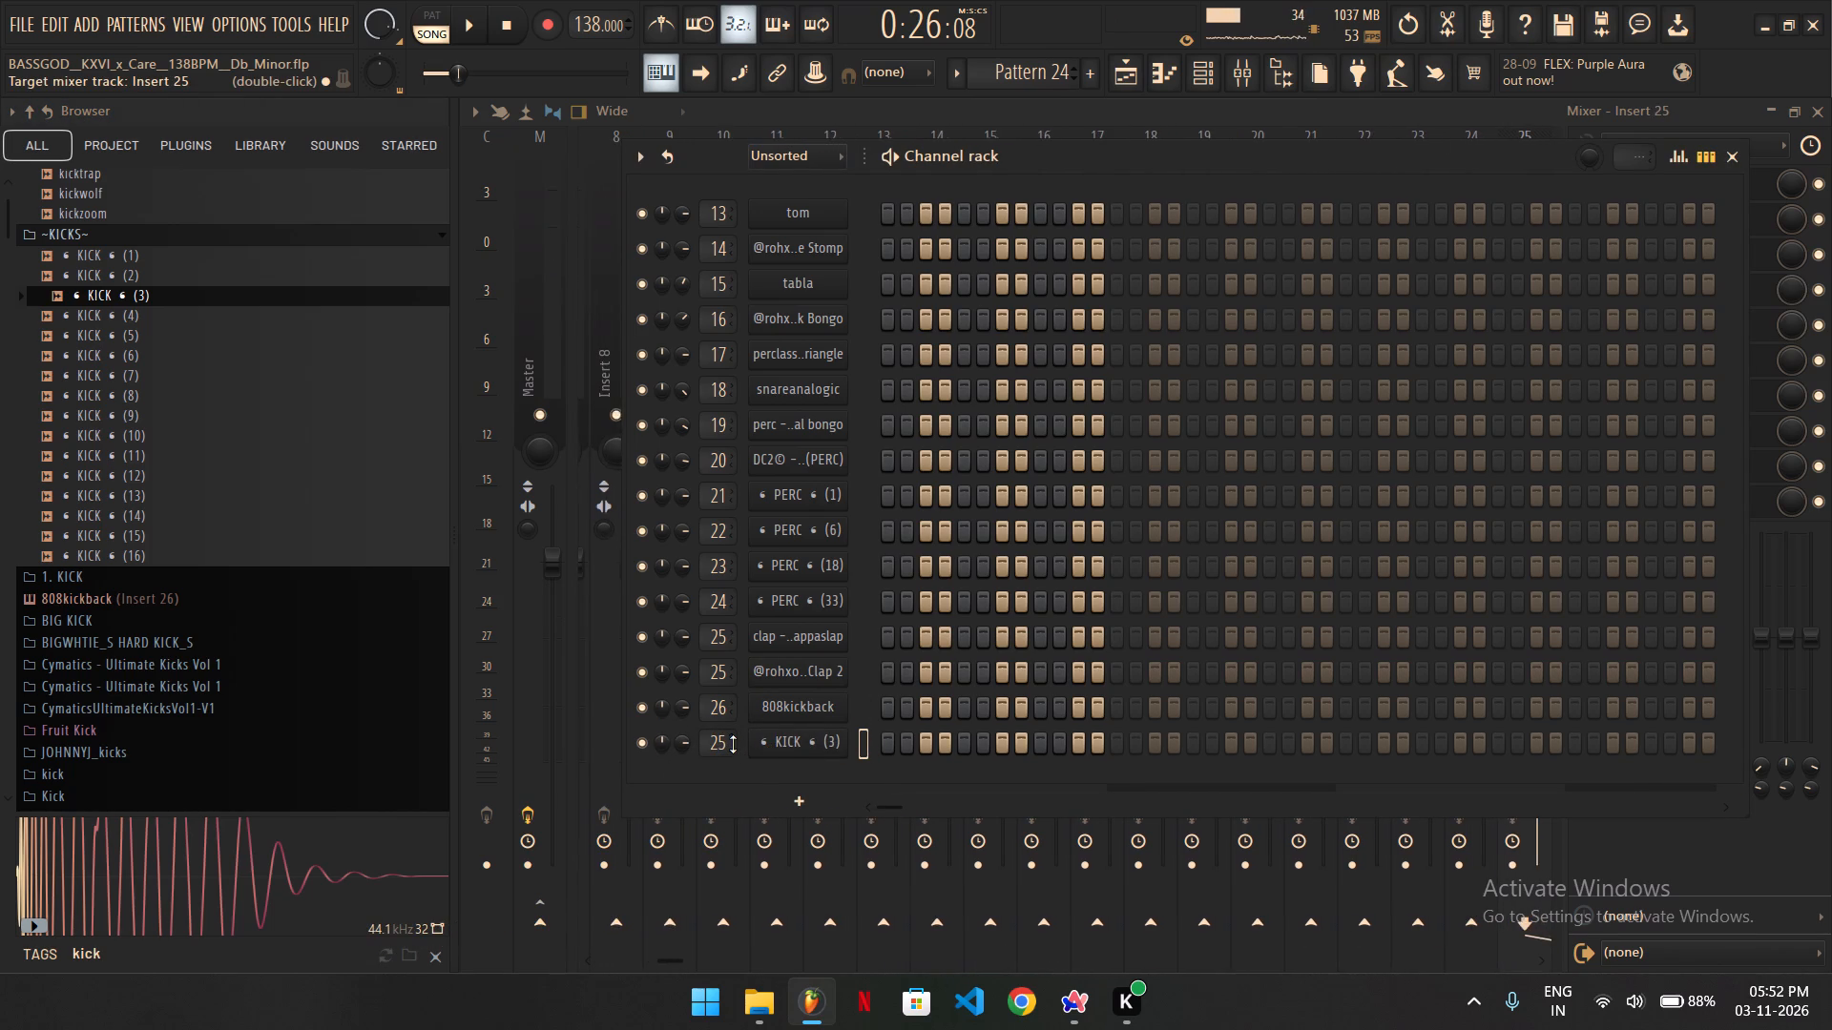
scroll(733, 744, up, 1)
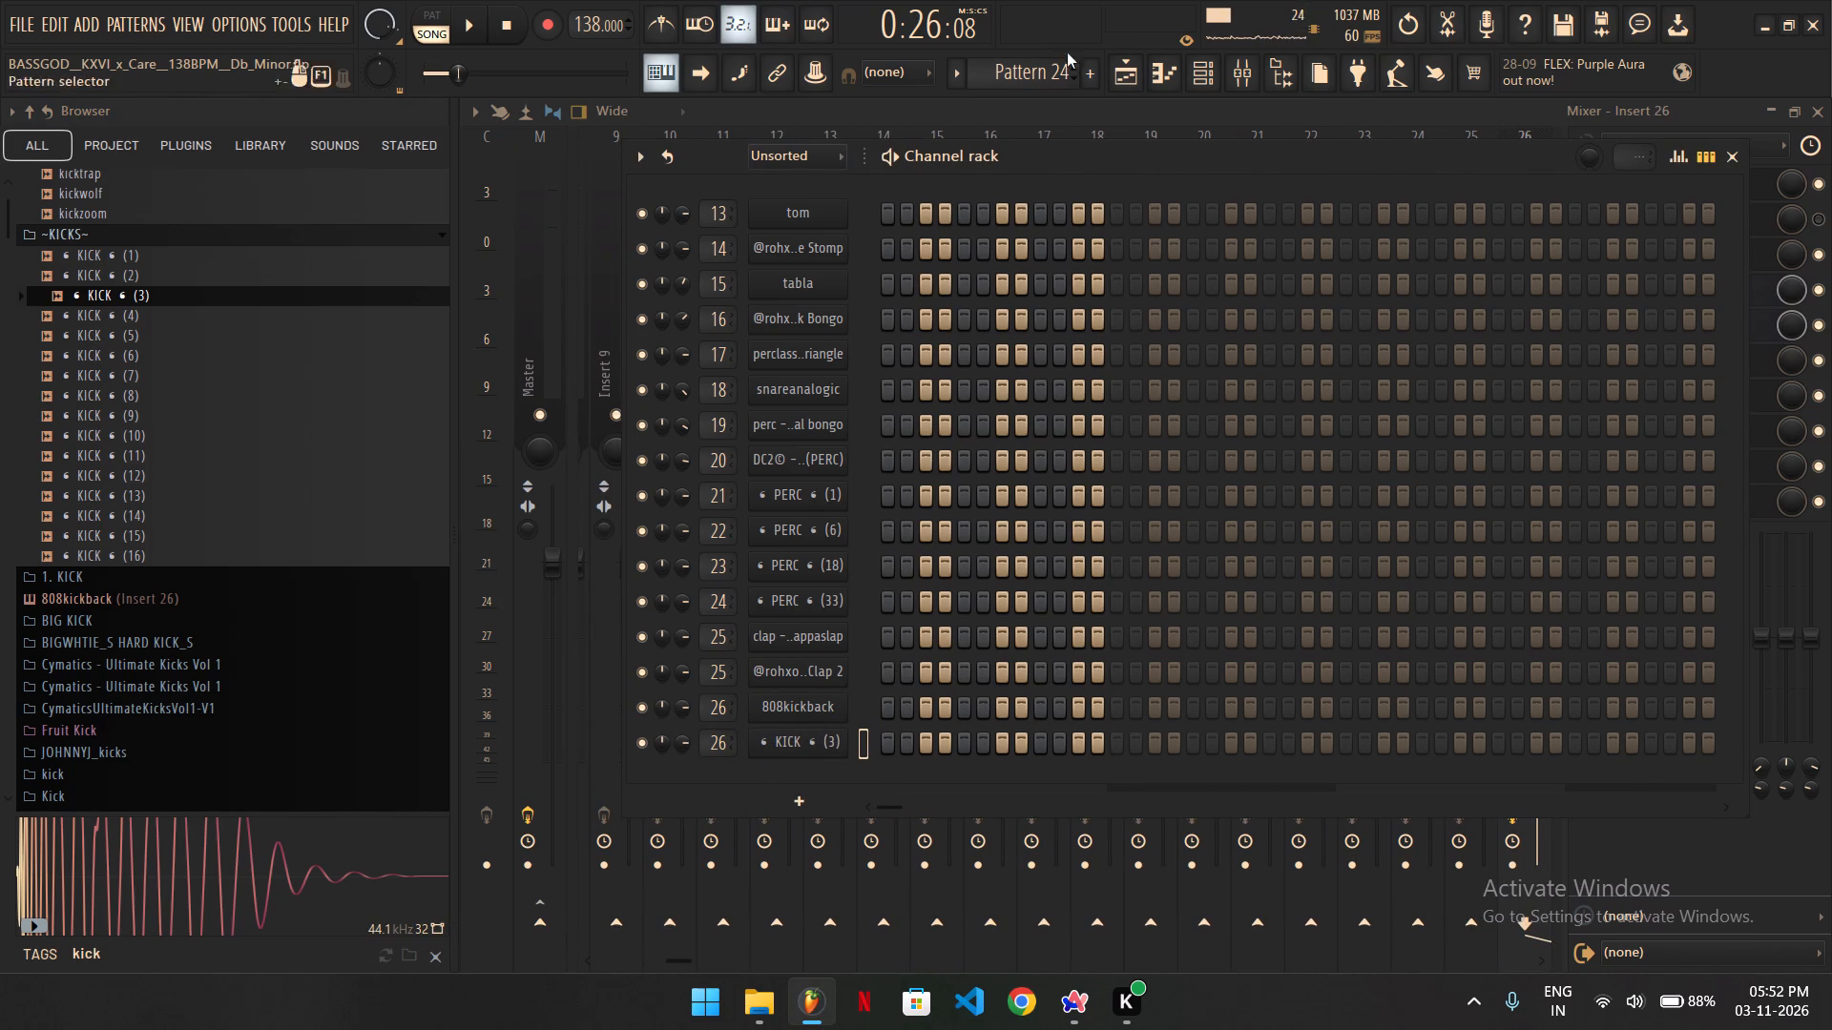
In the 808kickback pattern, place C5 hits for KICK (3) at the starts of the first four 808 notes.
scroll(1043, 62, down, 4)
scroll(1043, 62, up, 1)
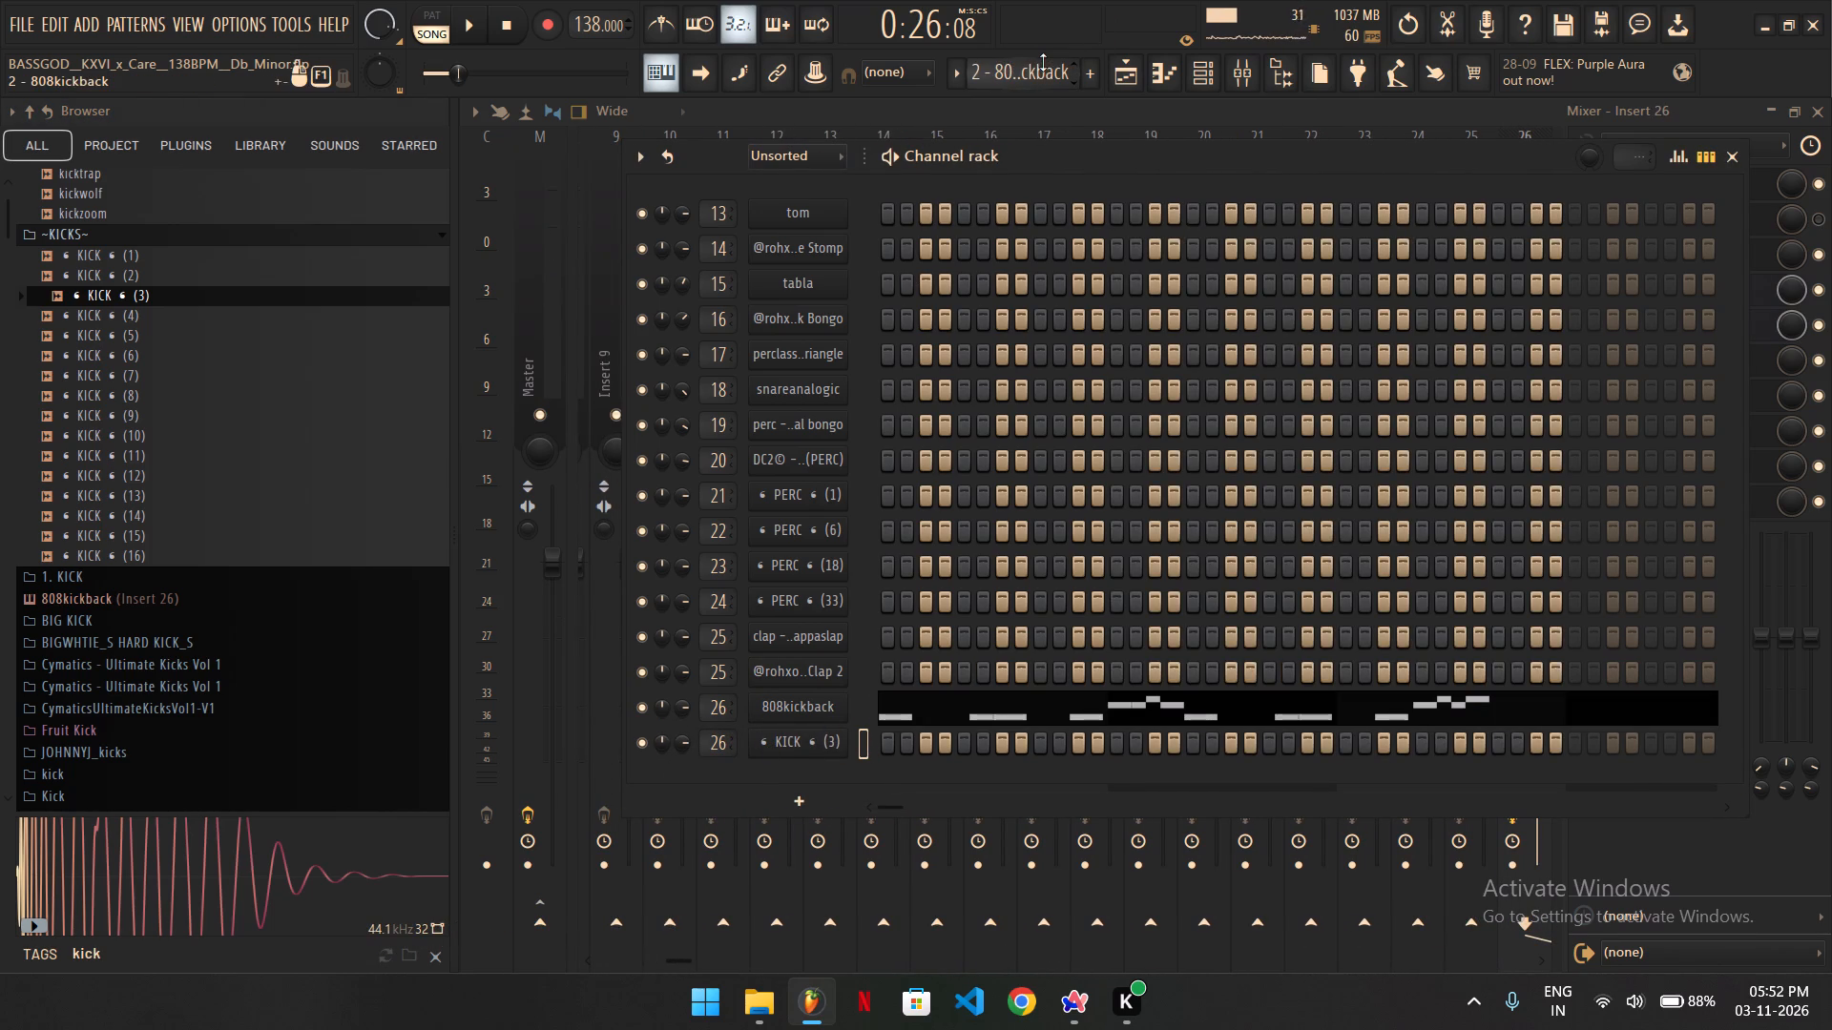
click(881, 740)
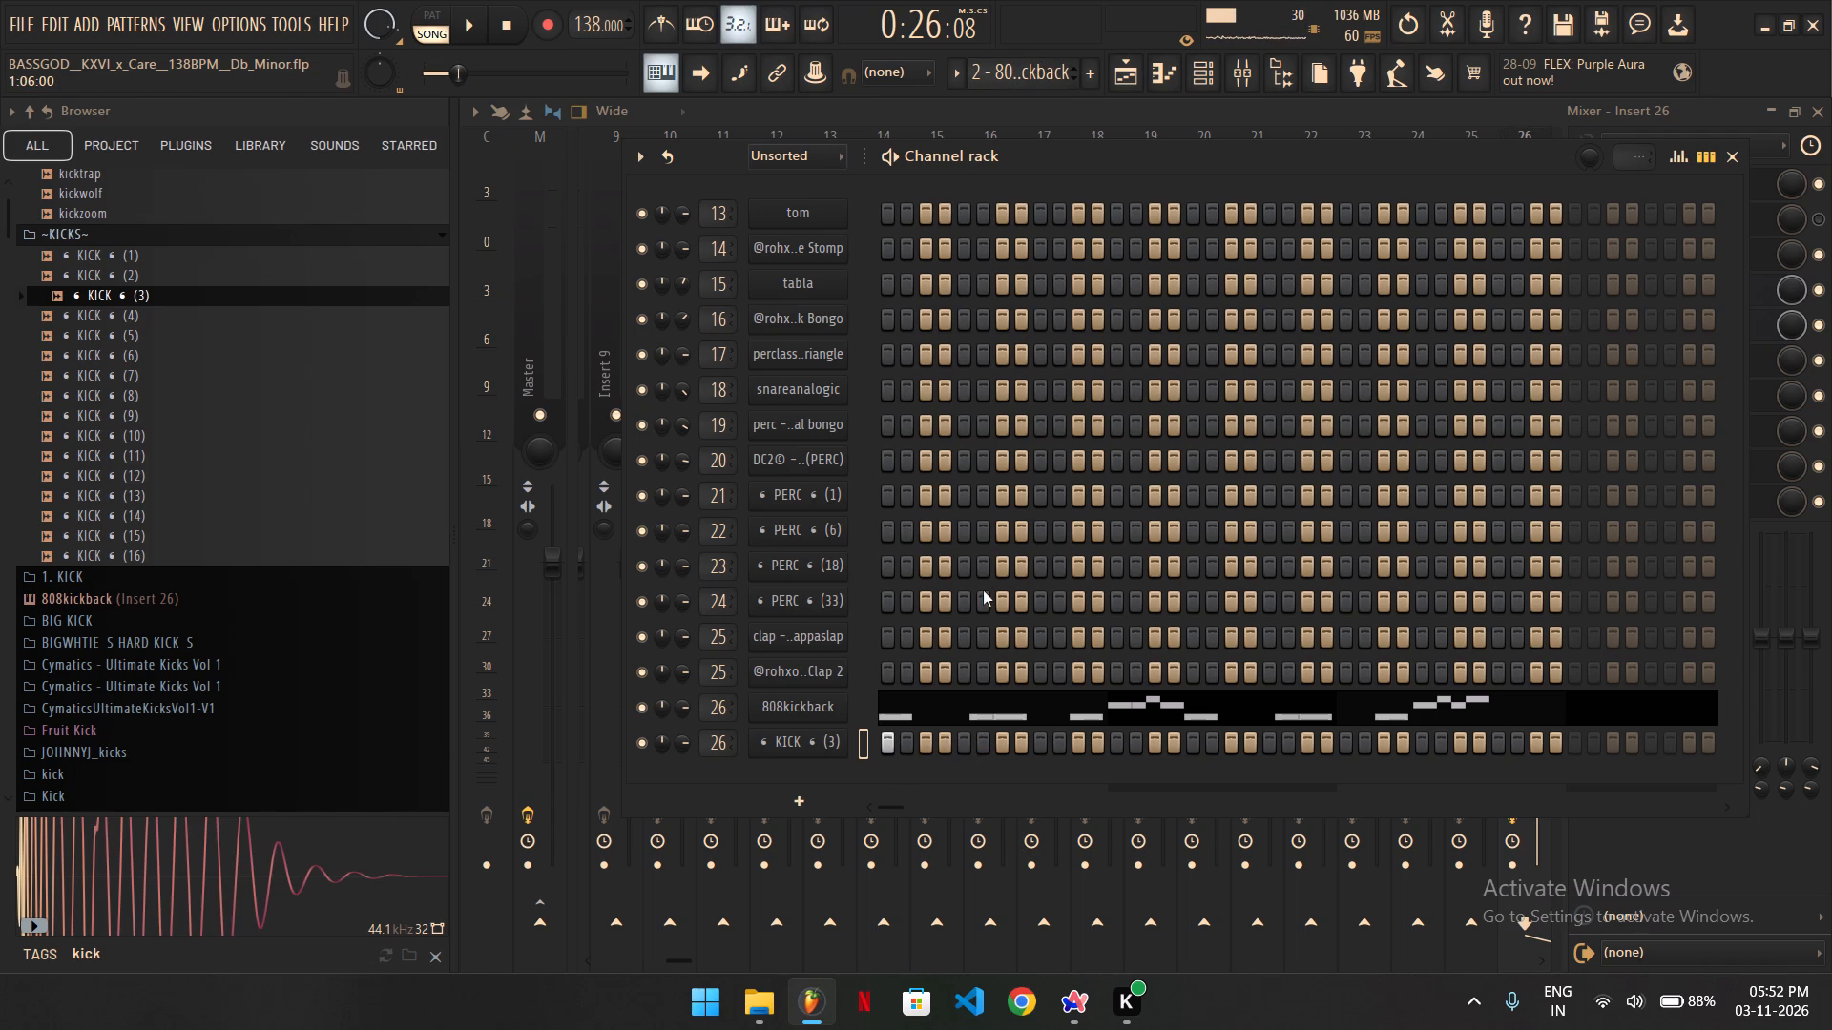
click(1172, 71)
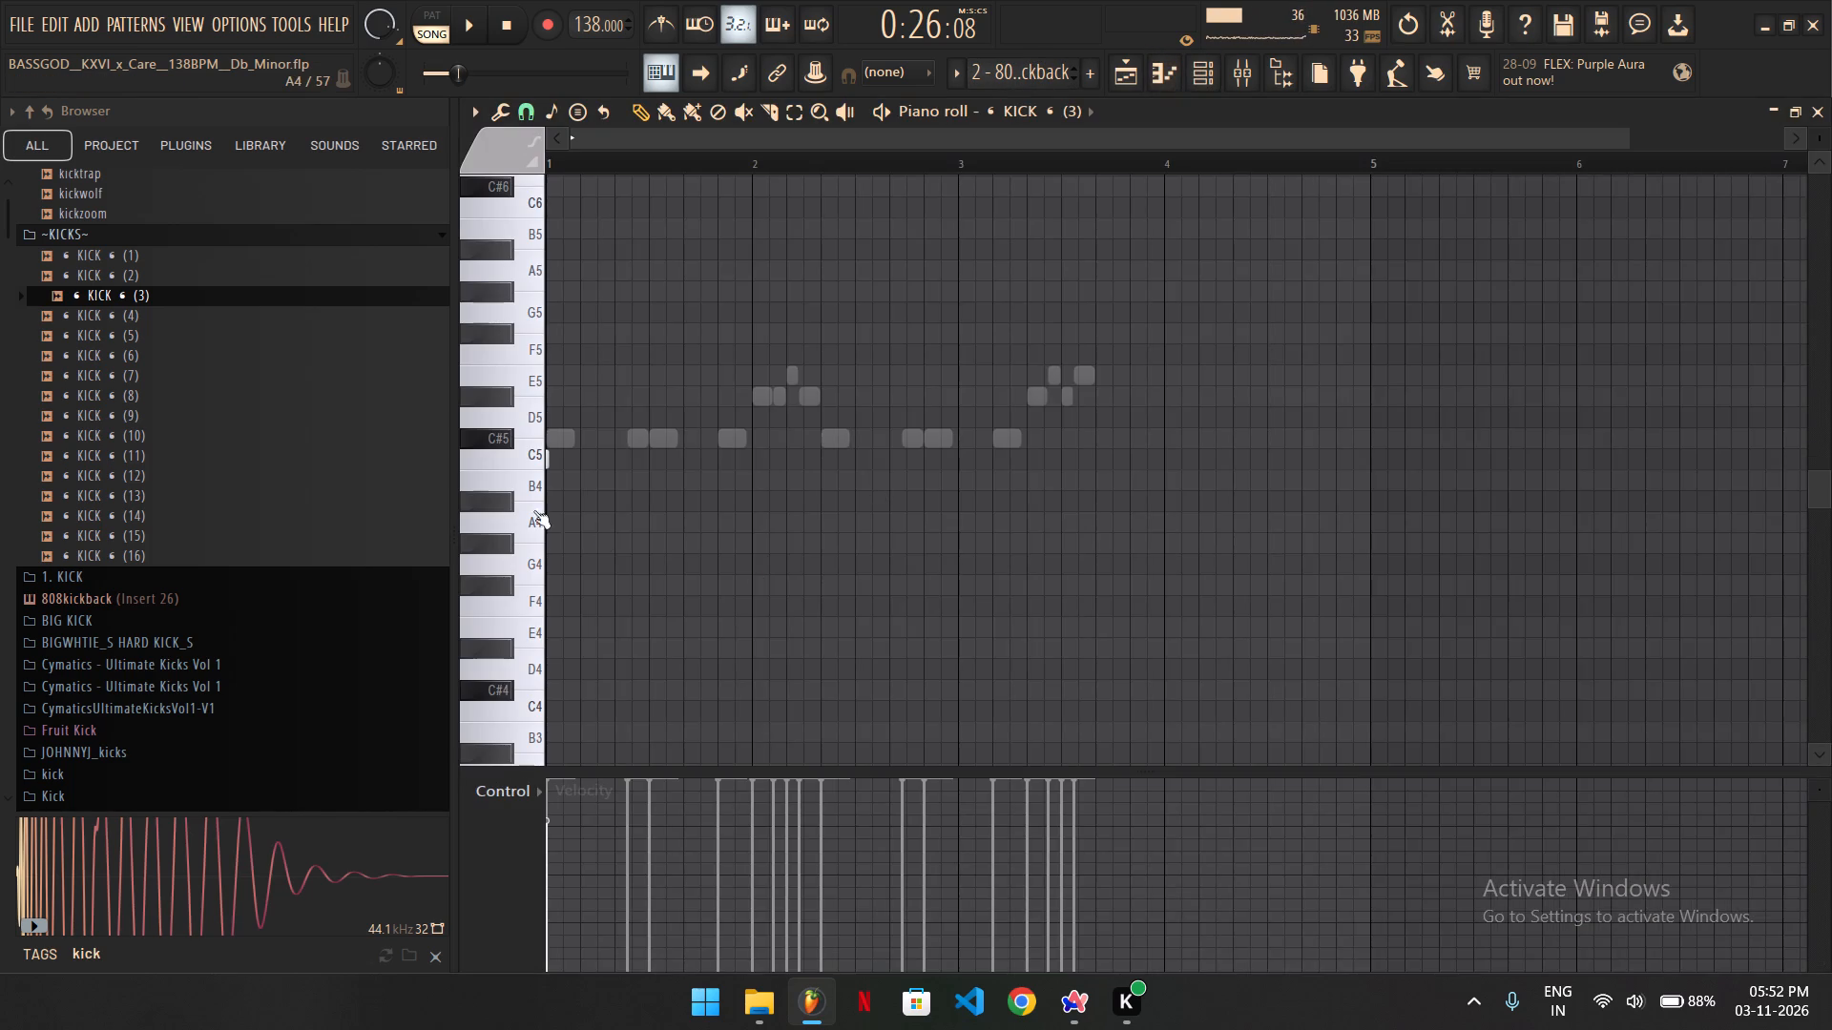
ctrl+scroll(523, 507, up, 6)
click(549, 462)
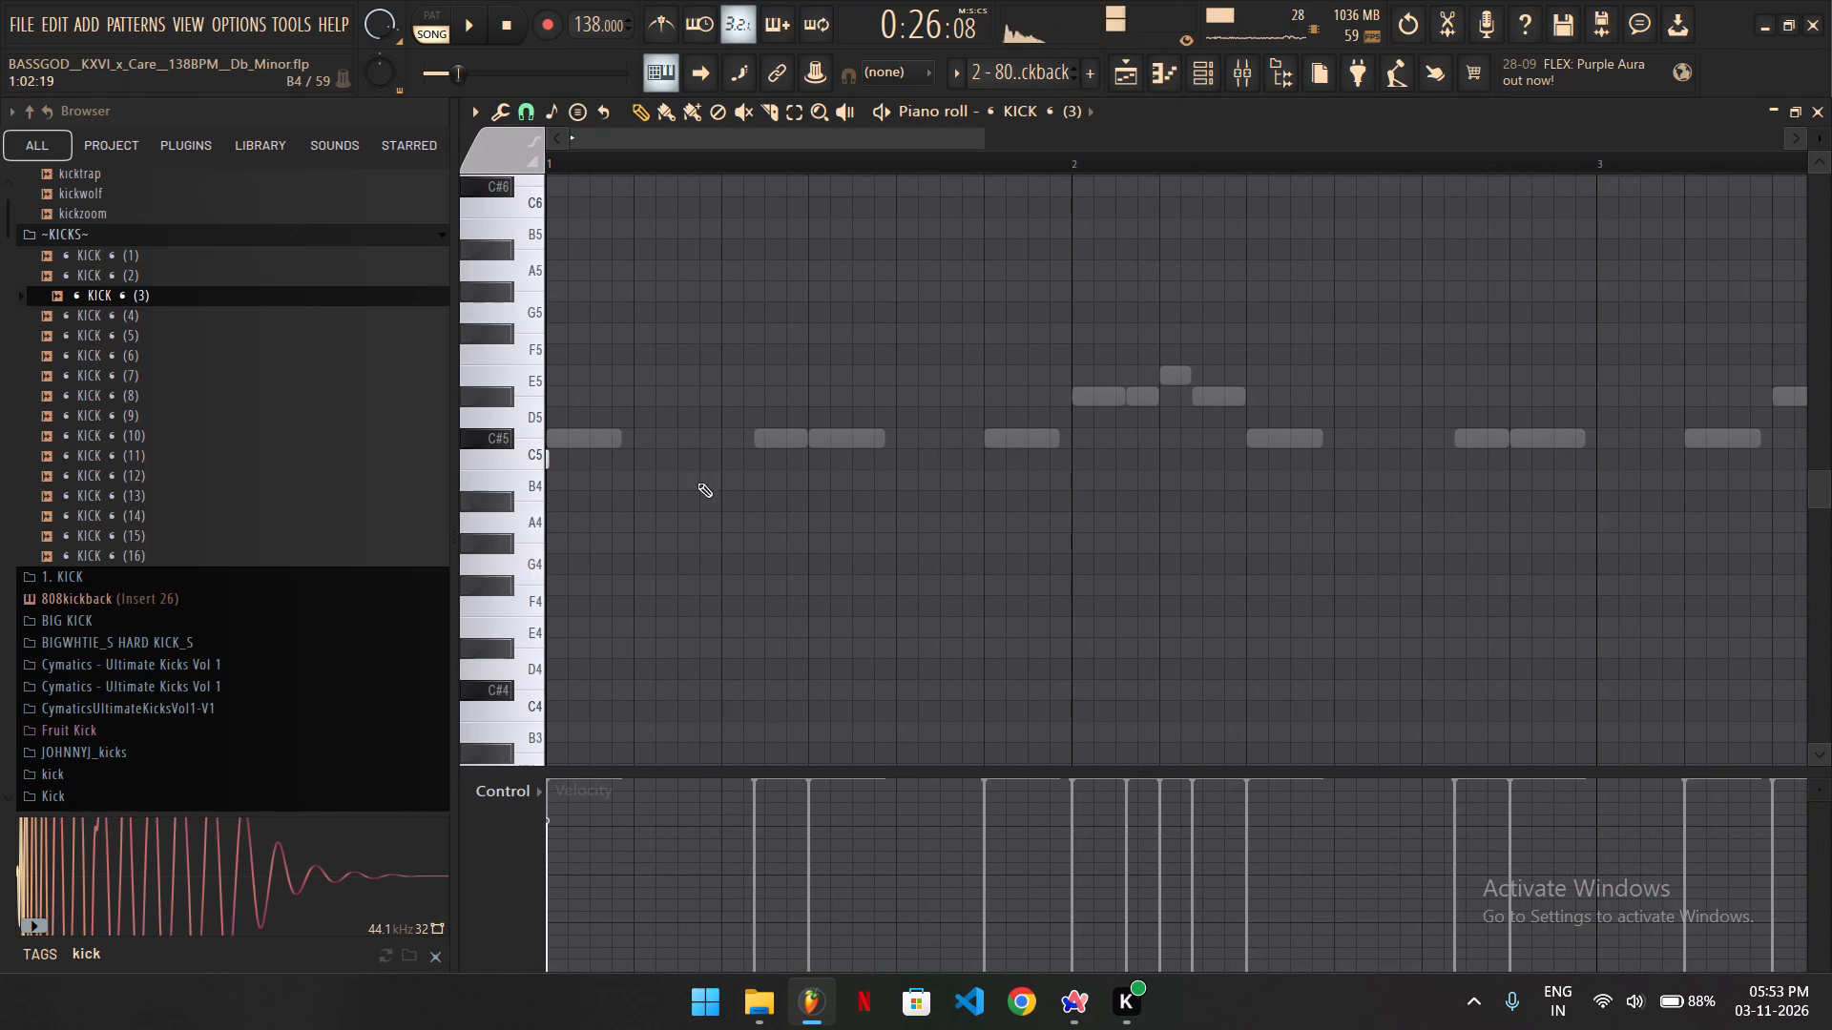
ctrl+scroll(756, 461, up, 8)
click(756, 461)
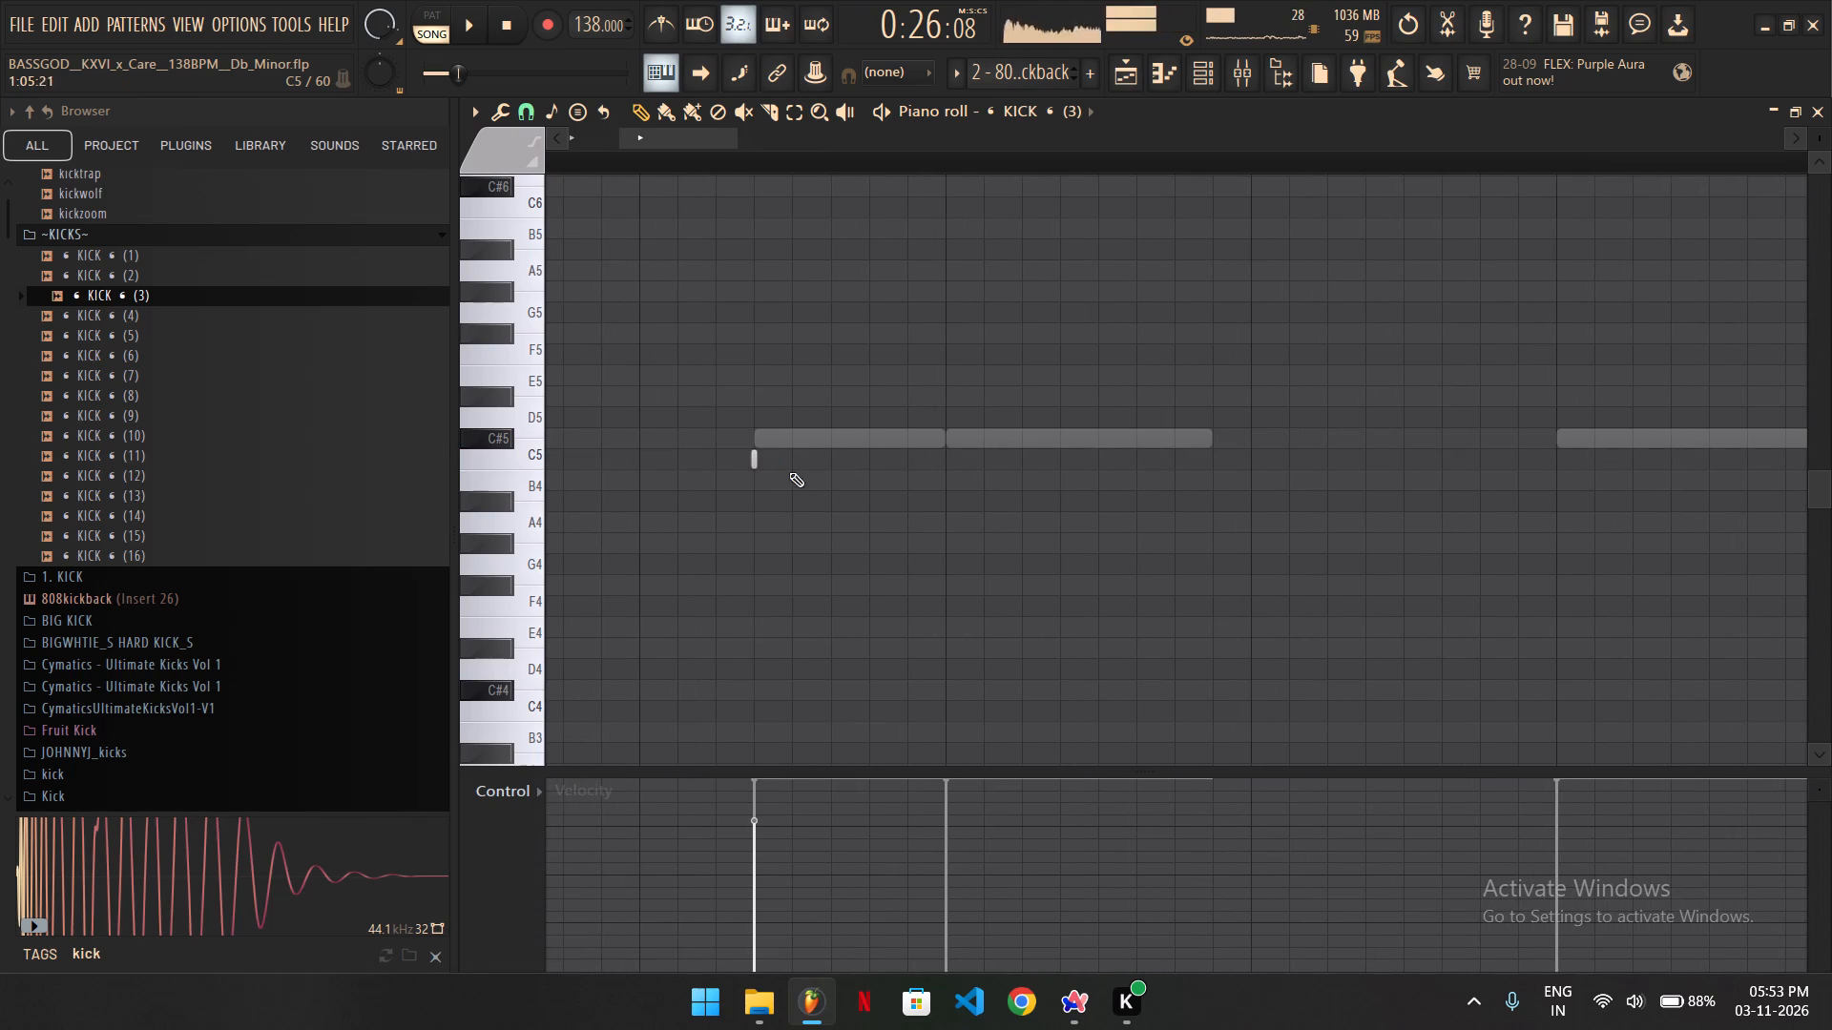
click(947, 463)
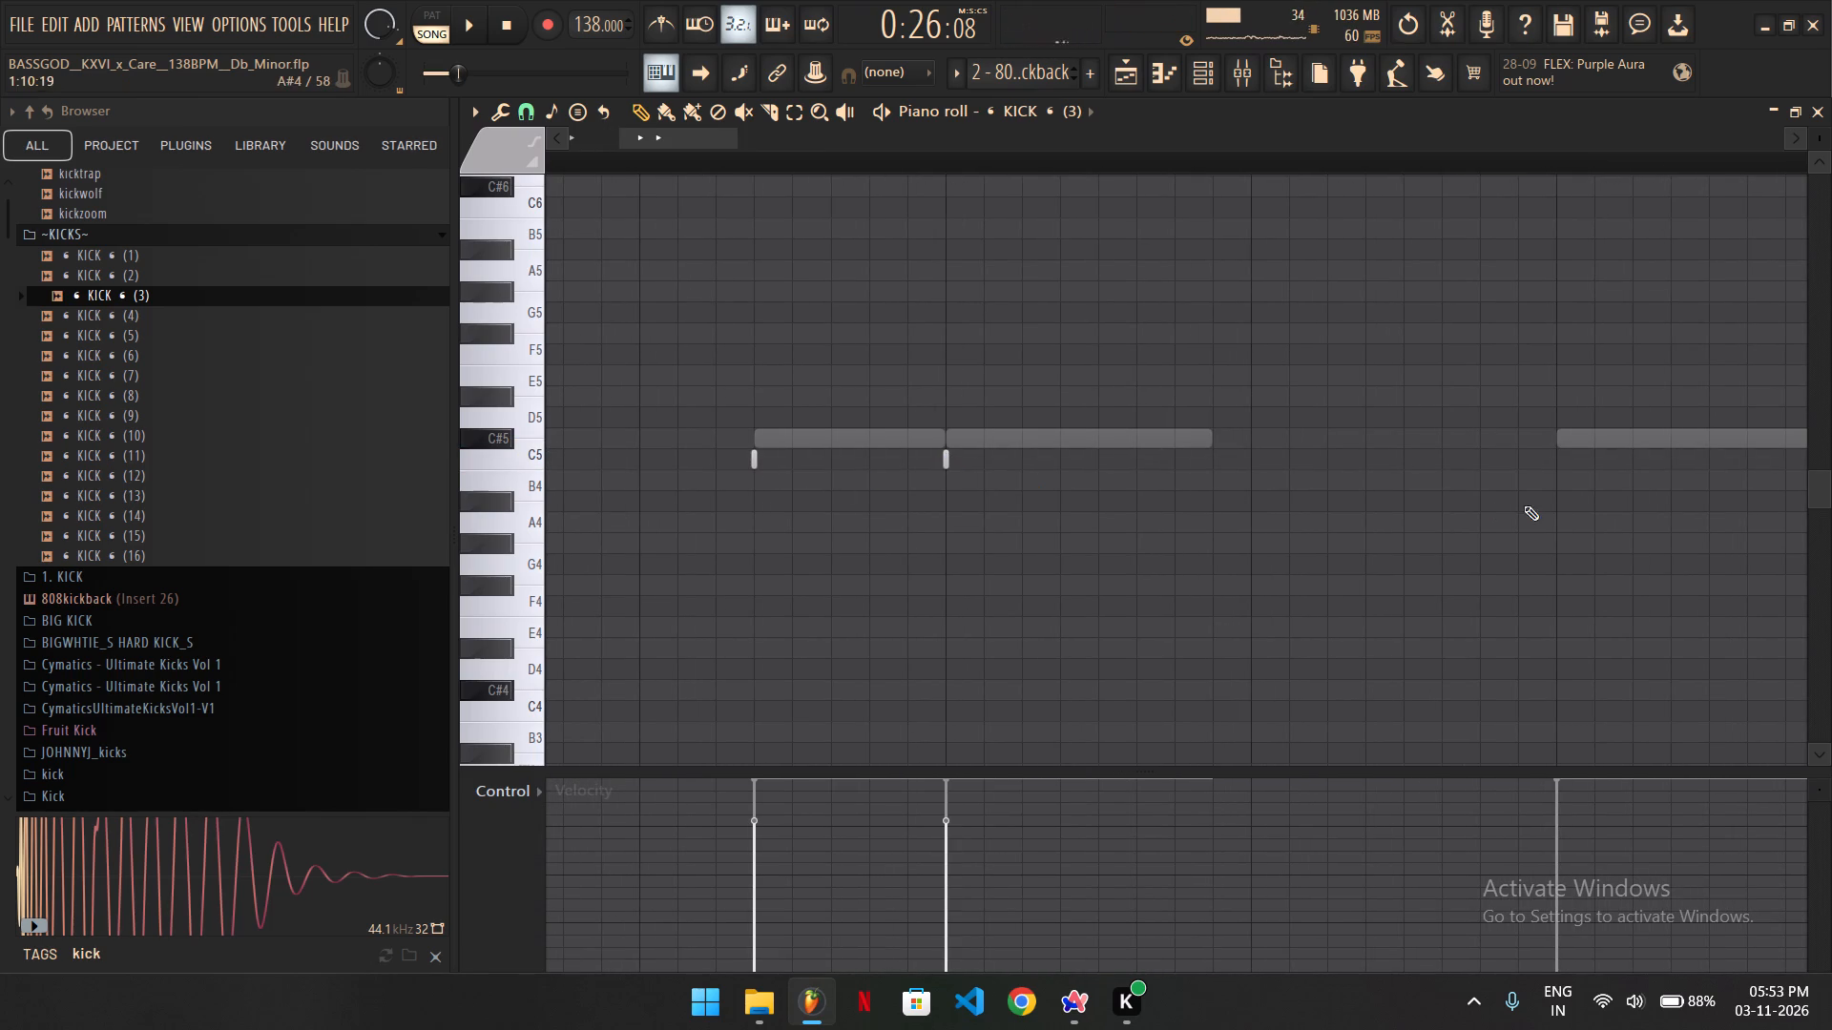
click(1557, 455)
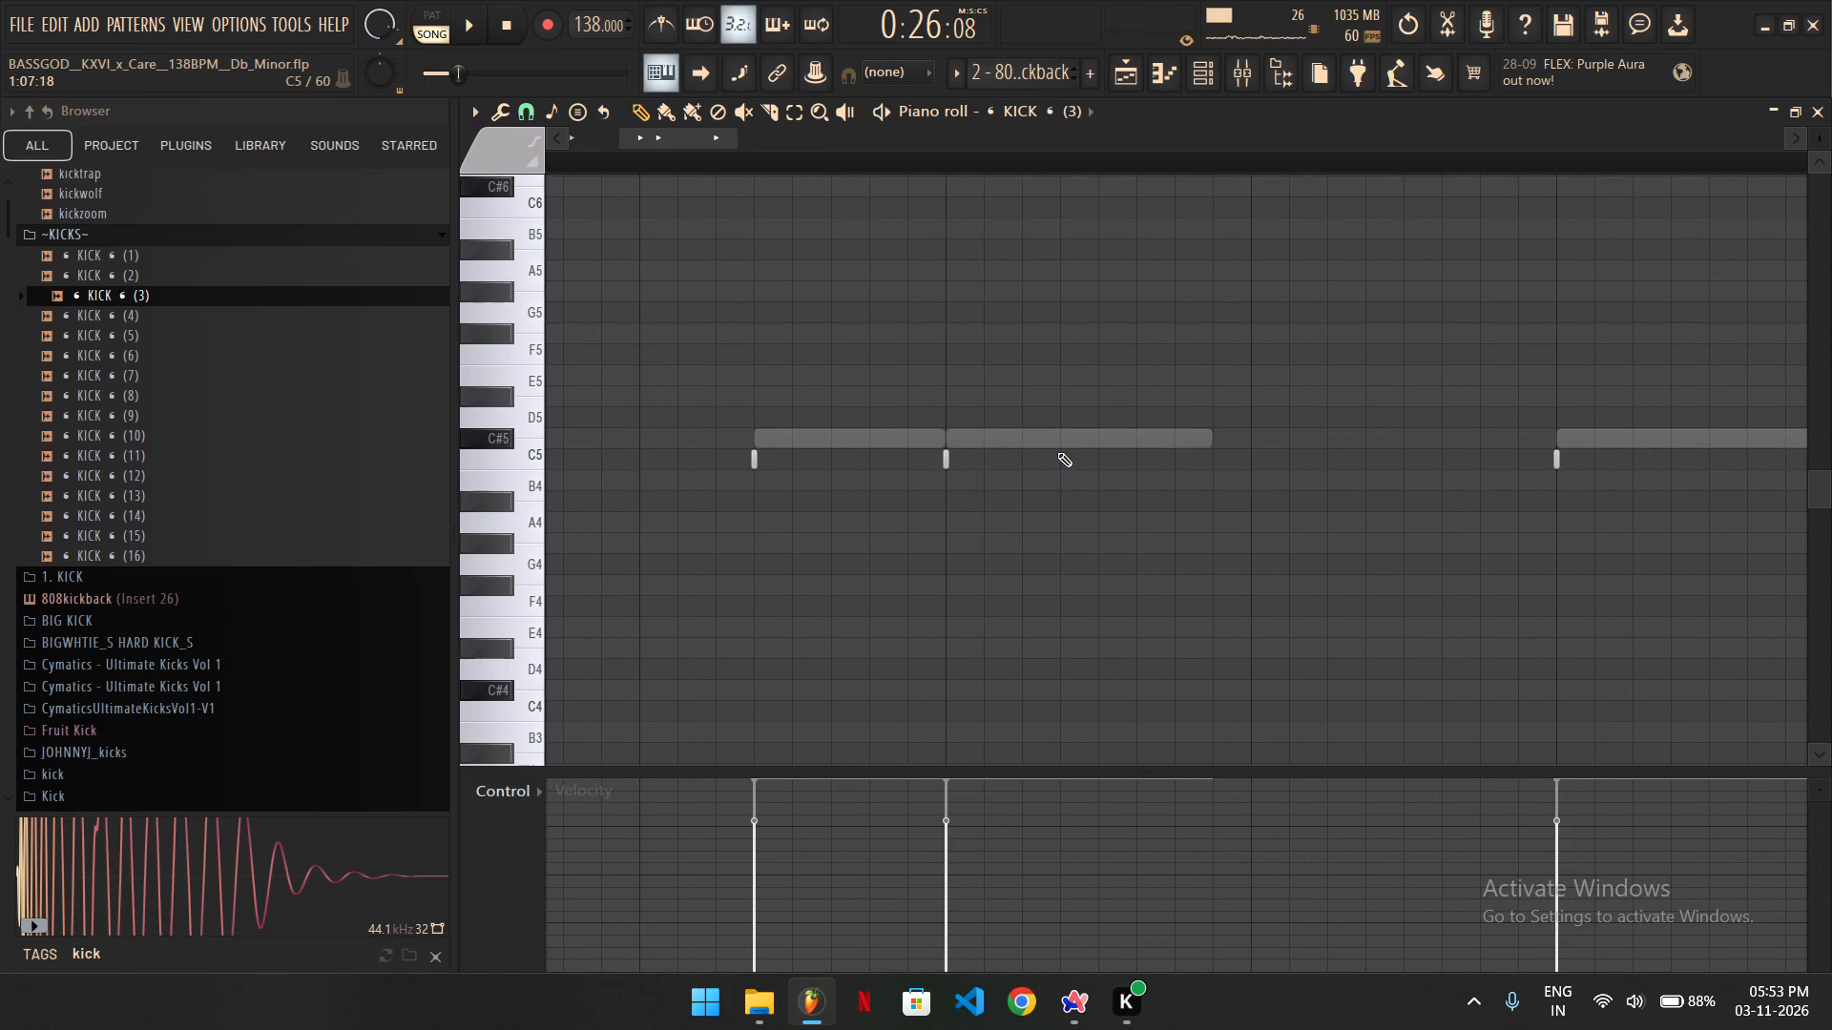
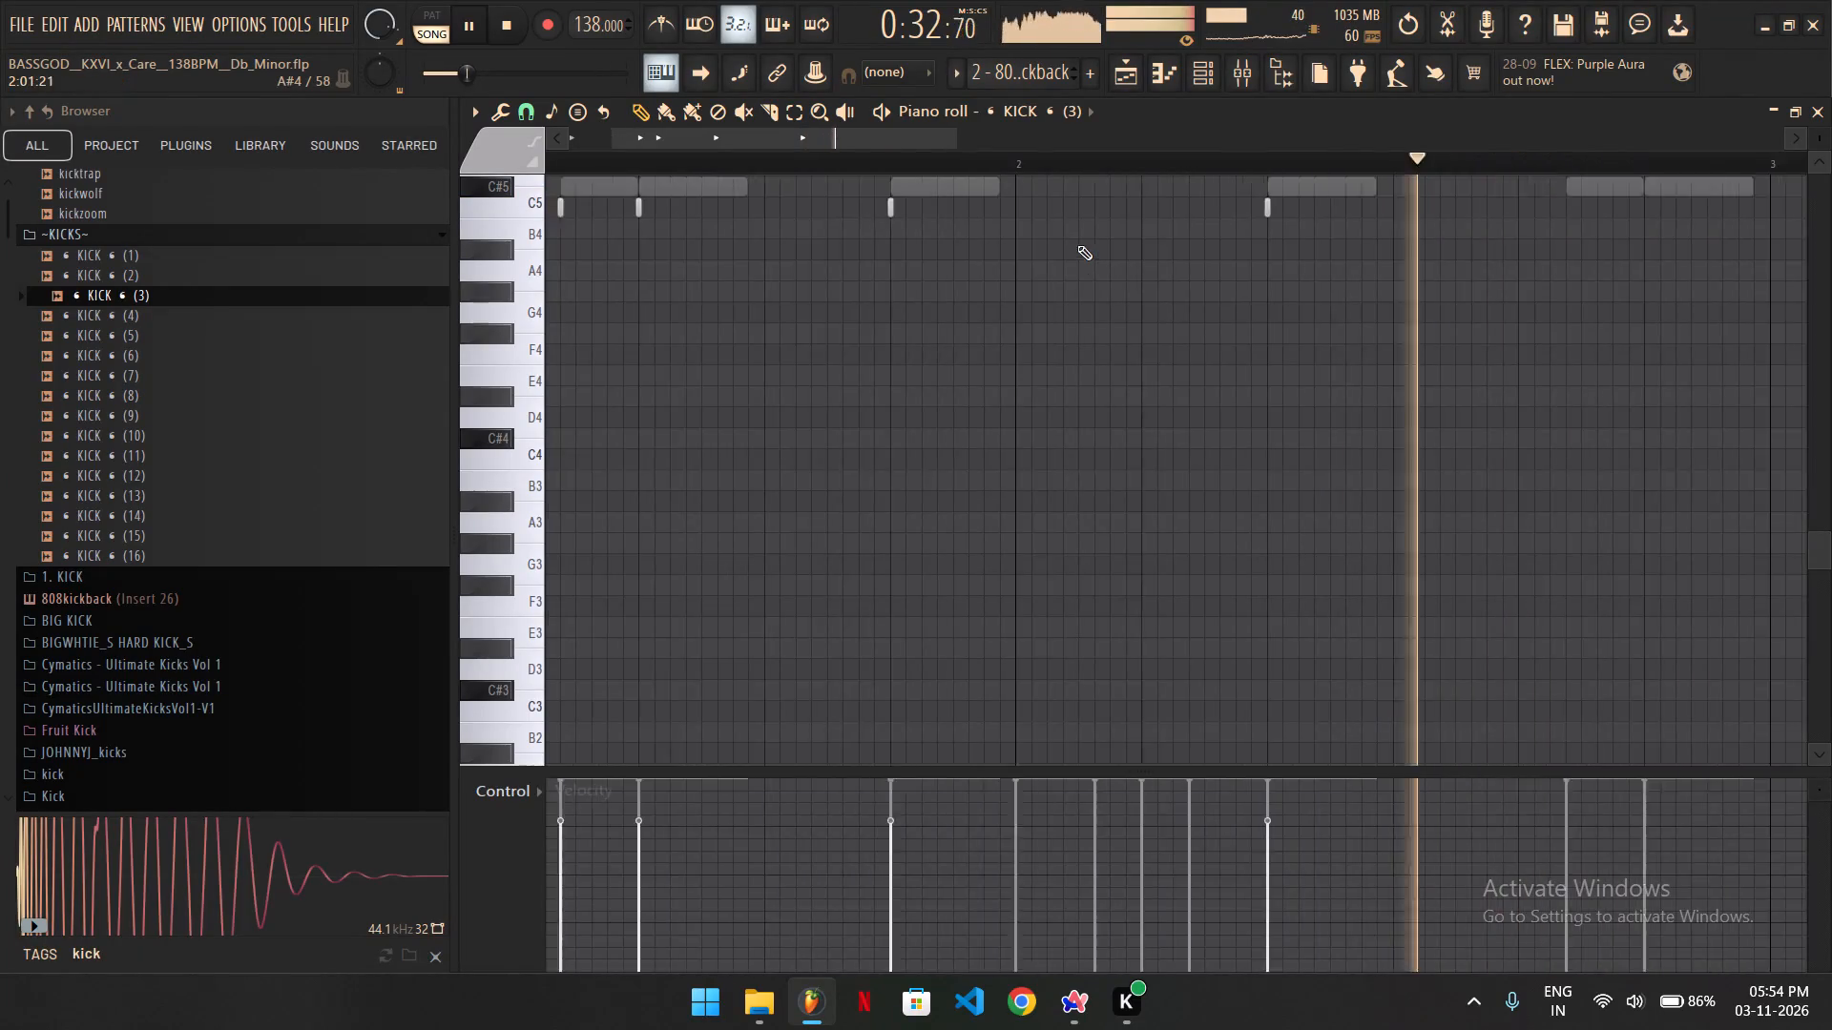
Place C5 hits for KICK (3) at the starts of the next three C#5 notes of the 808, through early bar 3.
ctrl+scroll(1397, 248, up, 2)
key(space)
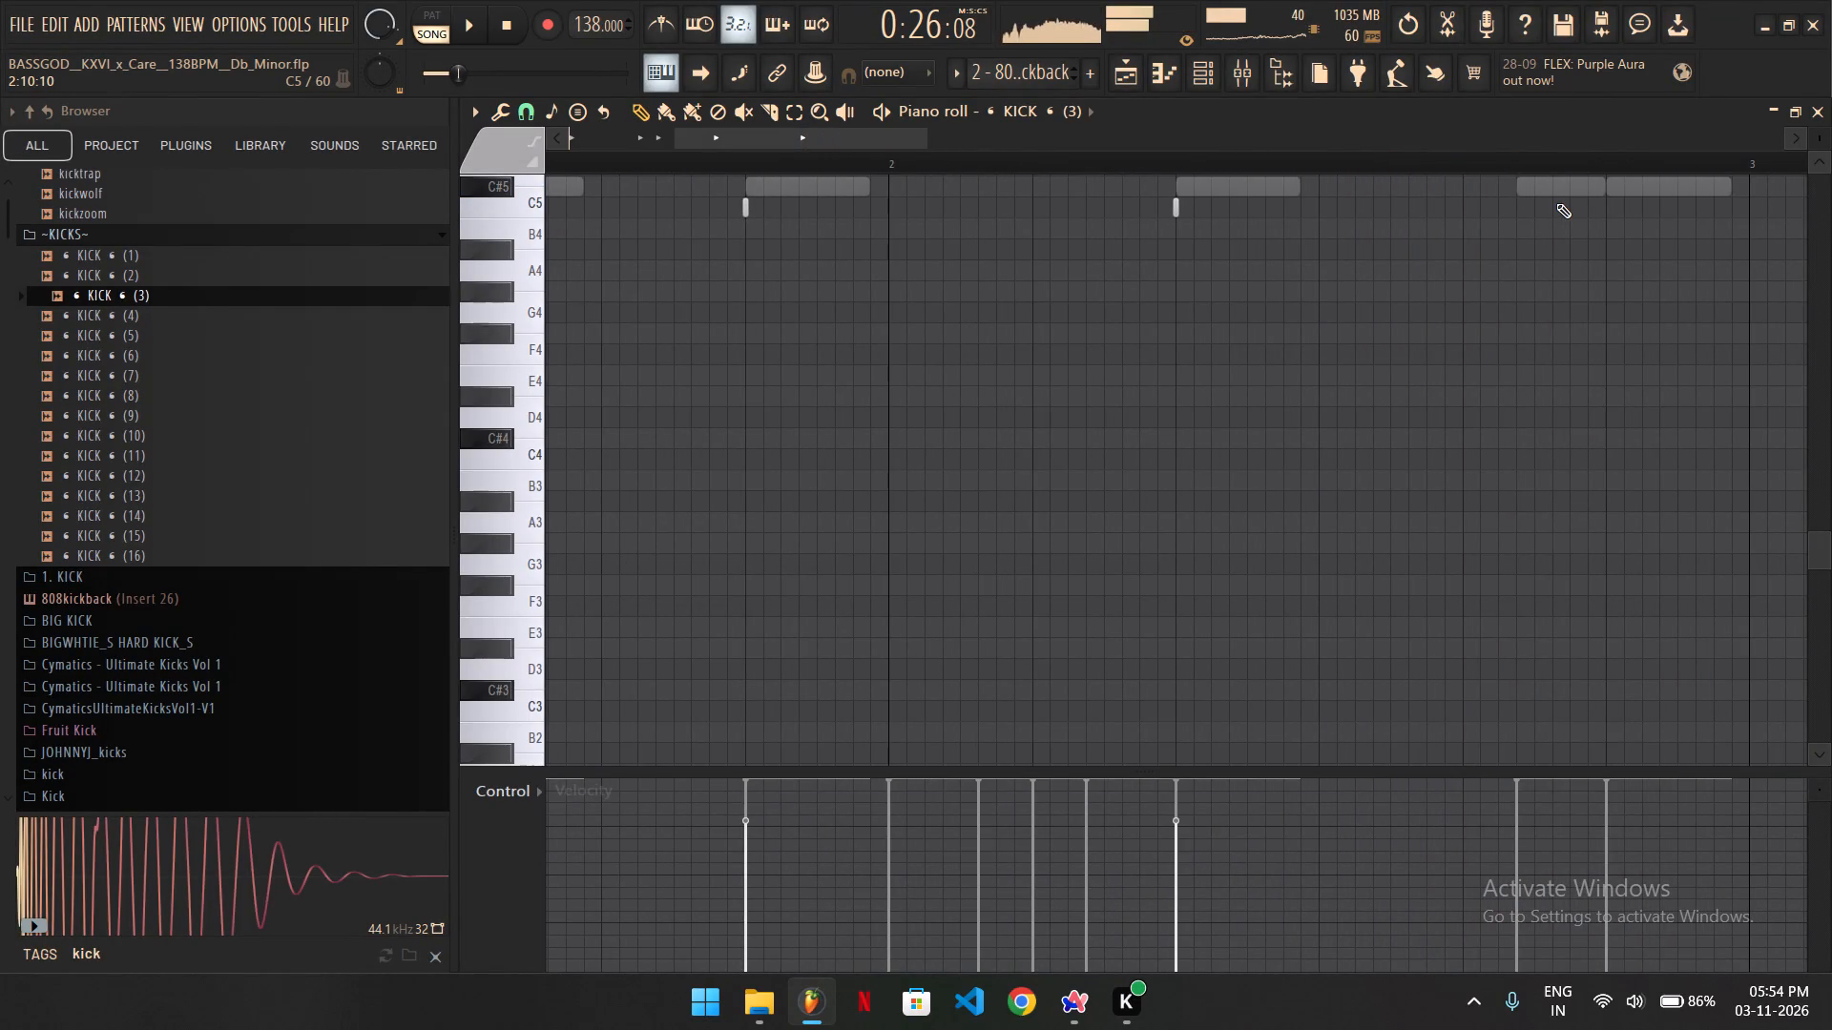
click(1514, 208)
click(1604, 208)
ctrl+scroll(1276, 249, down, 5)
ctrl+scroll(1555, 251, up, 3)
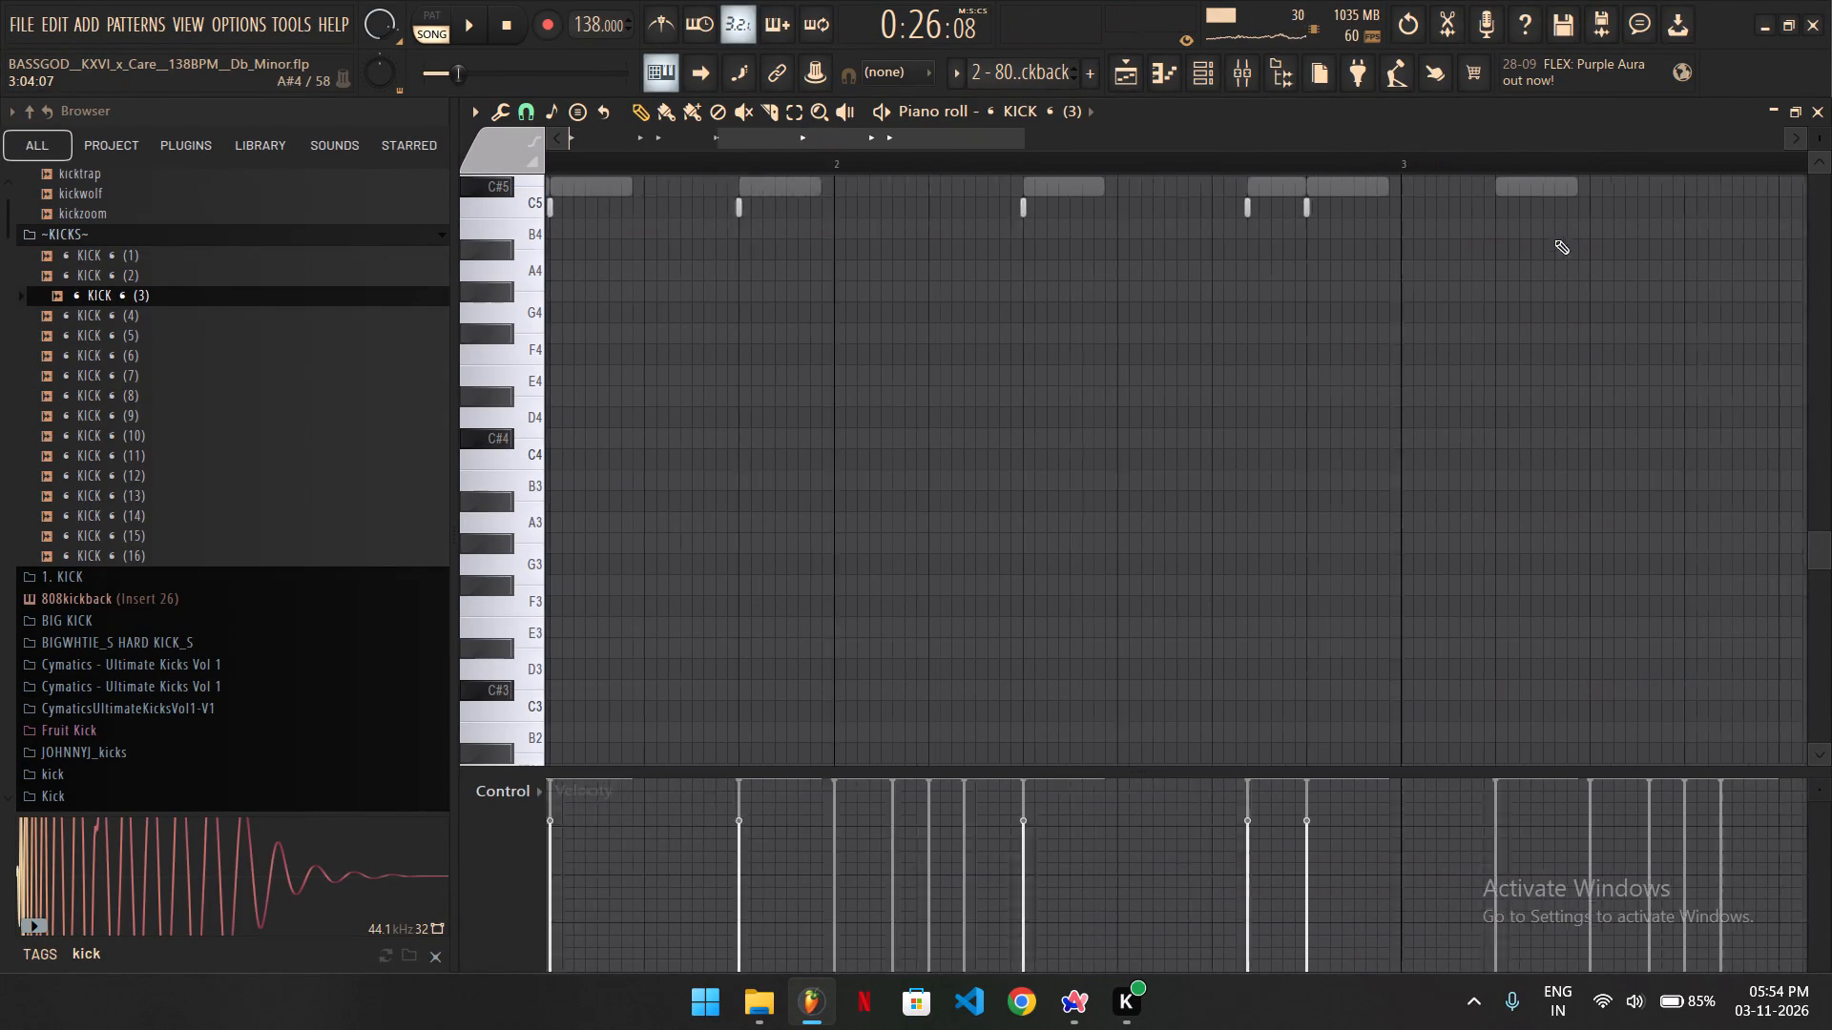
ctrl+scroll(1554, 239, up, 1)
click(1472, 211)
Place C5 hits for KICK (3) under the starts of the four D#5 and E5 808 notes in bar 3.
key(space)
scroll(1072, 239, down, 5)
ctrl+scroll(1124, 217, down, 4)
scroll(1413, 268, up, 4)
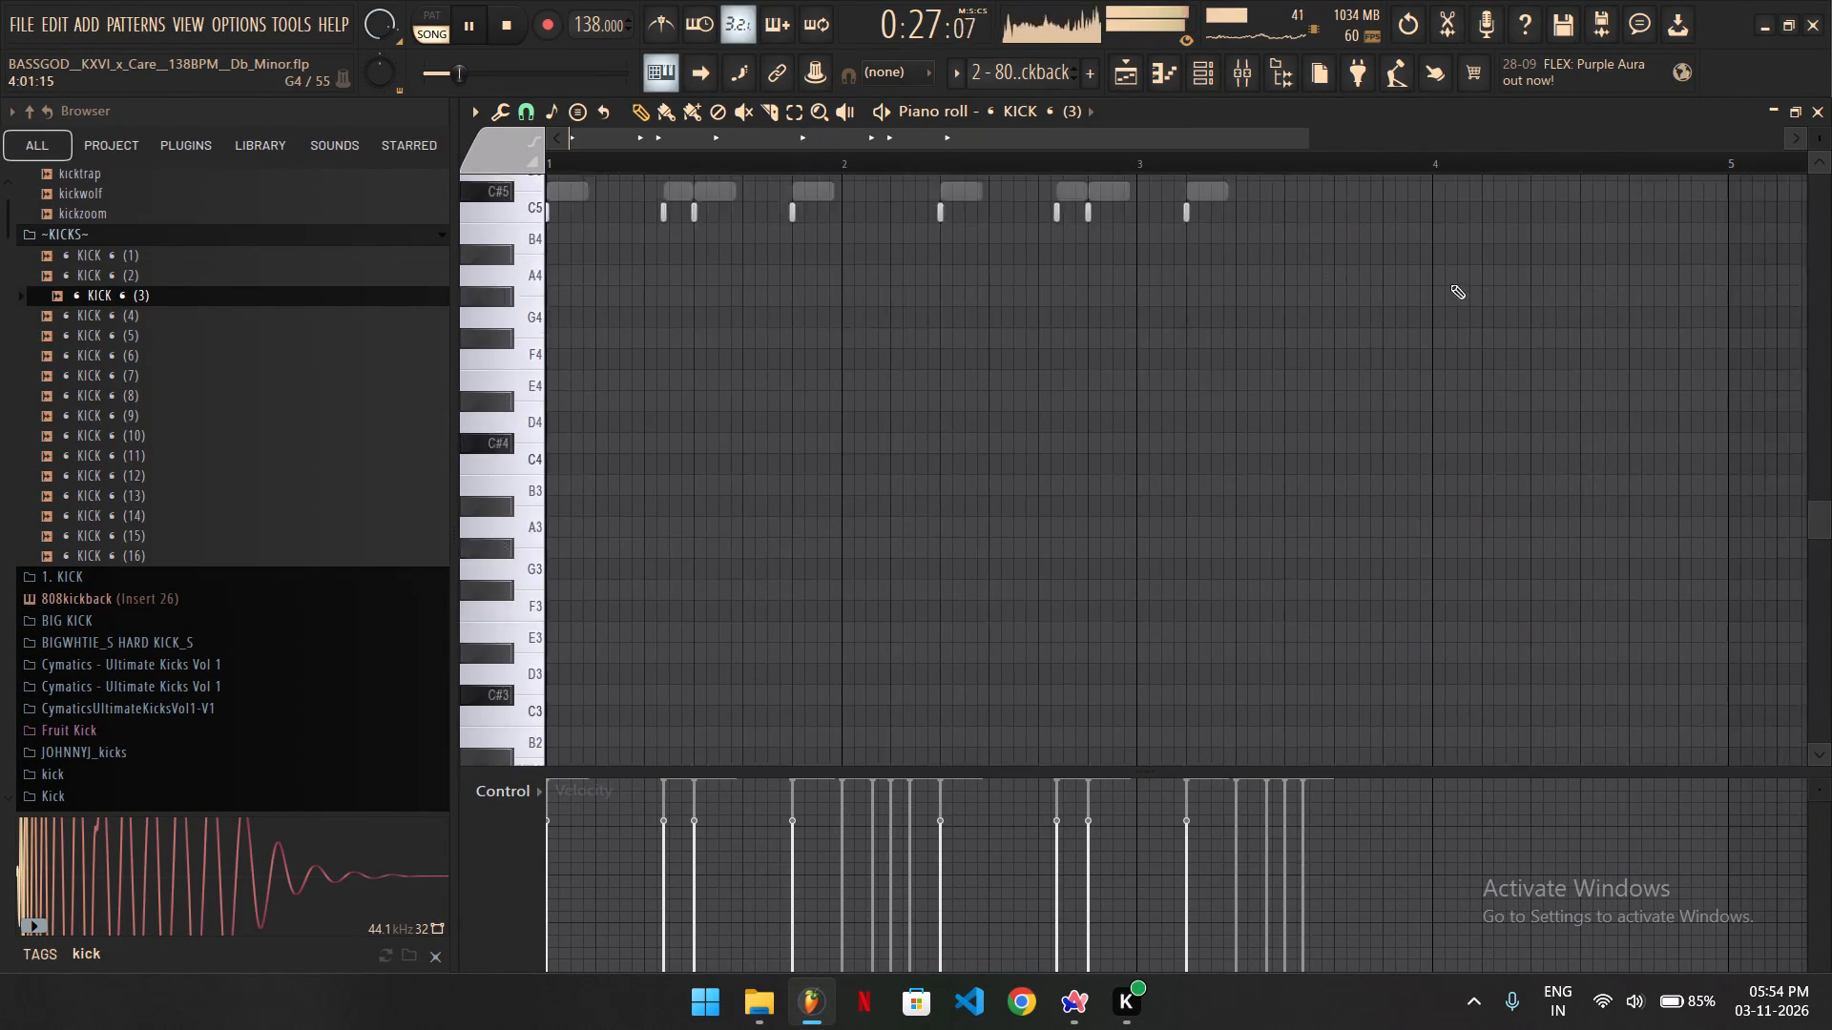
scroll(1450, 284, up, 1)
ctrl+scroll(1247, 415, up, 7)
click(1212, 397)
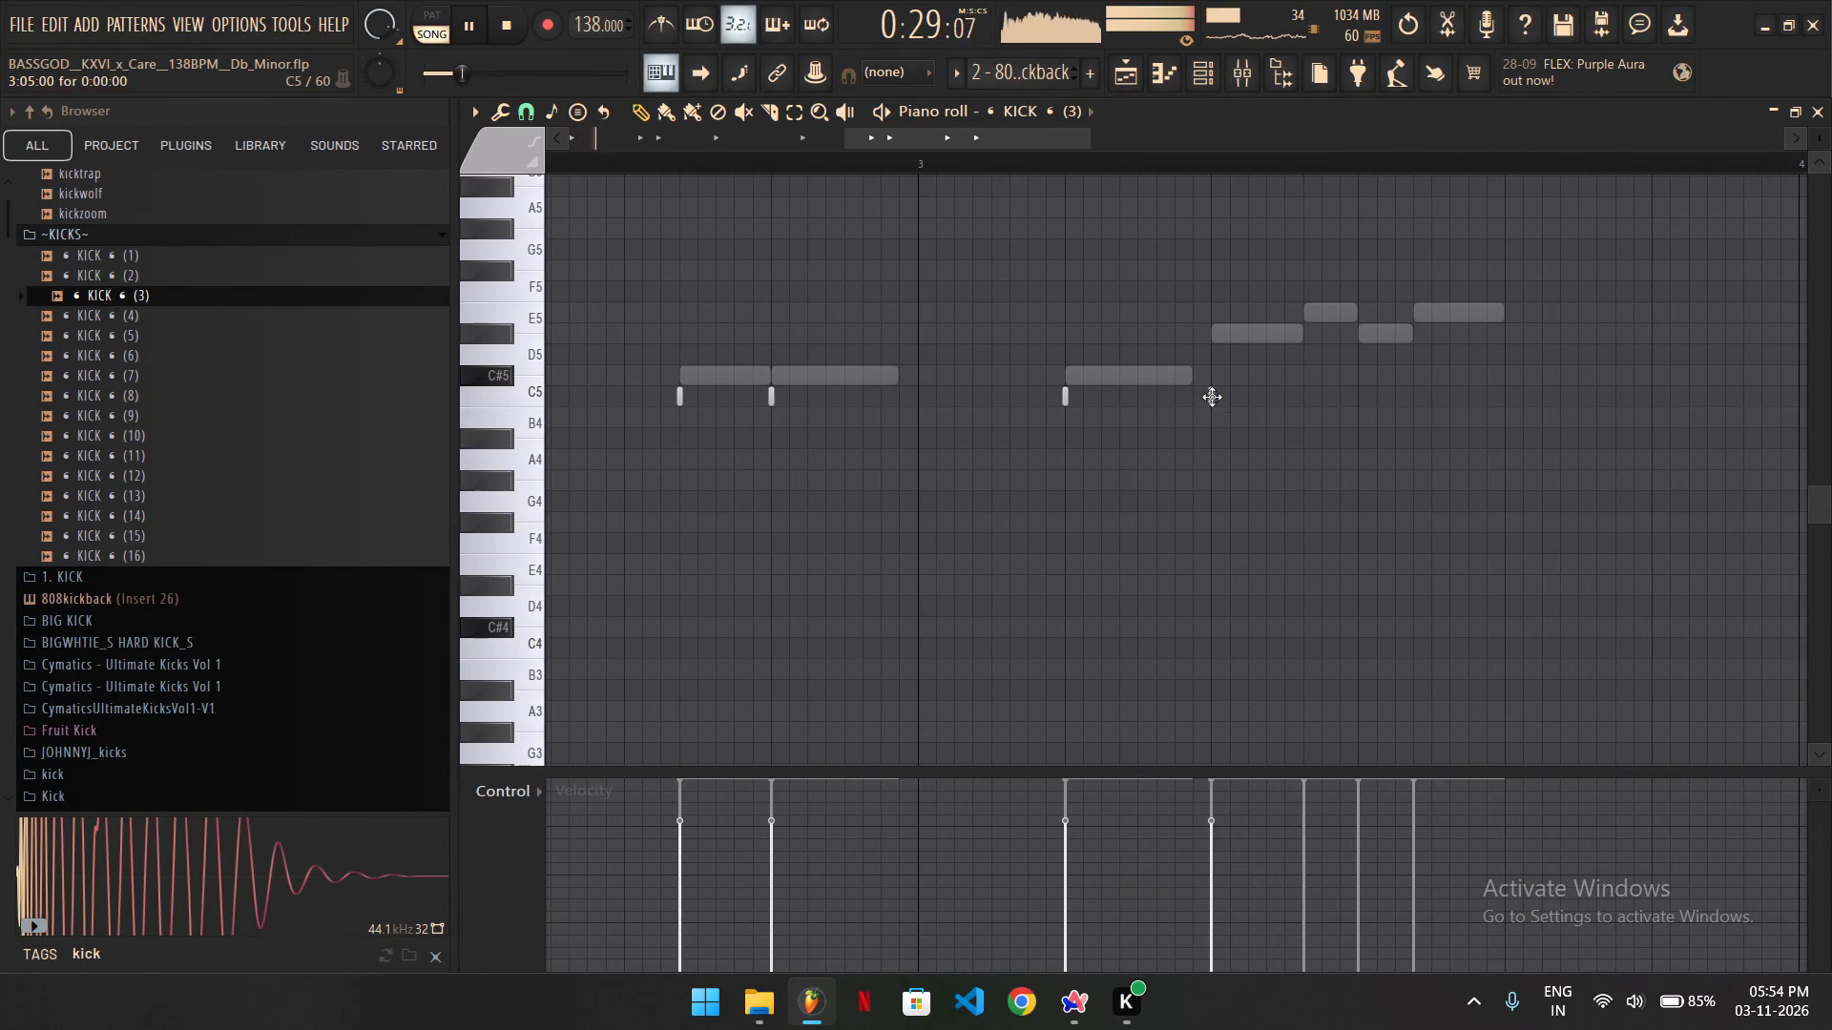
click(1304, 399)
click(1360, 389)
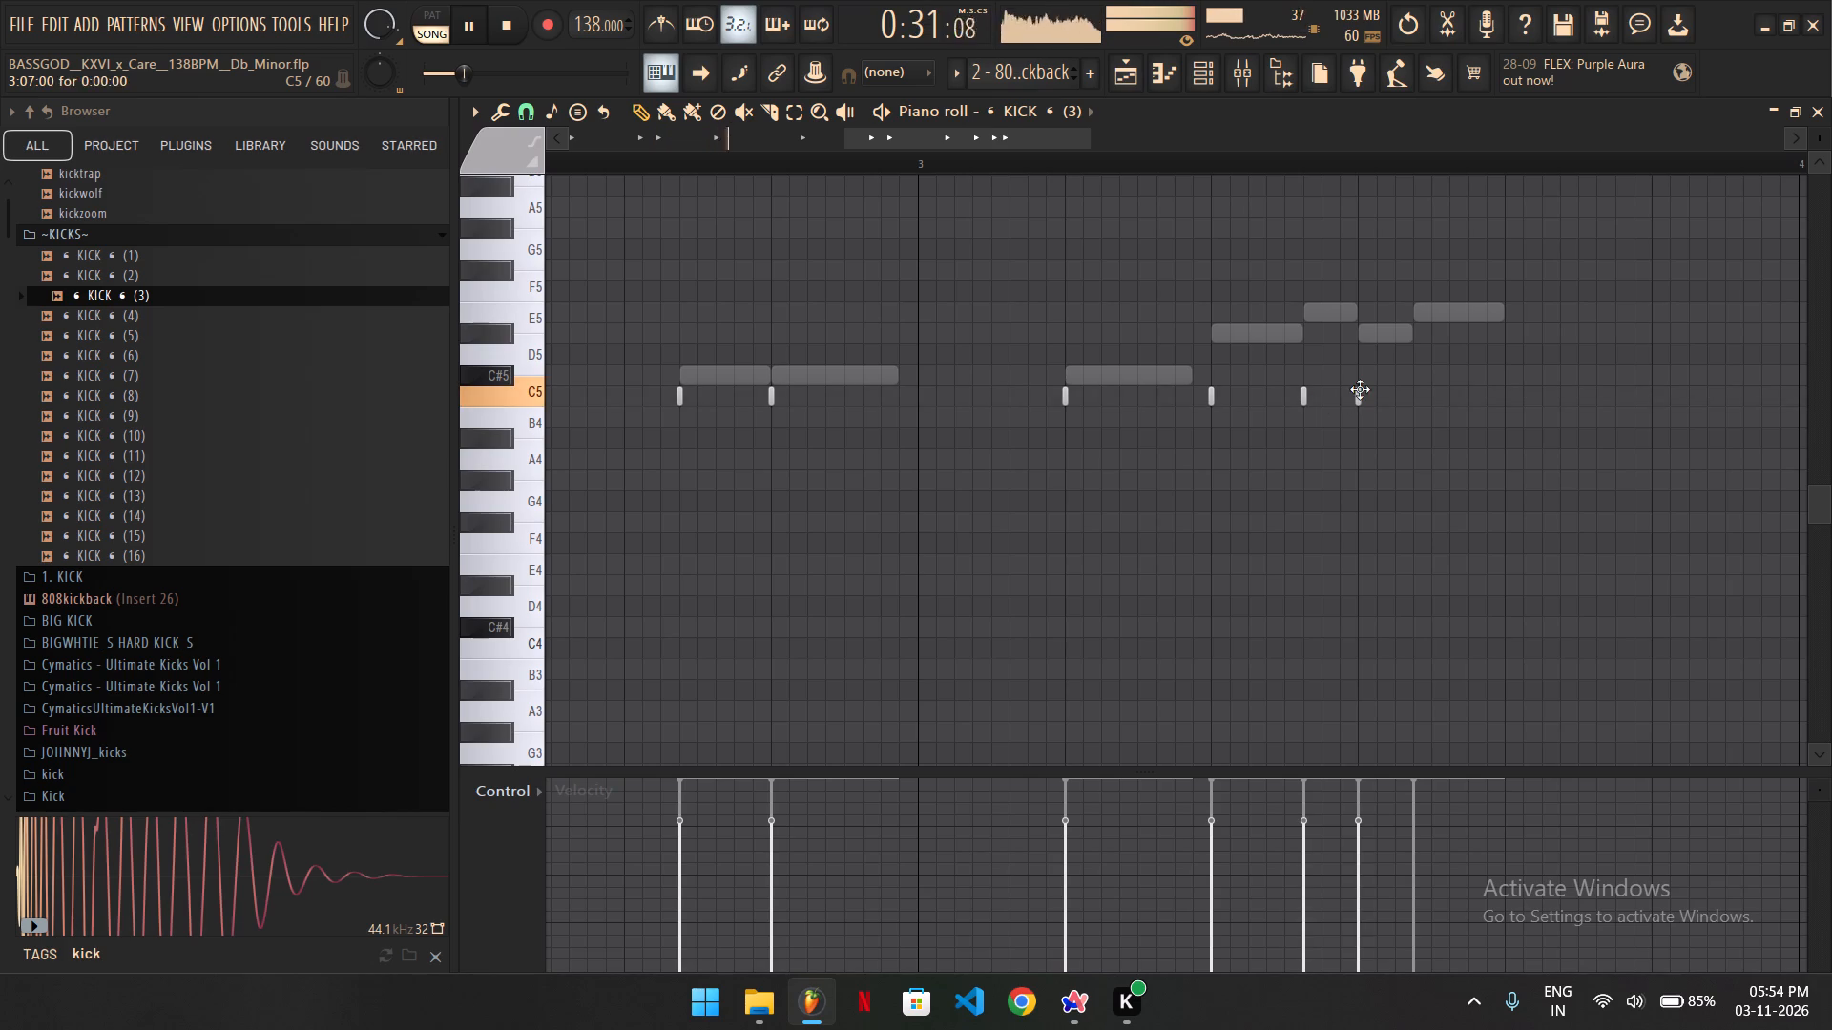
click(1415, 388)
ctrl+scroll(1447, 381, down, 9)
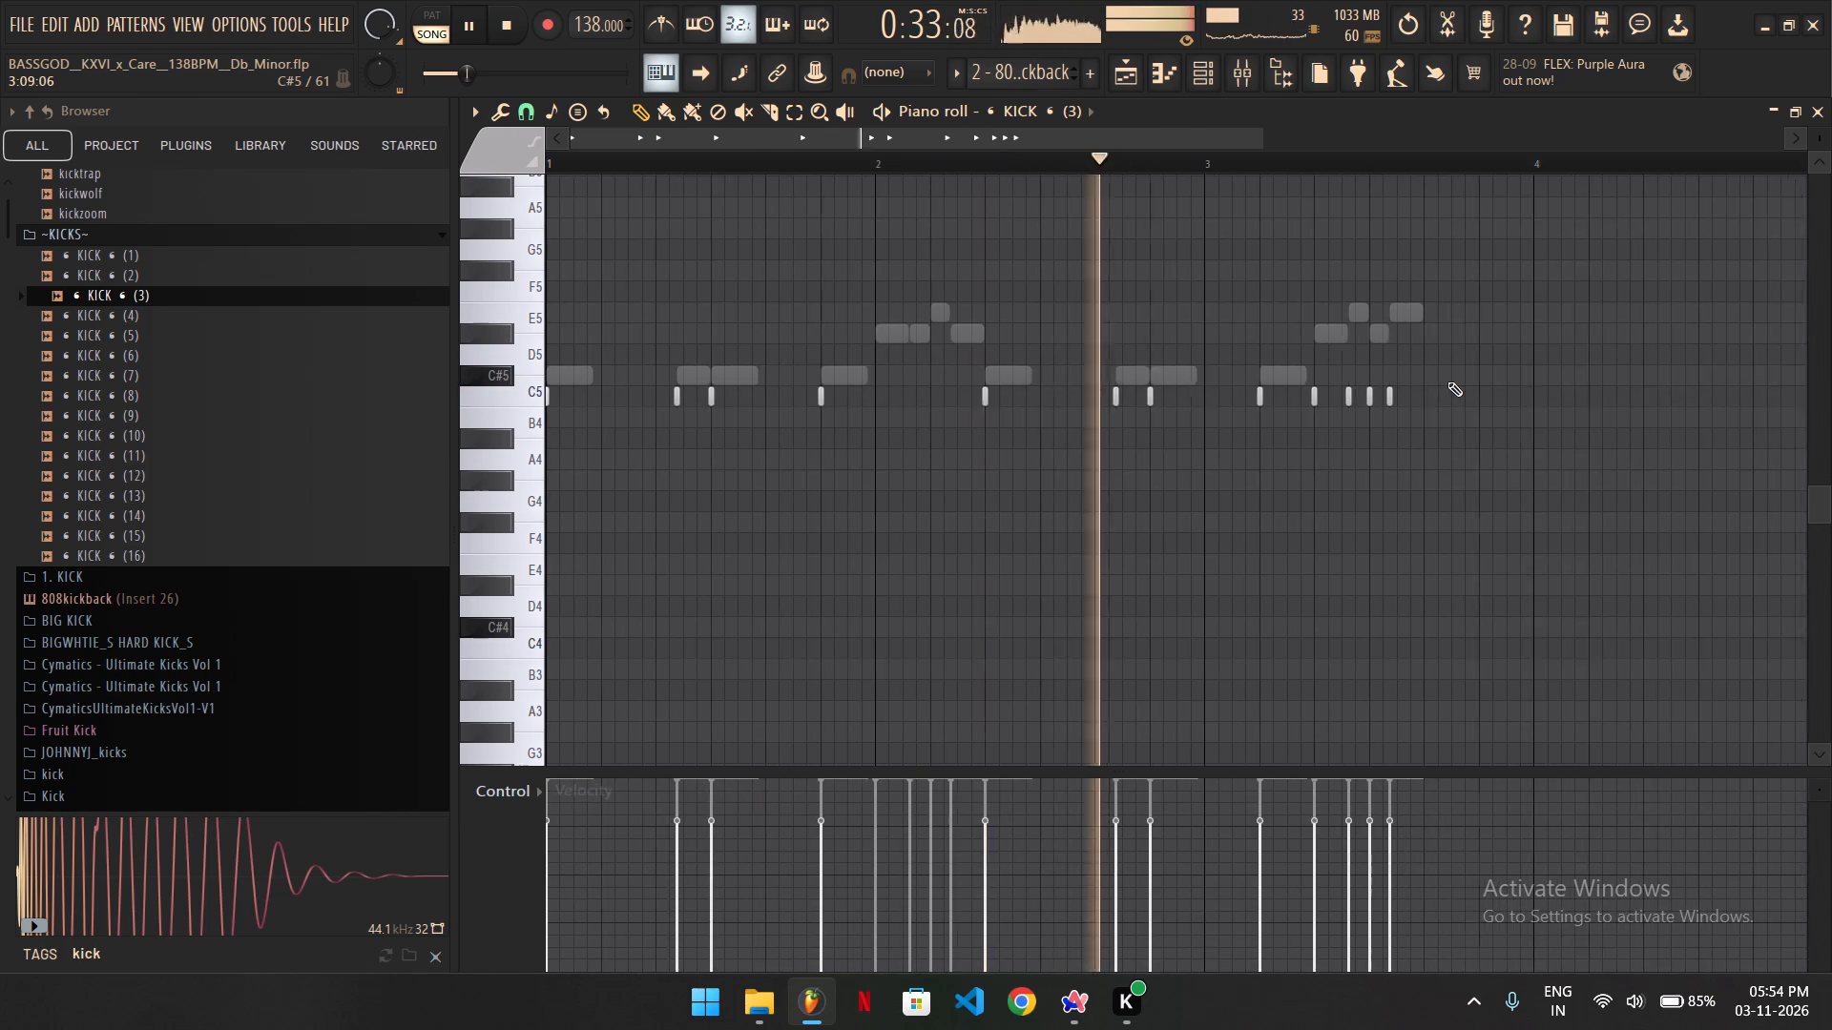
ctrl+scroll(1447, 381, down, 2)
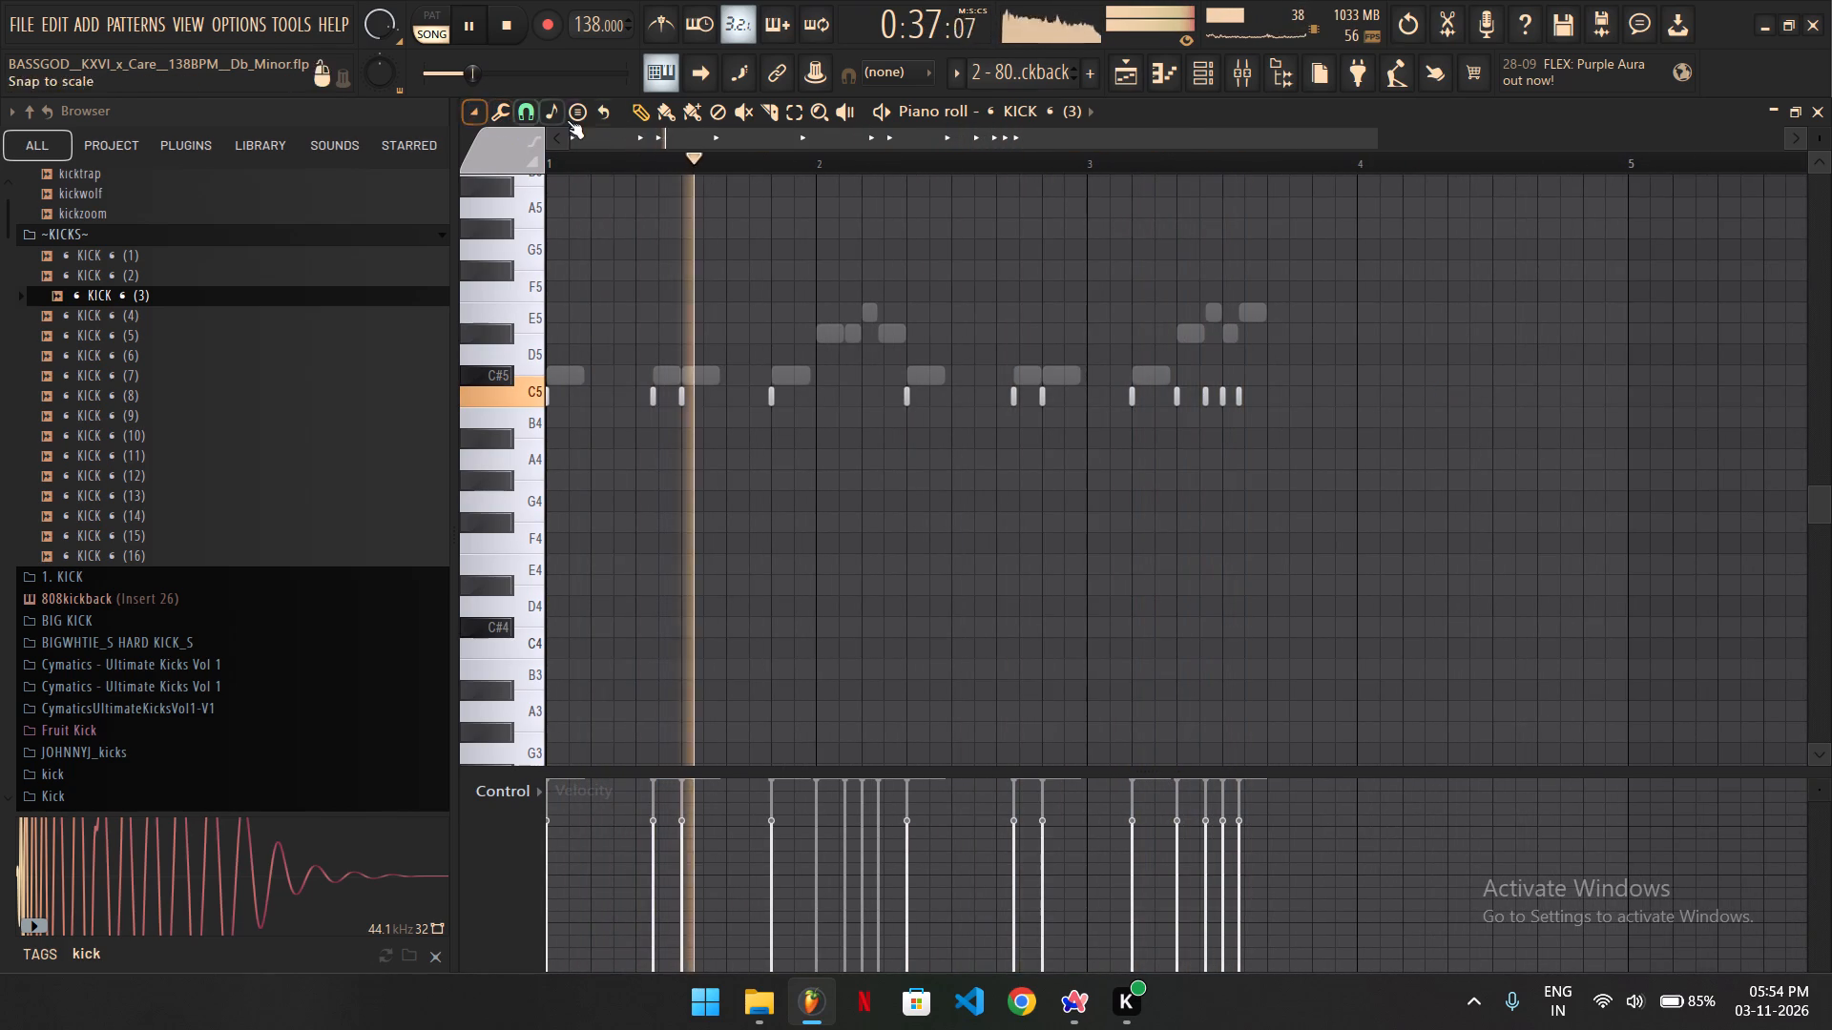
Close the piano roll, channel rack and mixer to return to the playlist.
click(639, 116)
click(1821, 105)
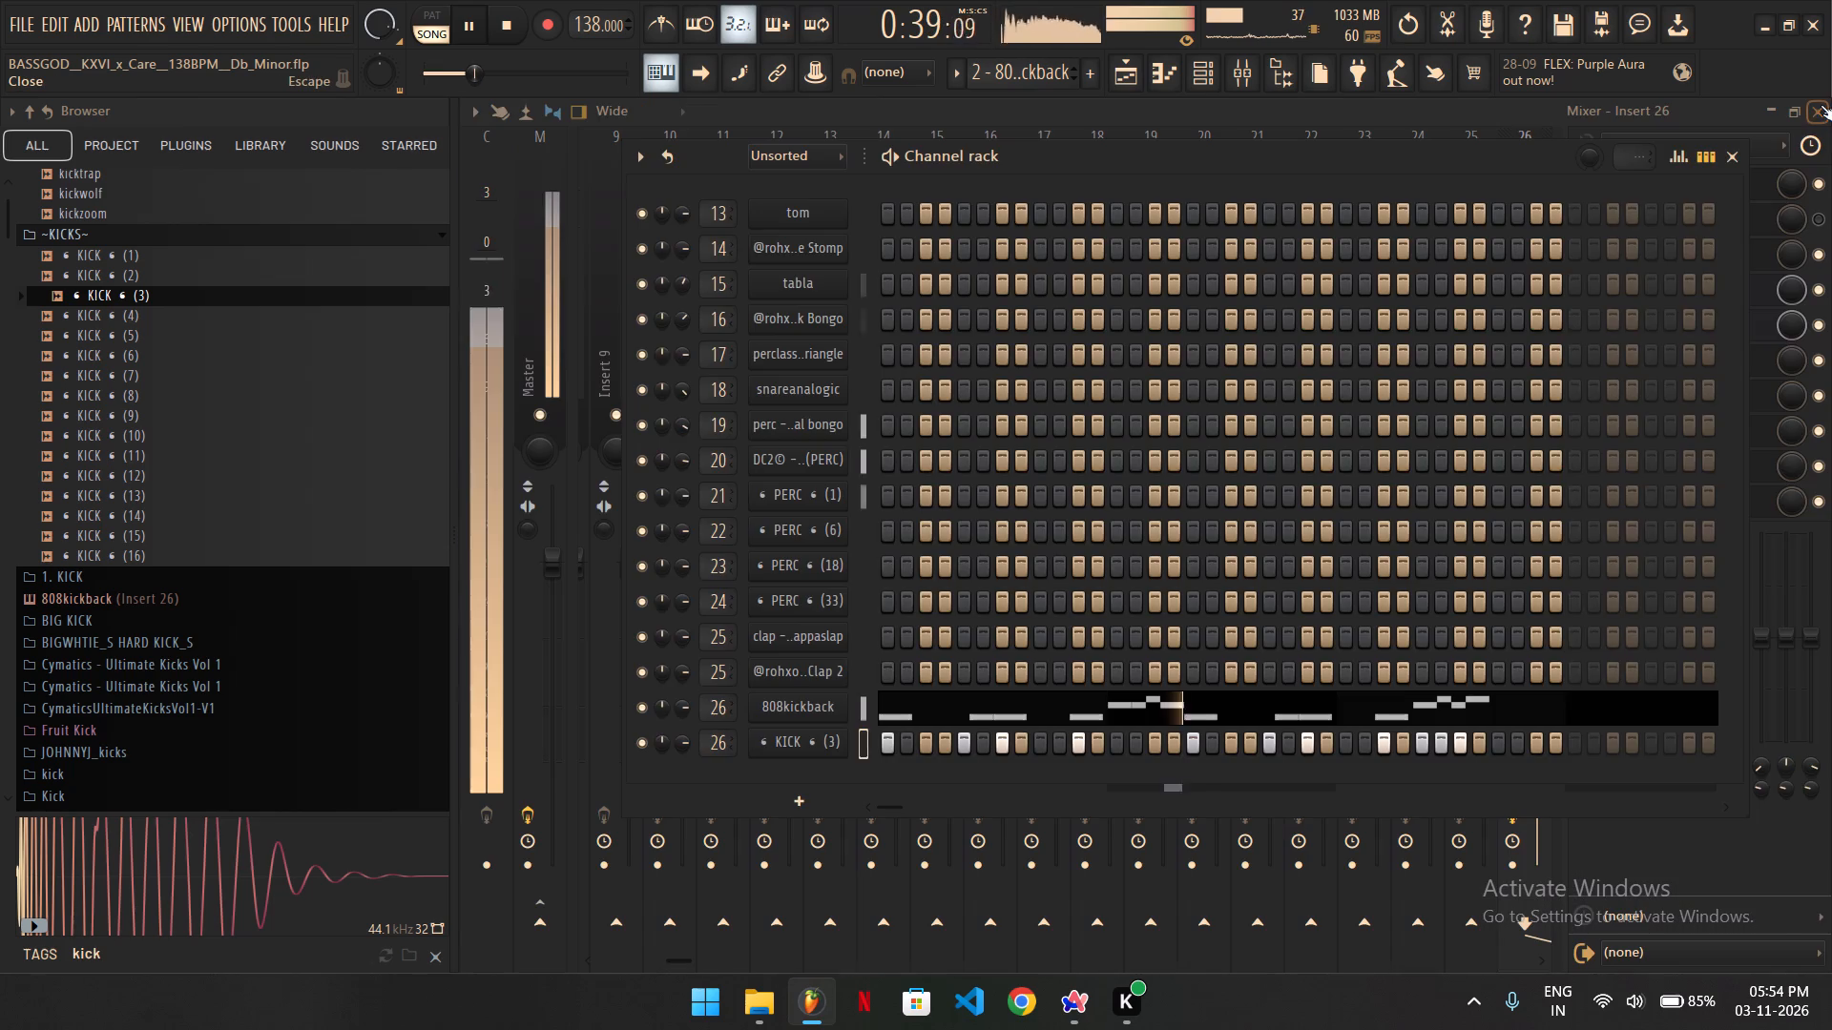
click(1736, 161)
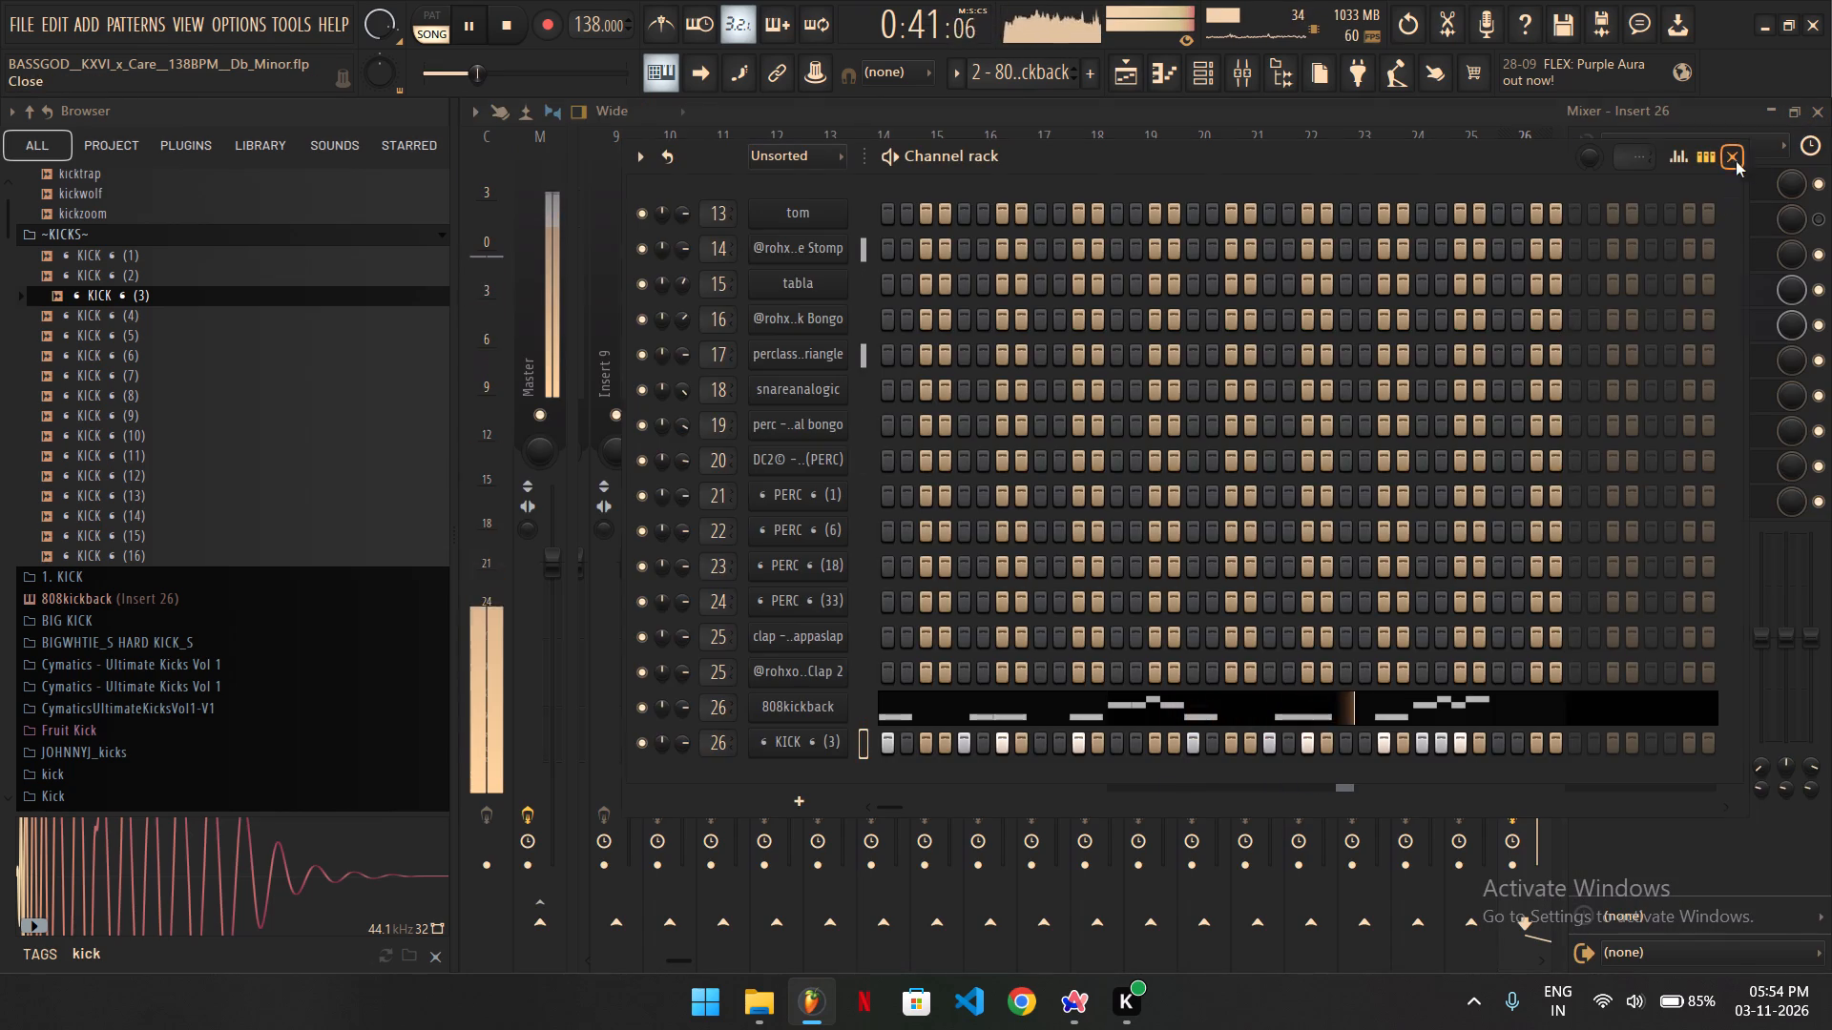
click(1808, 117)
Stop playback and split the 2 - 808kickback pattern by channel.
ctrl+scroll(1337, 533, down, 2)
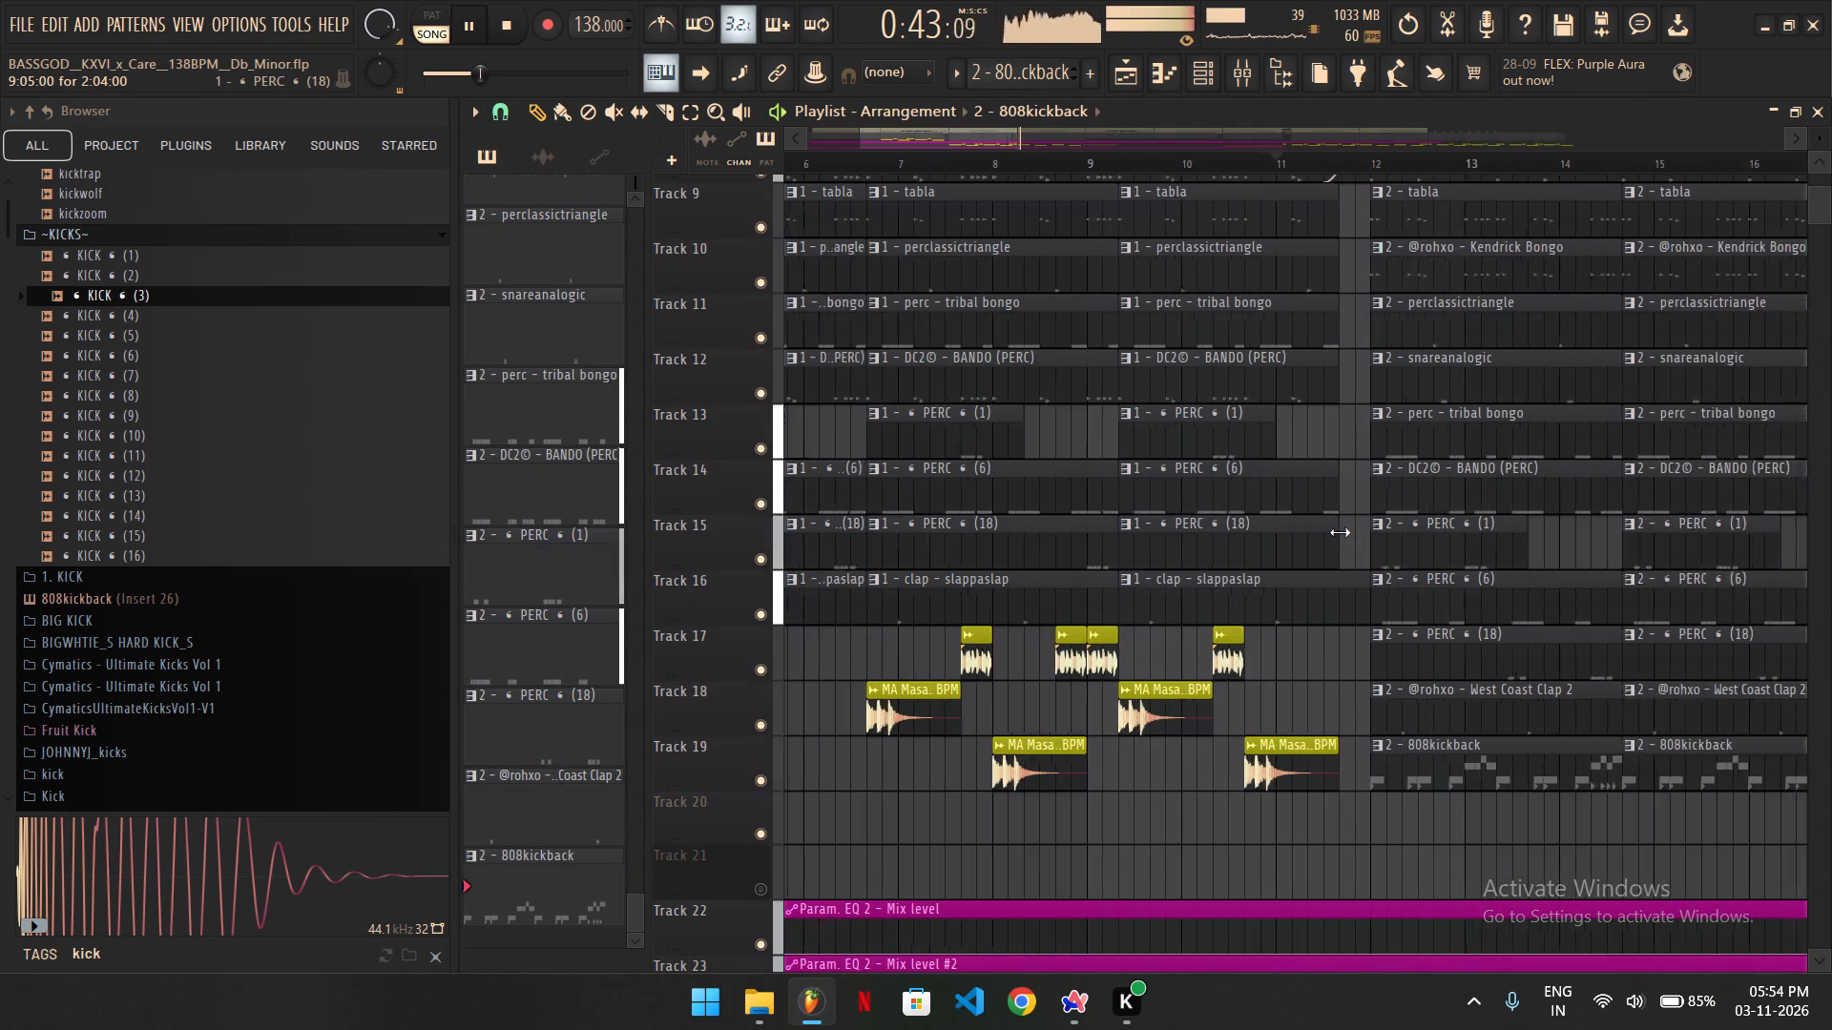
ctrl+scroll(1340, 532, down, 5)
ctrl+scroll(1508, 759, up, 6)
key(space)
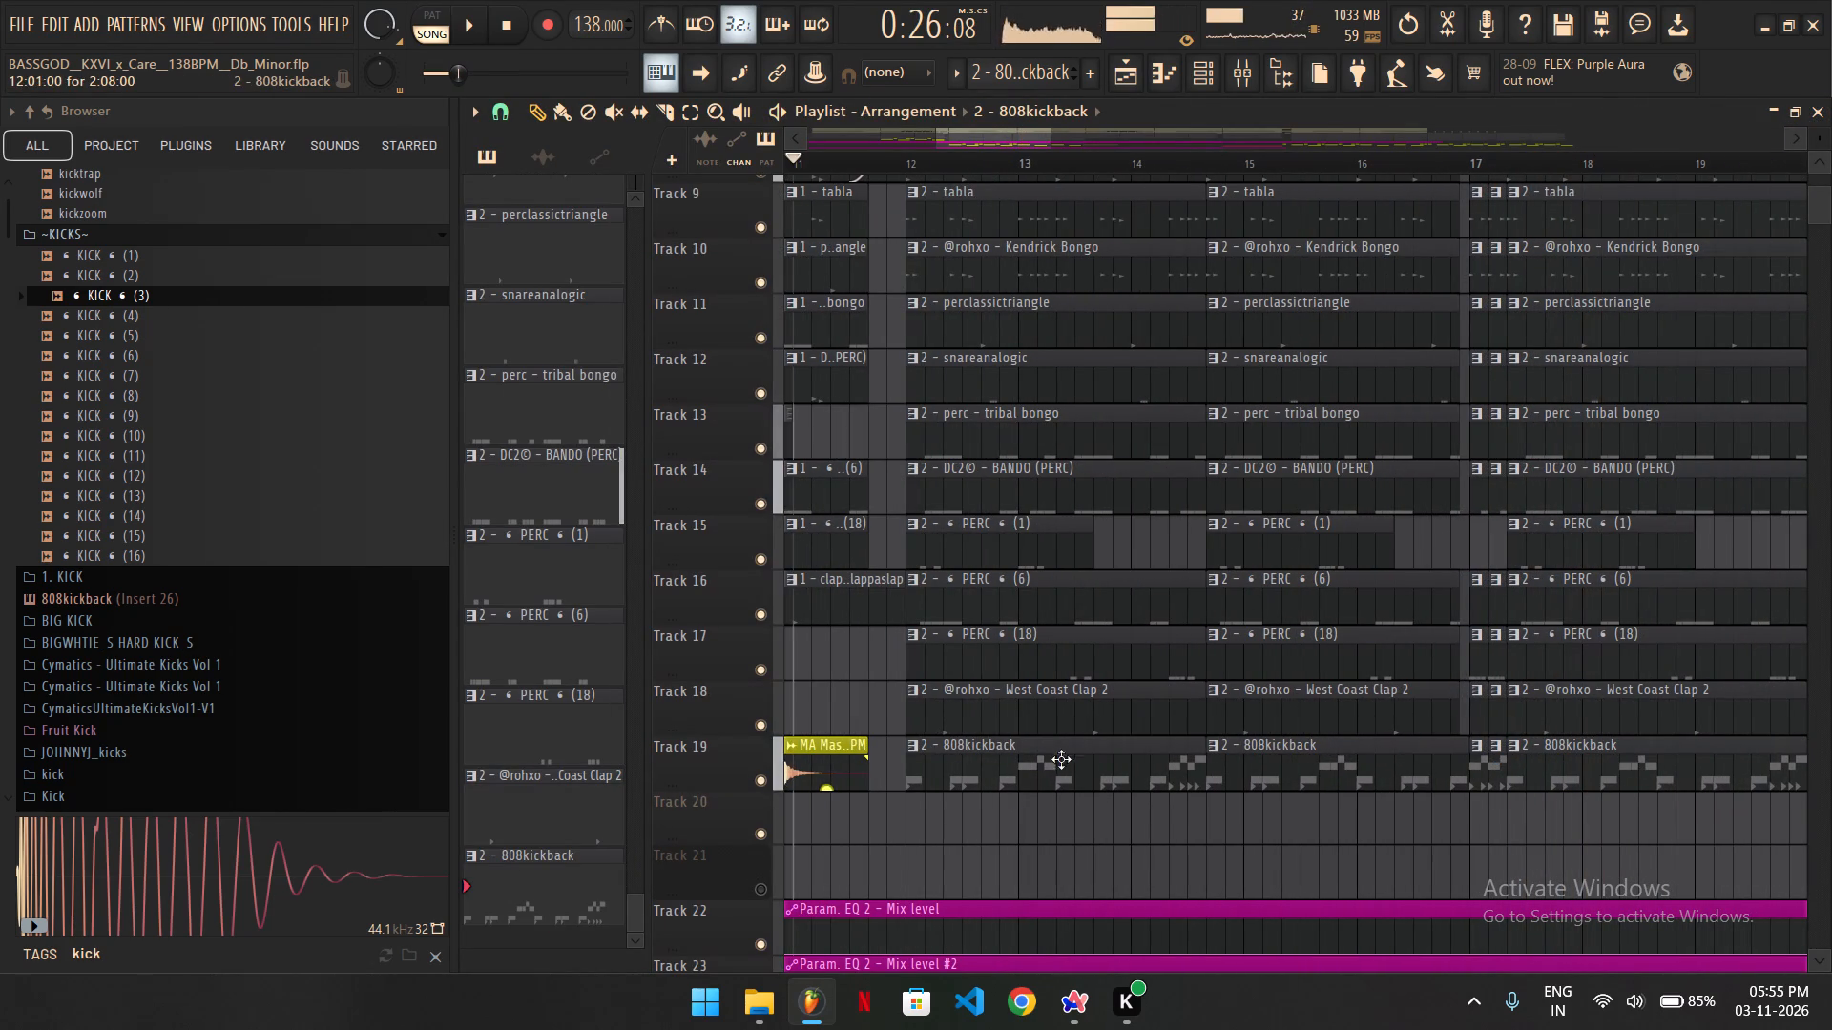
click(912, 741)
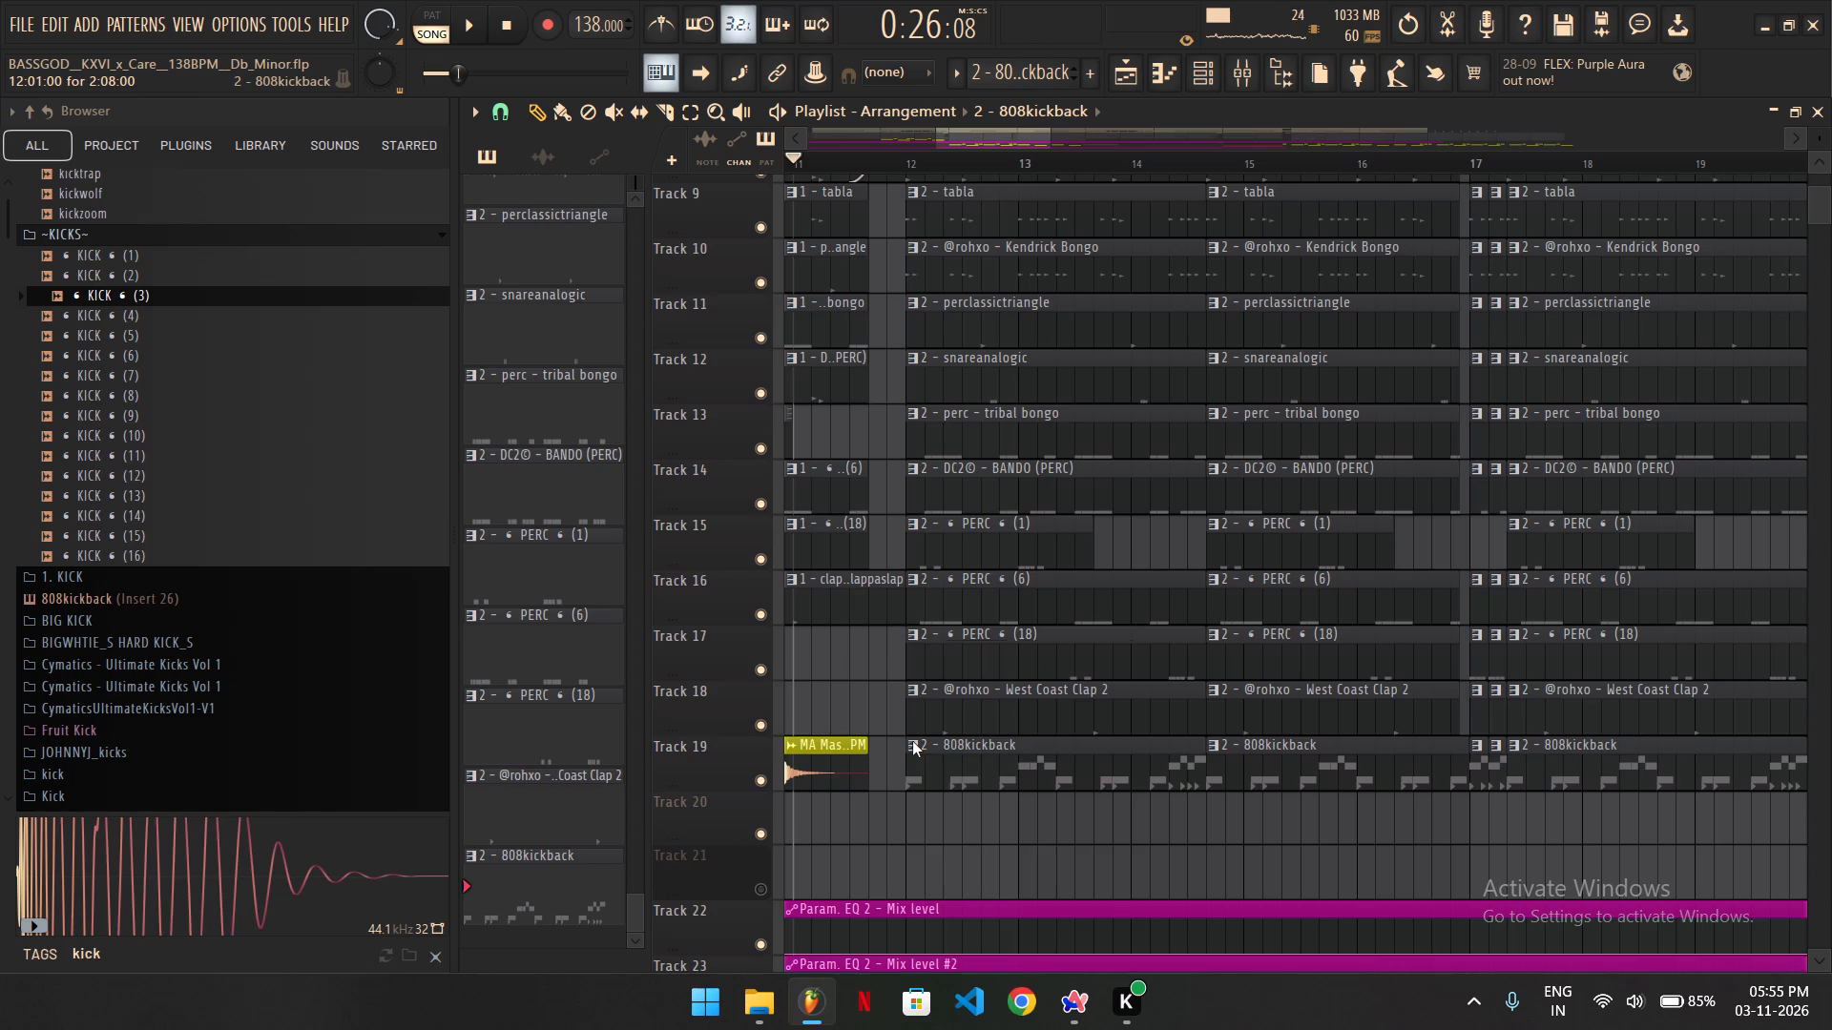
click(564, 876)
right_click(564, 876)
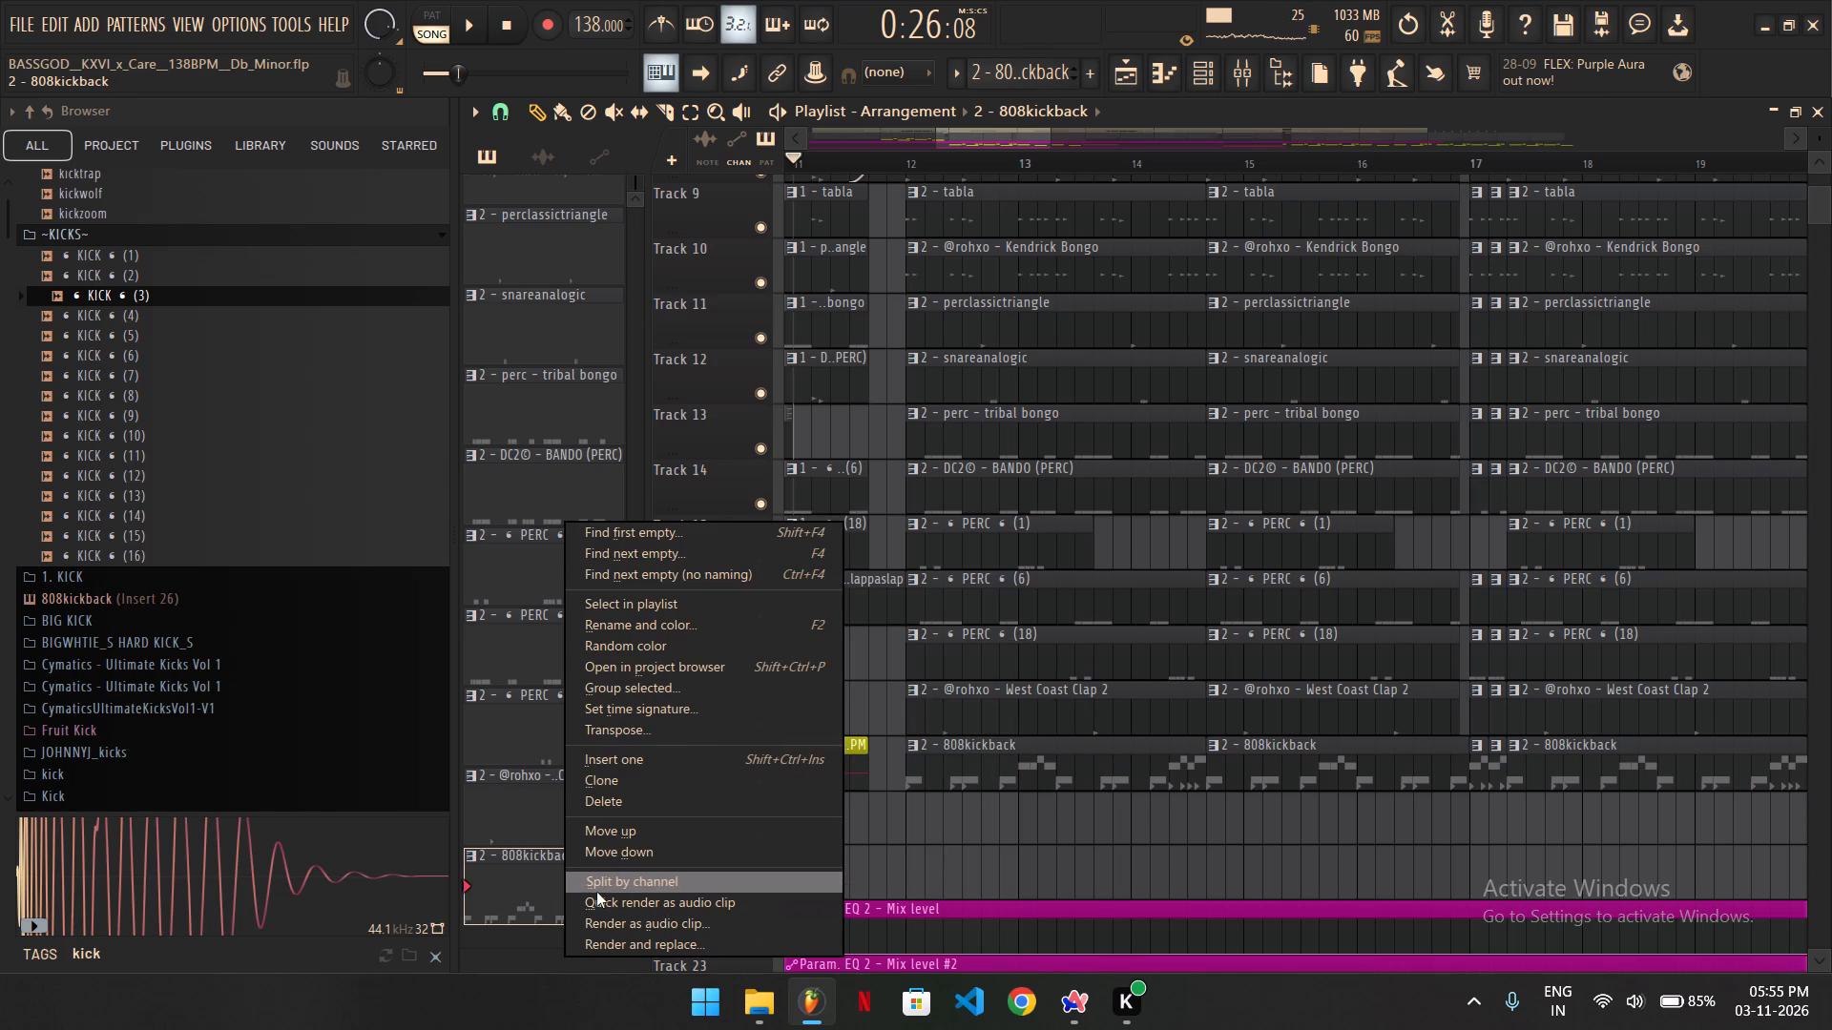
click(596, 892)
Move the three full-length 808kickback clips between bars 12 and 19 from Track 19 to Track 20, keeping them aligned with their KICK (3) clips.
drag(1068, 755, 1067, 801)
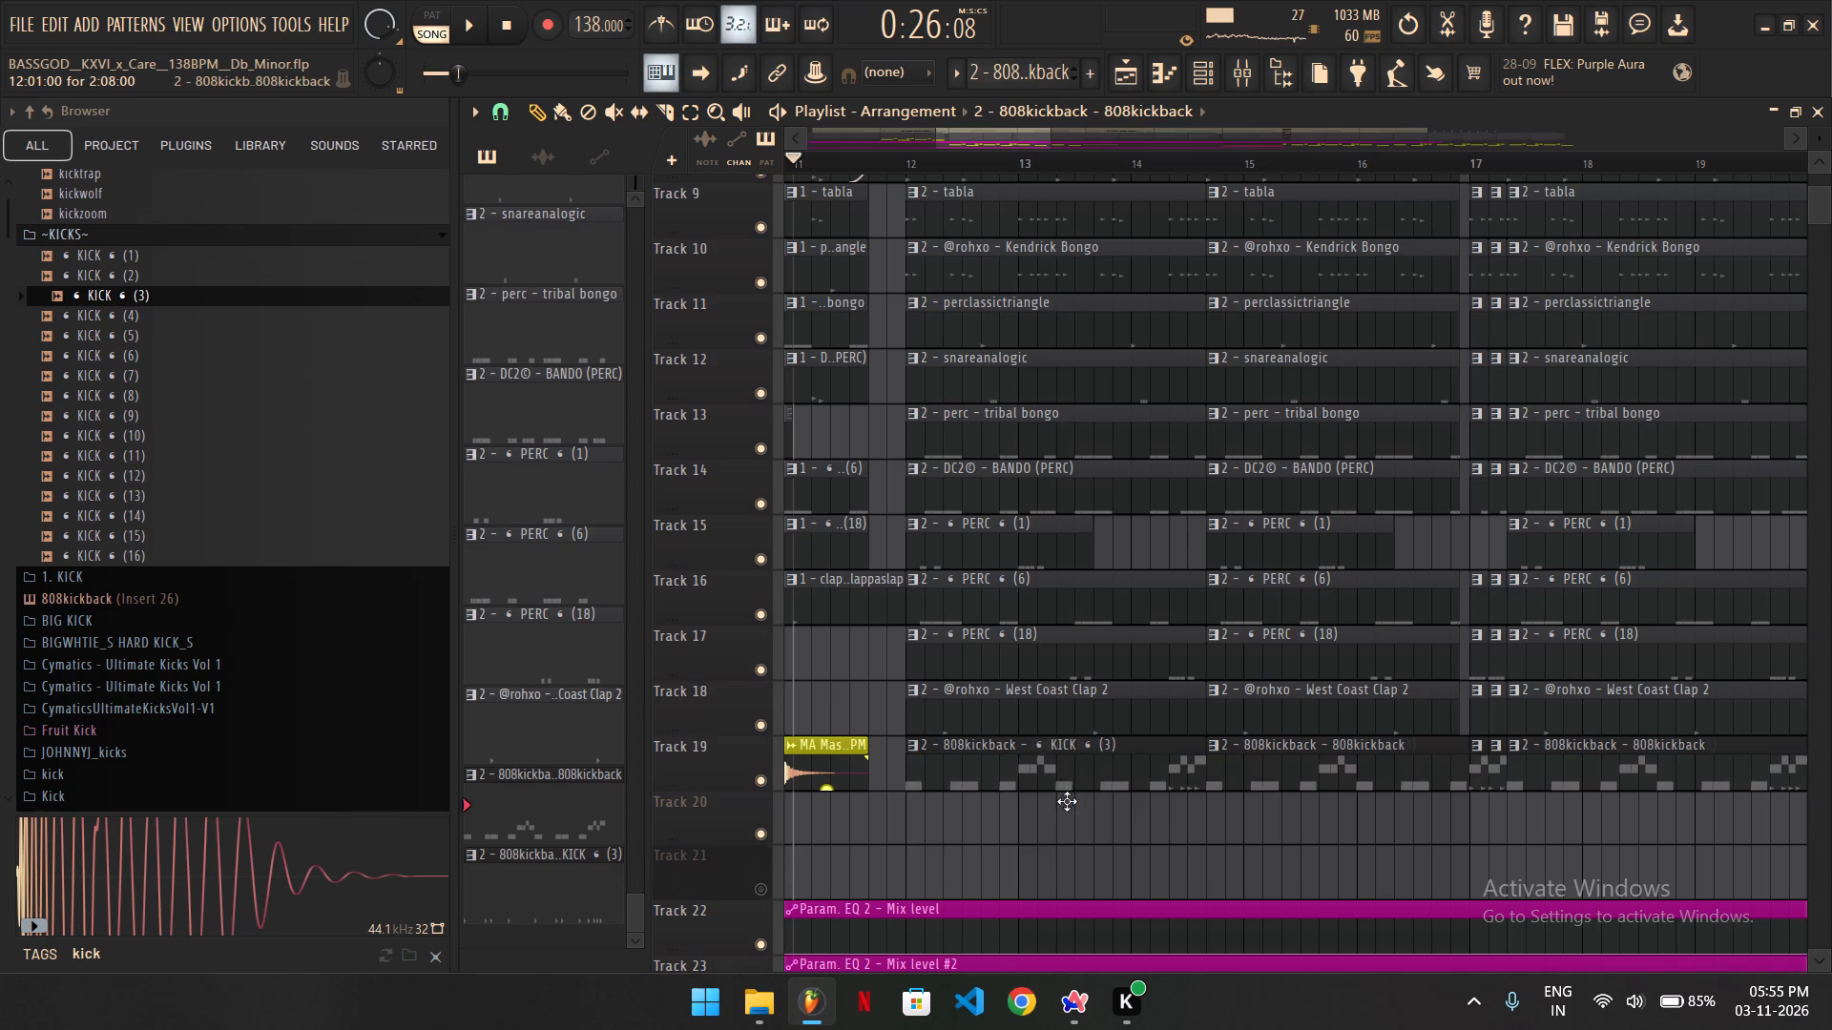
drag(1067, 801, 1067, 830)
drag(1288, 786, 1288, 849)
drag(1530, 752, 1542, 826)
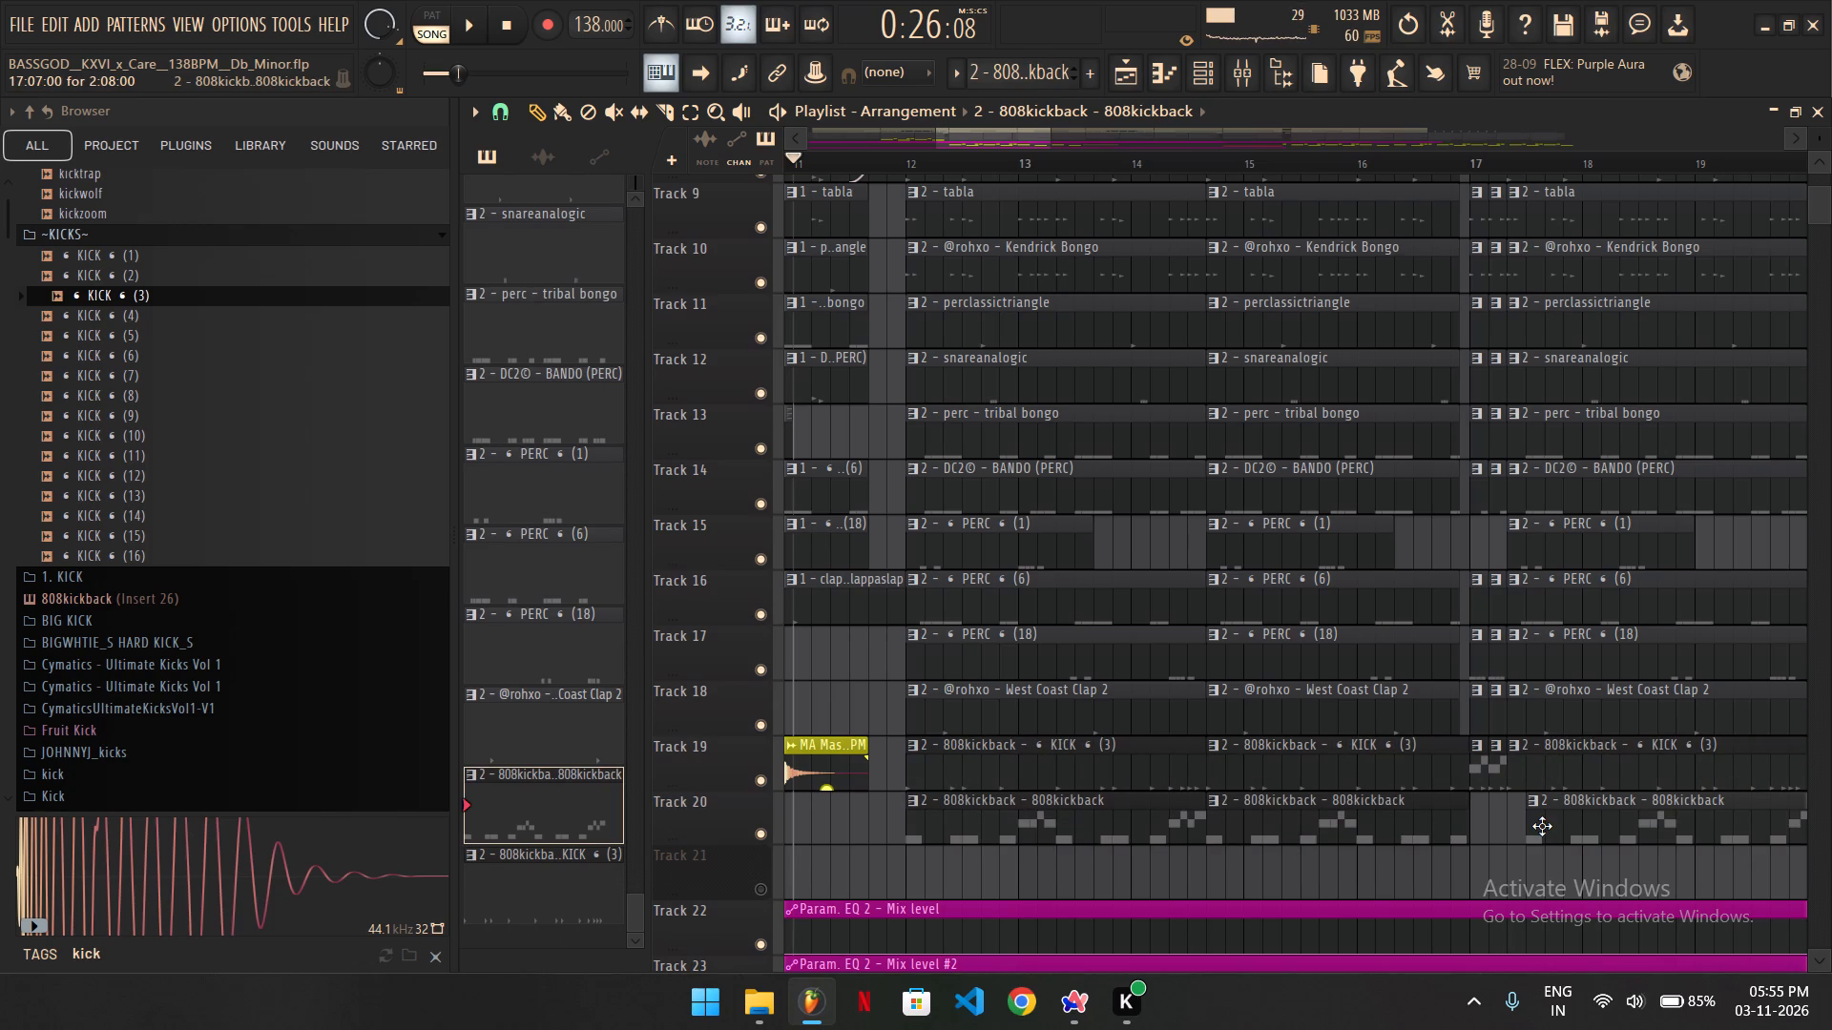
drag(1542, 826, 1536, 826)
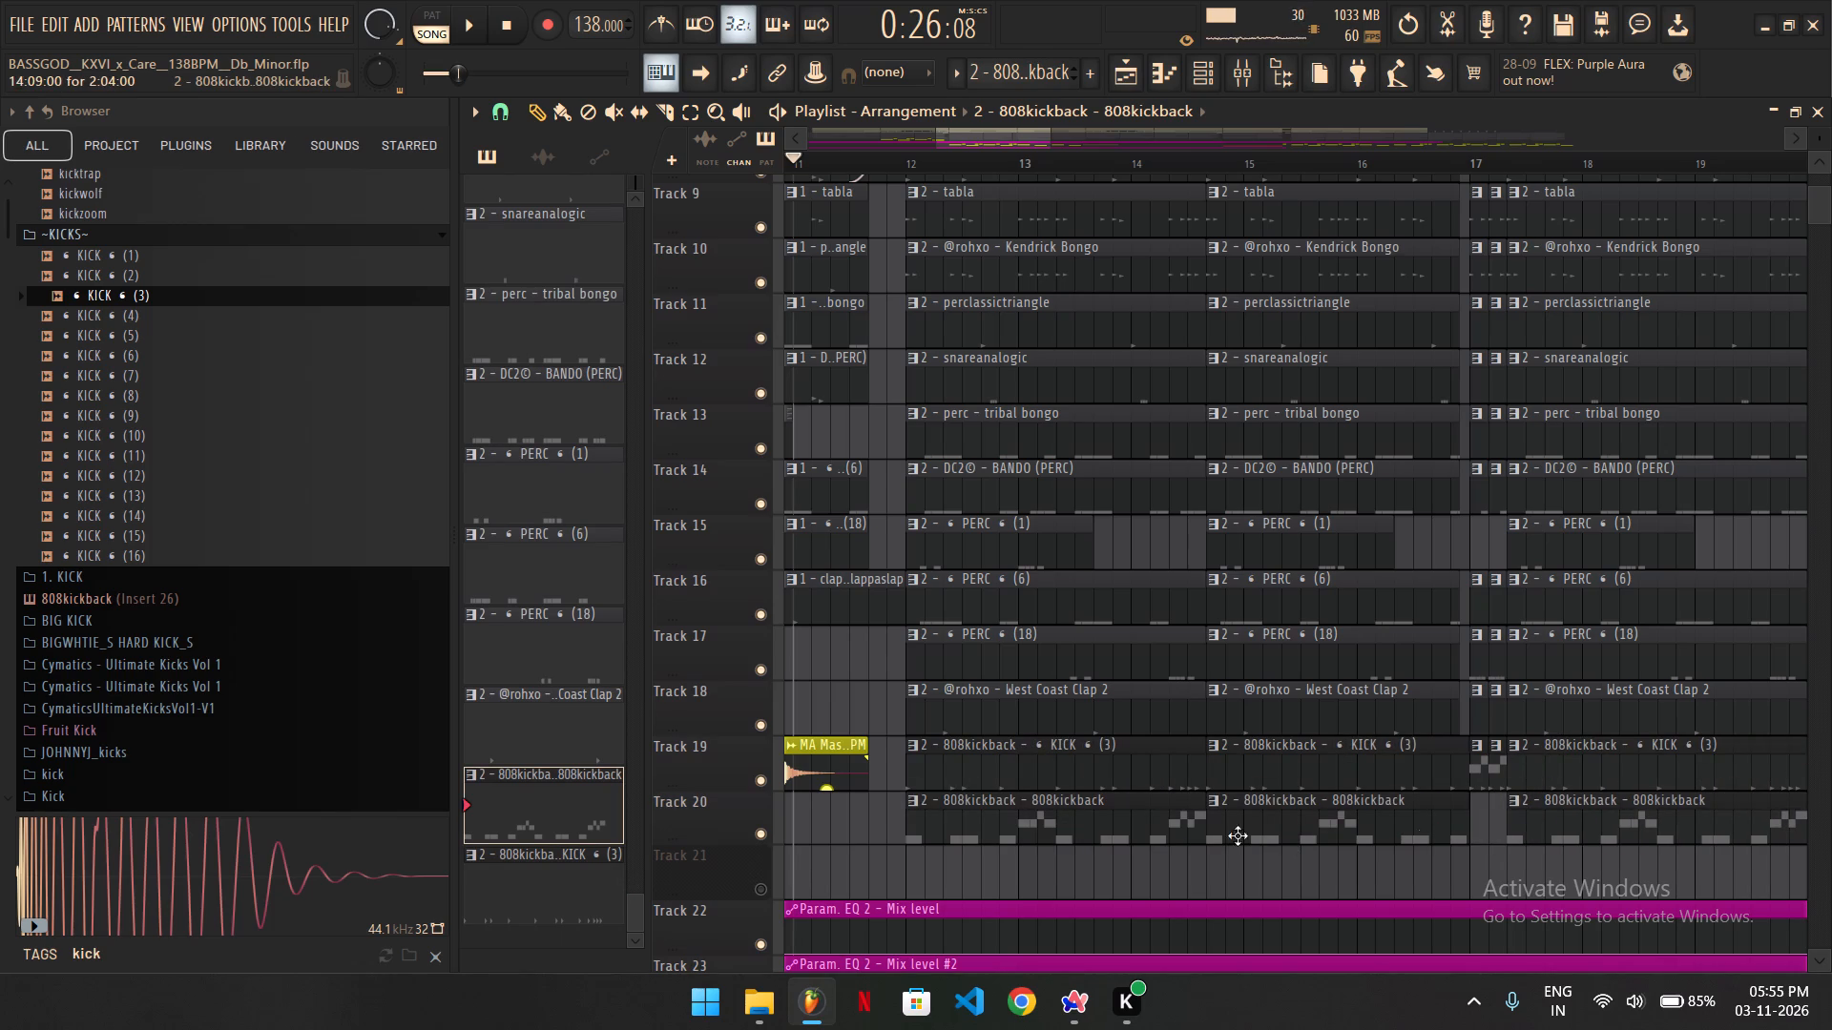
Move the two short 808kickback clips at bar 17 and the one at bar 20 from Track 19 to Track 20.
ctrl+scroll(1191, 835, down, 4)
ctrl+scroll(1431, 874, up, 5)
ctrl+scroll(1159, 863, up, 4)
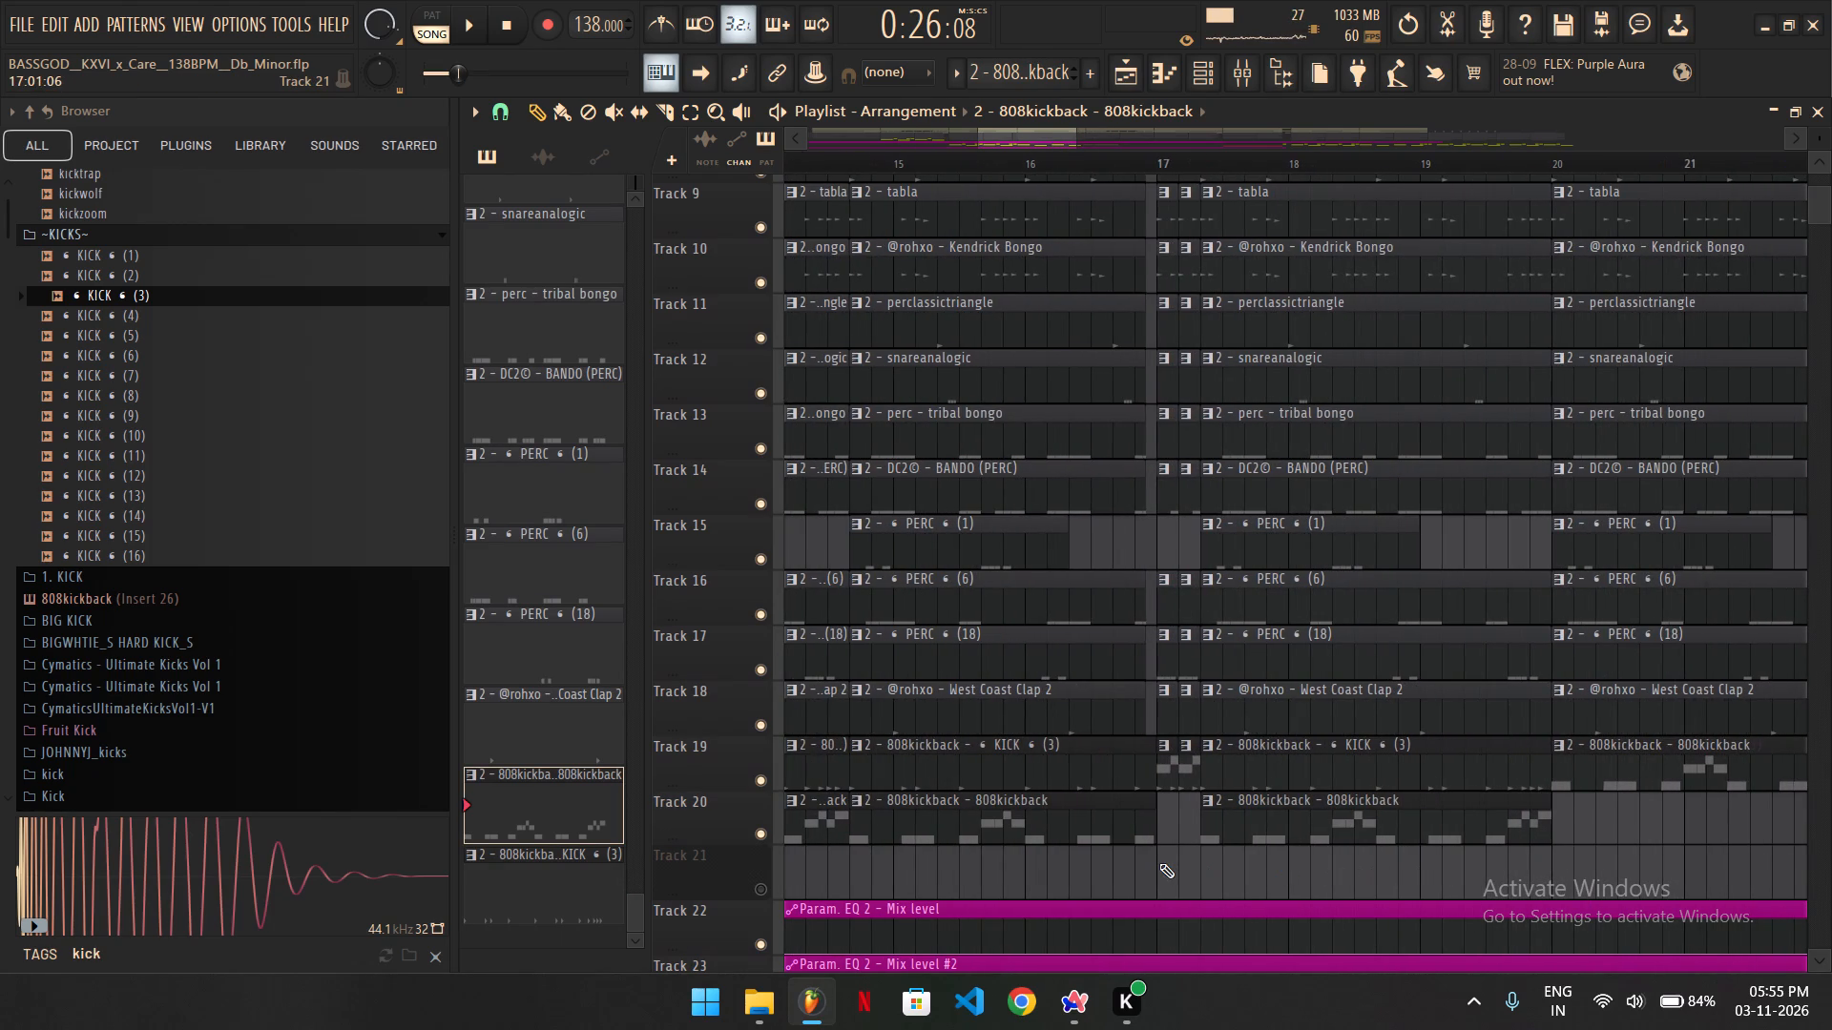
ctrl+scroll(1067, 829, down, 5)
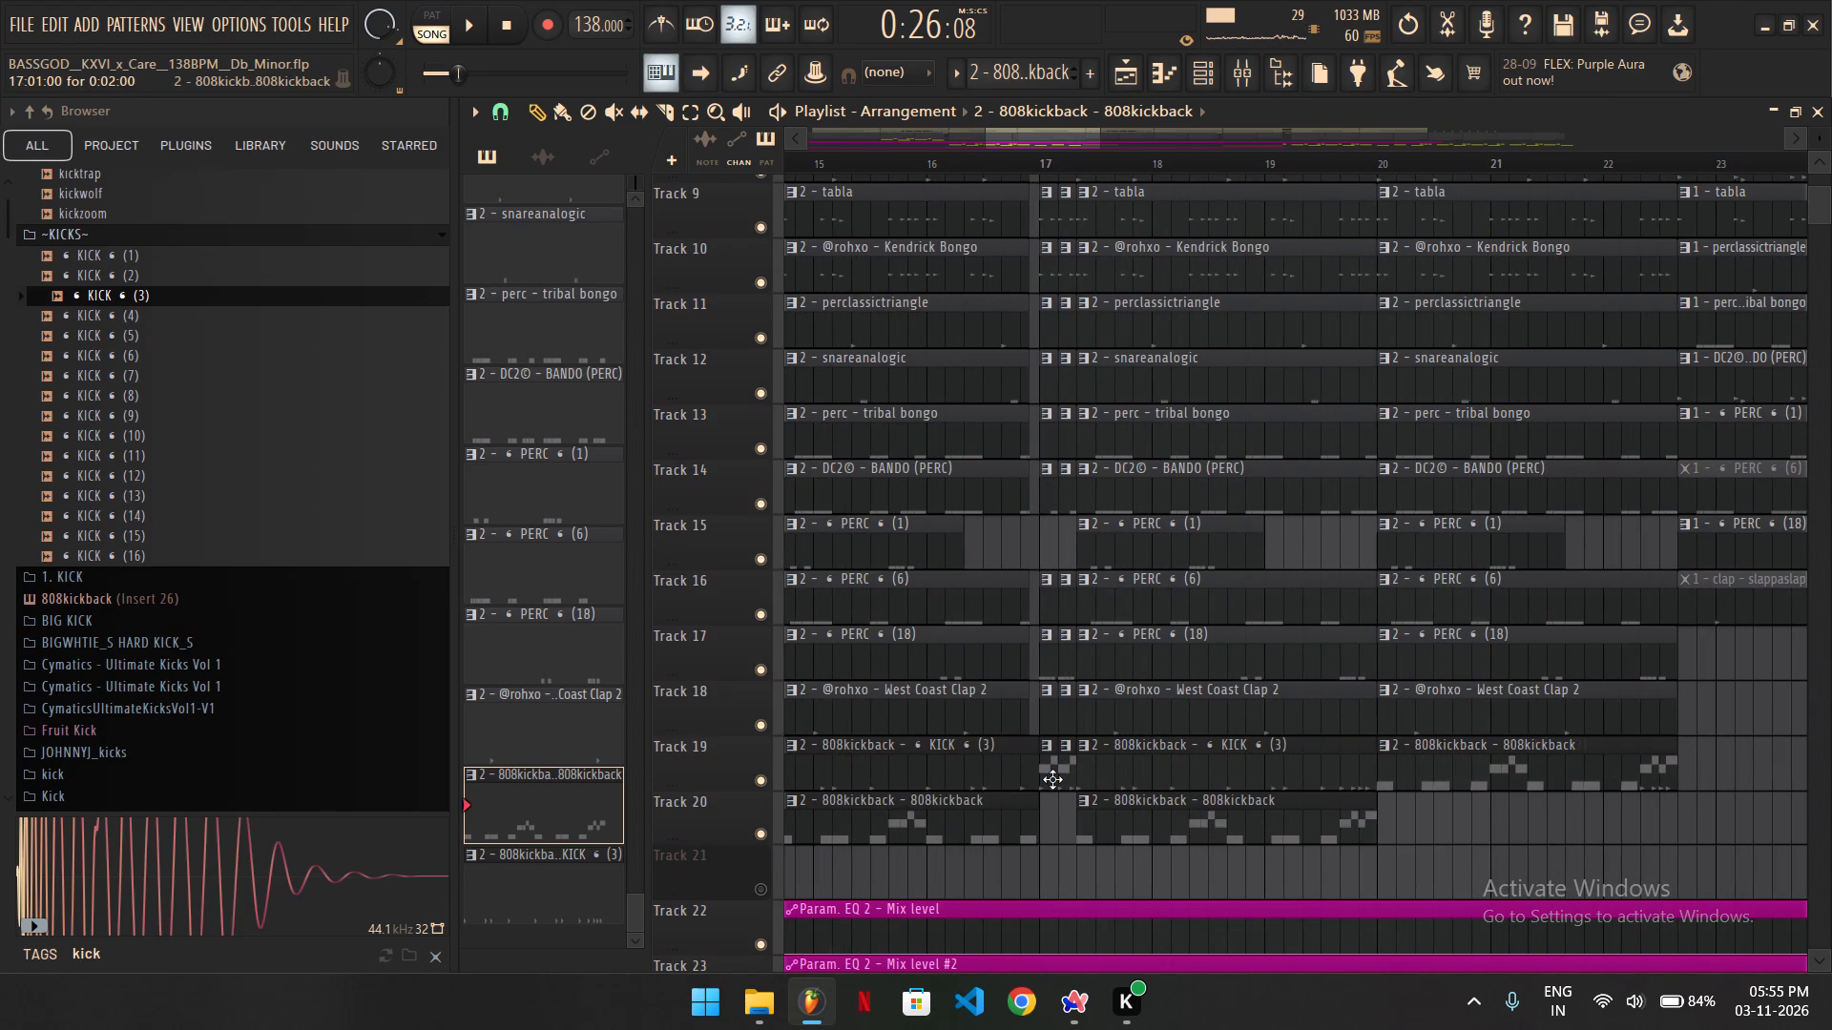
drag(1052, 779, 1050, 843)
drag(1070, 774, 1065, 844)
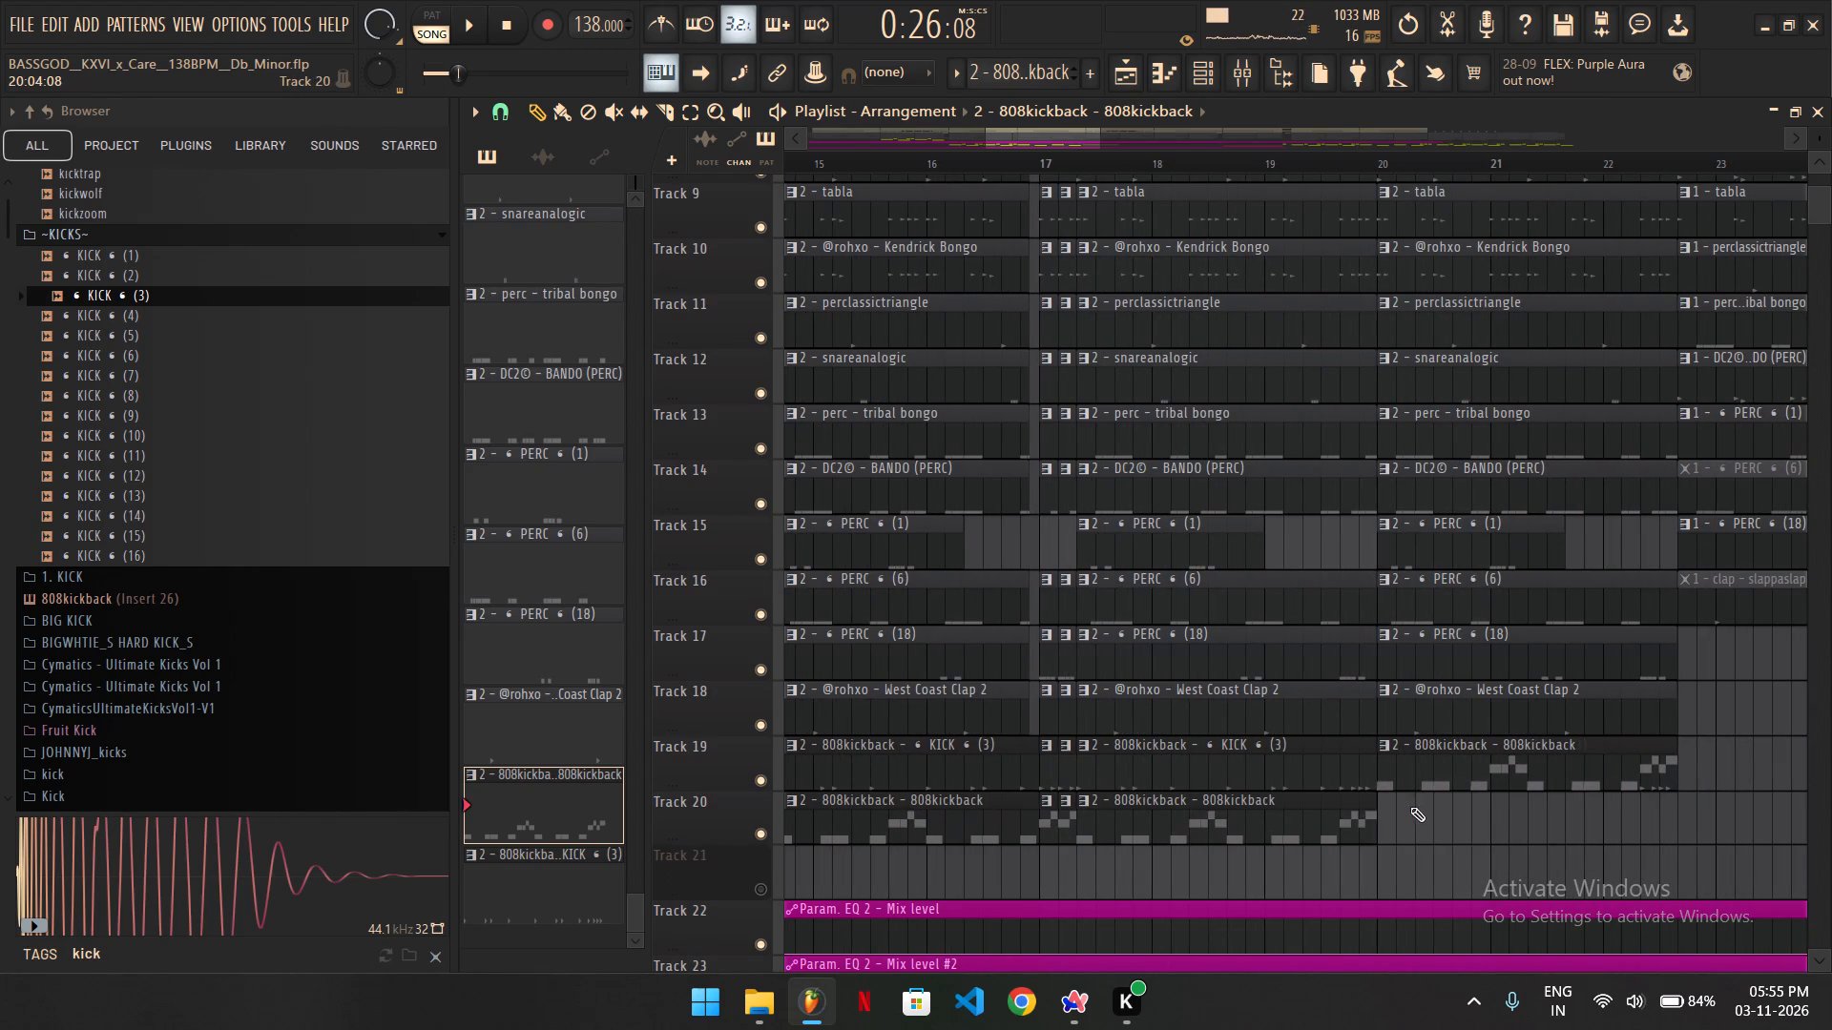
drag(1419, 779, 1417, 838)
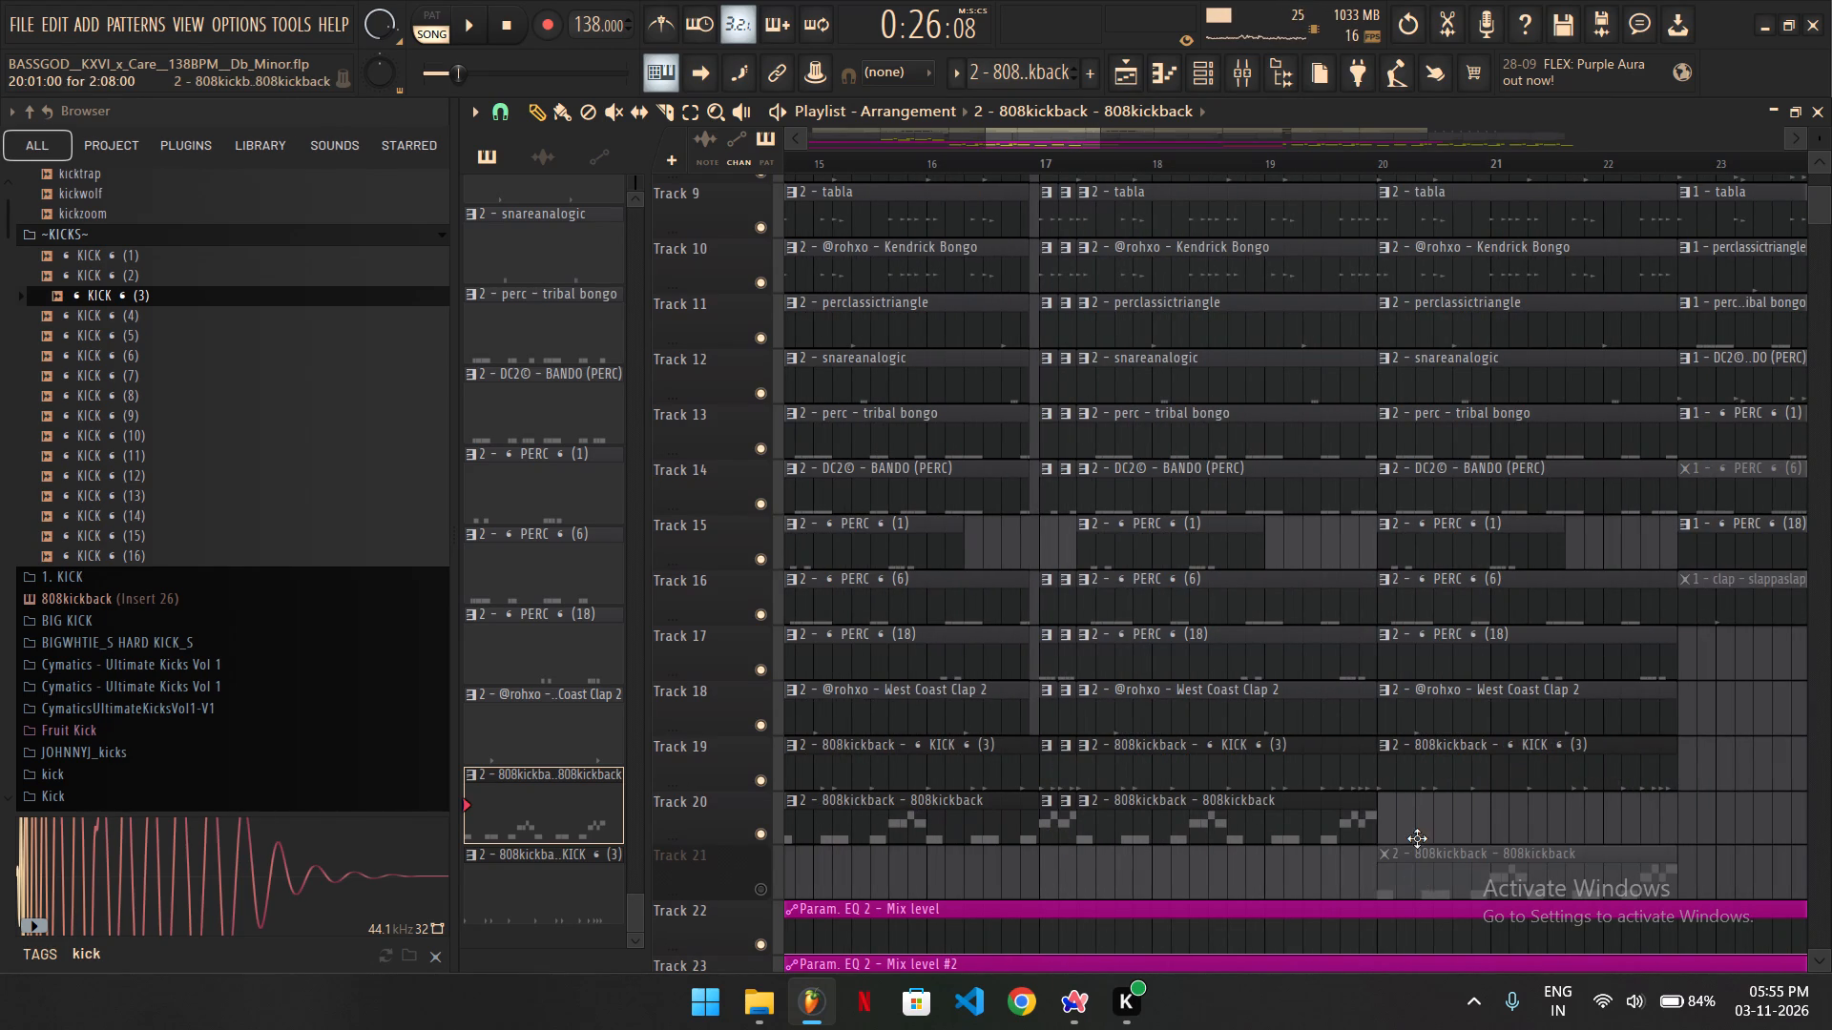
drag(1417, 838, 1416, 817)
Move the 808kickback clip starting in bar 38 to Track 20, aligned under its KICK (3) clip on Track 19.
ctrl+scroll(1046, 787, down, 5)
ctrl+scroll(868, 727, down, 6)
ctrl+scroll(1413, 814, up, 3)
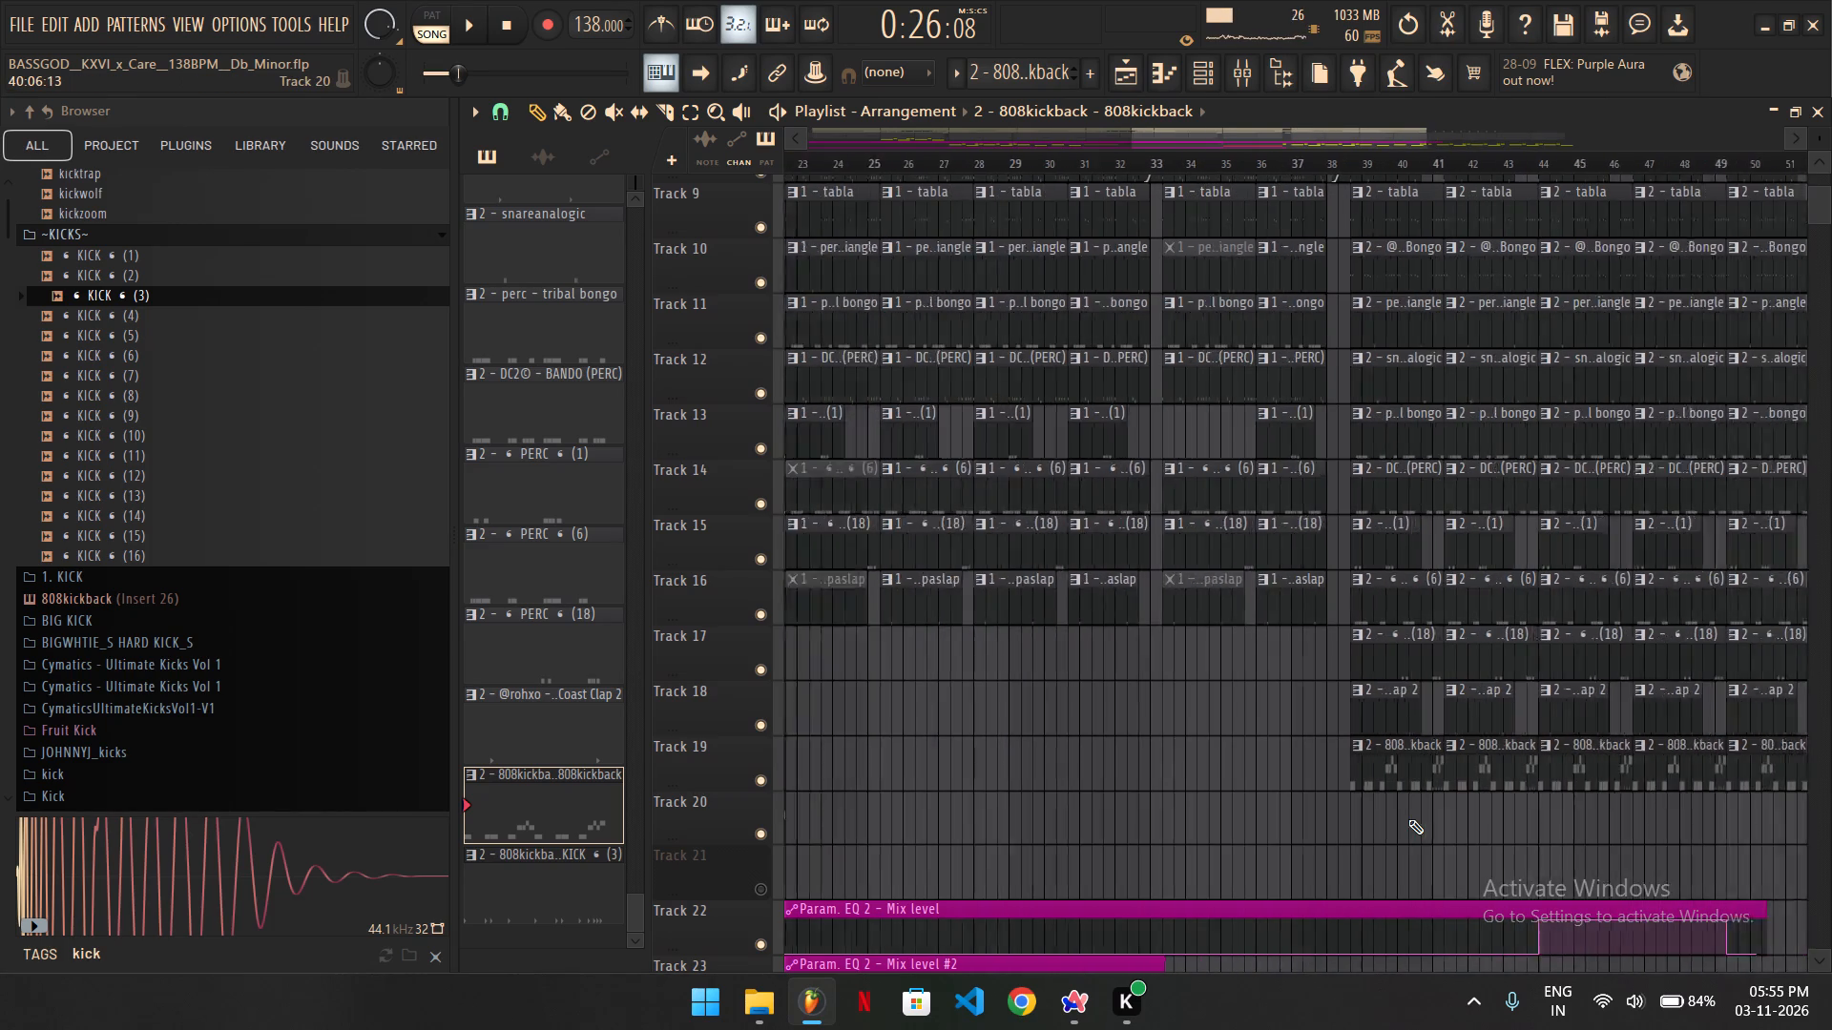
ctrl+scroll(1408, 819, up, 4)
ctrl+scroll(1165, 776, down, 4)
ctrl+scroll(1307, 782, up, 9)
scroll(933, 756, down, 1)
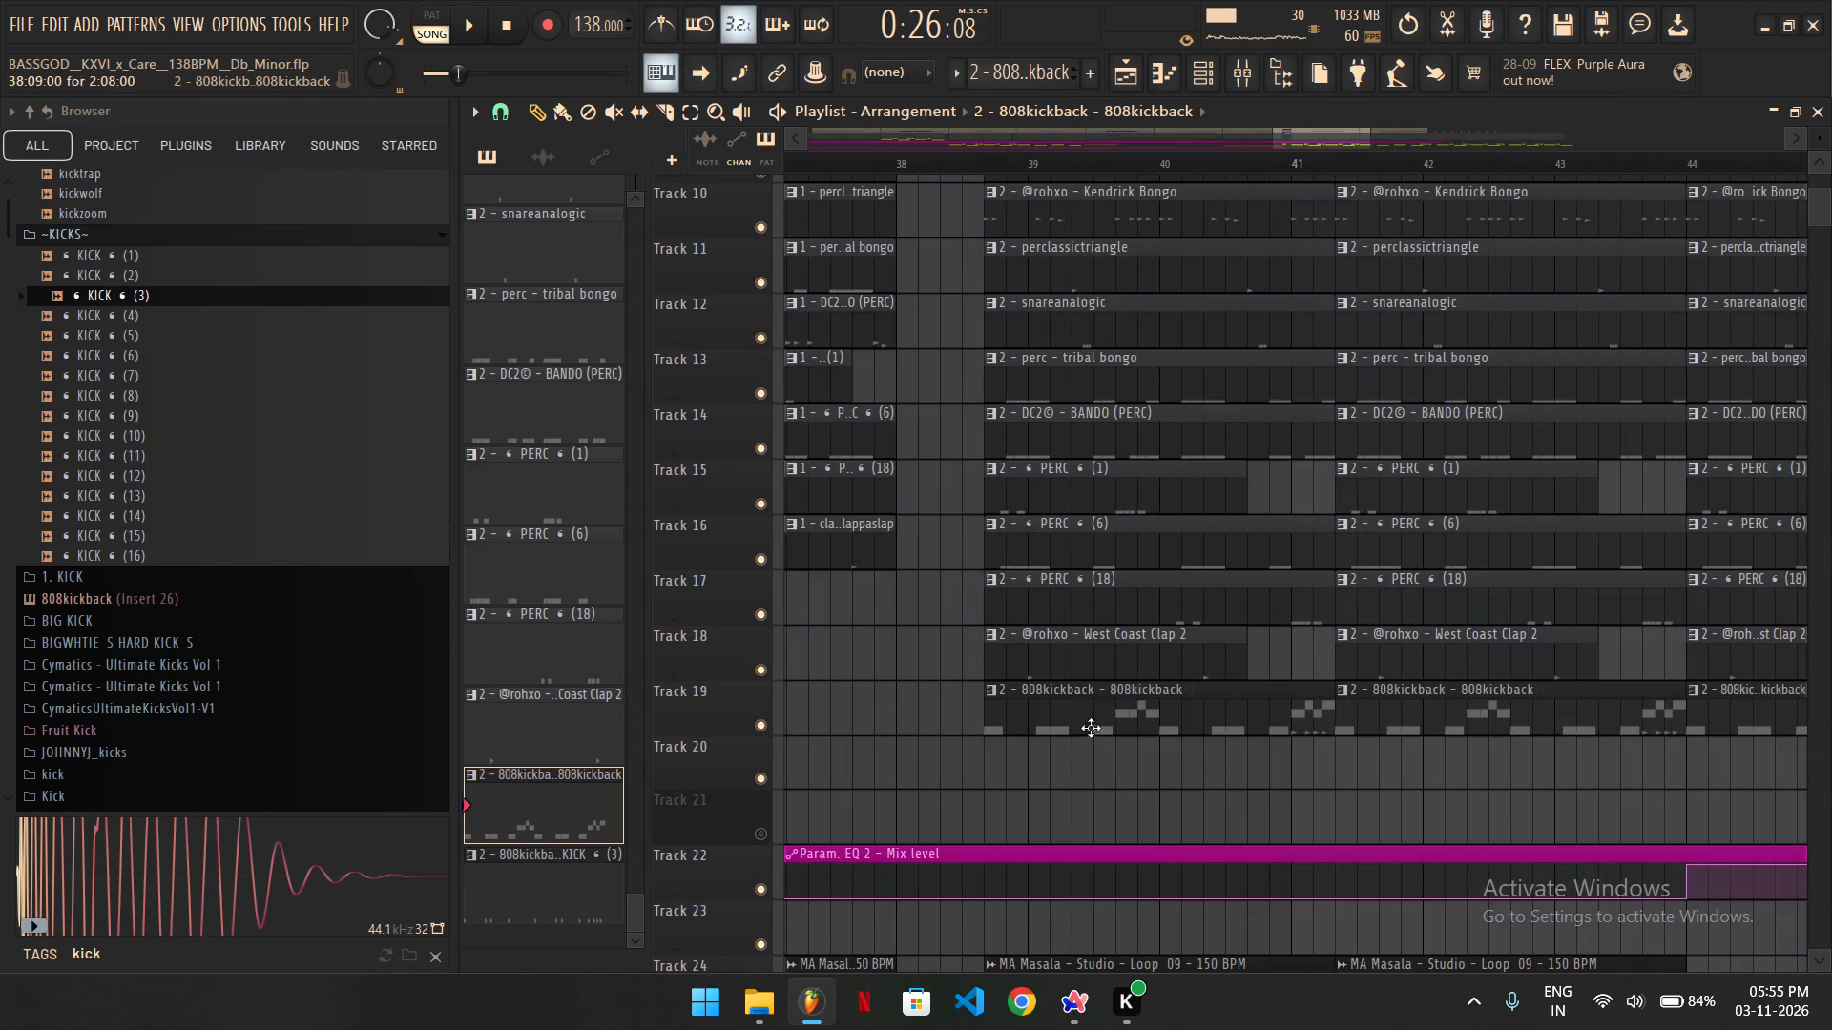
drag(1091, 728, 1086, 802)
drag(1086, 802, 1078, 854)
drag(1106, 720, 1099, 791)
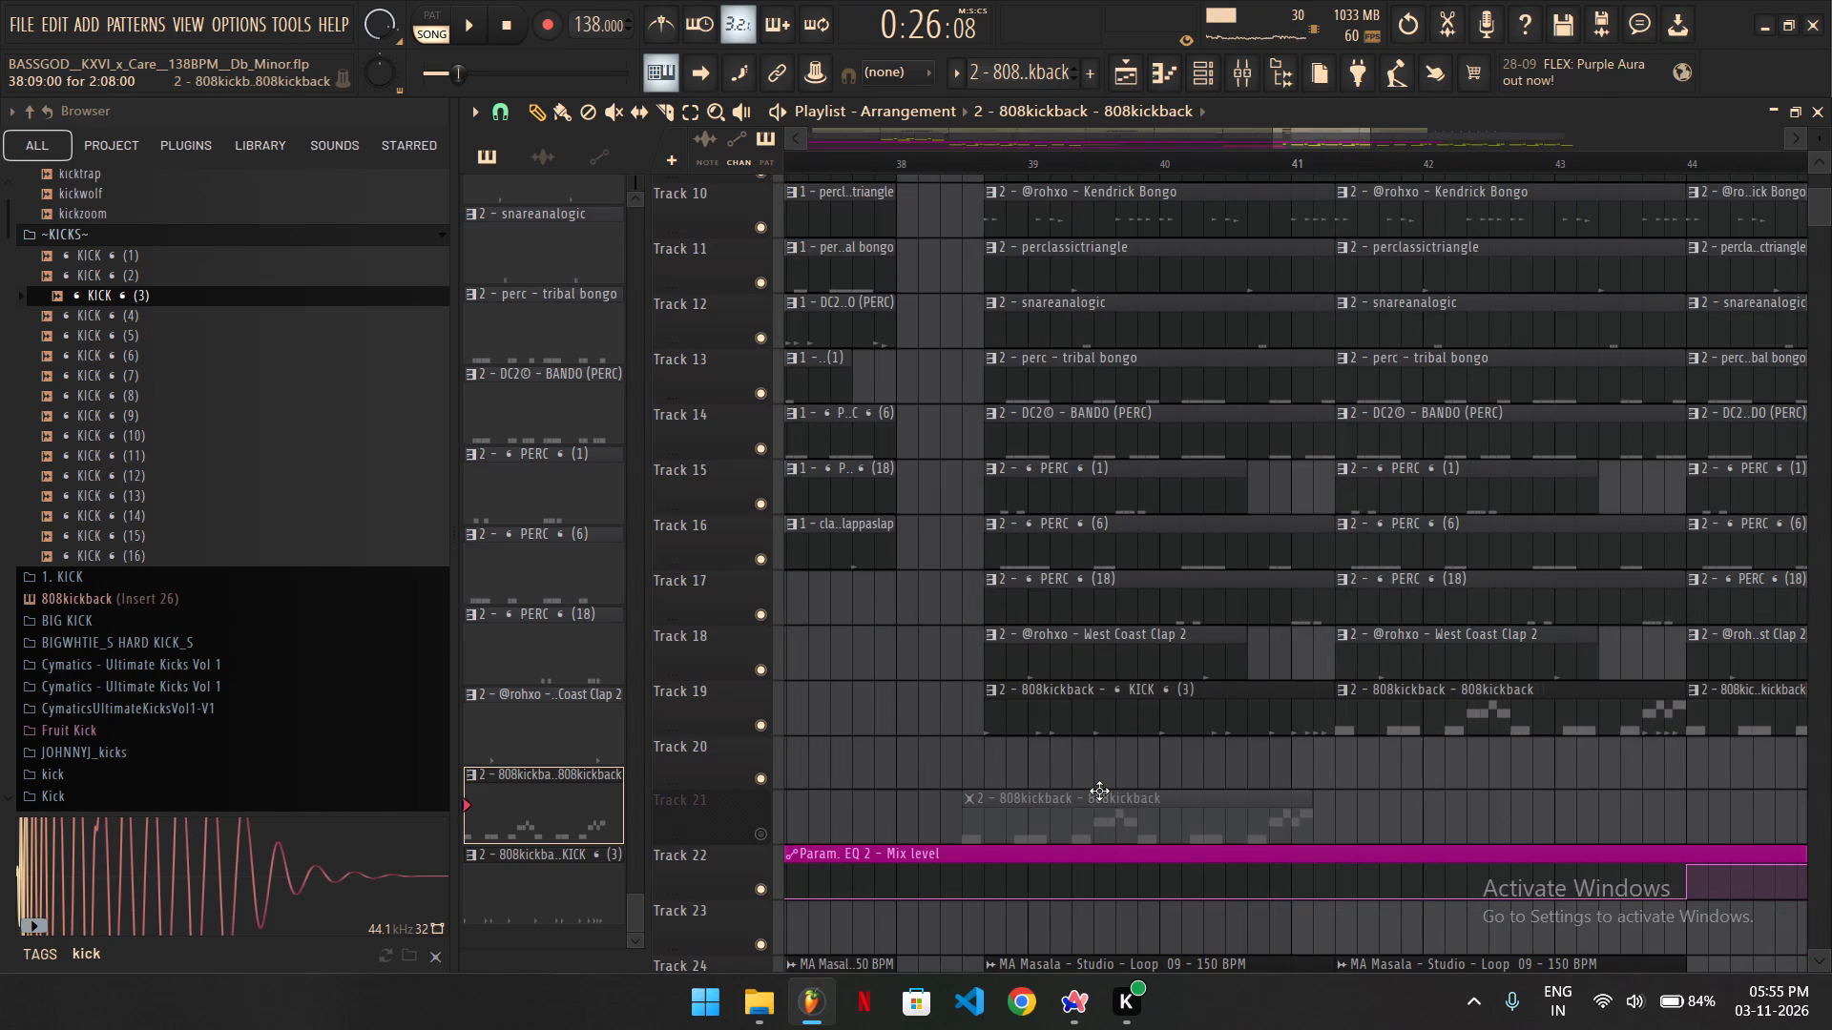
drag(1099, 791, 1113, 714)
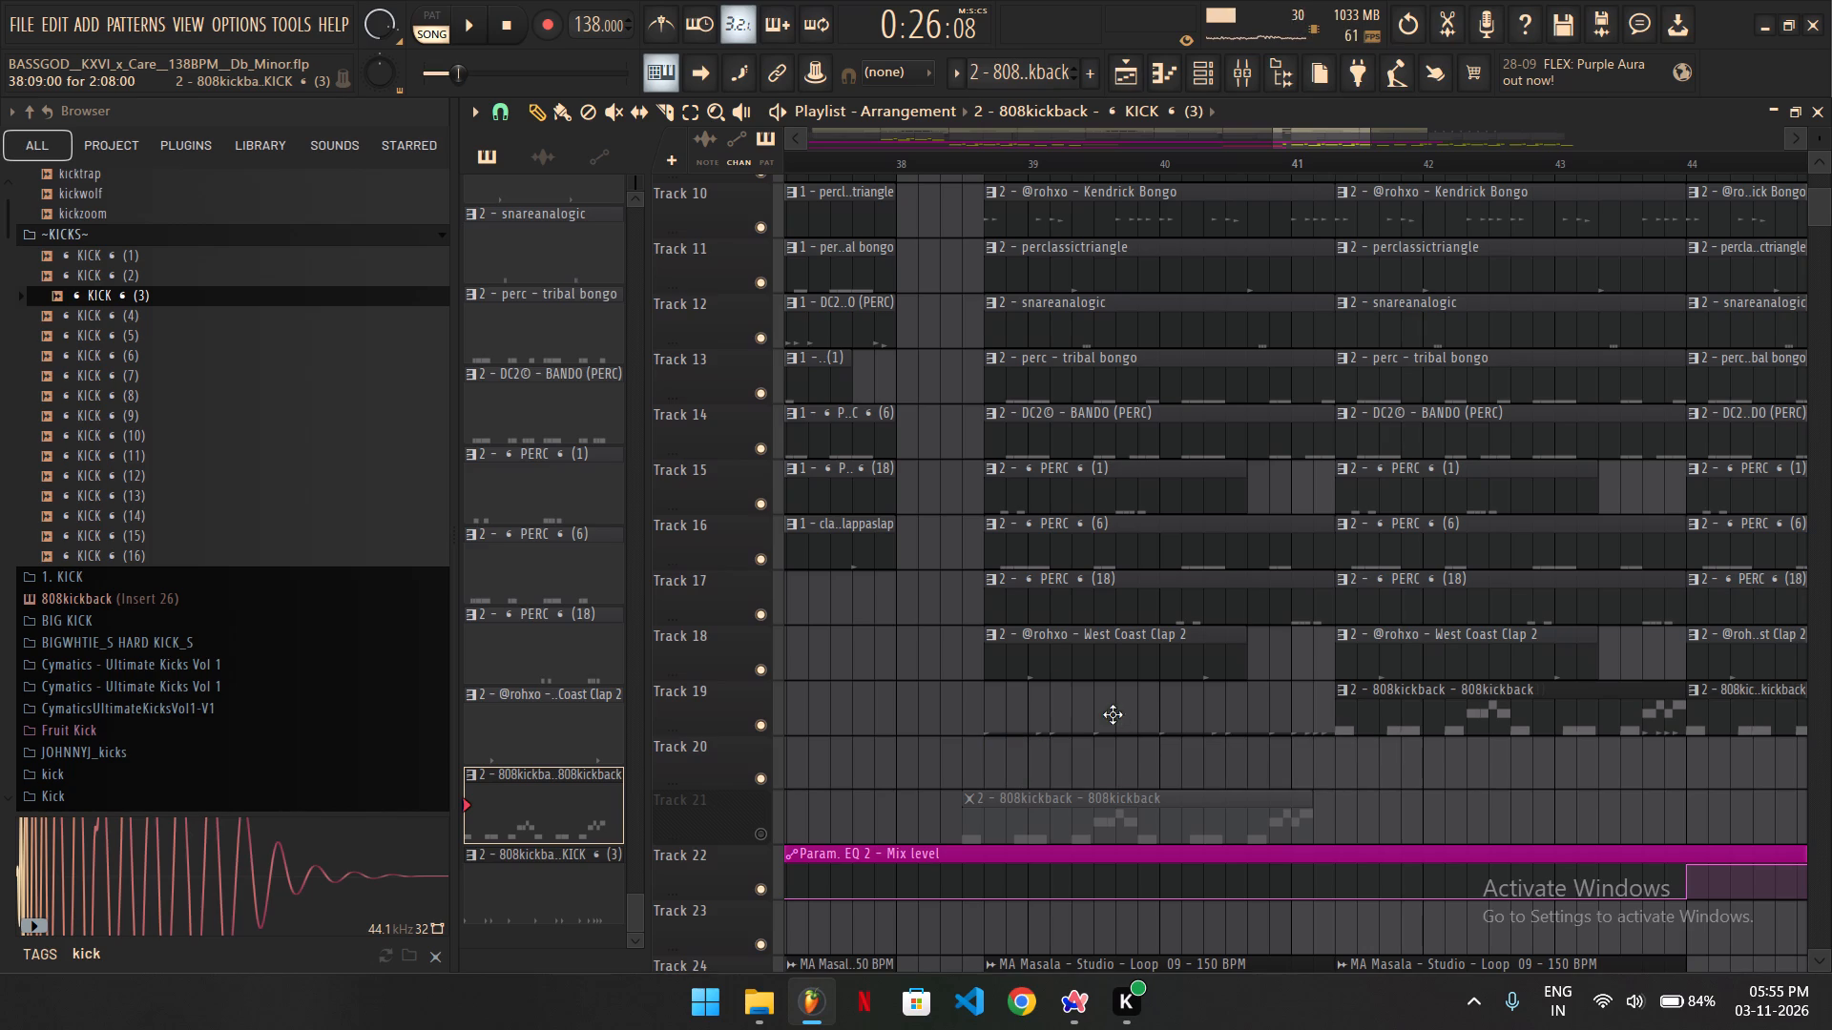
drag(1113, 714, 1116, 698)
drag(1118, 819, 1160, 749)
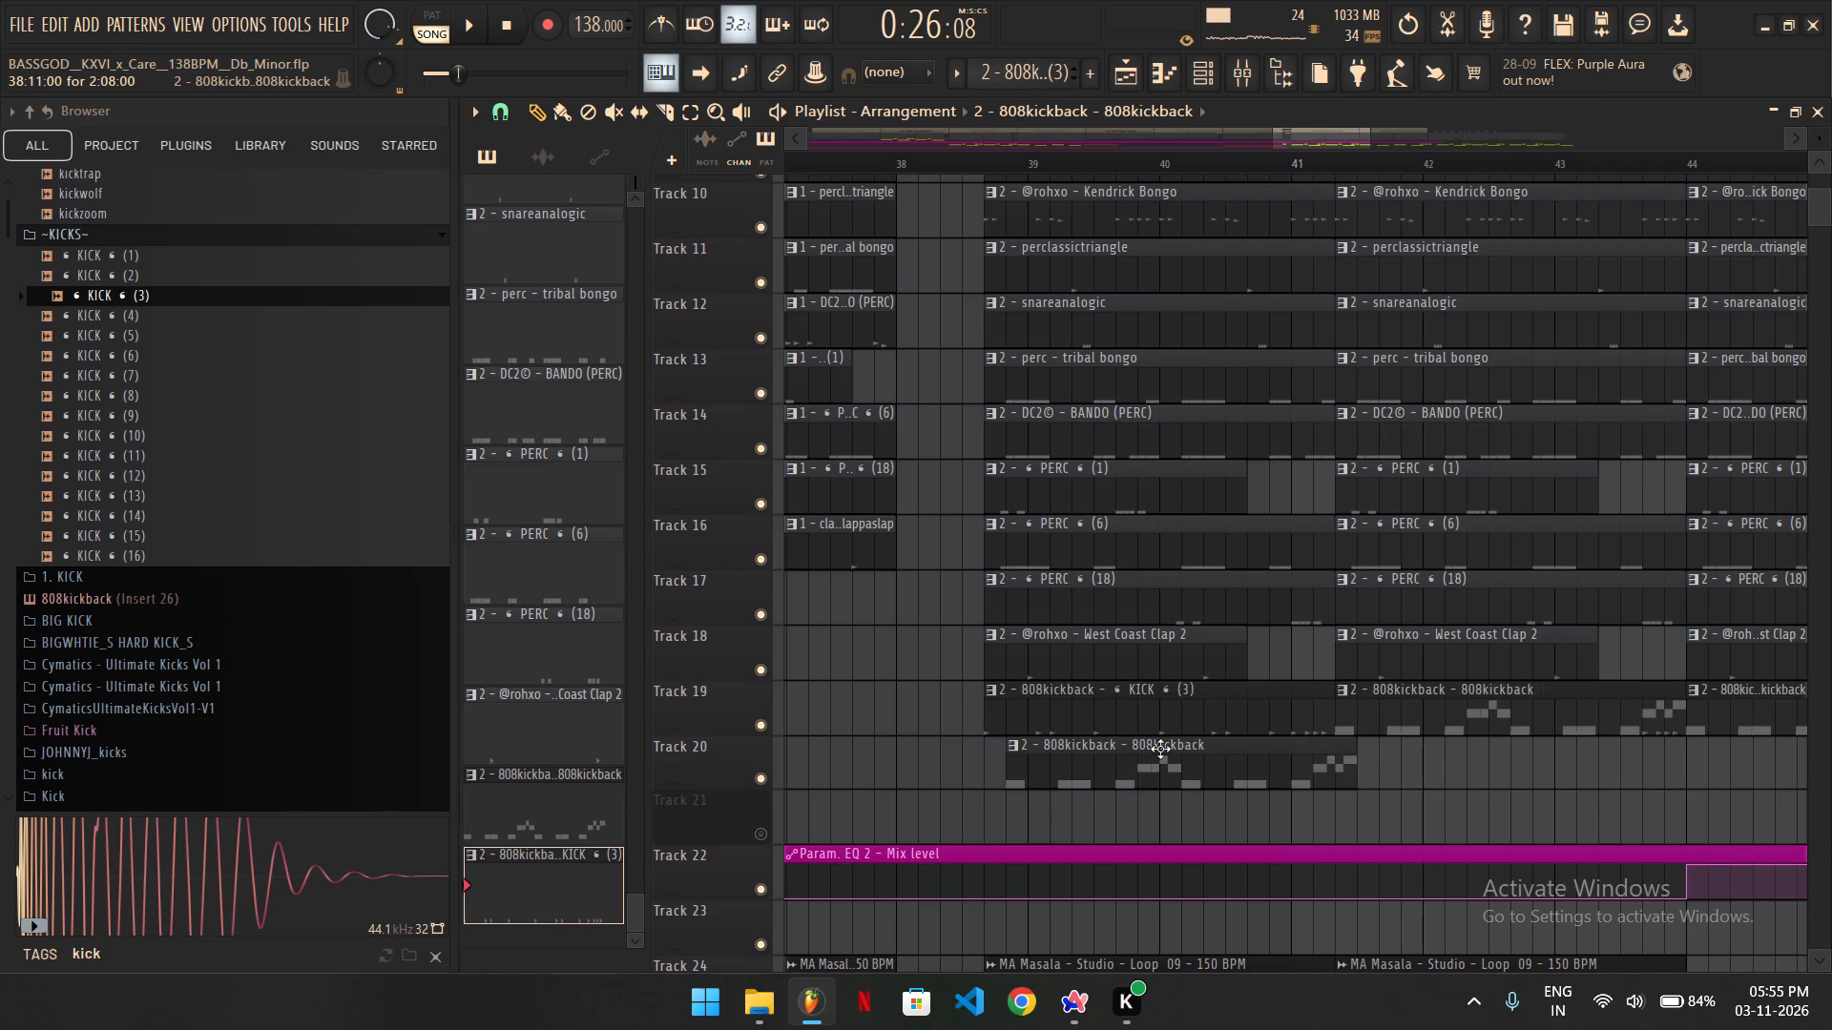
drag(1160, 749, 1138, 749)
Delete all stacked 808kickback and KICK (3) clips on Track 19 after the first pair of the bar 38 section.
ctrl+scroll(985, 747, down, 6)
ctrl+scroll(1180, 731, down, 3)
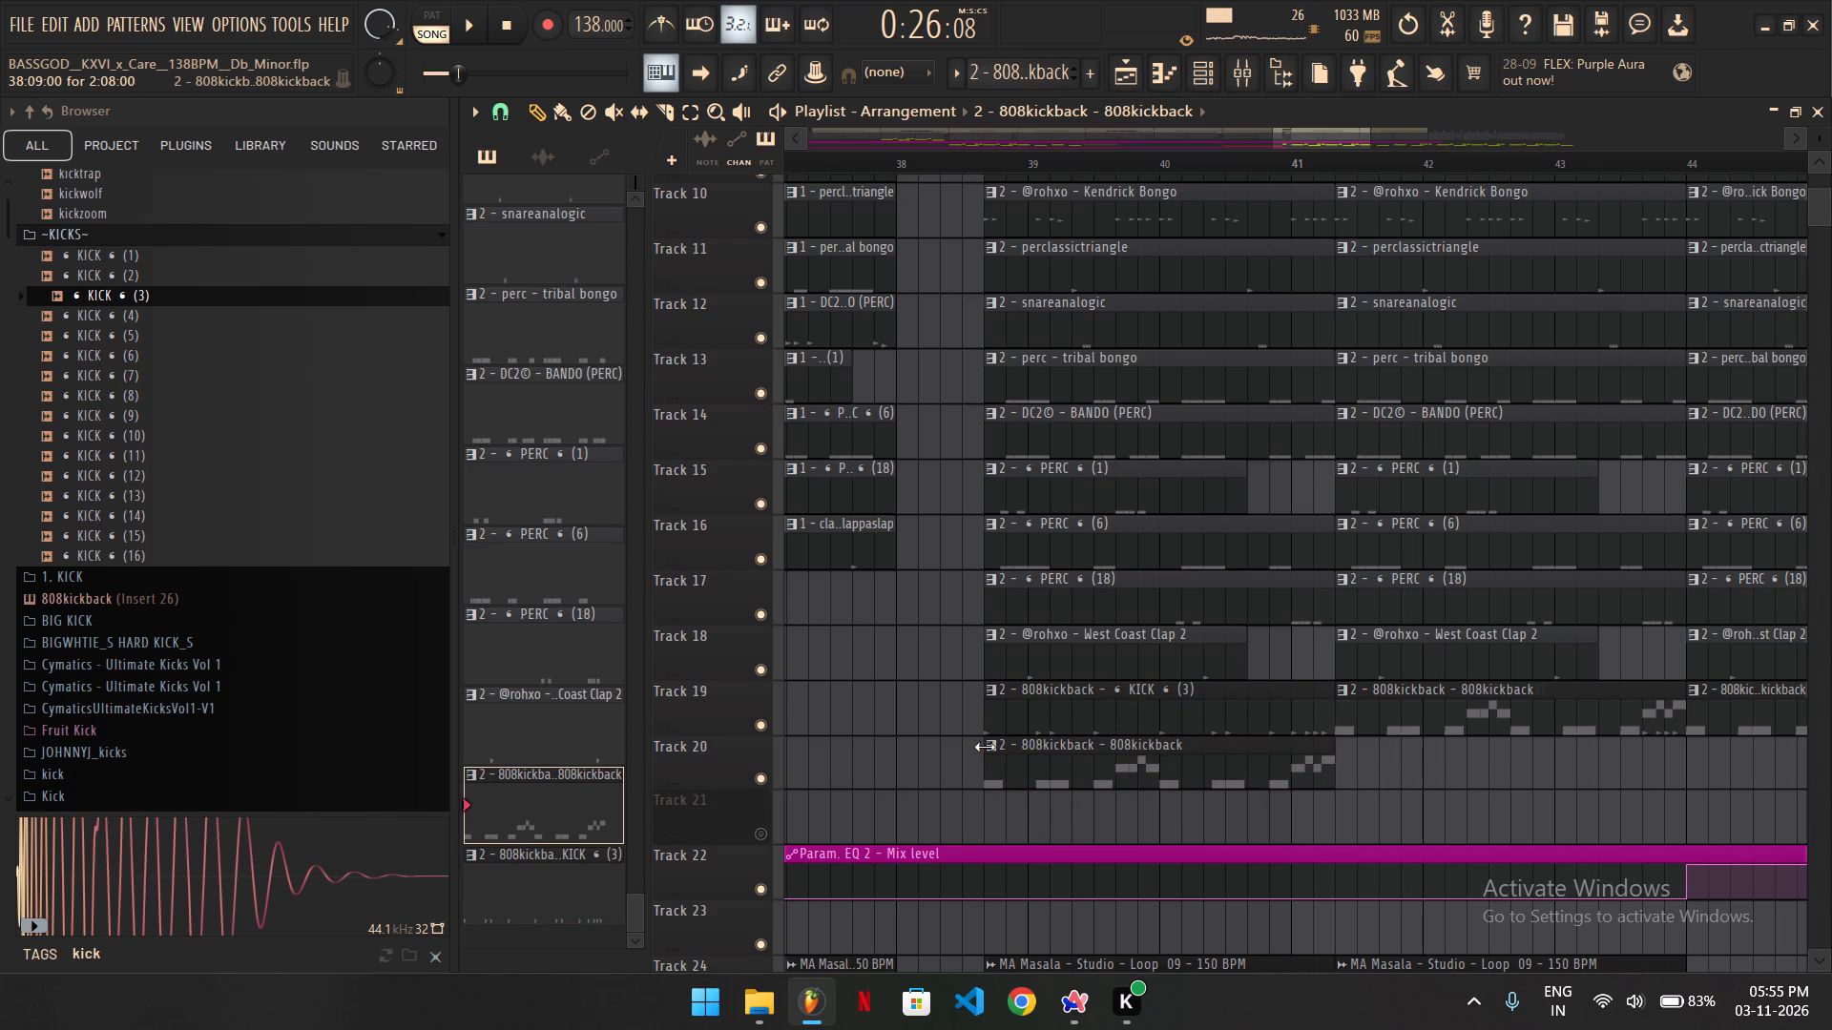
right_drag(1162, 717, 1181, 710)
right_click(1165, 715)
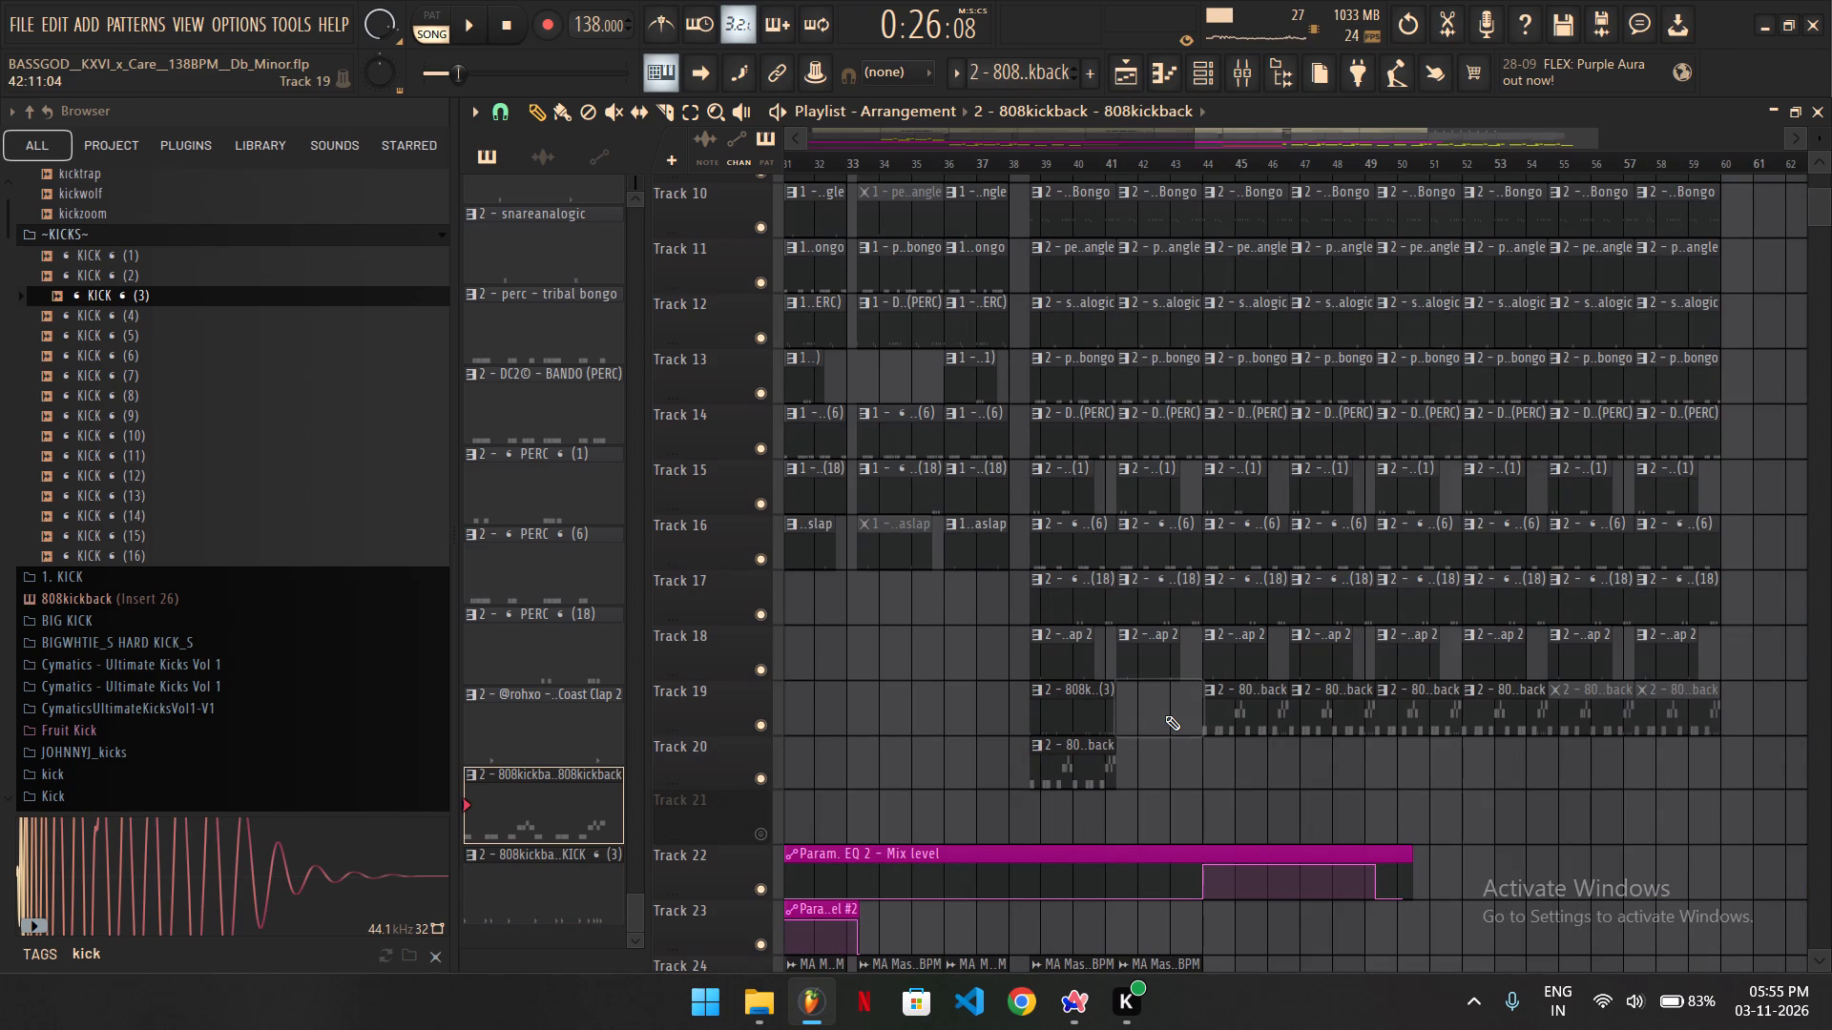
right_click(1280, 713)
right_click(1275, 716)
right_click(1327, 706)
right_click(1409, 710)
right_click(1372, 718)
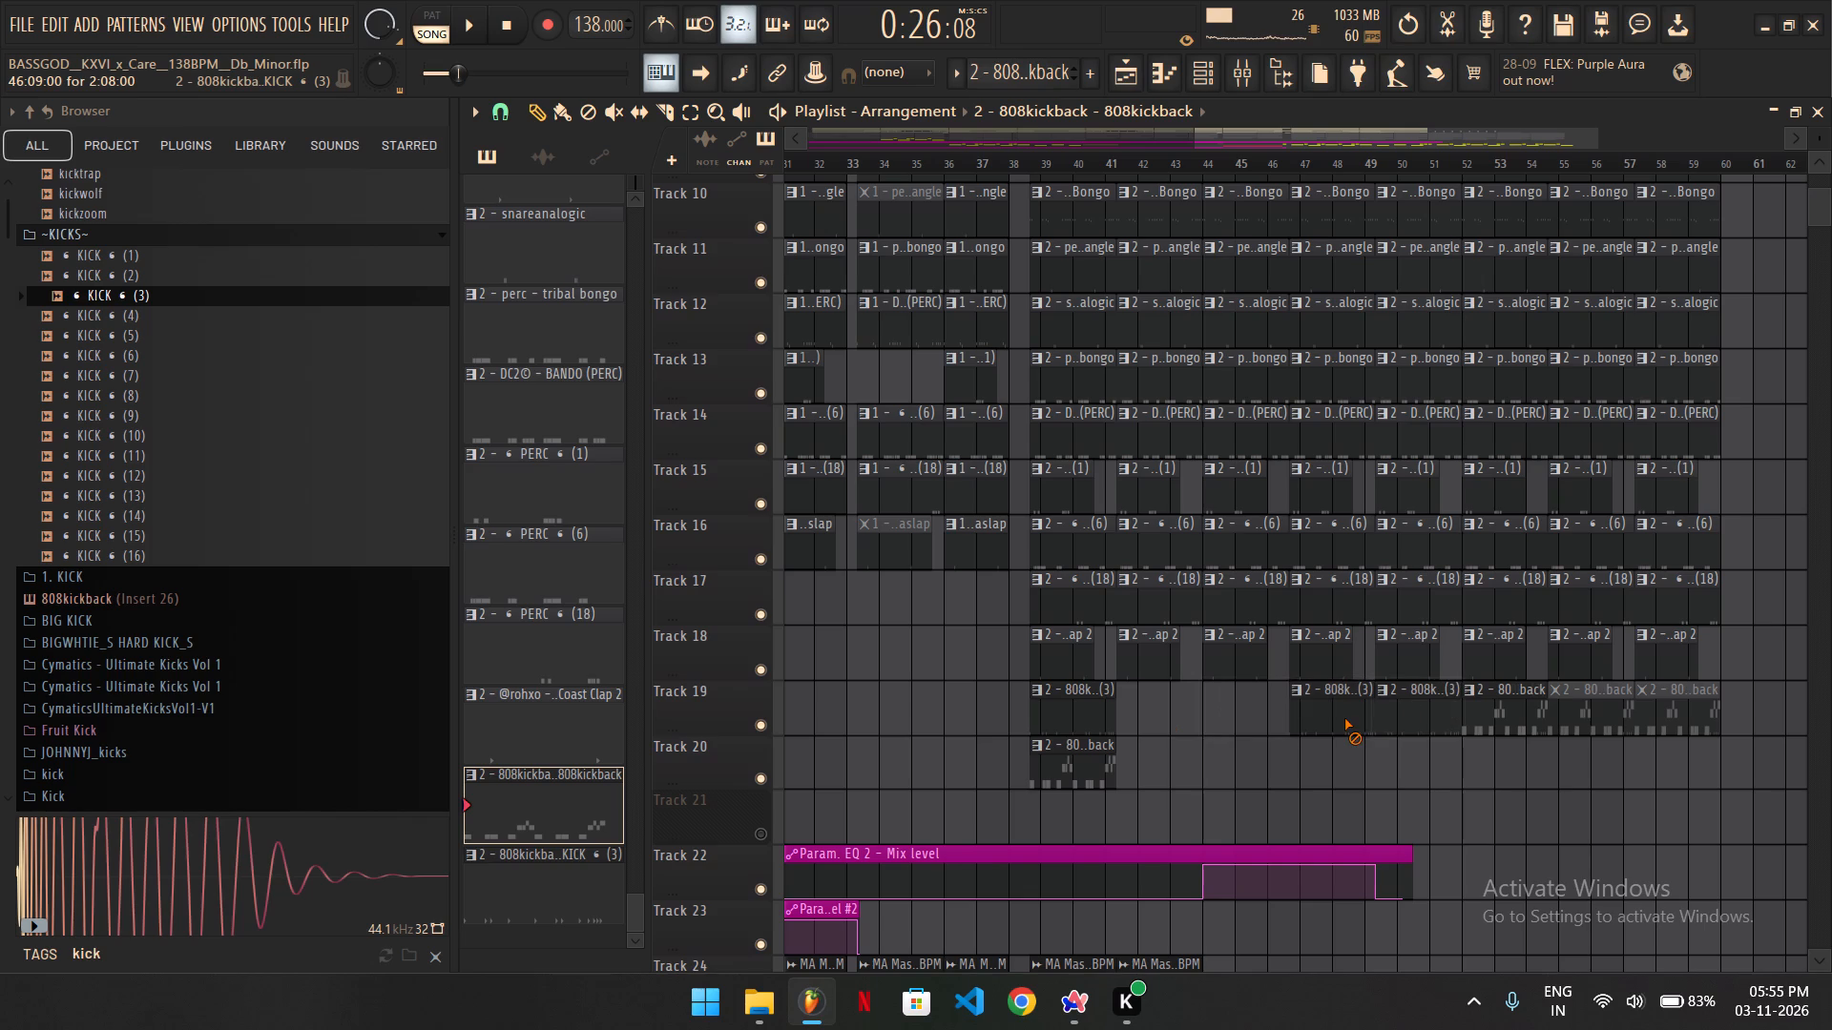
right_click(1353, 720)
right_drag(1319, 717, 1388, 707)
right_drag(1410, 704, 1564, 701)
right_drag(1655, 713, 1679, 717)
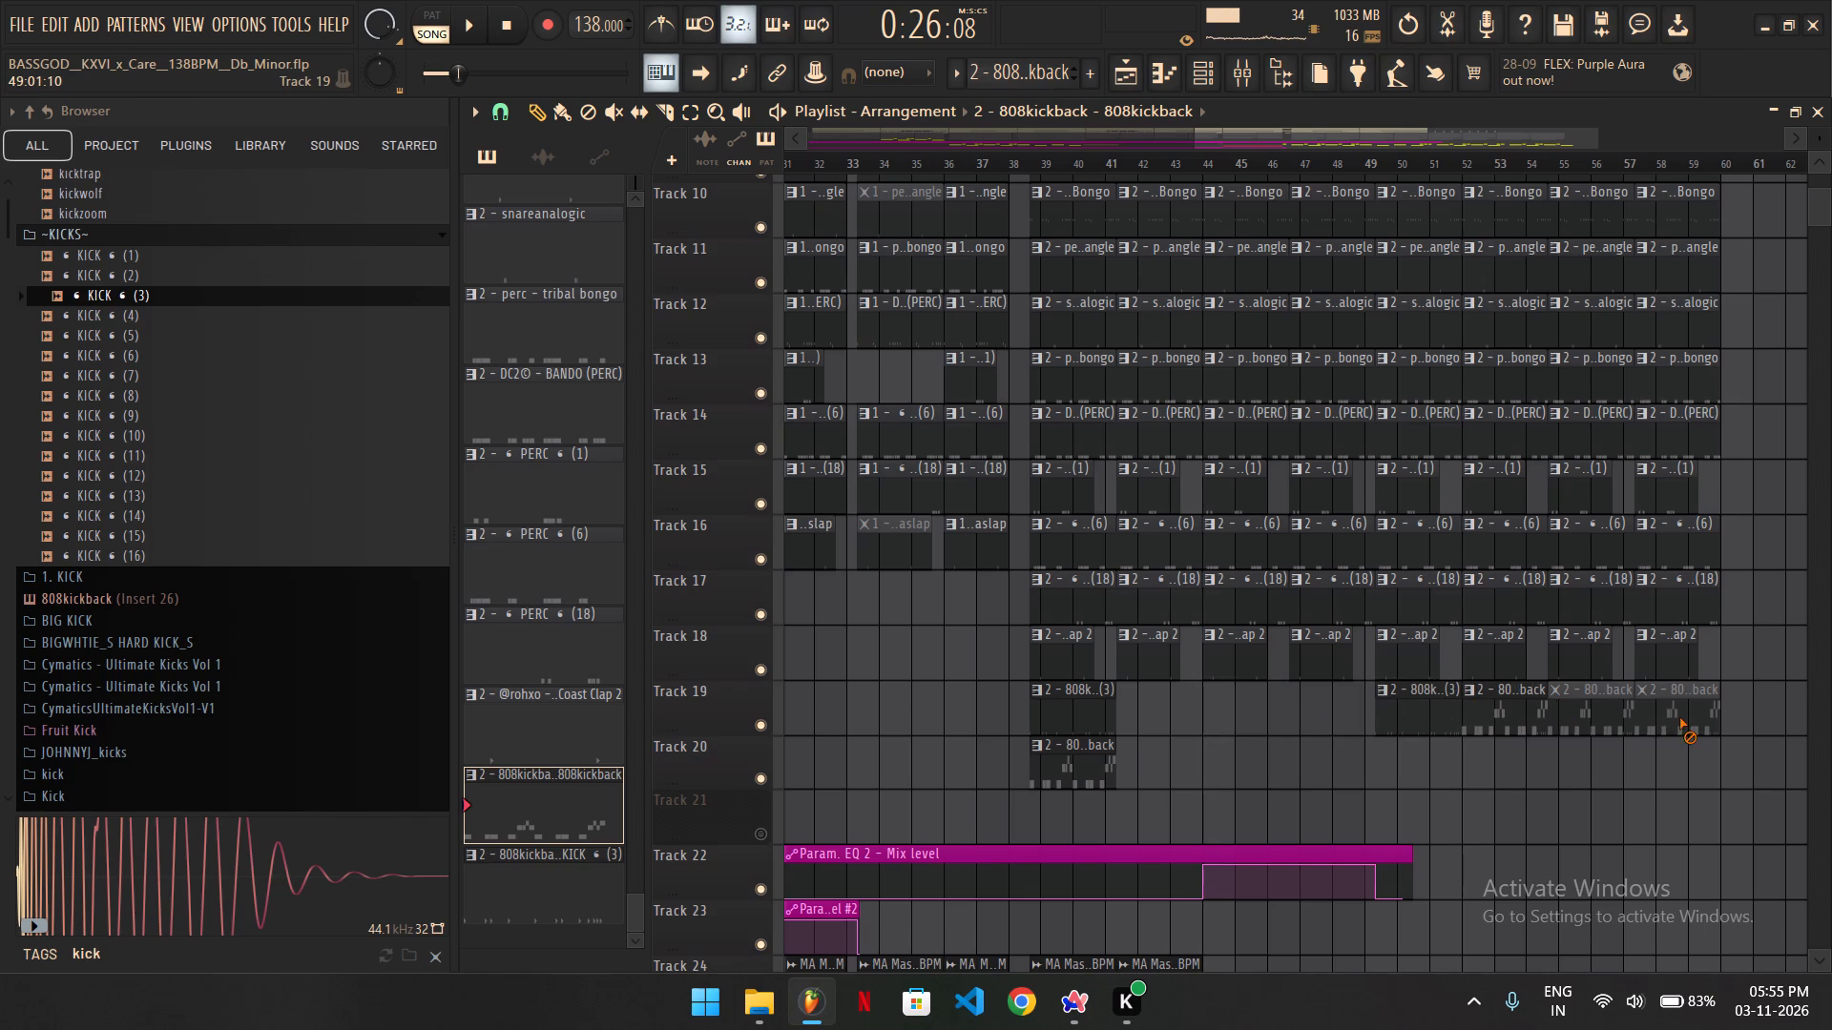
right_click(1685, 712)
Select the paired KICK (3) and 808kickback clips starting in bar 38 and duplicate them seven times to the section's end.
ctrl+drag(1176, 714, 1143, 736)
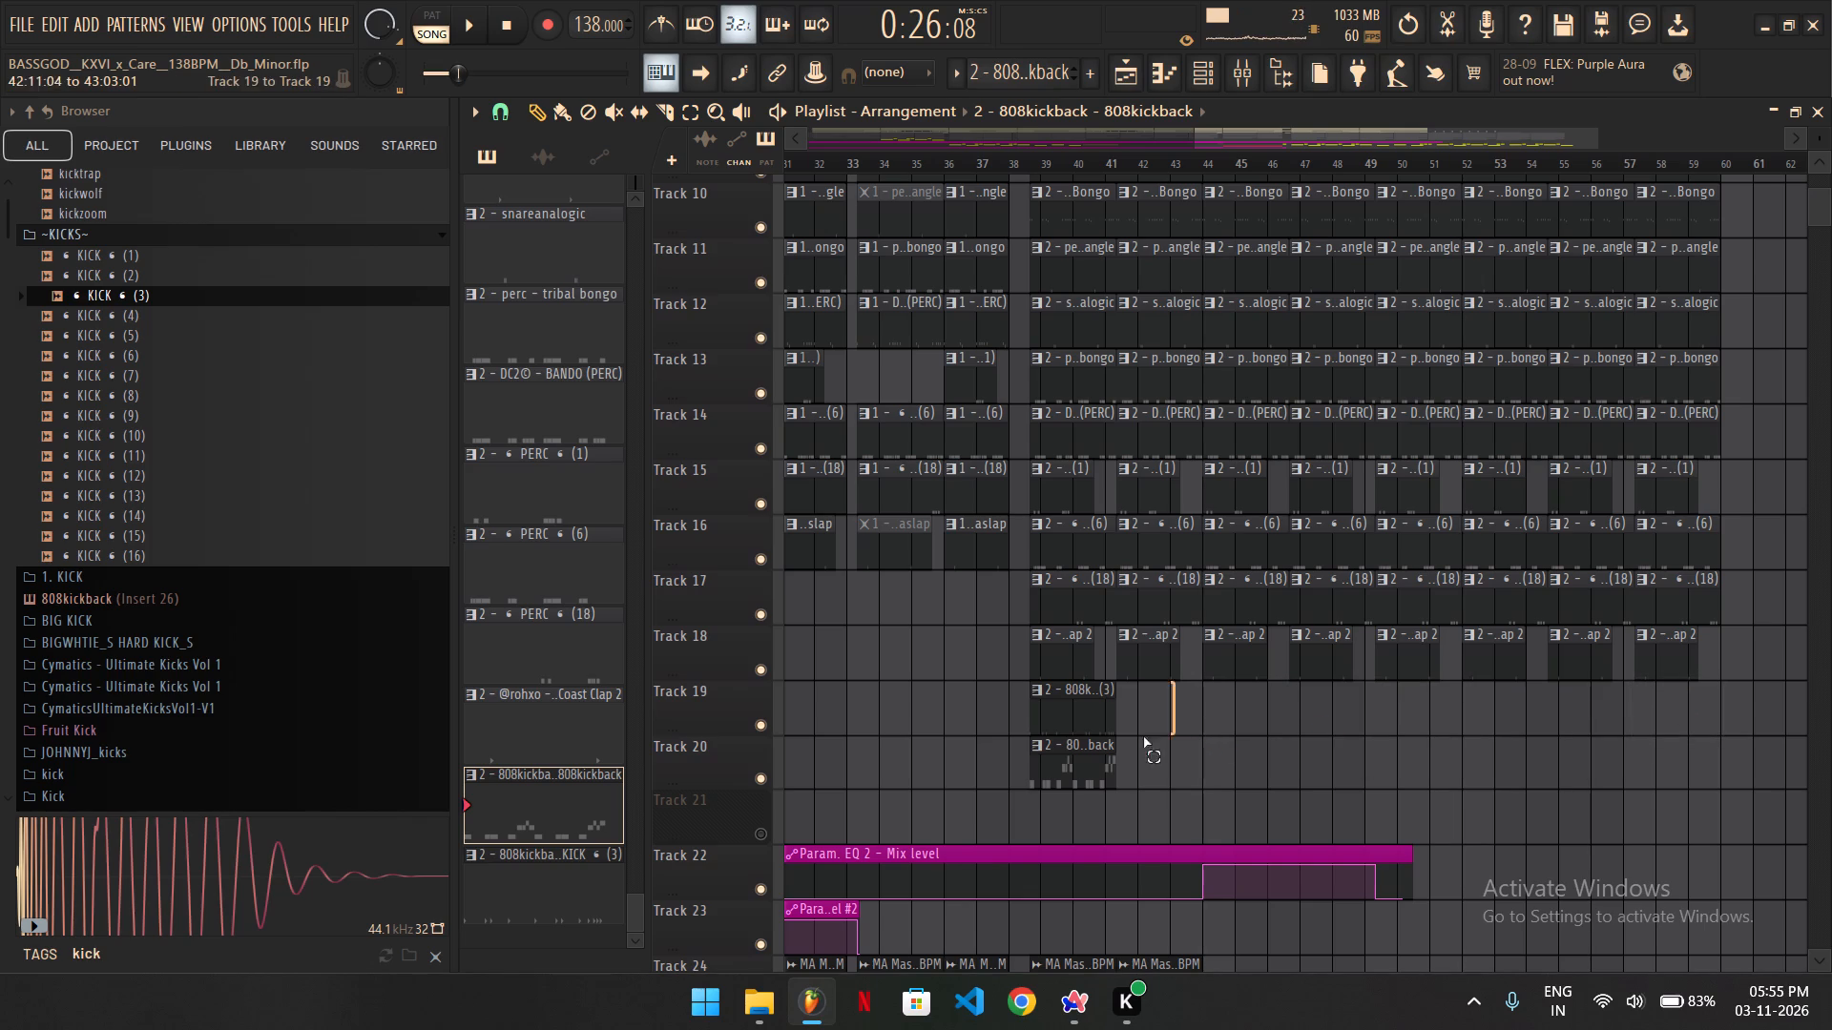
ctrl+drag(1143, 736, 1093, 771)
key(ctrl+b)
key(ctrl+b)
key(ctrl+b)
key(ctrl+b)
key(ctrl+b)
key(ctrl+b)
key(ctrl+b)
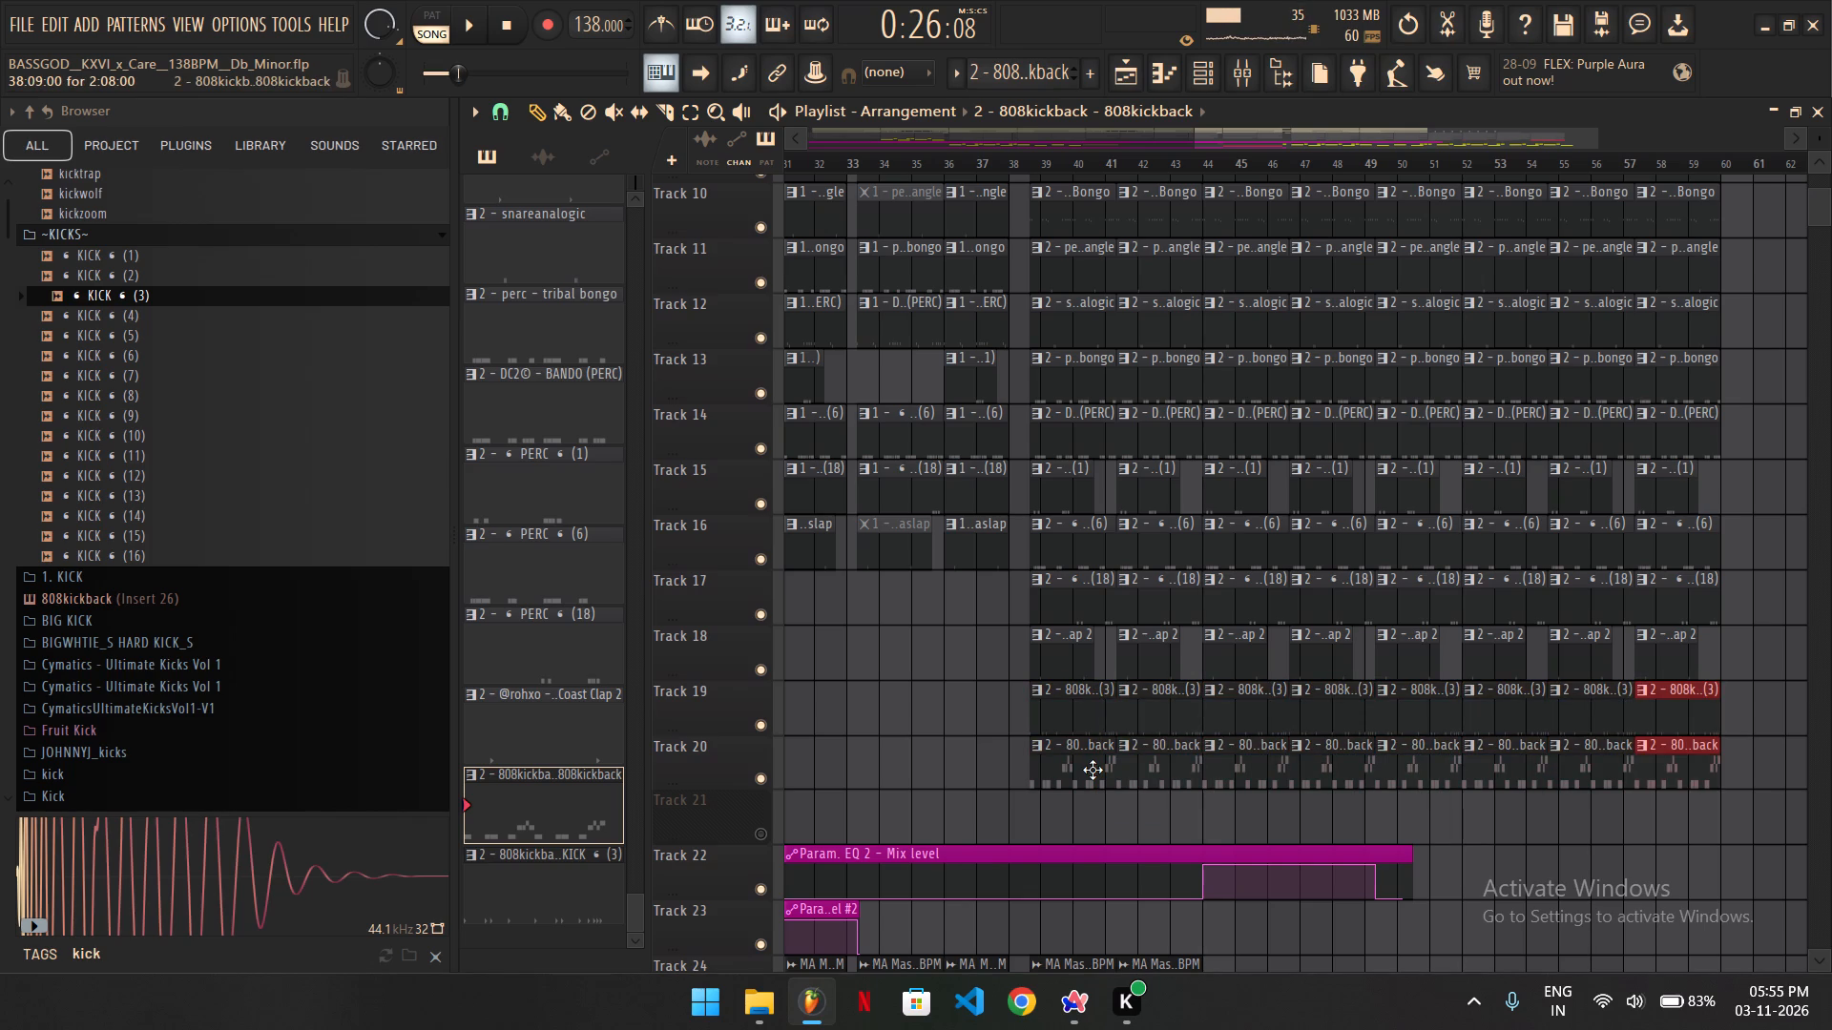
Start playback and delete the first 808kickback clip on Track 20 in the section starting in bar 38.
key(space)
ctrl+scroll(1386, 618, down, 8)
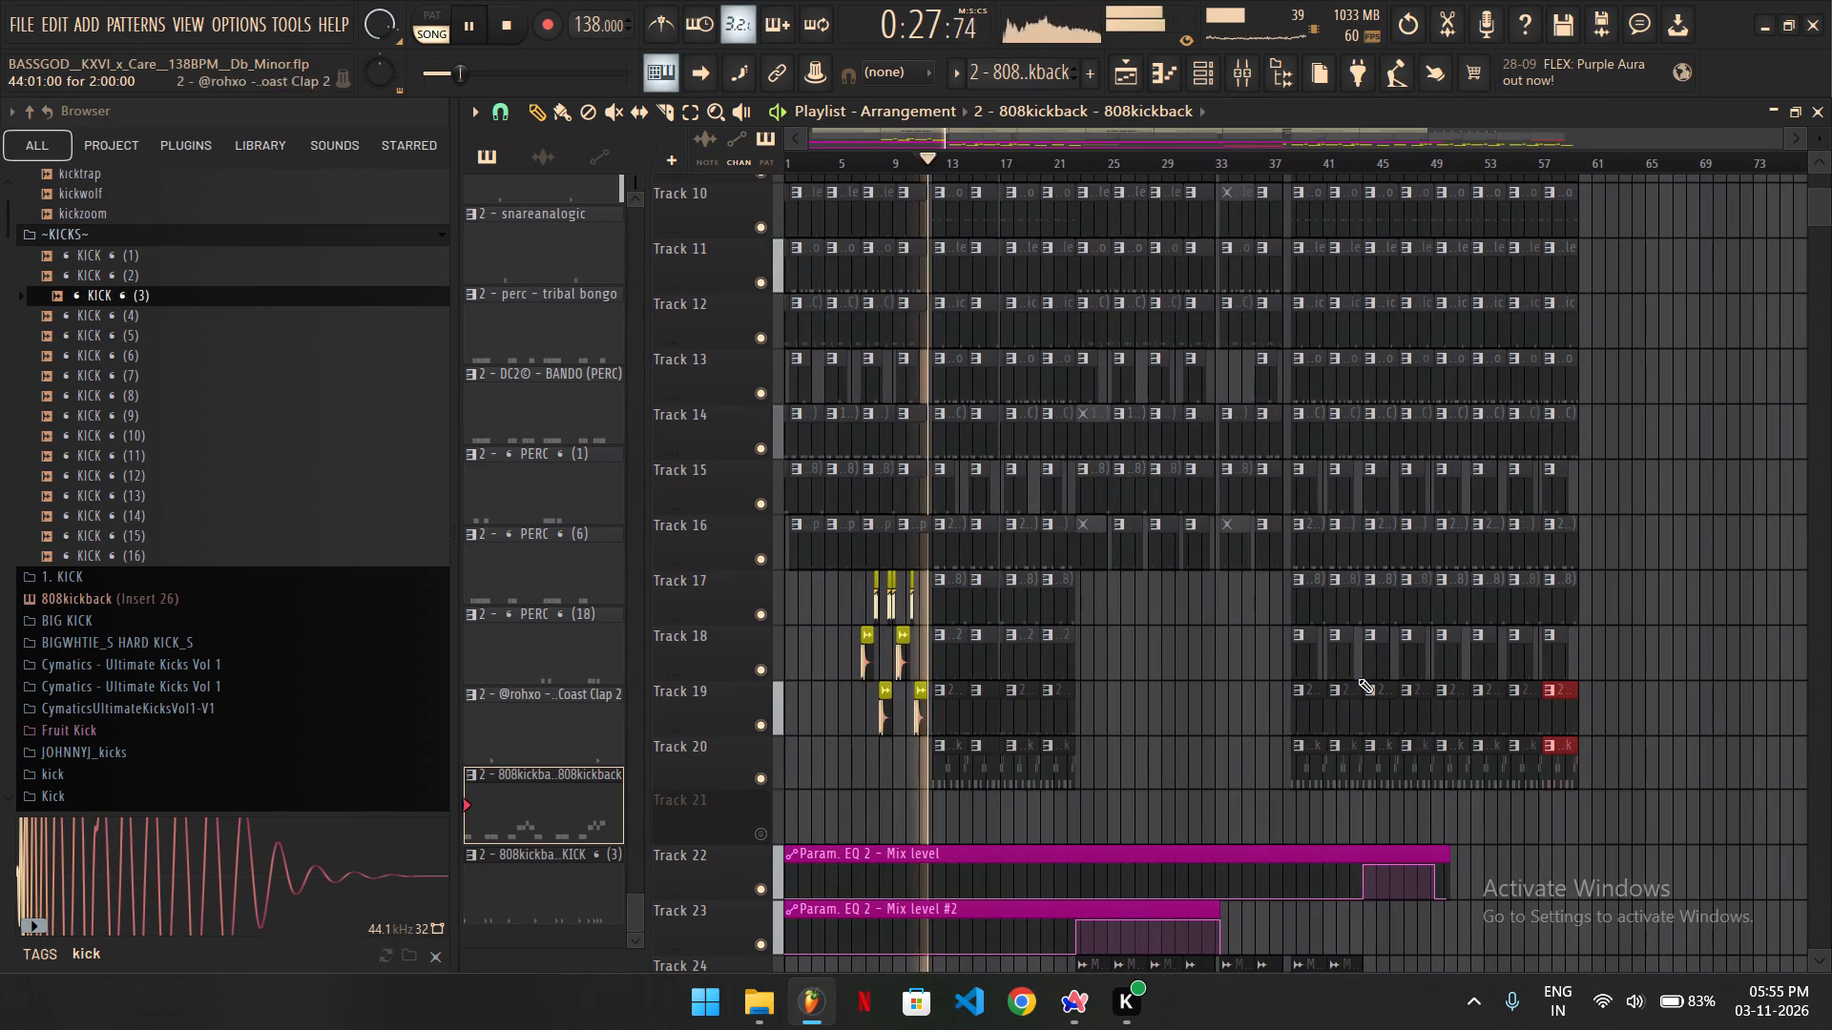
right_click(1318, 770)
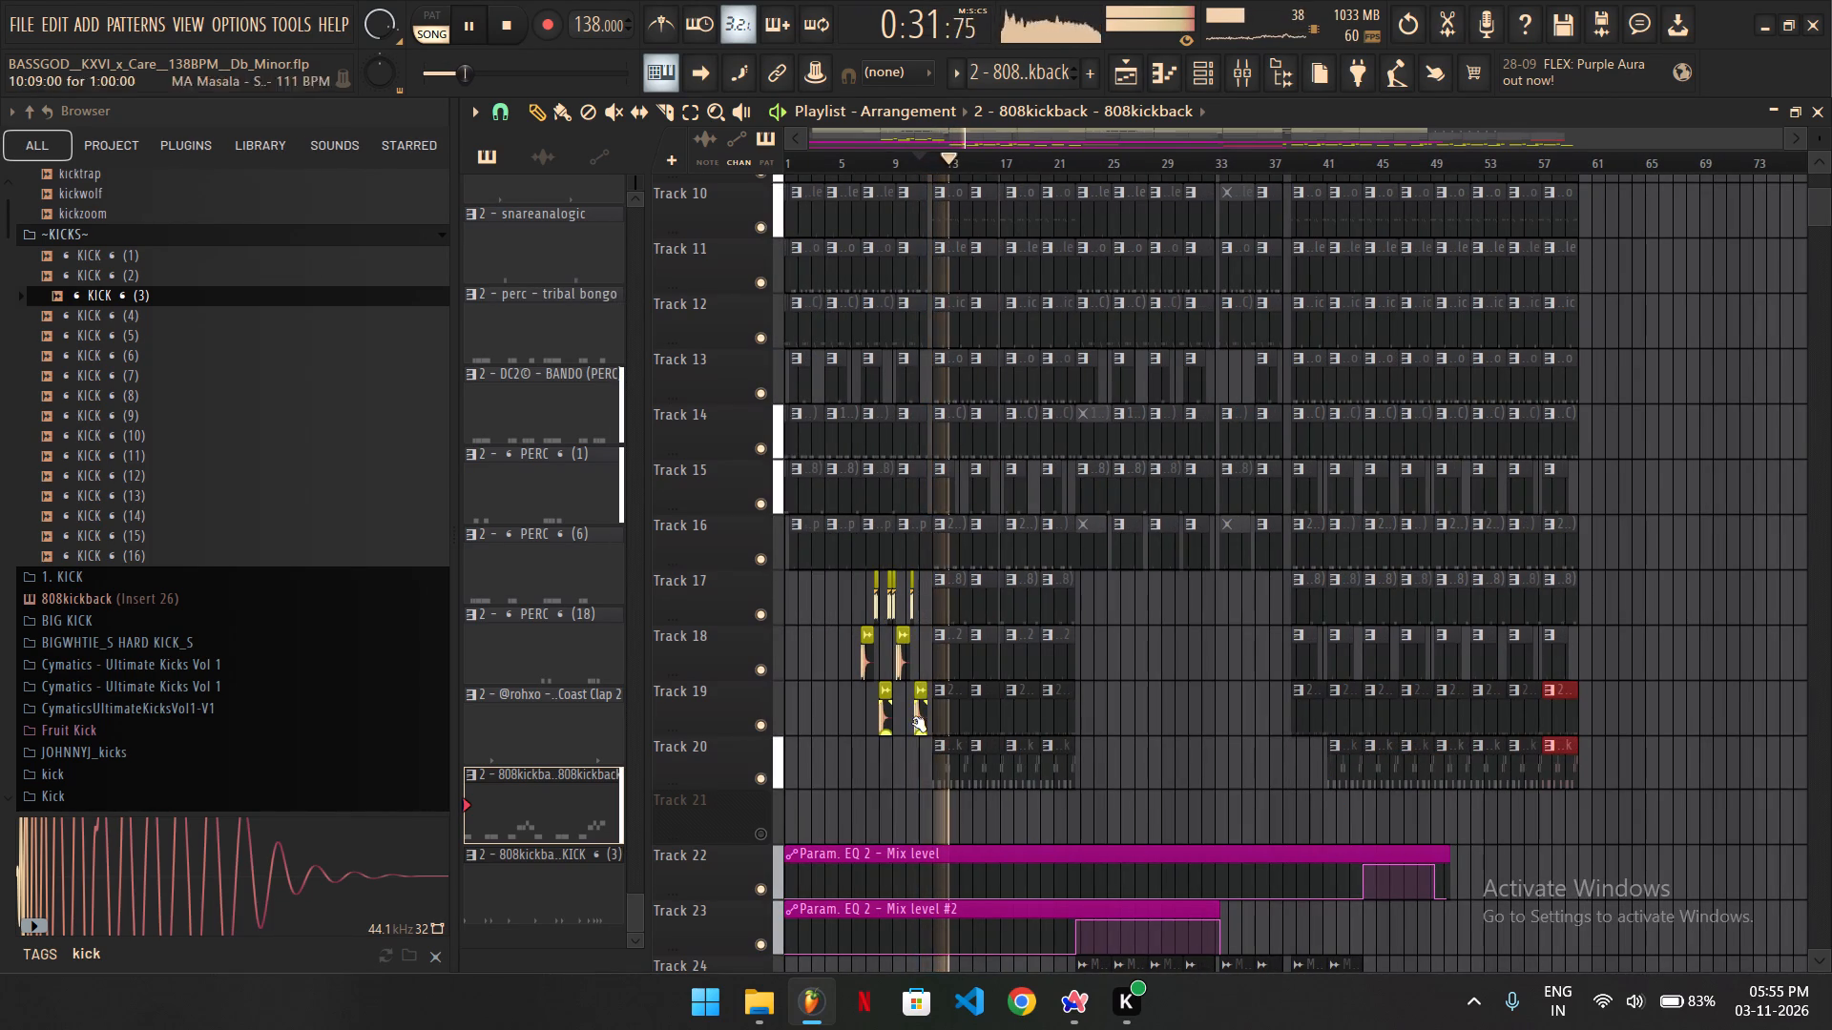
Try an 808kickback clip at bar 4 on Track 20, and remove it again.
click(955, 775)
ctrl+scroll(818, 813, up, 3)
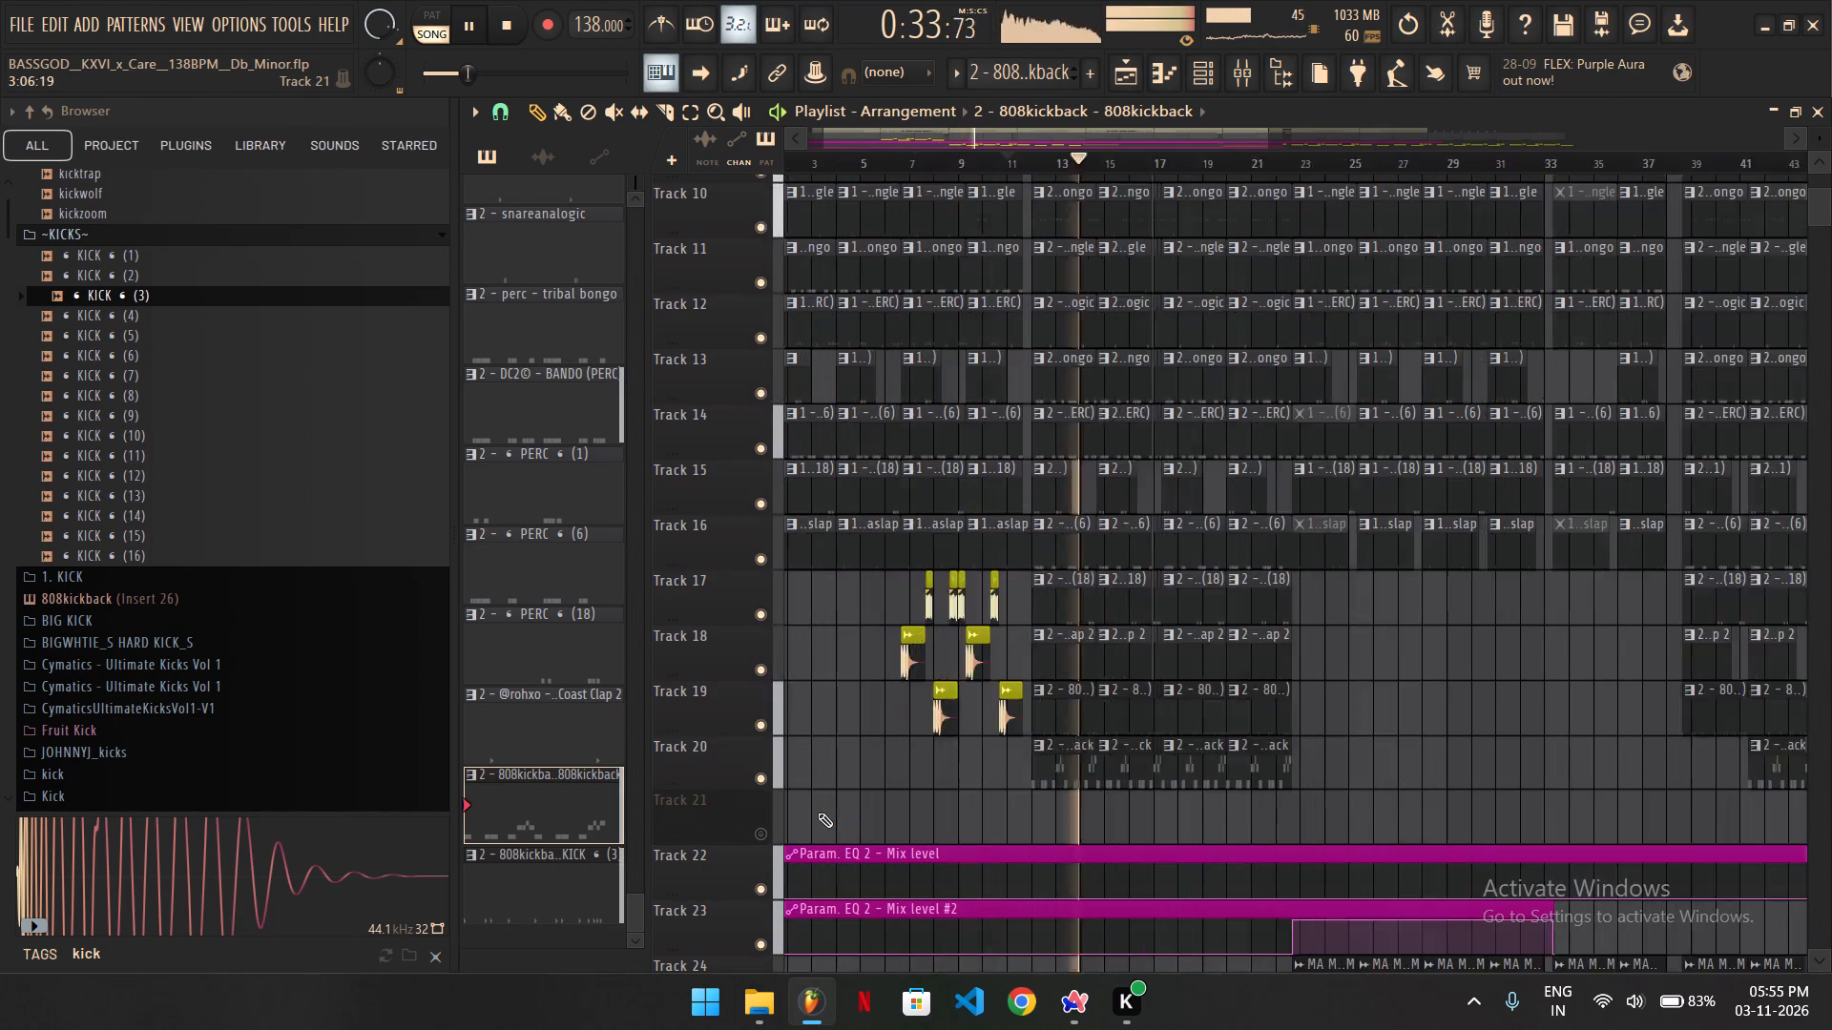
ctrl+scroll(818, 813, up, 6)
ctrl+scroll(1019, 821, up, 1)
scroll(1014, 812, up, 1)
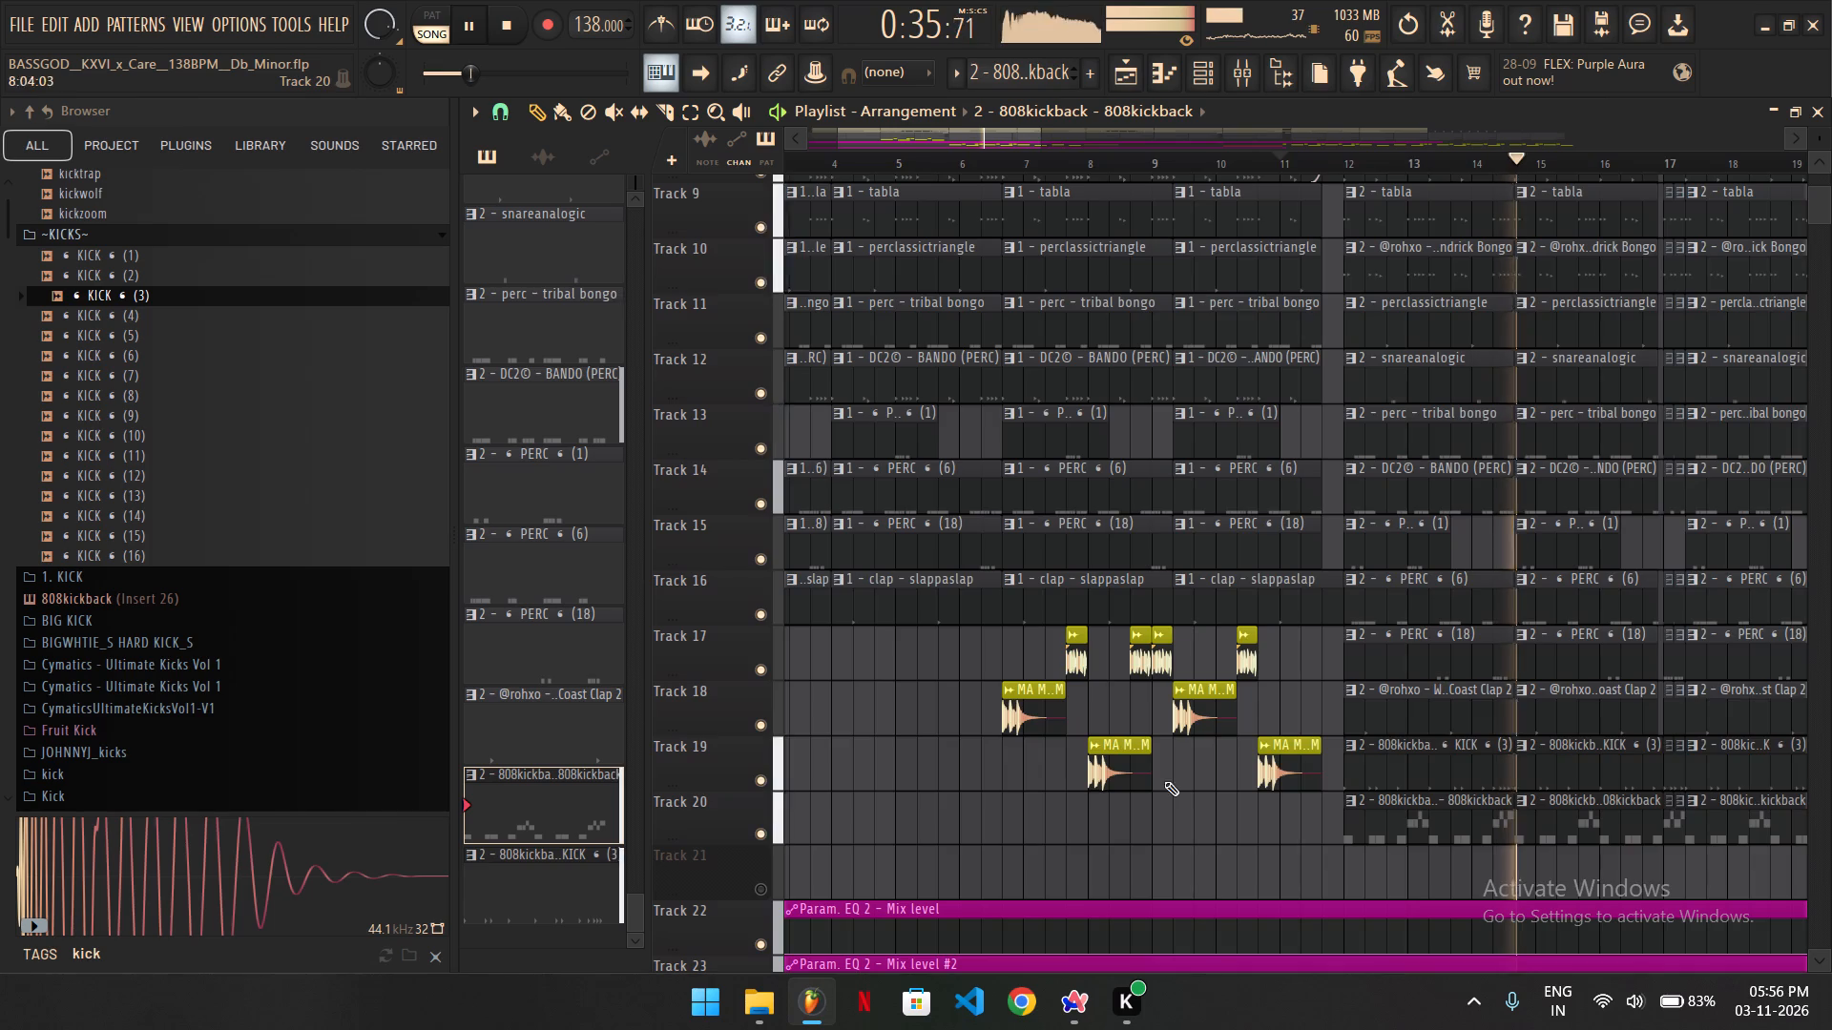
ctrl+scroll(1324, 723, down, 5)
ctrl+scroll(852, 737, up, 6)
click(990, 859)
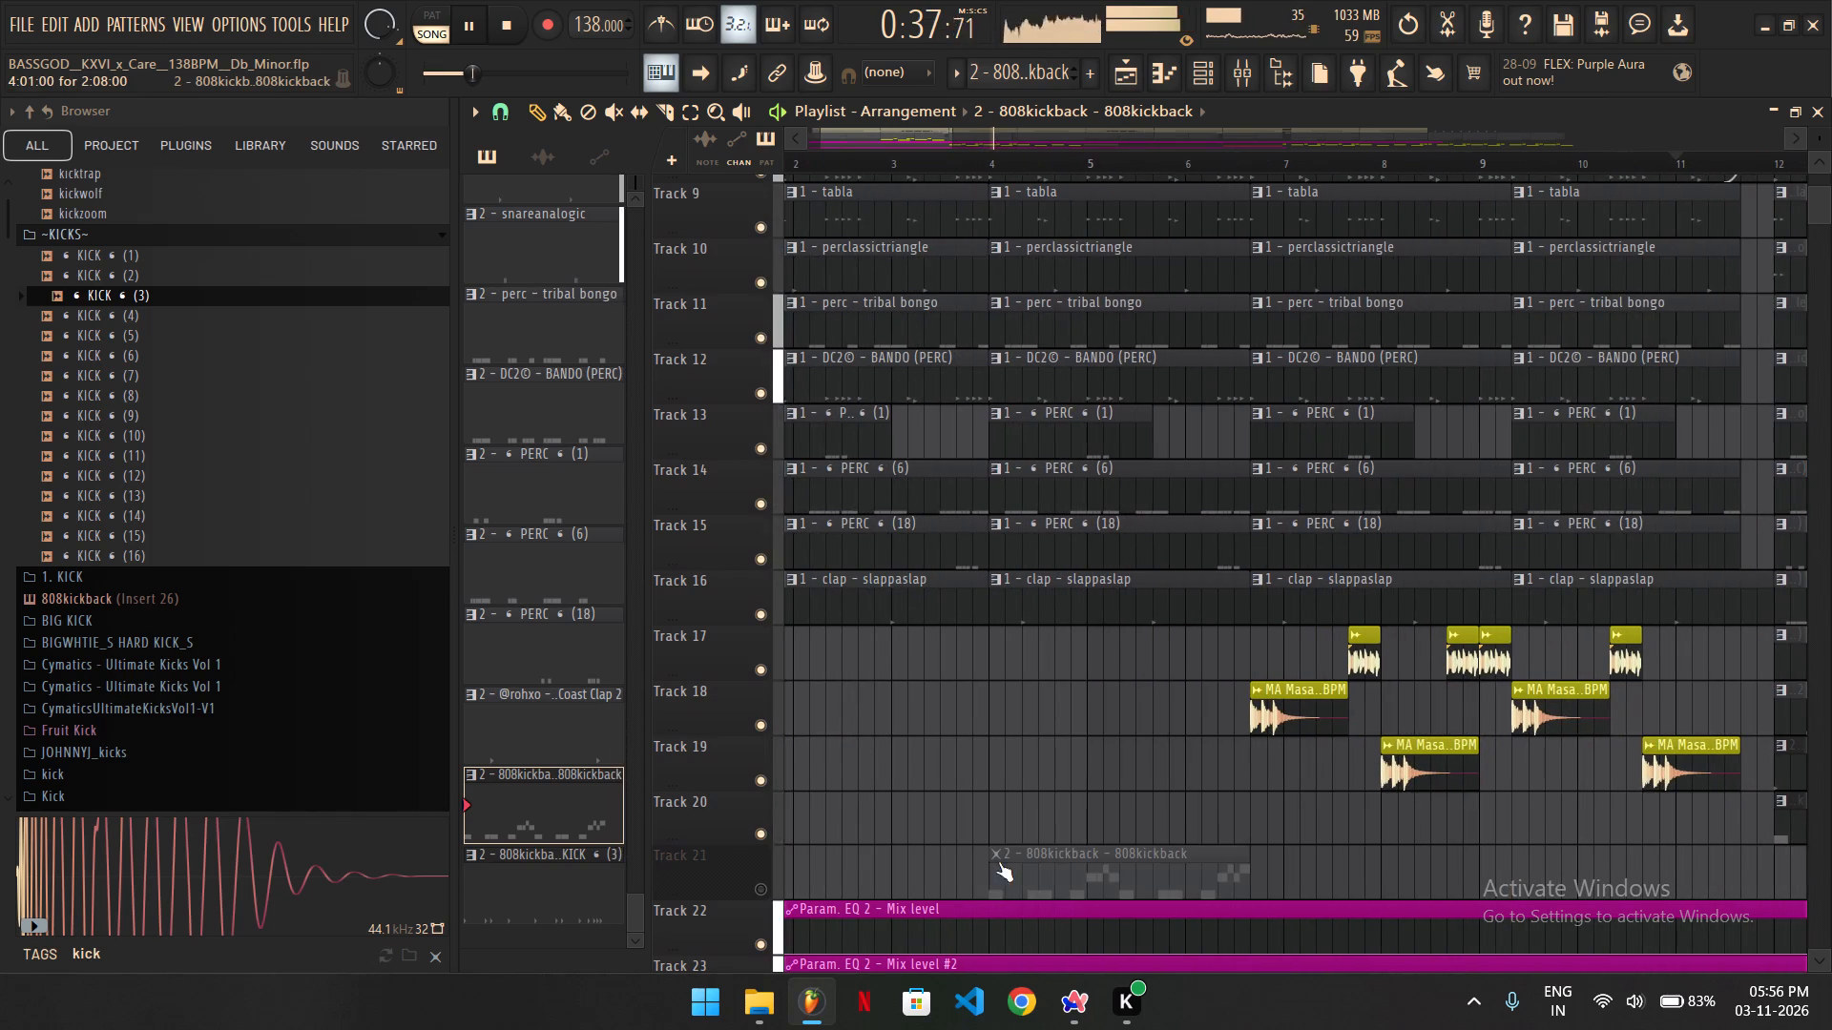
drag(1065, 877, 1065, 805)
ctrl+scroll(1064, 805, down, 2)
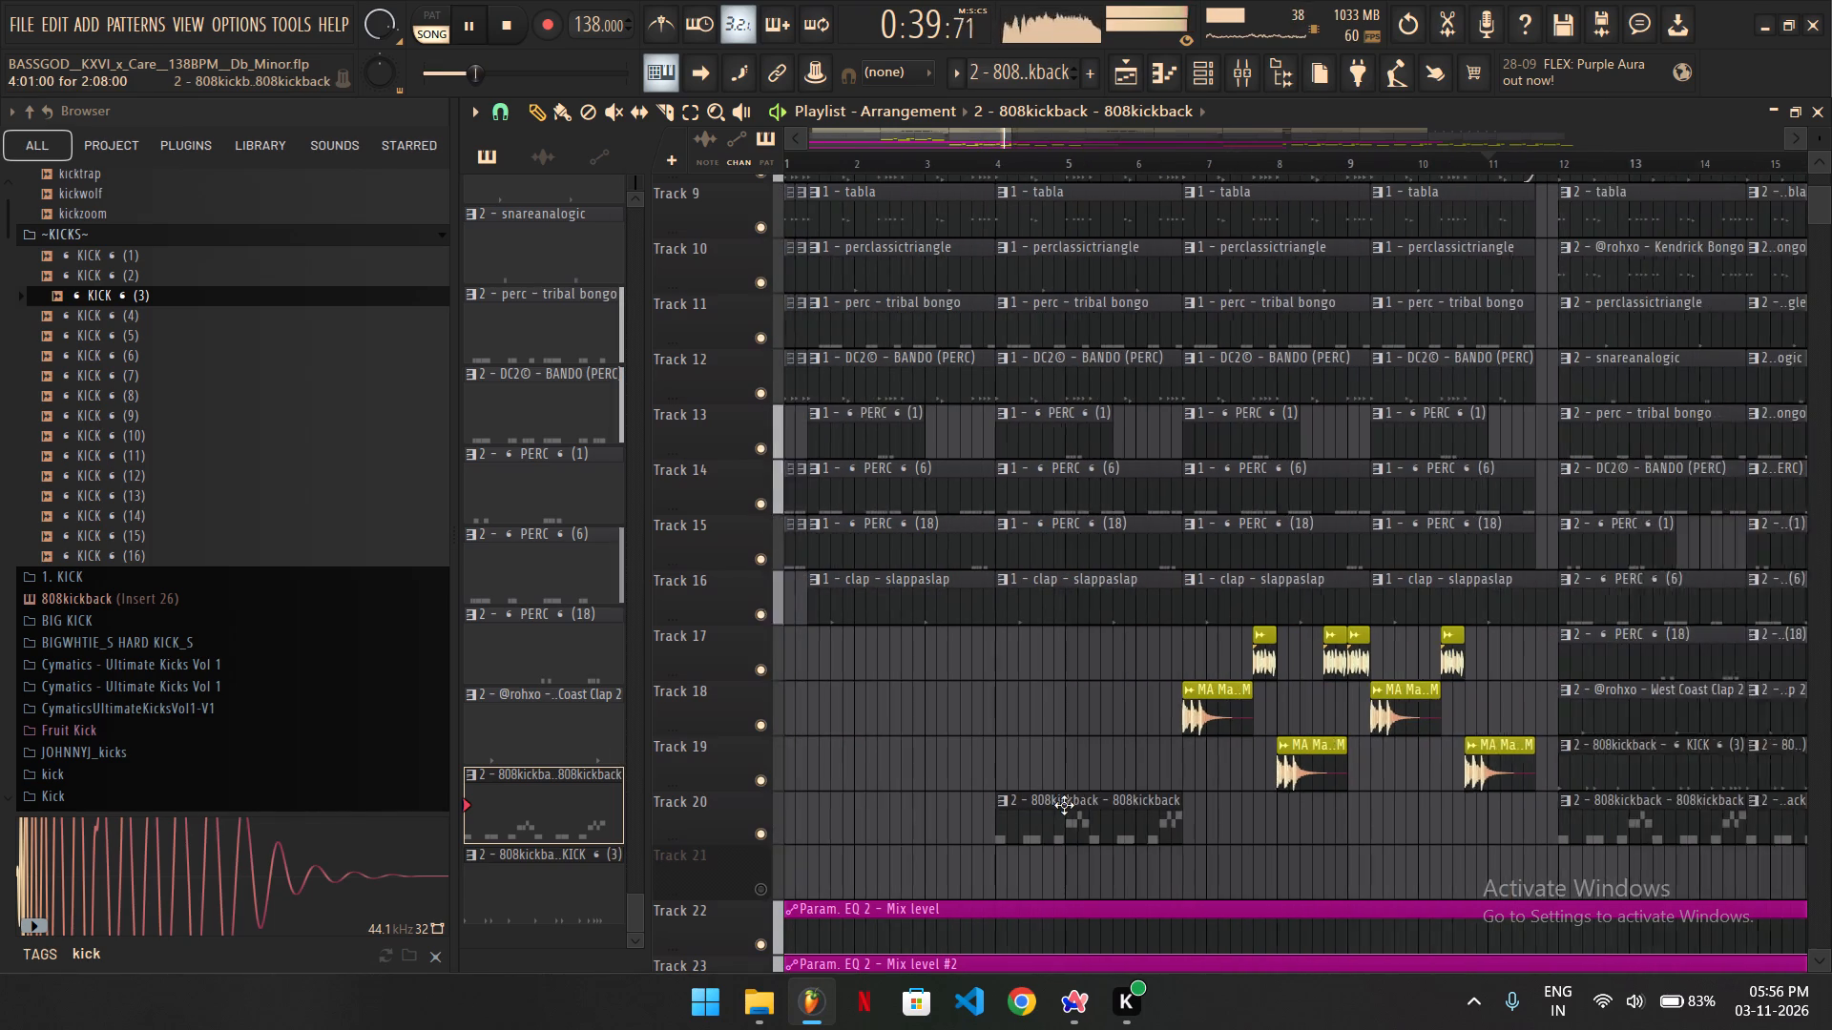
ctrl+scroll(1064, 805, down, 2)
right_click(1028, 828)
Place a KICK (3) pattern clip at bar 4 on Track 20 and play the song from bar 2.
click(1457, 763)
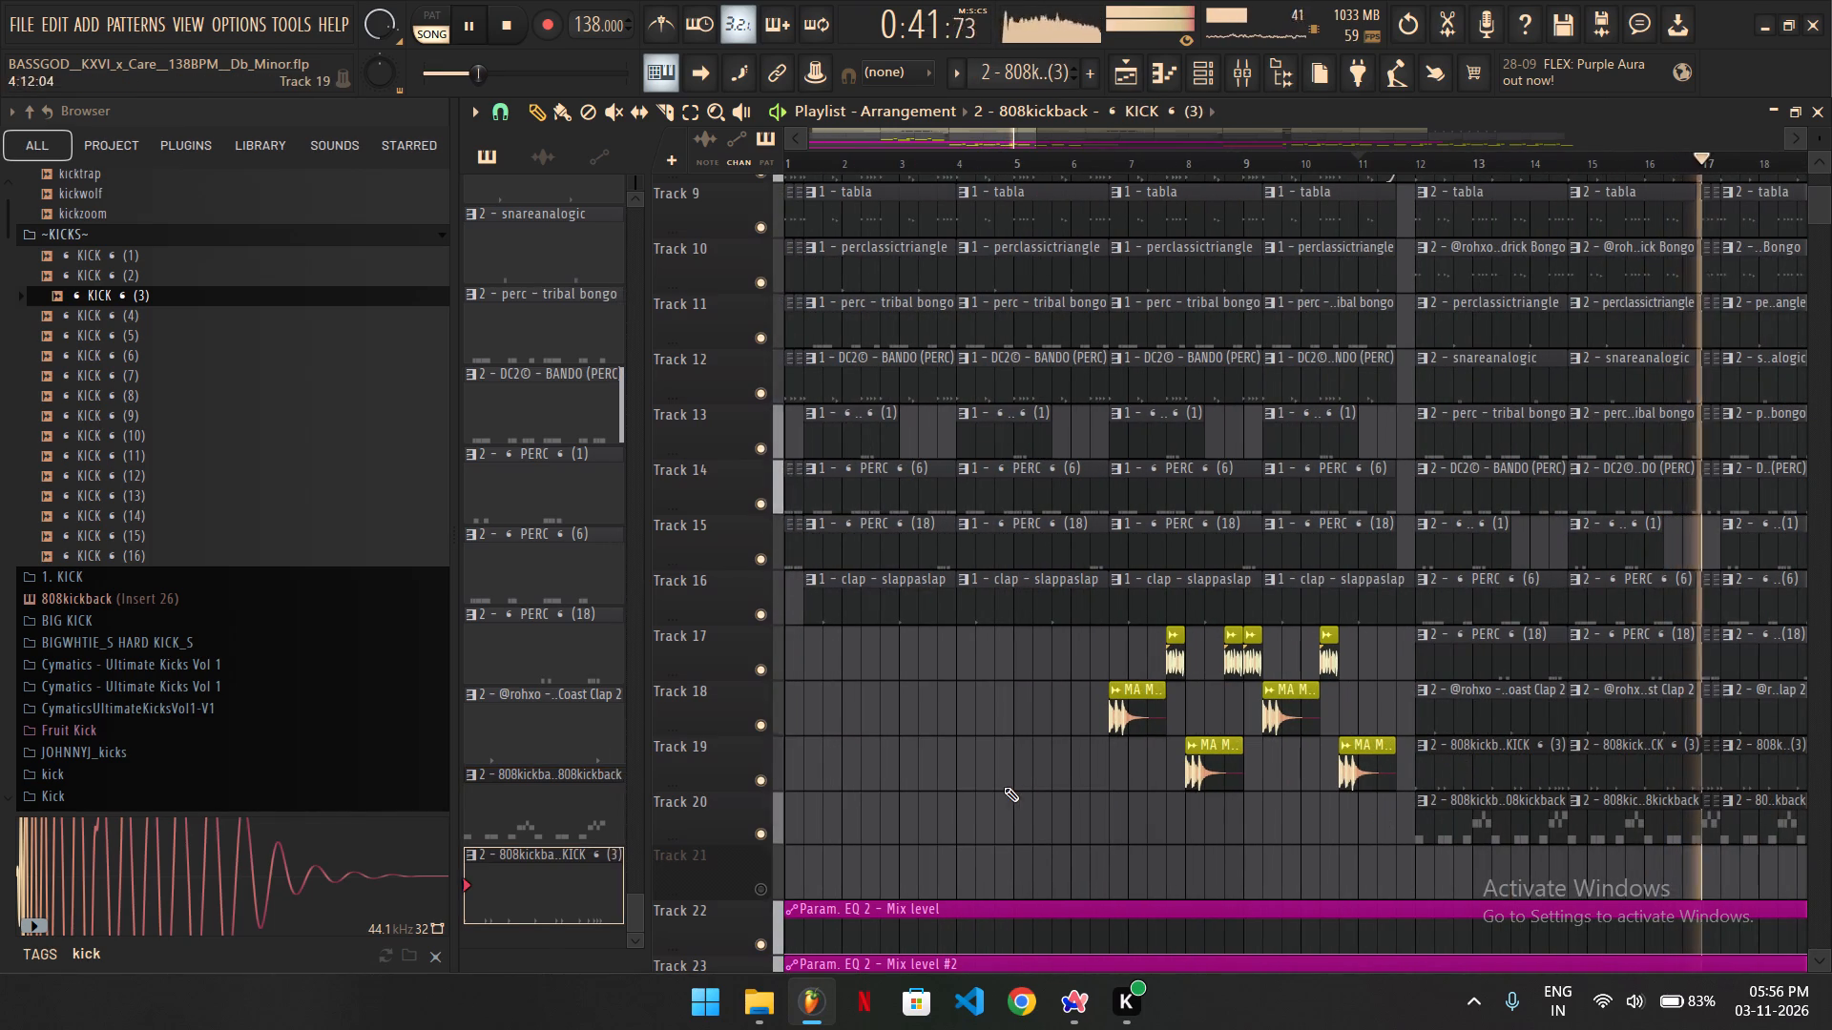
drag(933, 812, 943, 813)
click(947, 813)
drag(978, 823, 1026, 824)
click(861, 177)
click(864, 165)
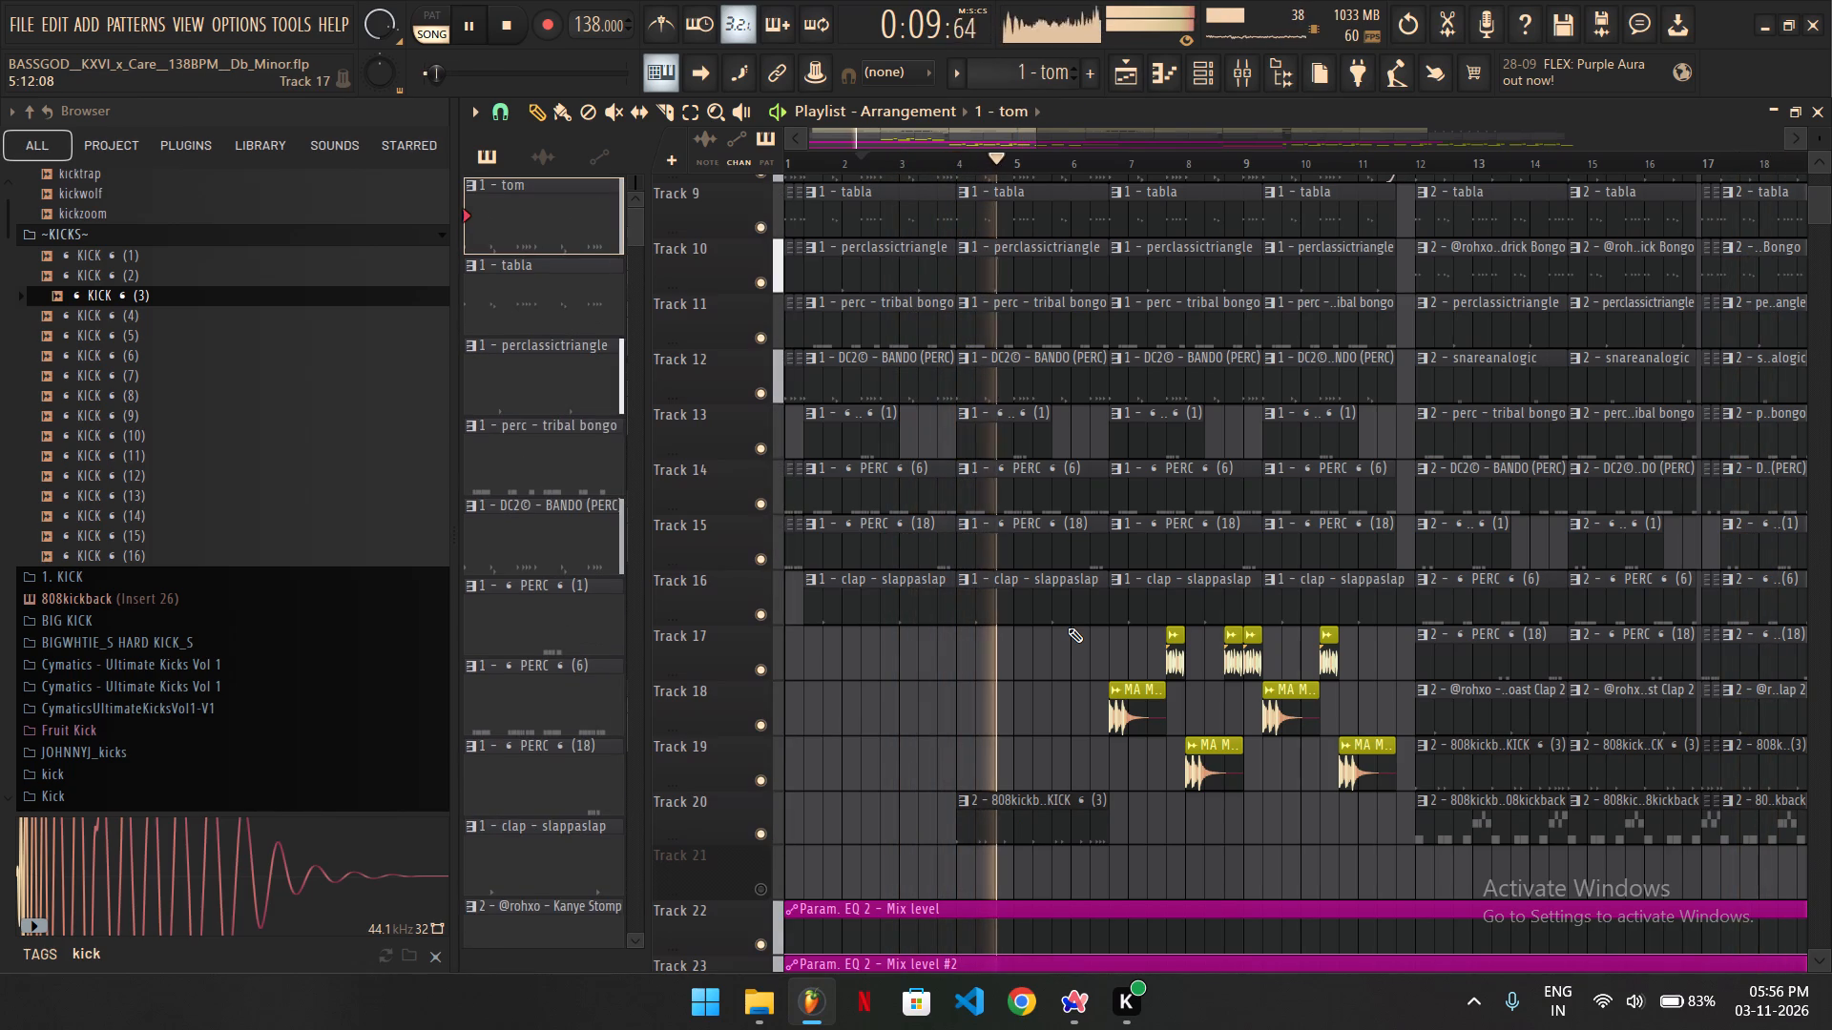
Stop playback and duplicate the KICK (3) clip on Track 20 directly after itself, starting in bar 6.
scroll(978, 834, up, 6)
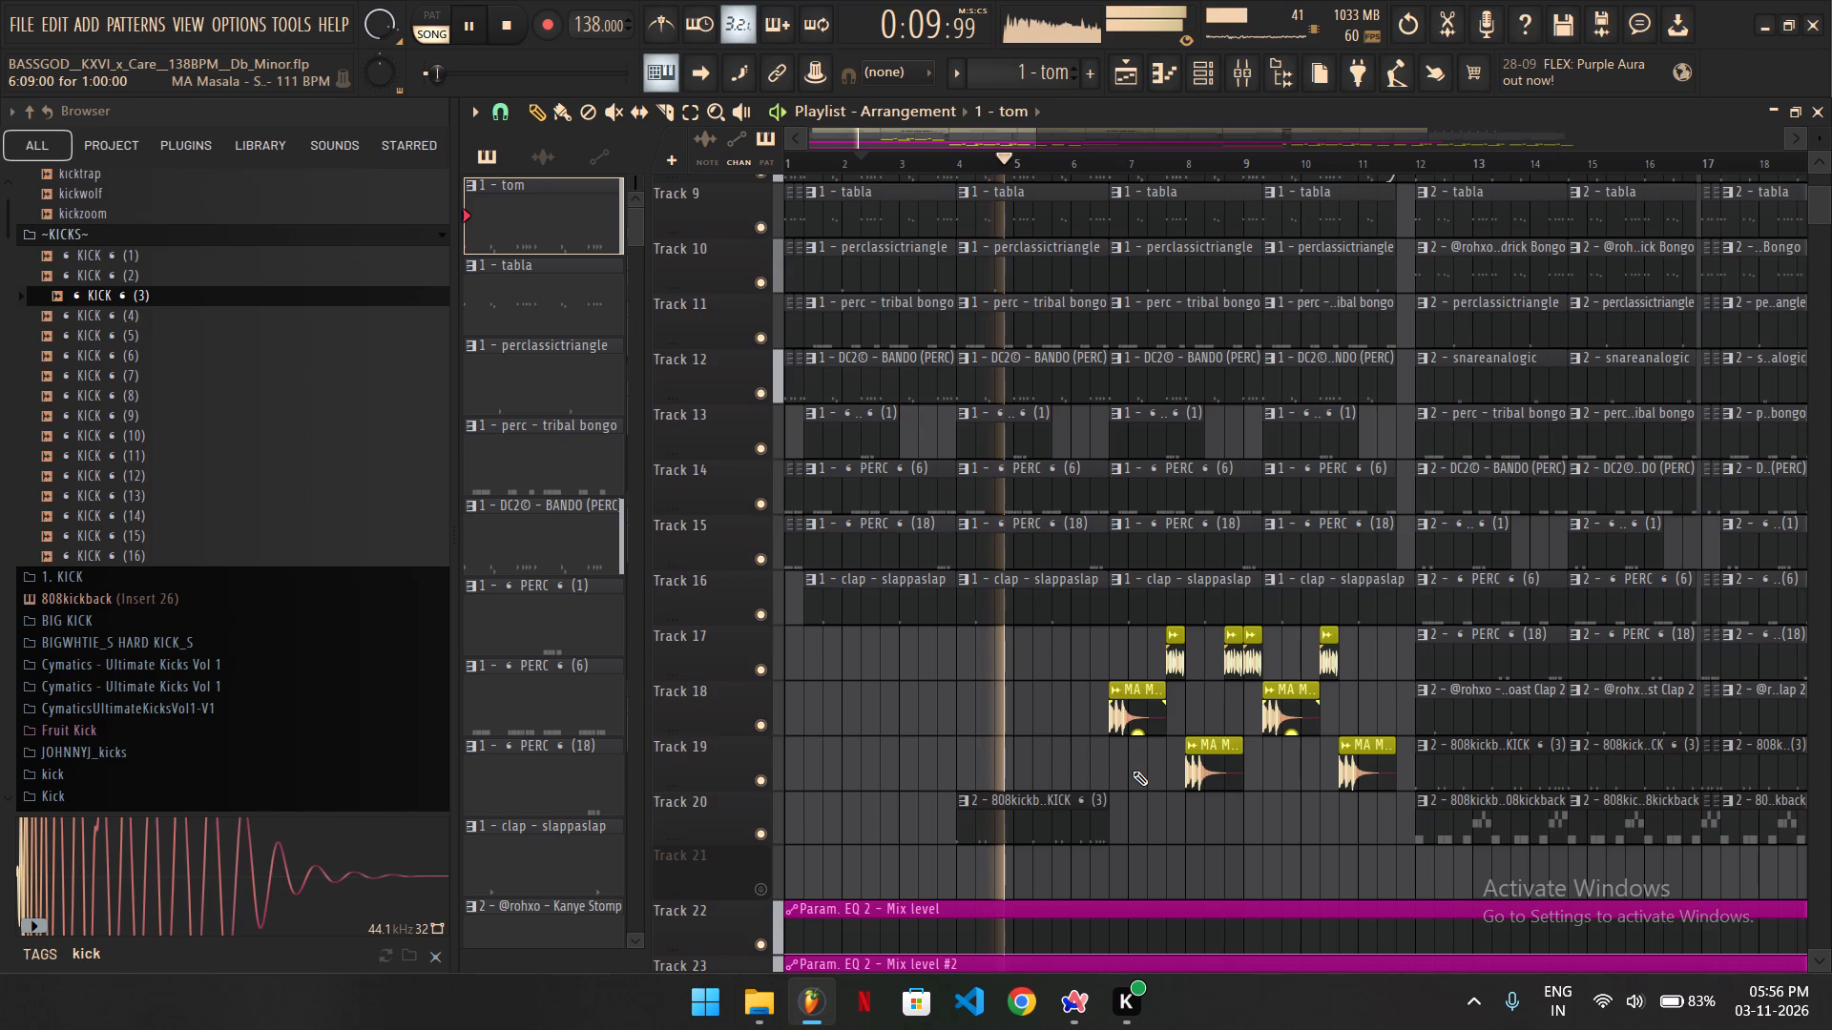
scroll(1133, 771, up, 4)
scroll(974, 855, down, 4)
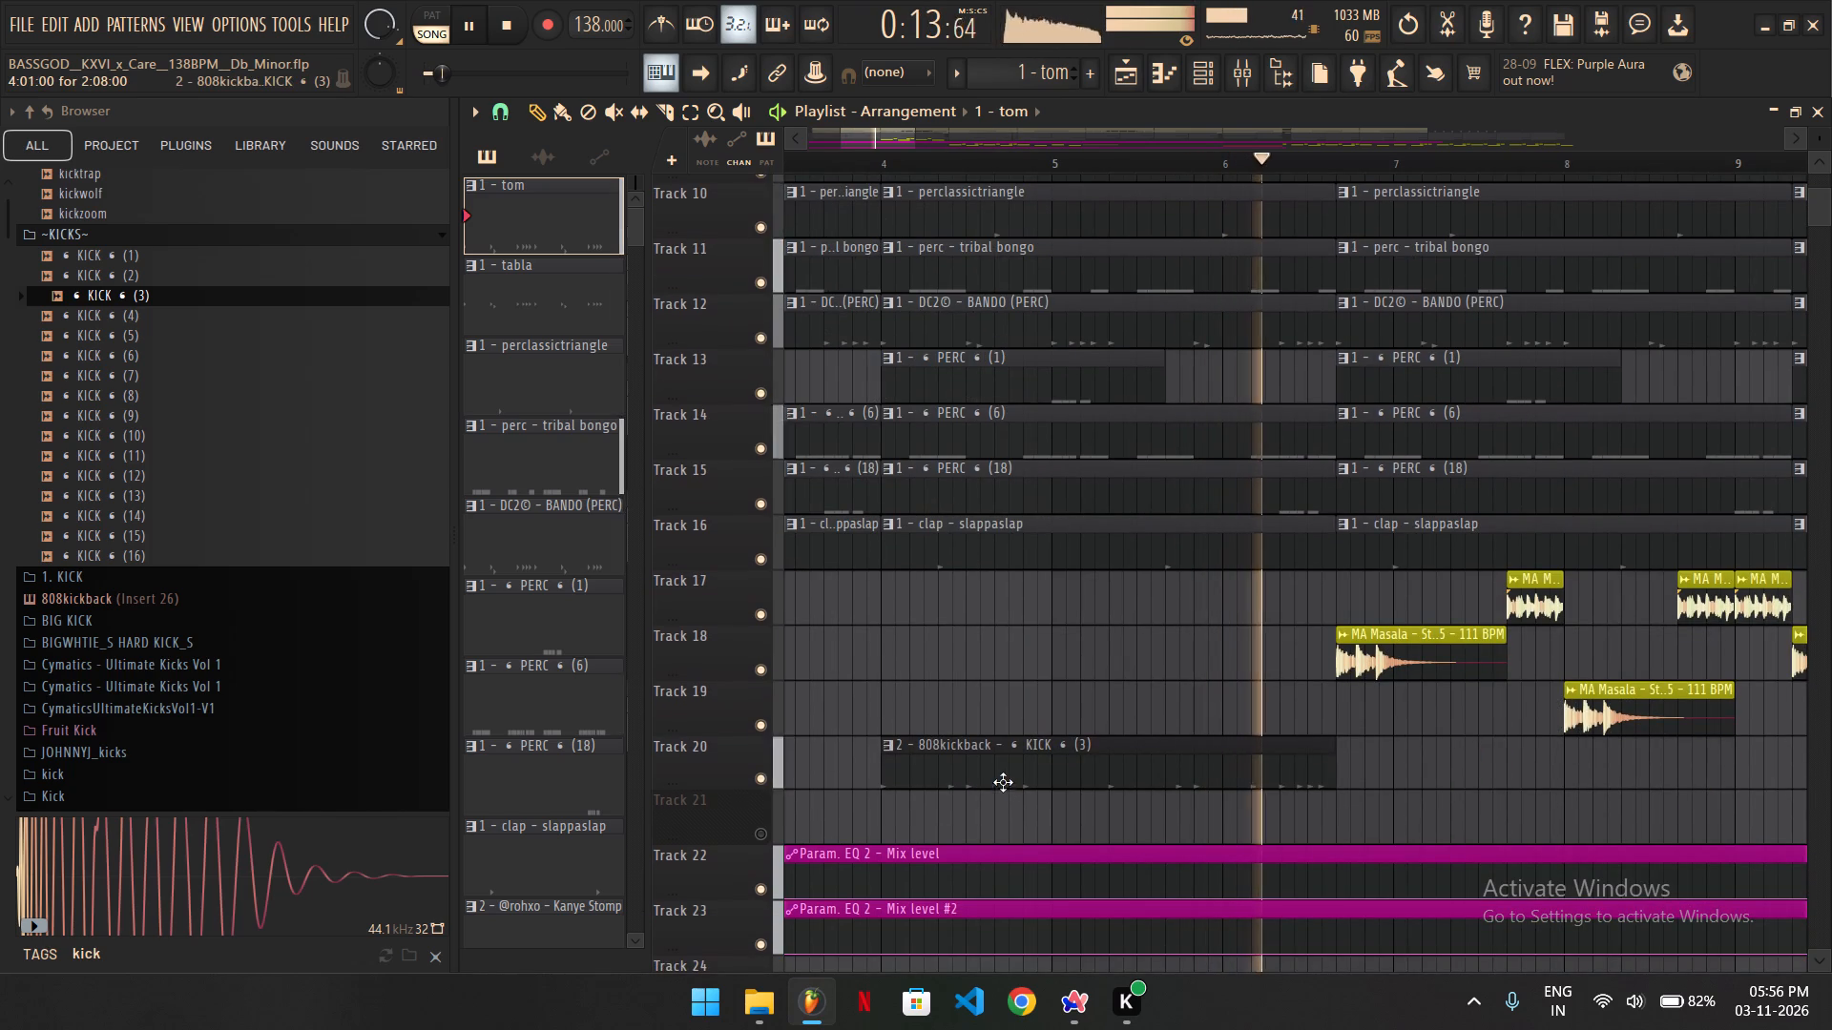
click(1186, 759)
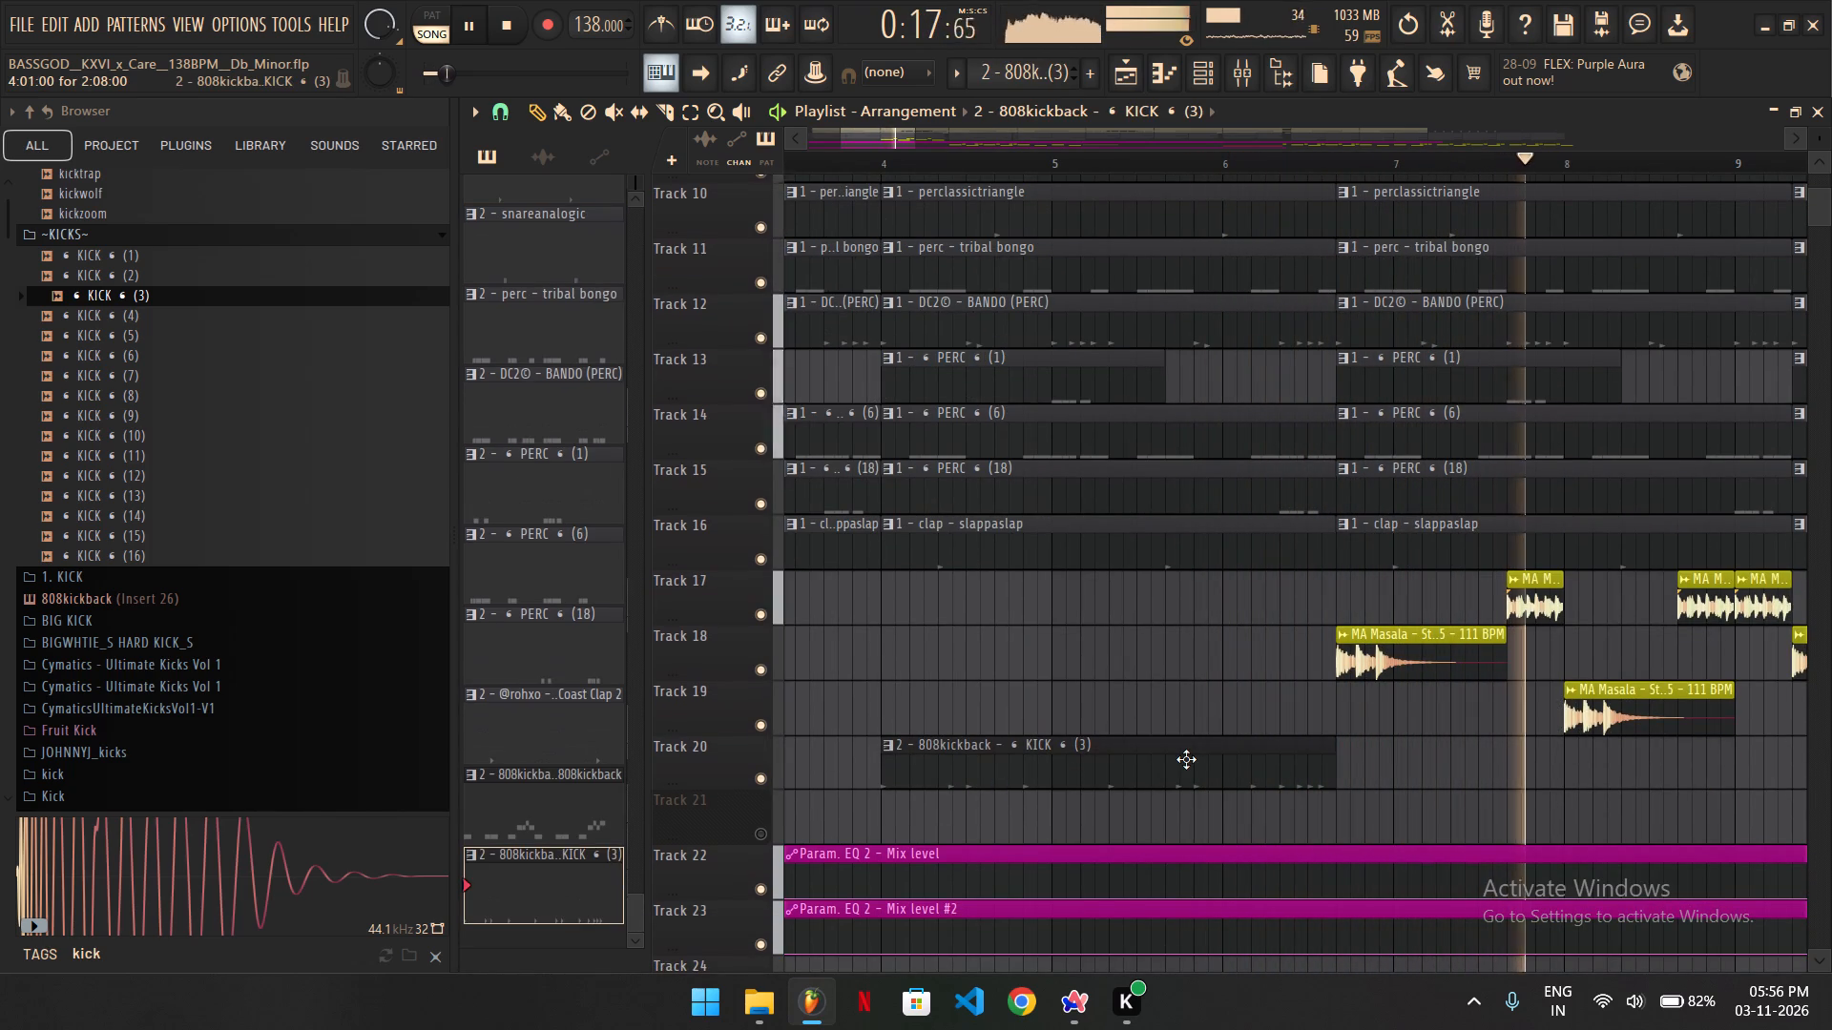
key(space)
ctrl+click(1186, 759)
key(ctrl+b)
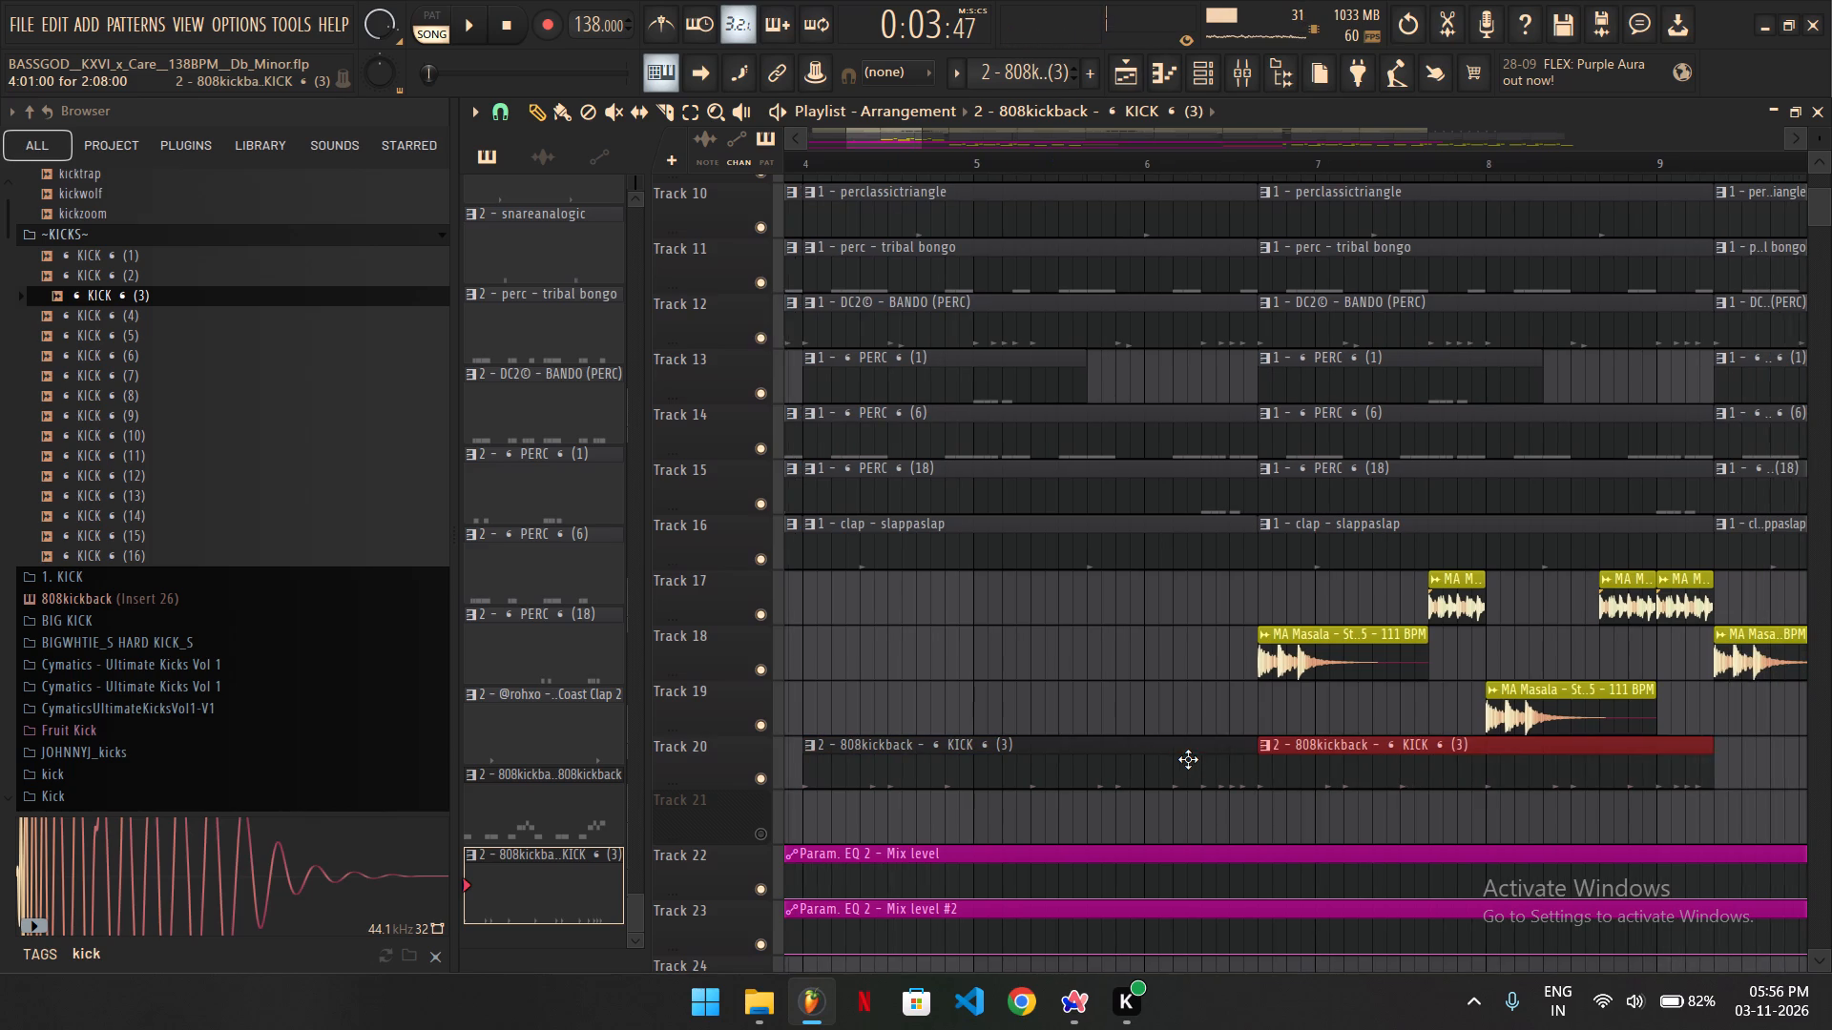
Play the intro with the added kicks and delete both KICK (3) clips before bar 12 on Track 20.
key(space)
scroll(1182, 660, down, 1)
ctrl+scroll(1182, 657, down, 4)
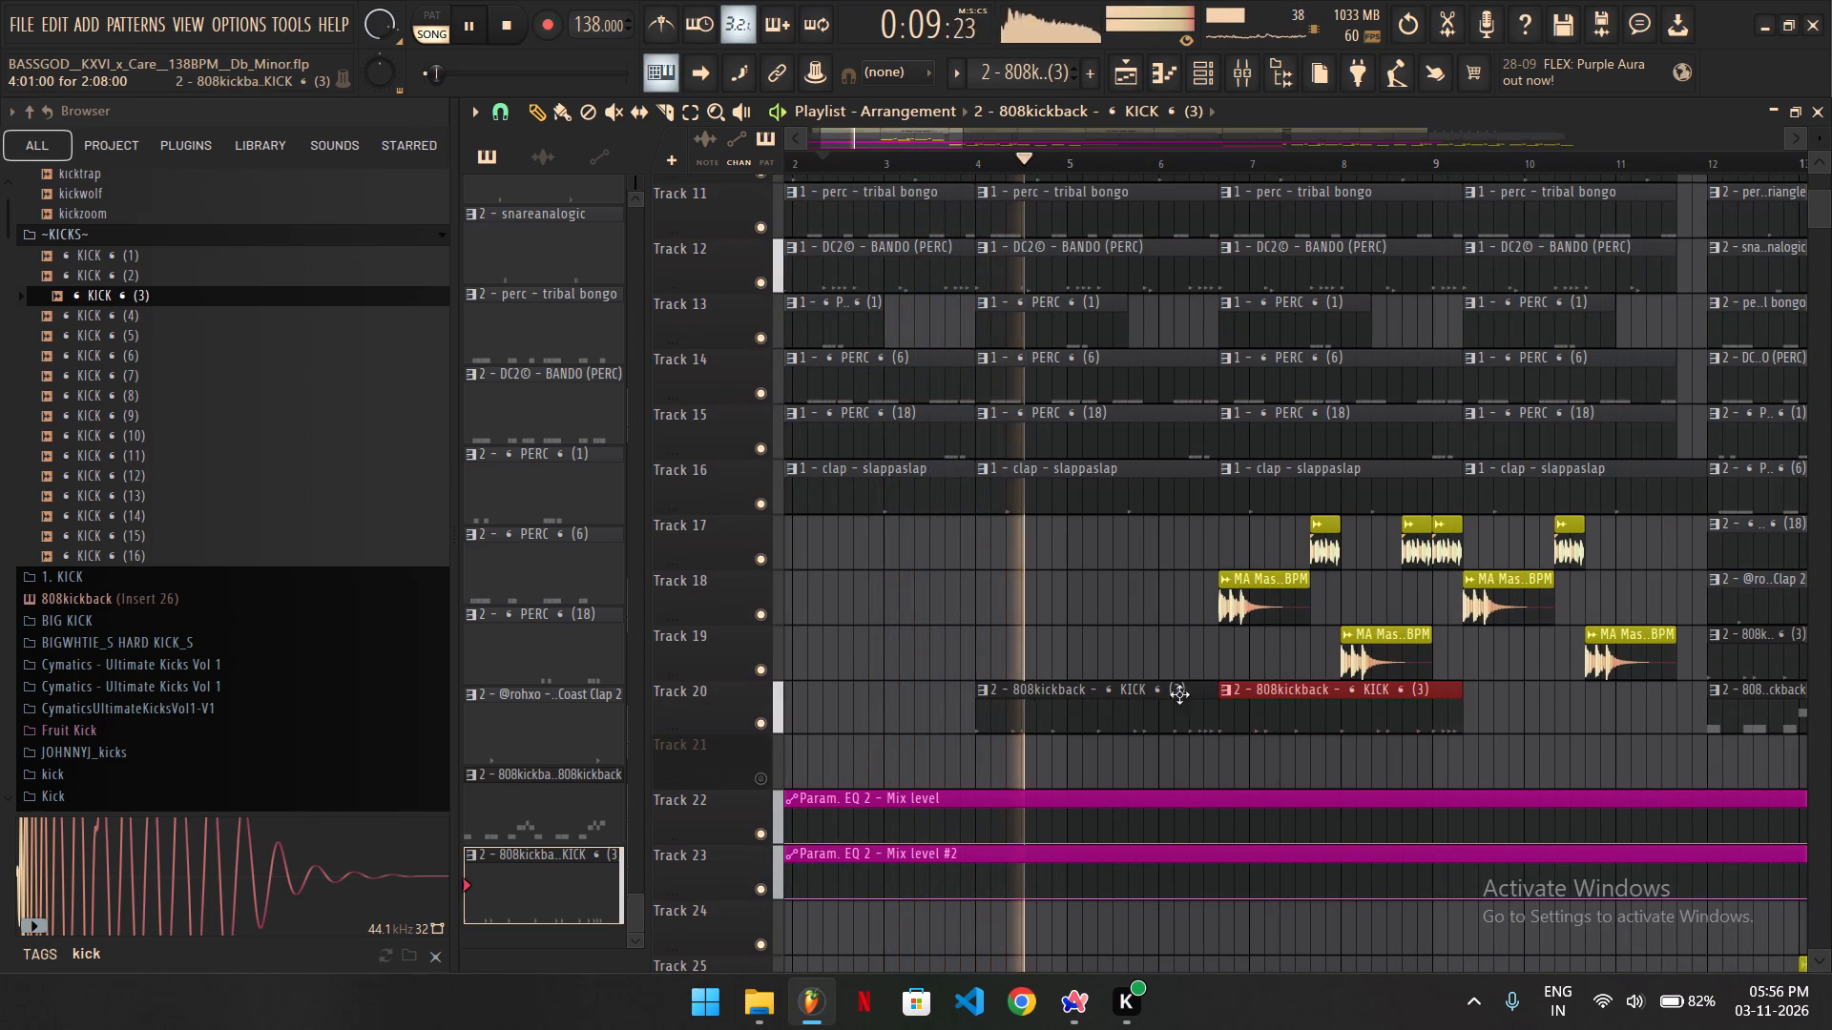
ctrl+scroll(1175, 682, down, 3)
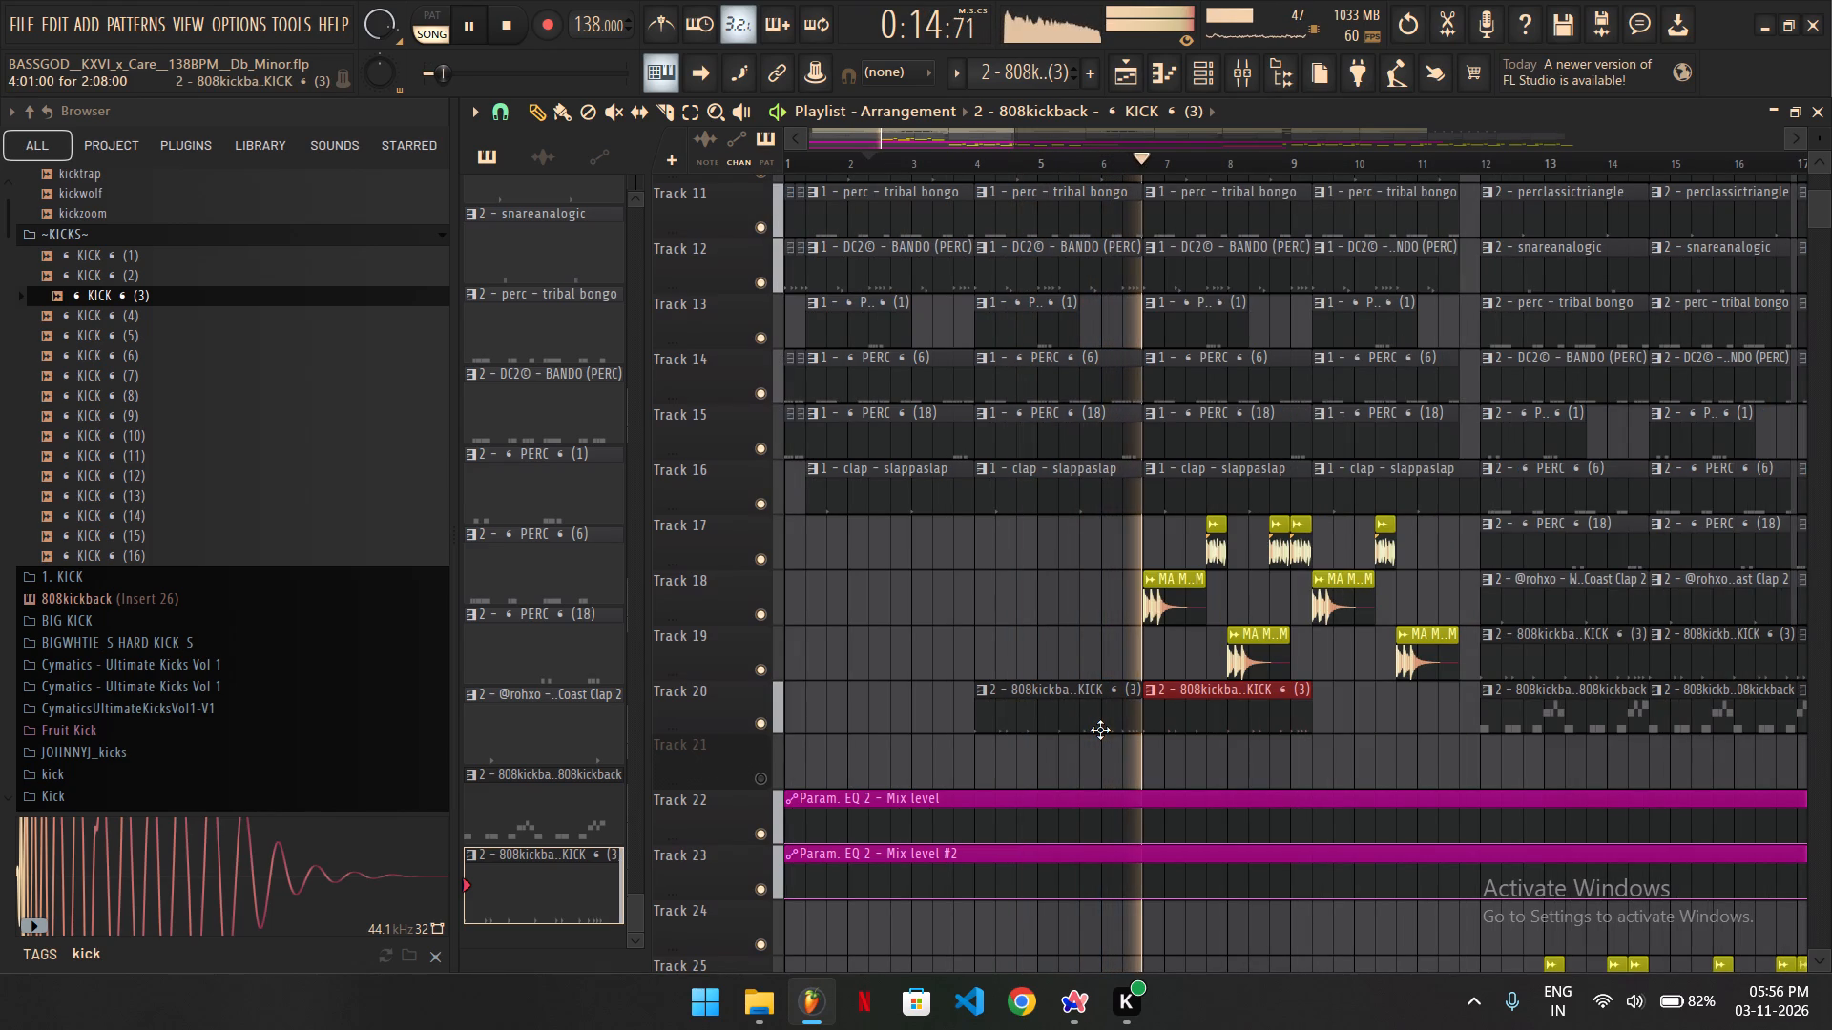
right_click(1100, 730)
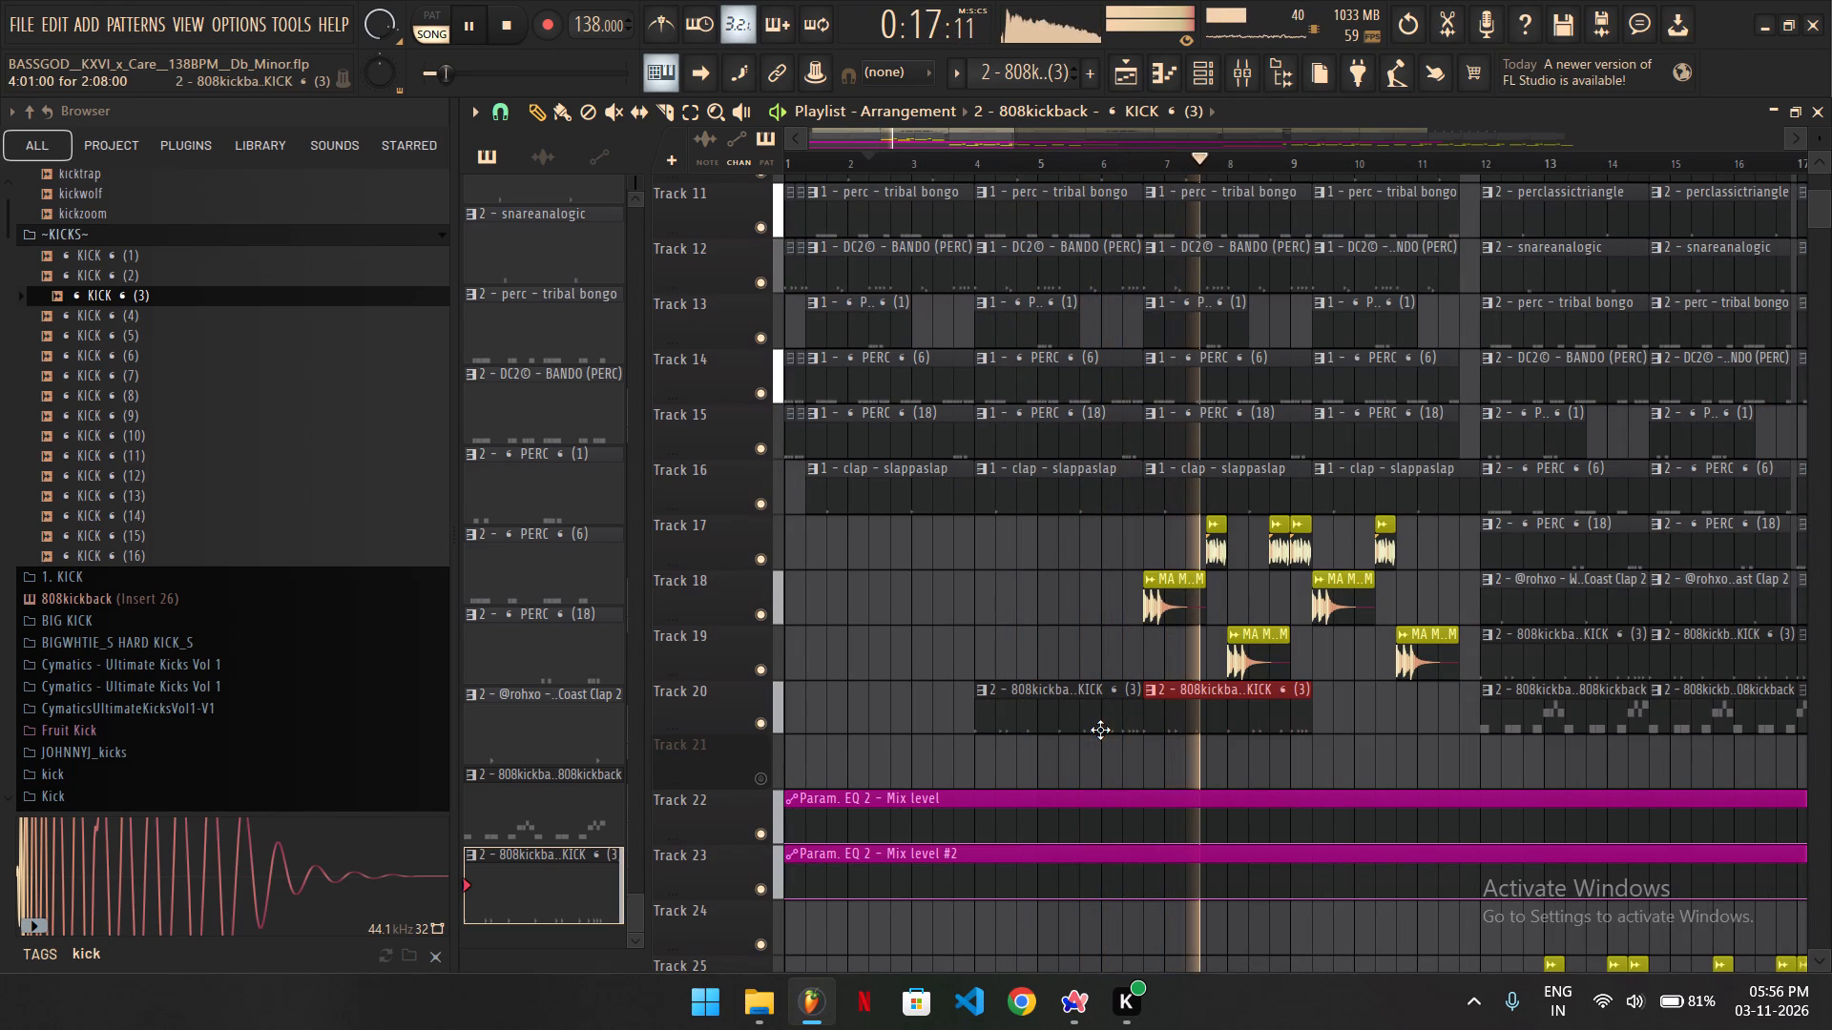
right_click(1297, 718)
Add an 808kickback clip to Track 20, move it to start under the first MA Masala clip in bar 6, and play from bar 5.
click(1530, 710)
key(space)
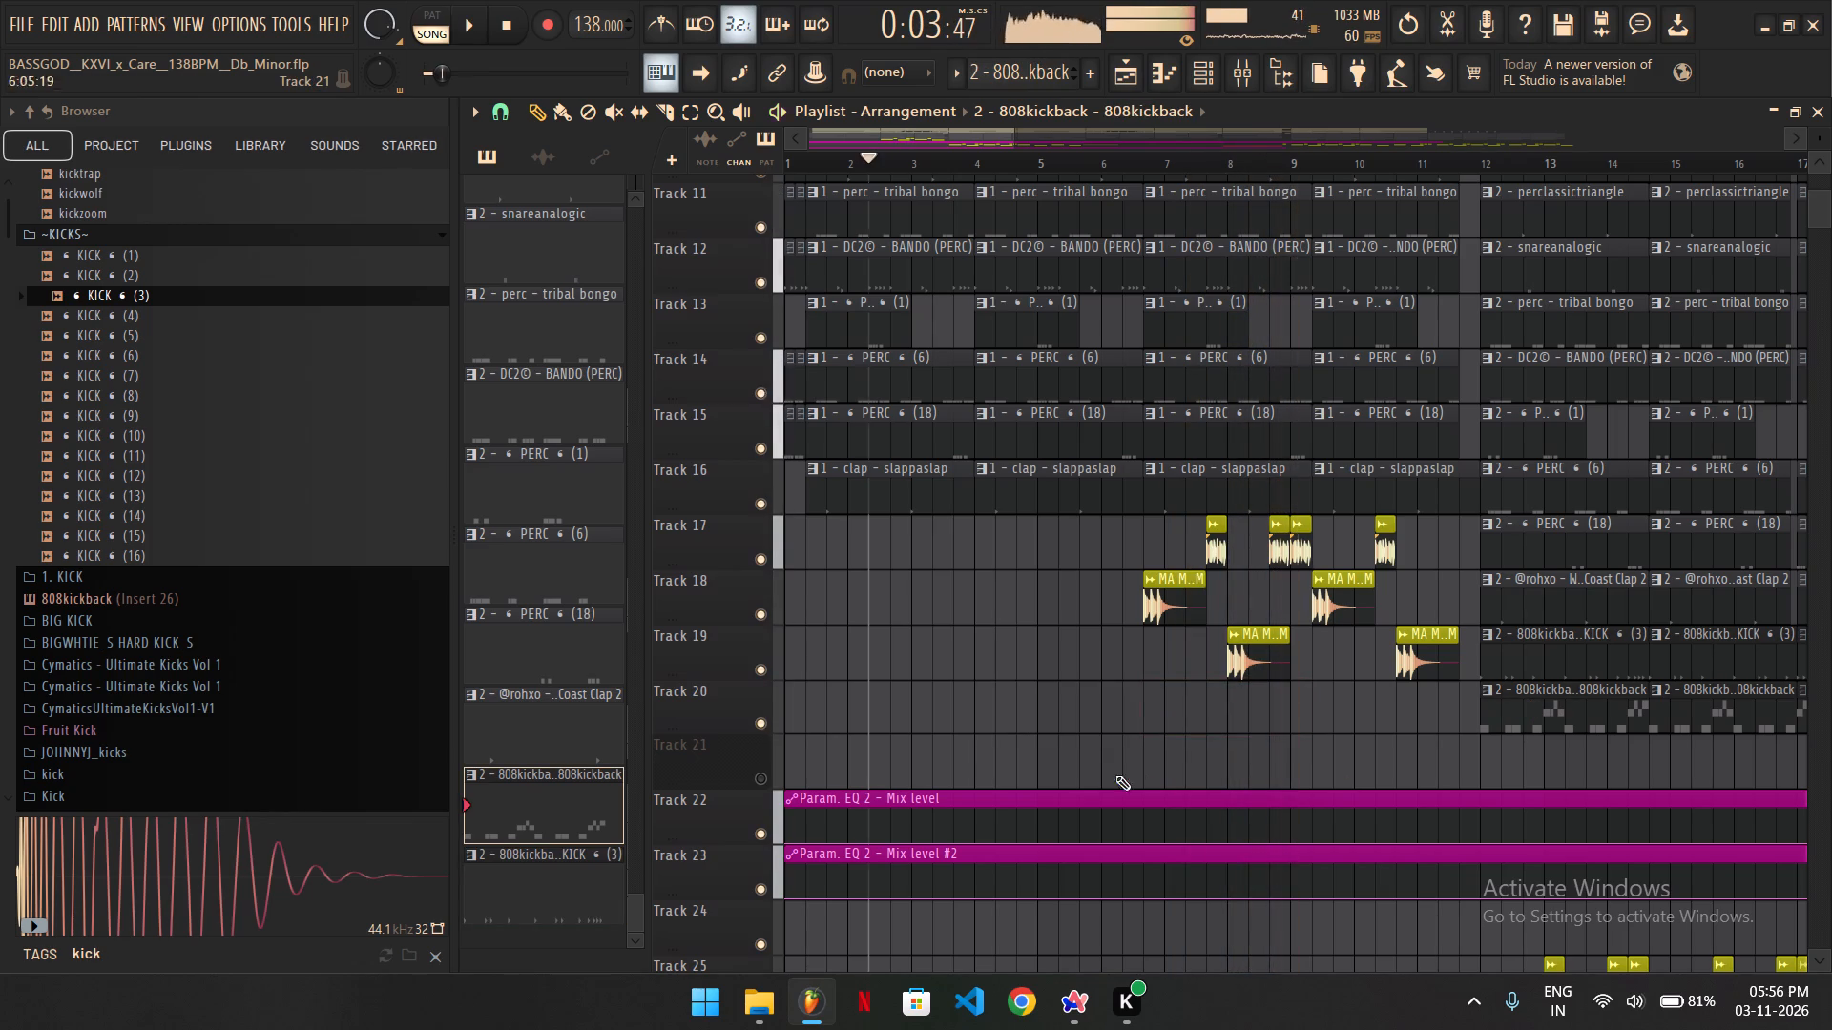
click(809, 708)
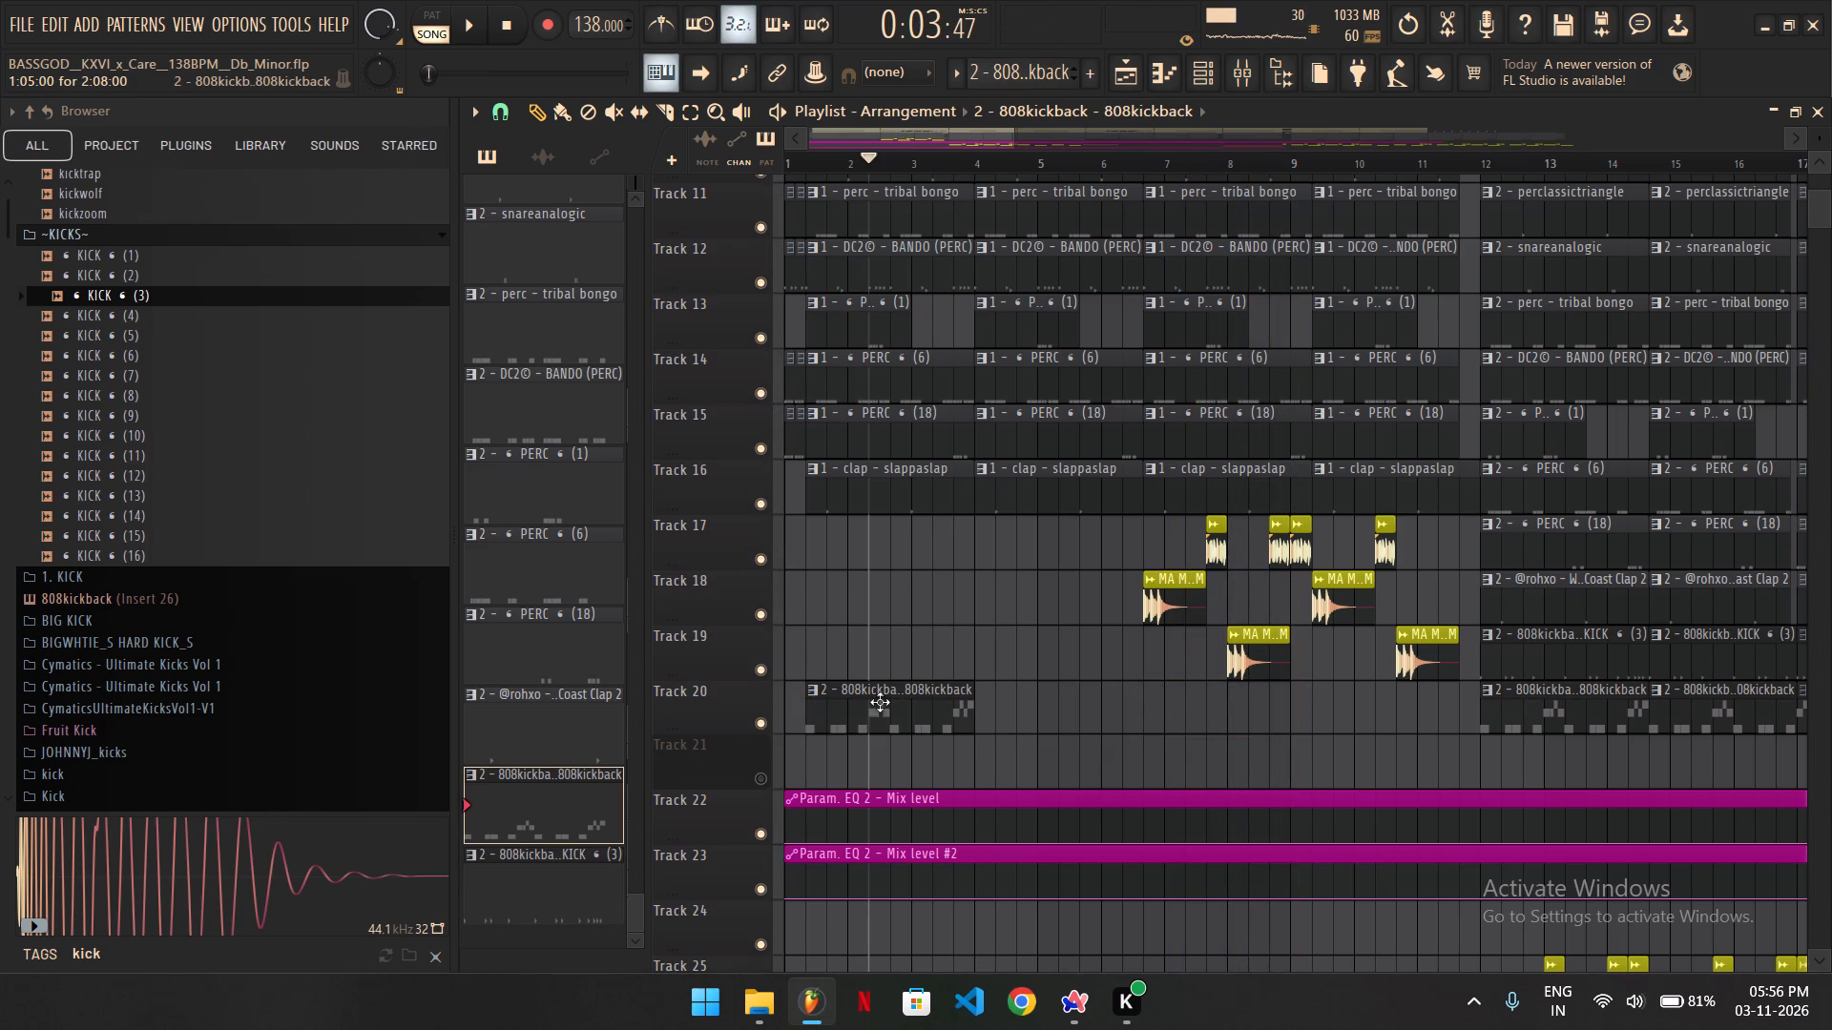
drag(836, 161, 579, 210)
key(space)
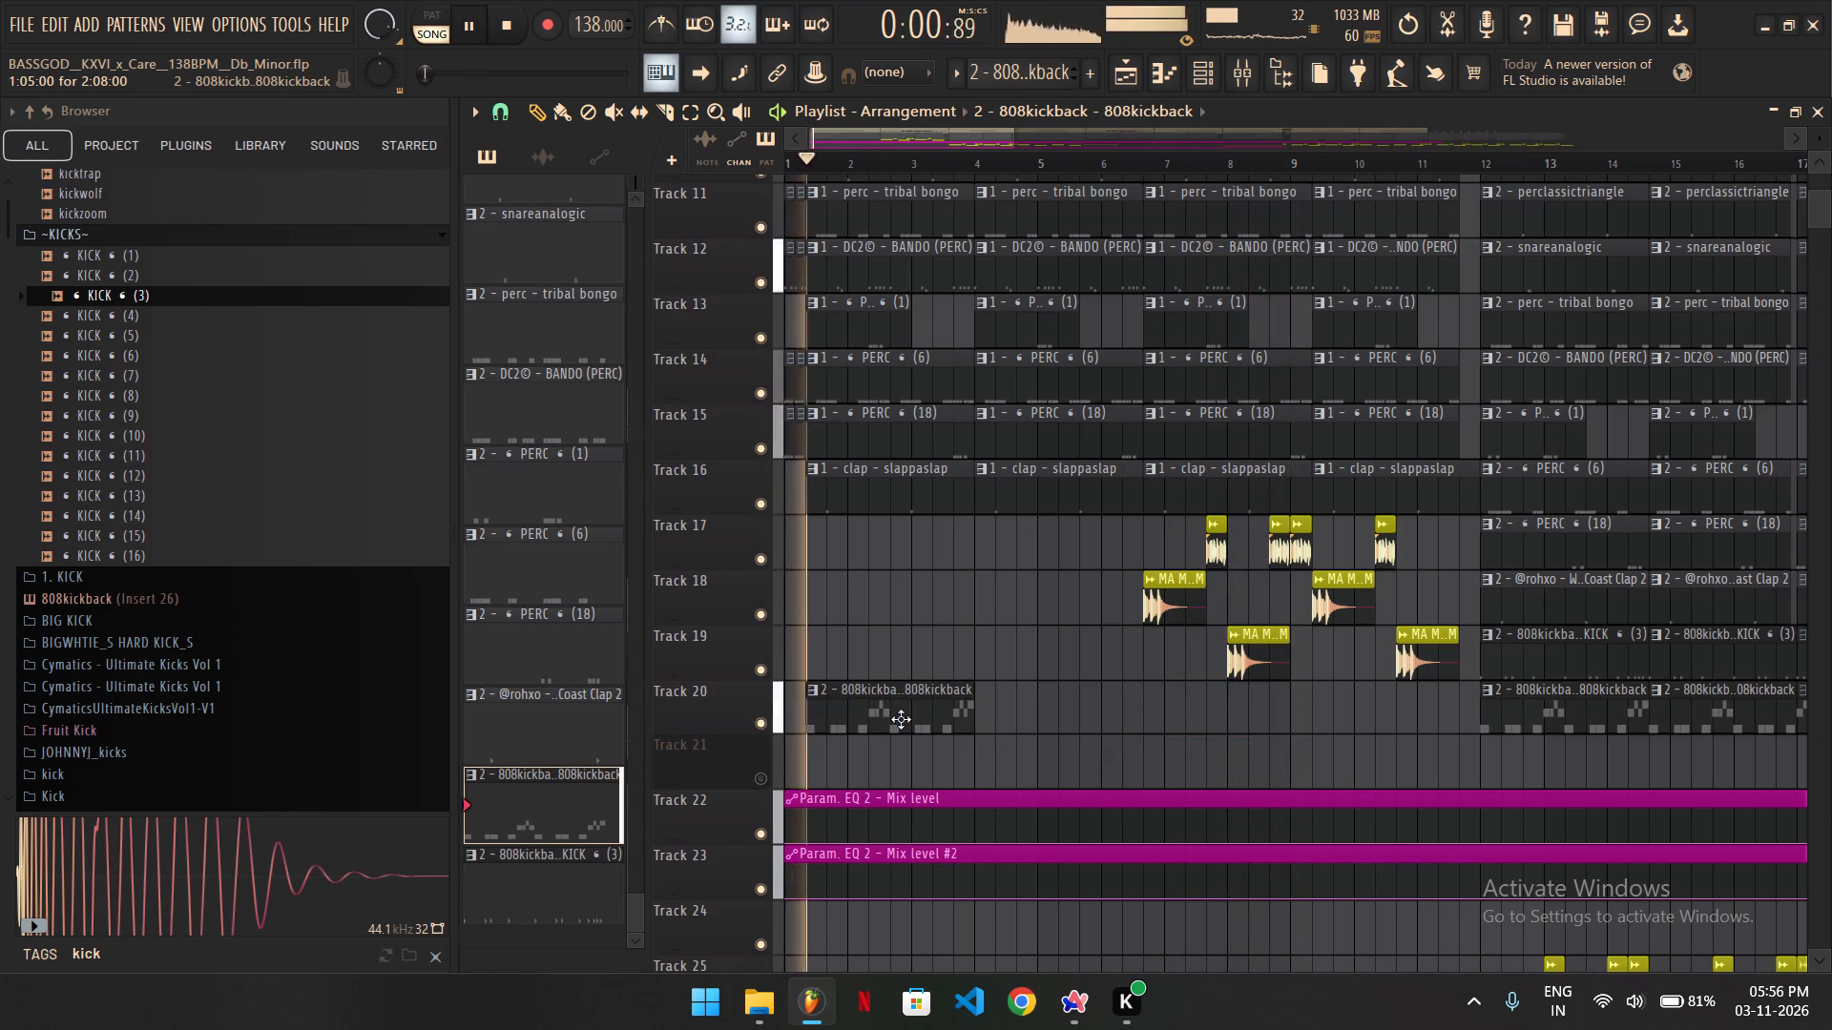
drag(891, 720, 922, 717)
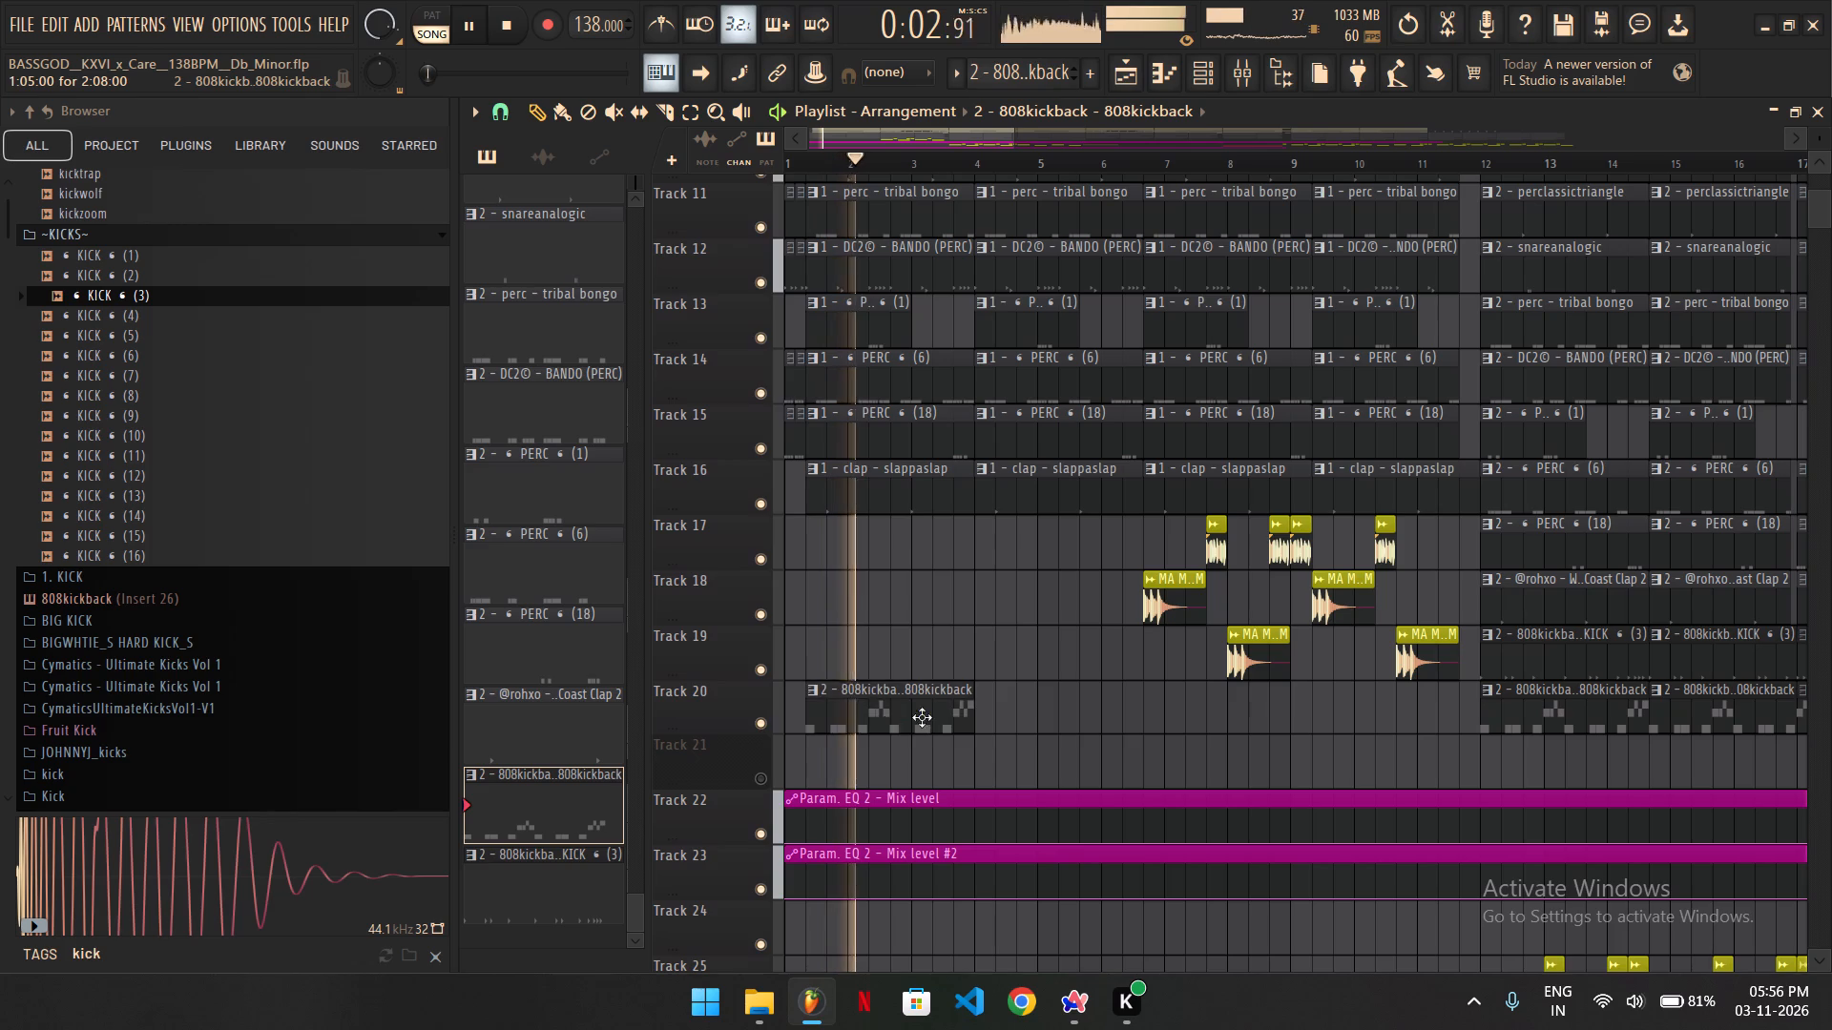
drag(922, 717, 1220, 687)
click(1047, 158)
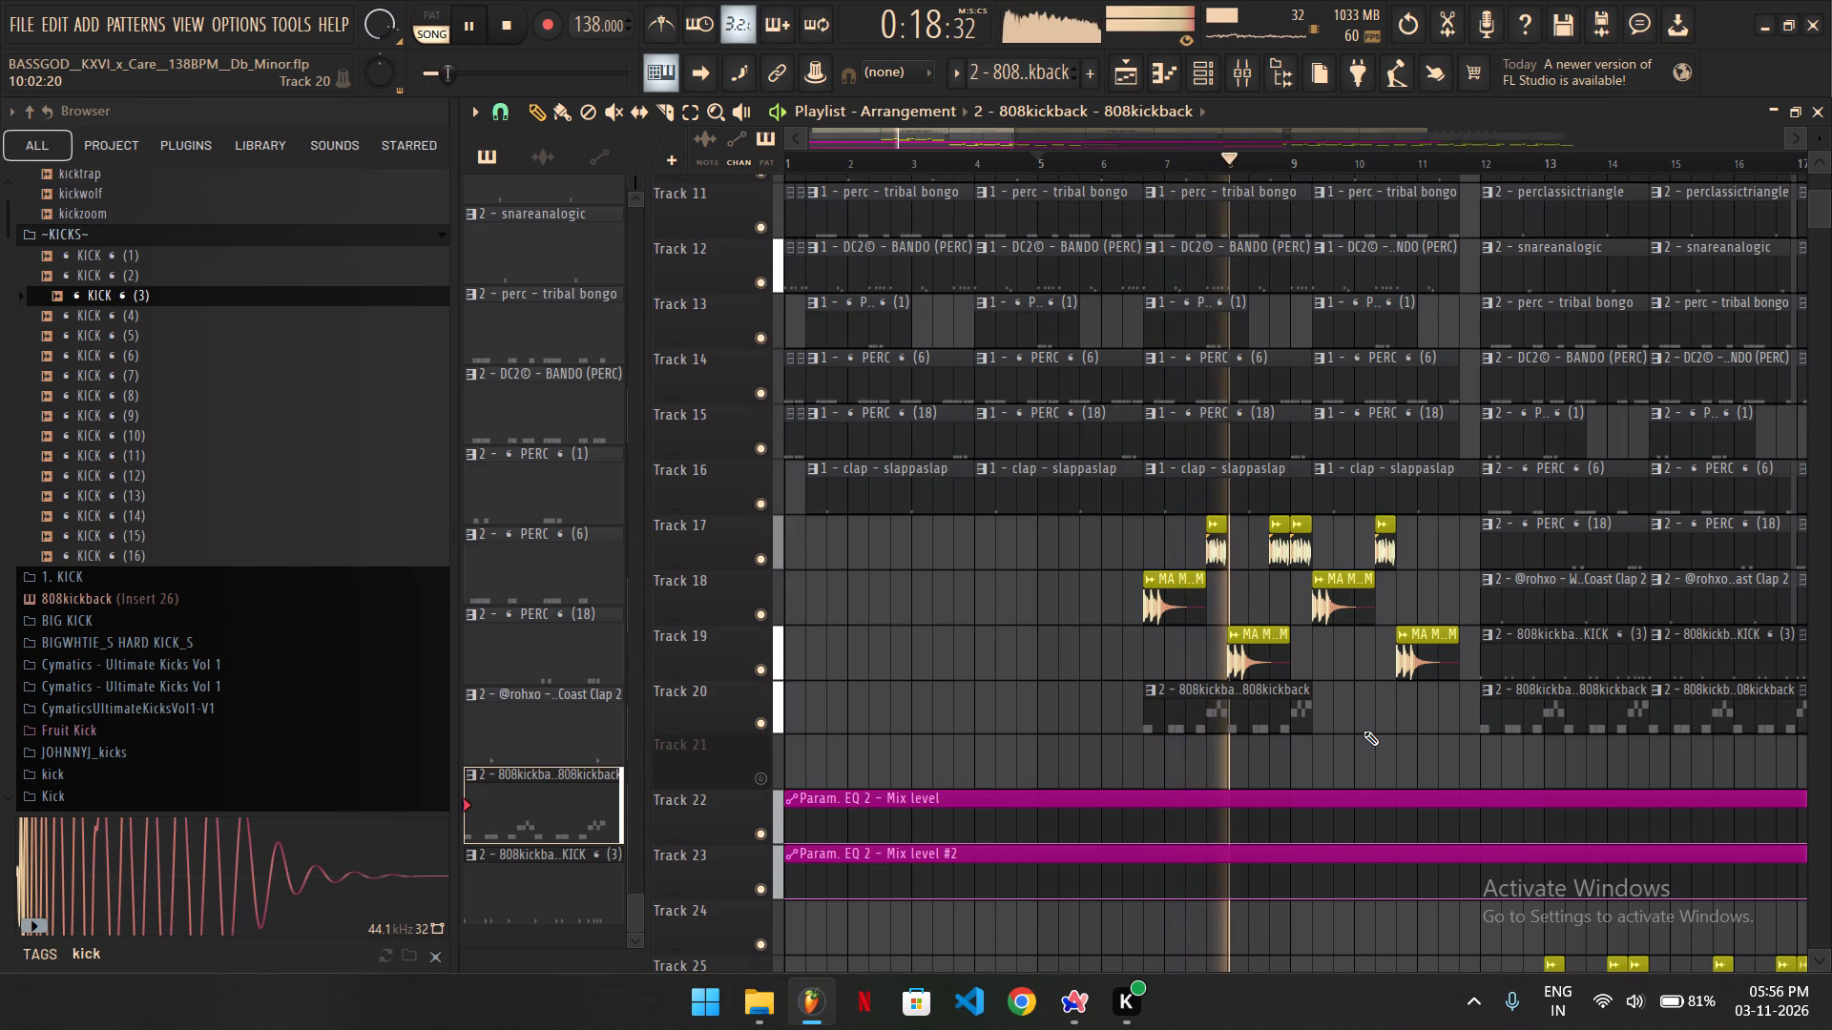
Duplicate the bar 6 808kickback clip once on Track 20 and trim the copy's end to the gap before bar 12.
scroll(1338, 590, up, 8)
right_drag(1163, 365, 1364, 731)
right_drag(1364, 731, 1474, 381)
click(537, 113)
key(space)
key(space)
scroll(1361, 706, down, 5)
ctrl+click(1262, 883)
key(ctrl+b)
drag(1478, 849, 1456, 855)
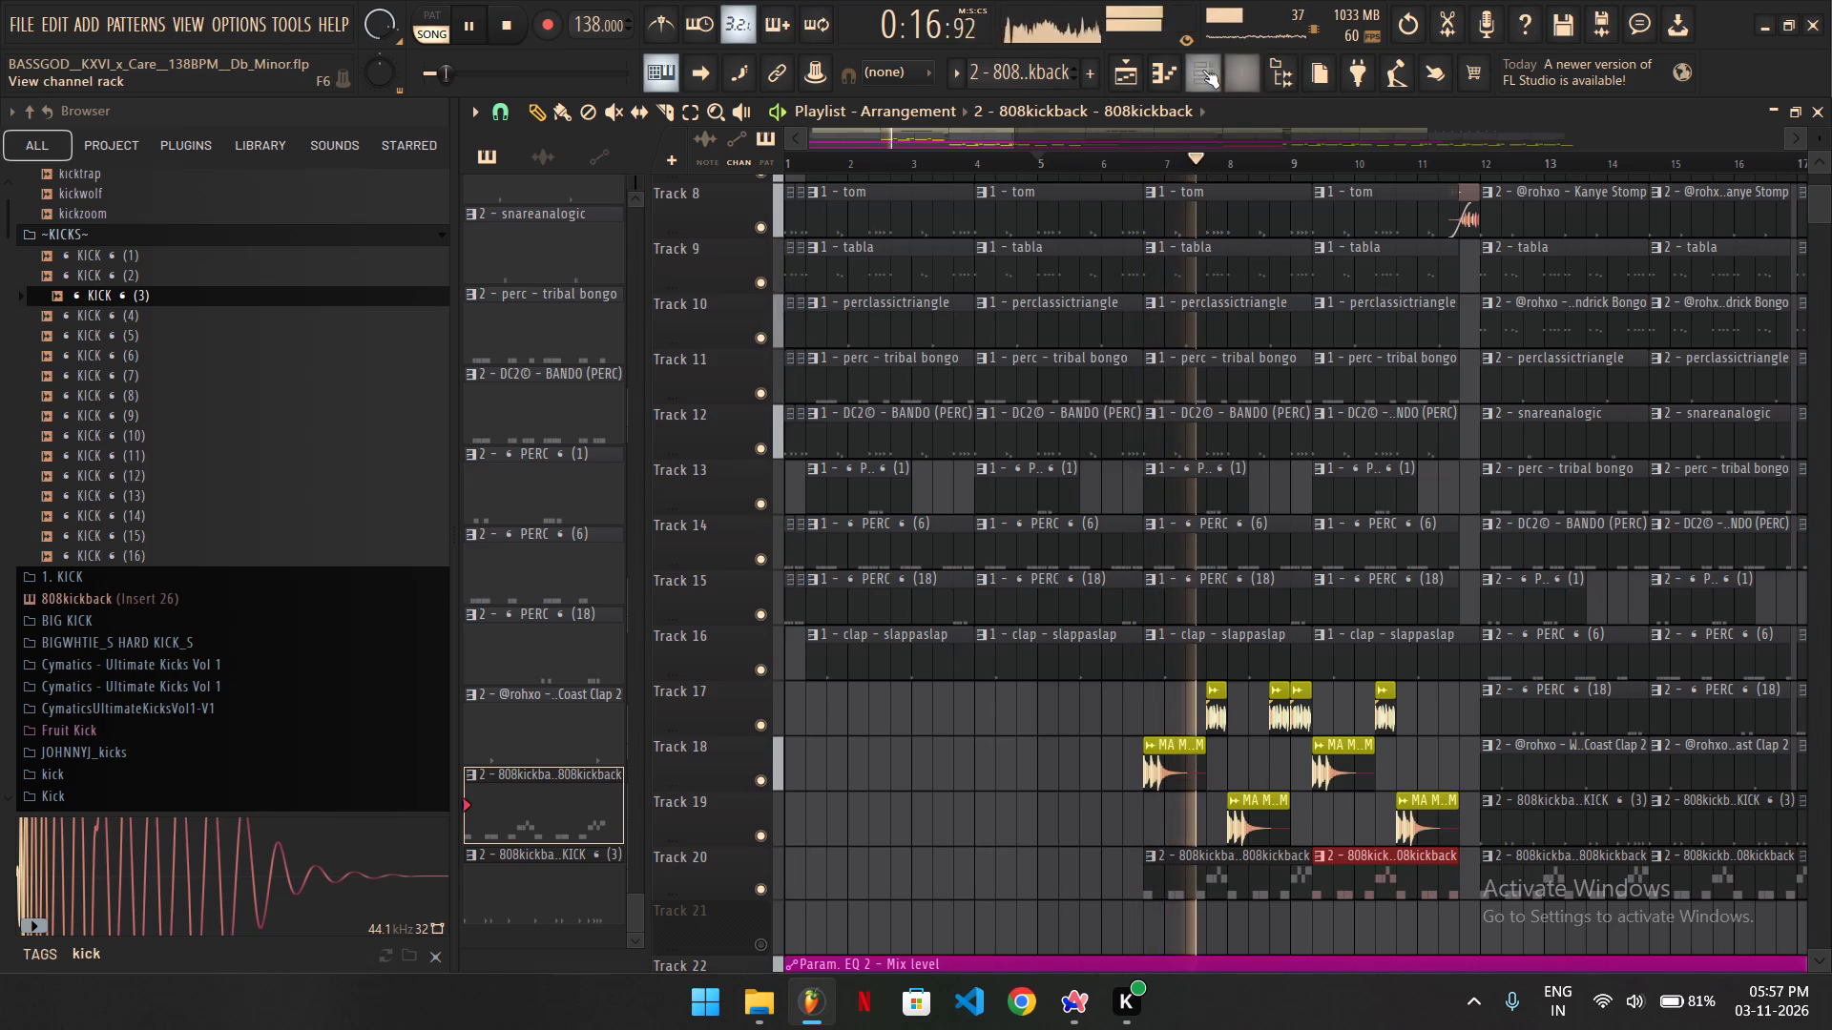
In the mixer, remove Insert 26's send to DRUM BUS and route it to the Master only.
click(1236, 68)
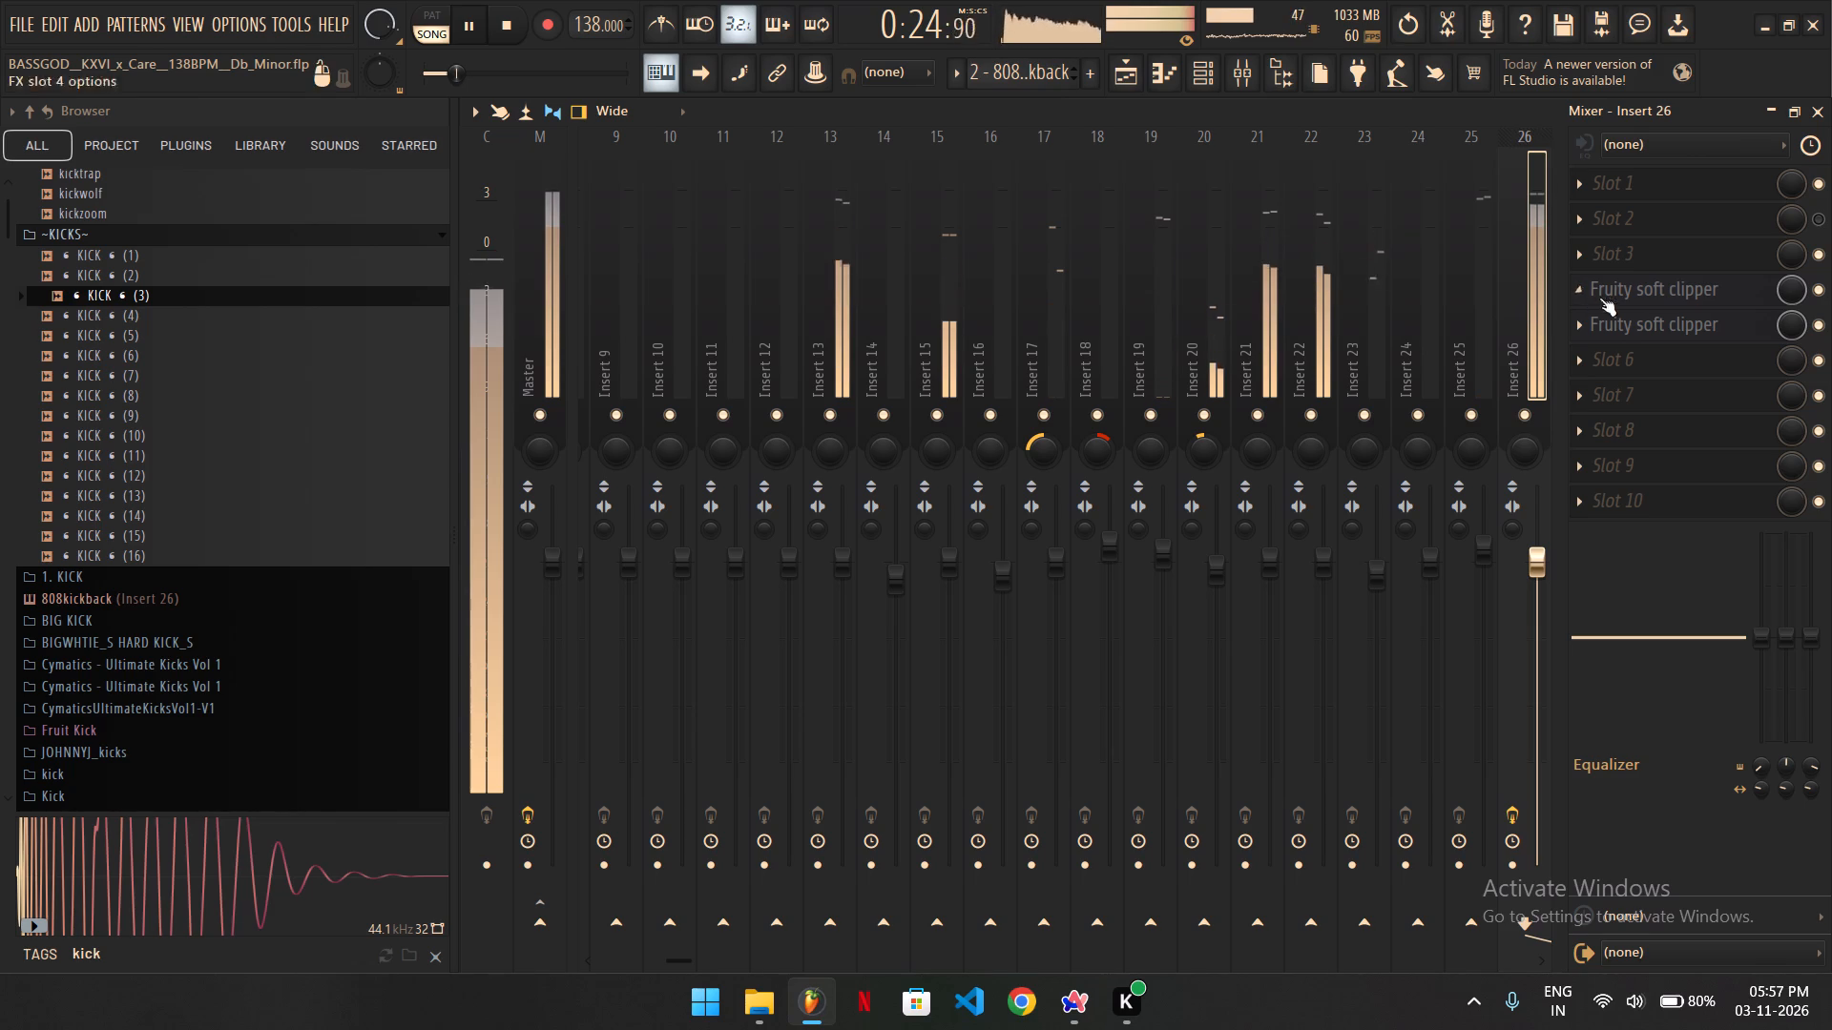
click(1177, 327)
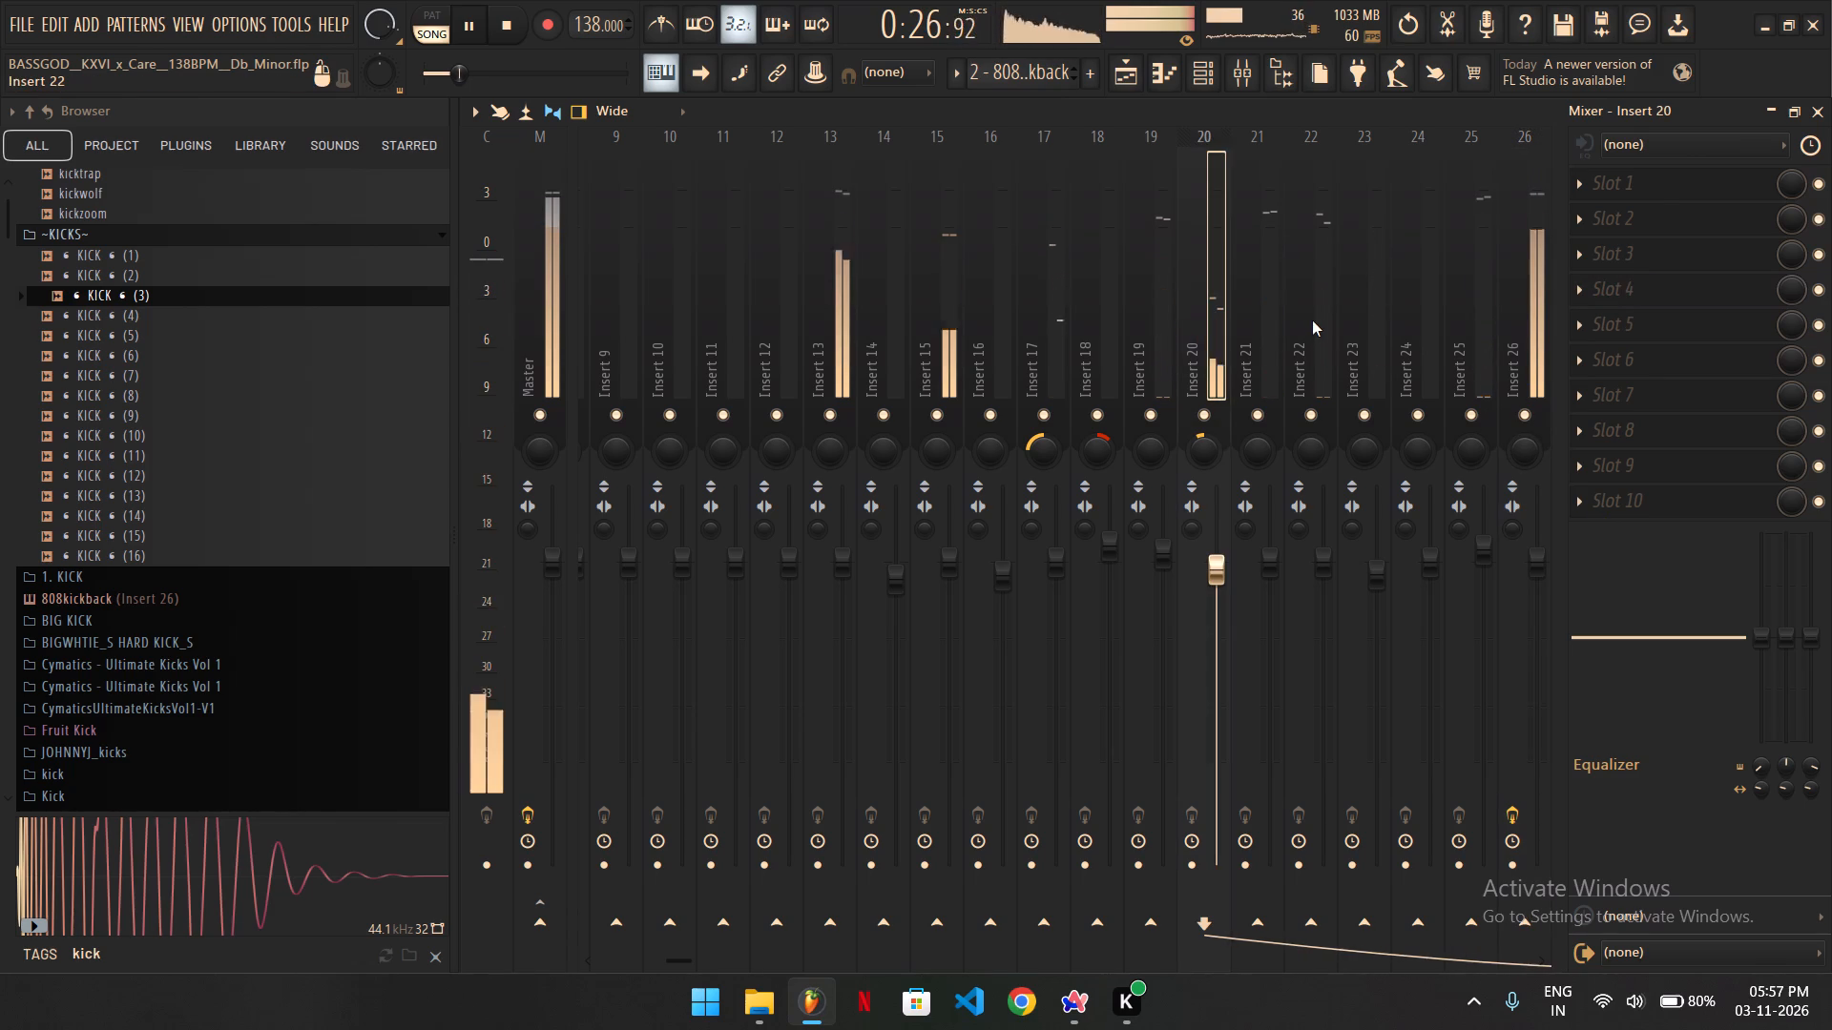
click(1312, 320)
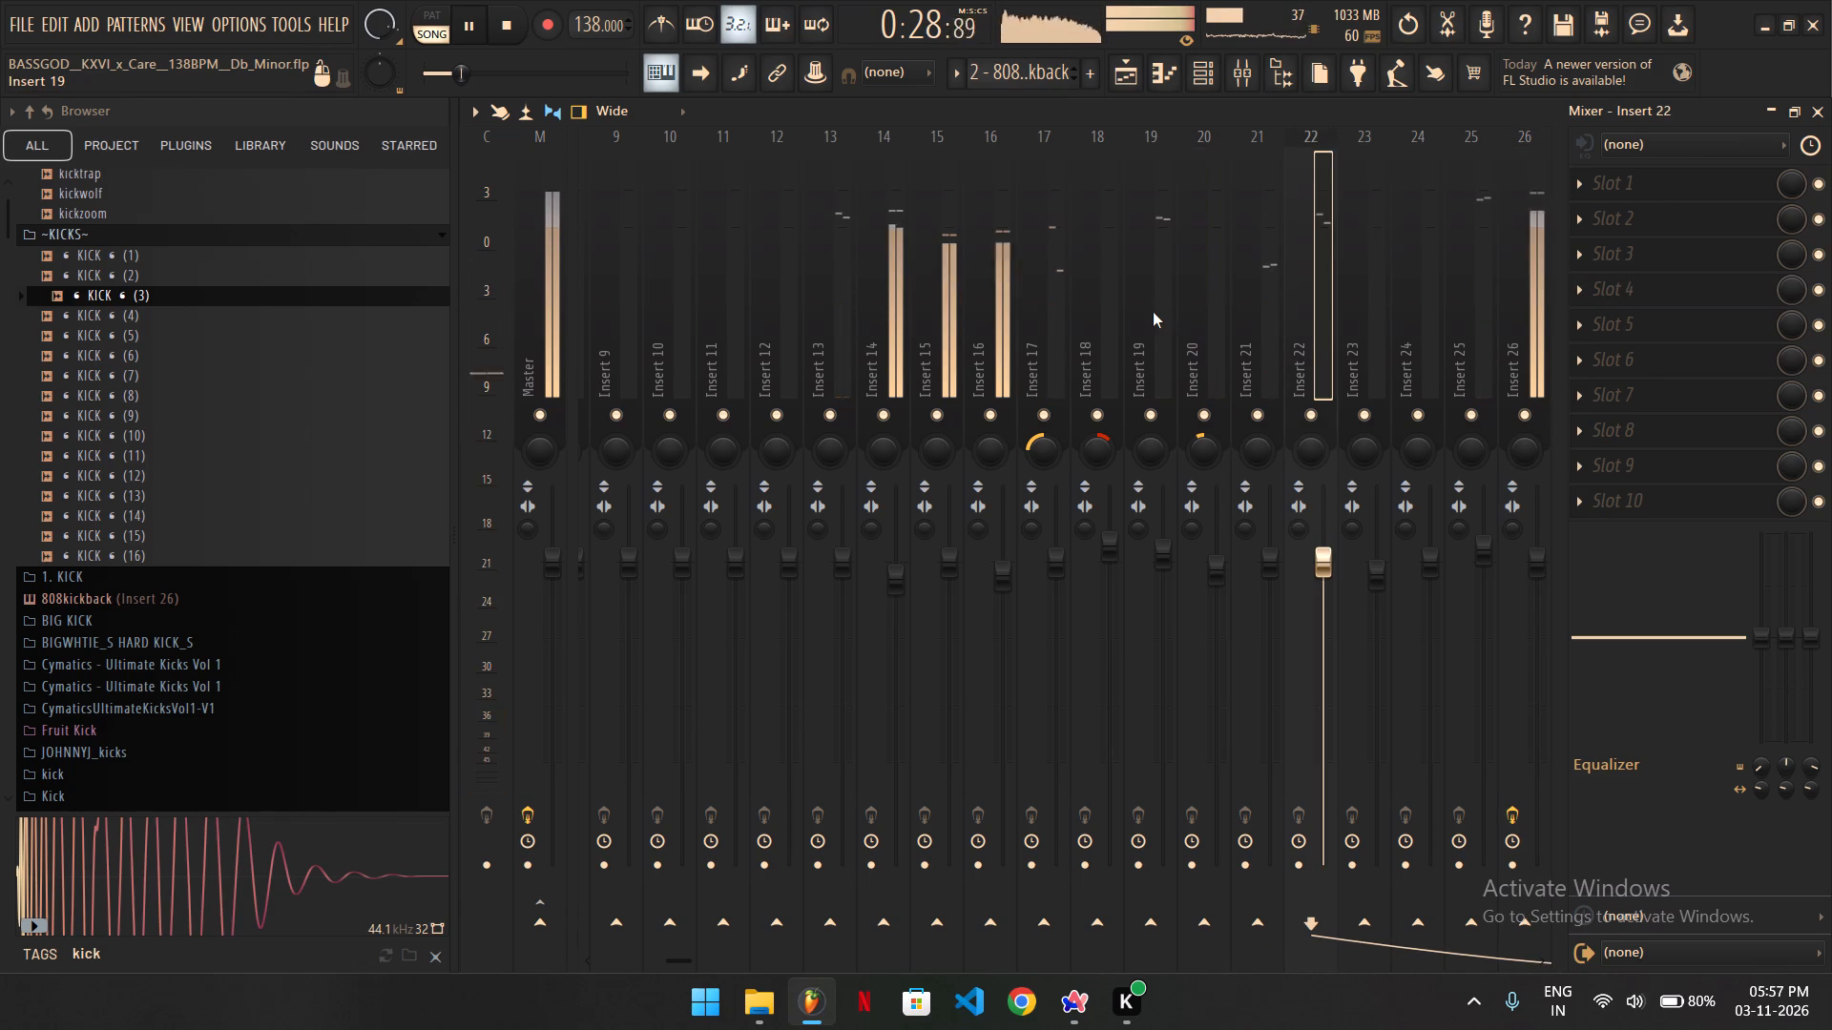
click(888, 312)
scroll(1279, 330, down, 2)
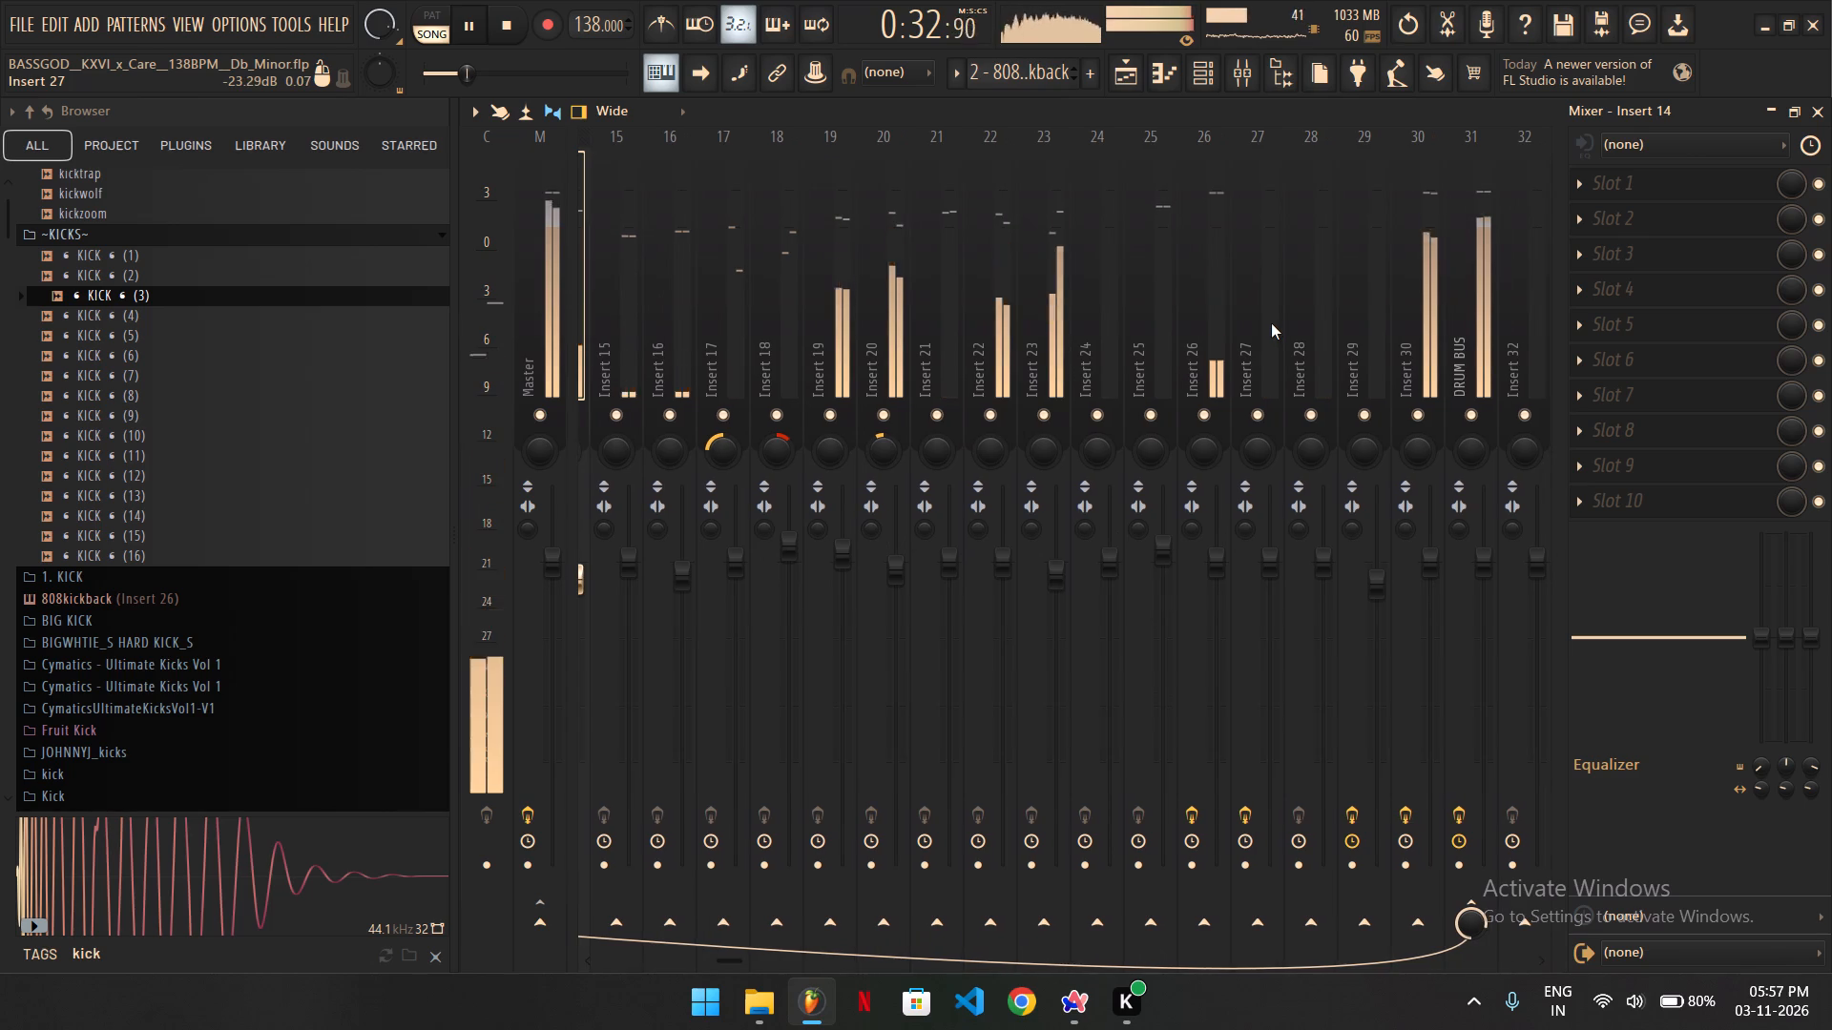
scroll(1271, 323, down, 1)
click(1068, 316)
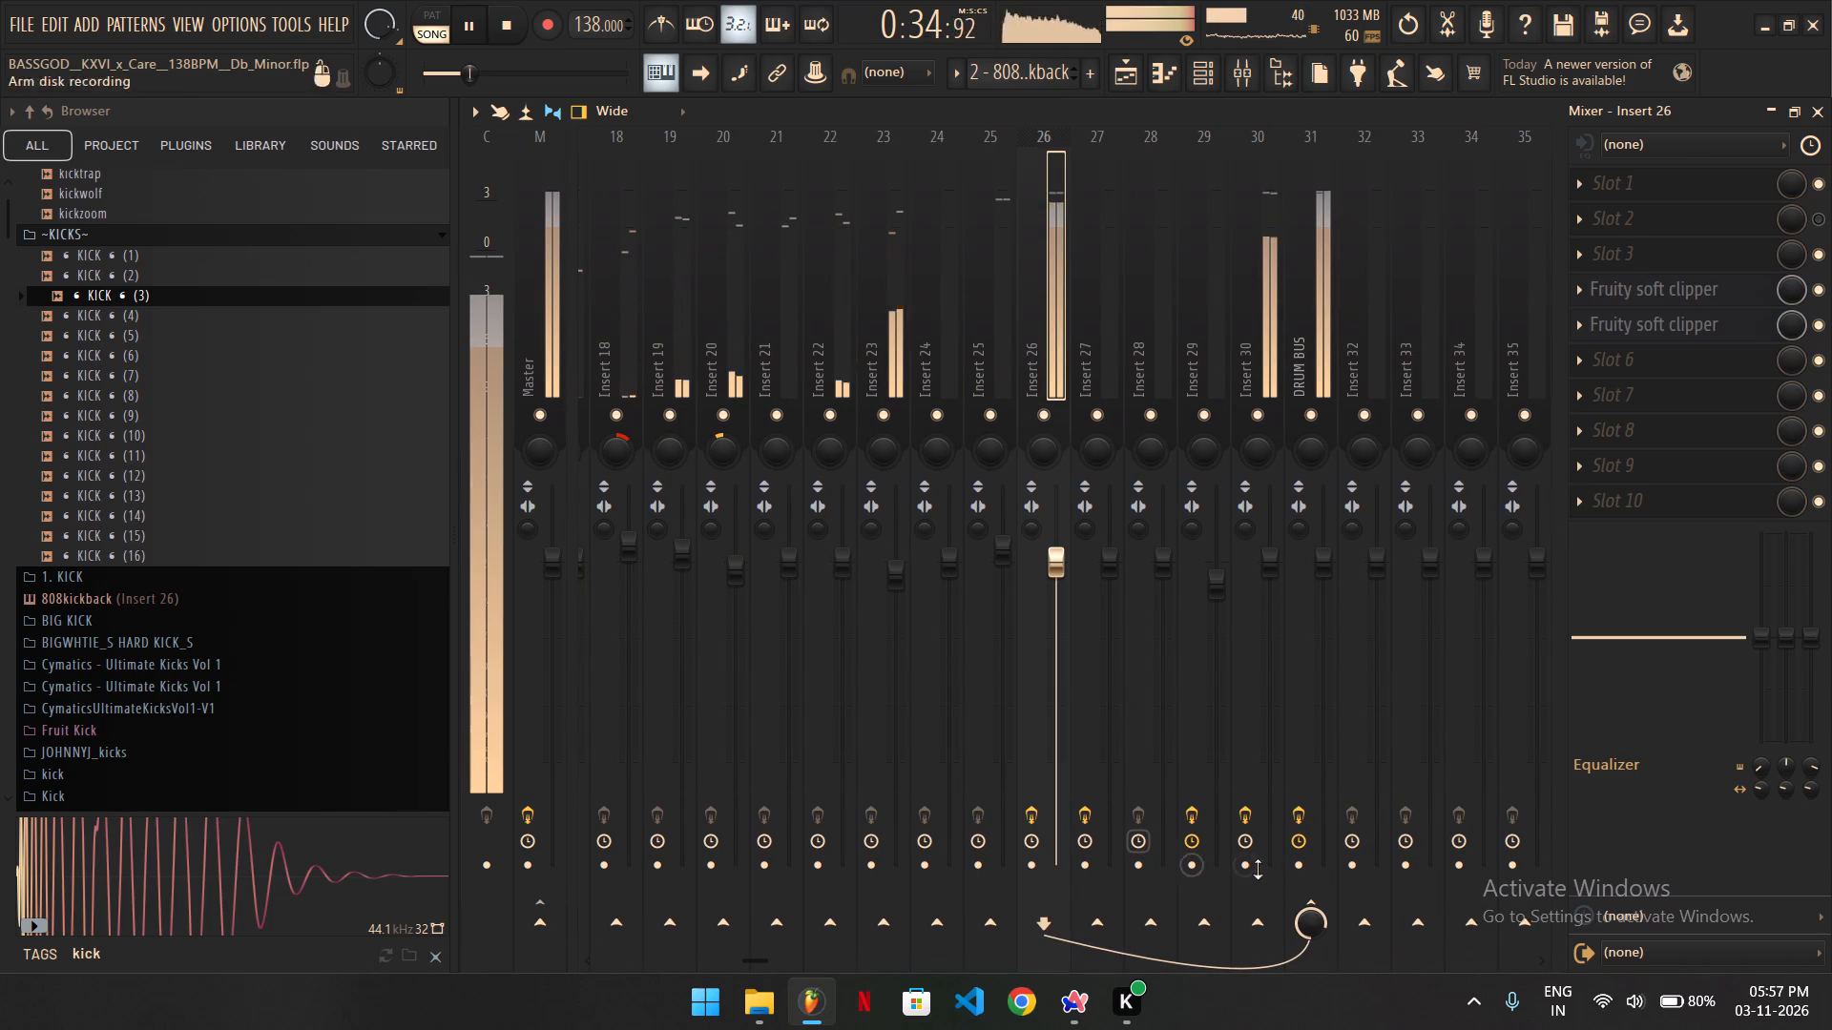
click(1314, 896)
right_click(545, 925)
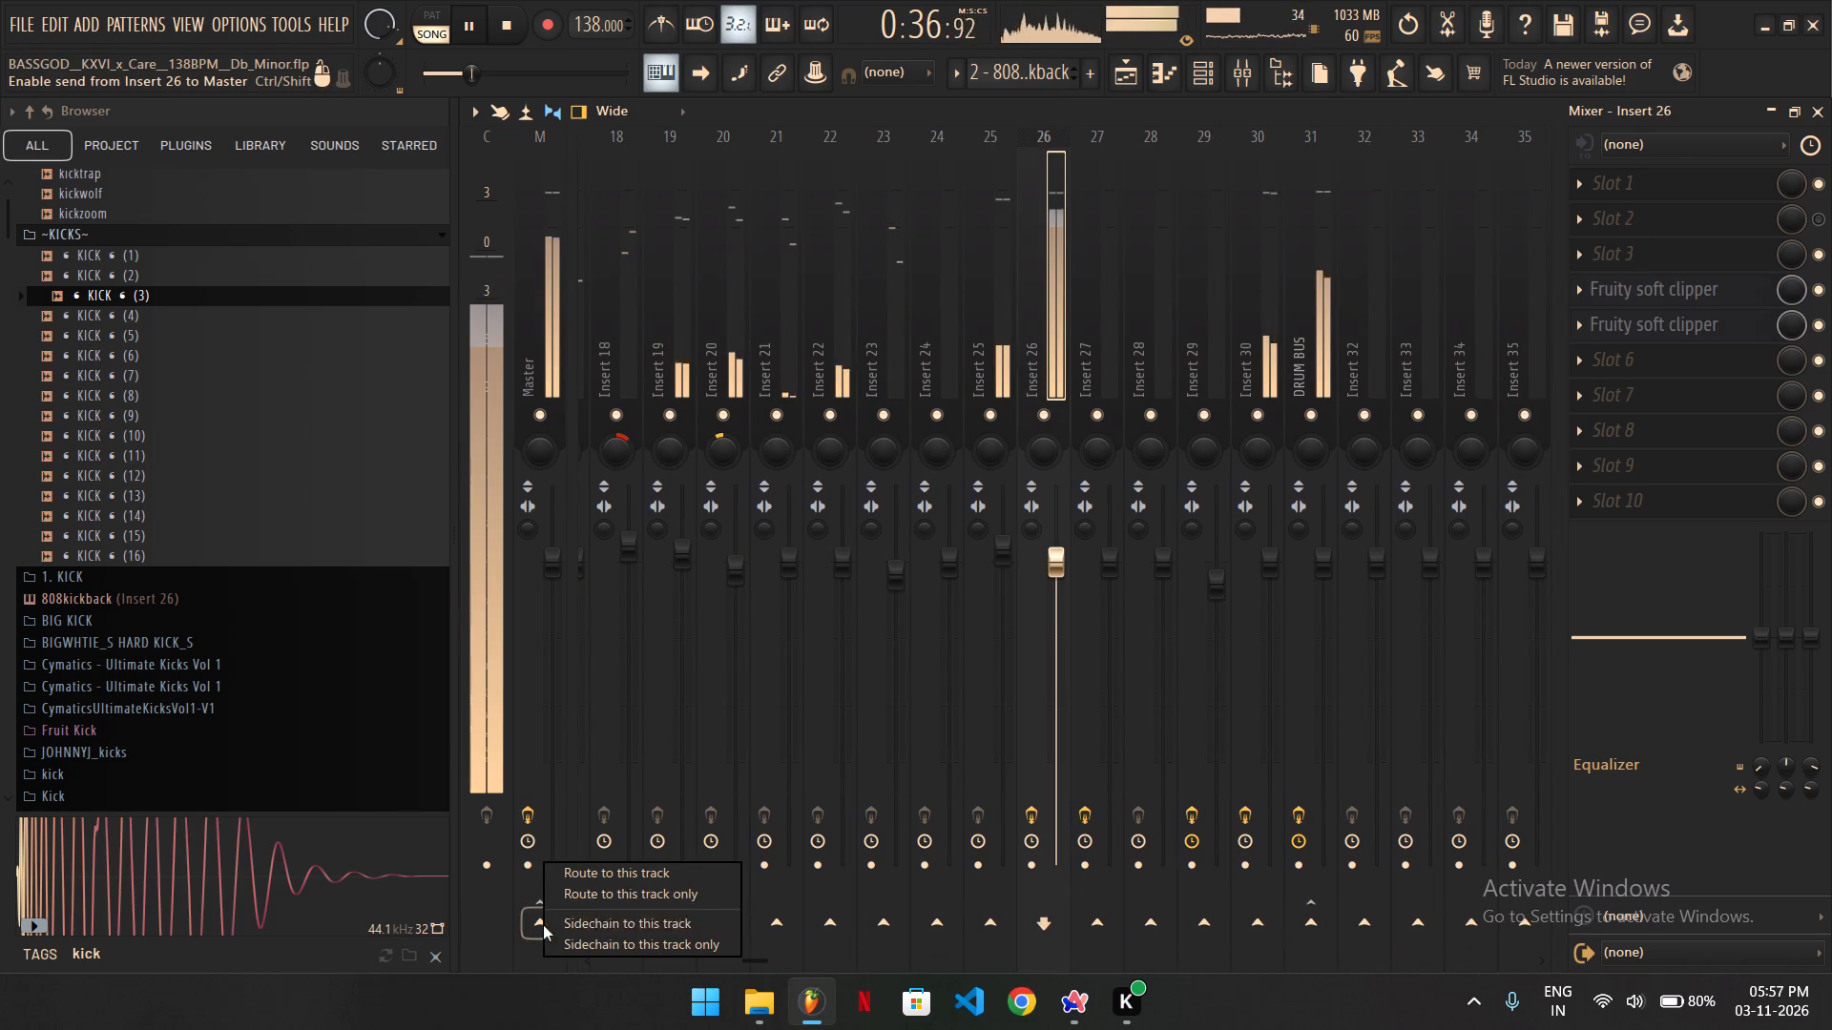
click(610, 899)
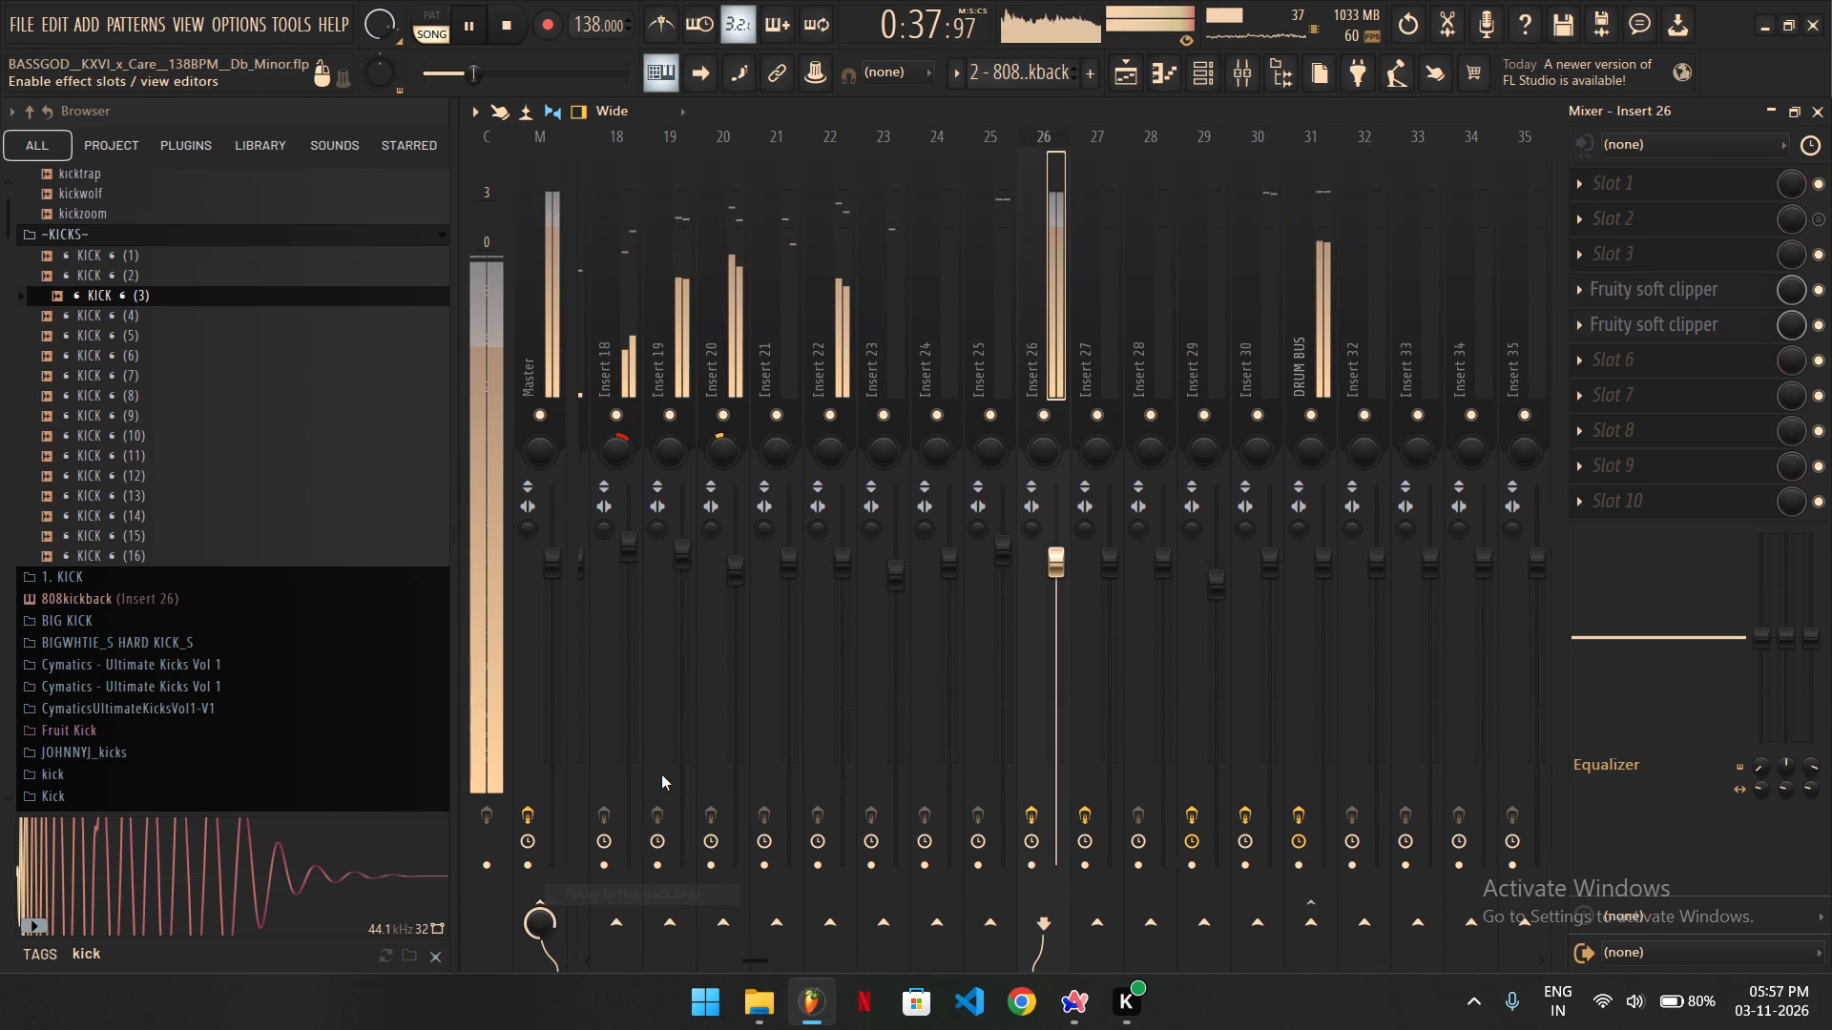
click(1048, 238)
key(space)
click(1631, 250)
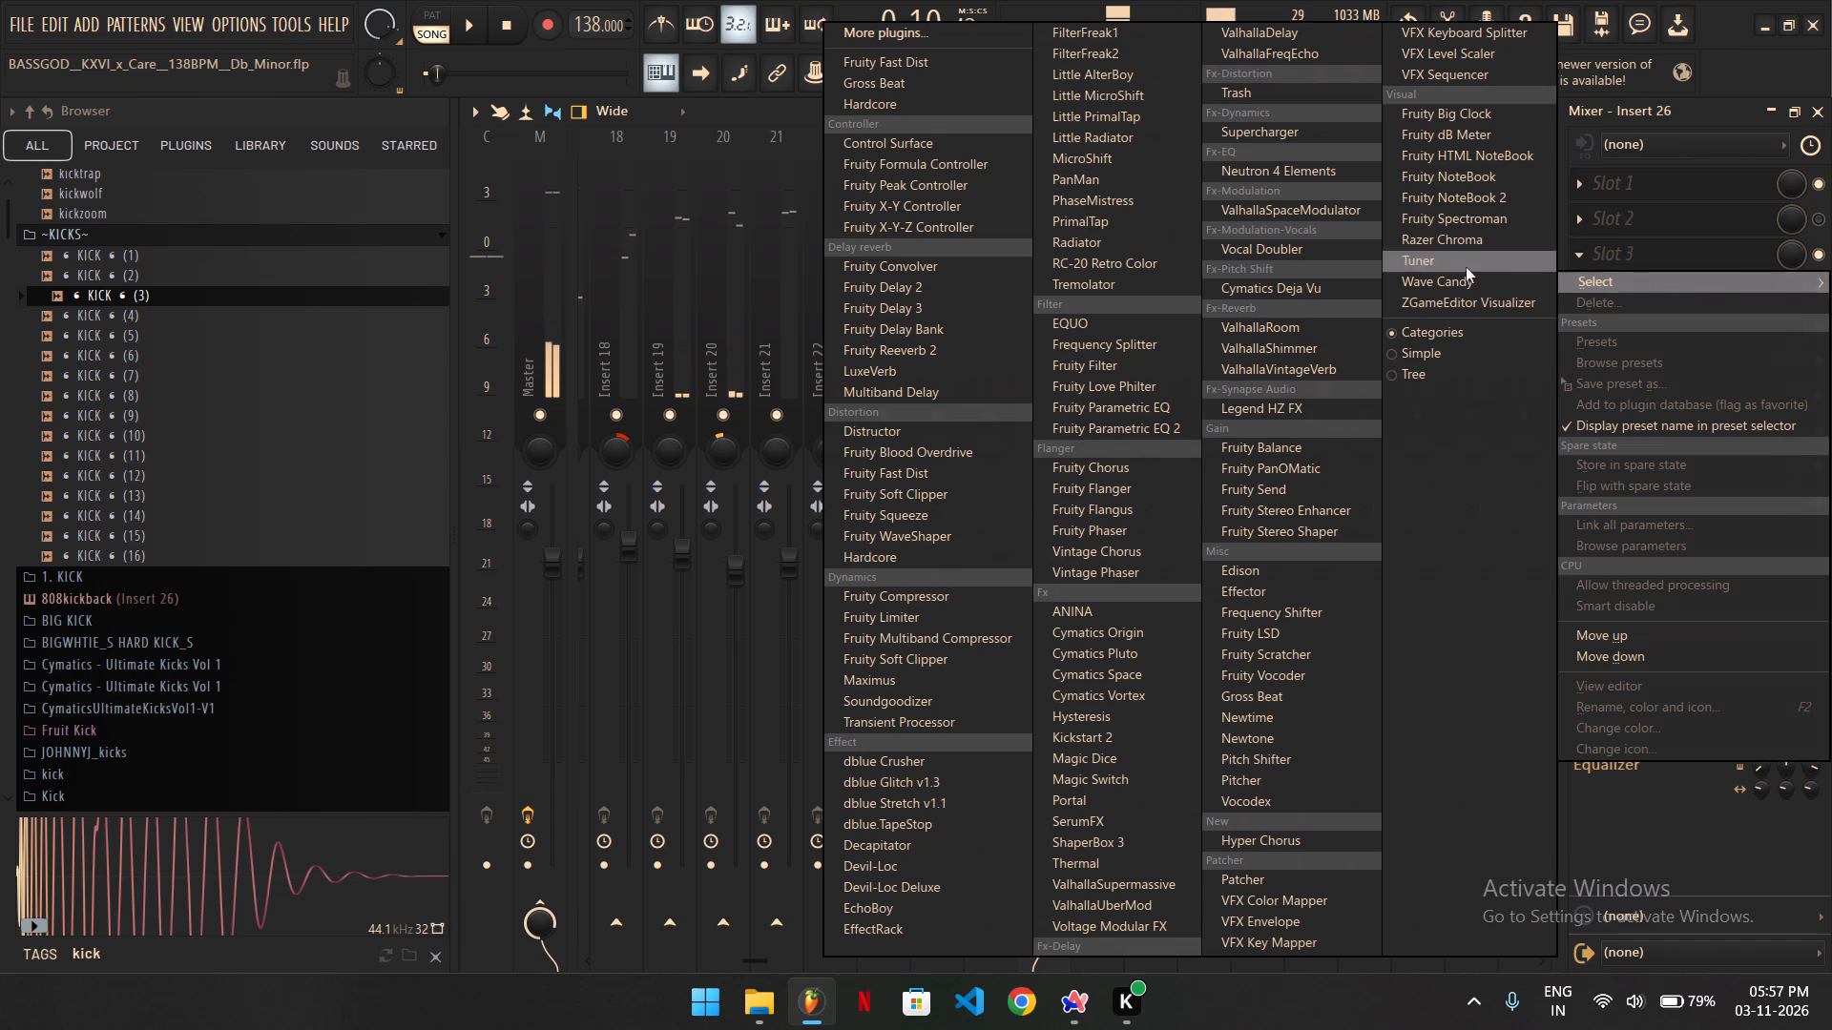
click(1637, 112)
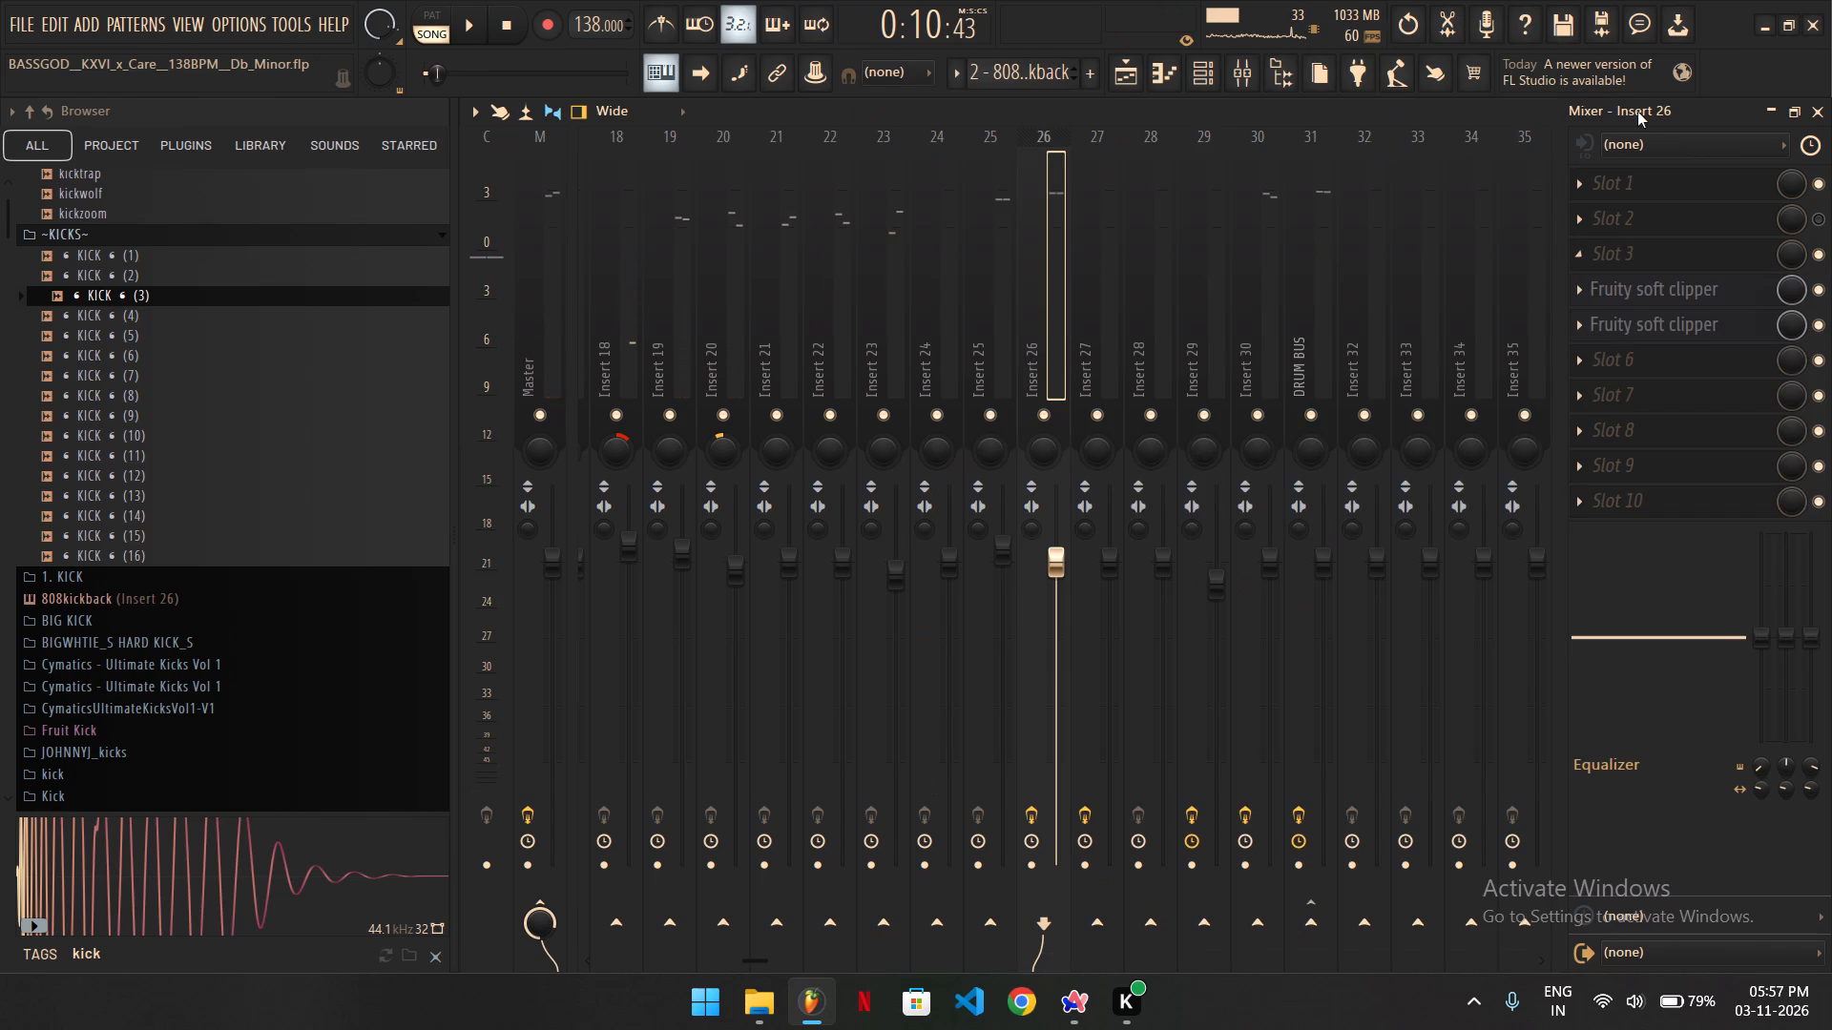
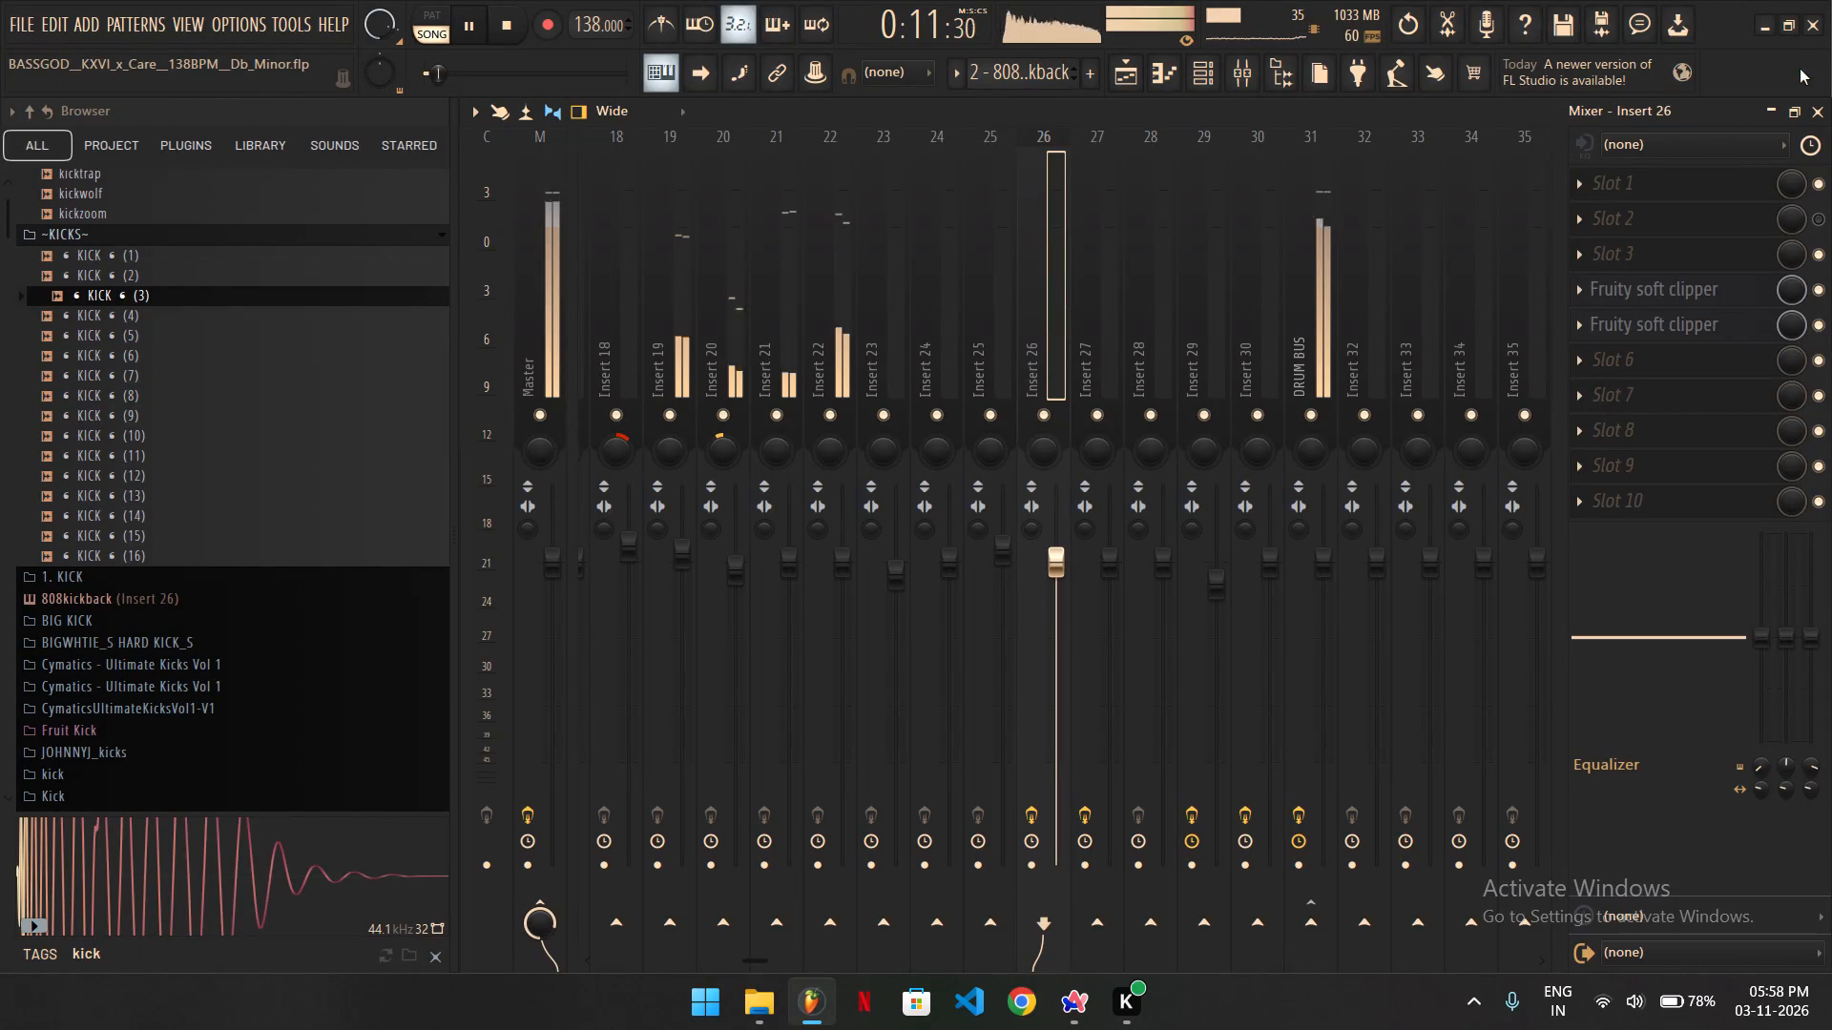
Return to the playlist and play the intro, restarting from the first 808kickback clip in bar 6.
click(1820, 116)
scroll(1219, 422, down, 5)
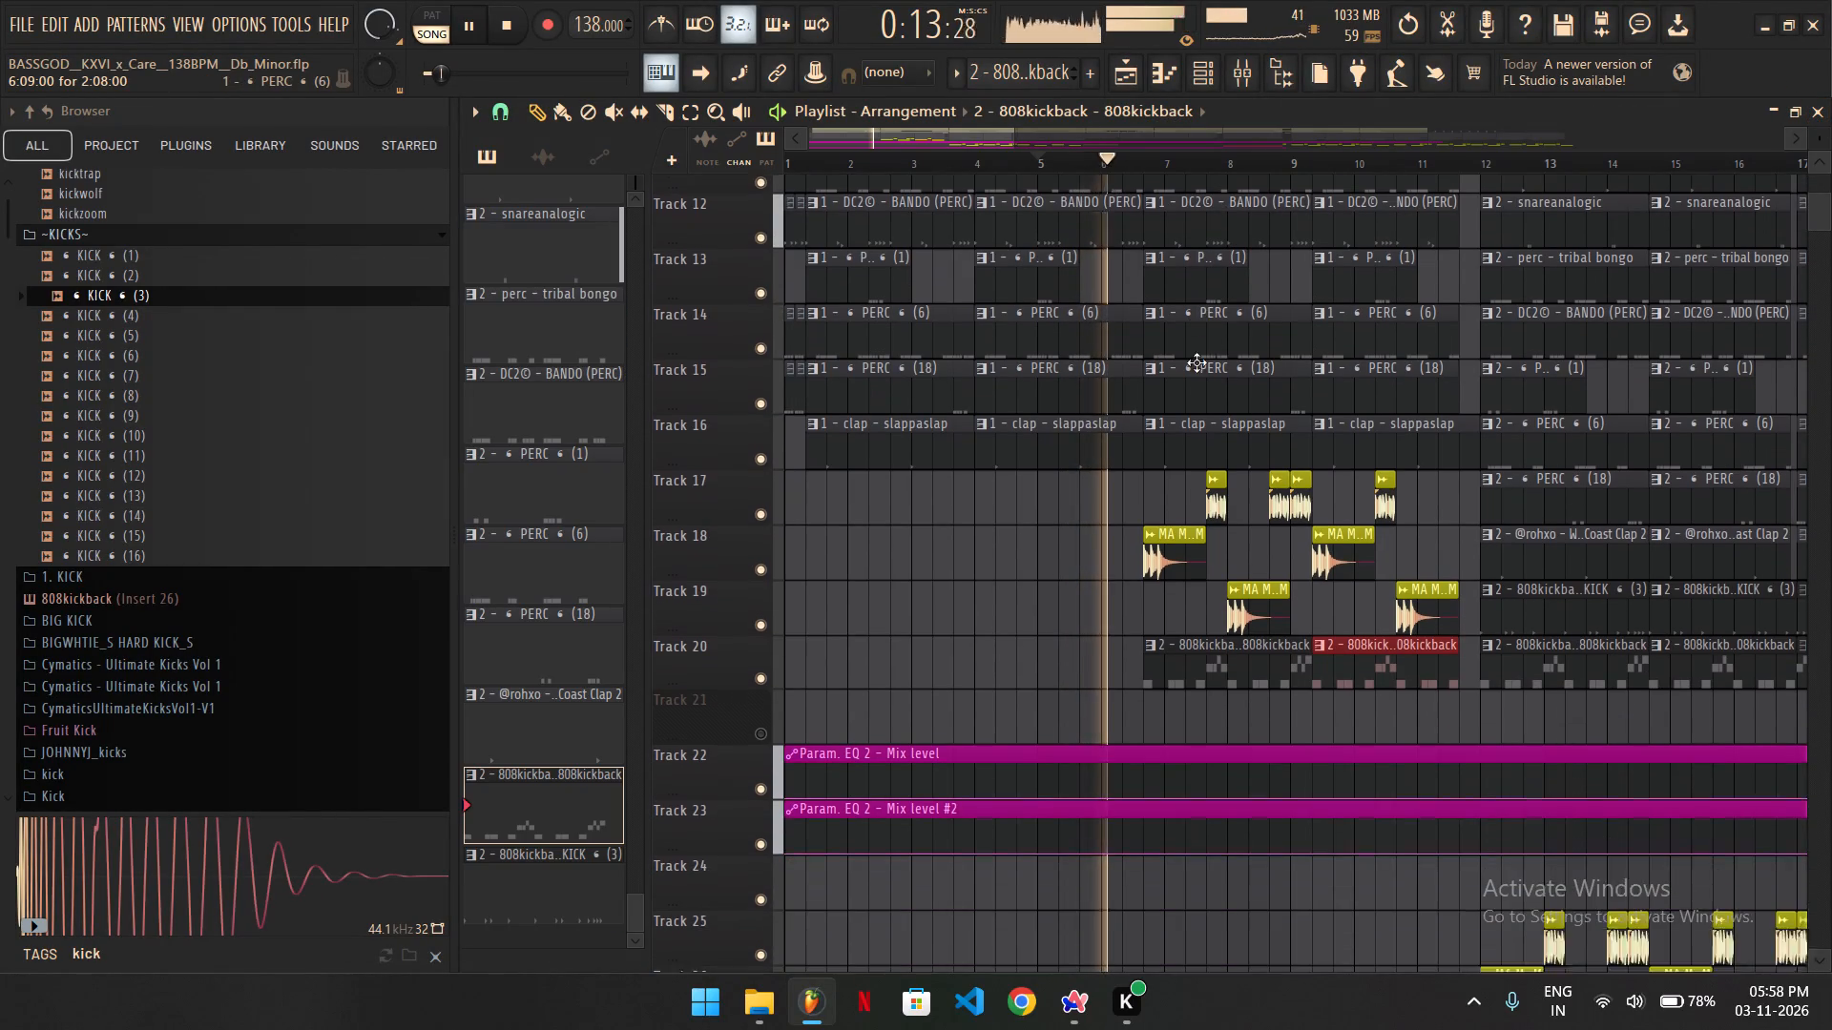
scroll(1382, 531, up, 1)
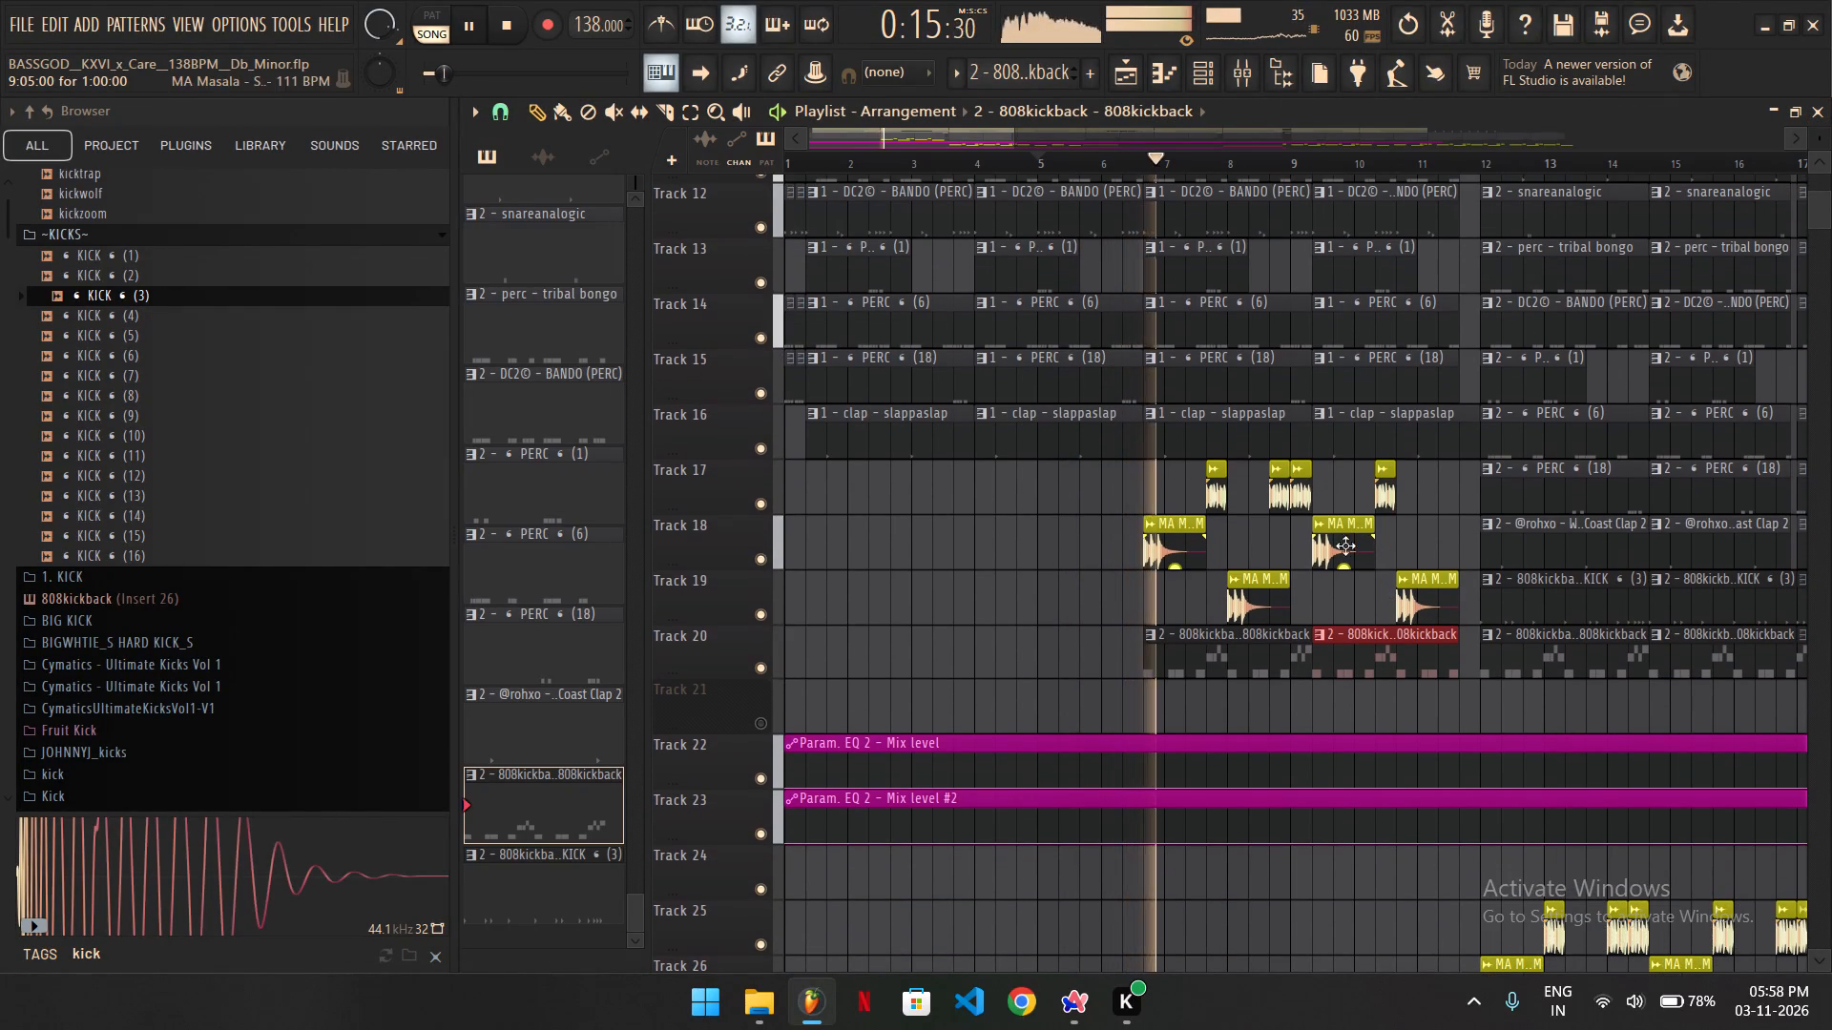
scroll(1315, 566, up, 2)
scroll(1303, 568, down, 4)
ctrl+scroll(1313, 497, up, 1)
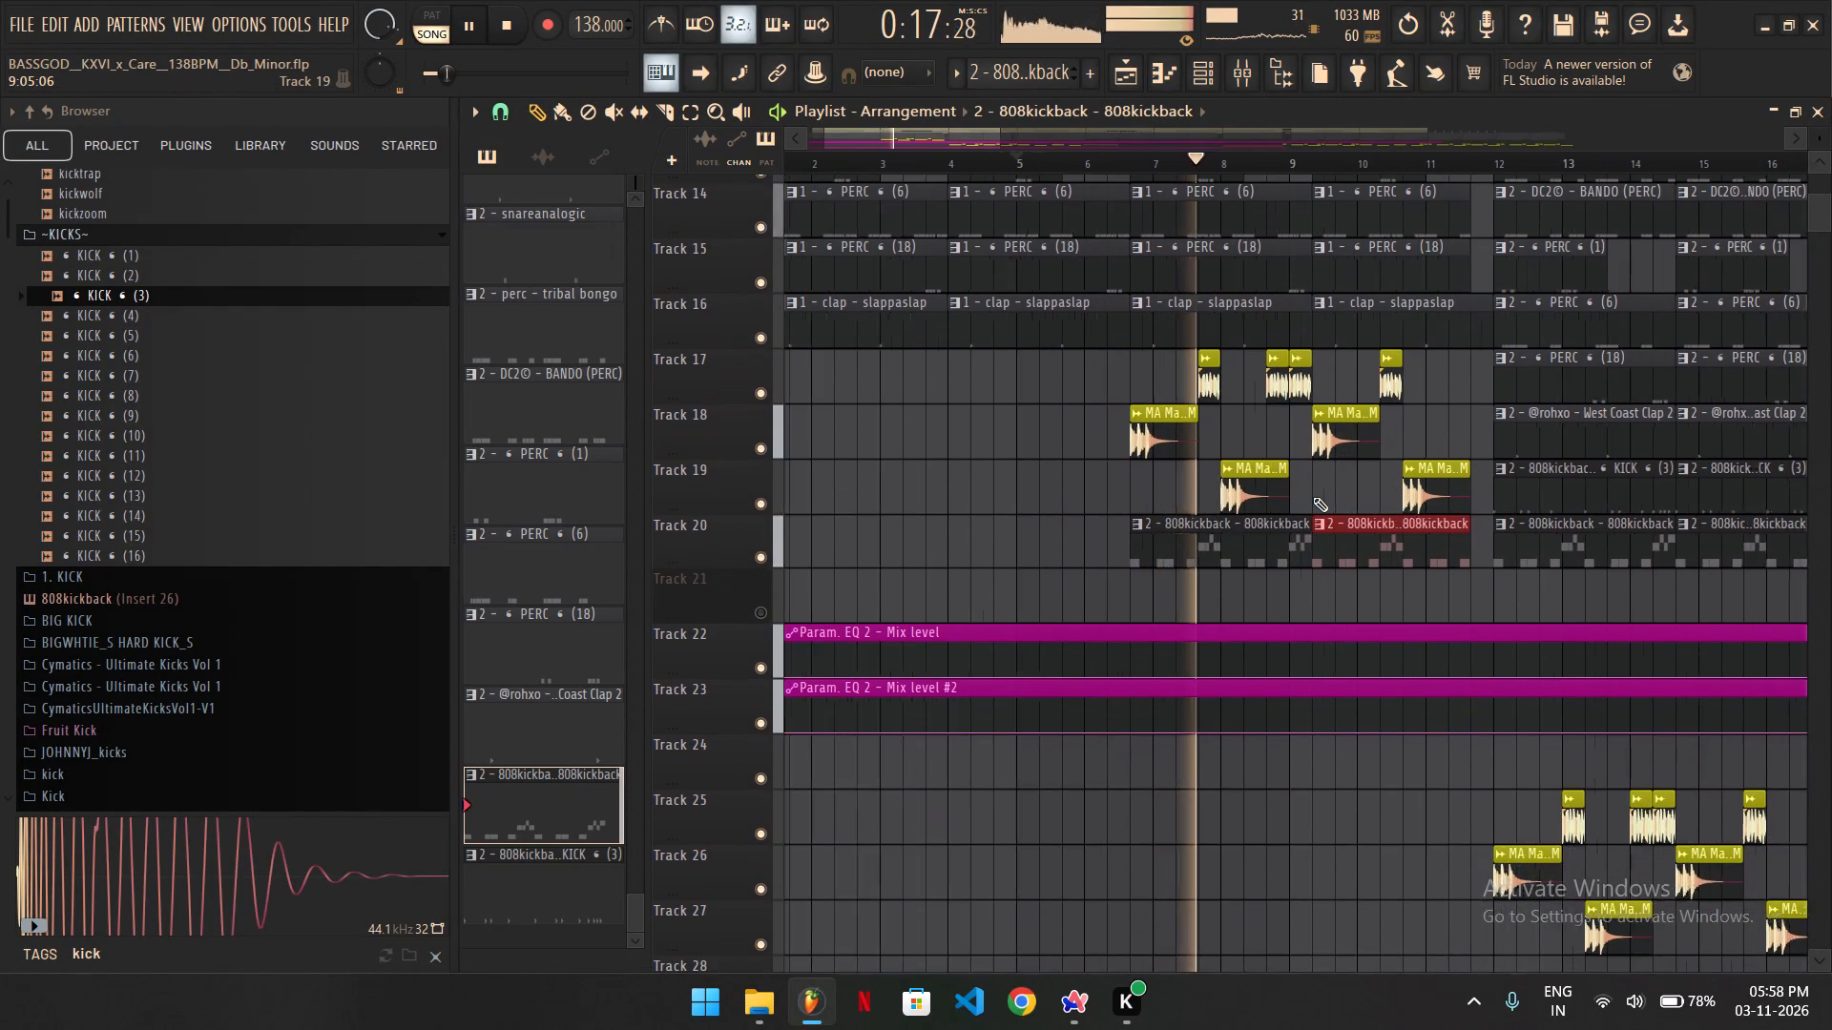
ctrl+scroll(1313, 497, up, 3)
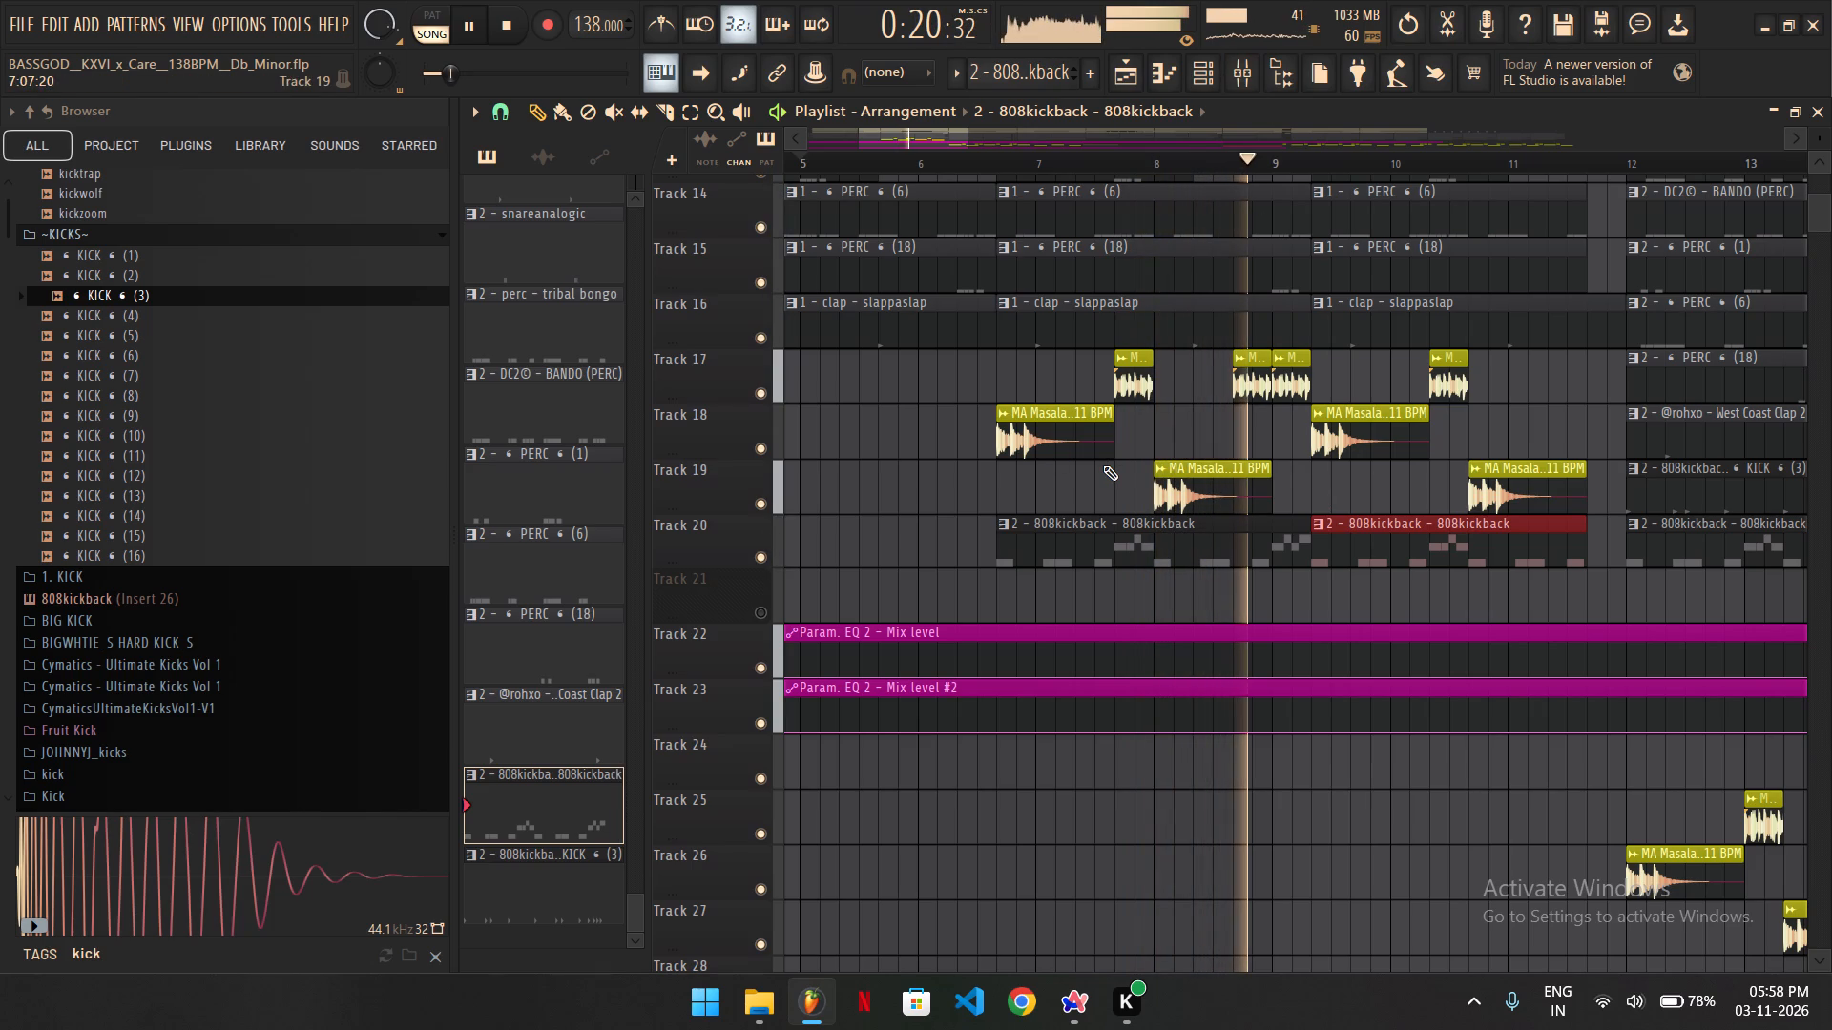
key(space)
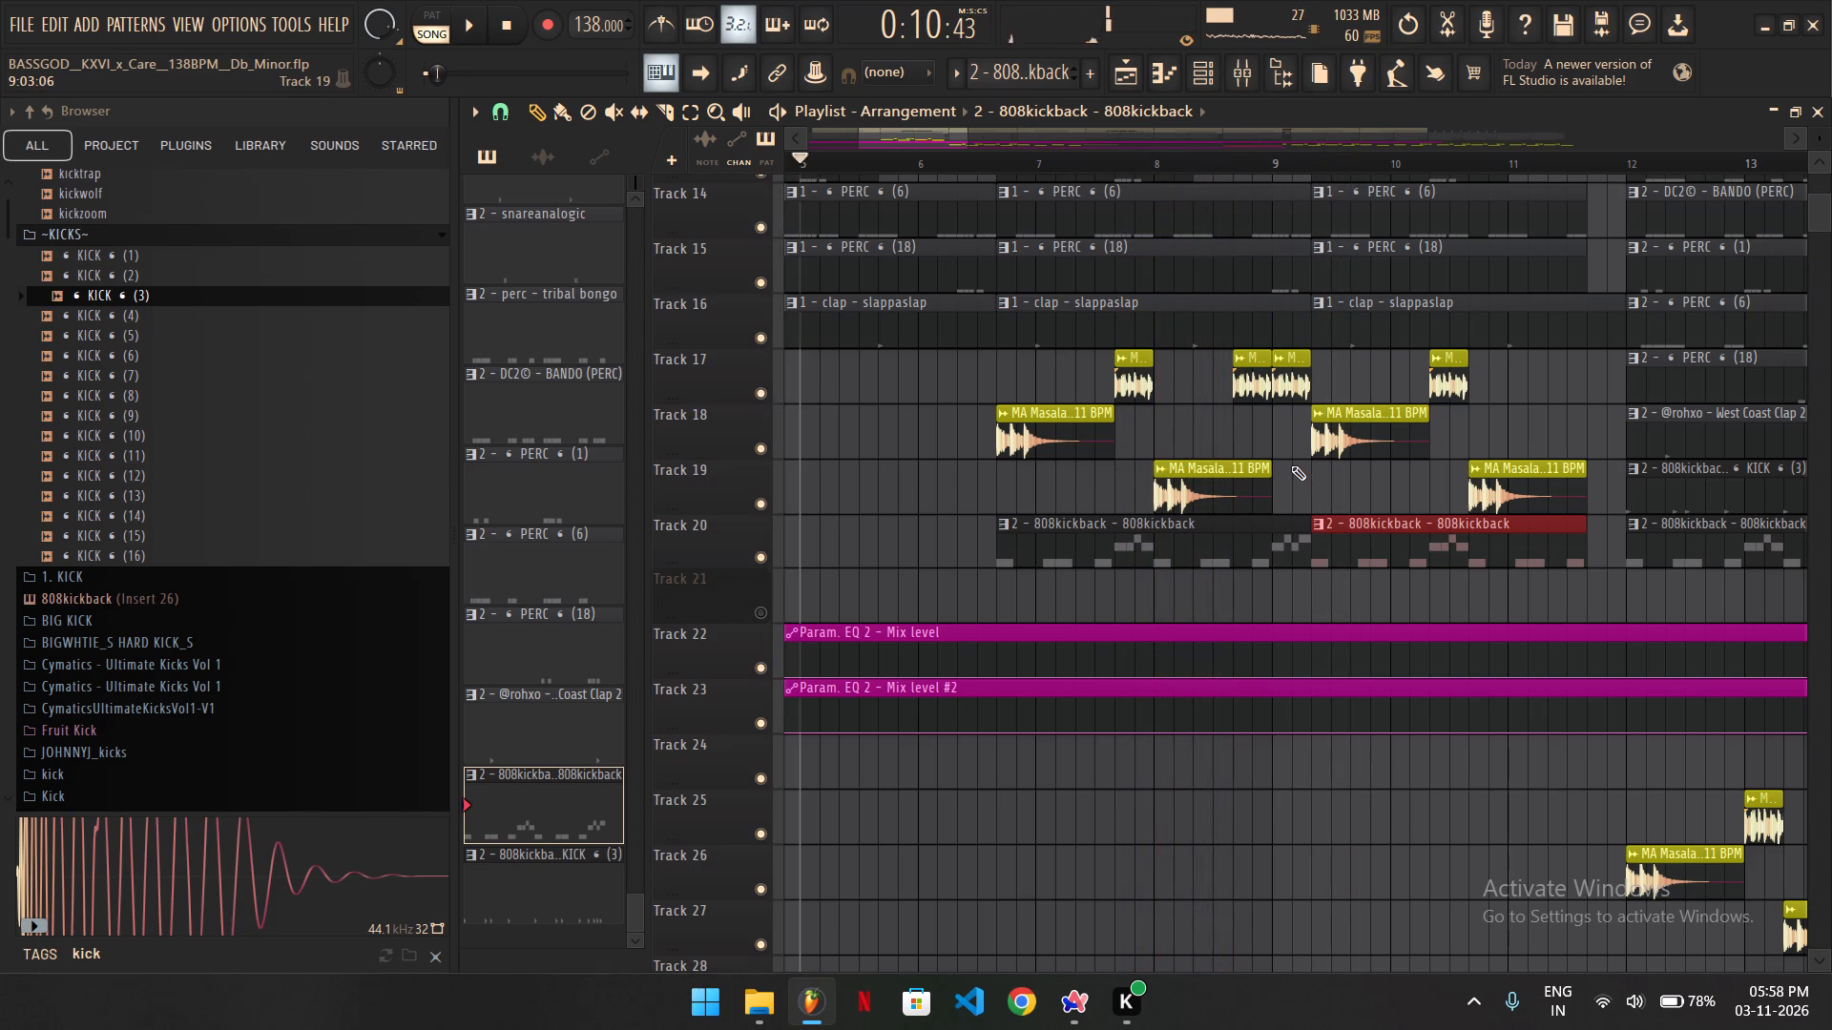
click(1000, 167)
key(space)
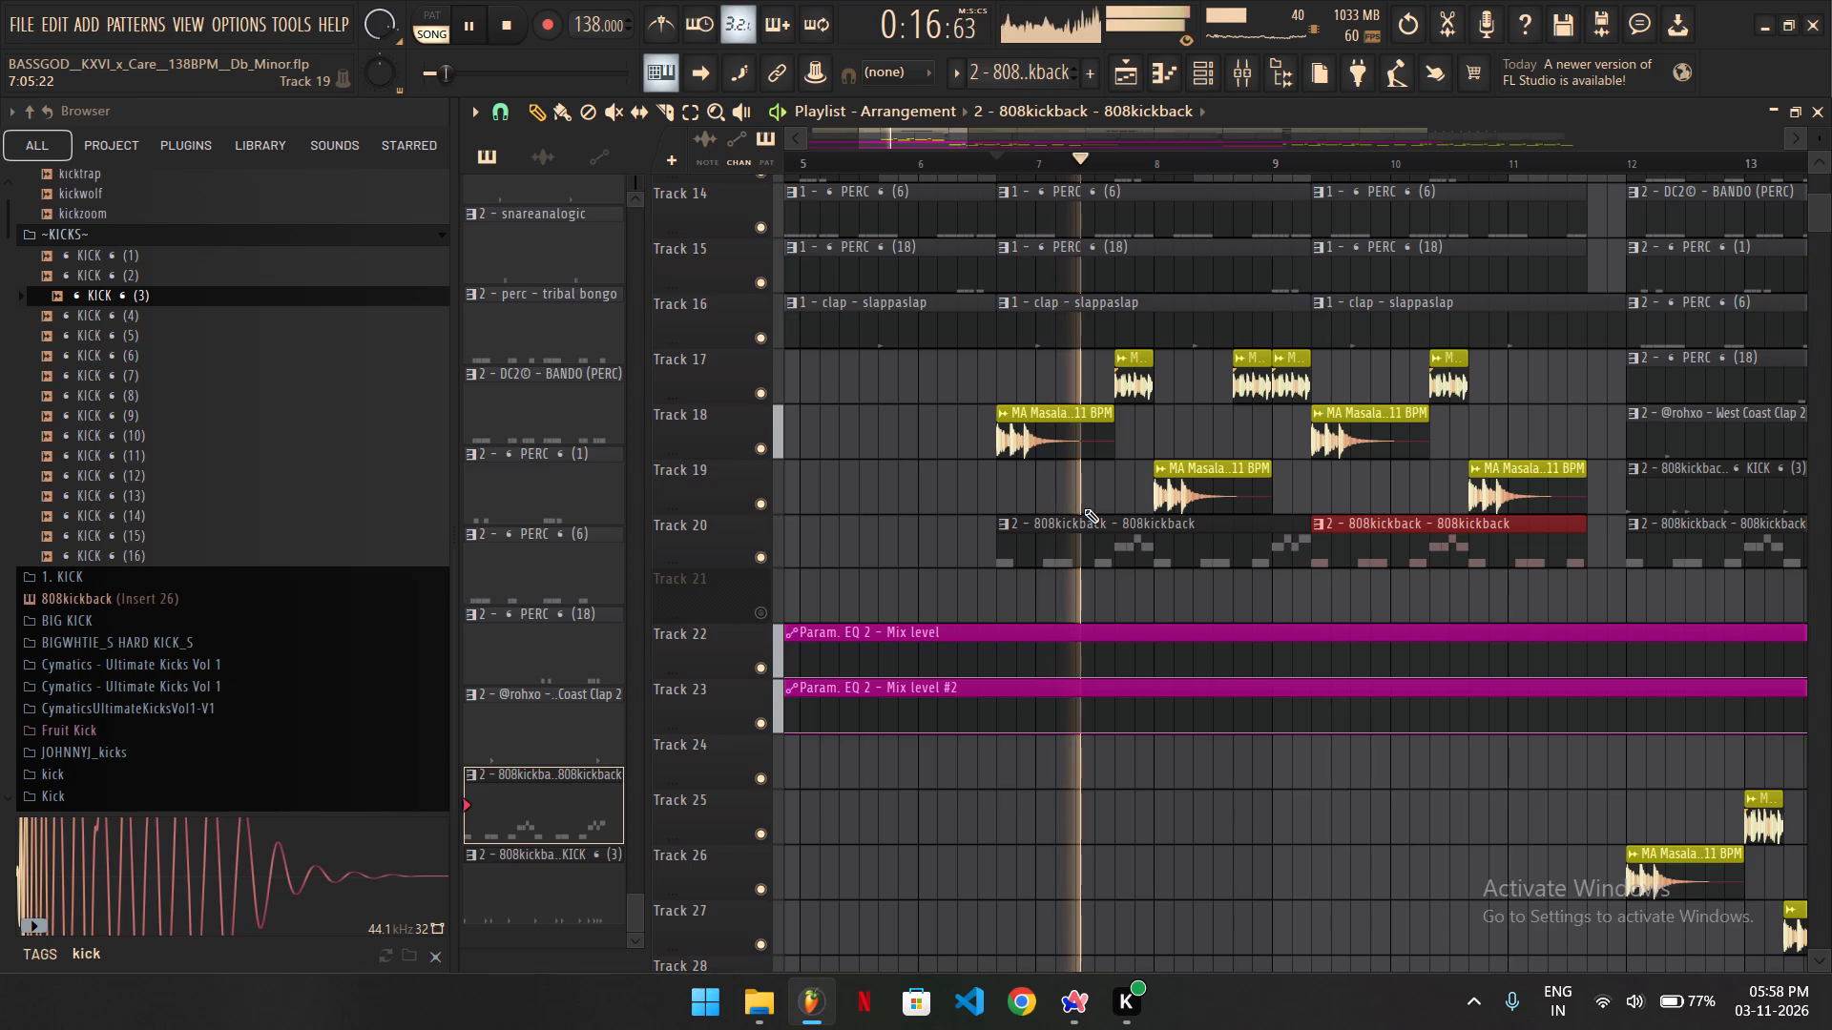
key(space)
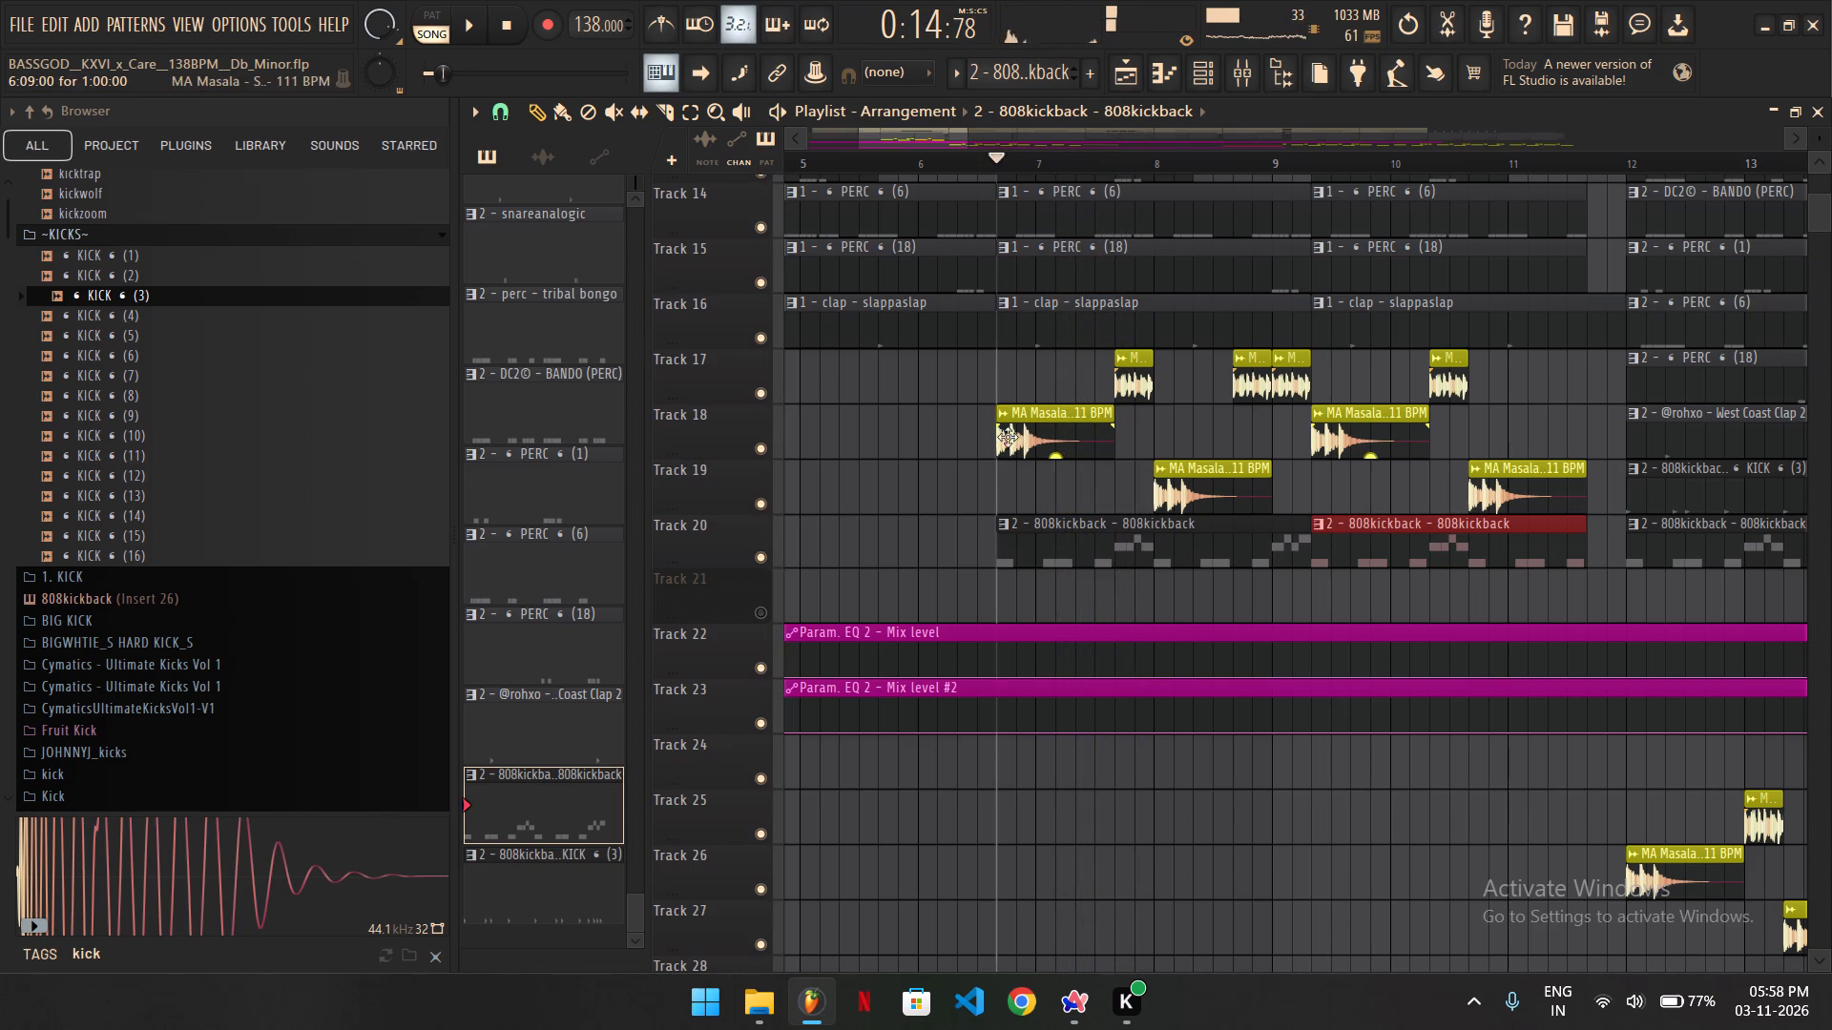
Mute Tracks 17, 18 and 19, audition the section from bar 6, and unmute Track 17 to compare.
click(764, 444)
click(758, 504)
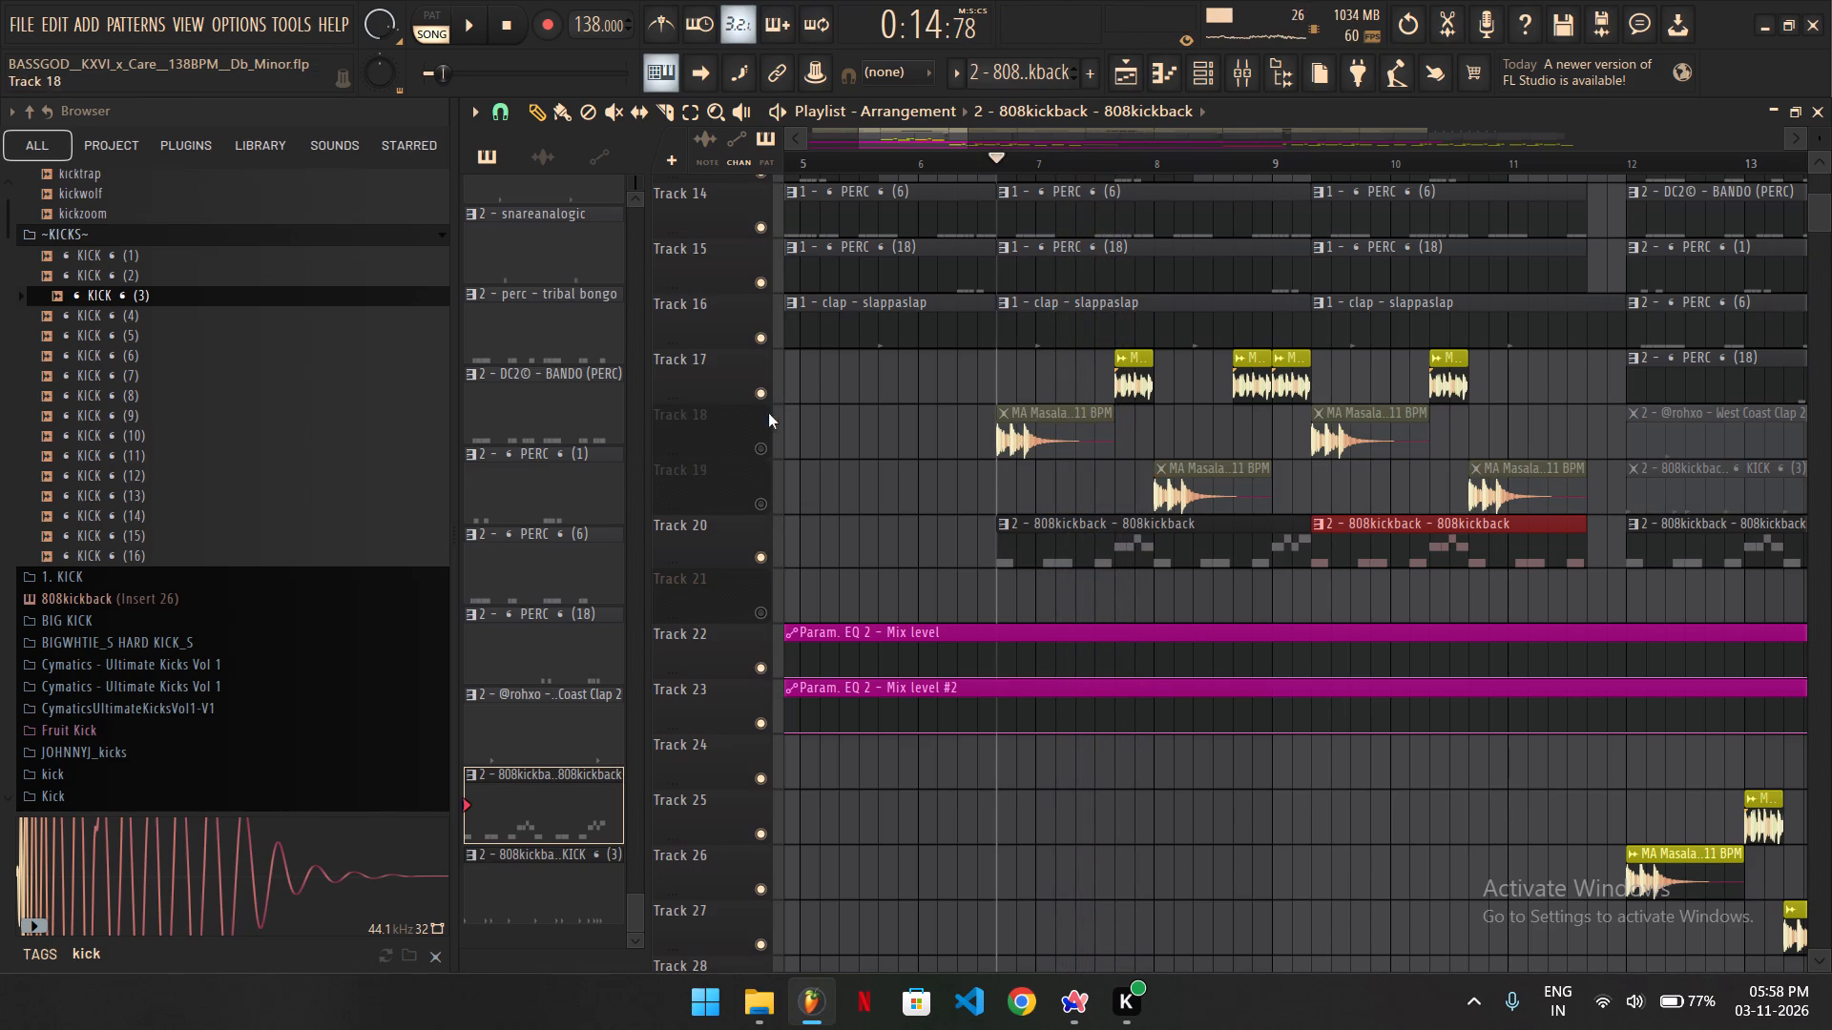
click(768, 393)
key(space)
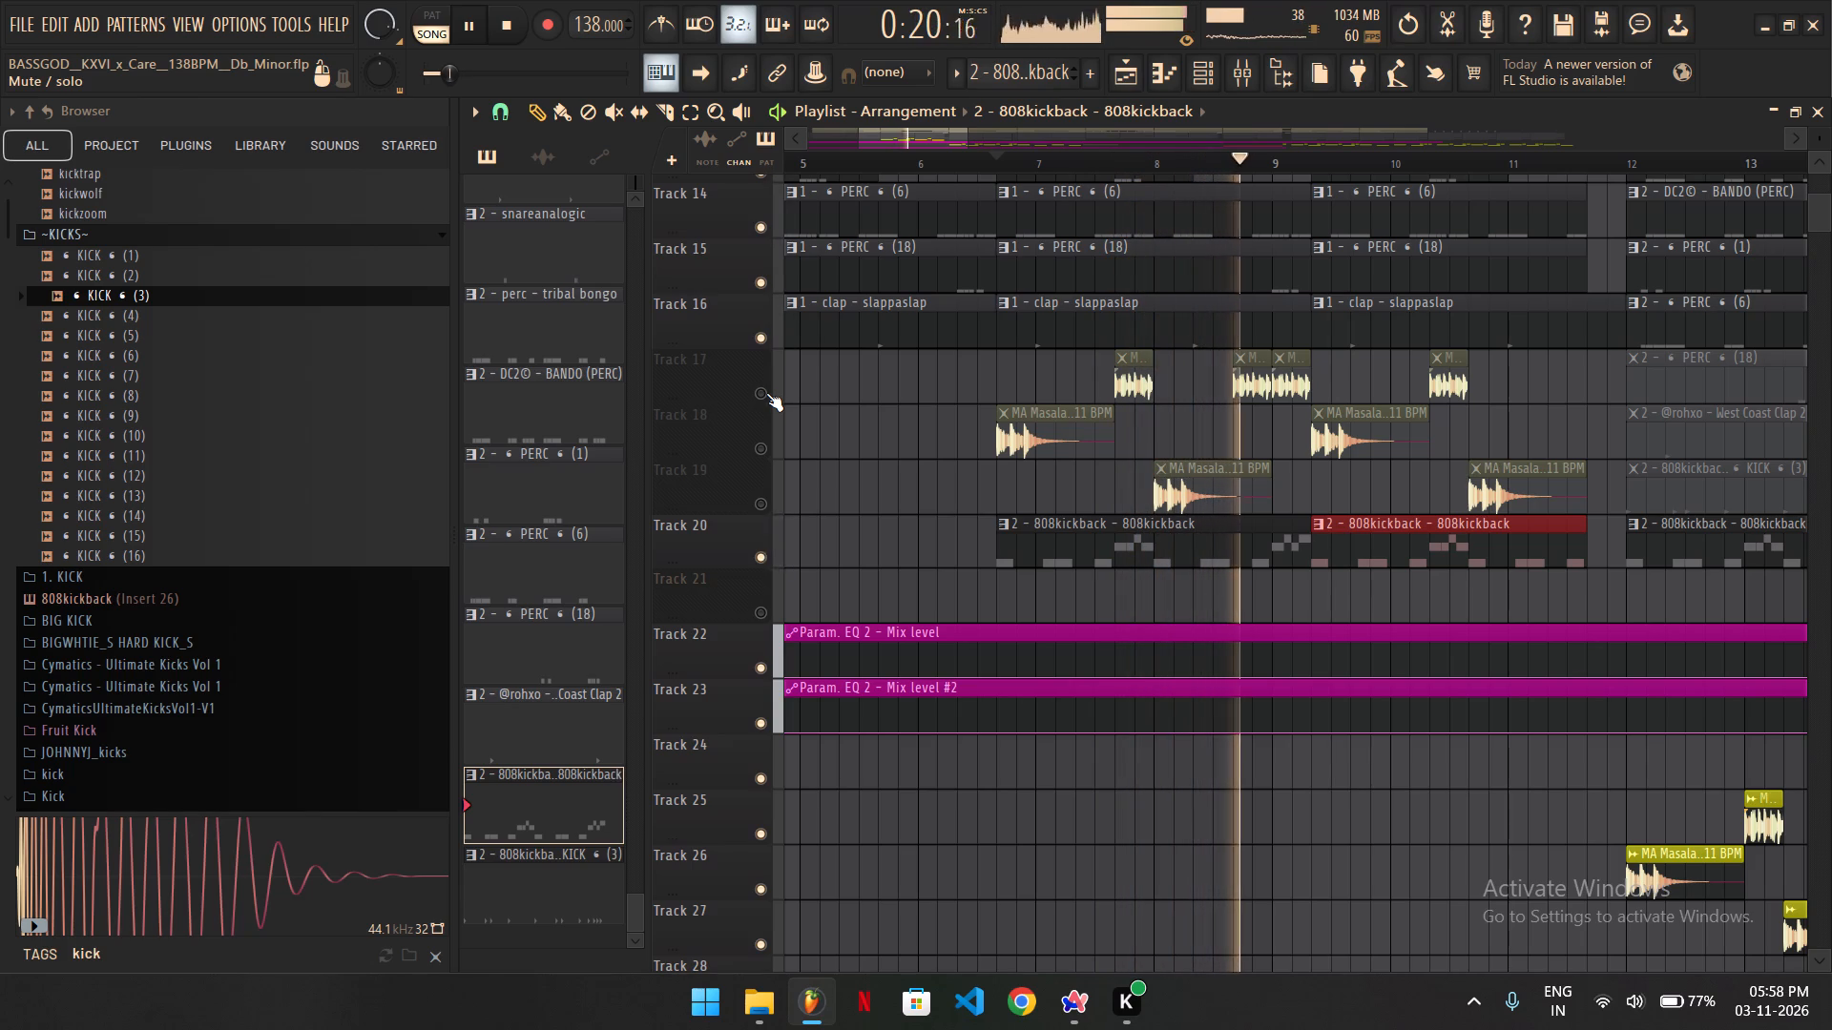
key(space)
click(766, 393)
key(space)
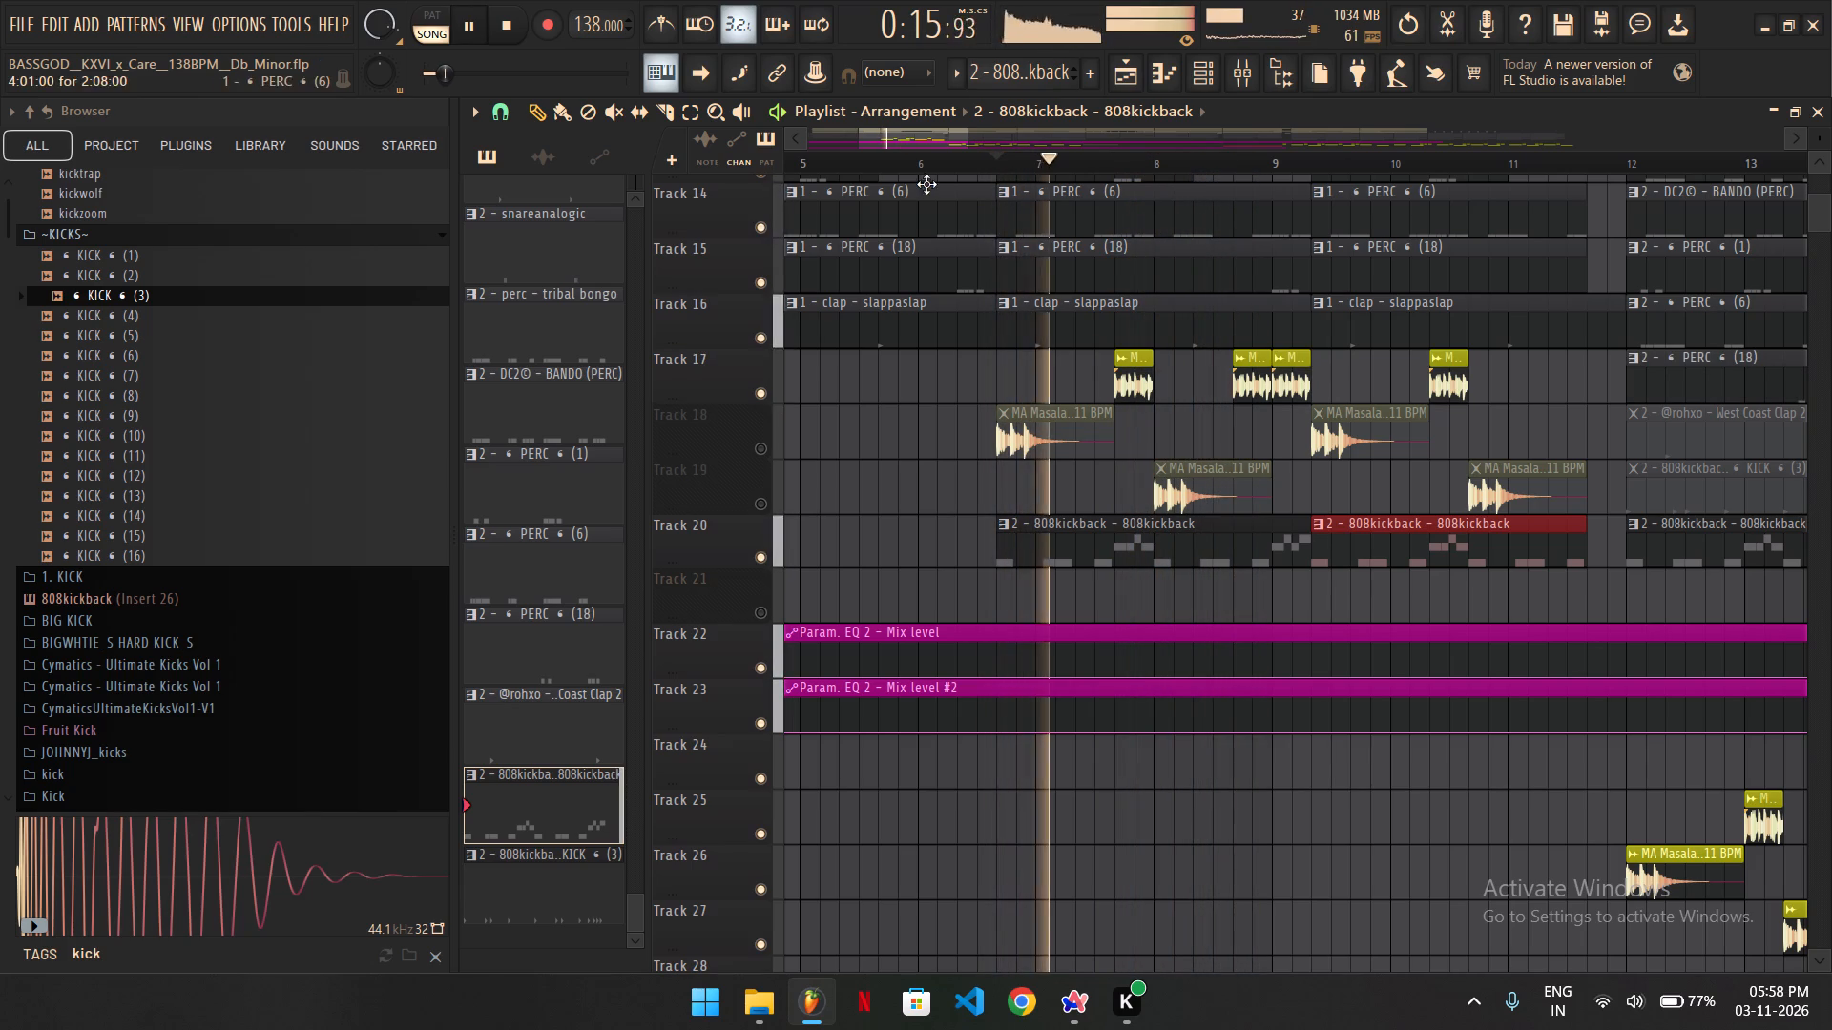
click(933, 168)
Unmute Tracks 18 and 19 and delete the four MA Masala clips on them before bar 12.
right_click(1041, 442)
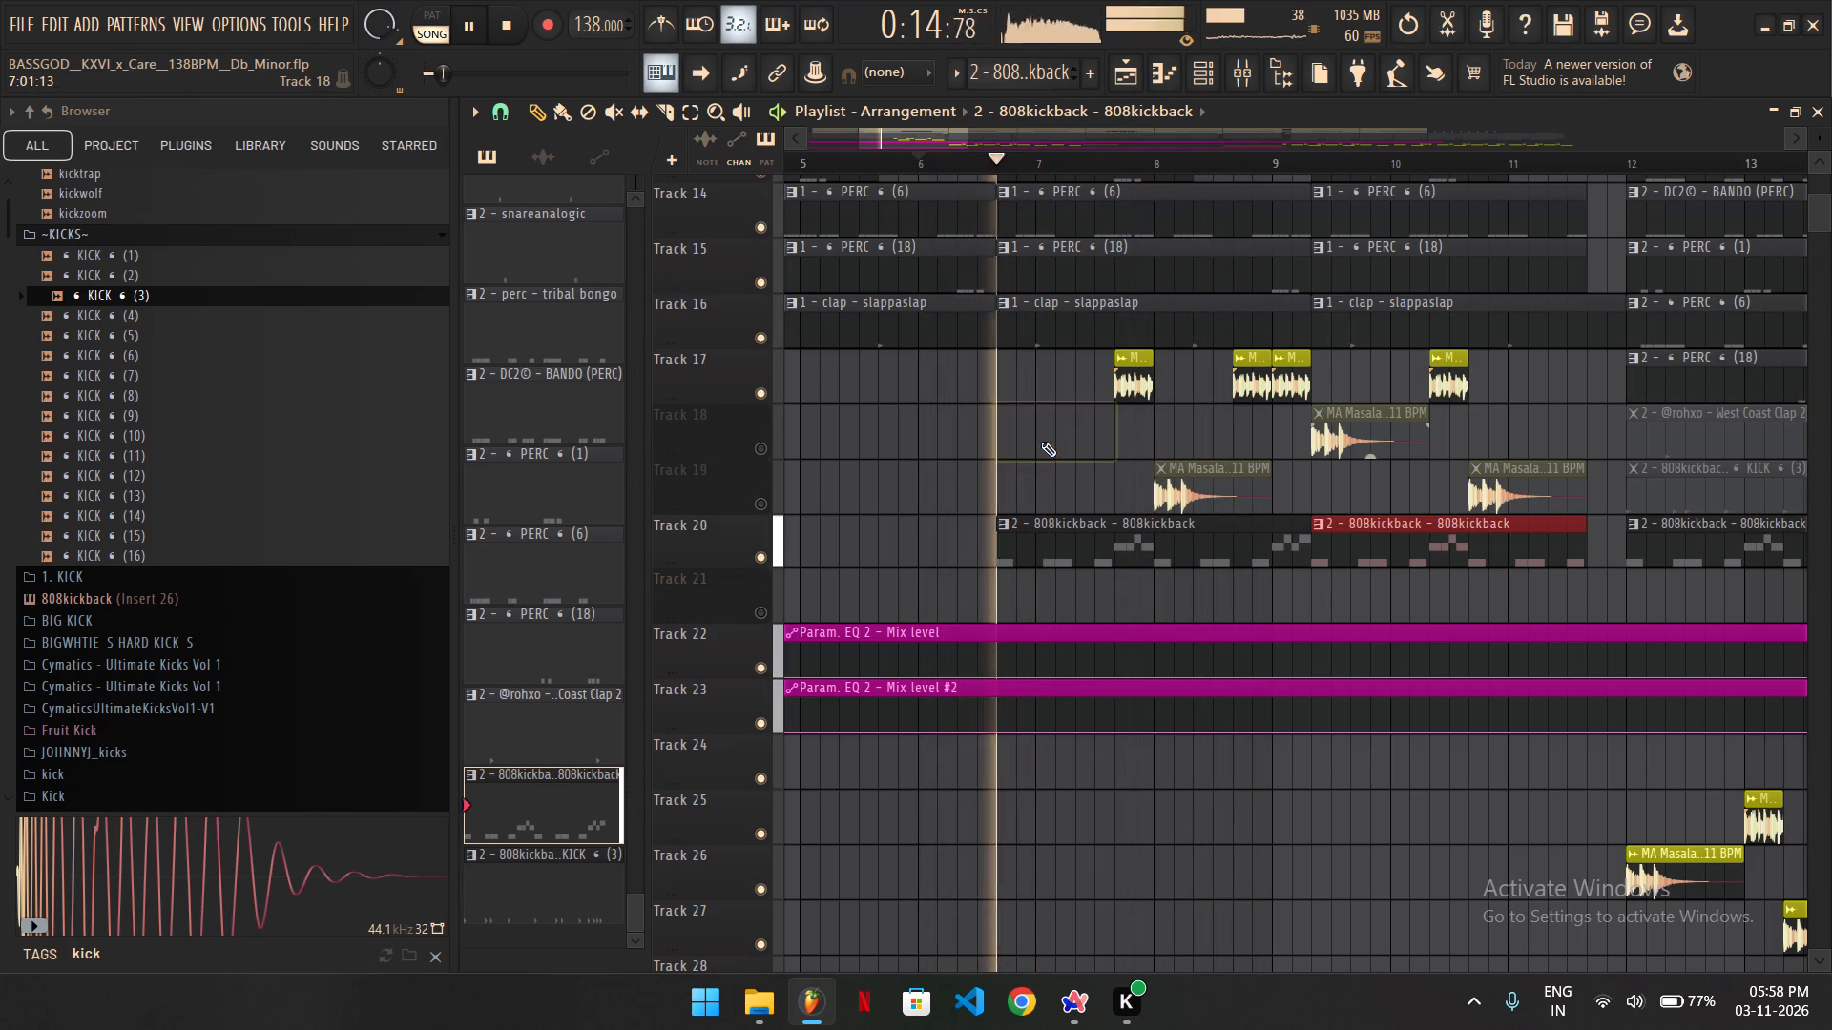
click(766, 494)
click(760, 444)
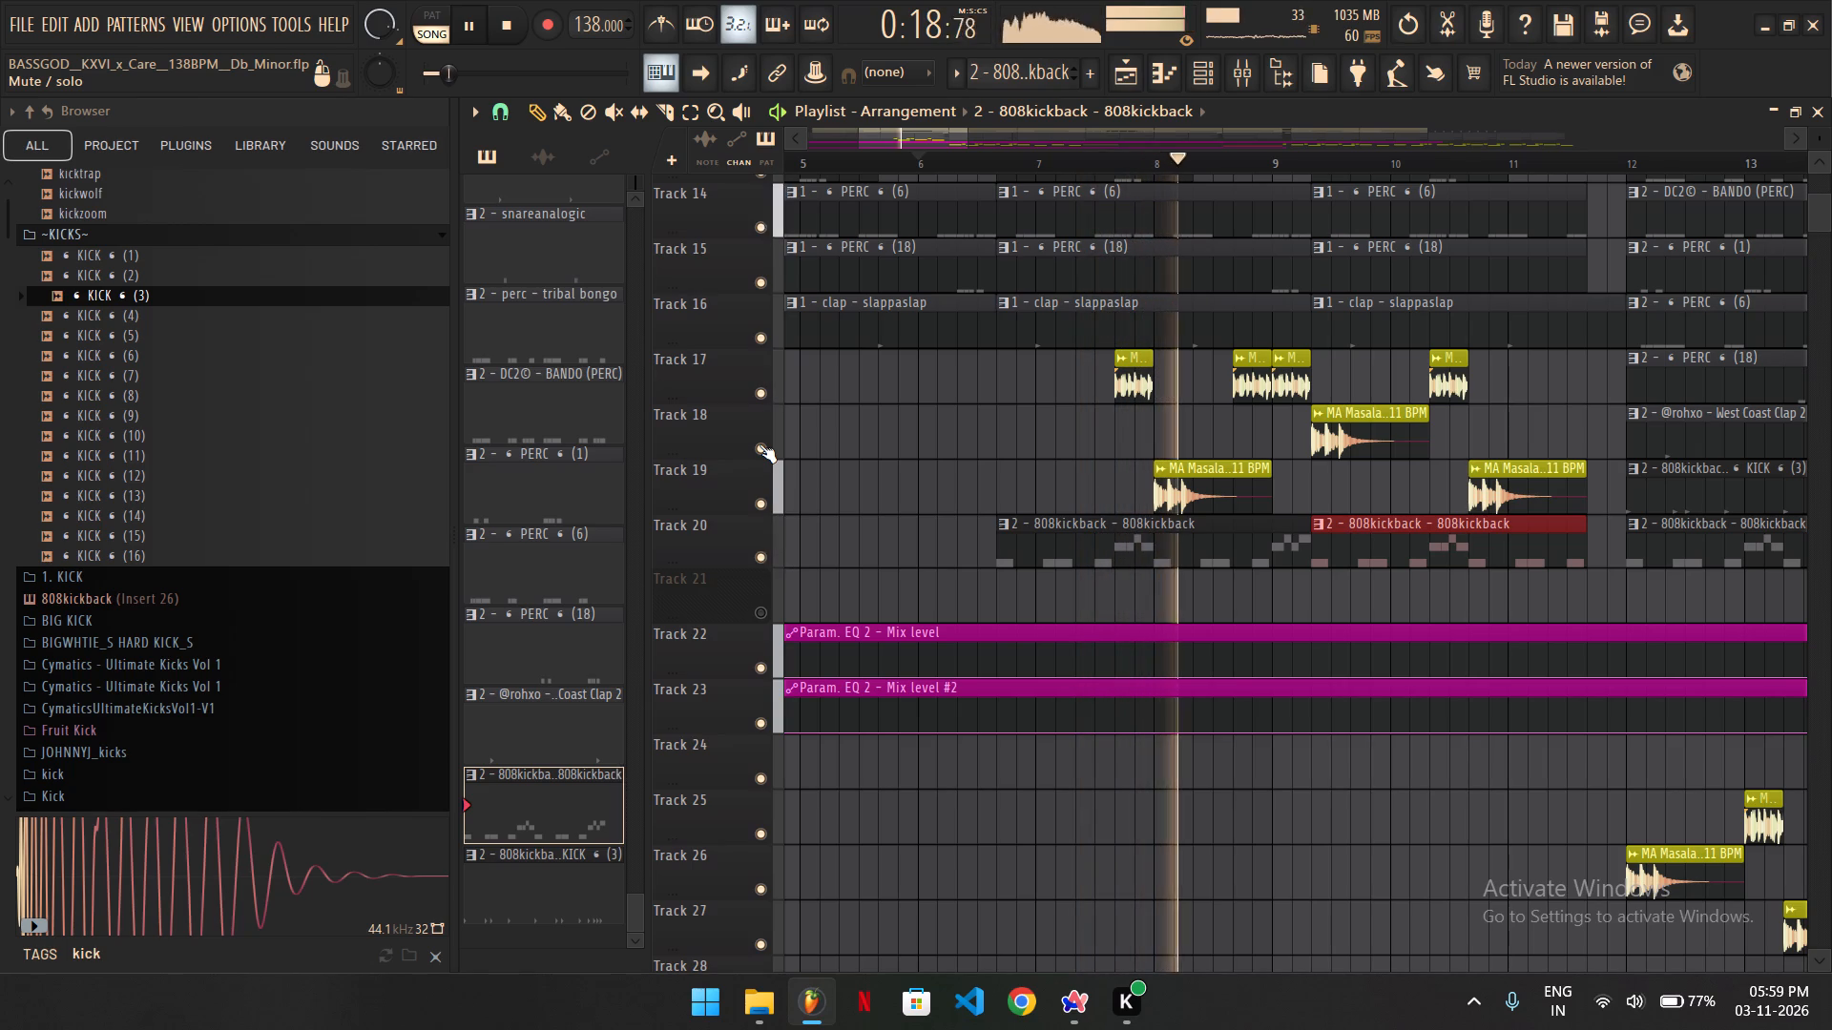
right_drag(1218, 502, 1248, 497)
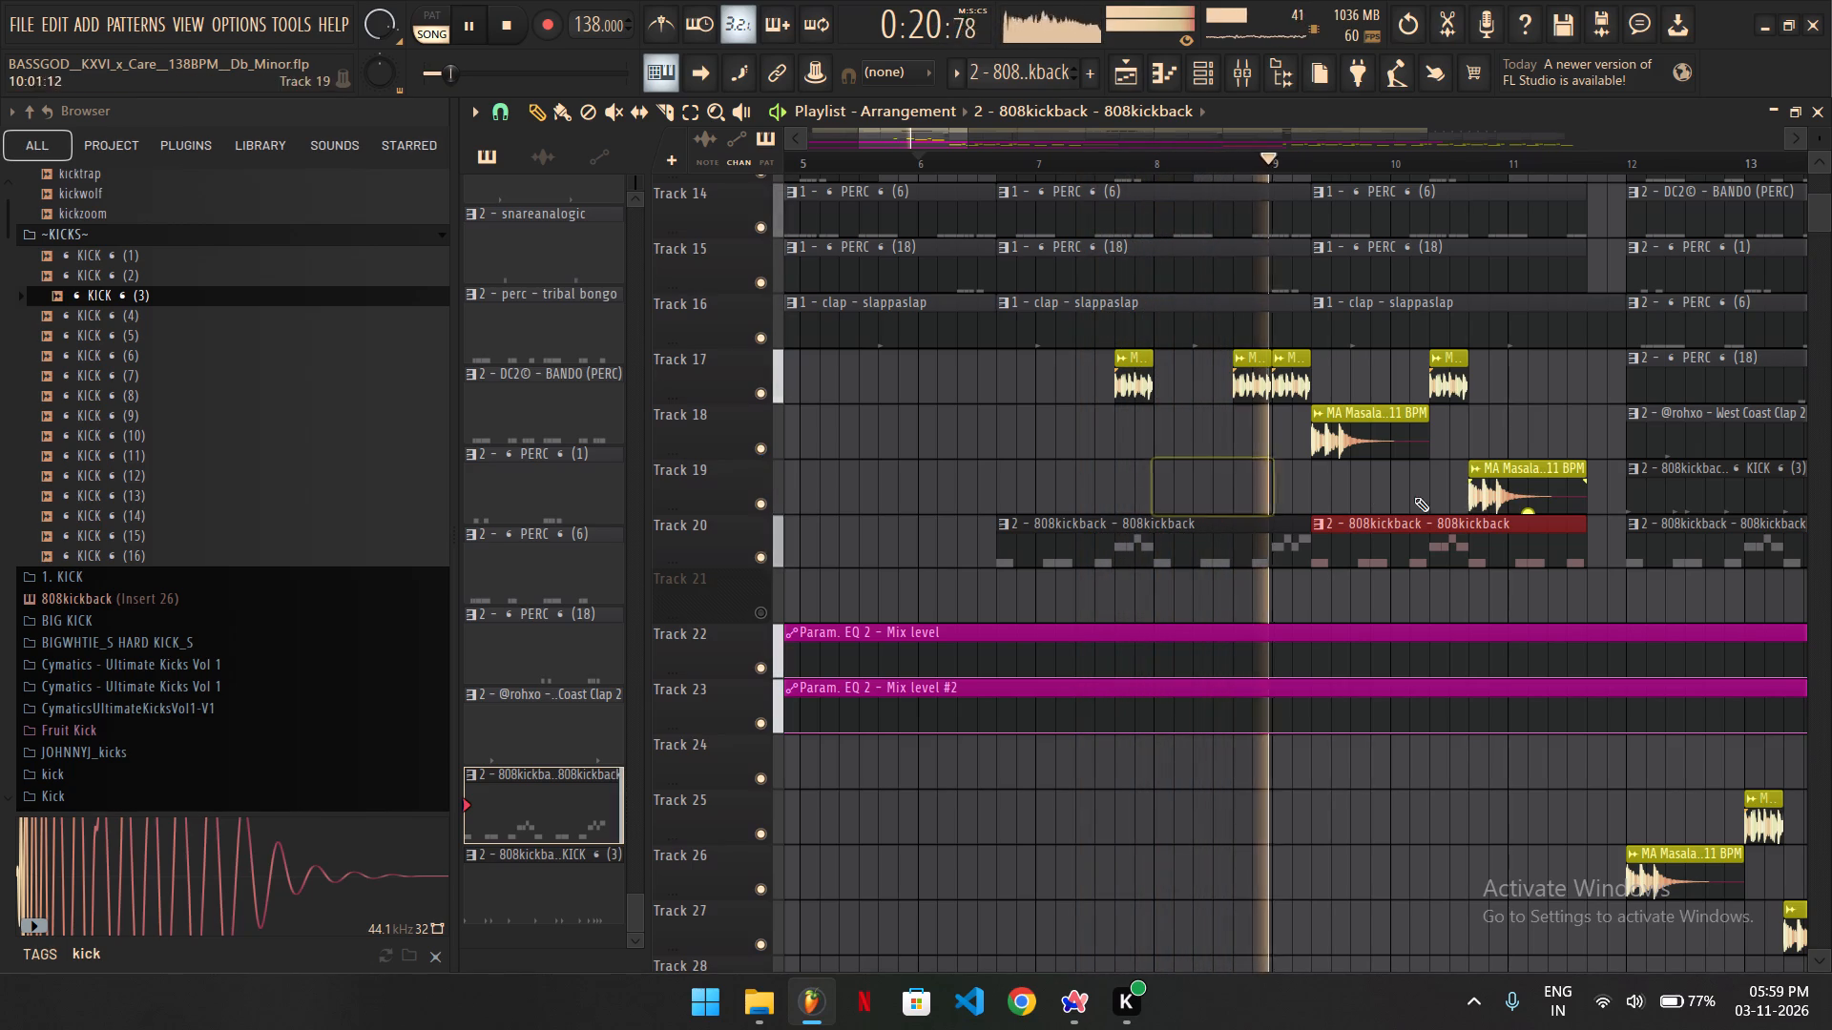
right_click(1515, 478)
right_click(1388, 441)
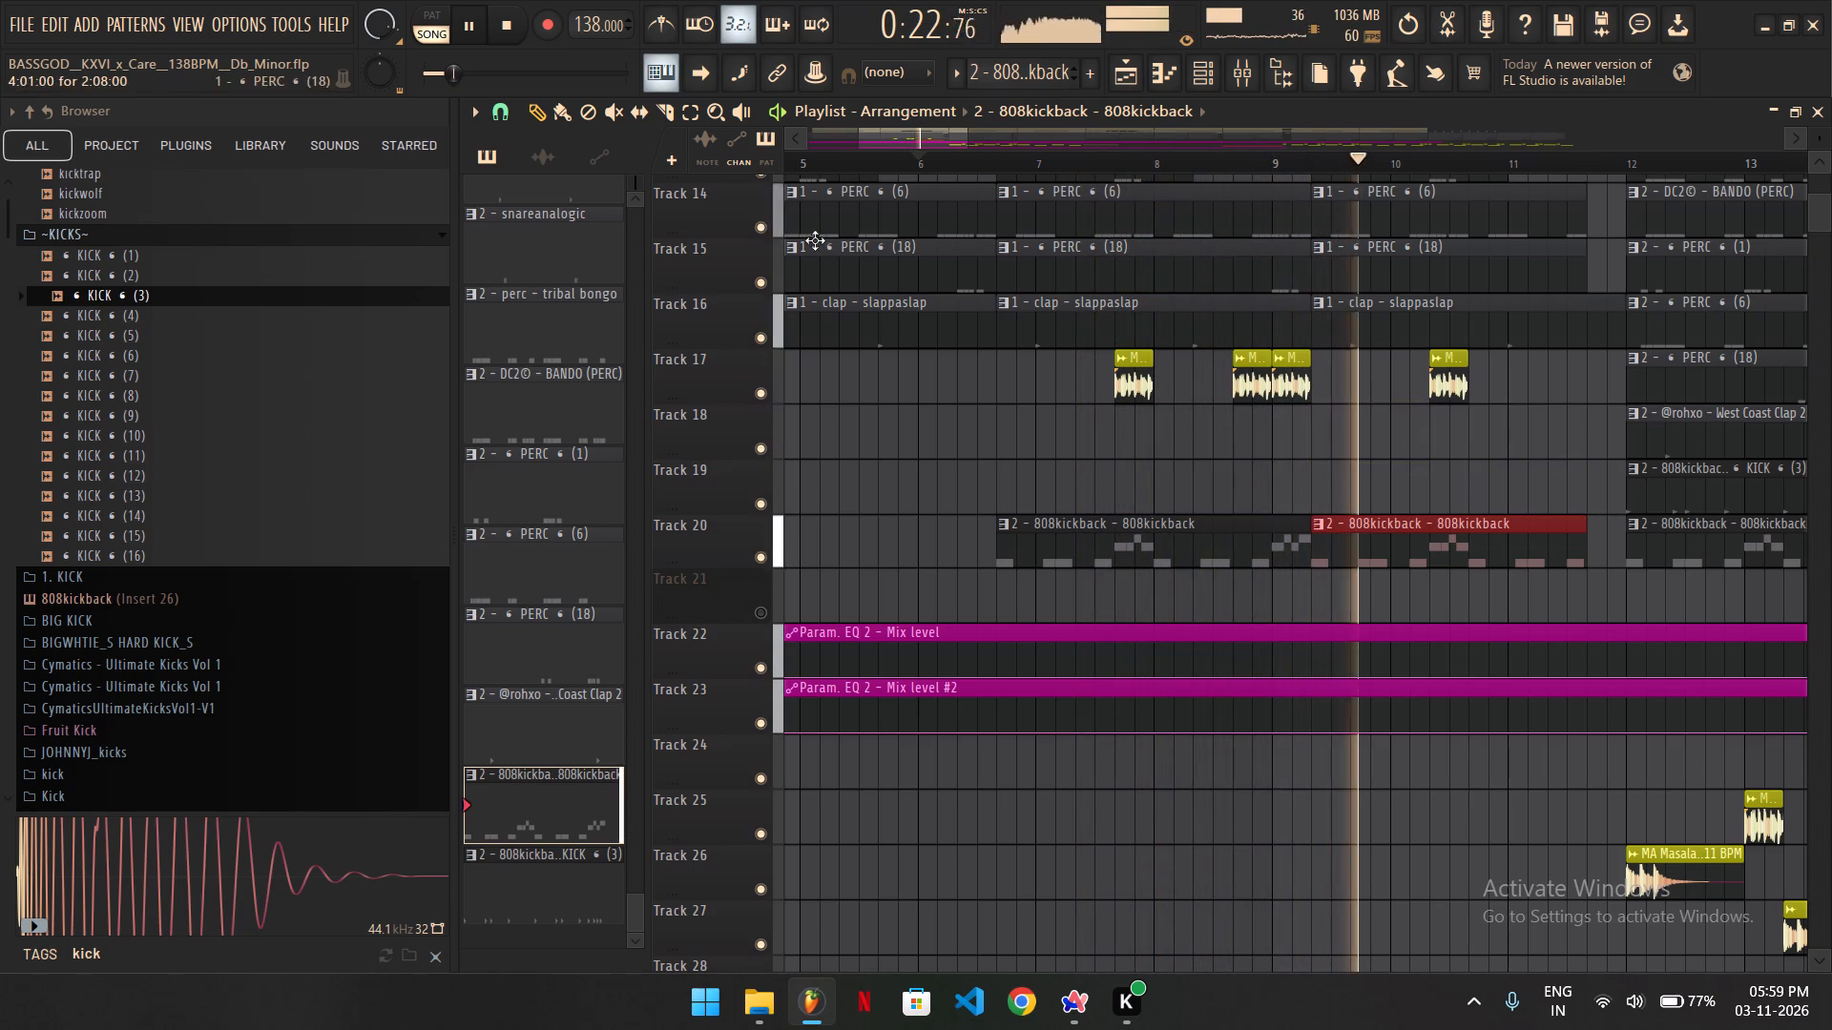
click(528, 119)
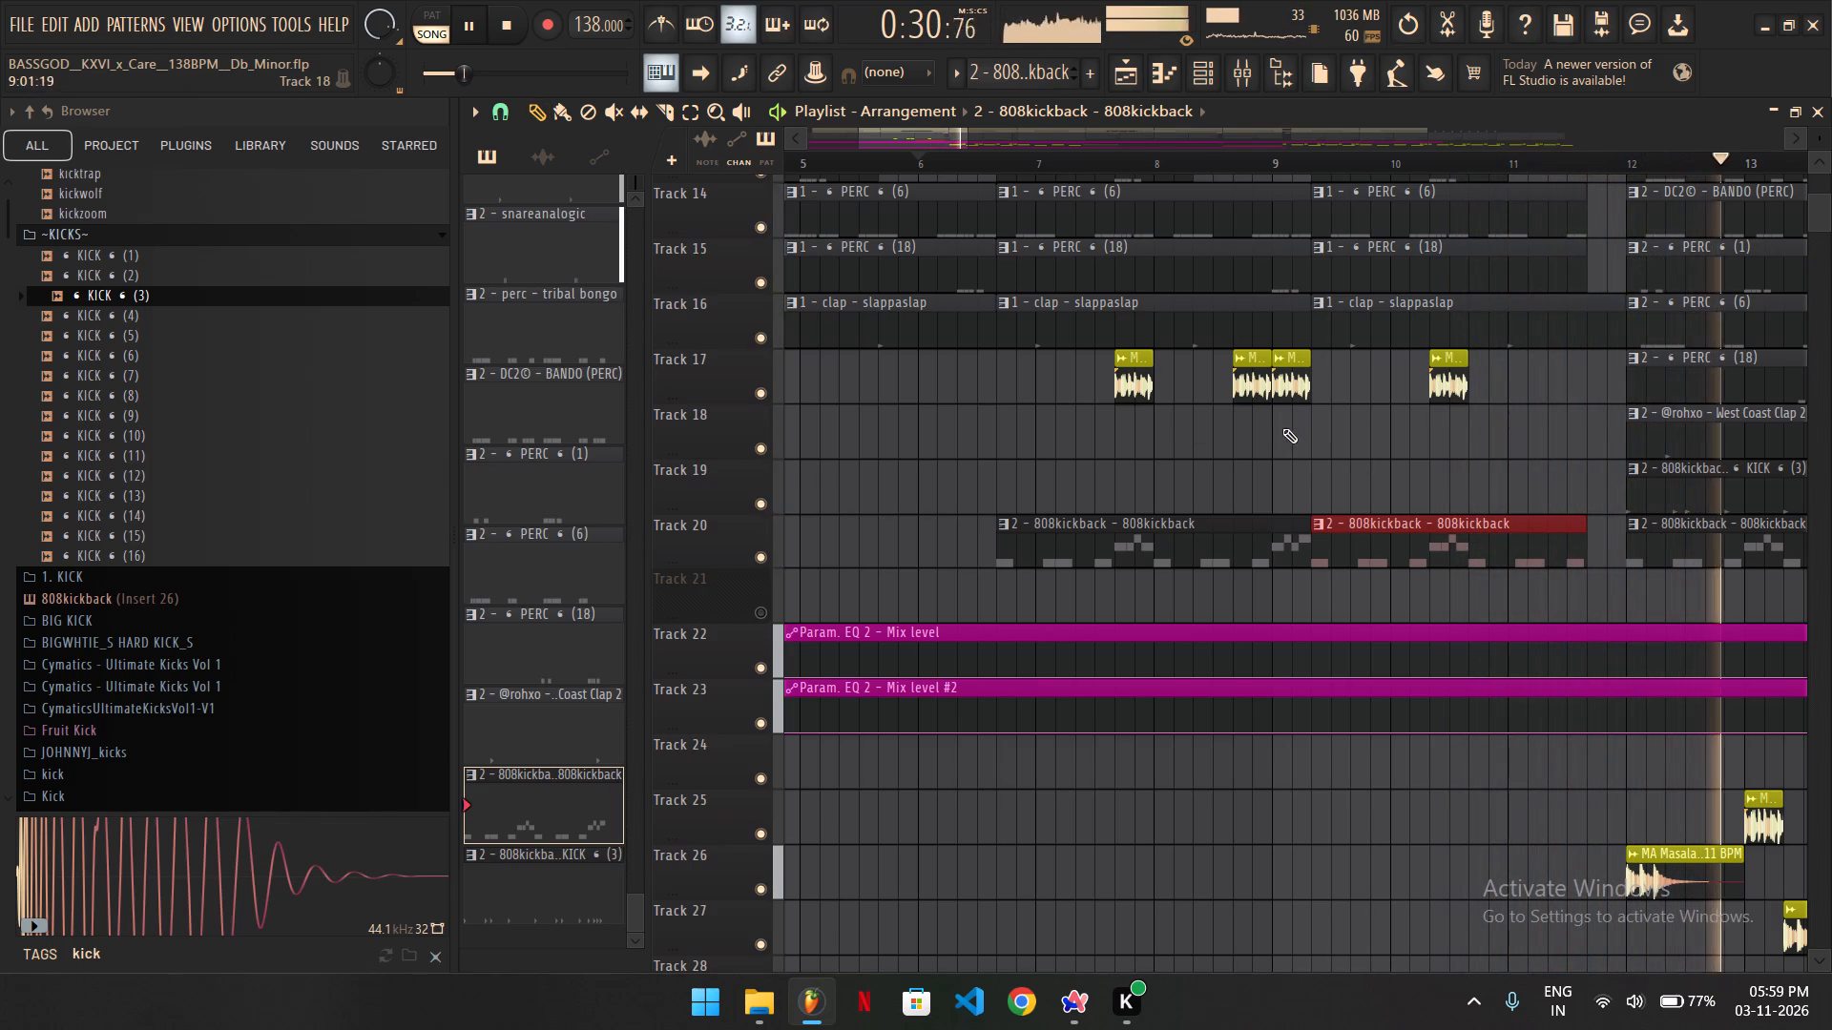
Play past bar 12 and open the 808kickback KICK (3) clip on Track 19 in the piano roll.
scroll(1288, 436, down, 5)
ctrl+scroll(946, 425, down, 5)
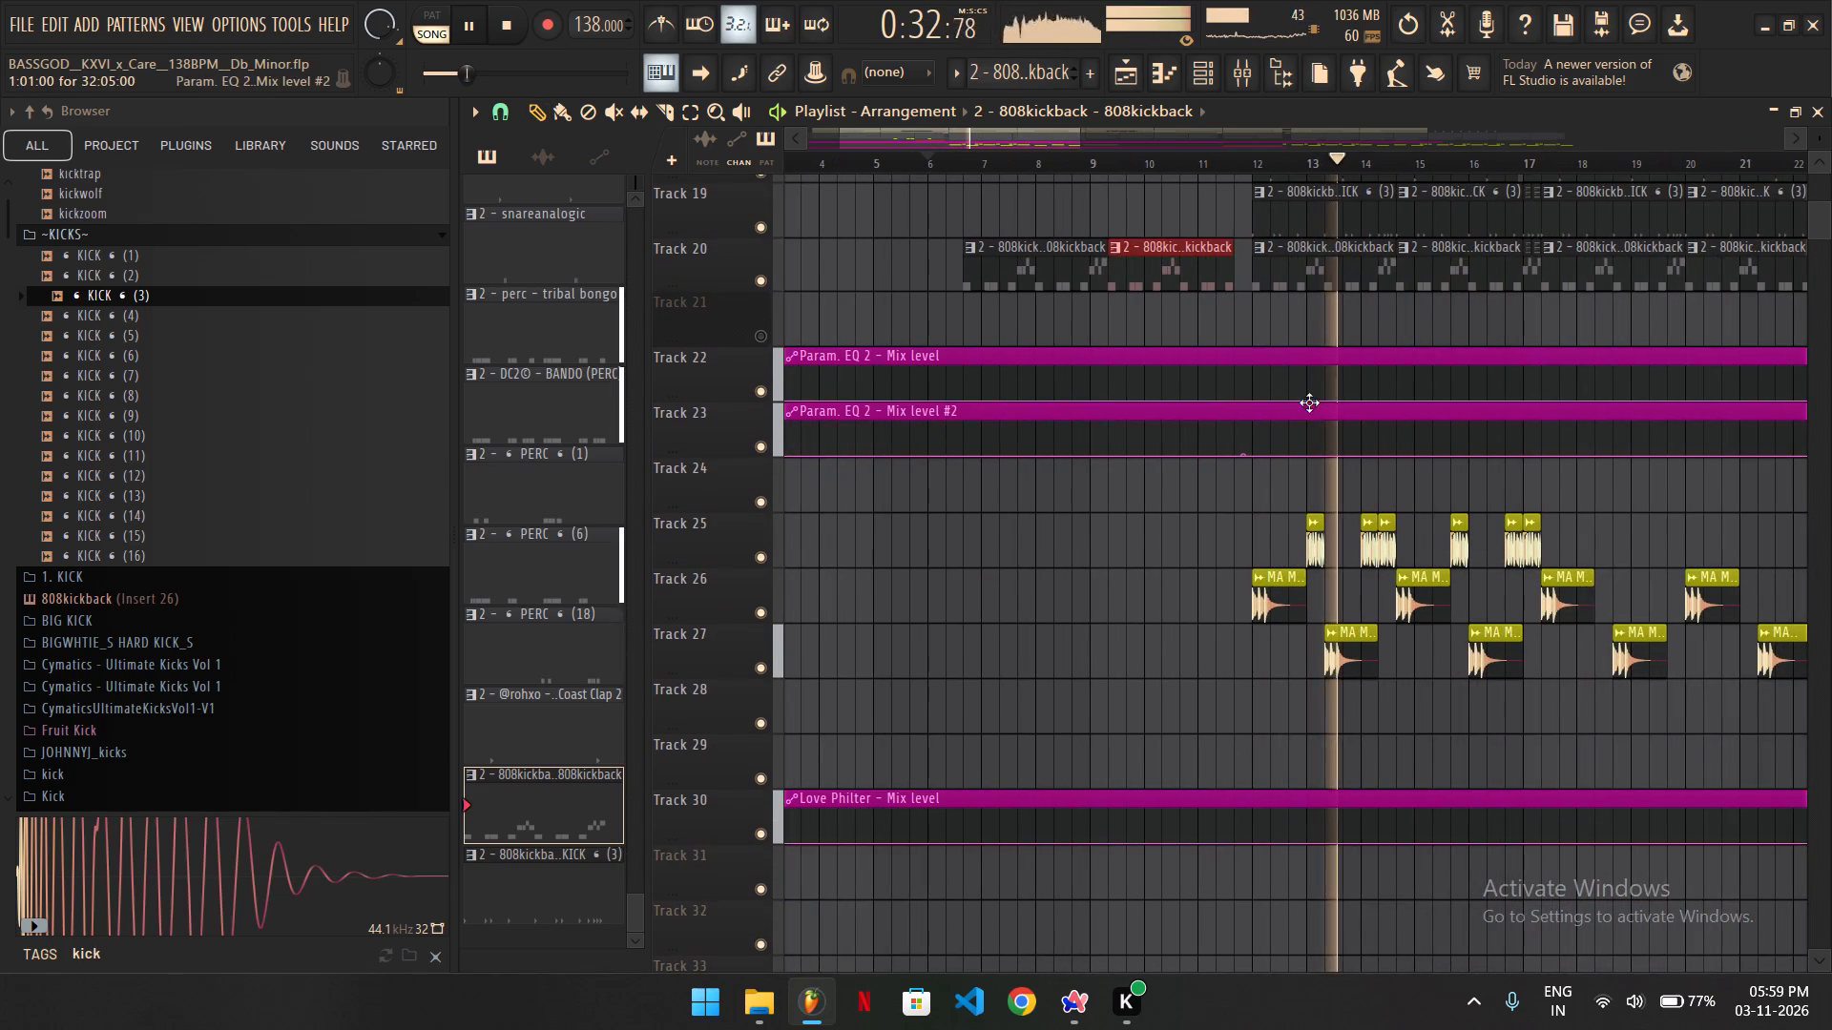
scroll(1394, 414, up, 3)
scroll(1424, 497, up, 4)
ctrl+scroll(1413, 662, up, 4)
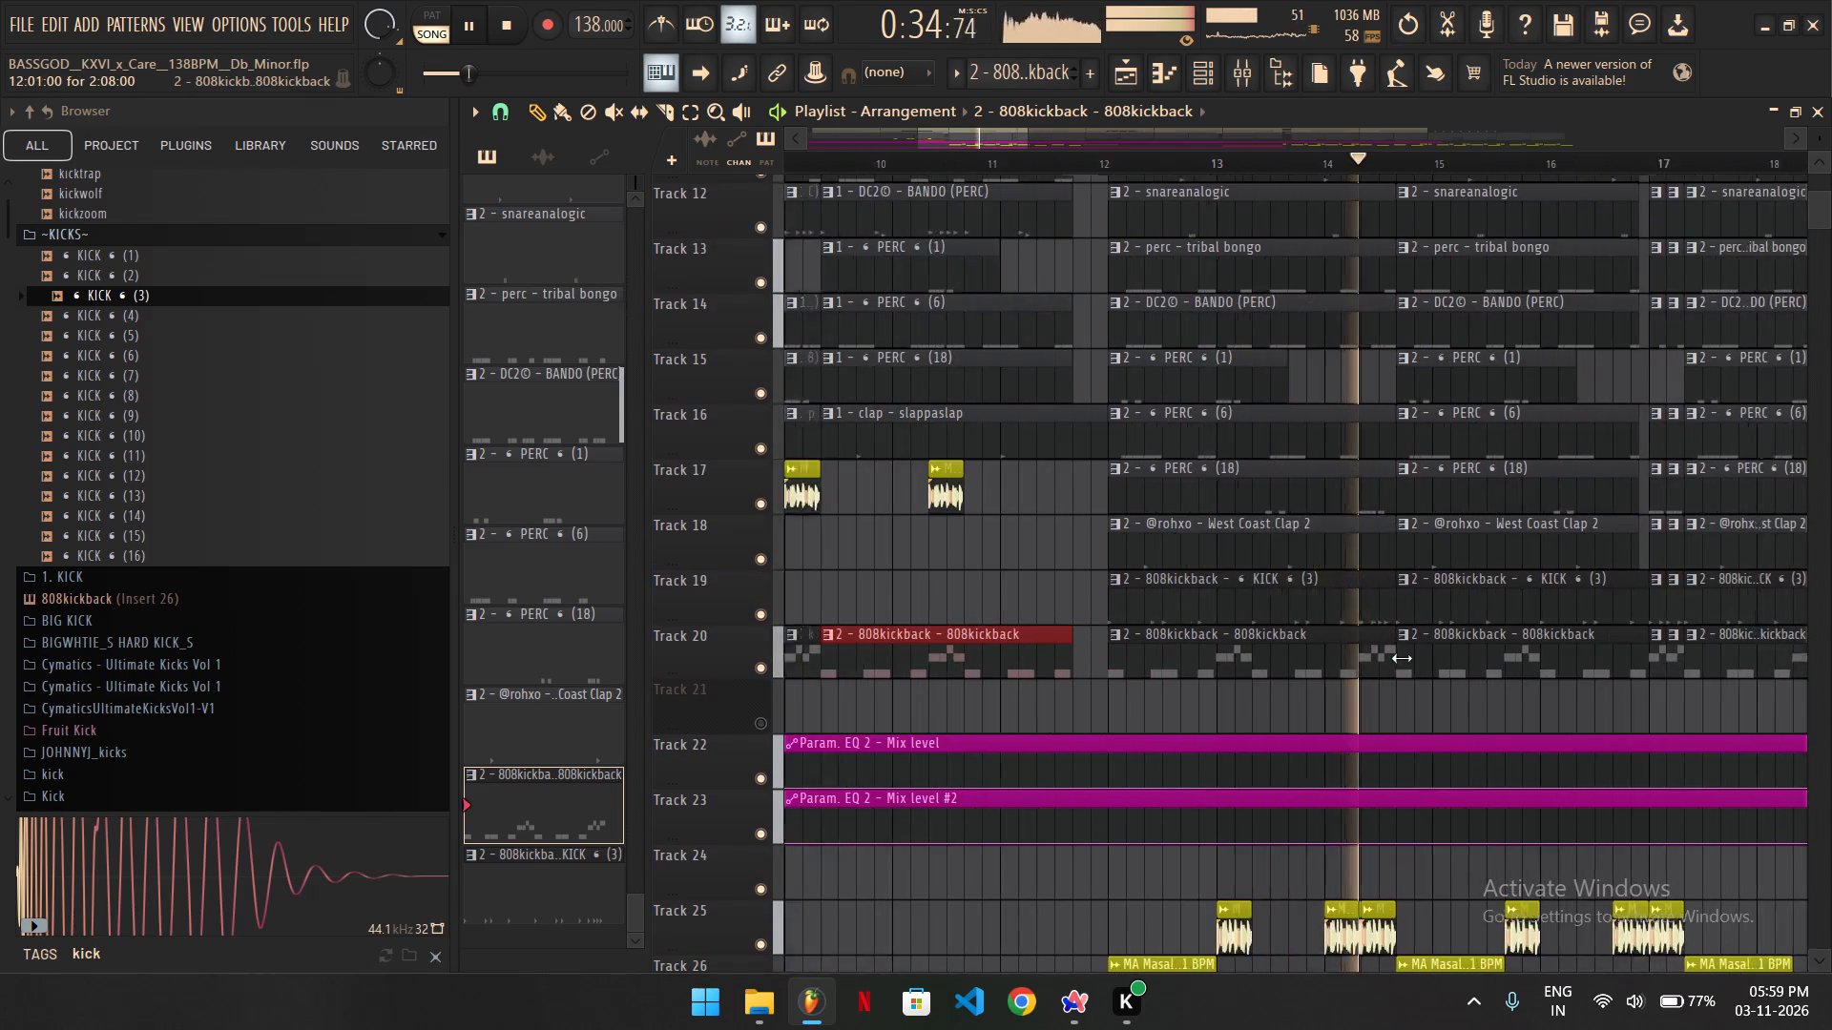
ctrl+scroll(1402, 658, up, 3)
double_click(1304, 725)
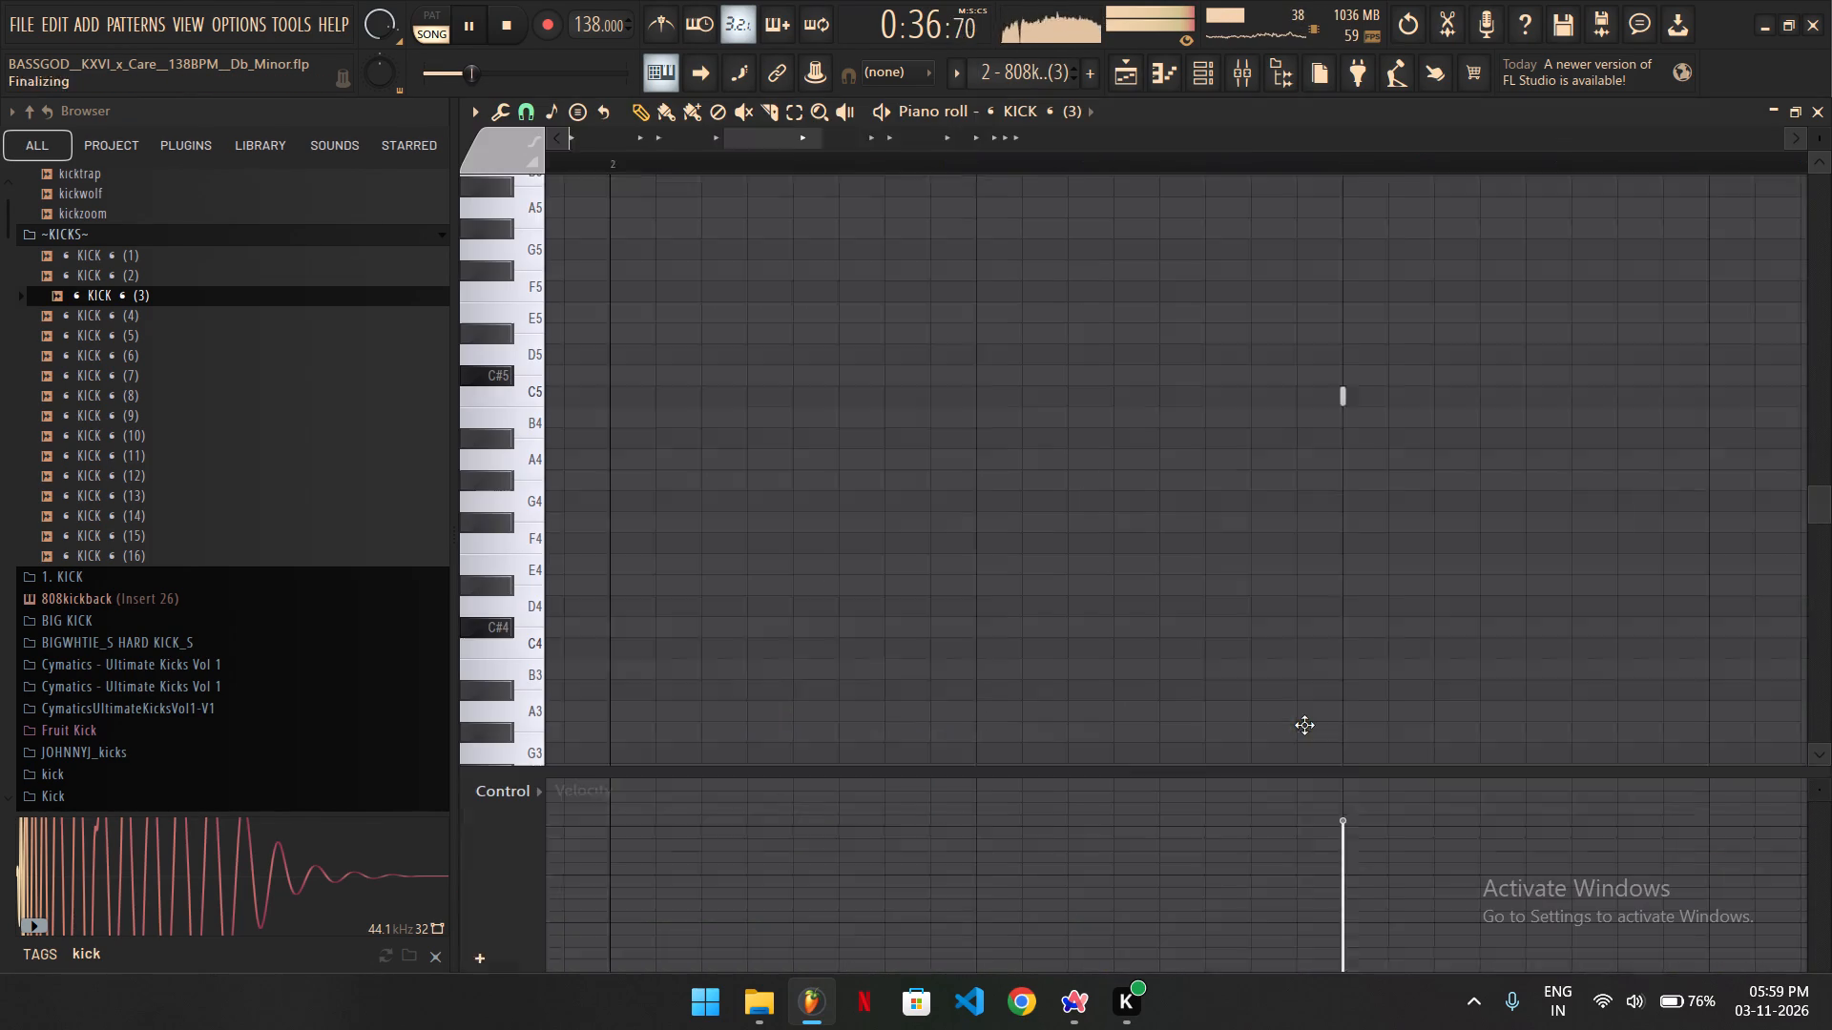
key(space)
Load the Thermal effect into slot 3 of mixer Insert 26.
click(1197, 72)
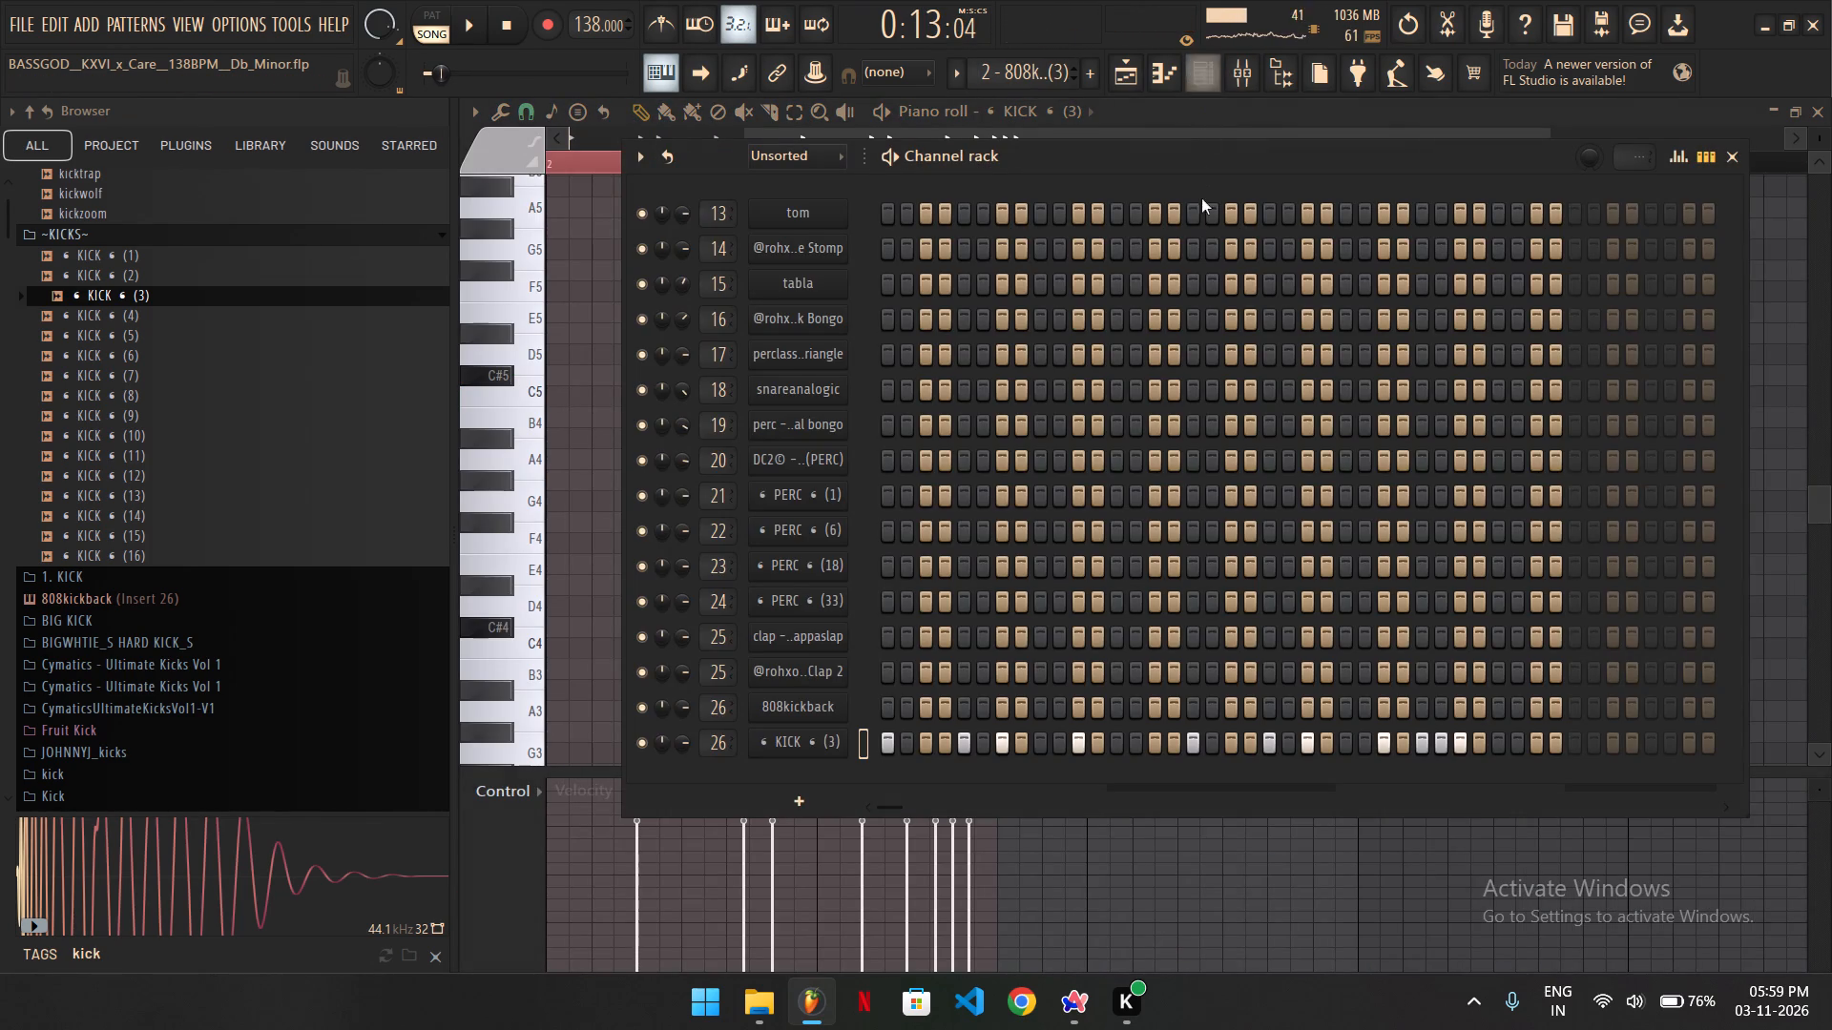
click(1248, 70)
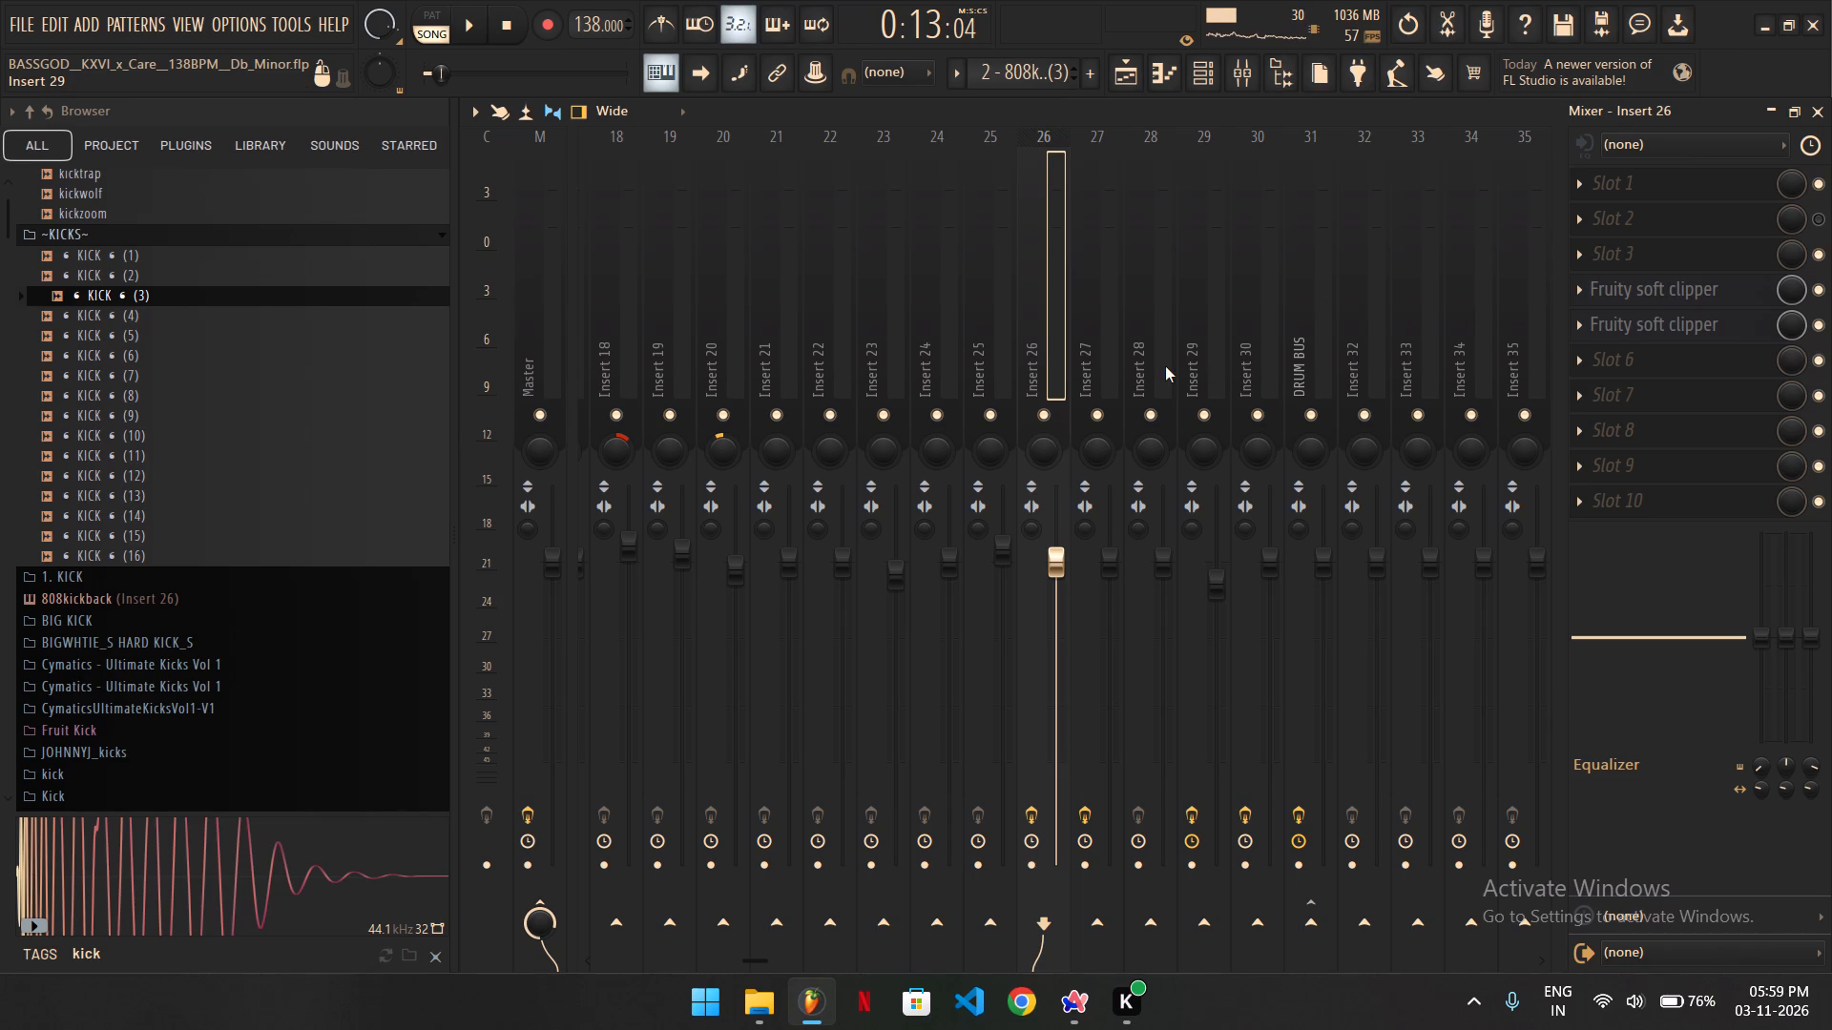
click(1681, 249)
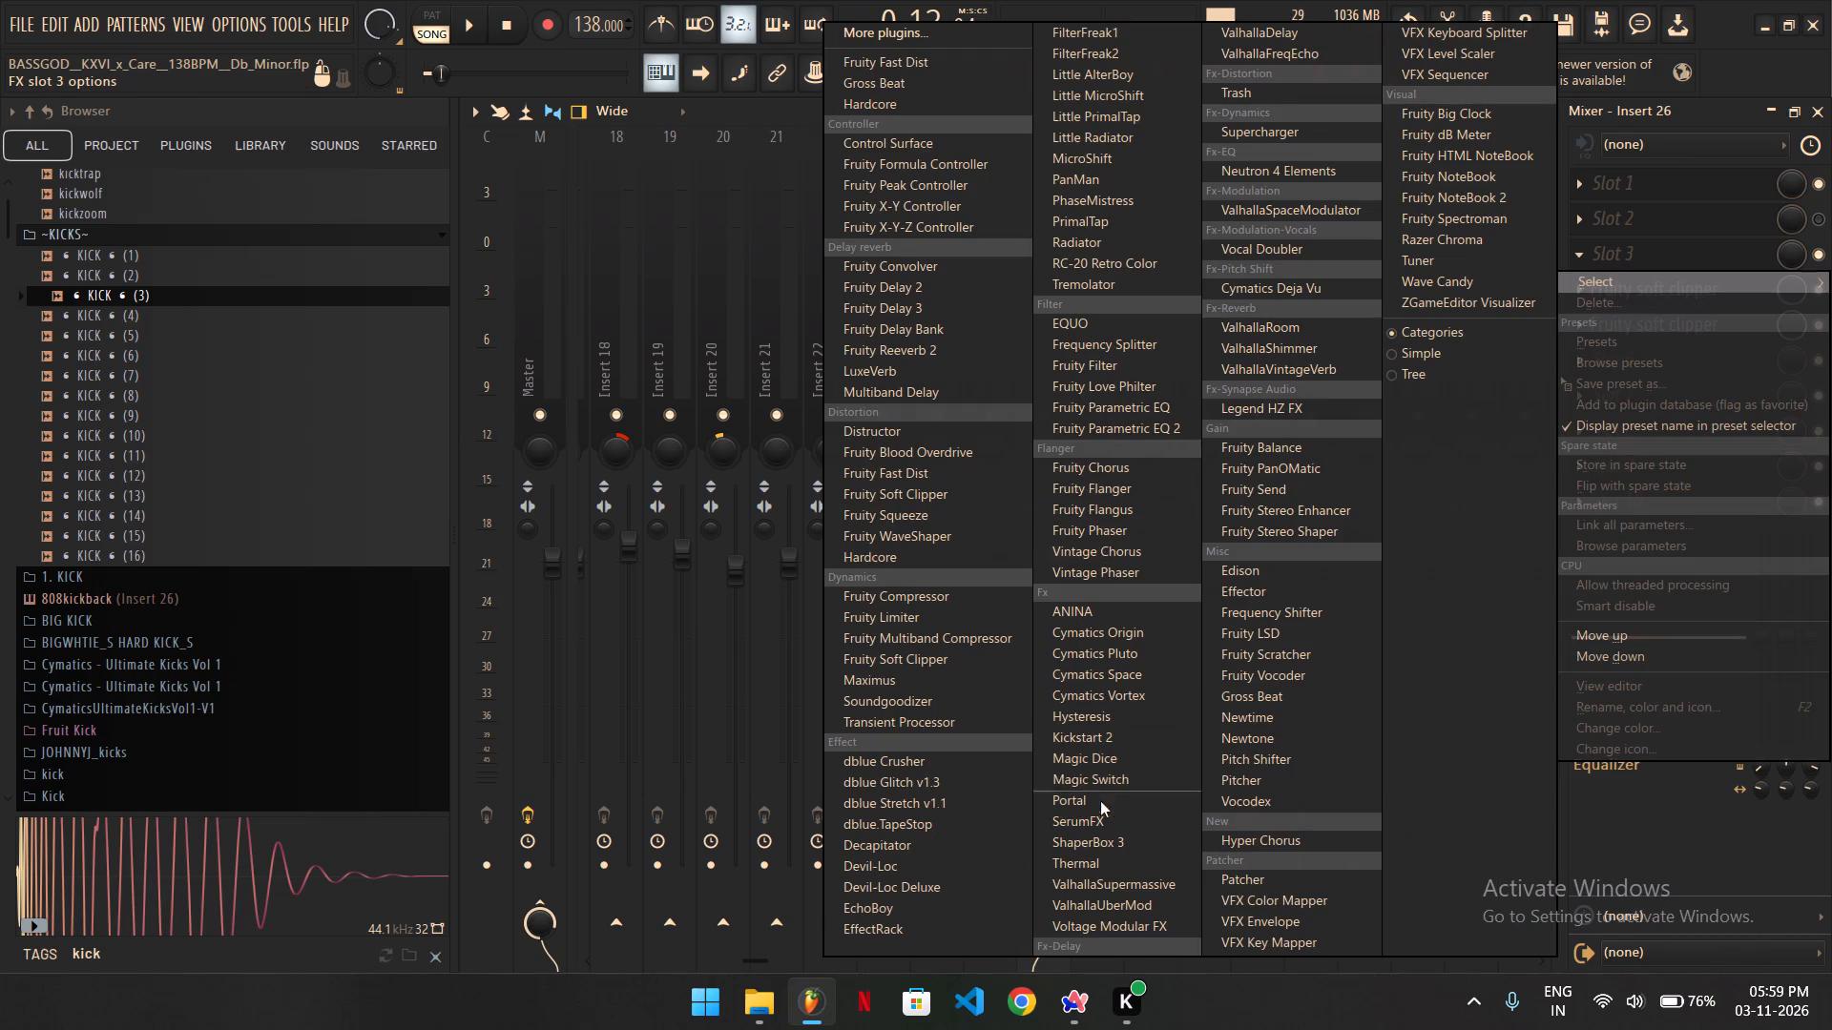
click(1085, 857)
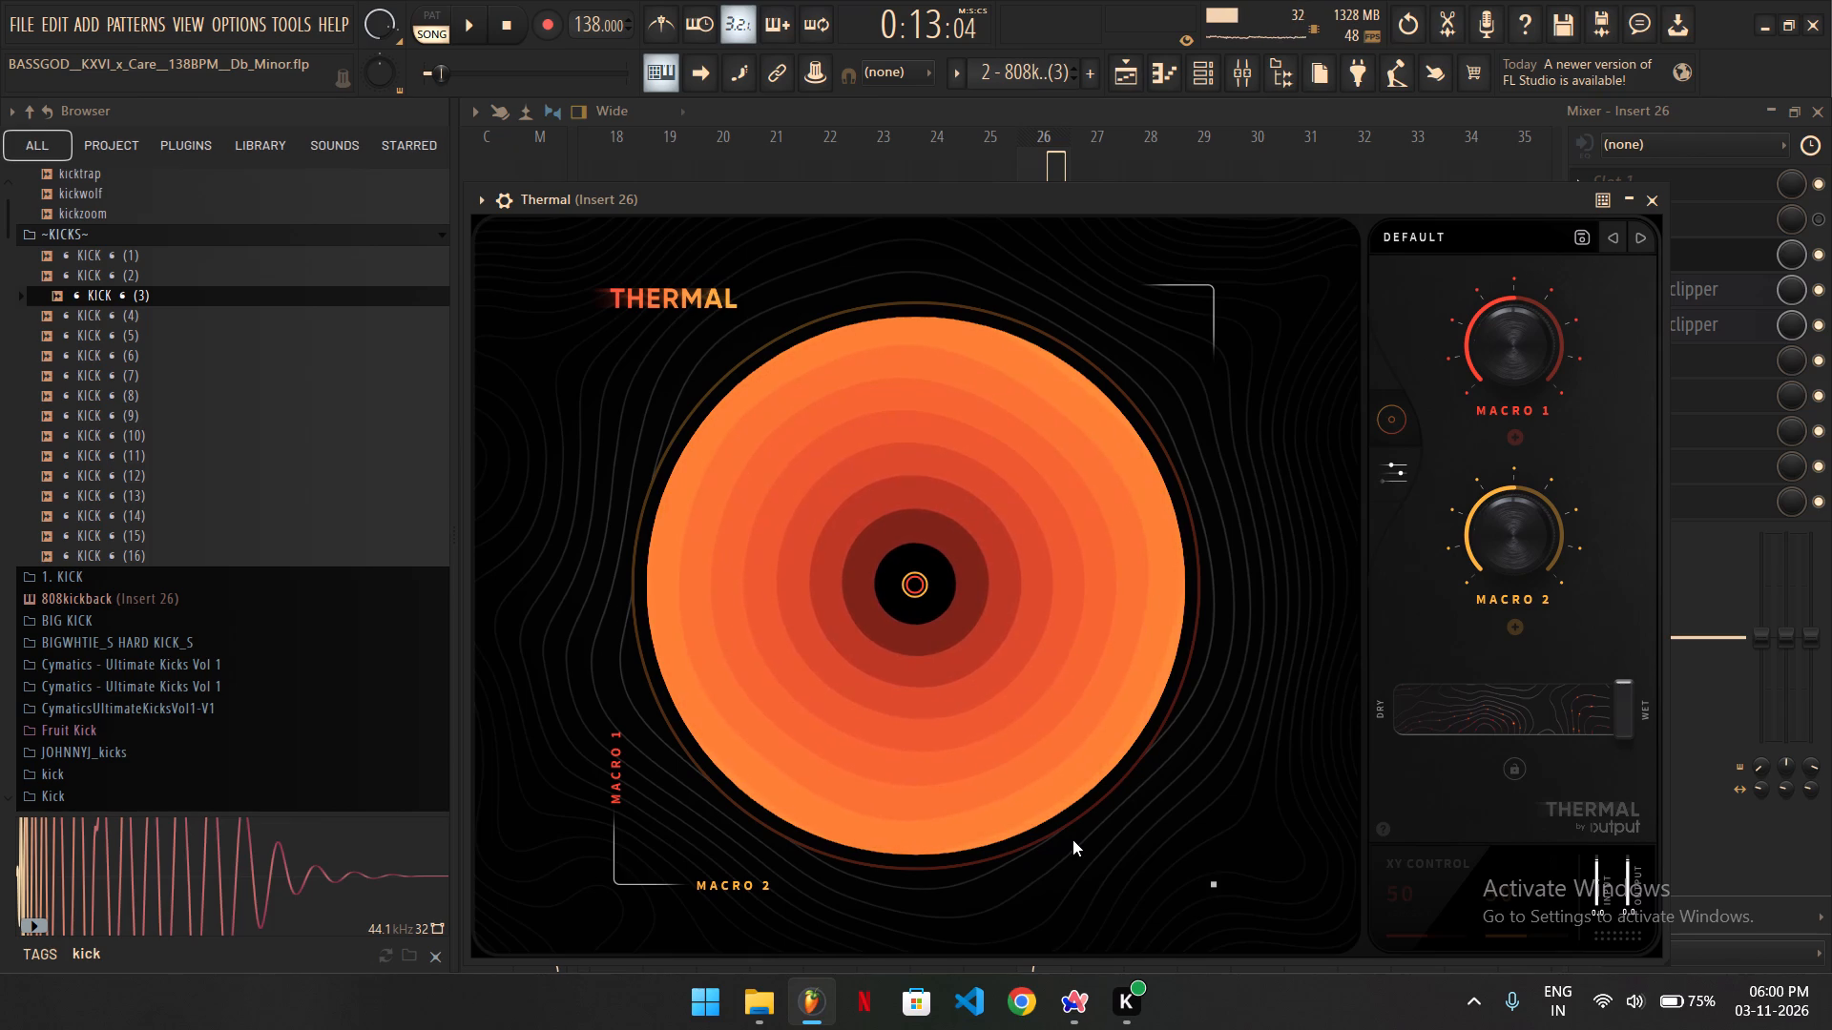
Choose Thermal's Machine Tantrum preset from the Drums category and set its dry/wet to about 12%.
click(1419, 237)
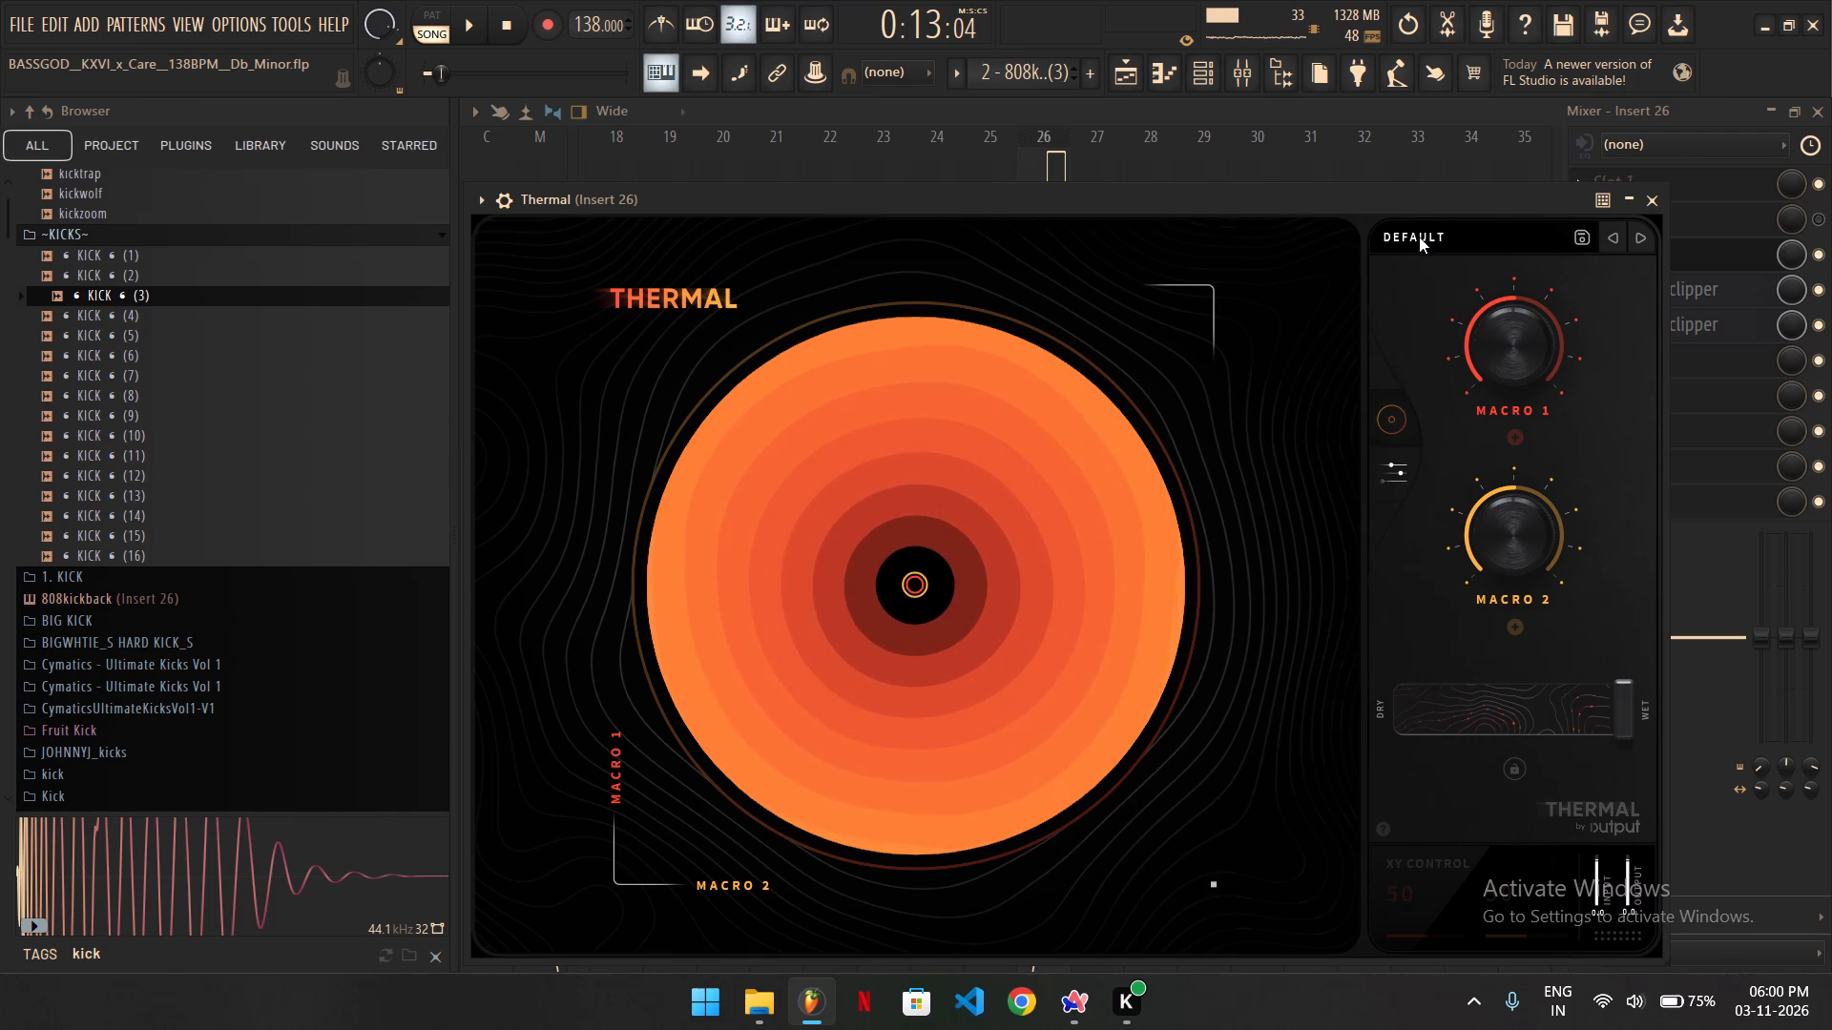
click(634, 341)
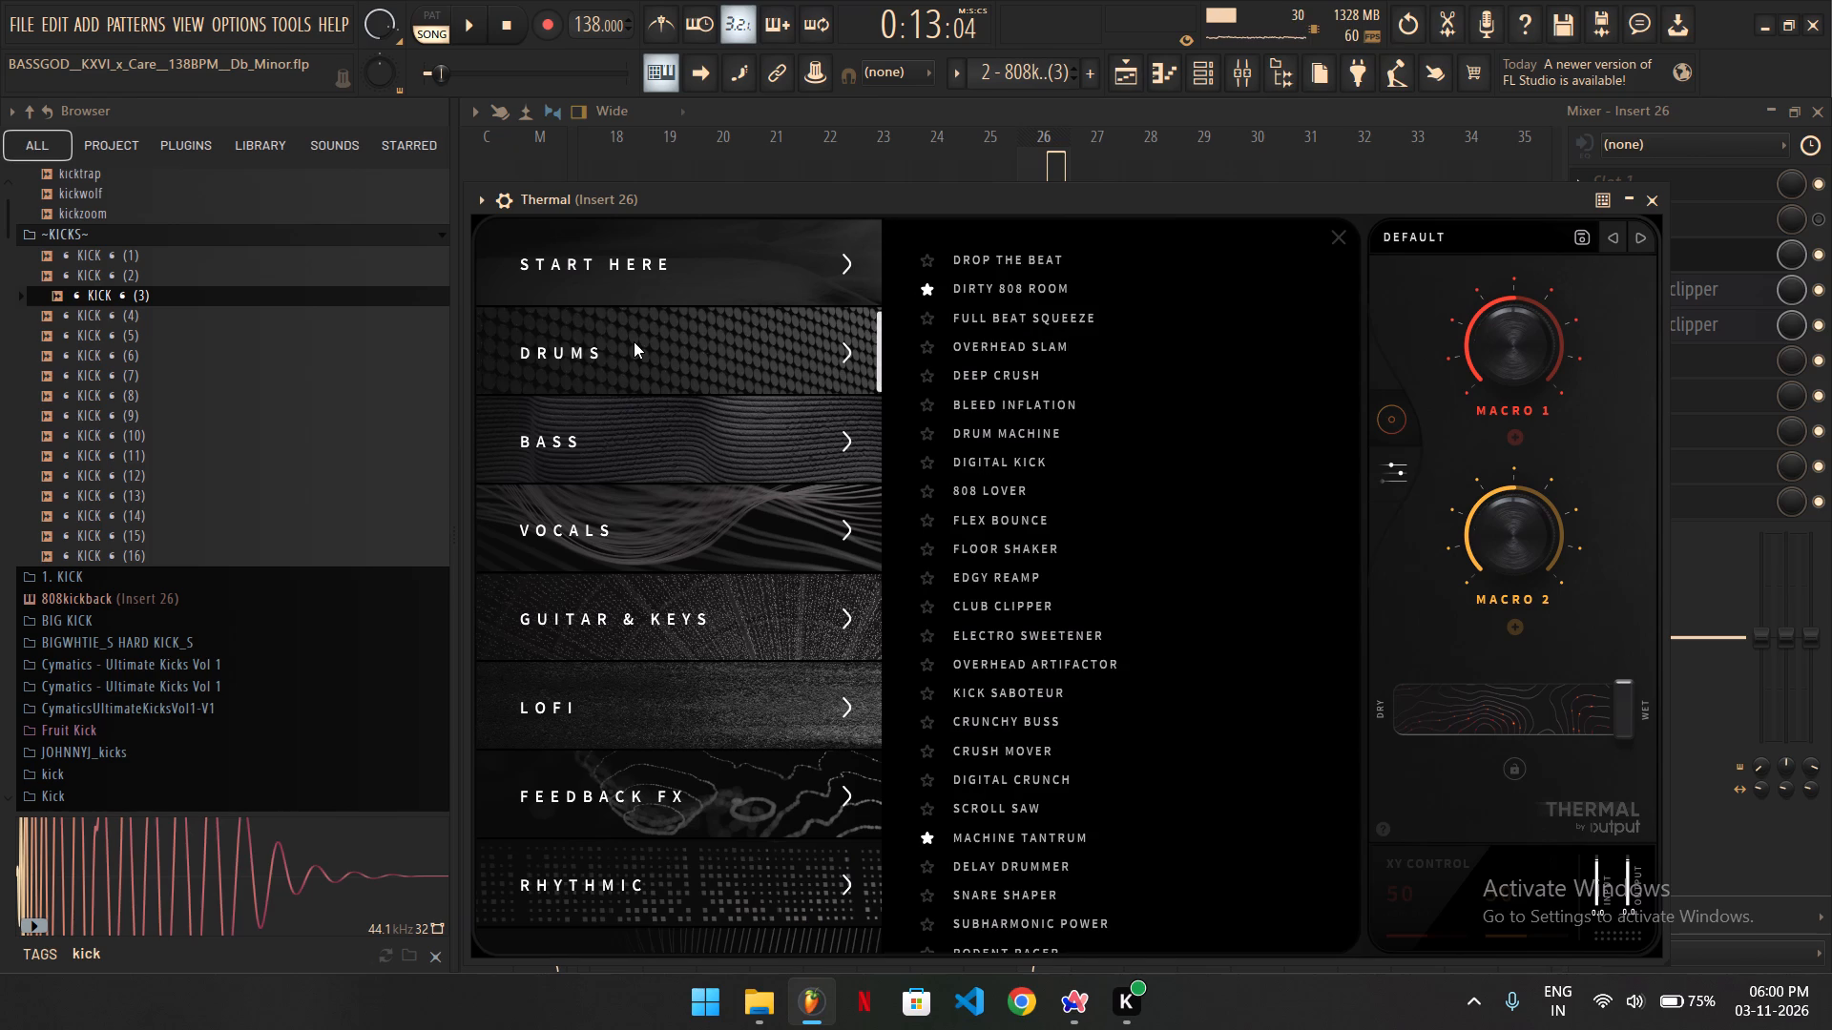
click(999, 841)
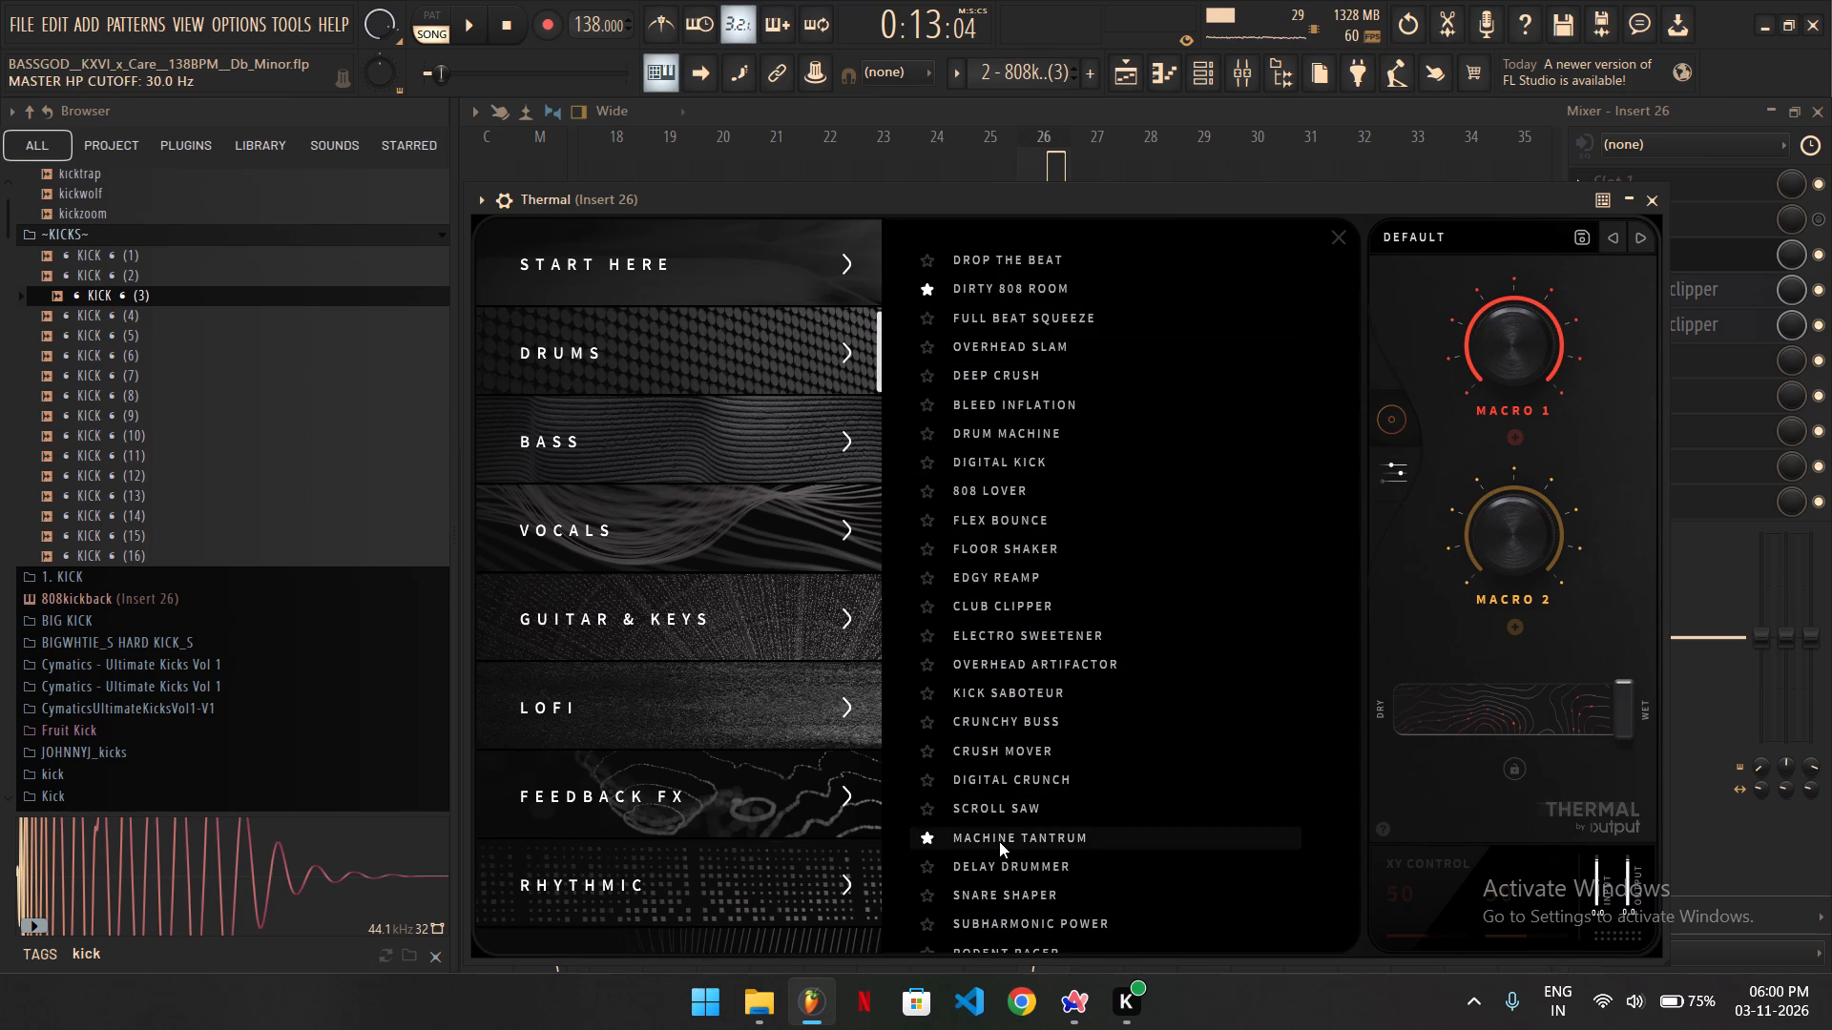
drag(1613, 701, 1446, 727)
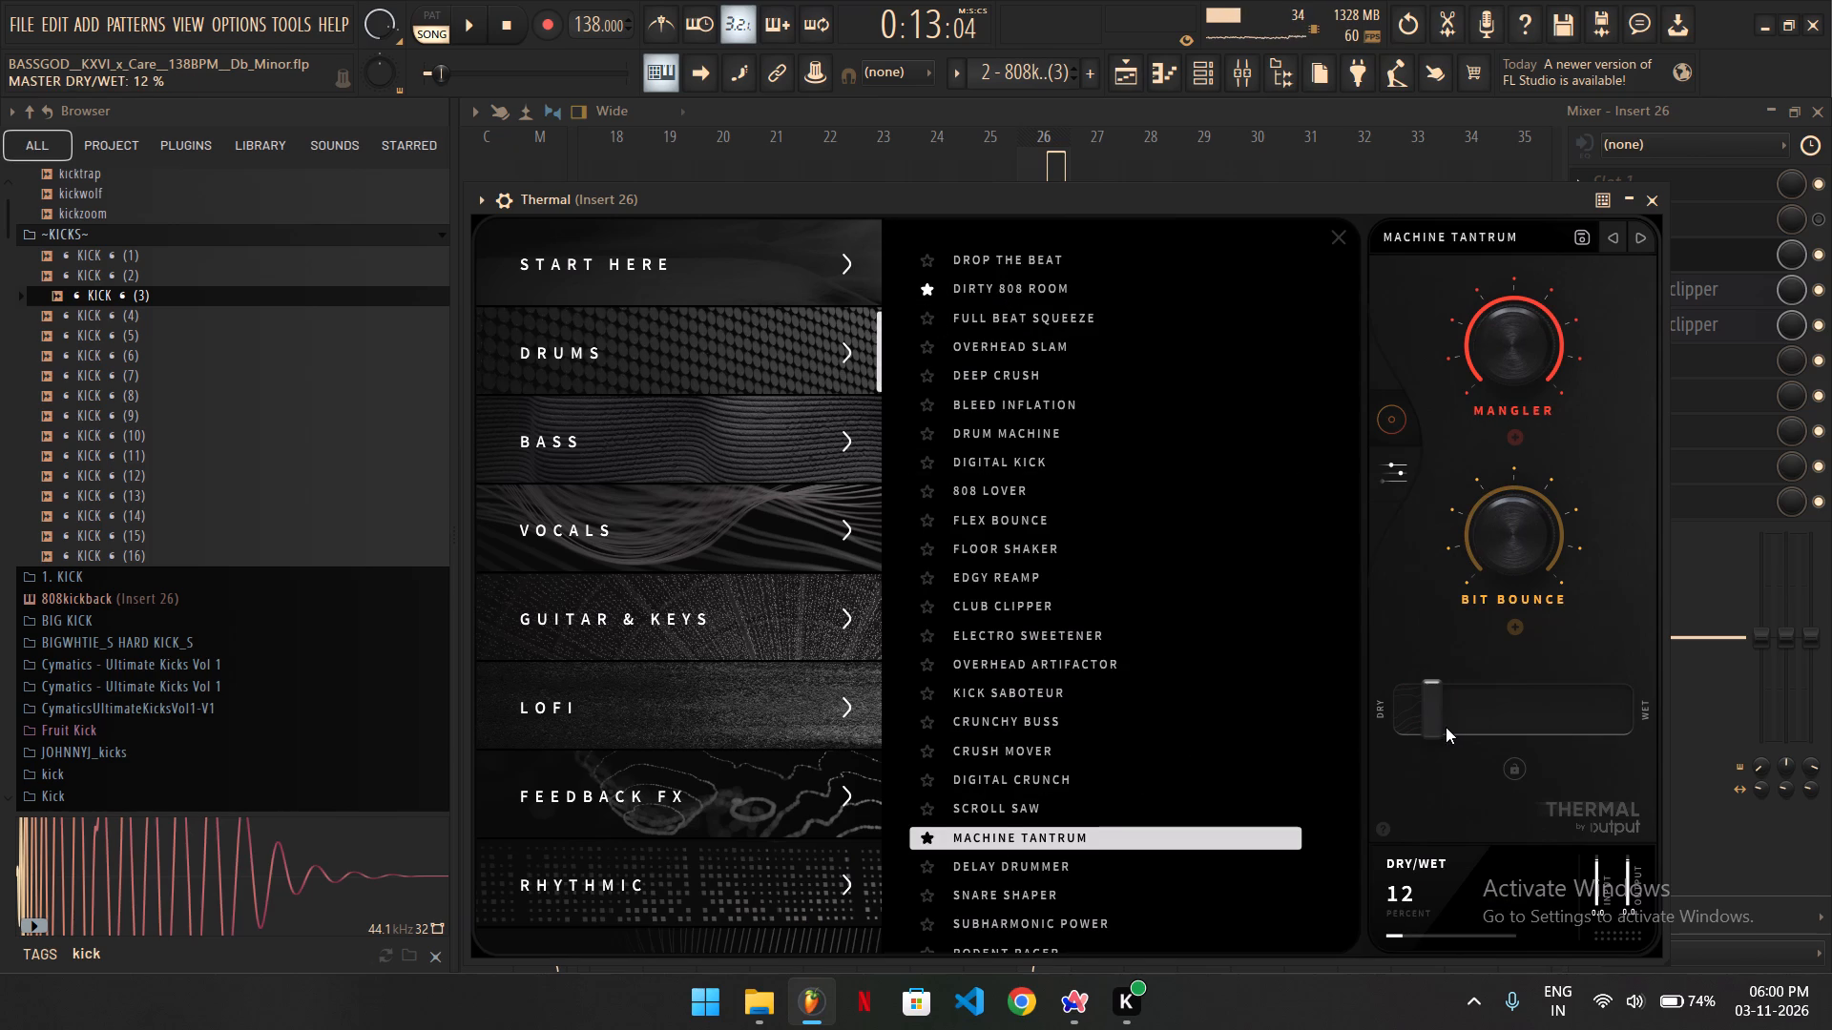
drag(1446, 727, 1445, 727)
Play the section and lower Thermal's dry/wet to 2%, then close the plugin.
key(space)
click(1430, 205)
key(space)
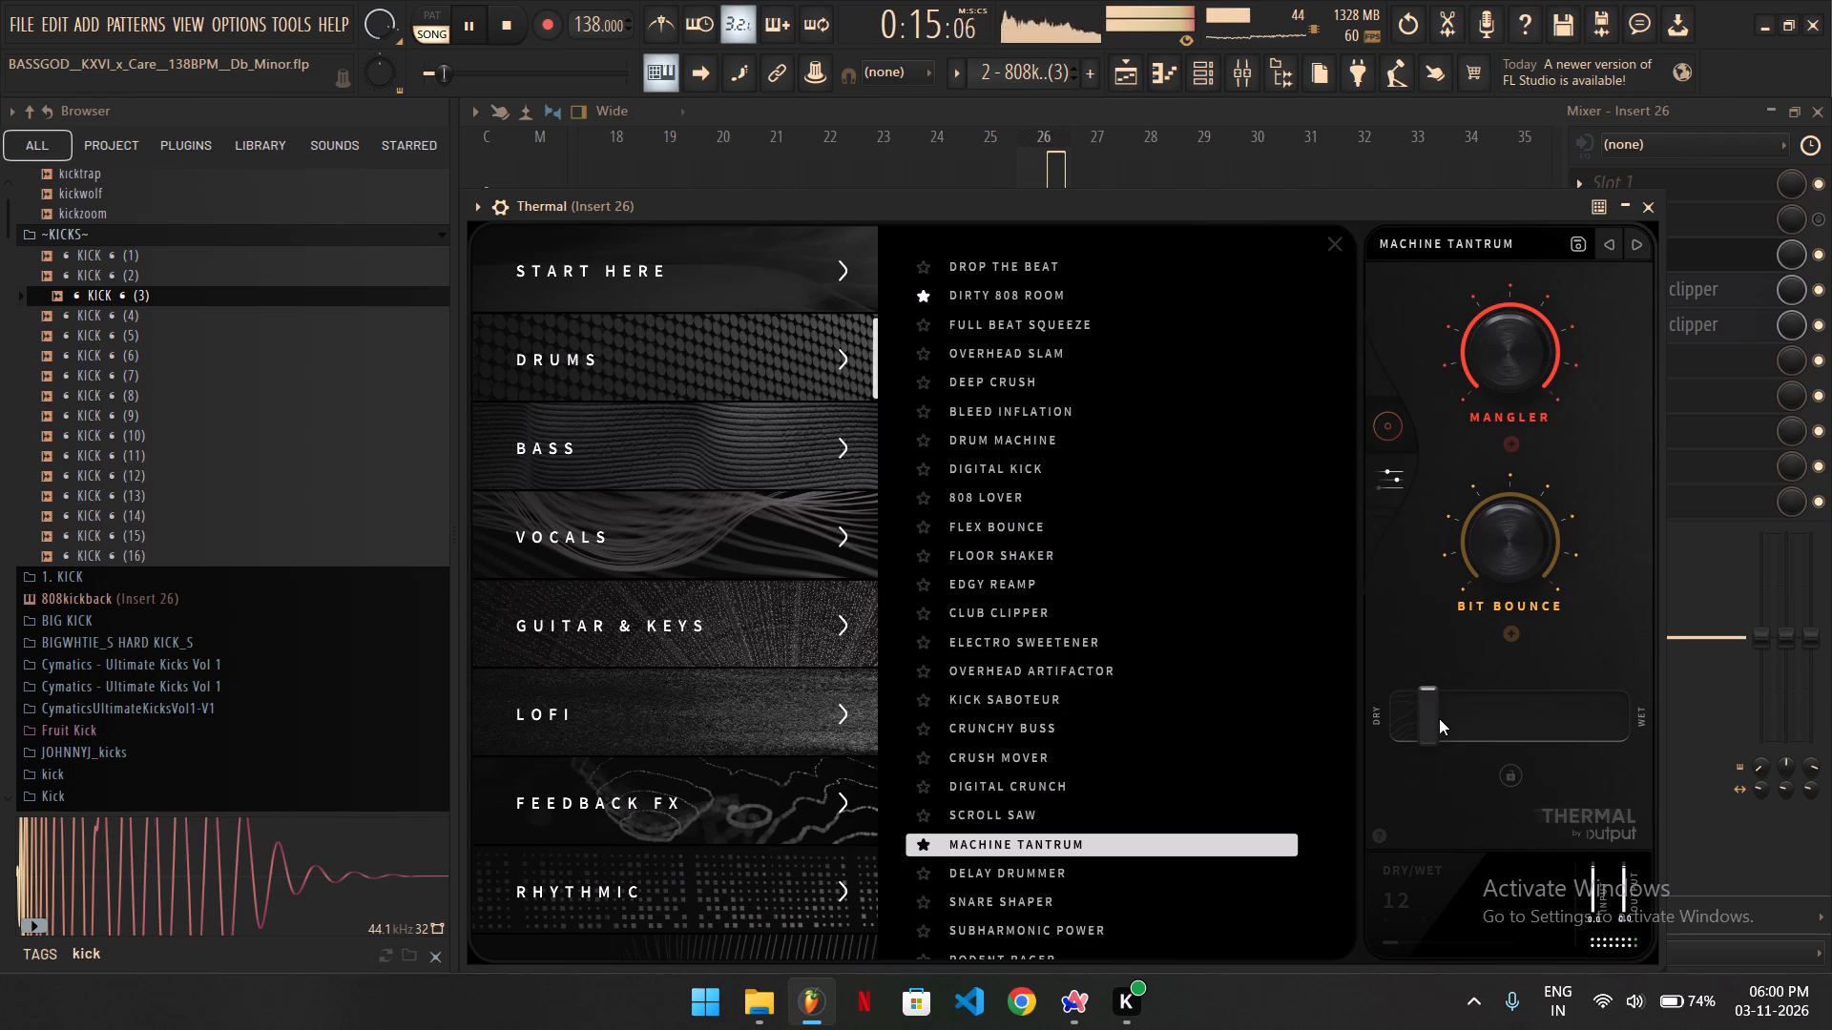
drag(1427, 717, 1422, 715)
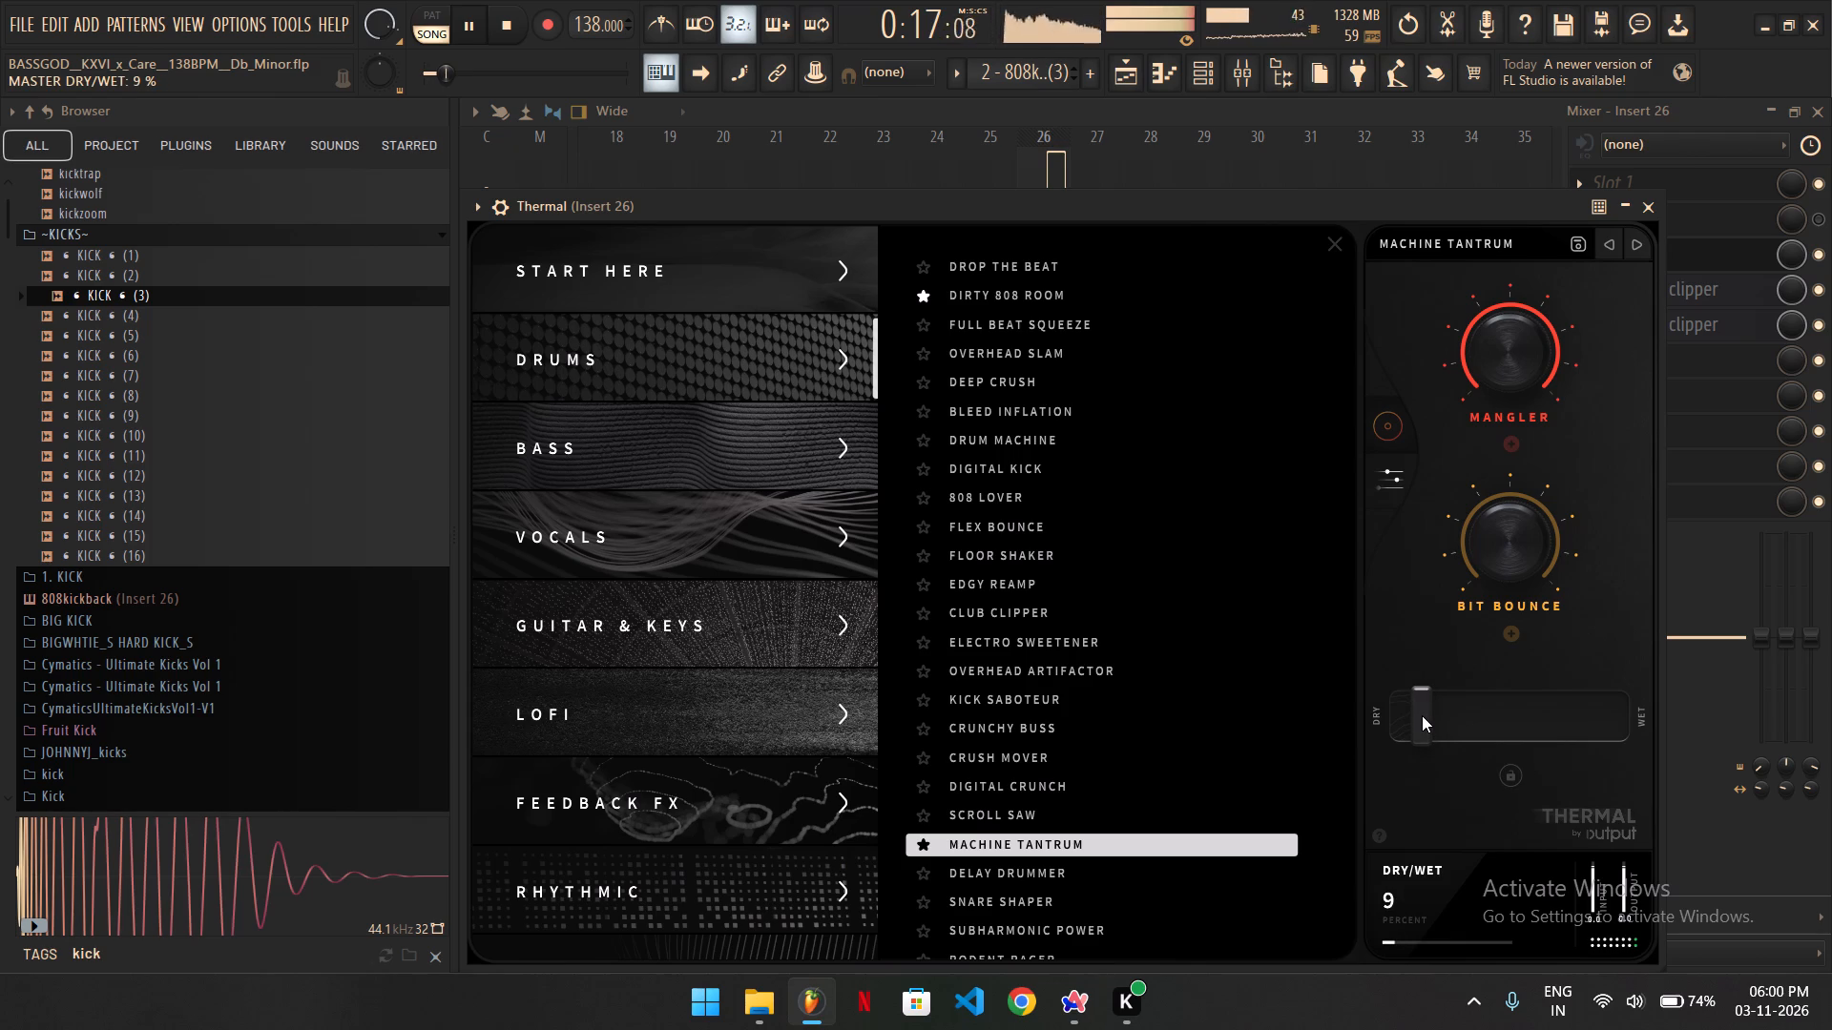
drag(1422, 715, 1419, 712)
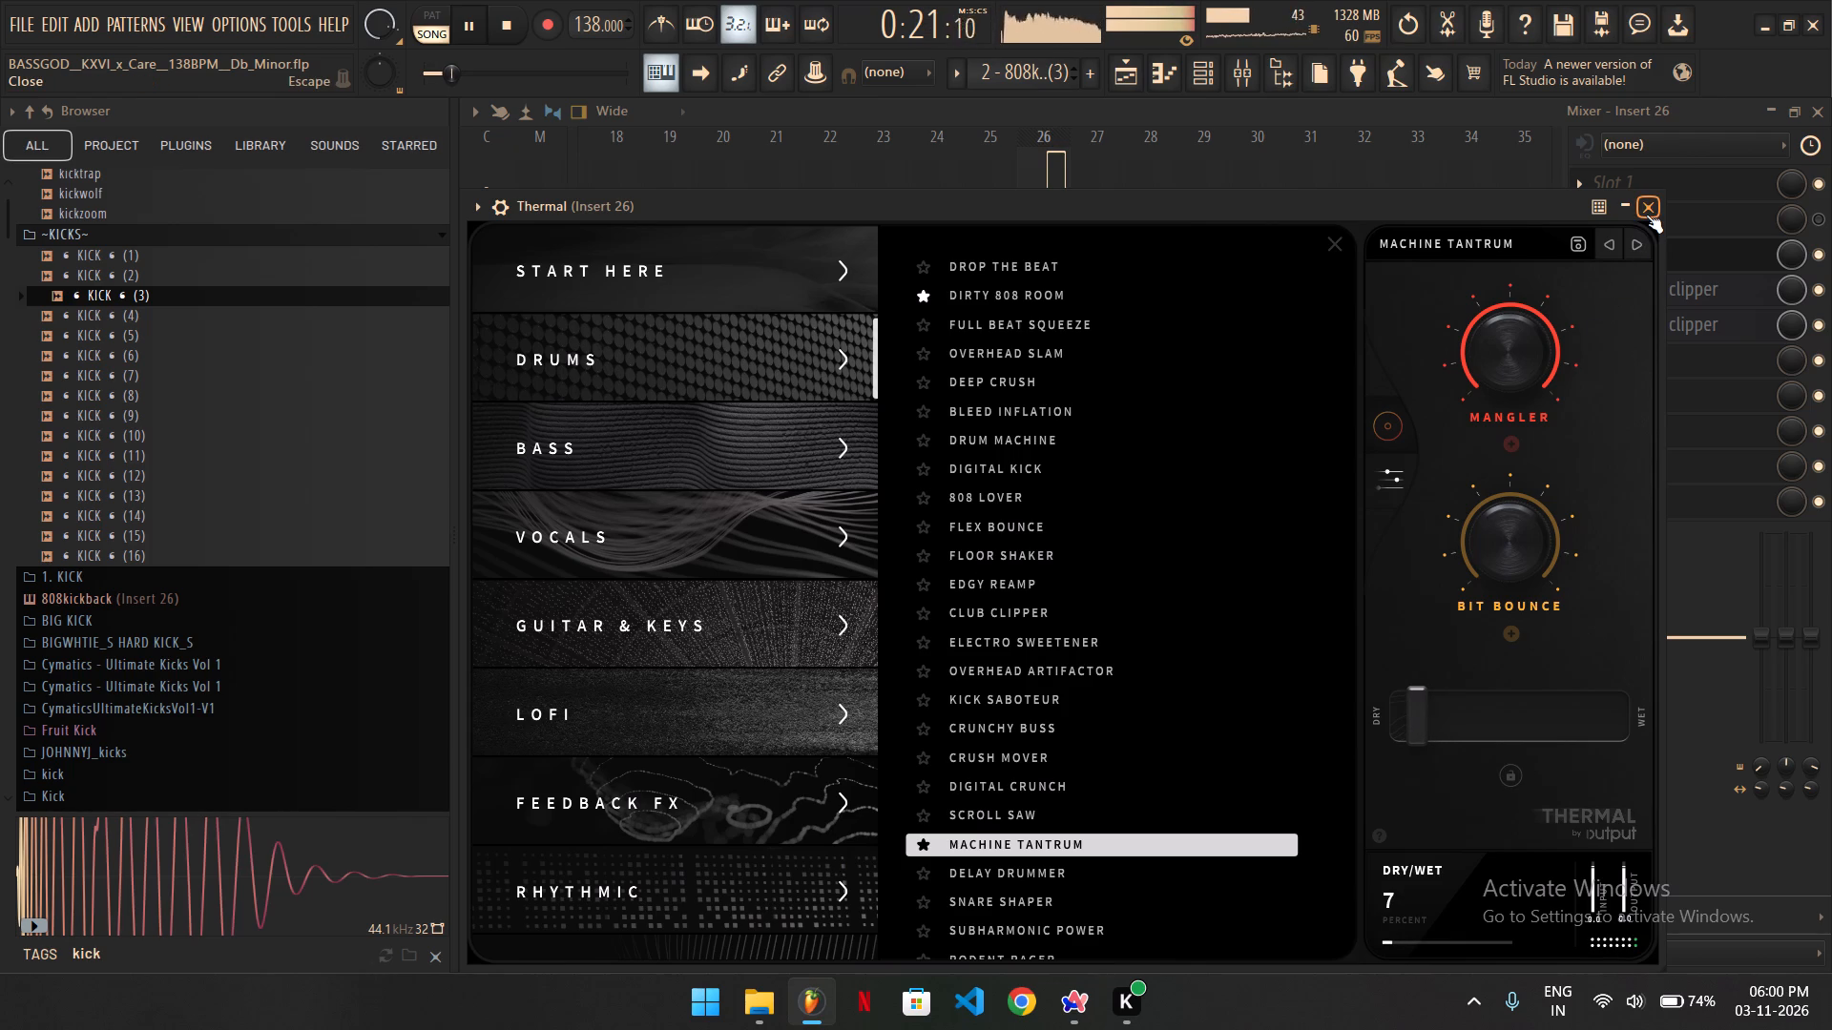
drag(1411, 715, 1401, 710)
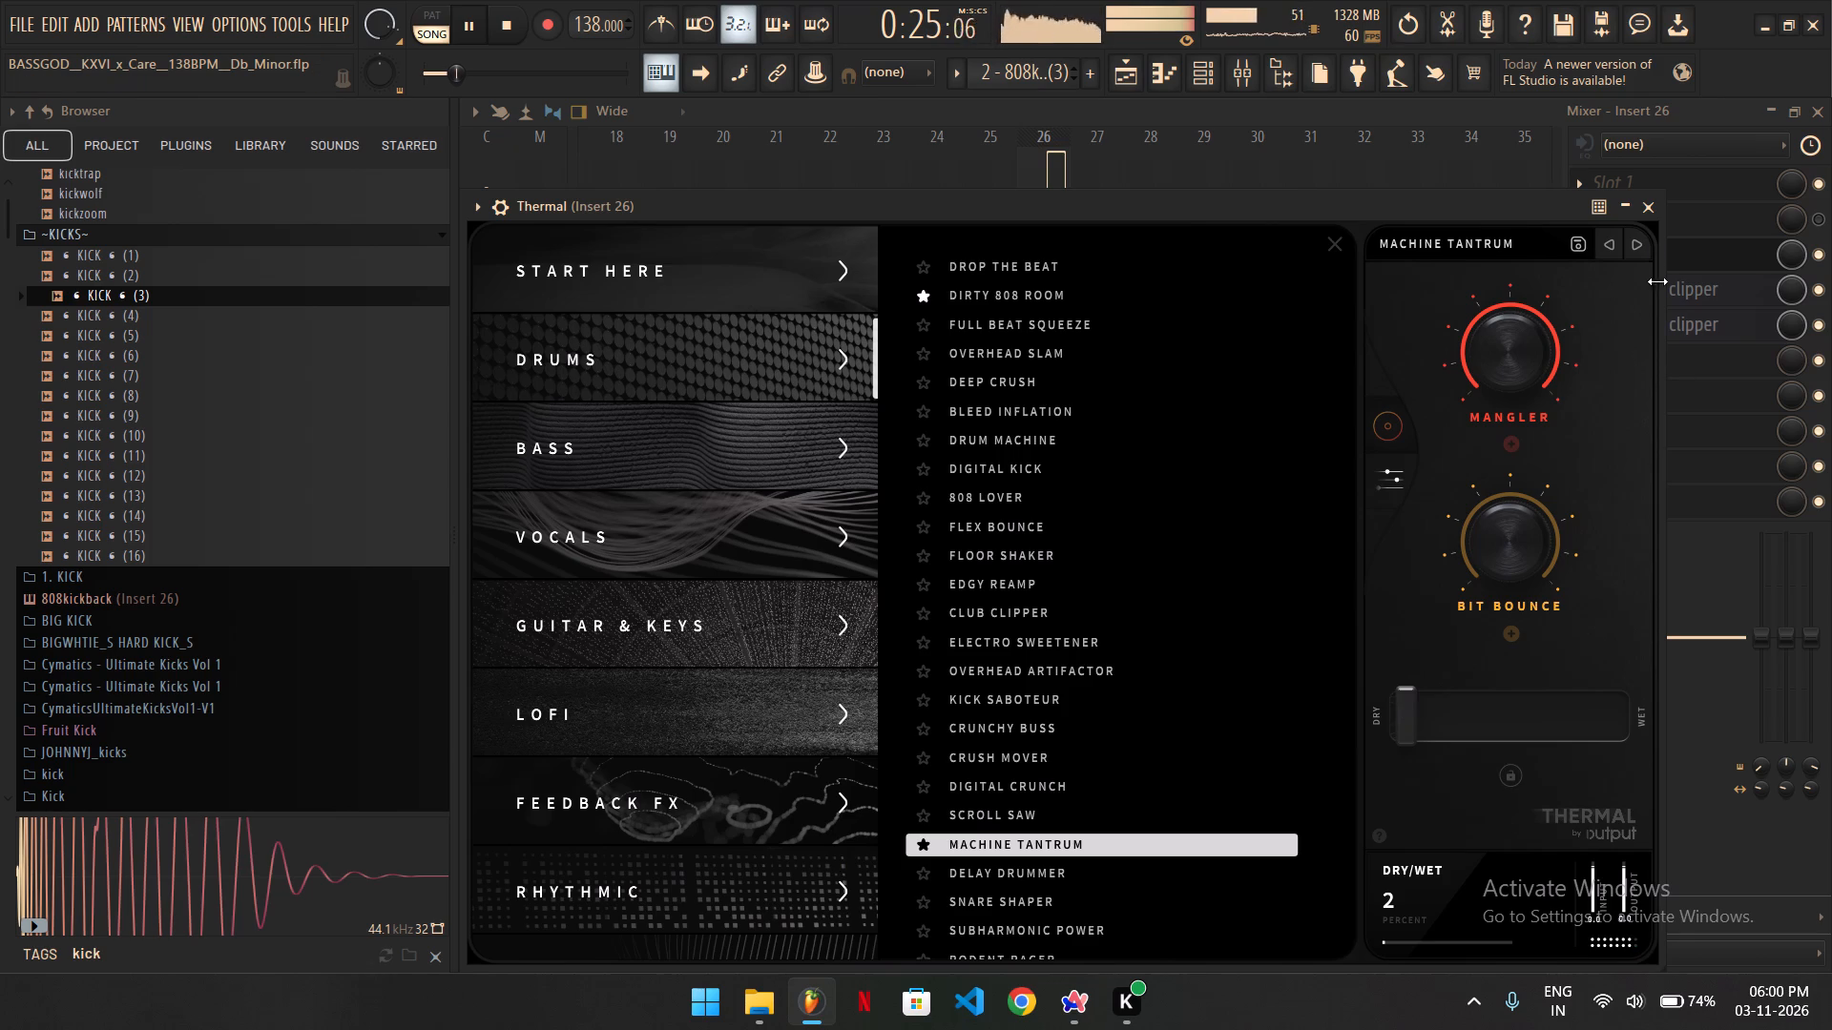
click(1655, 211)
Compare Insert 26's sound by bypassing and re-enabling Thermal during playback.
click(1815, 259)
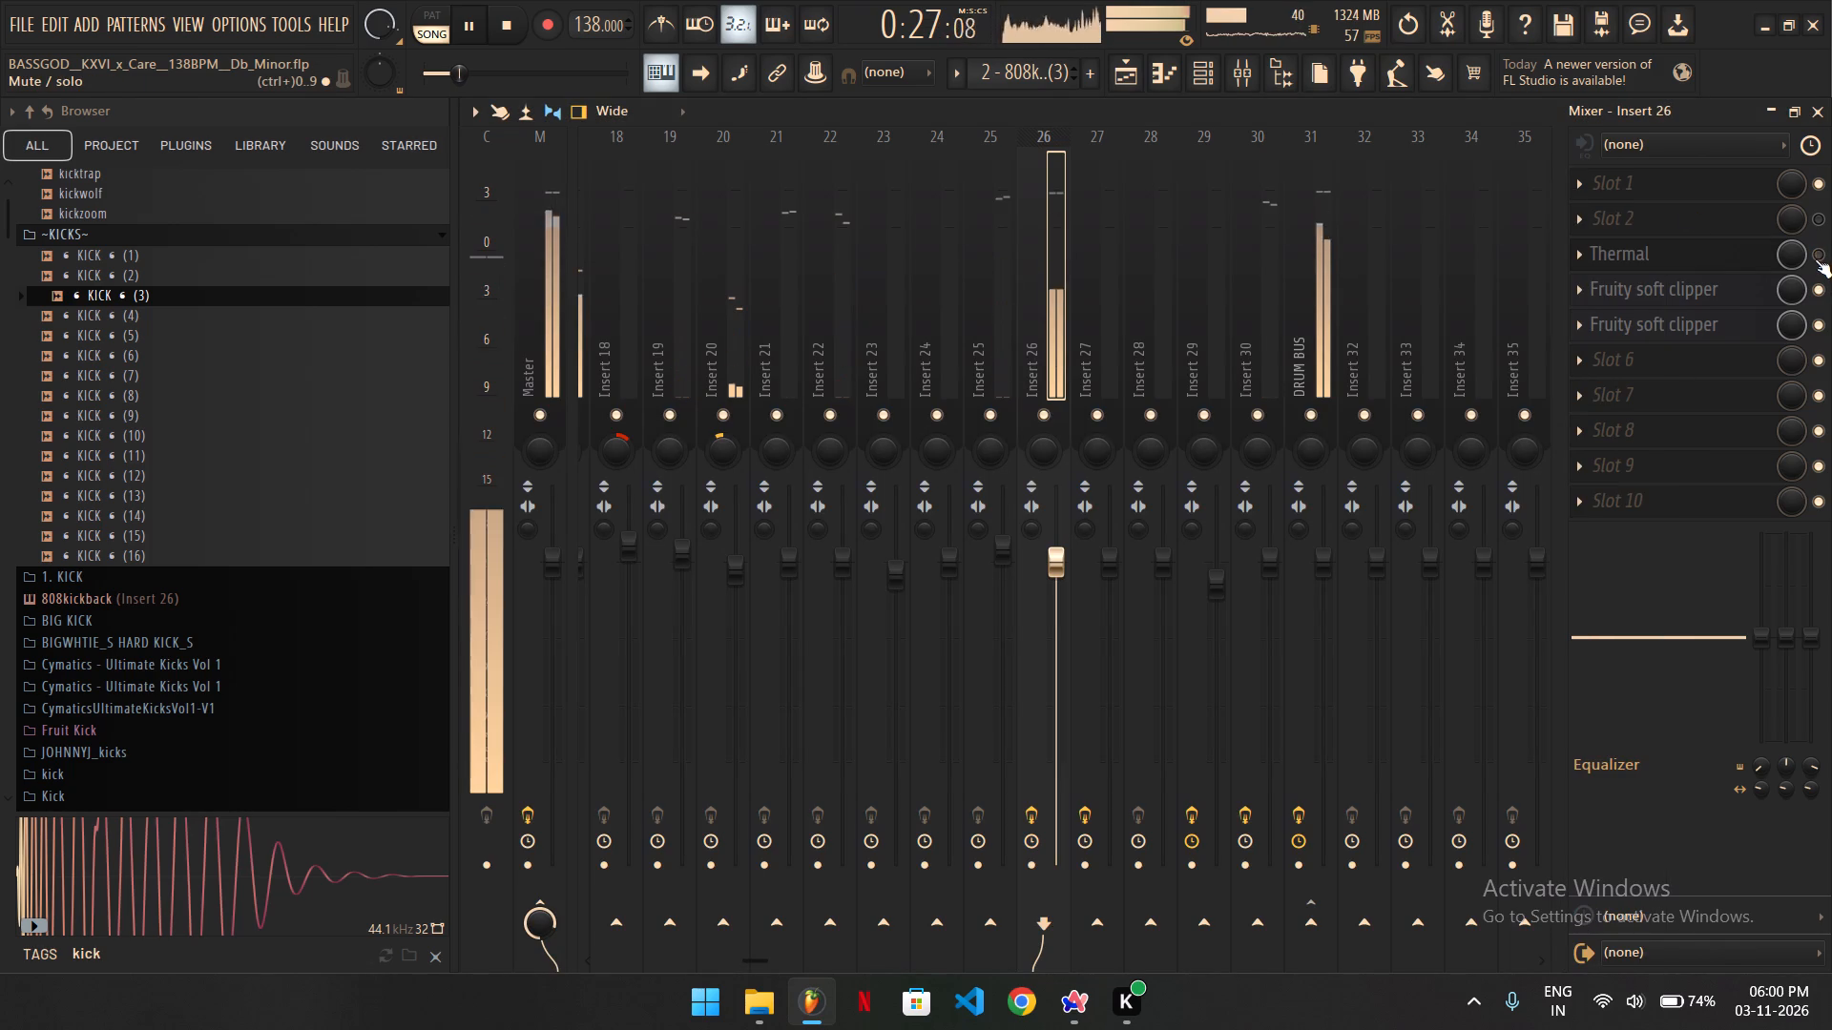
click(1815, 259)
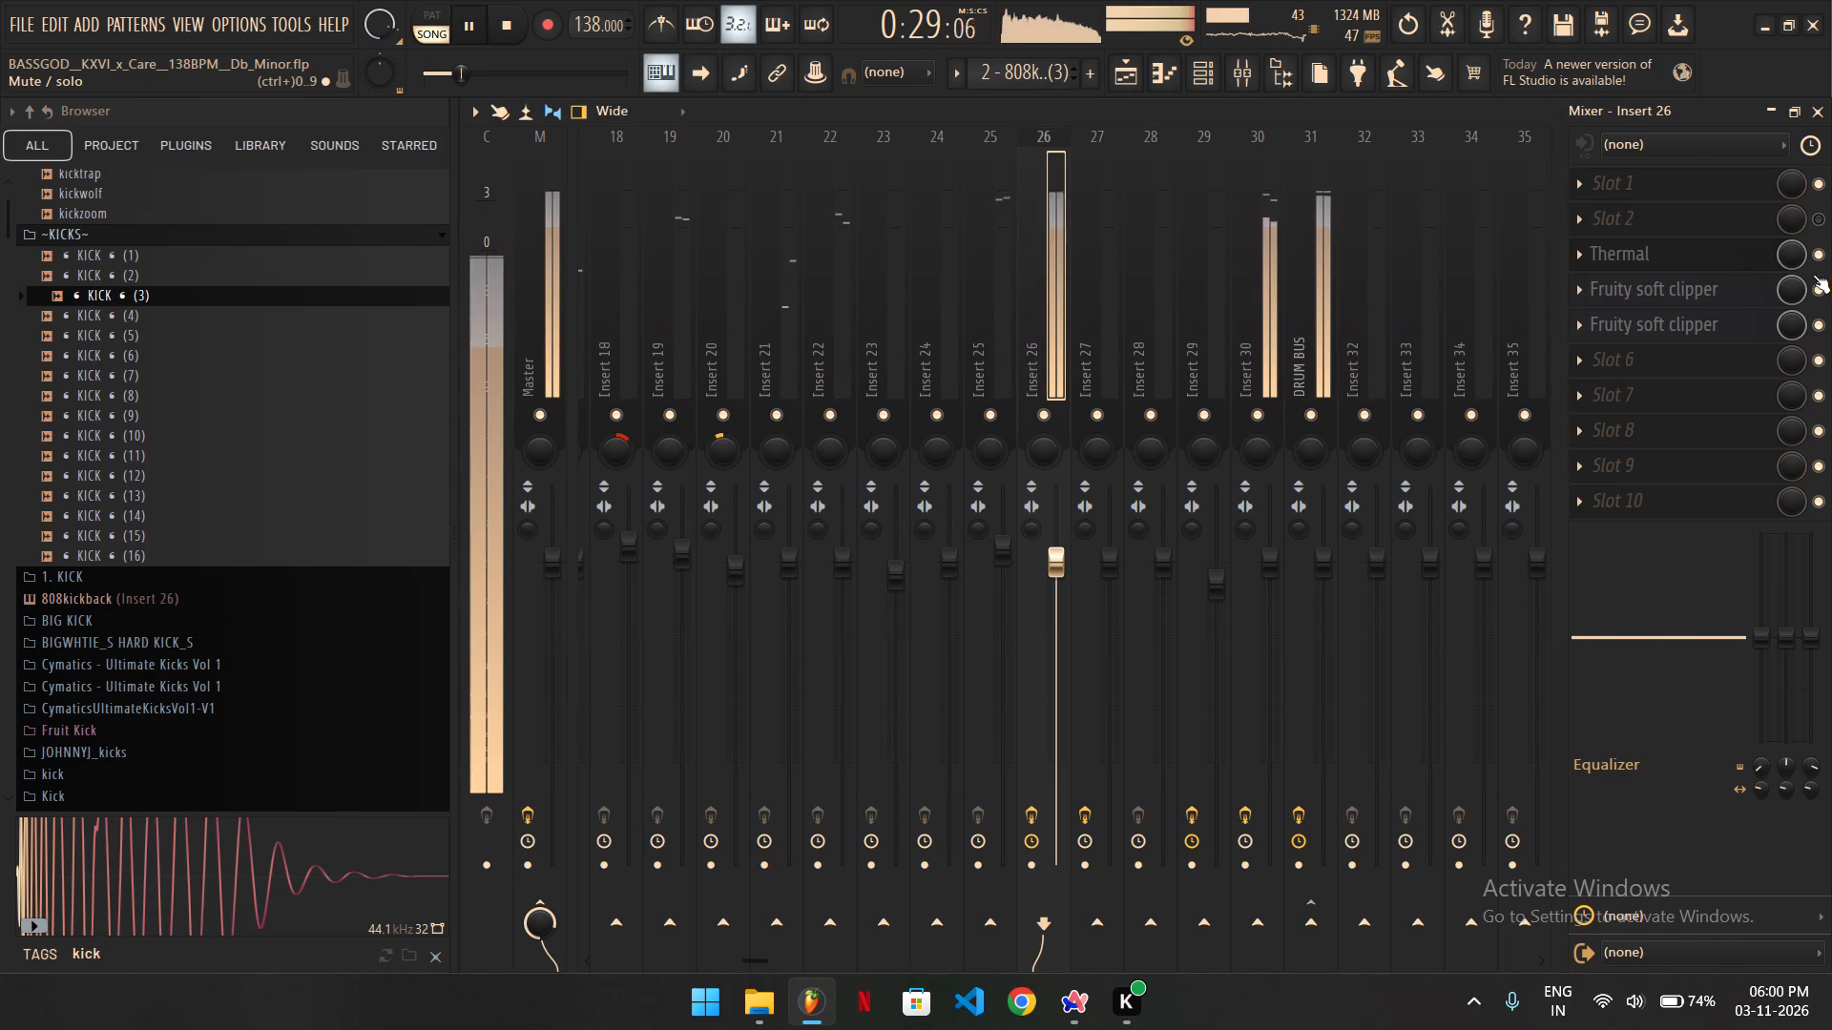
Disable the Fruity soft clipper in slot 4 of Insert 26 and return to the playlist.
click(1812, 282)
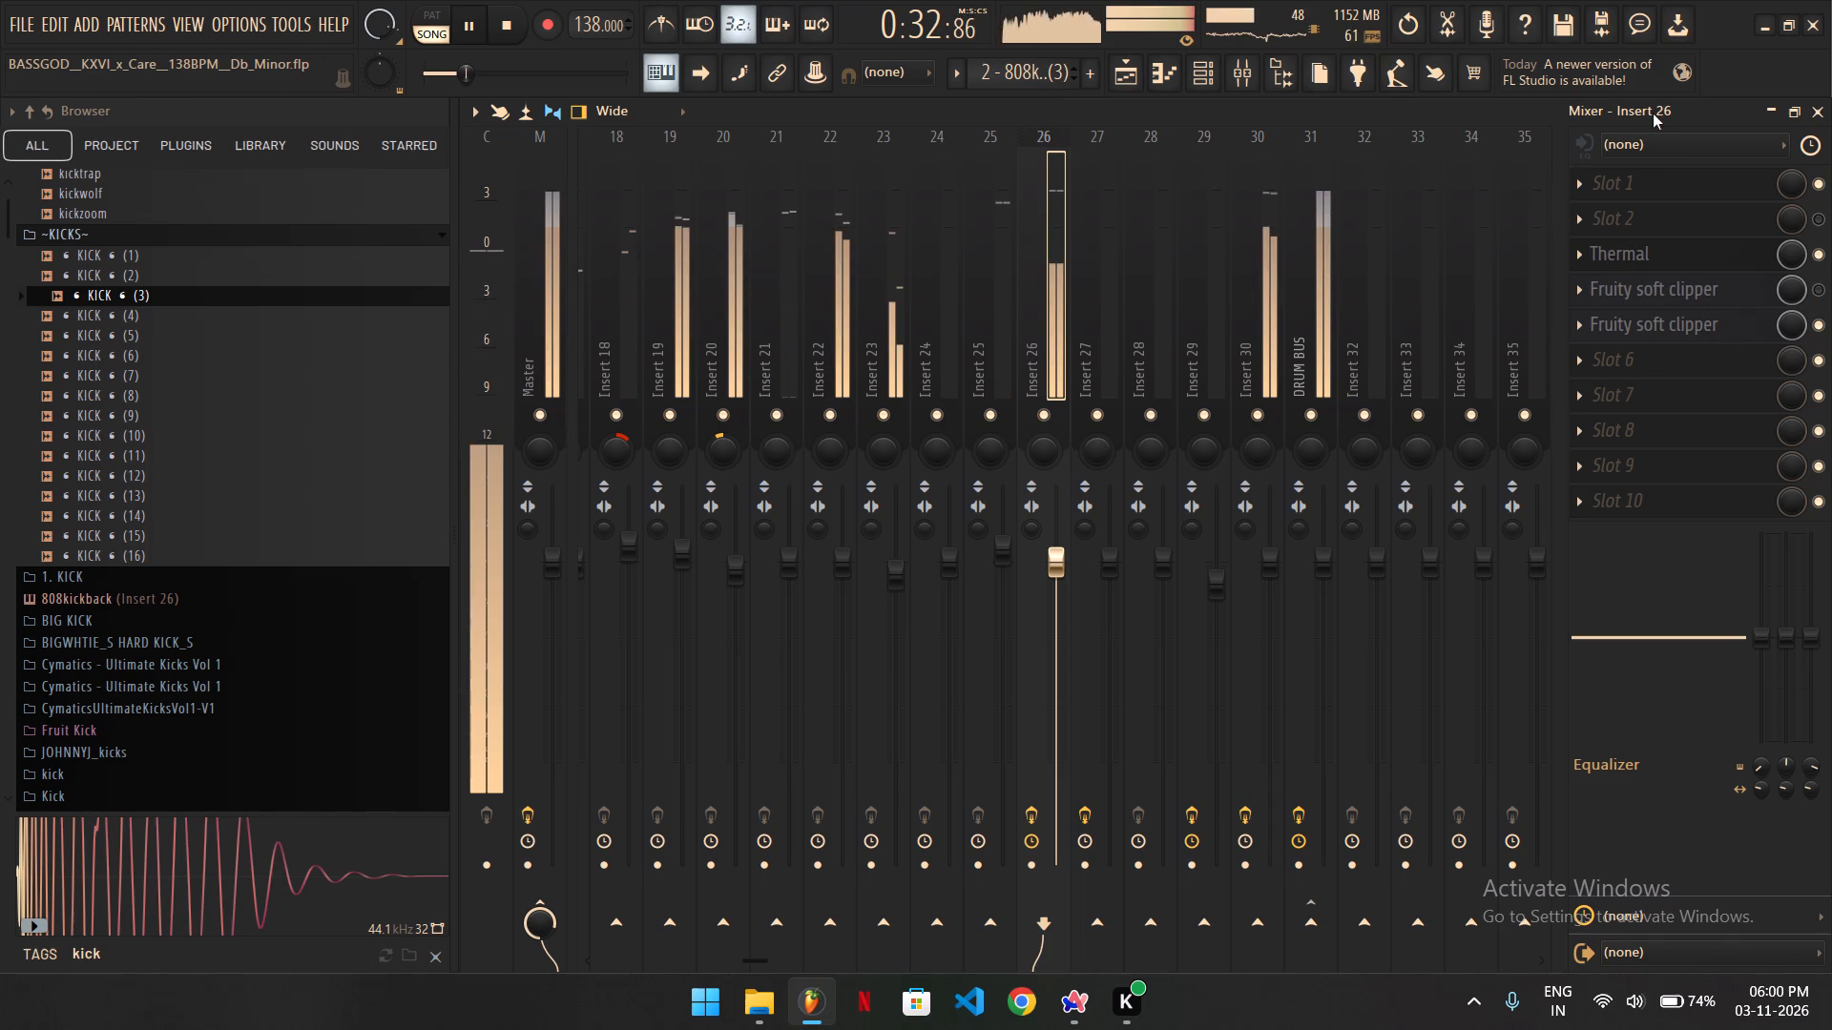
click(1810, 120)
click(1731, 154)
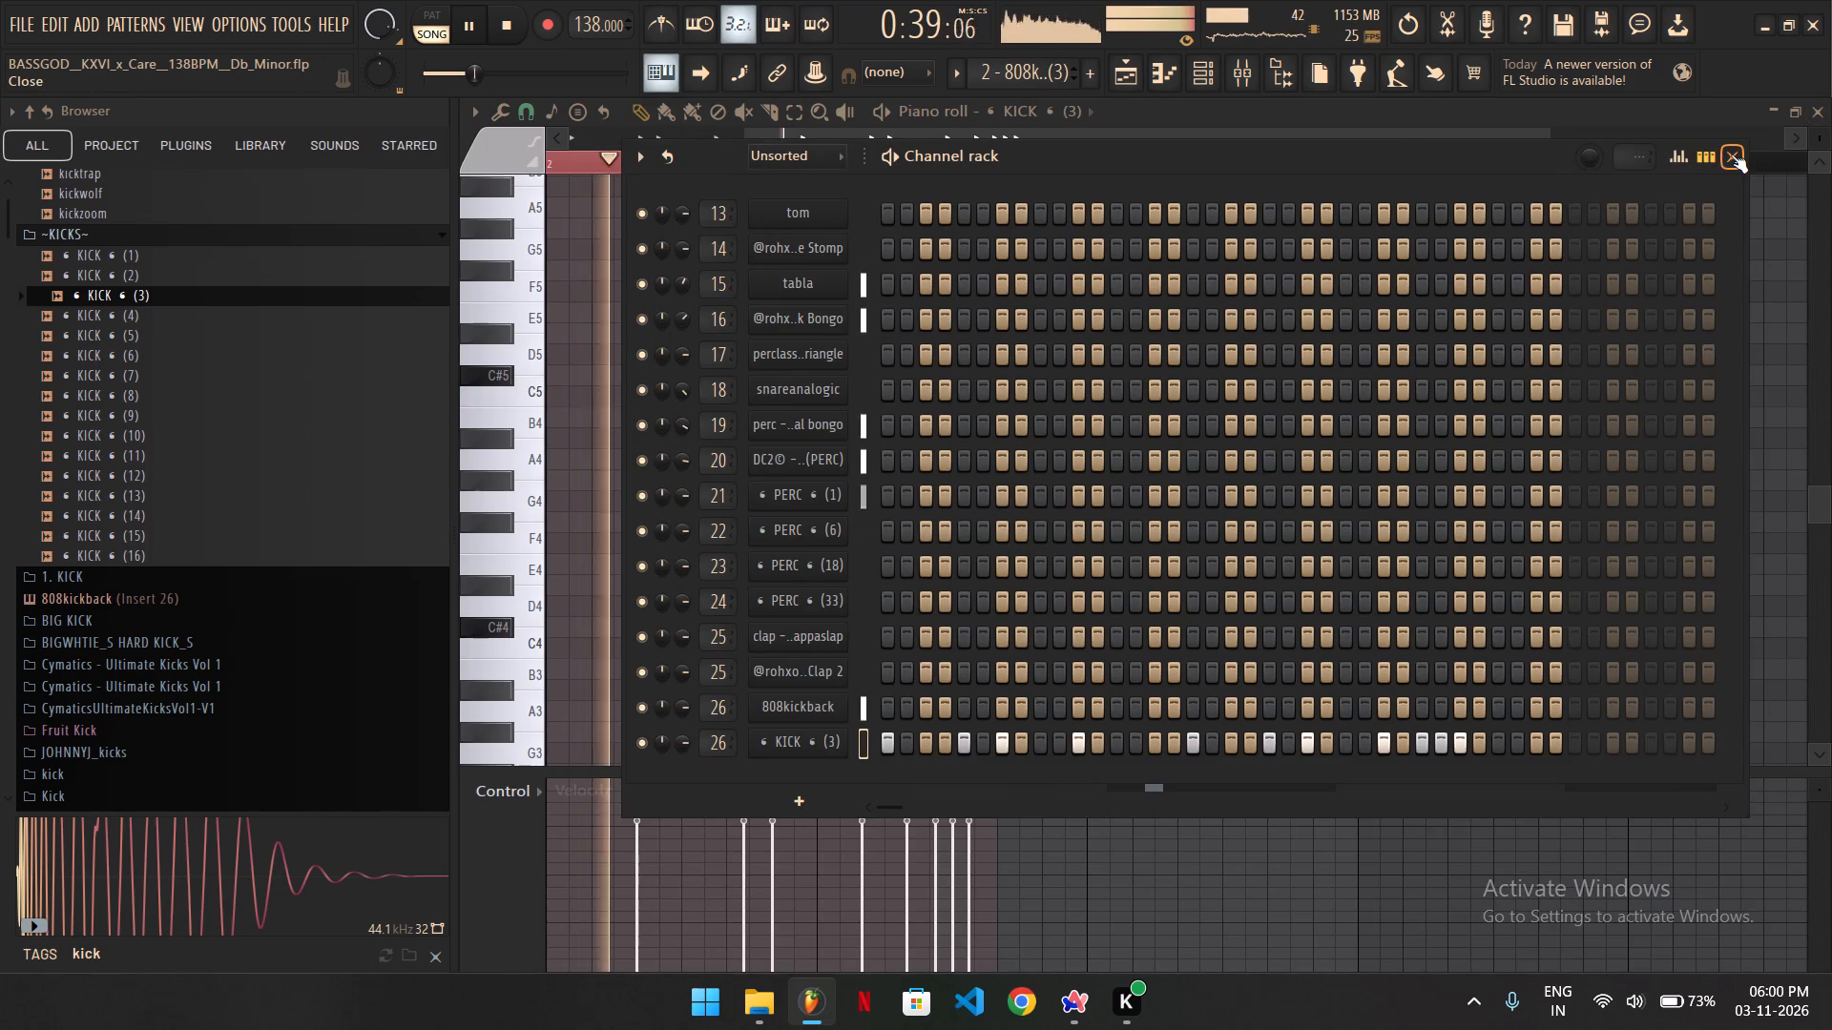
click(1821, 122)
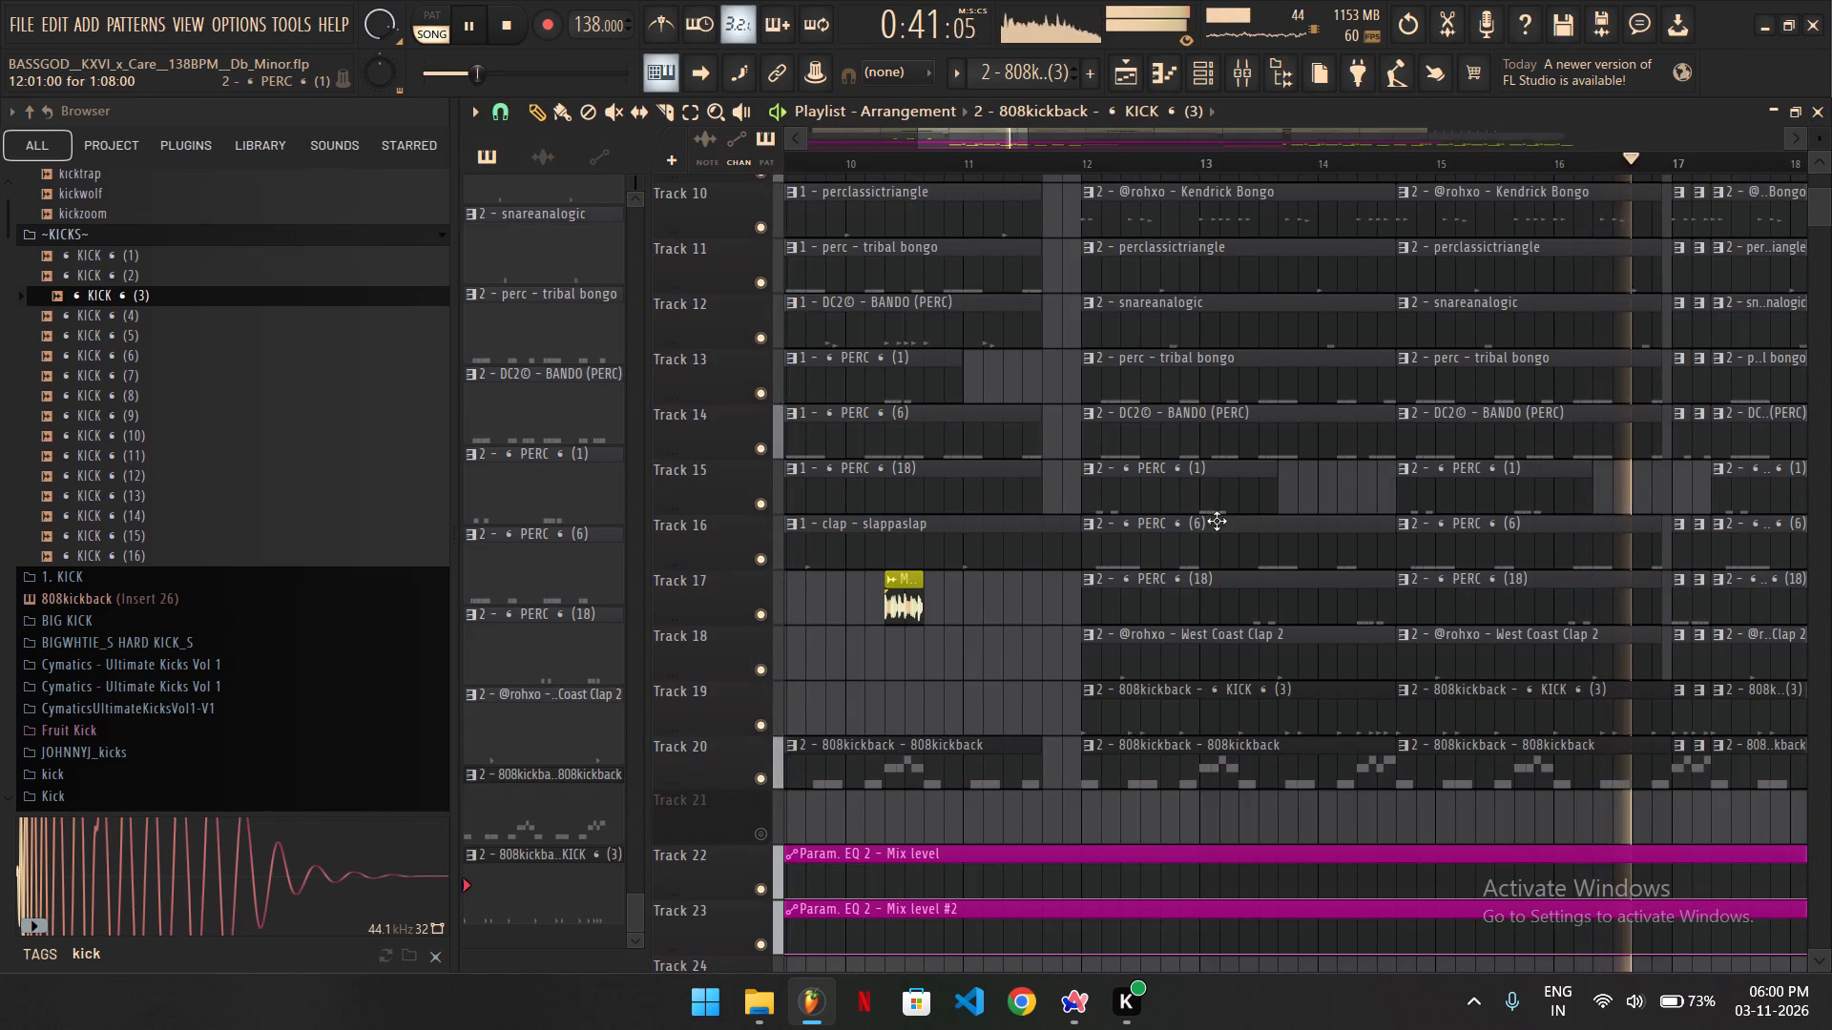
Replay the song from bar 6 and check how the intro's percussion and 808 clips lead into the section at bar 12.
scroll(1105, 519, down, 6)
ctrl+scroll(1105, 516, down, 5)
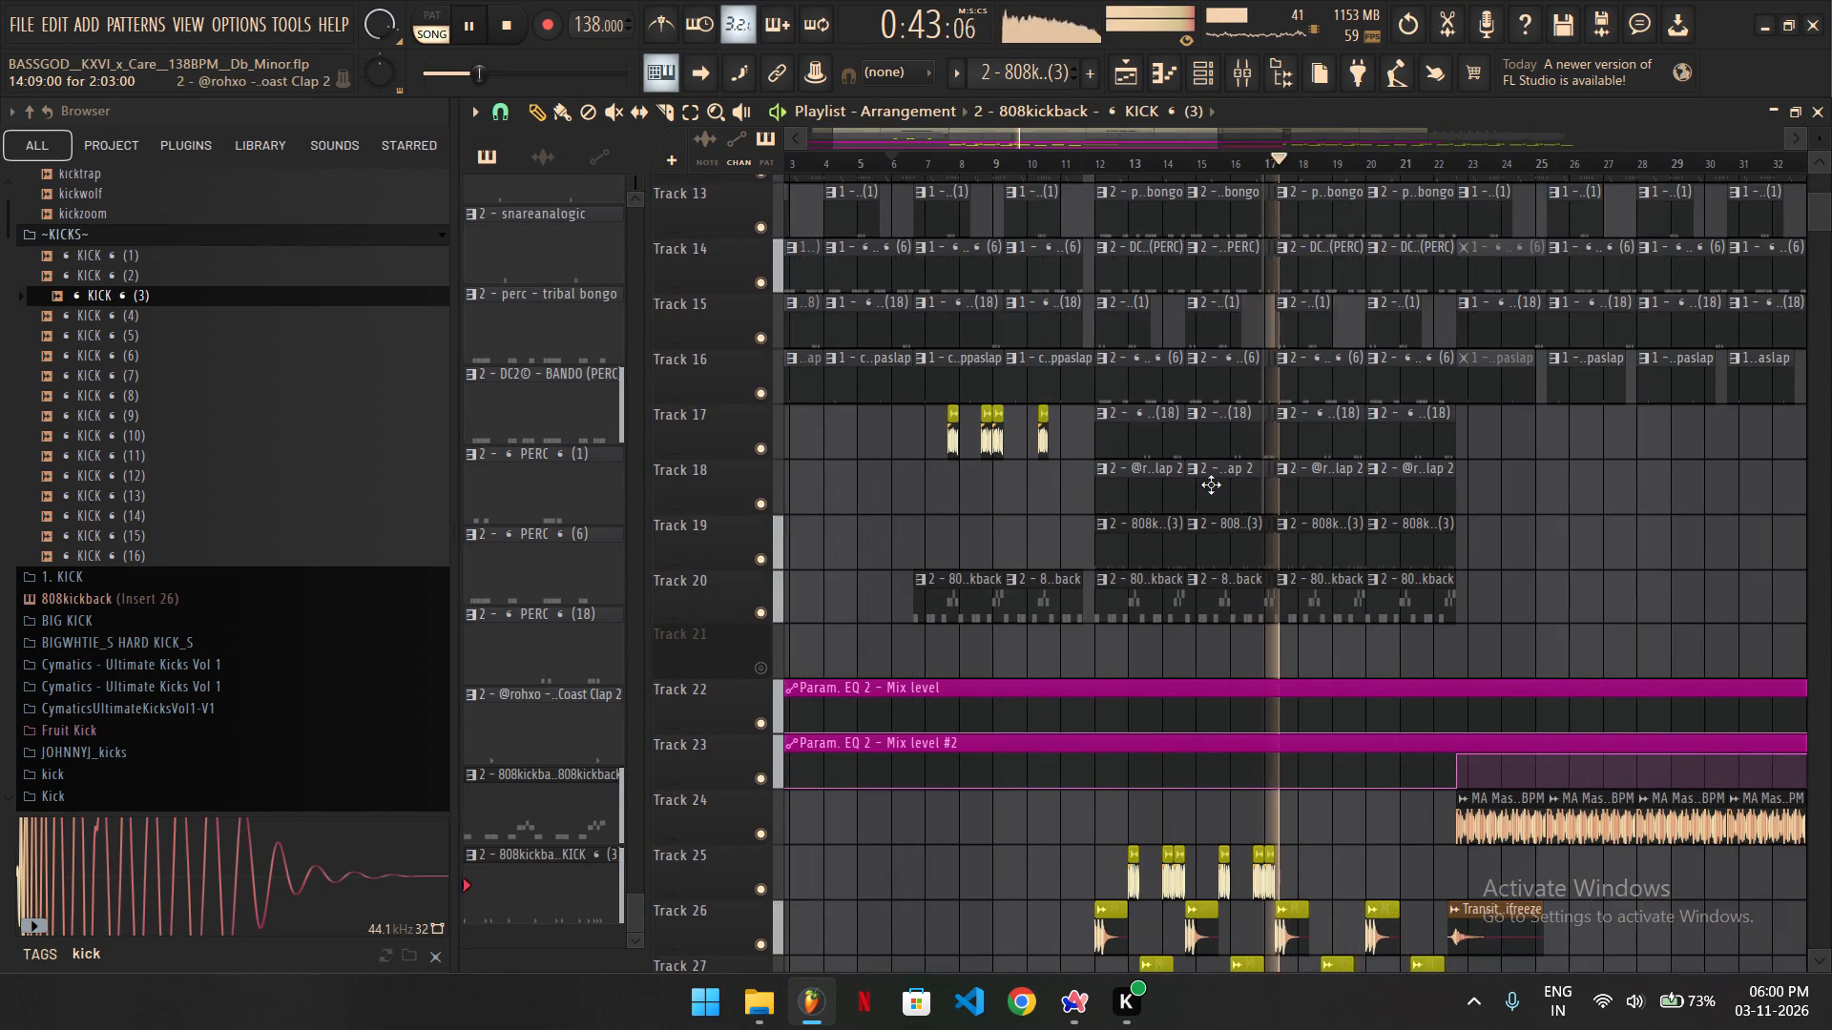
scroll(1211, 484, down, 3)
ctrl+scroll(1141, 488, up, 3)
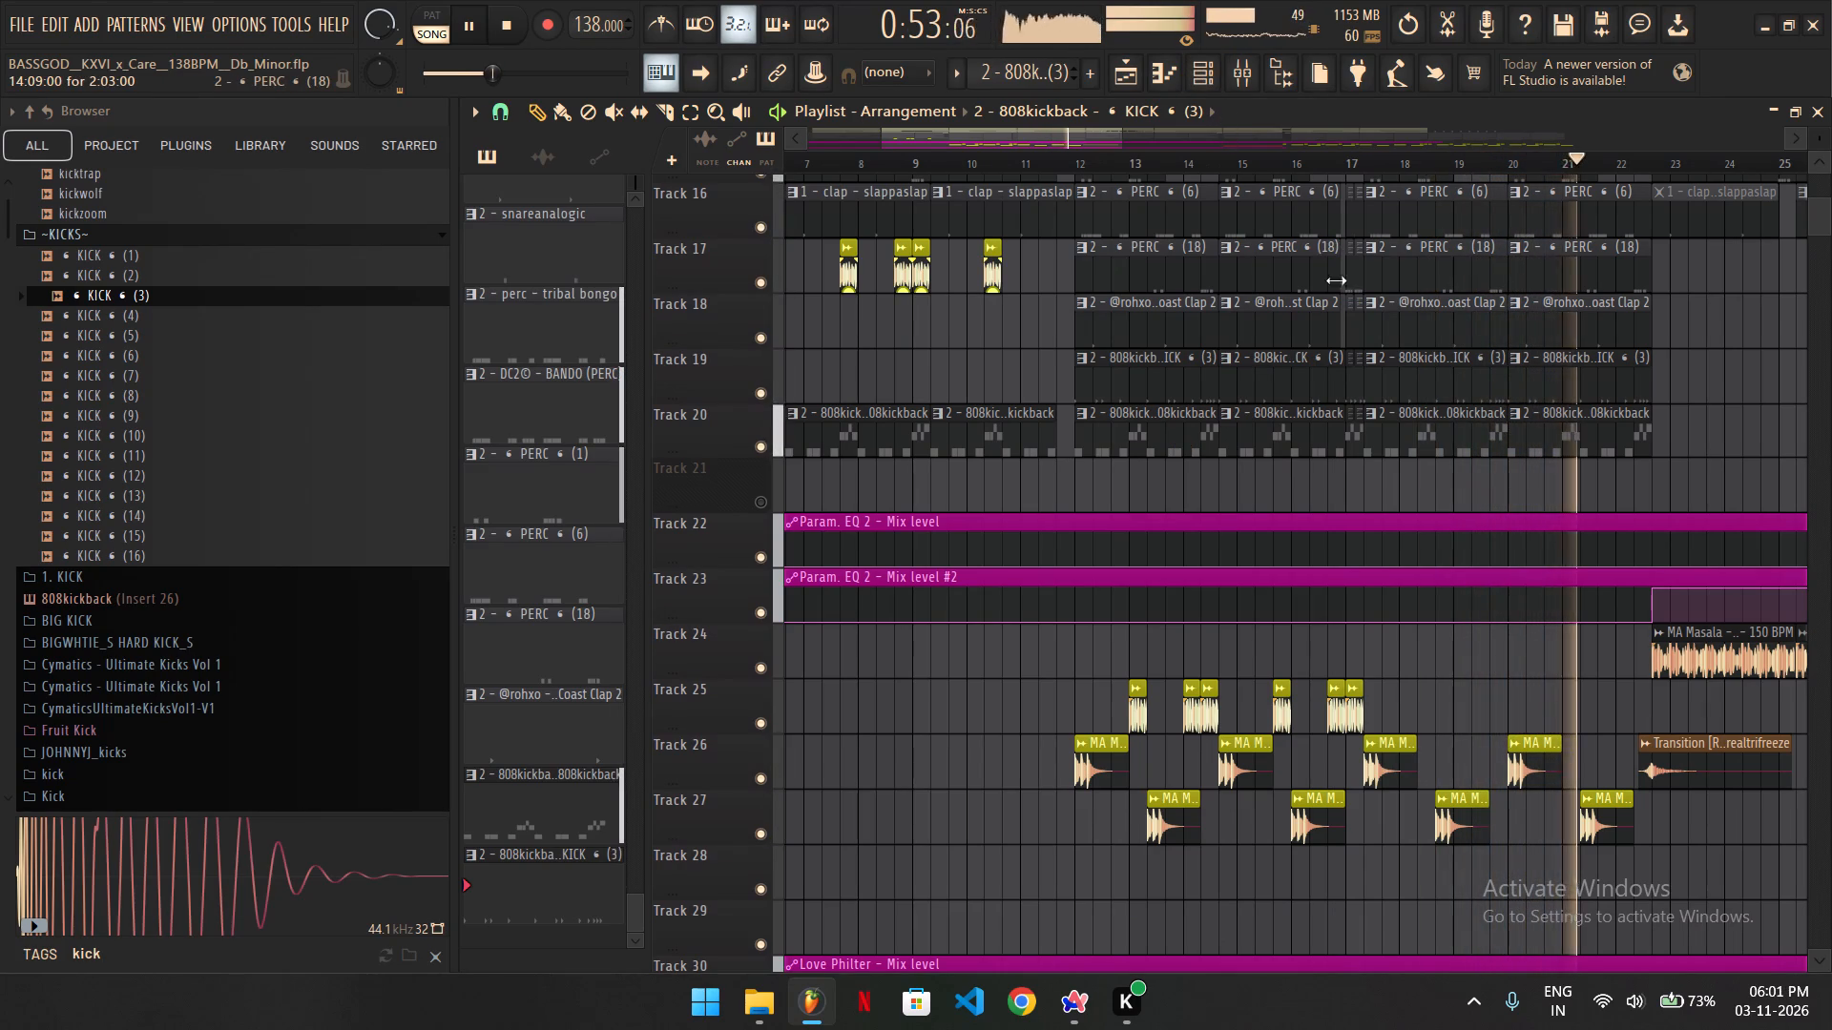
ctrl+scroll(1402, 524, down, 4)
click(966, 165)
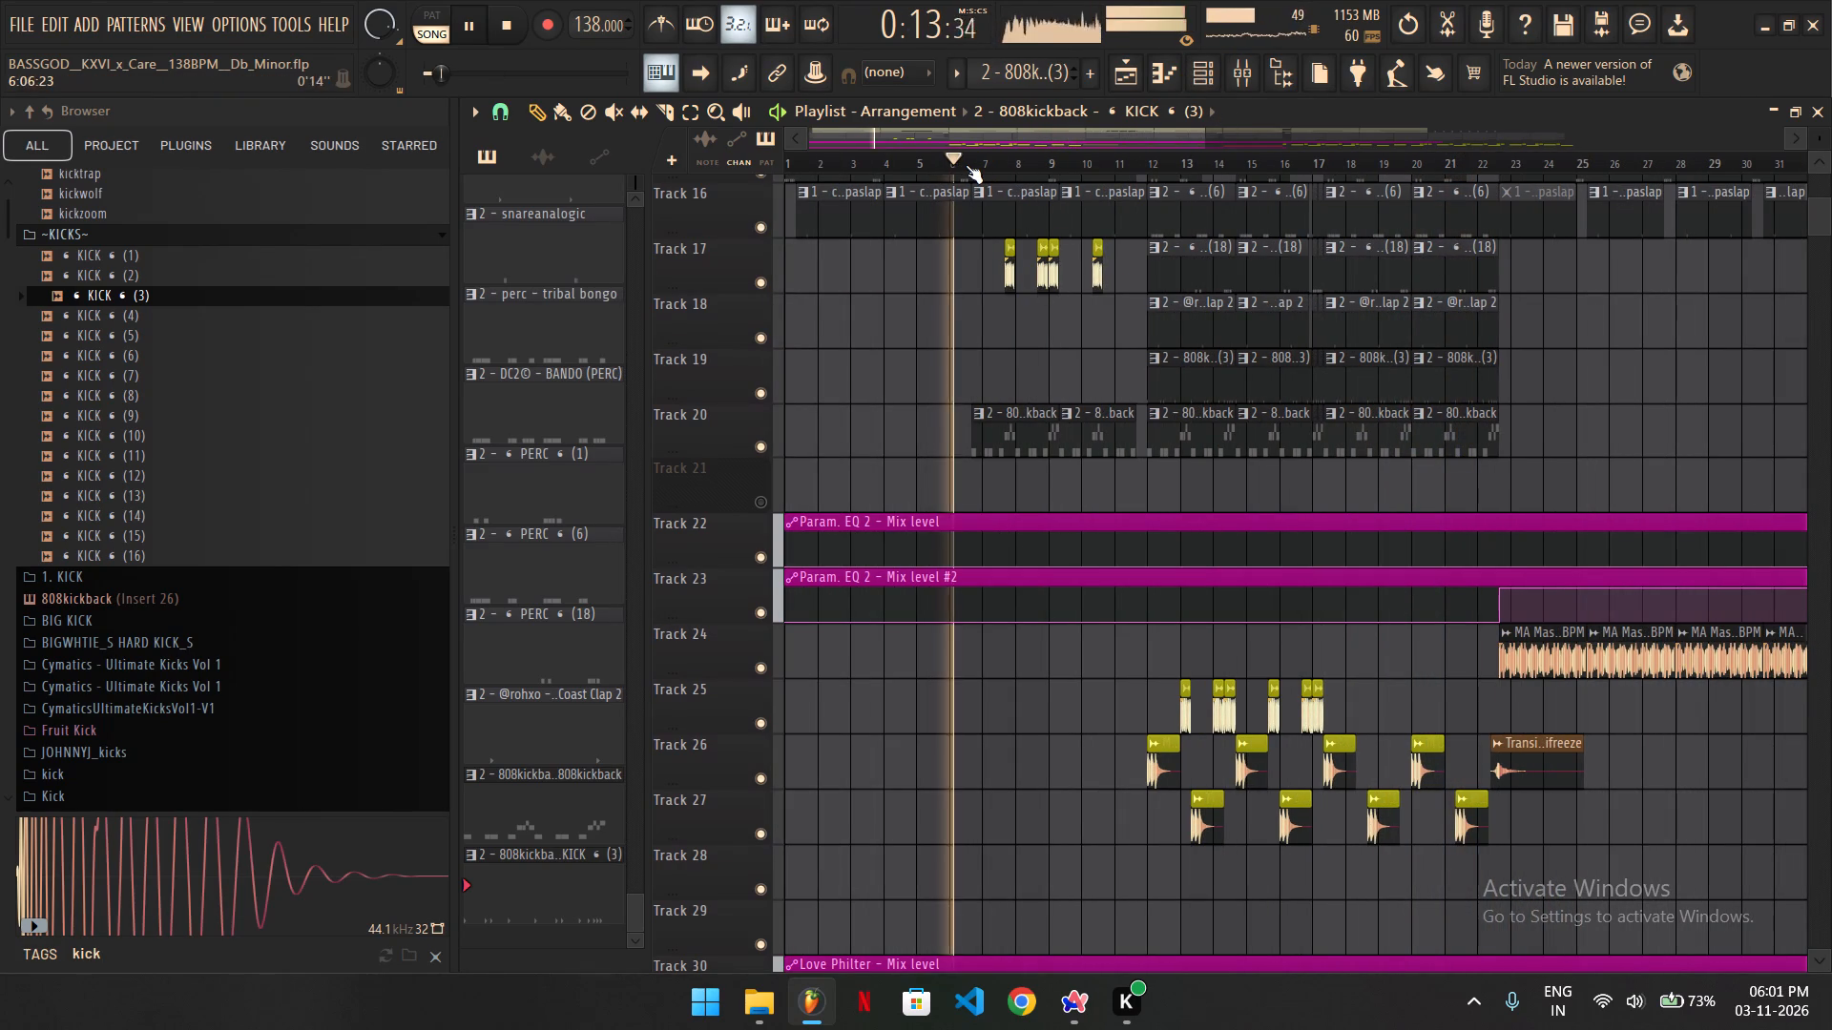
ctrl+scroll(994, 379, up, 6)
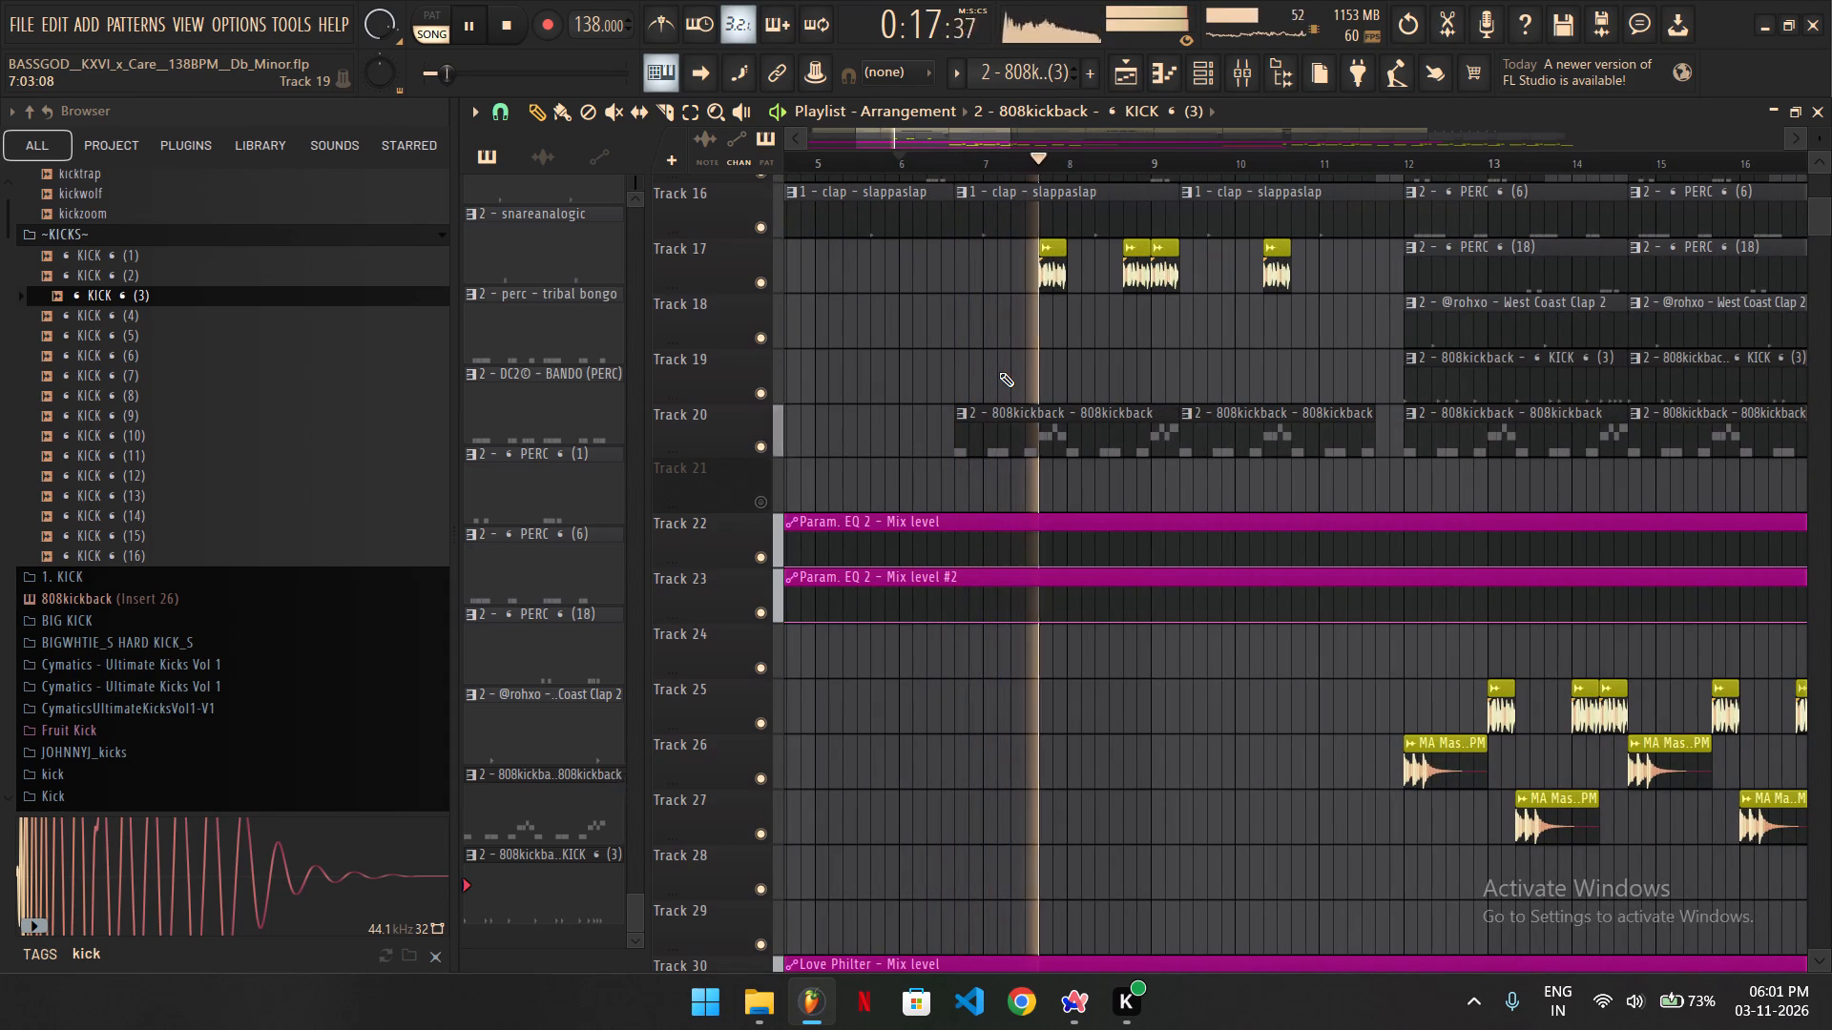
ctrl+scroll(1067, 464, up, 3)
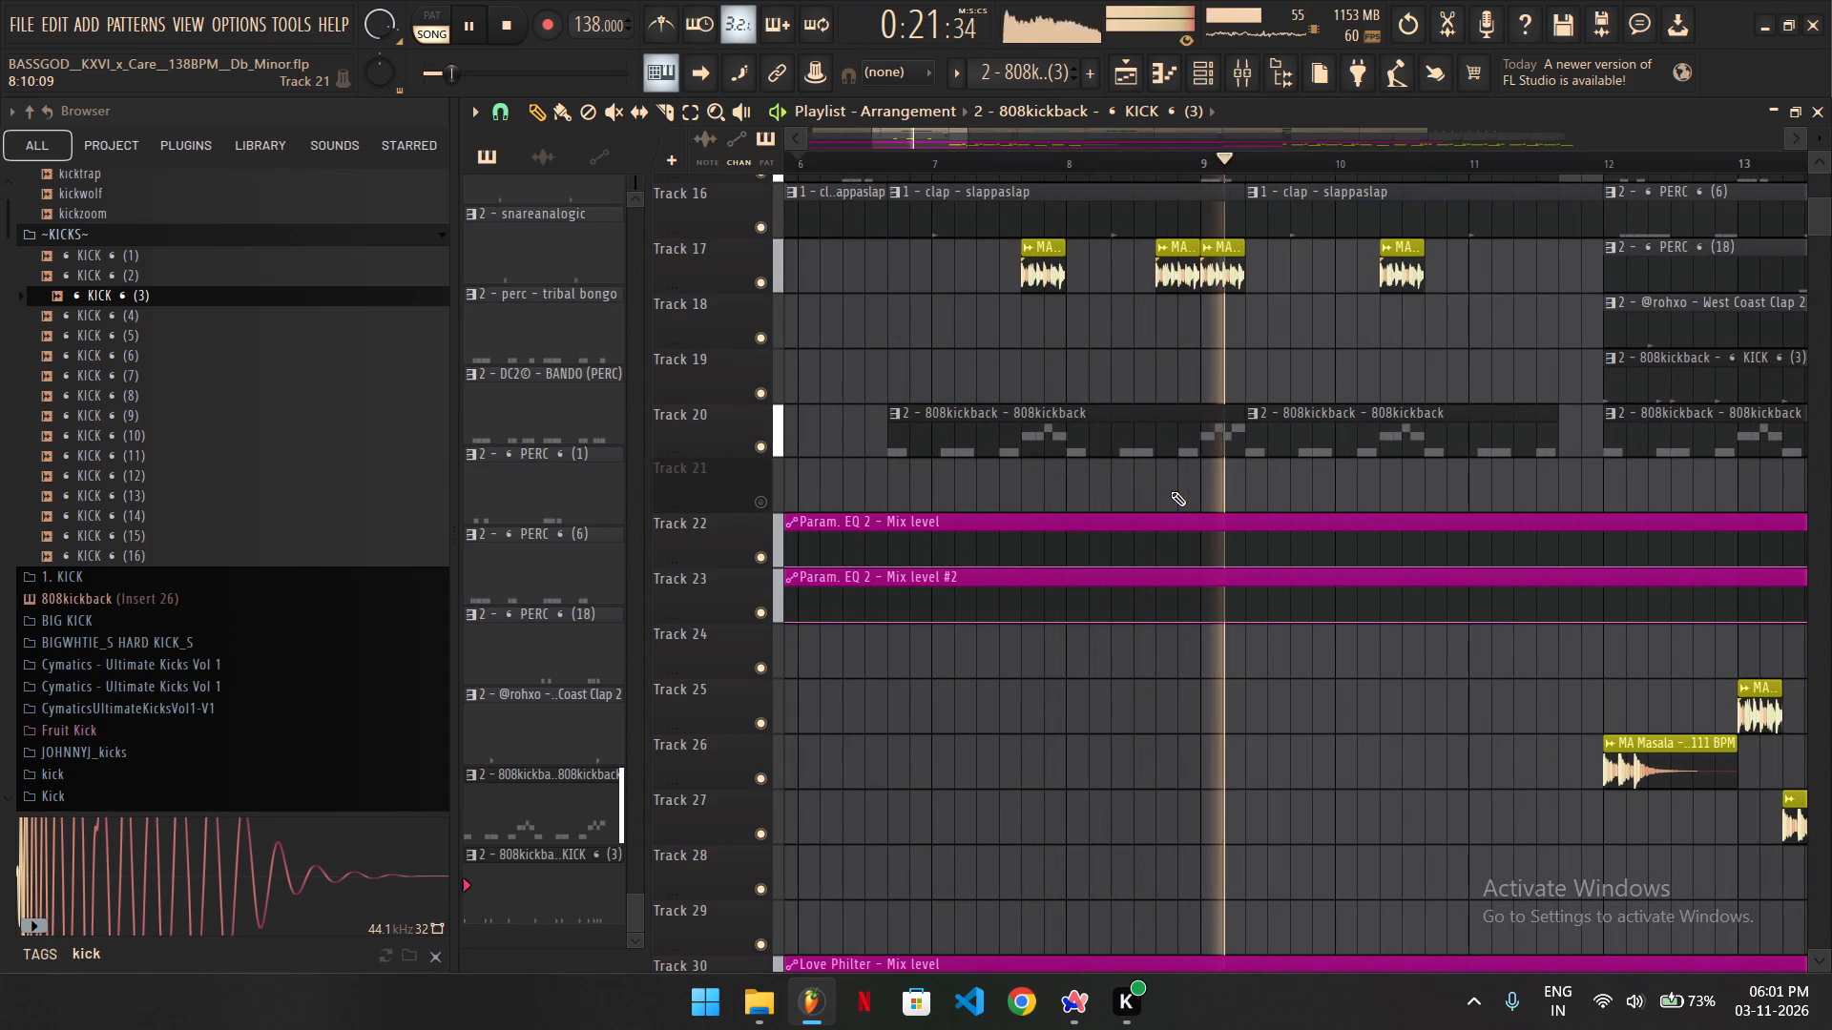
ctrl+scroll(1288, 365, down, 2)
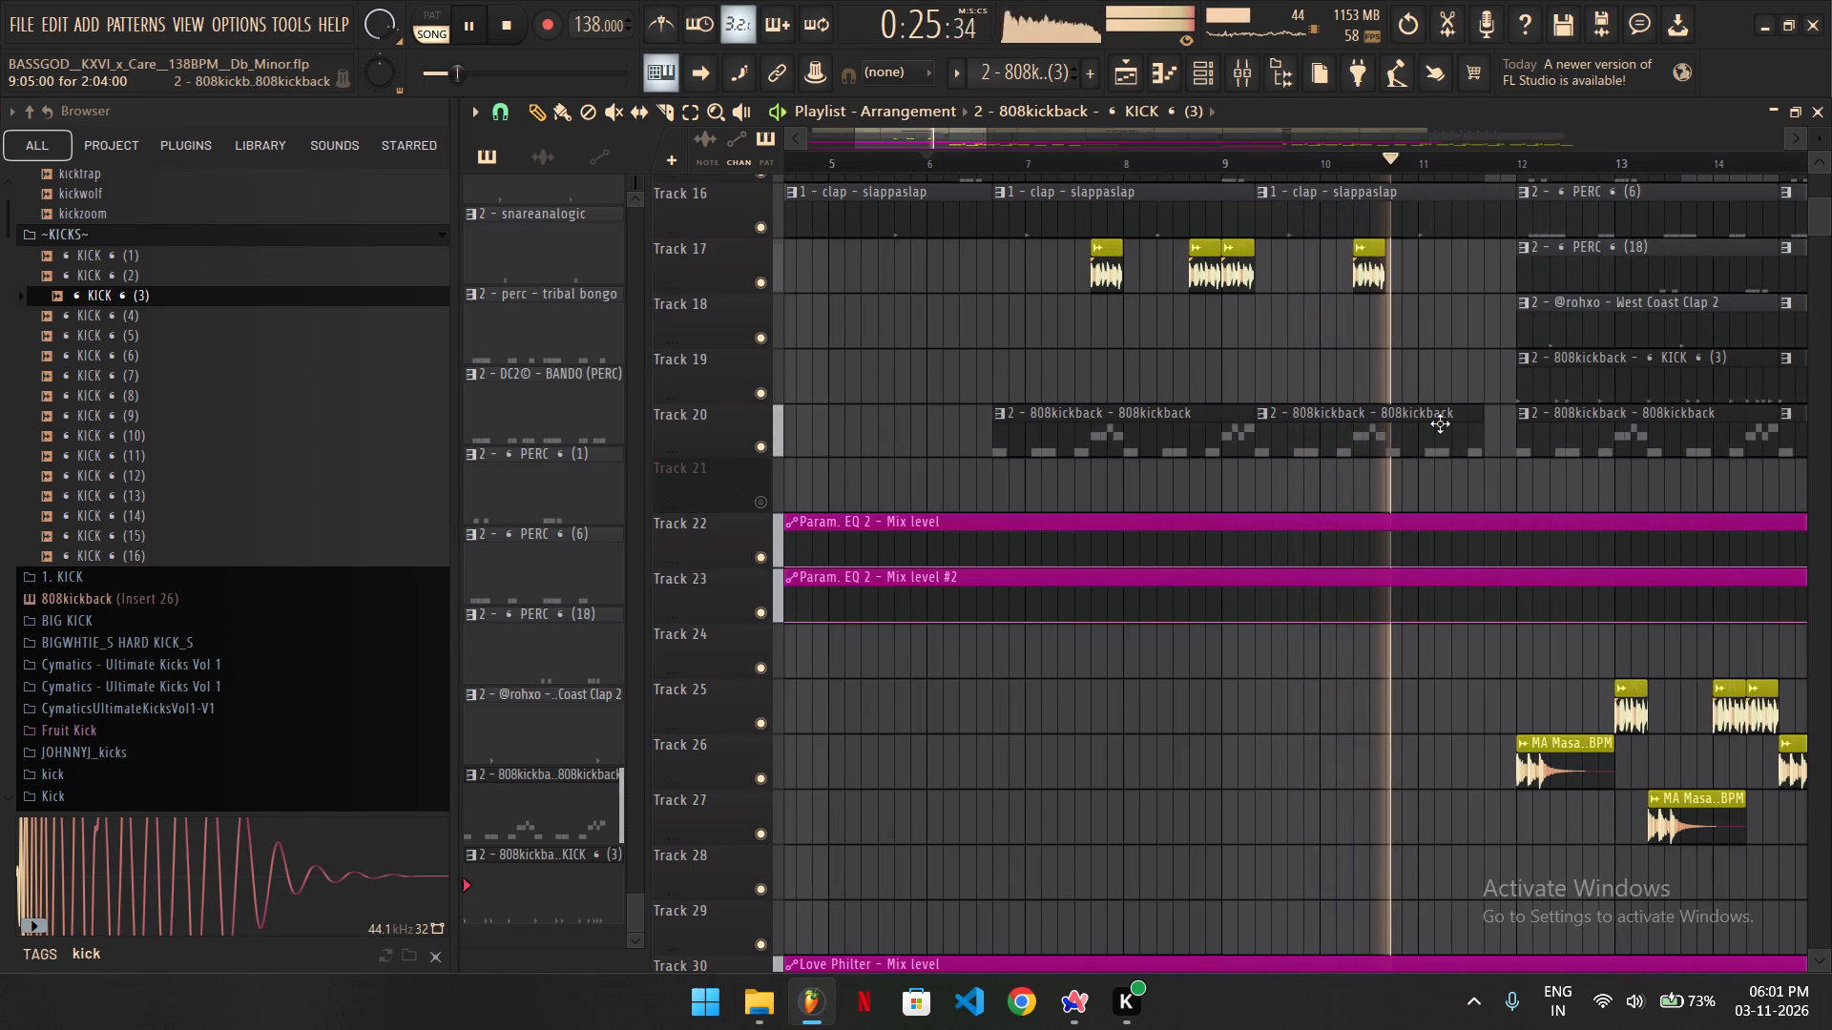
scroll(1536, 481, up, 3)
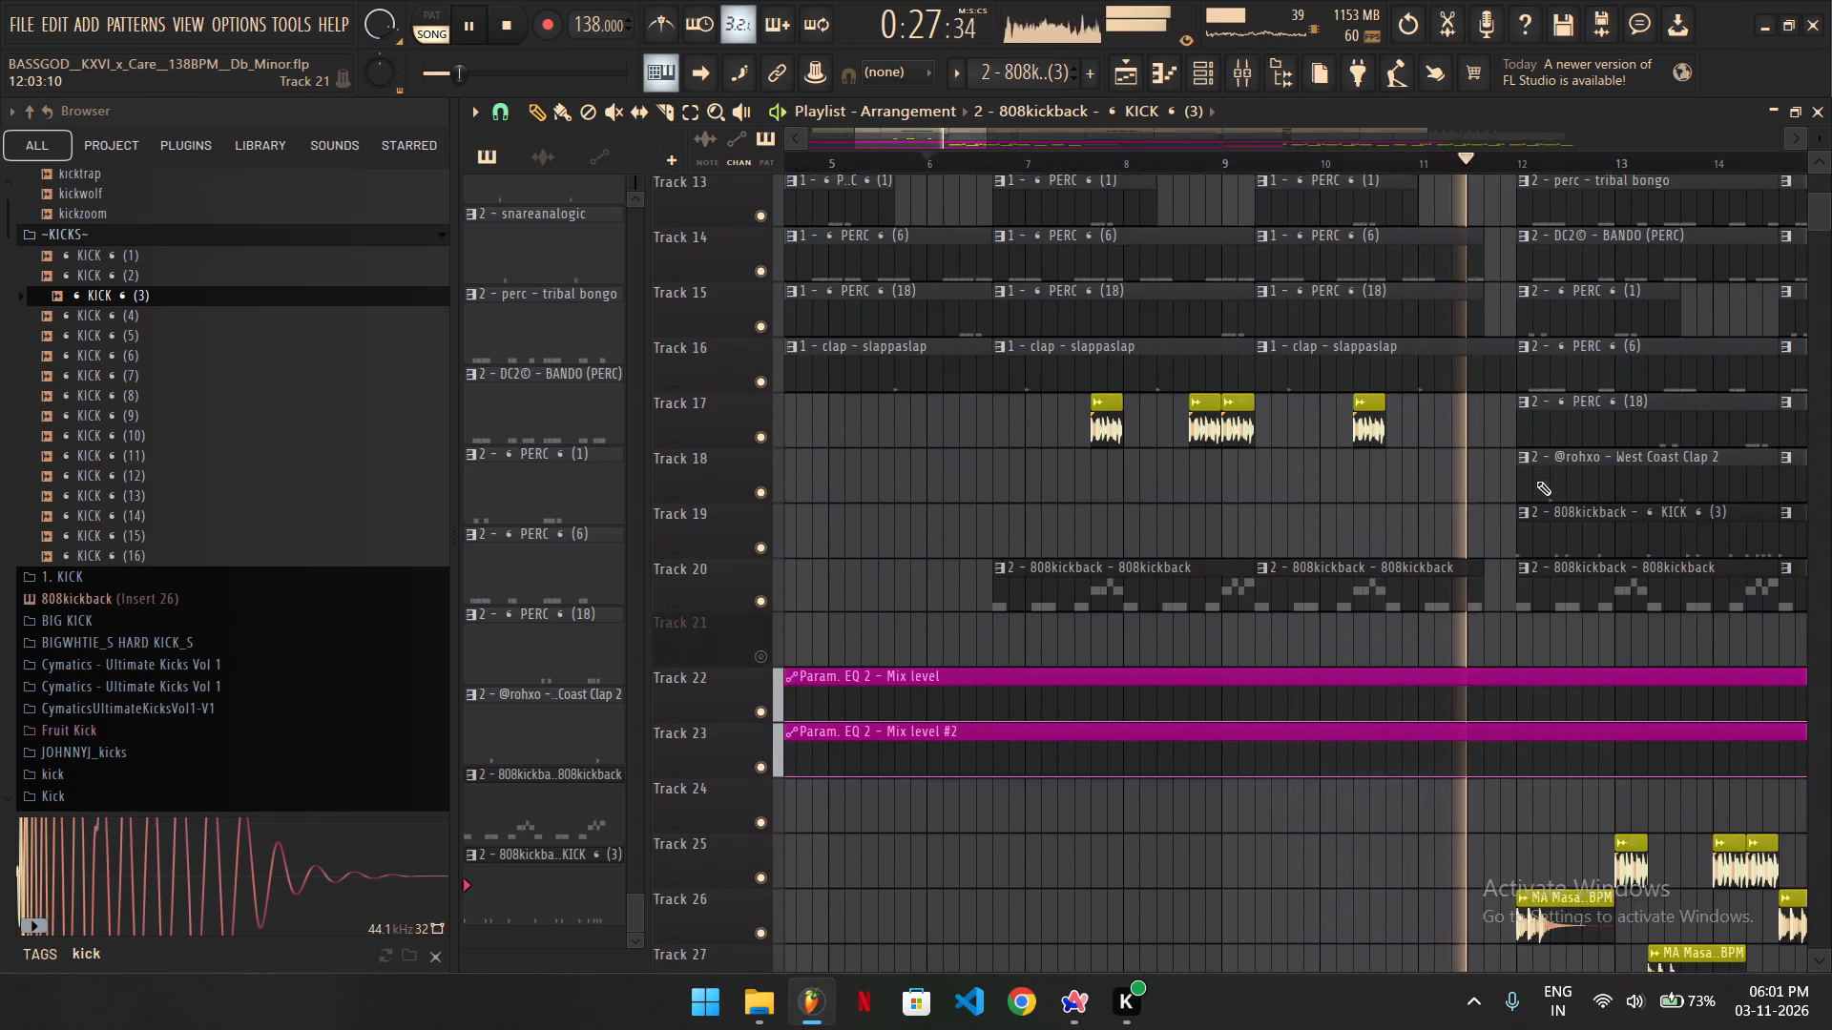
scroll(1536, 481, up, 3)
ctrl+scroll(1238, 344, down, 4)
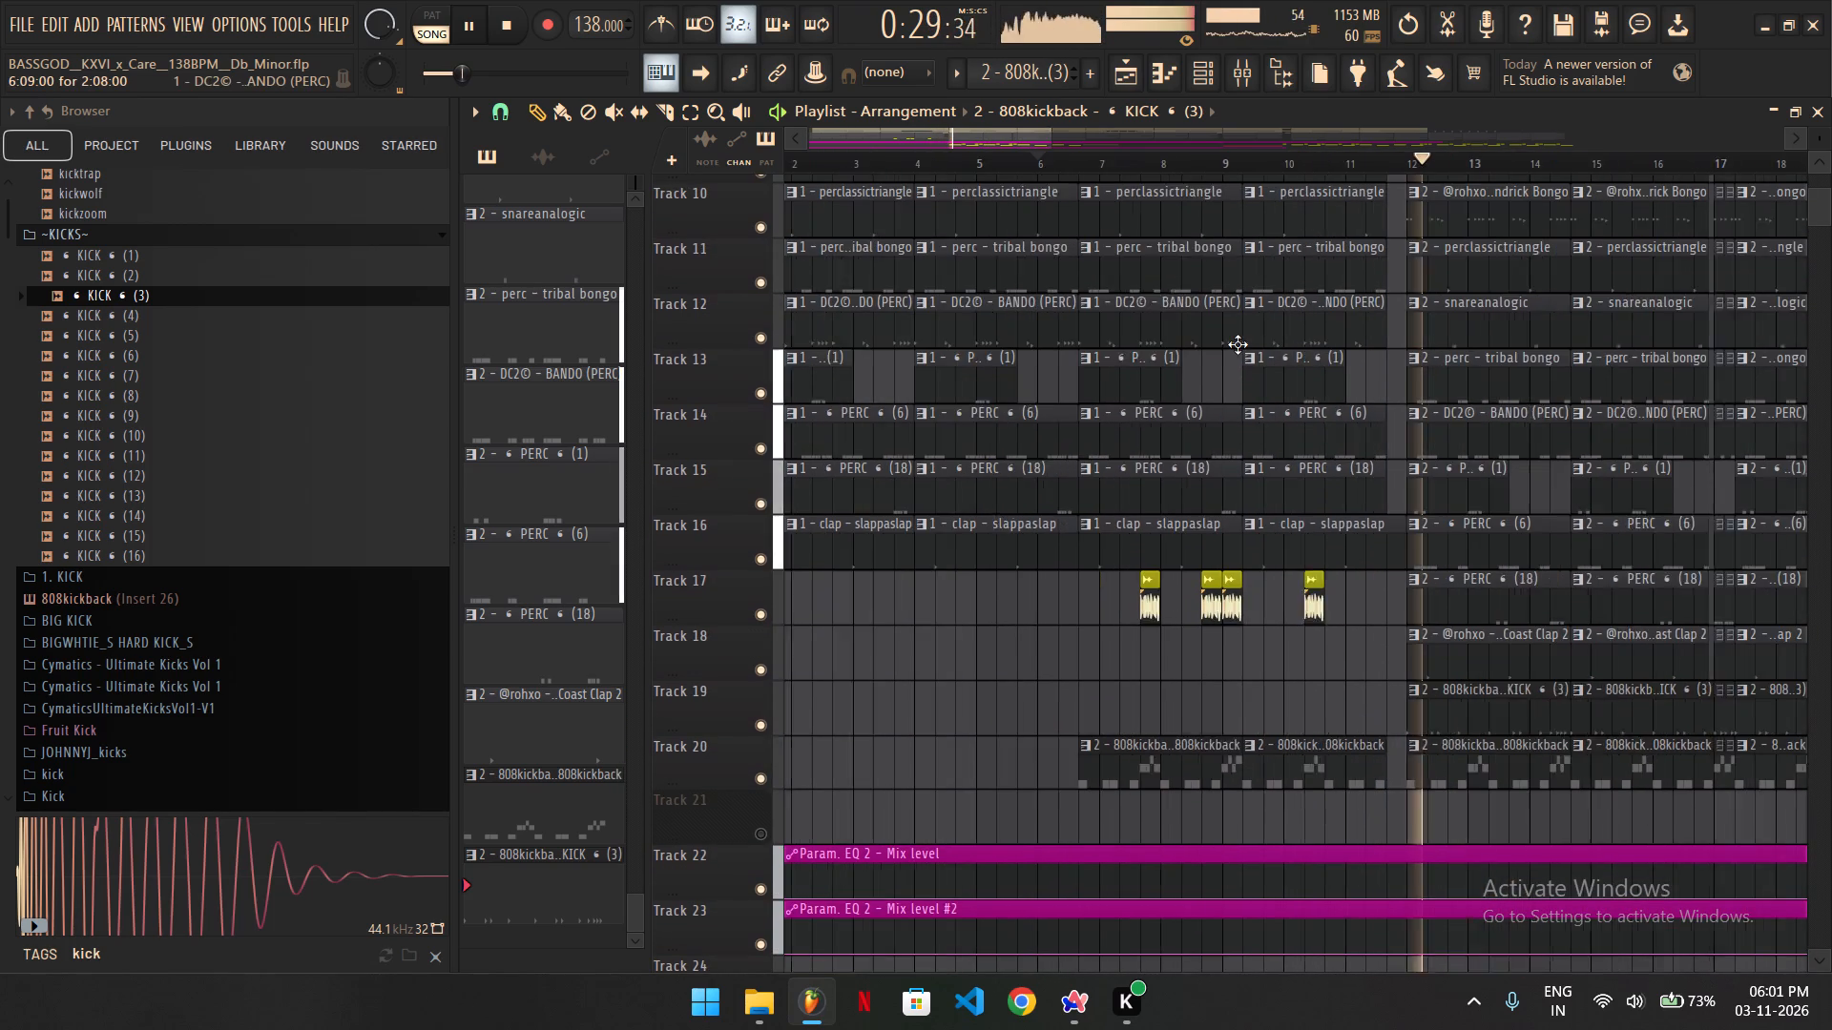
ctrl+scroll(1238, 344, down, 1)
scroll(1474, 407, up, 6)
ctrl+scroll(1063, 417, down, 3)
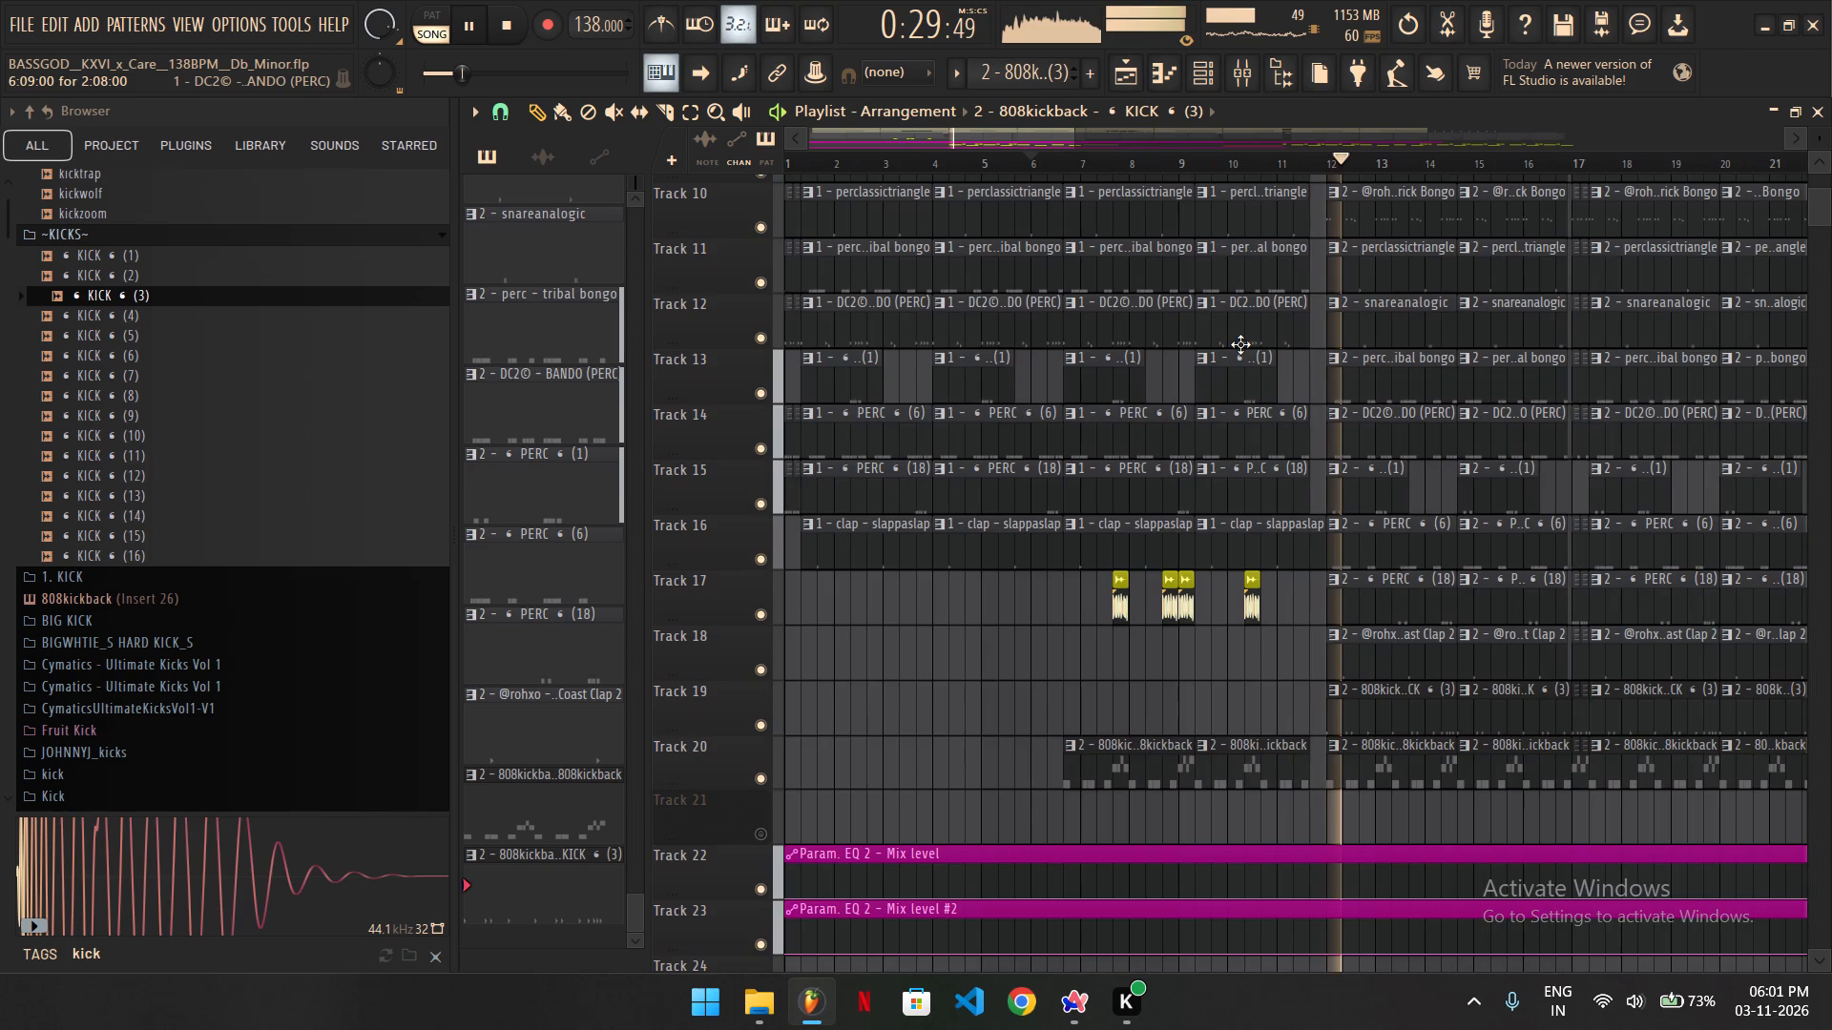
ctrl+scroll(1394, 429, up, 1)
ctrl+scroll(1315, 415, down, 4)
ctrl+scroll(1349, 366, up, 4)
Look over the full arrangement during playback, from the stem tracks at Track 1 down to the automation clips around Track 30.
scroll(1350, 369, up, 1)
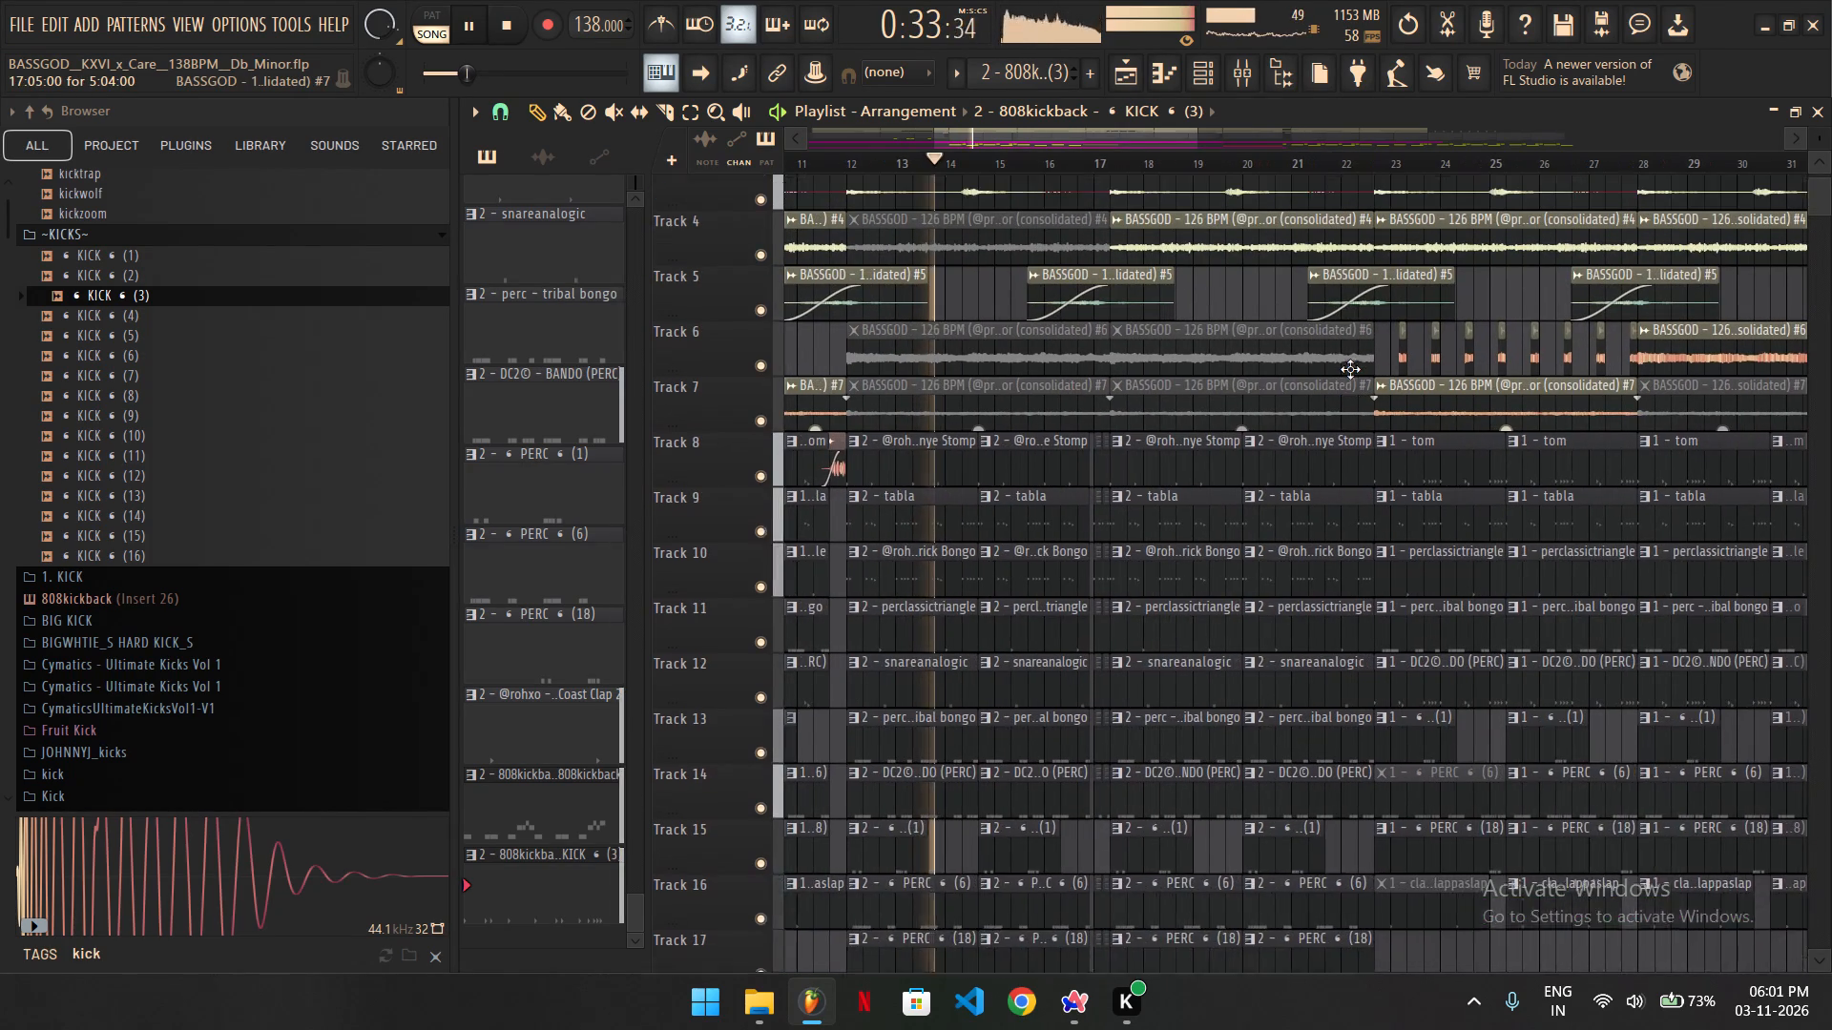
scroll(1350, 369, up, 3)
ctrl+scroll(1350, 369, down, 12)
scroll(1350, 367, down, 1)
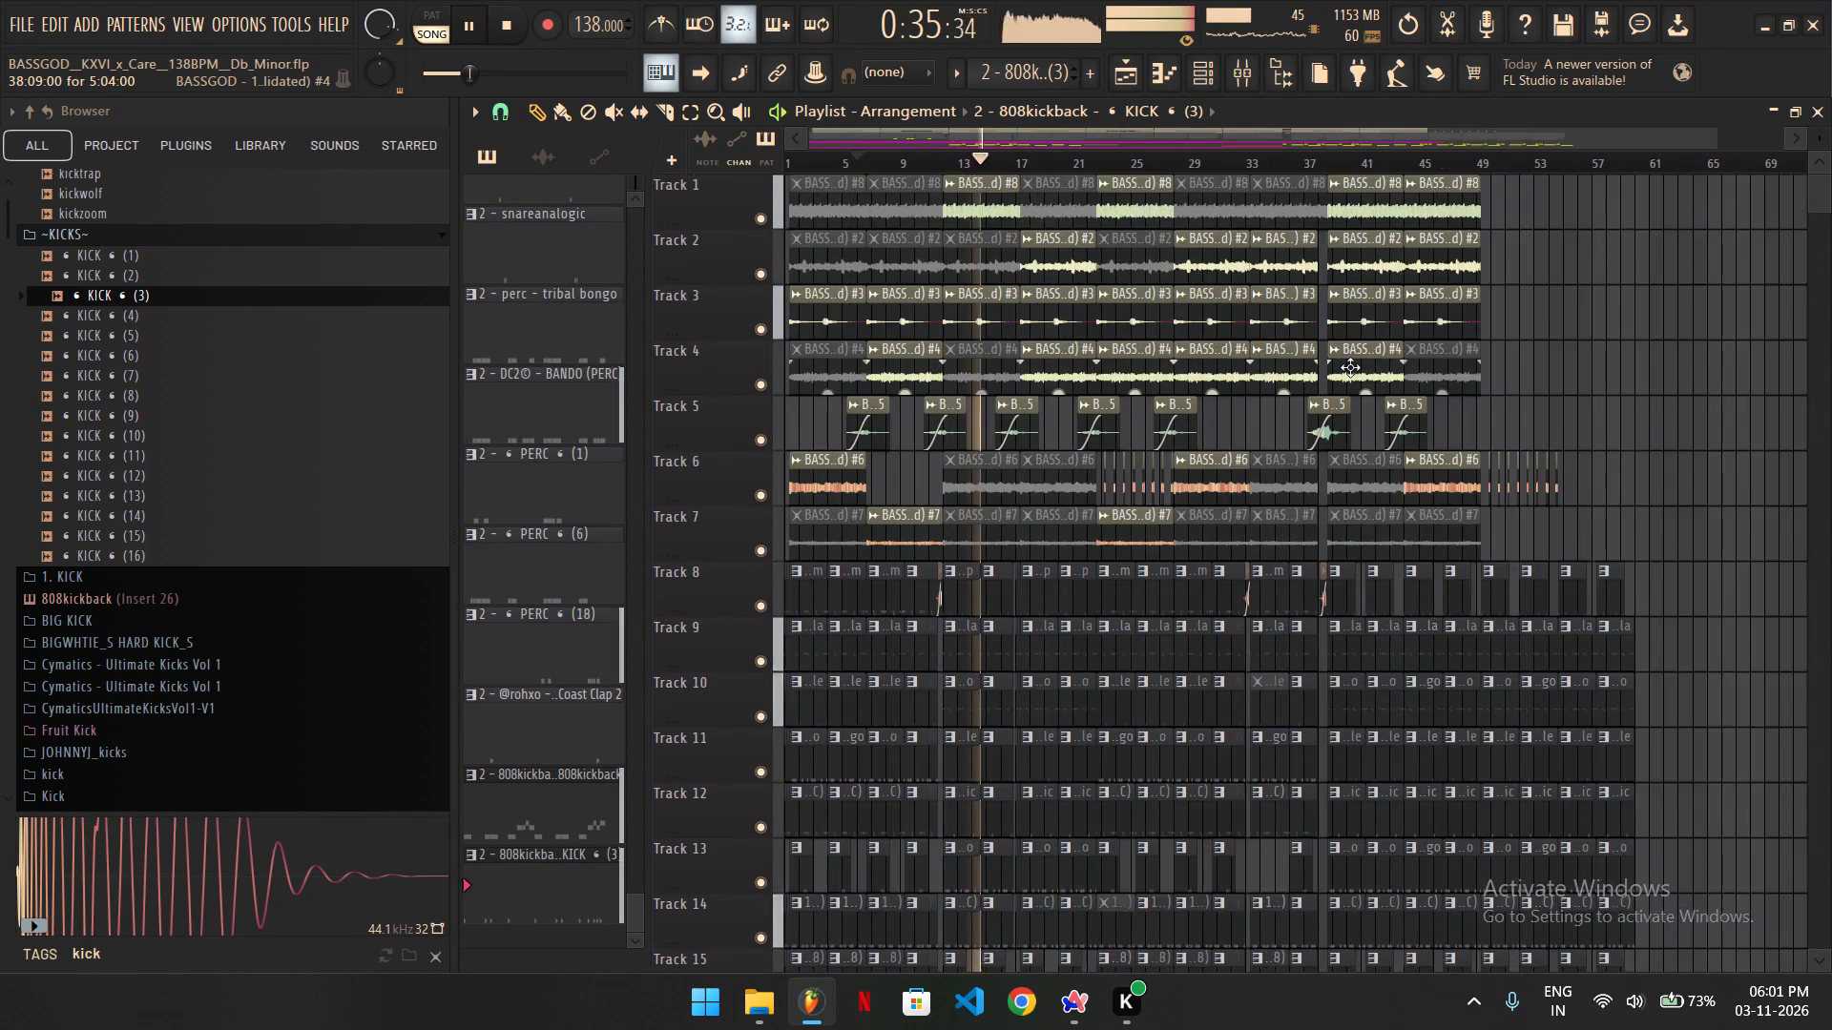
scroll(1350, 367, down, 8)
ctrl+scroll(1072, 286, up, 3)
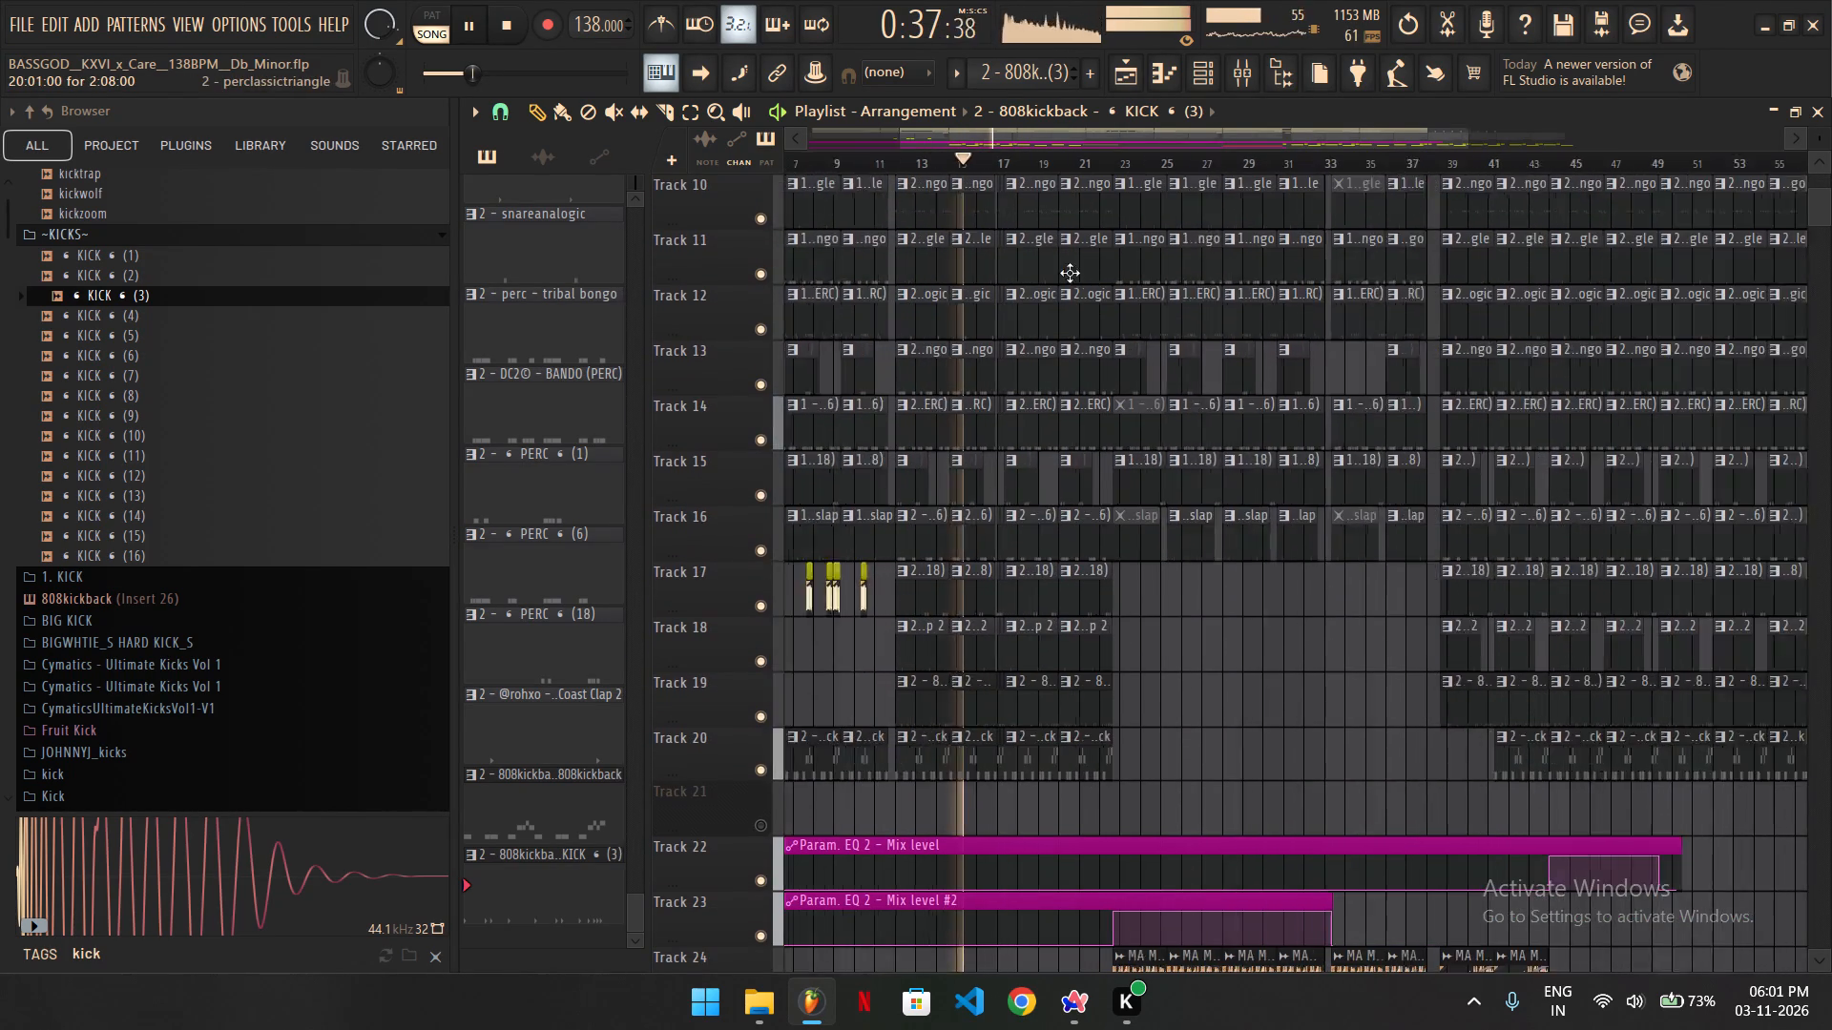
ctrl+scroll(1070, 273, up, 2)
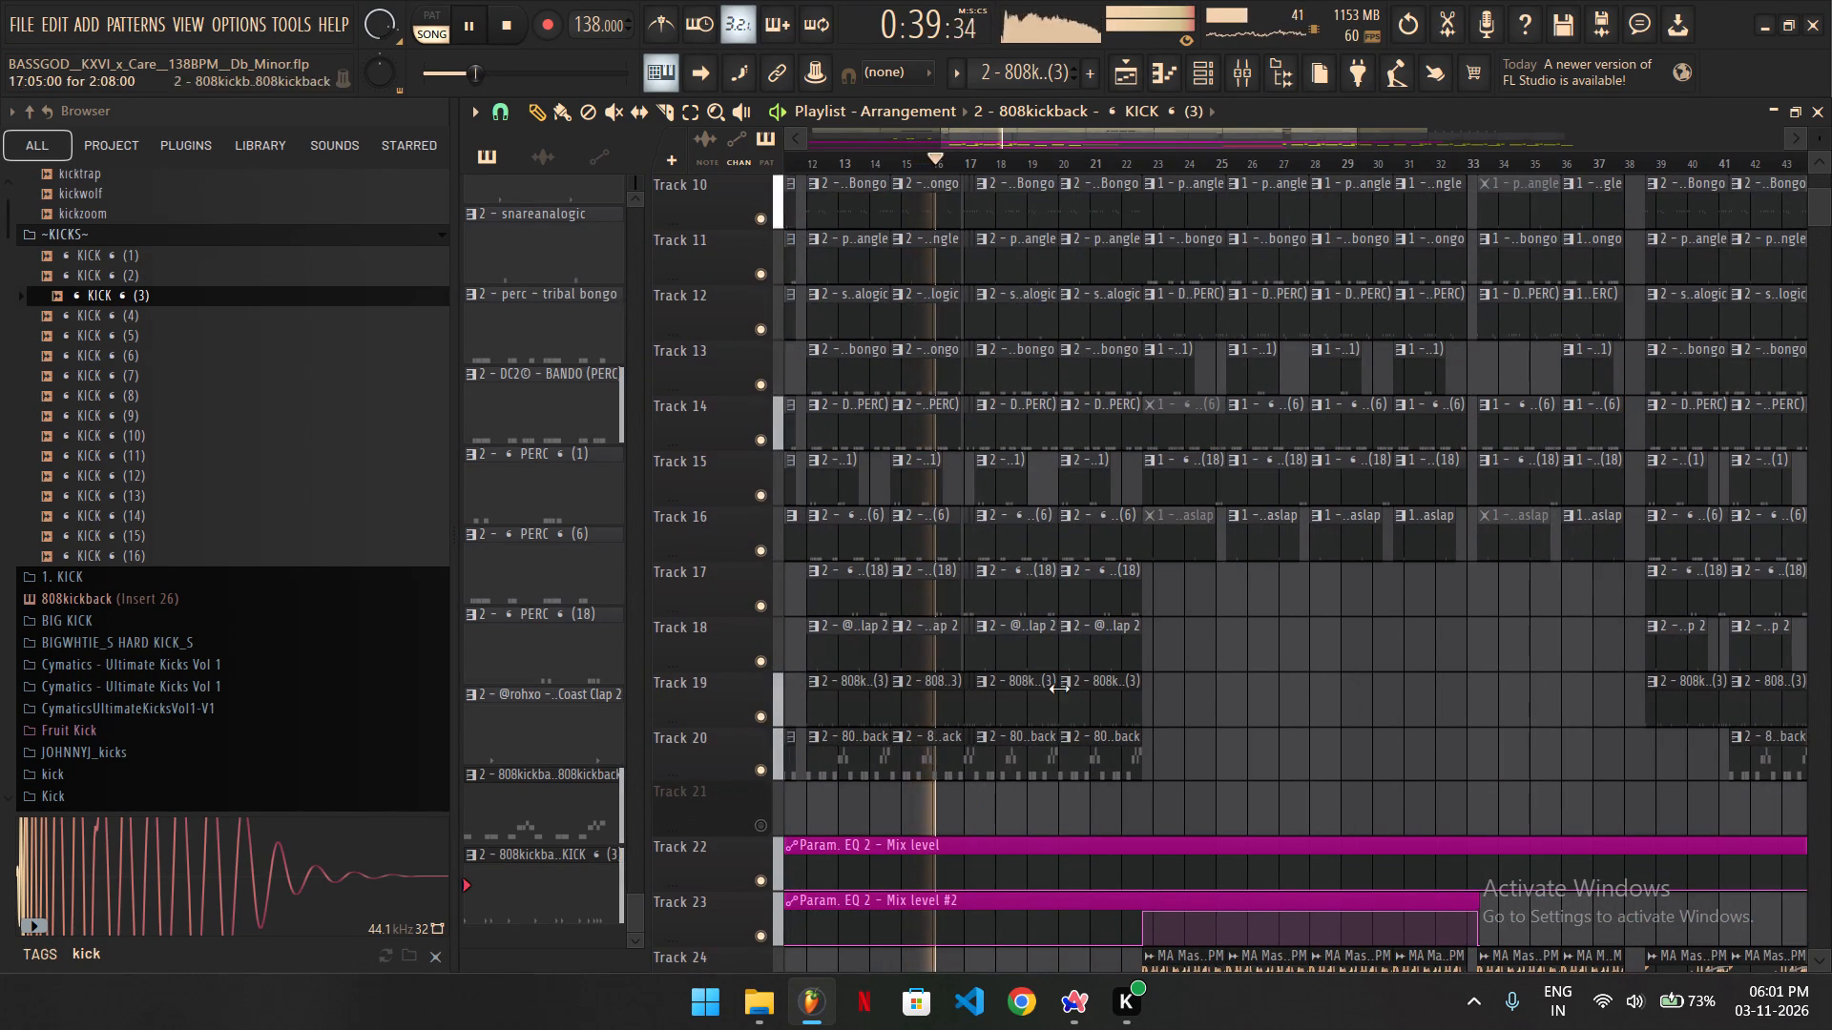
scroll(1150, 534, down, 4)
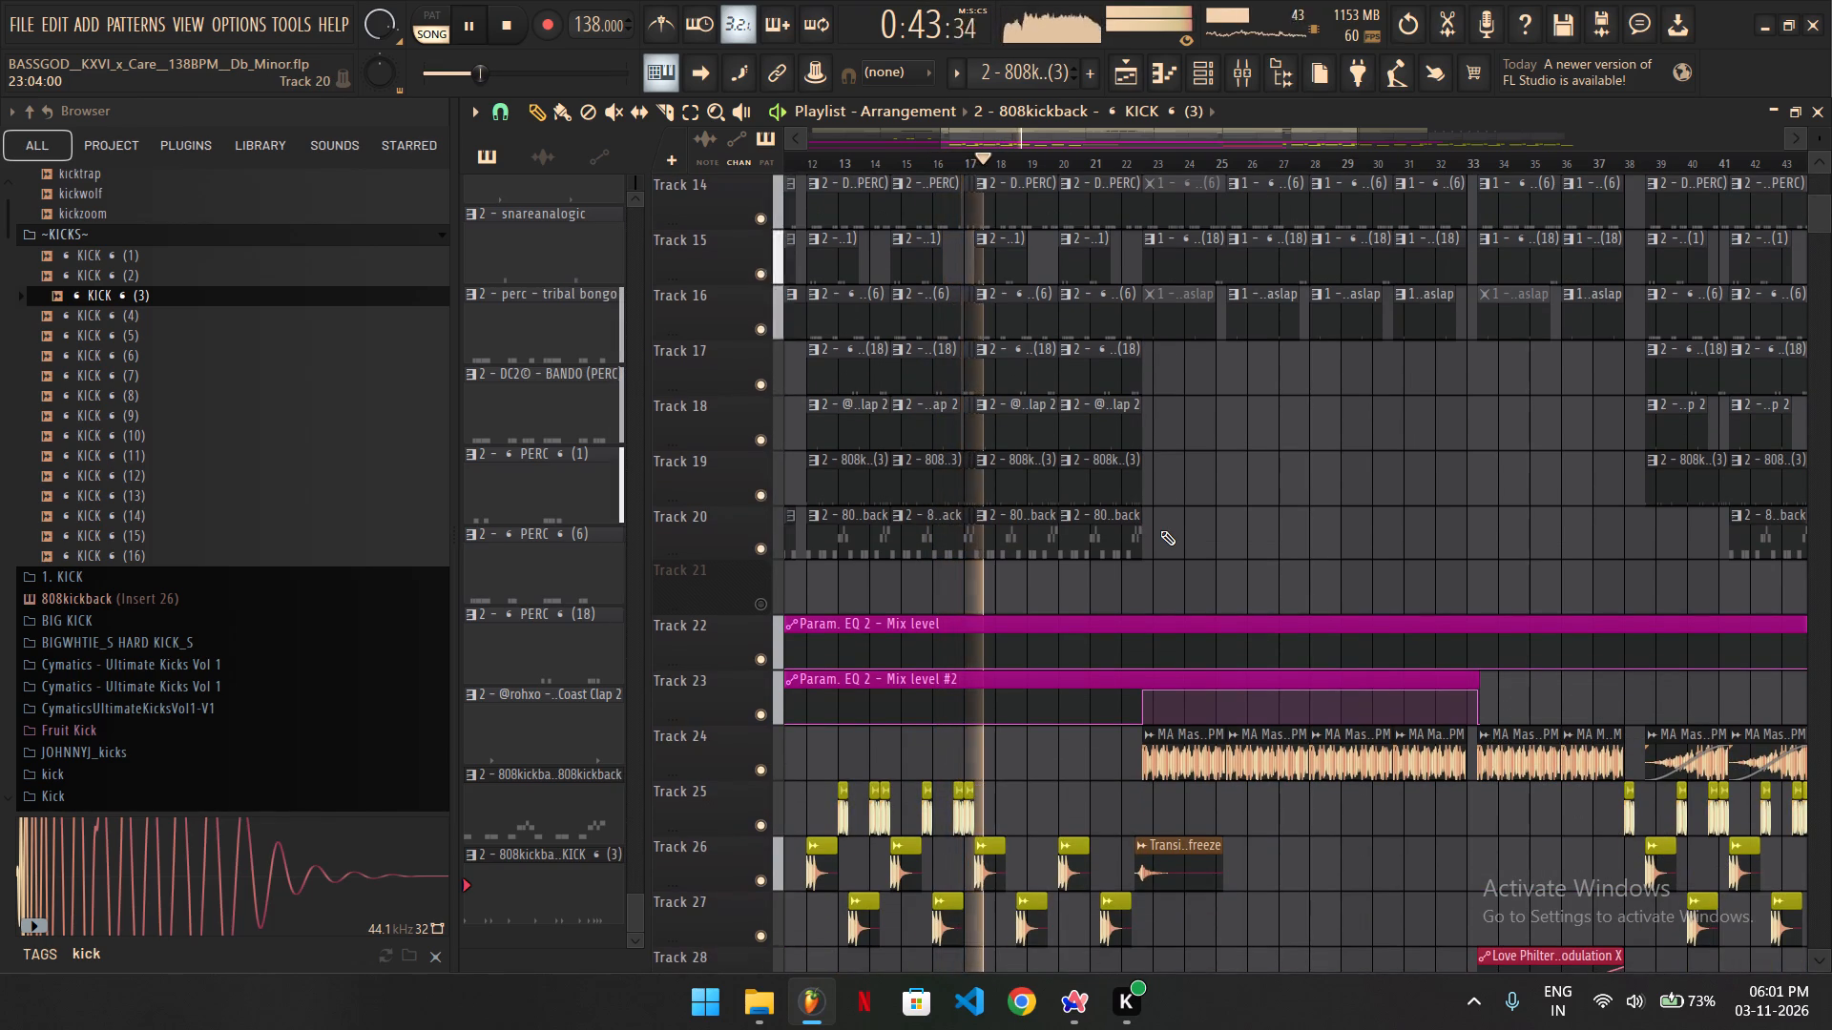
scroll(1160, 530, down, 7)
ctrl+scroll(1076, 470, down, 8)
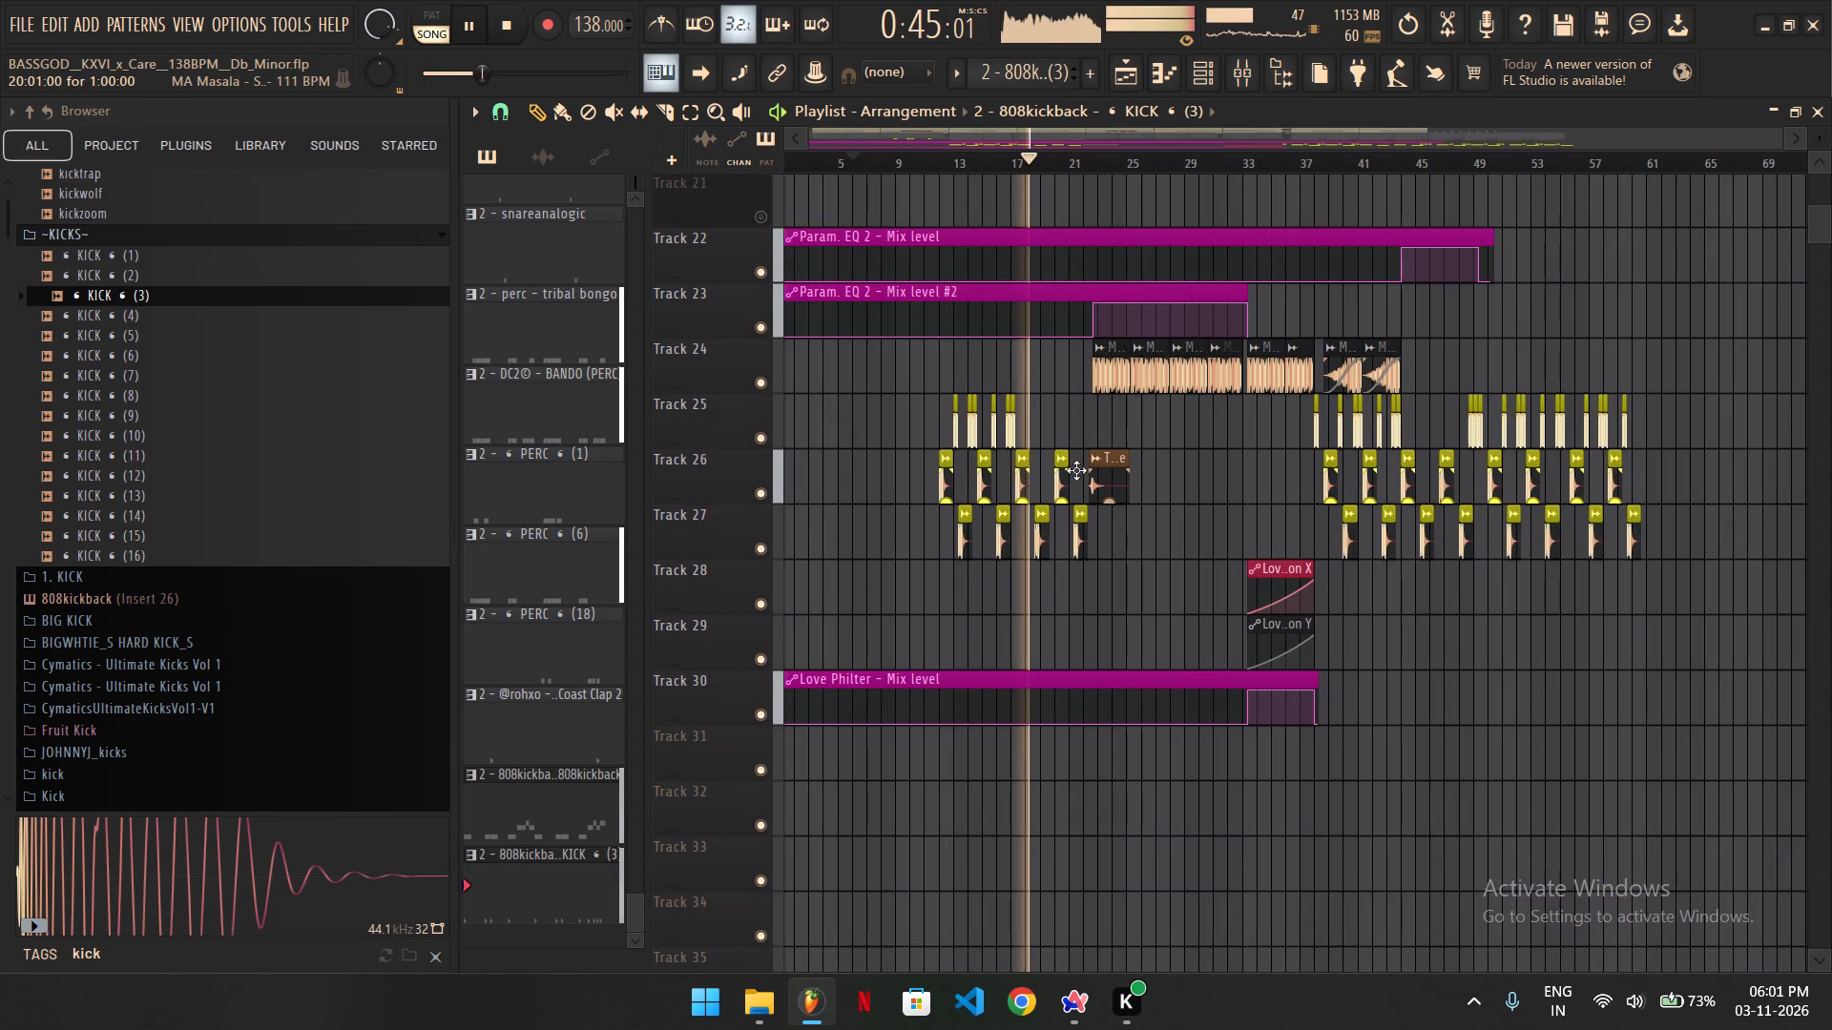
ctrl+scroll(1076, 470, down, 1)
scroll(1100, 453, up, 6)
scroll(1096, 457, down, 1)
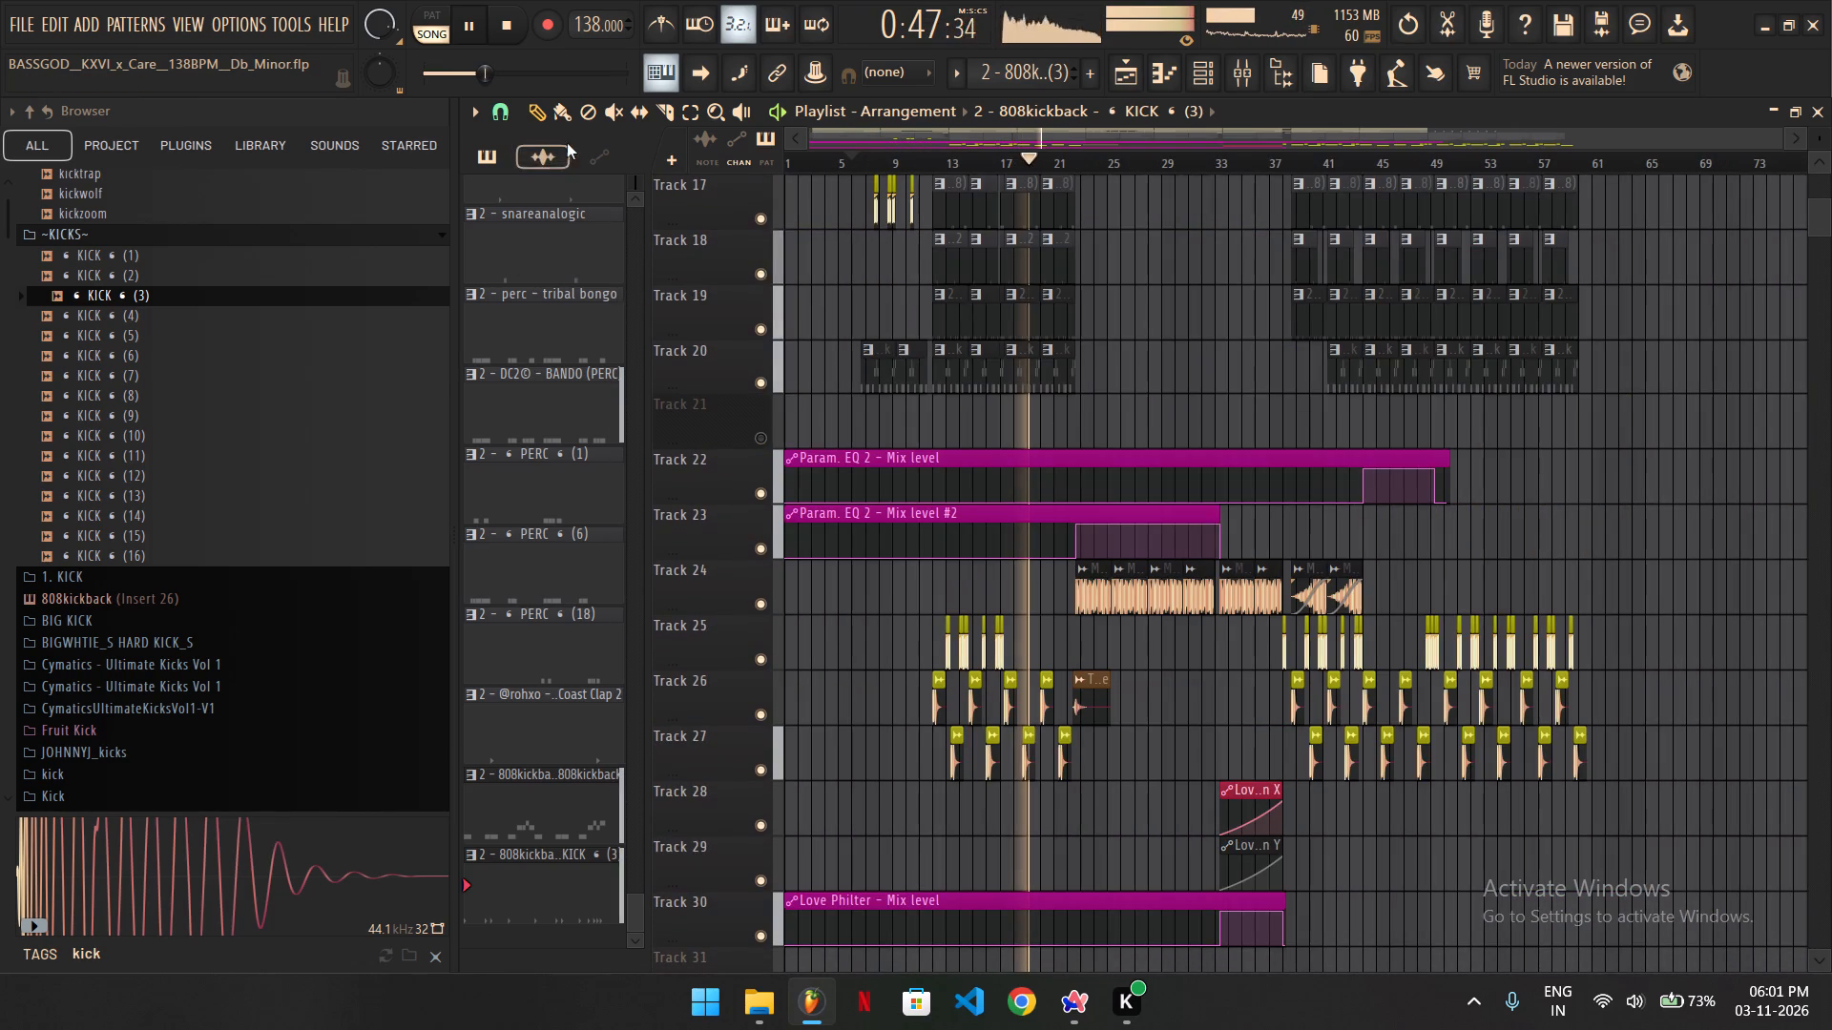
Stop playback, list the project's audio clips and preview the NOBODY (Gbmin 138) consolidated #7 clip, then close its settings.
click(567, 143)
click(555, 153)
scroll(557, 603, down, 2)
key(space)
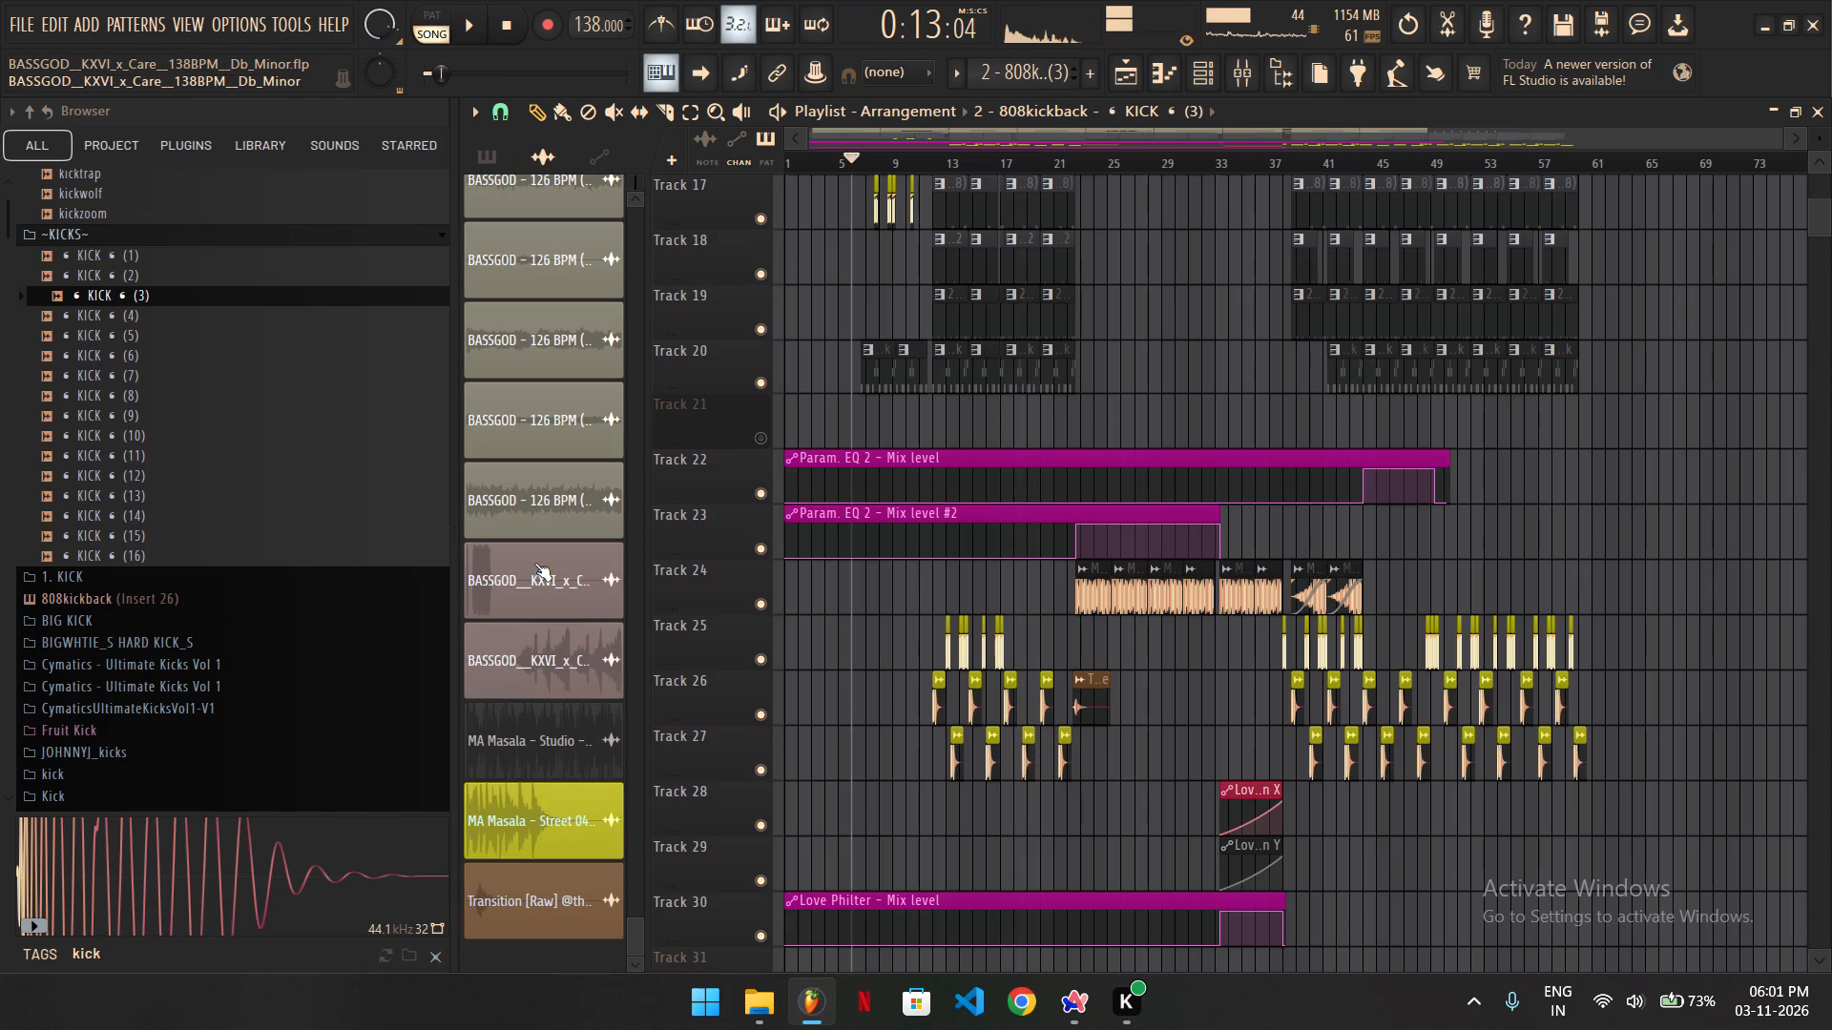
scroll(534, 544, up, 5)
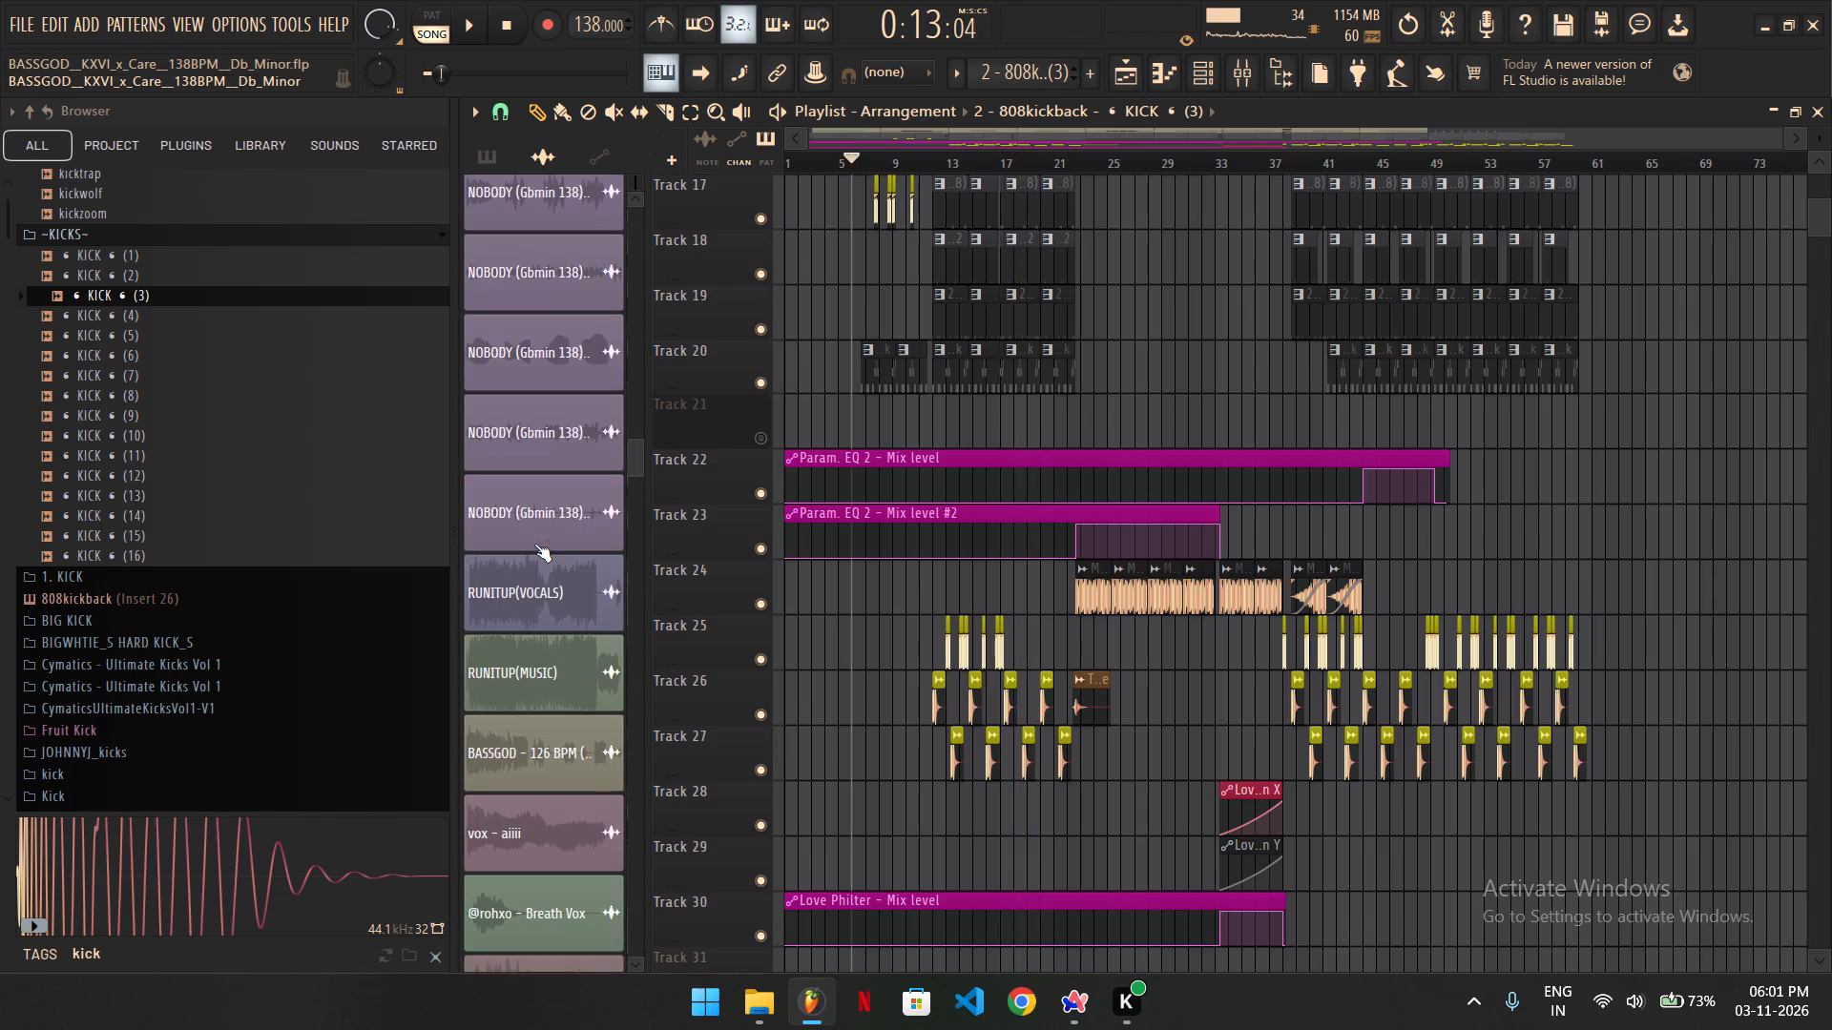
scroll(534, 544, up, 6)
scroll(534, 544, down, 5)
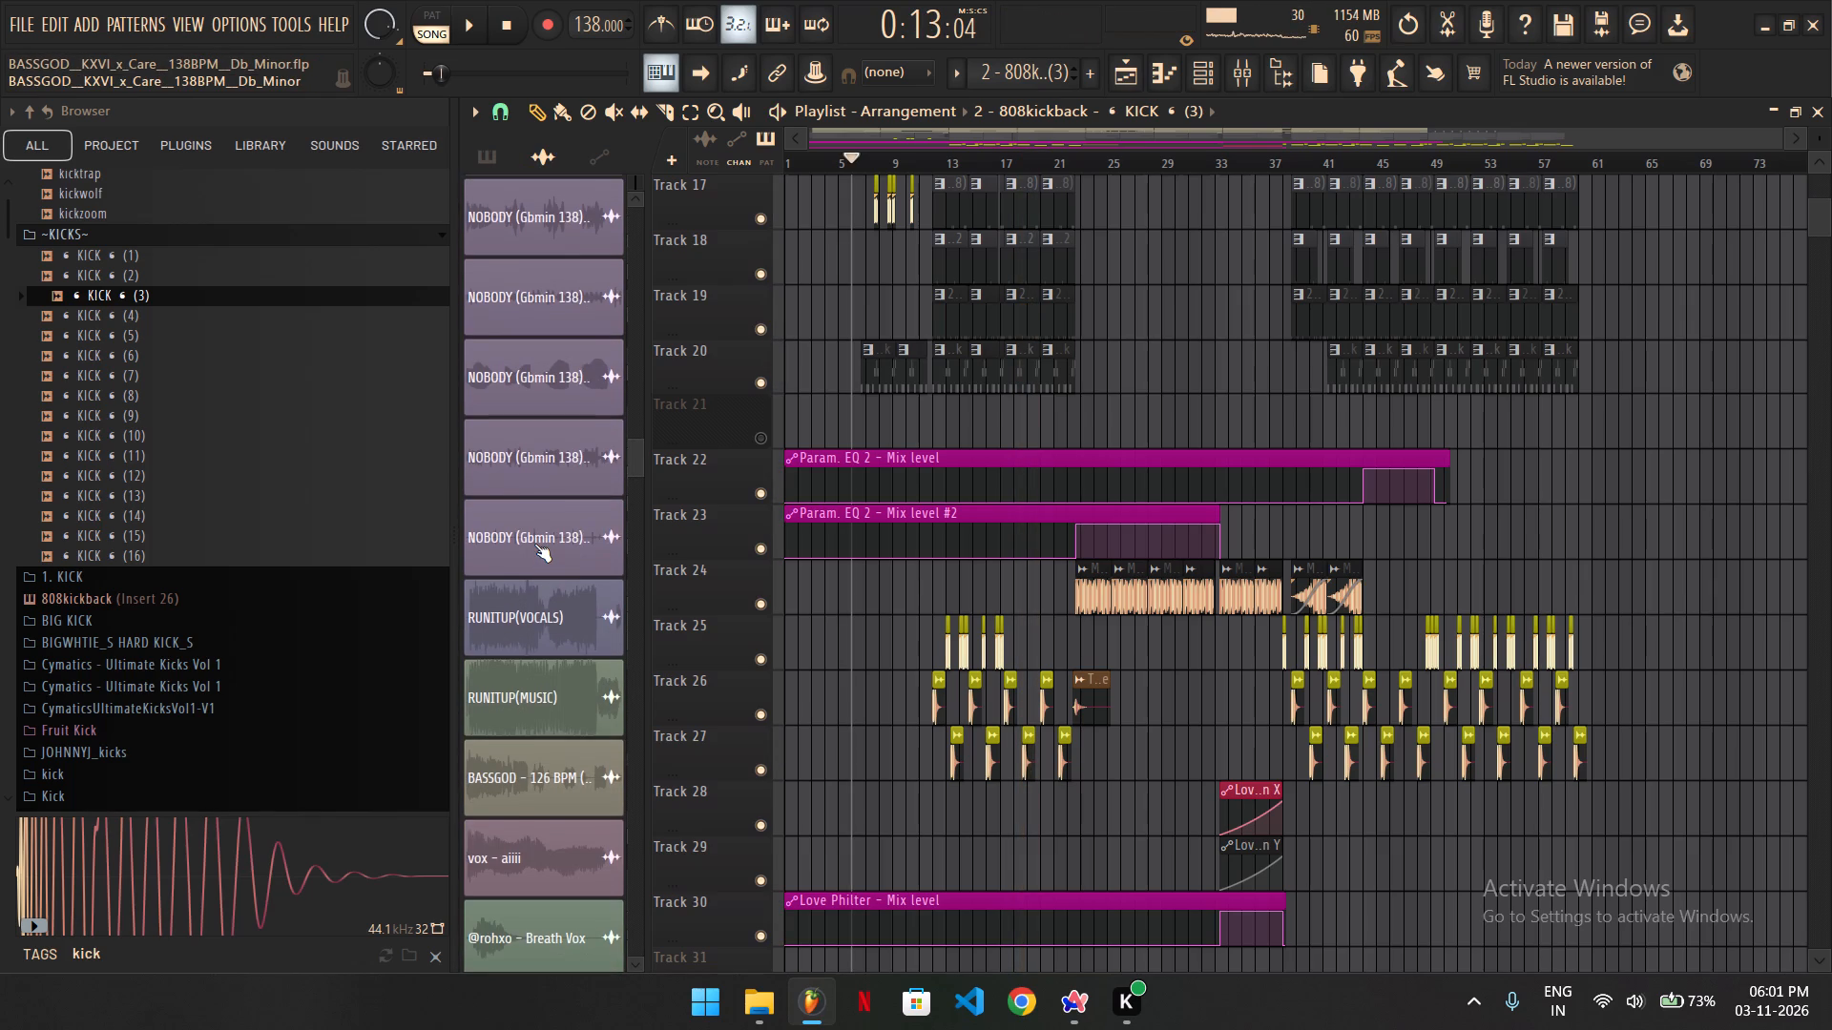
scroll(534, 544, down, 3)
scroll(534, 544, up, 7)
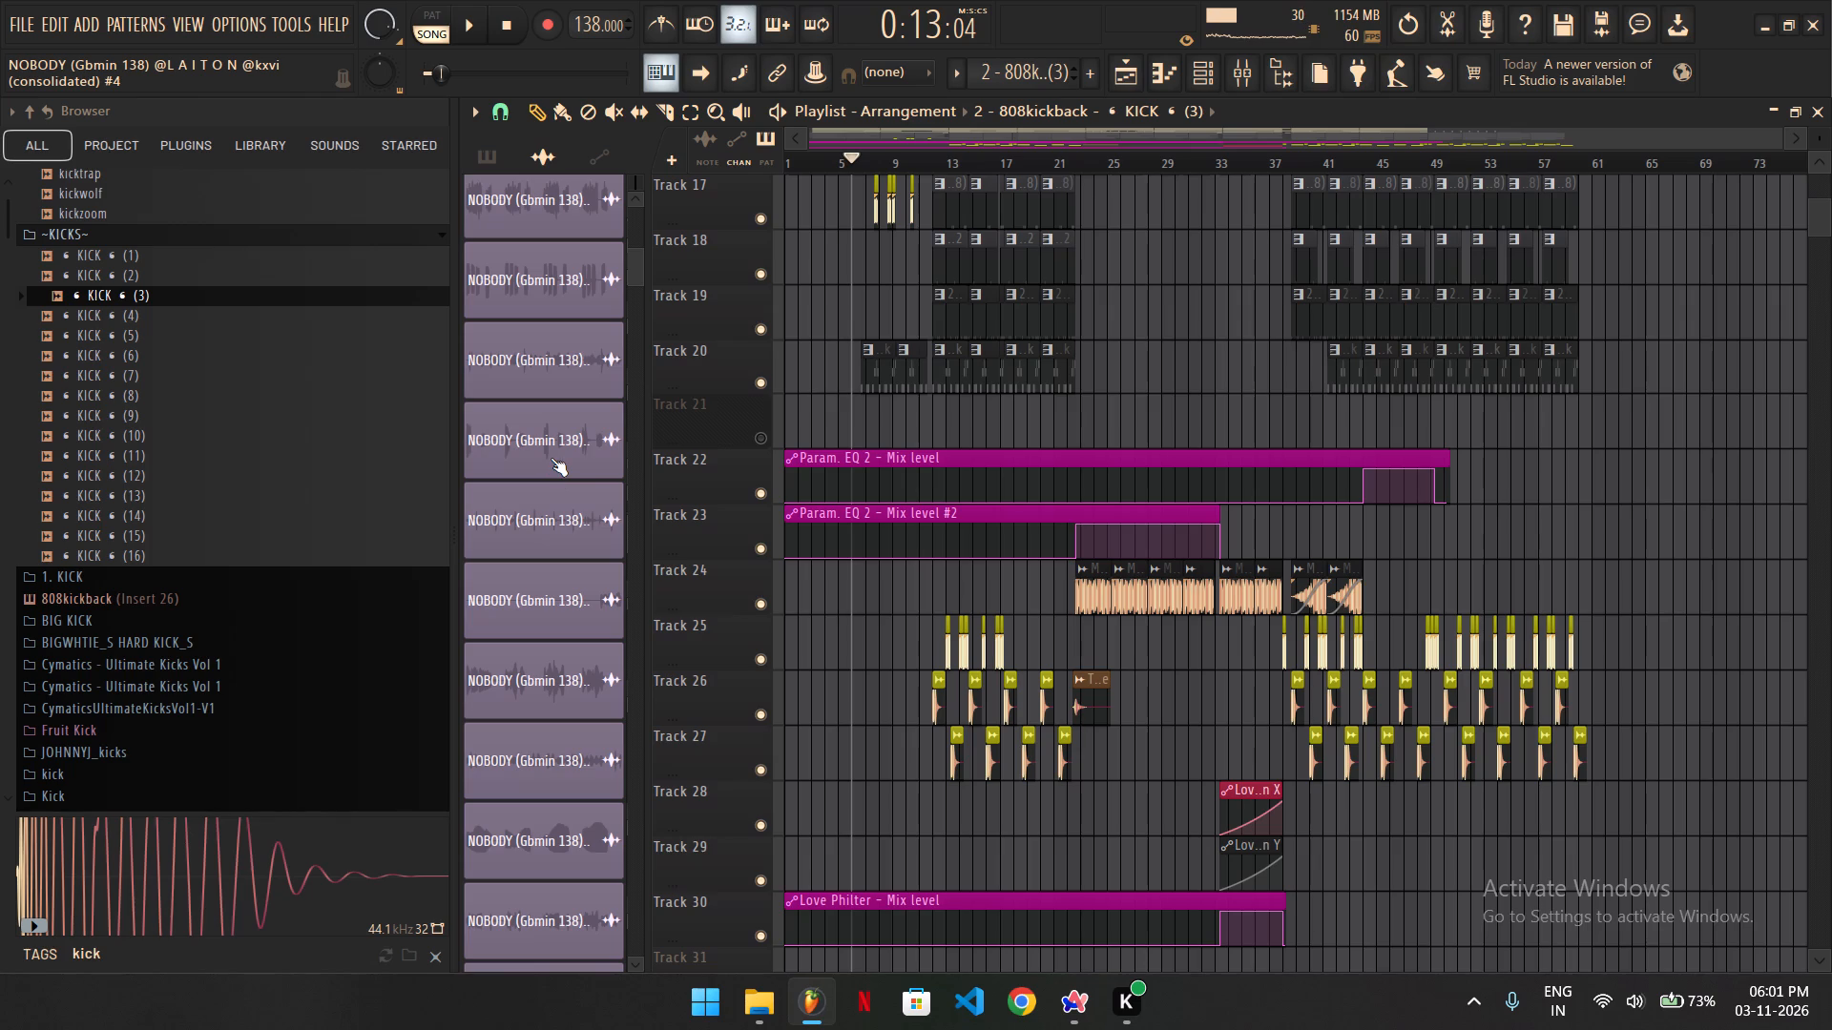
double_click(571, 681)
click(695, 709)
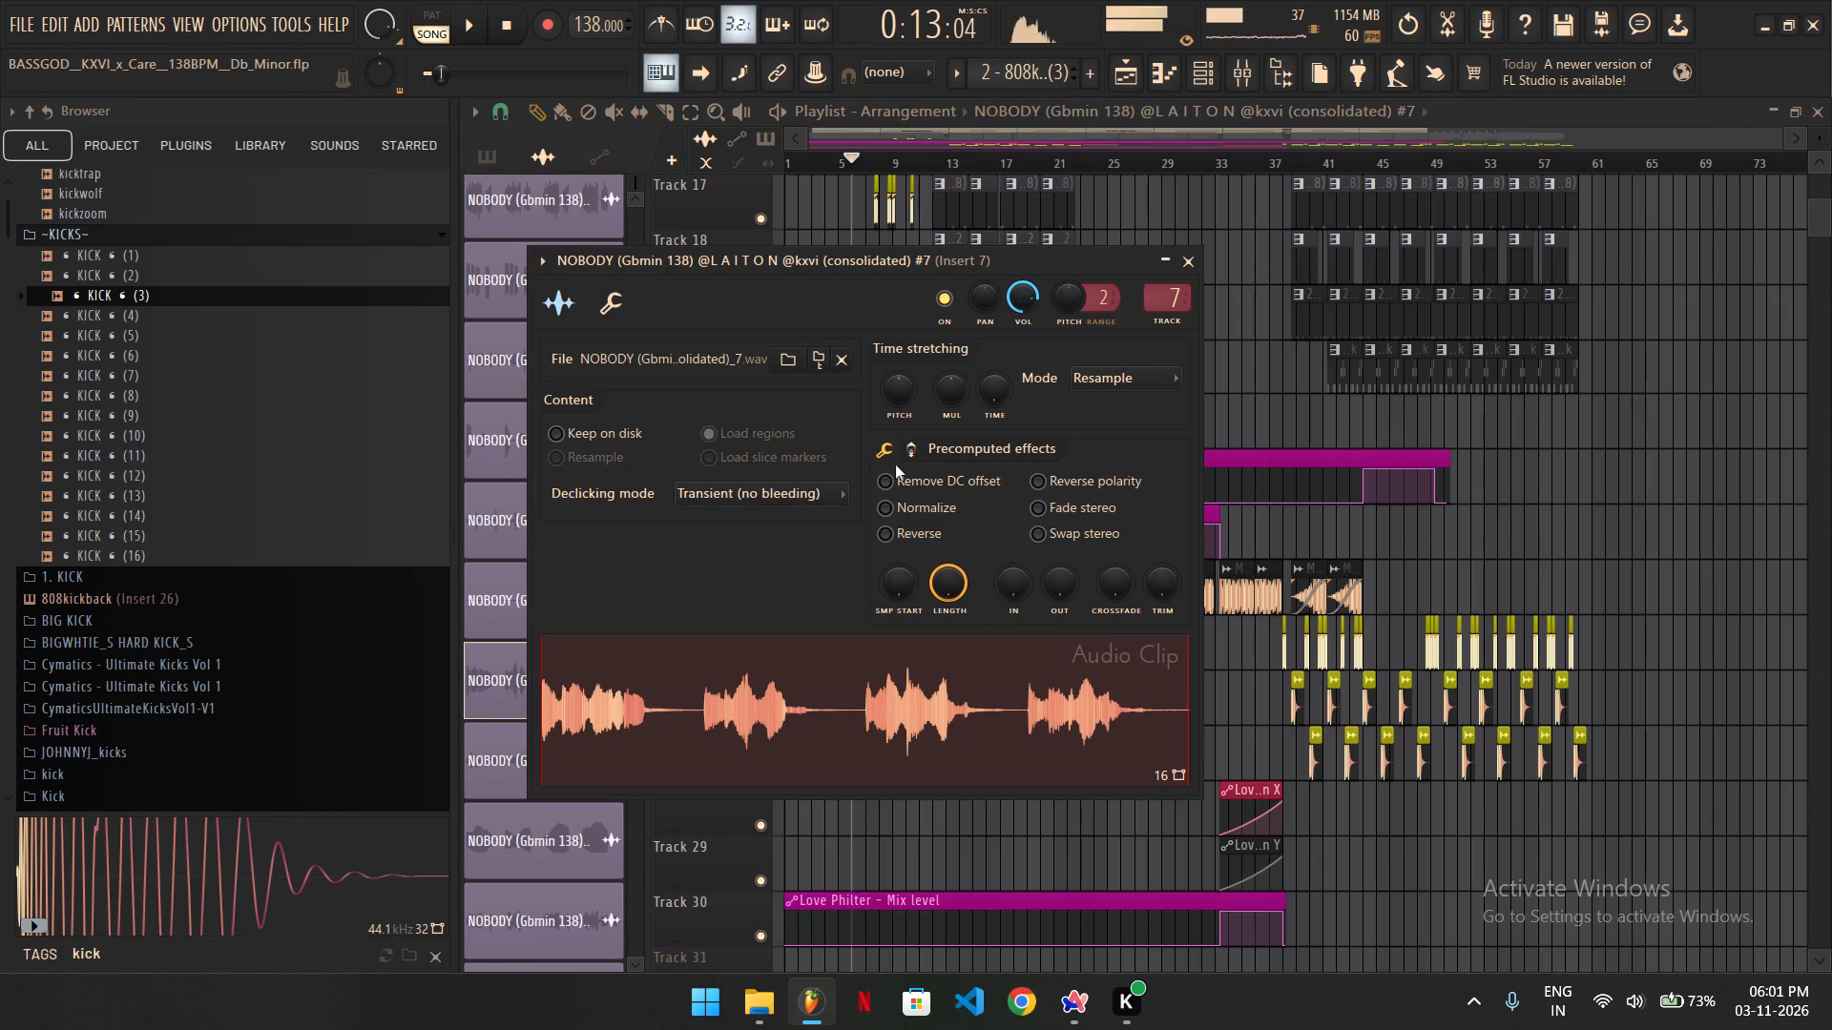
click(1186, 259)
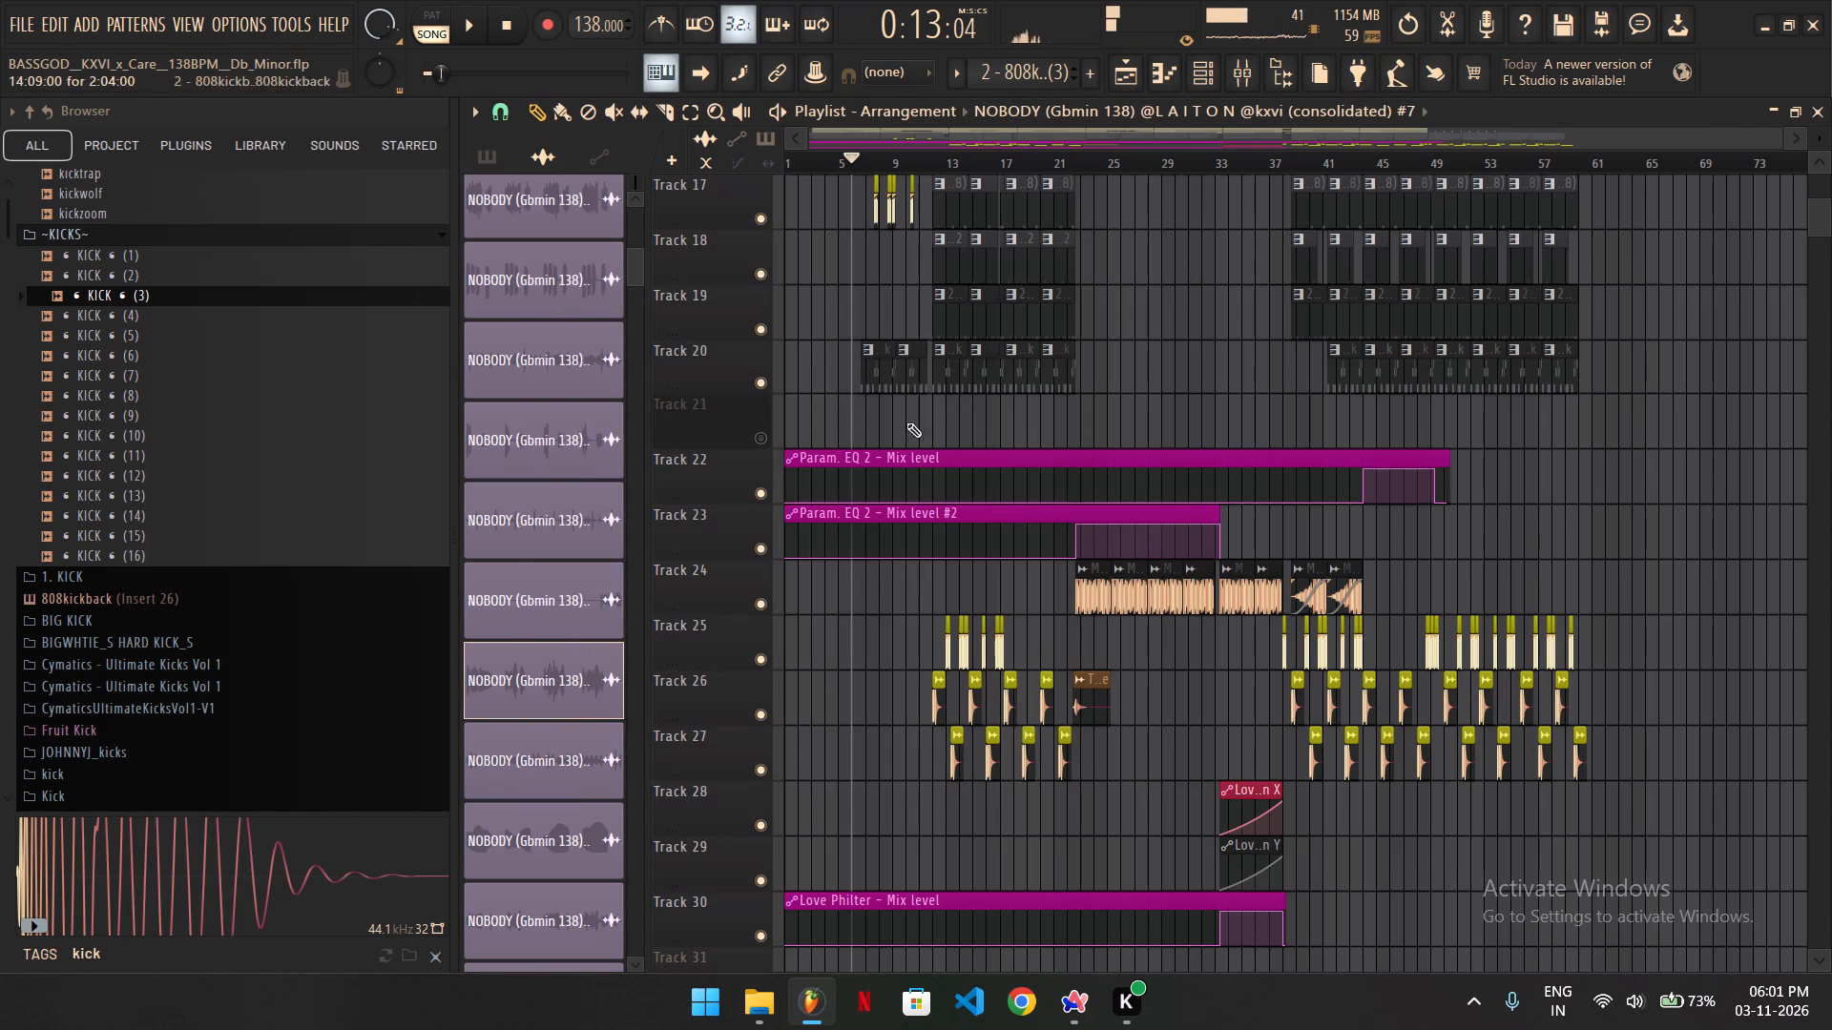
Preview the BASSGOD__KXVI_x_Care__138BPM__Db_Minor (consolidated) audio clip and close its settings.
scroll(568, 584, down, 7)
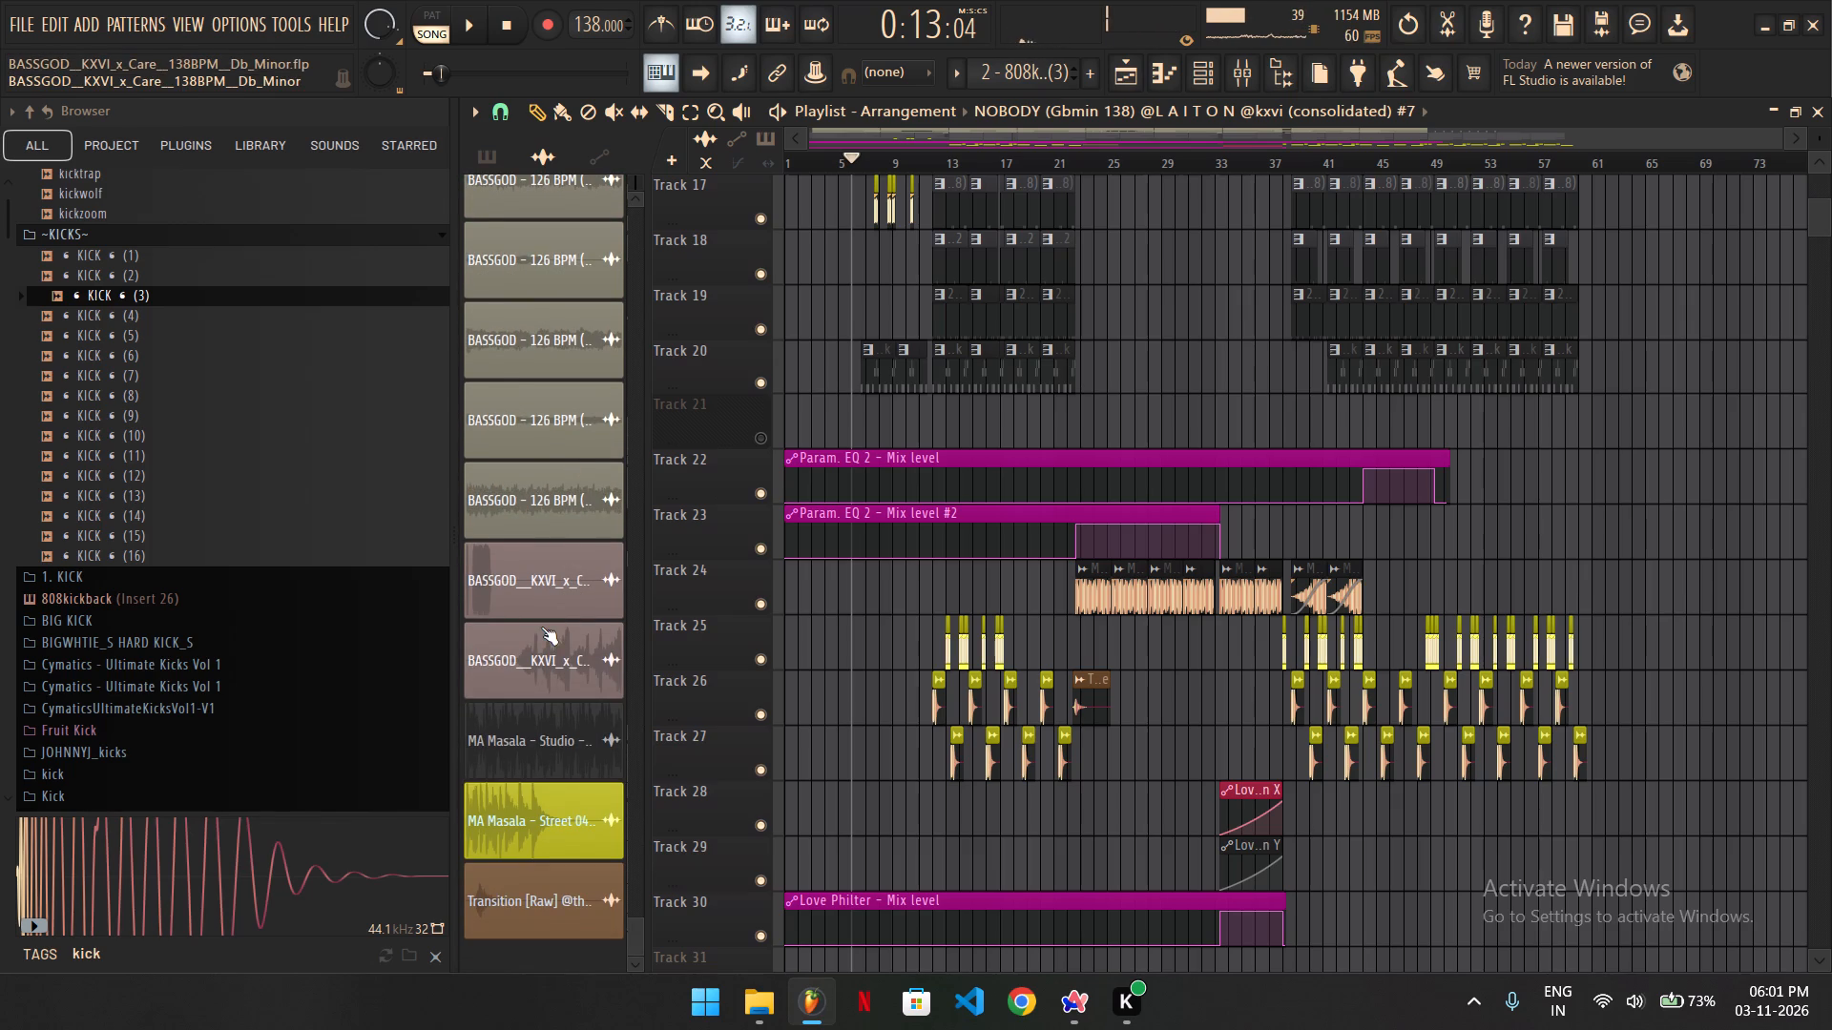
double_click(545, 683)
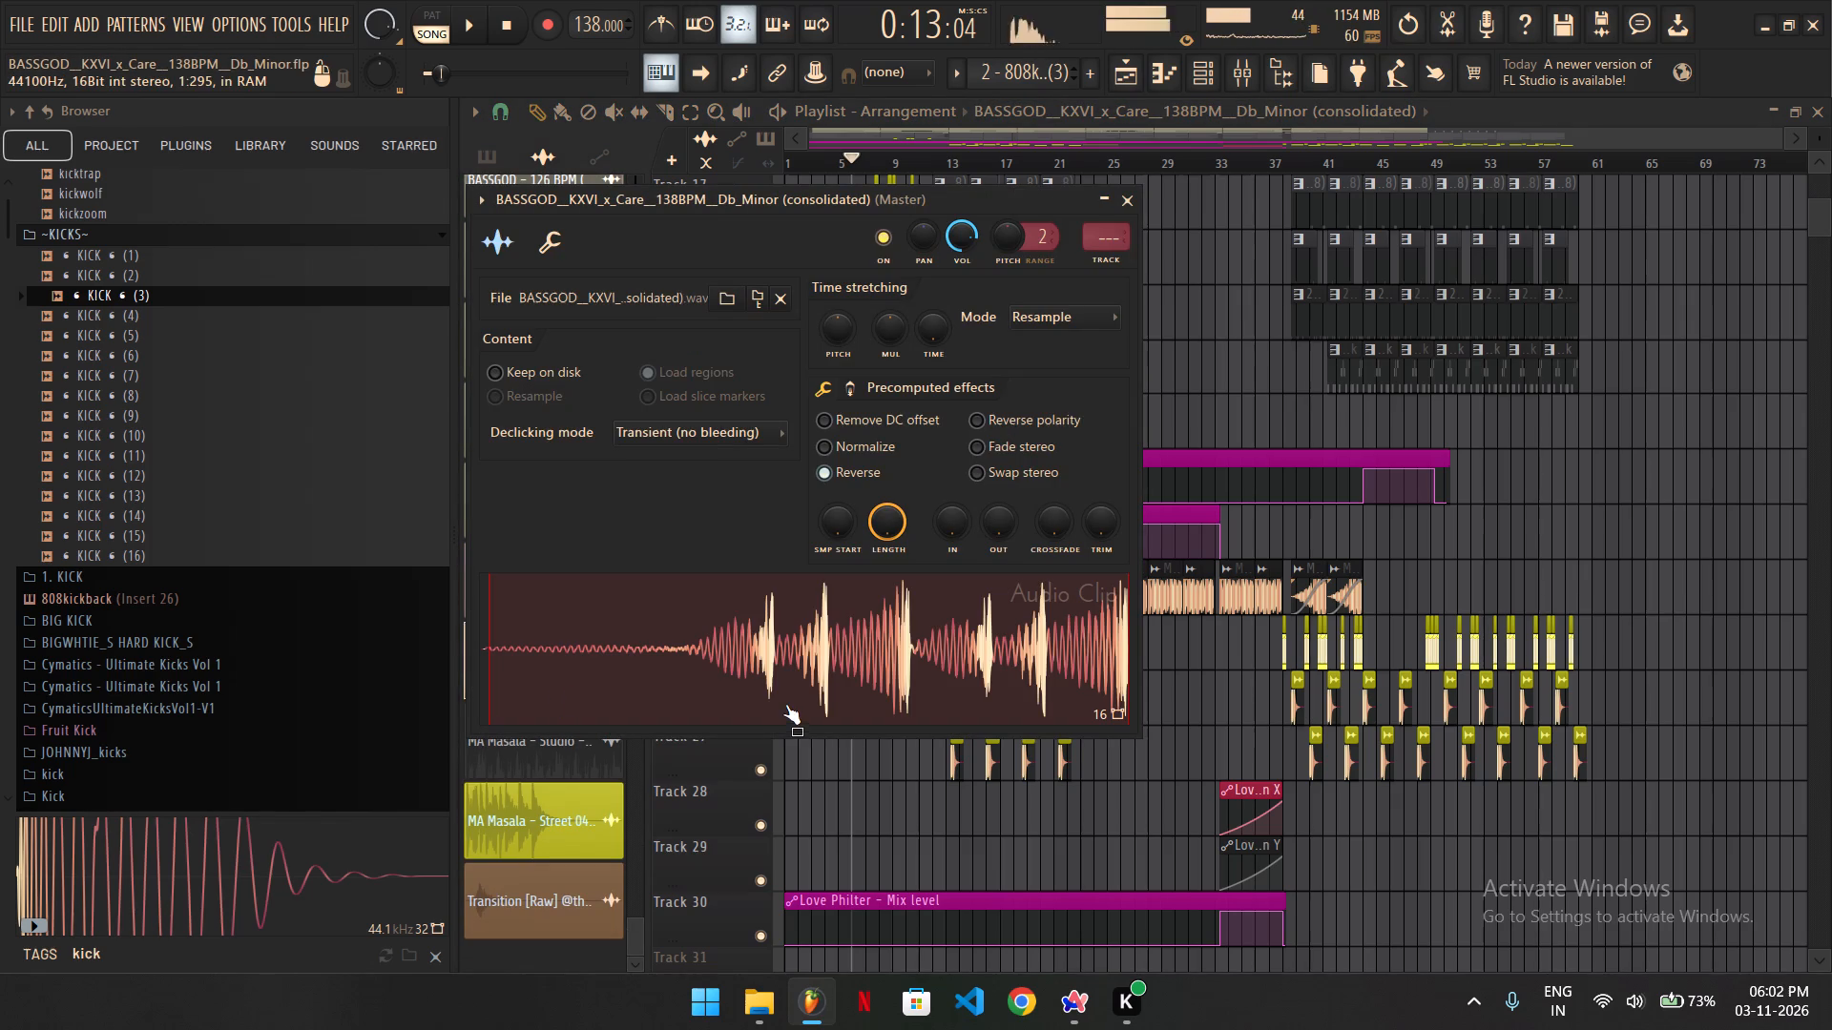
click(785, 704)
click(1121, 202)
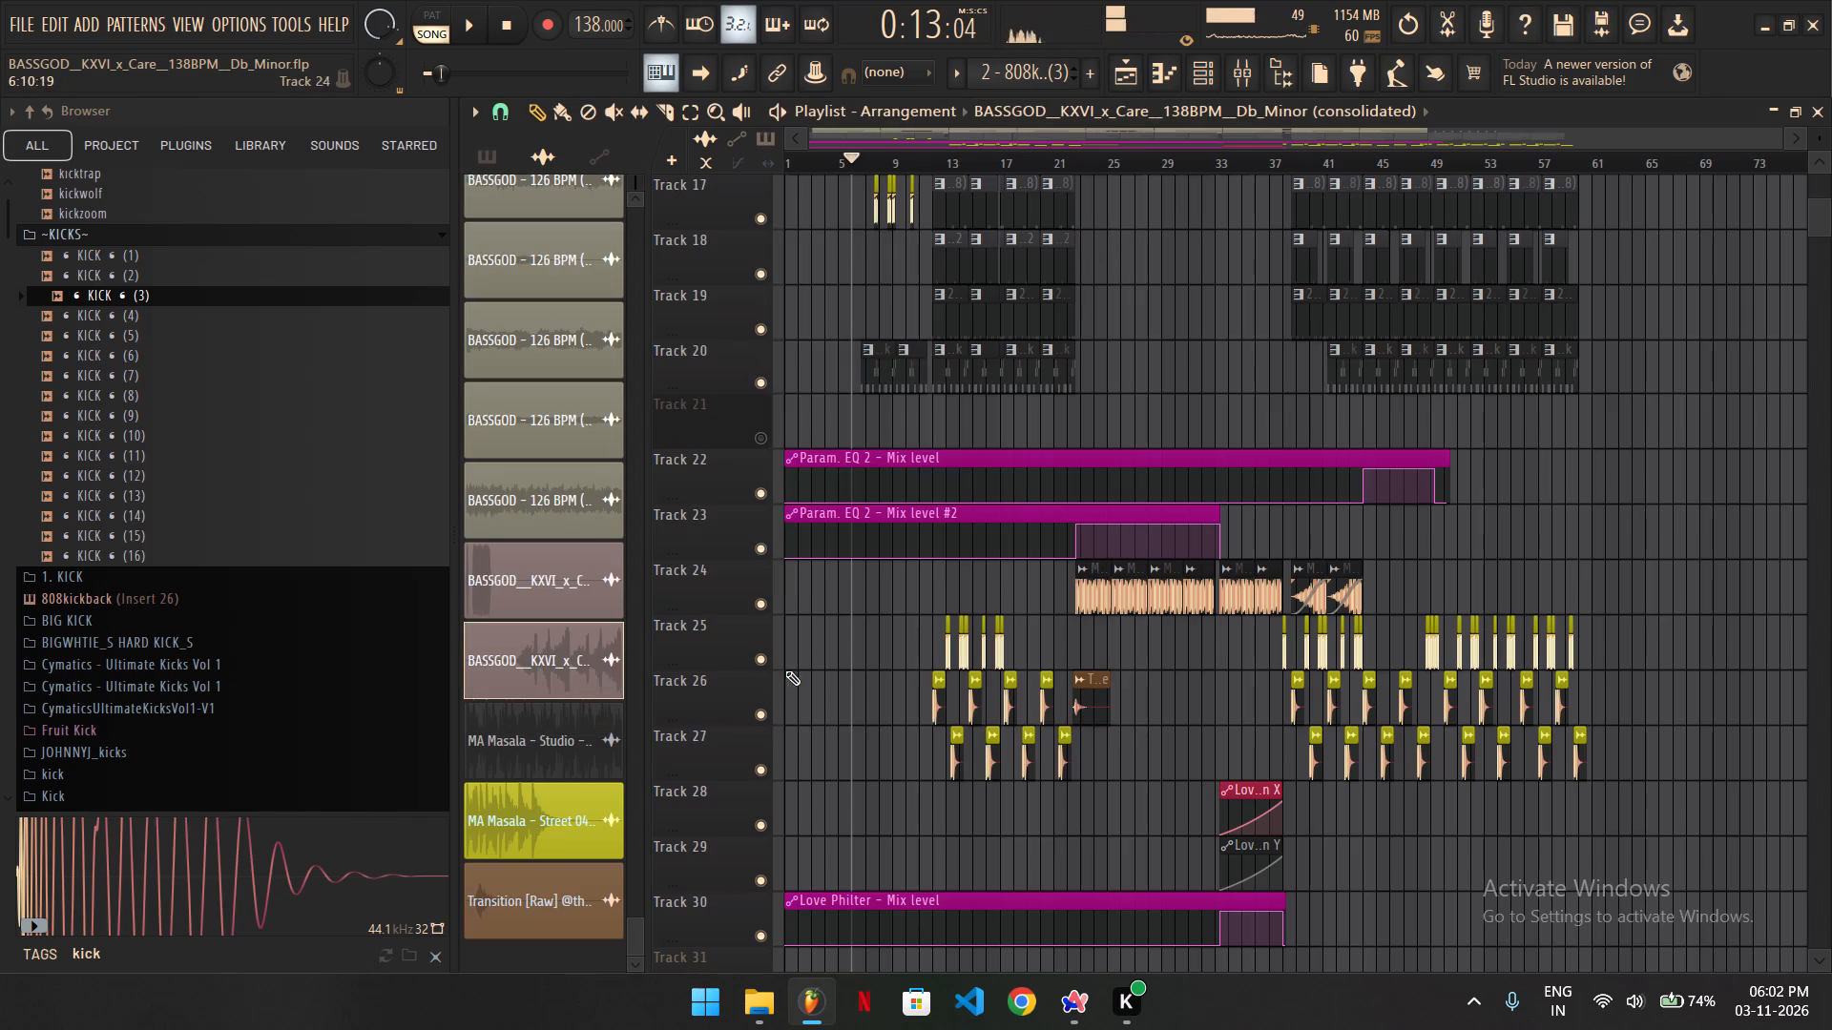
key(space)
key(space)
Place the RUNITUP(VOCALS) audio clip on Track 21 starting at bar 1 and unmute the track.
scroll(548, 651, up, 3)
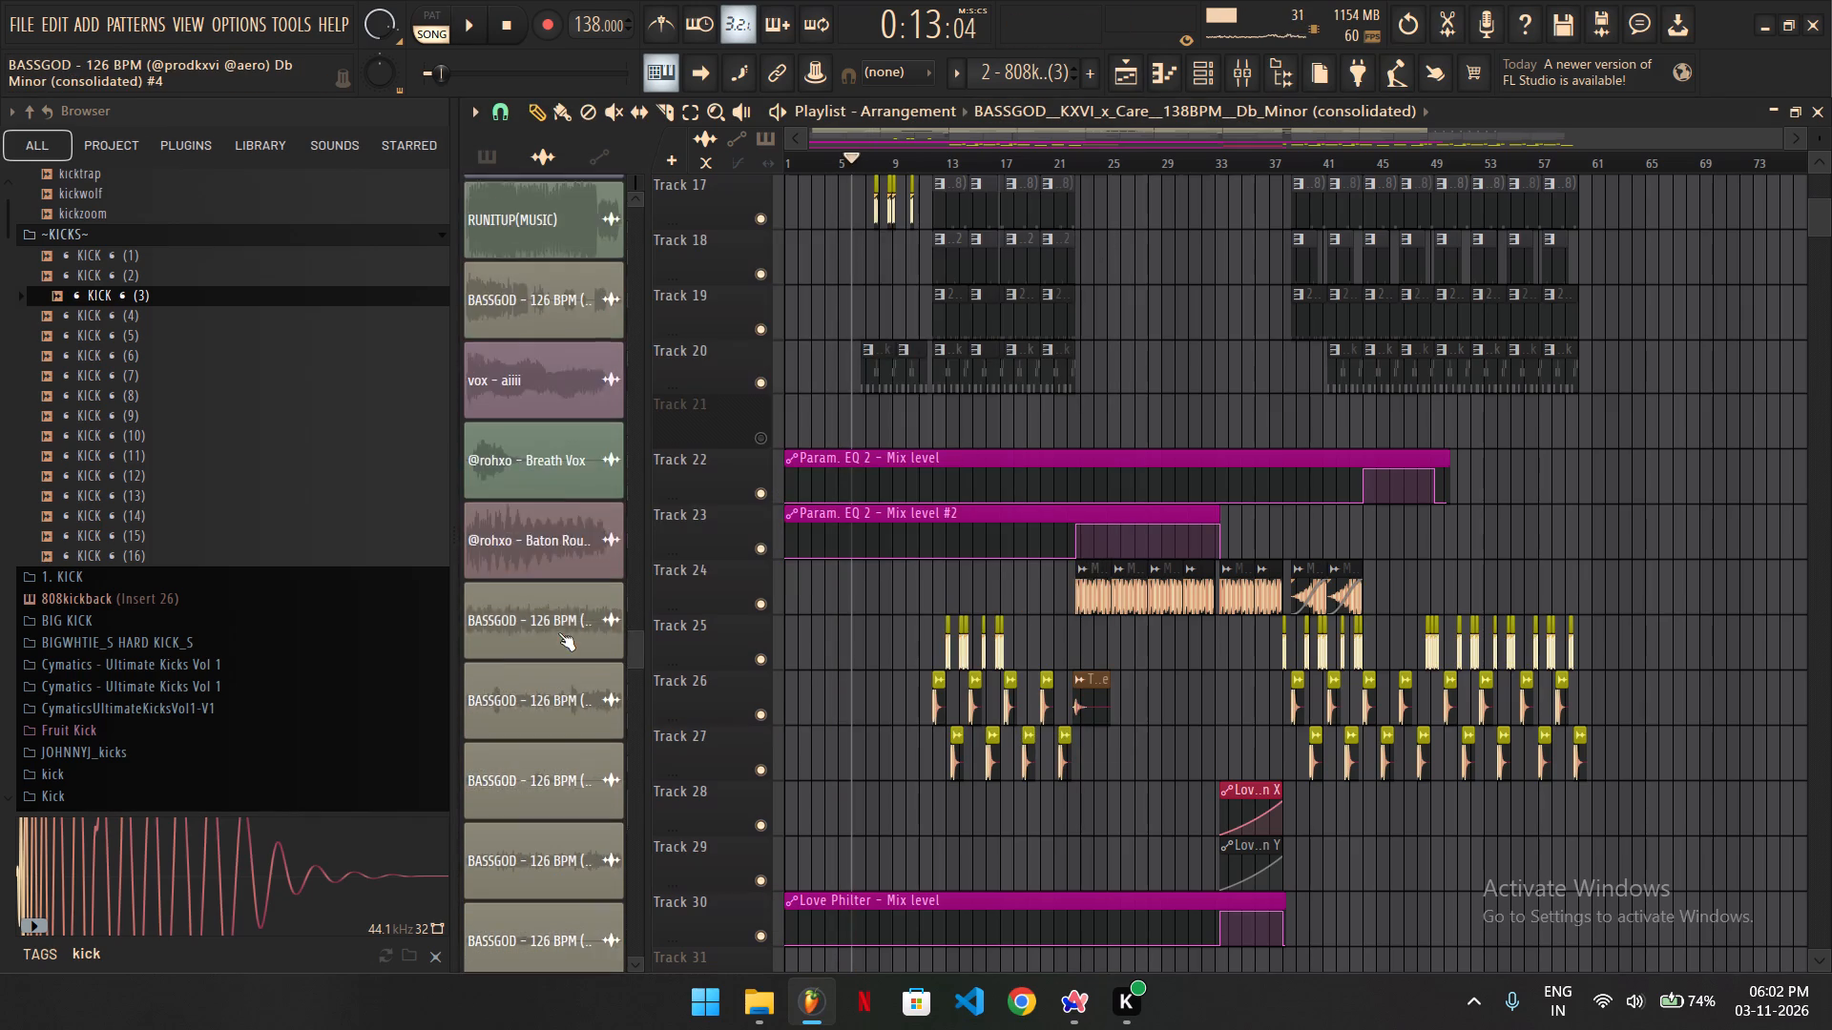
scroll(558, 632, up, 1)
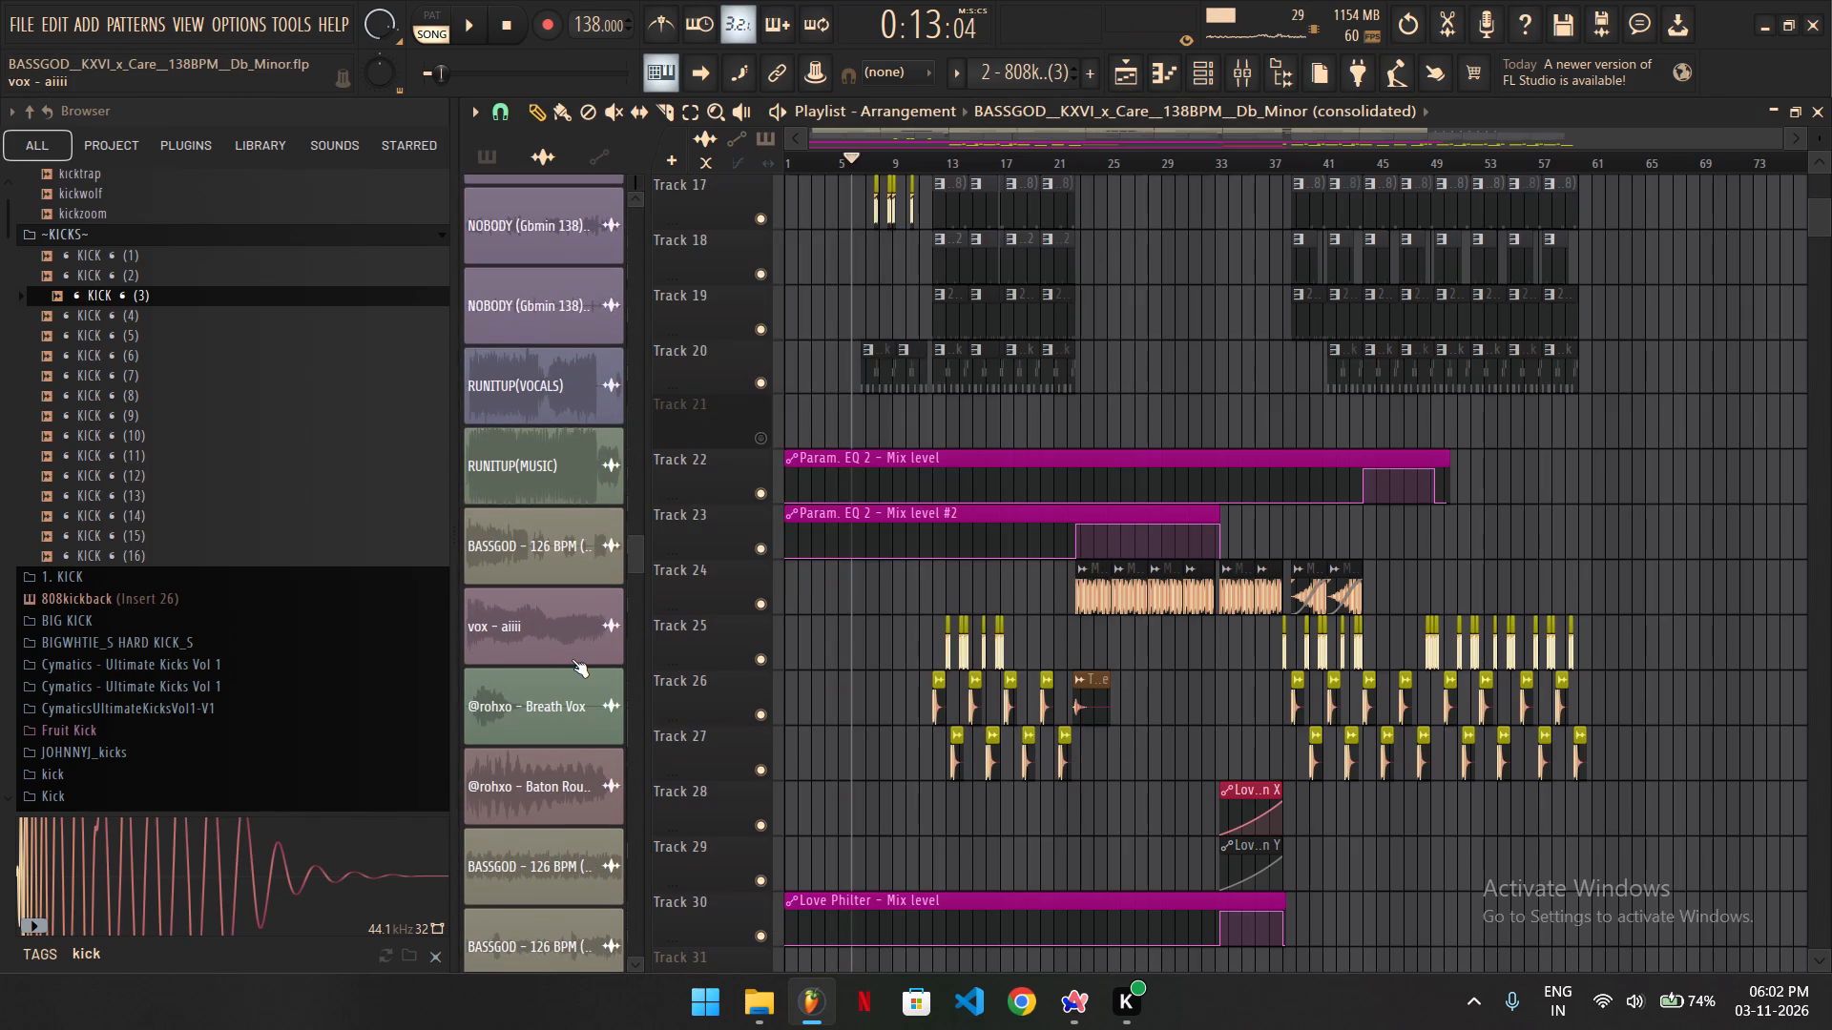
scroll(560, 777, up, 2)
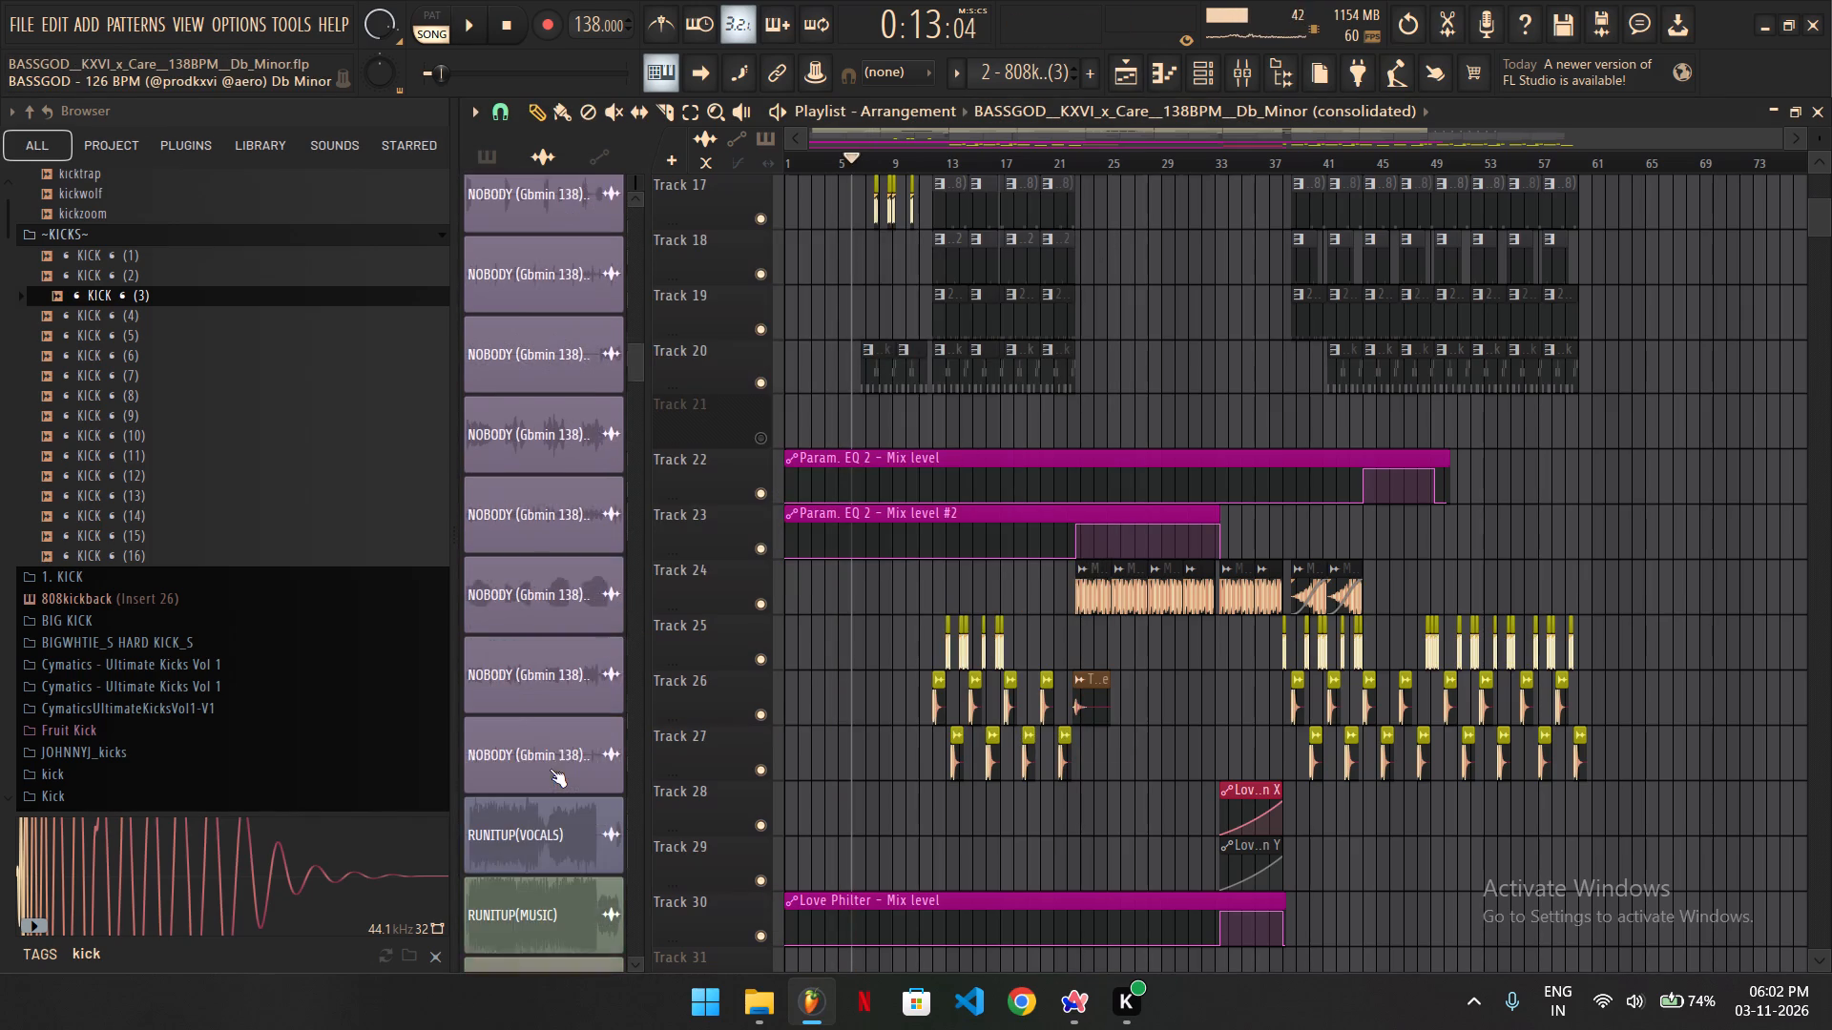
scroll(550, 769, up, 1)
scroll(550, 769, down, 2)
drag(511, 608, 580, 597)
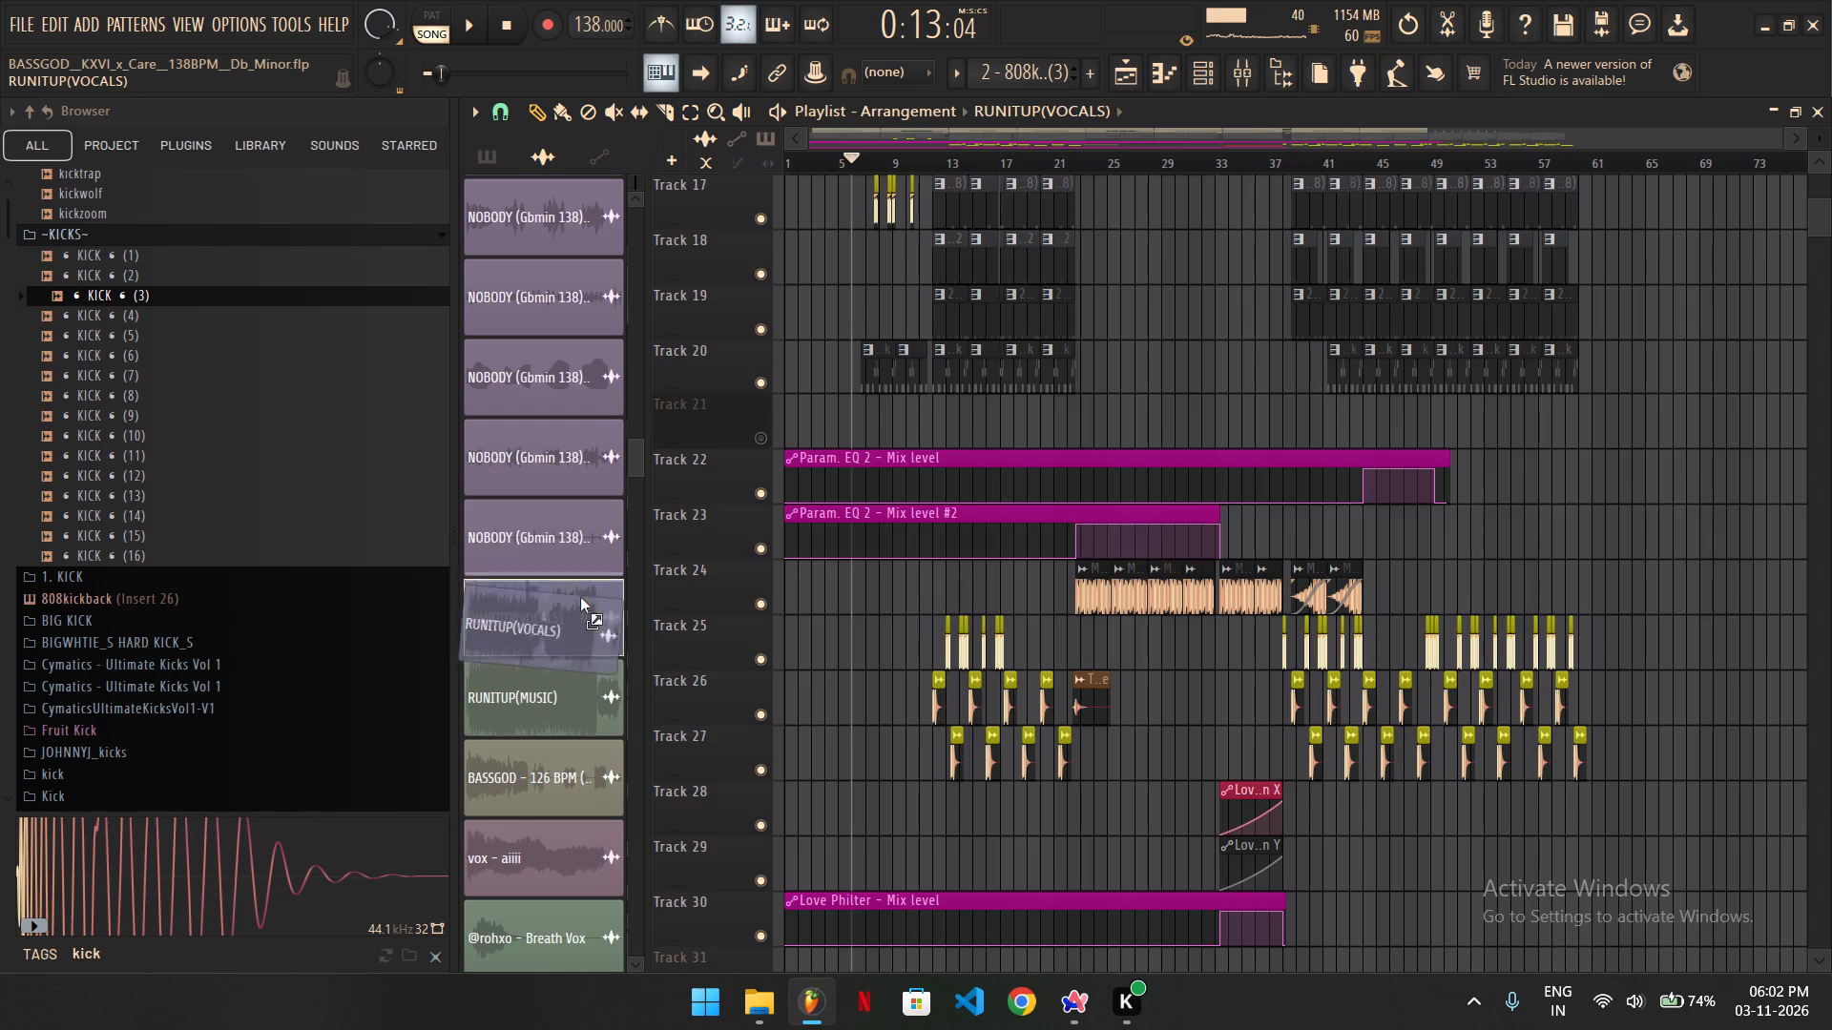
drag(580, 597, 906, 433)
drag(1151, 409, 1067, 416)
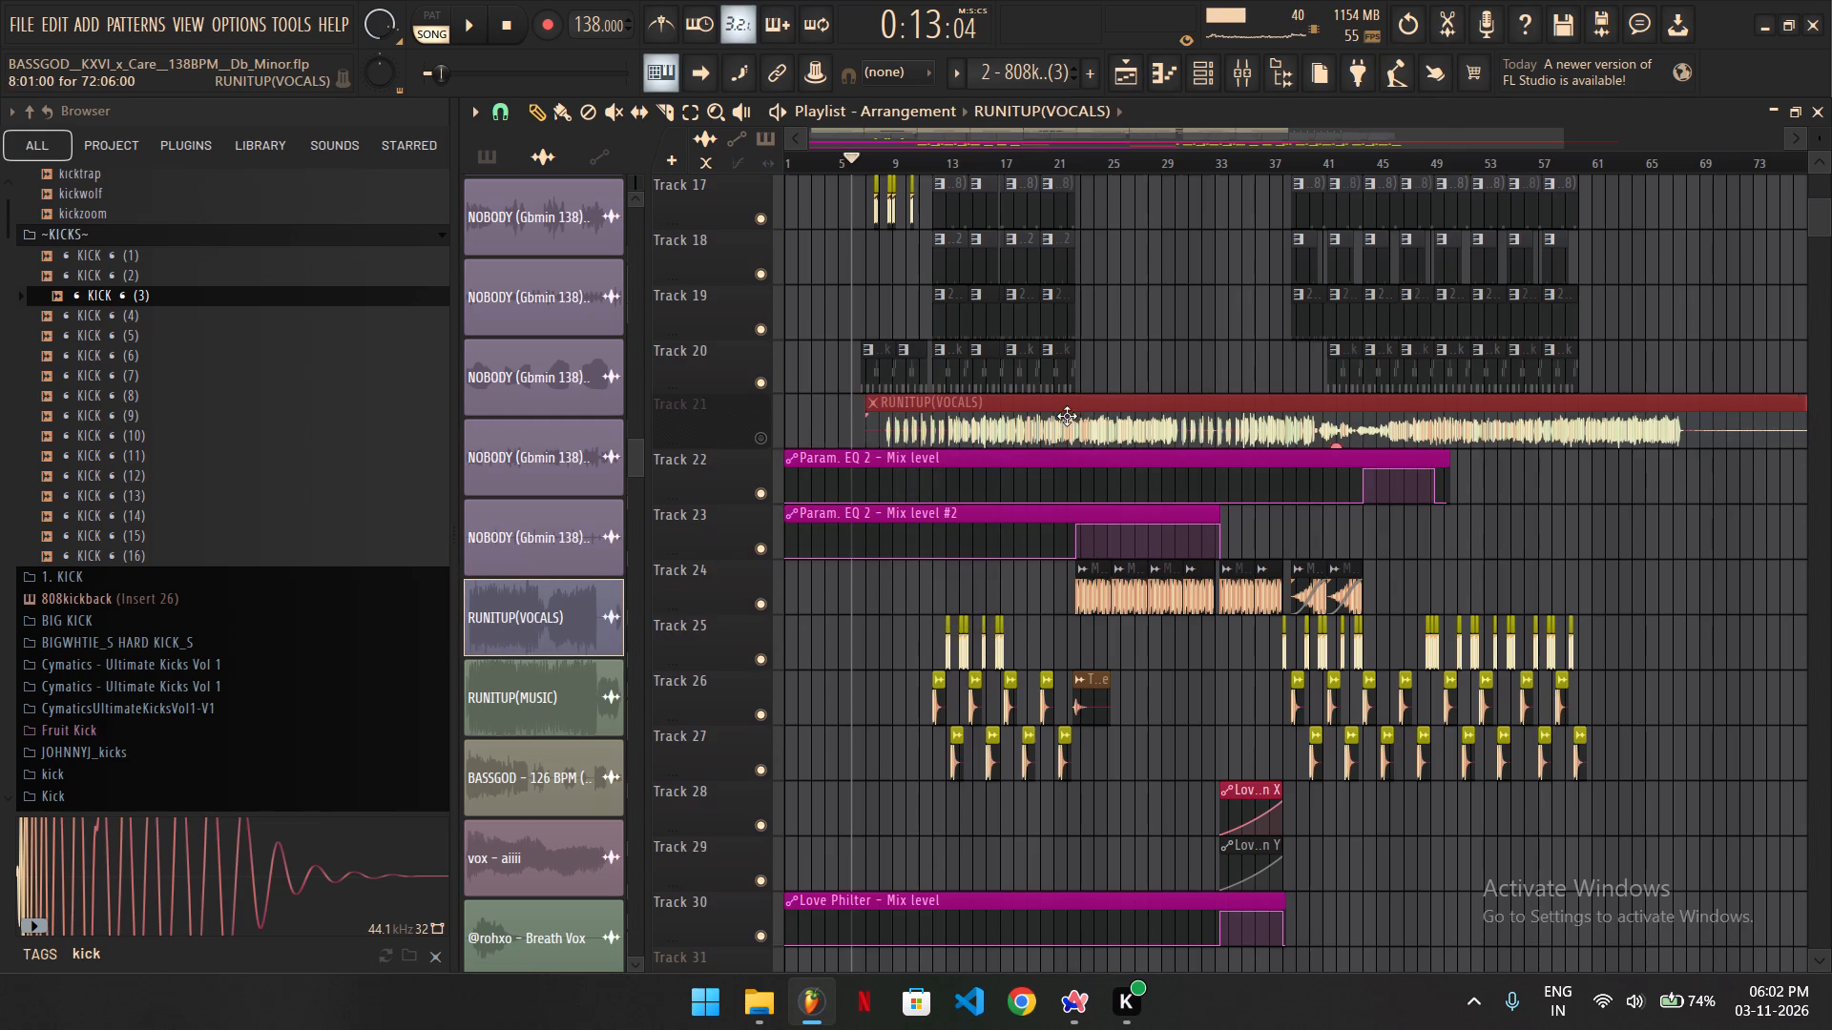
drag(1067, 416, 871, 419)
click(762, 439)
Play the song from the beginning and listen to how the RUNITUP(VOCALS) clip fits over the intro.
key(space)
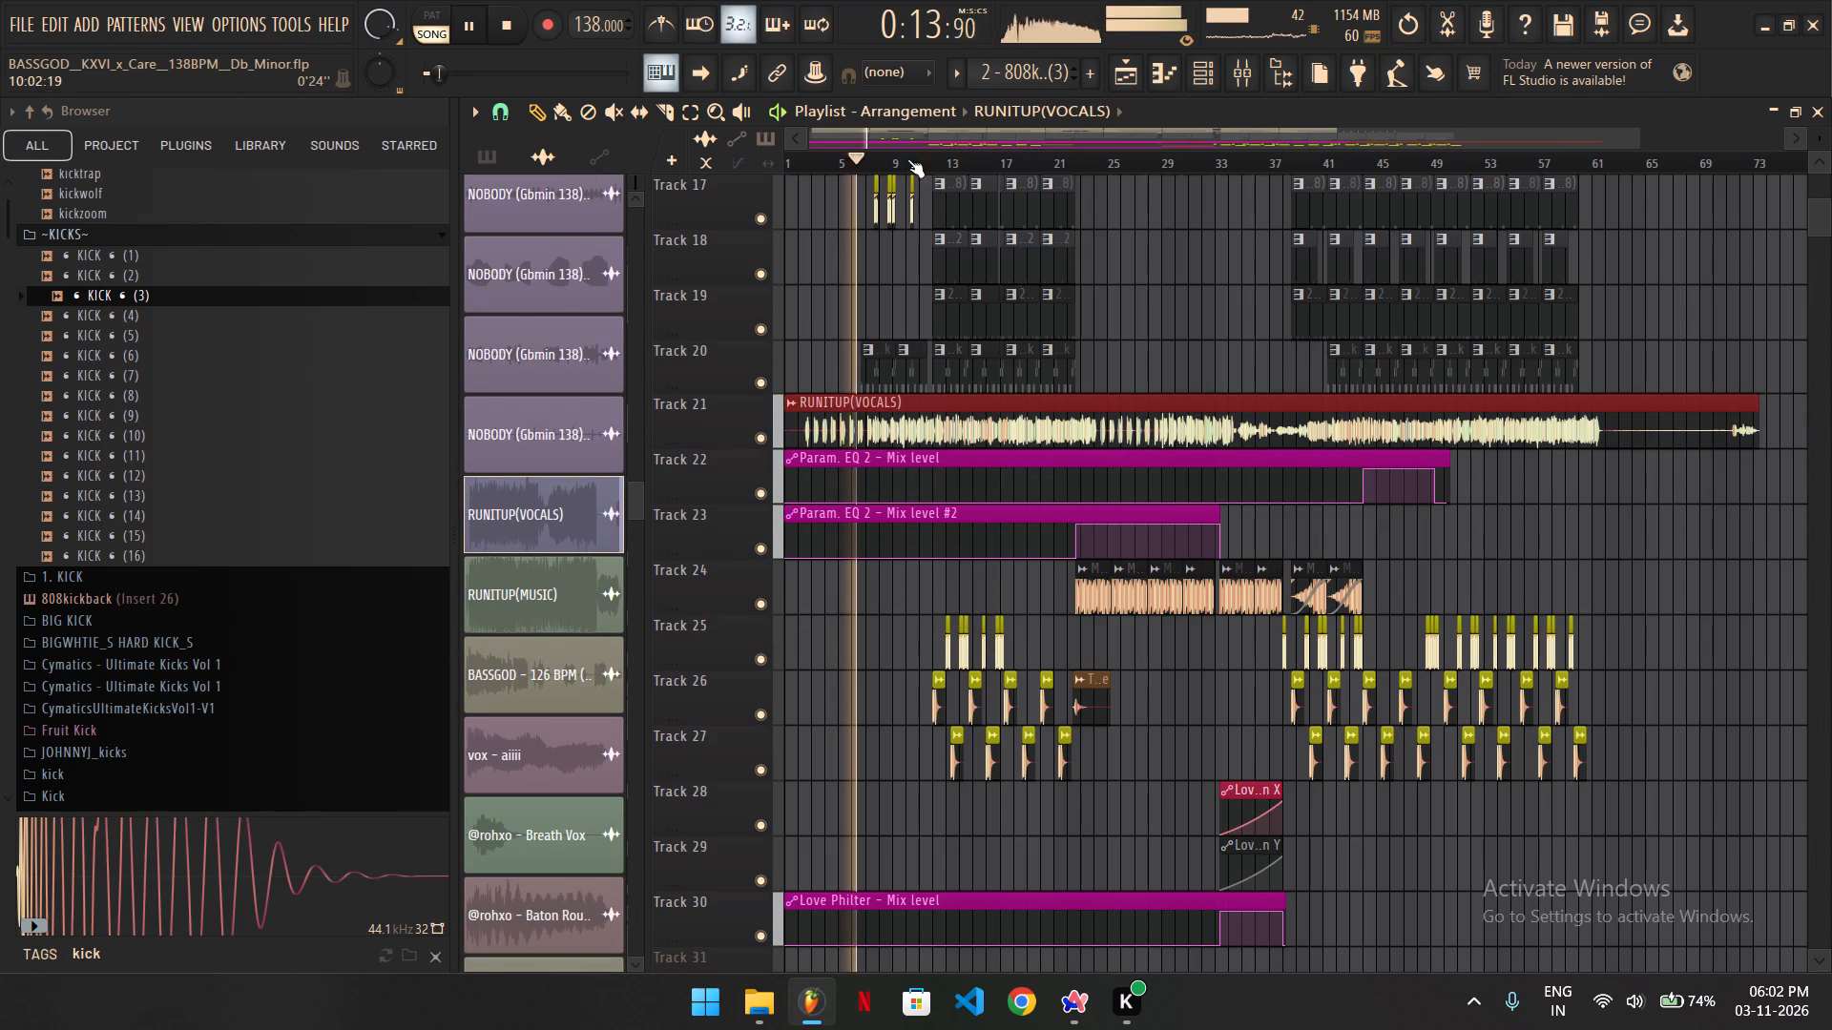
drag(907, 159, 776, 204)
ctrl+scroll(710, 593, up, 7)
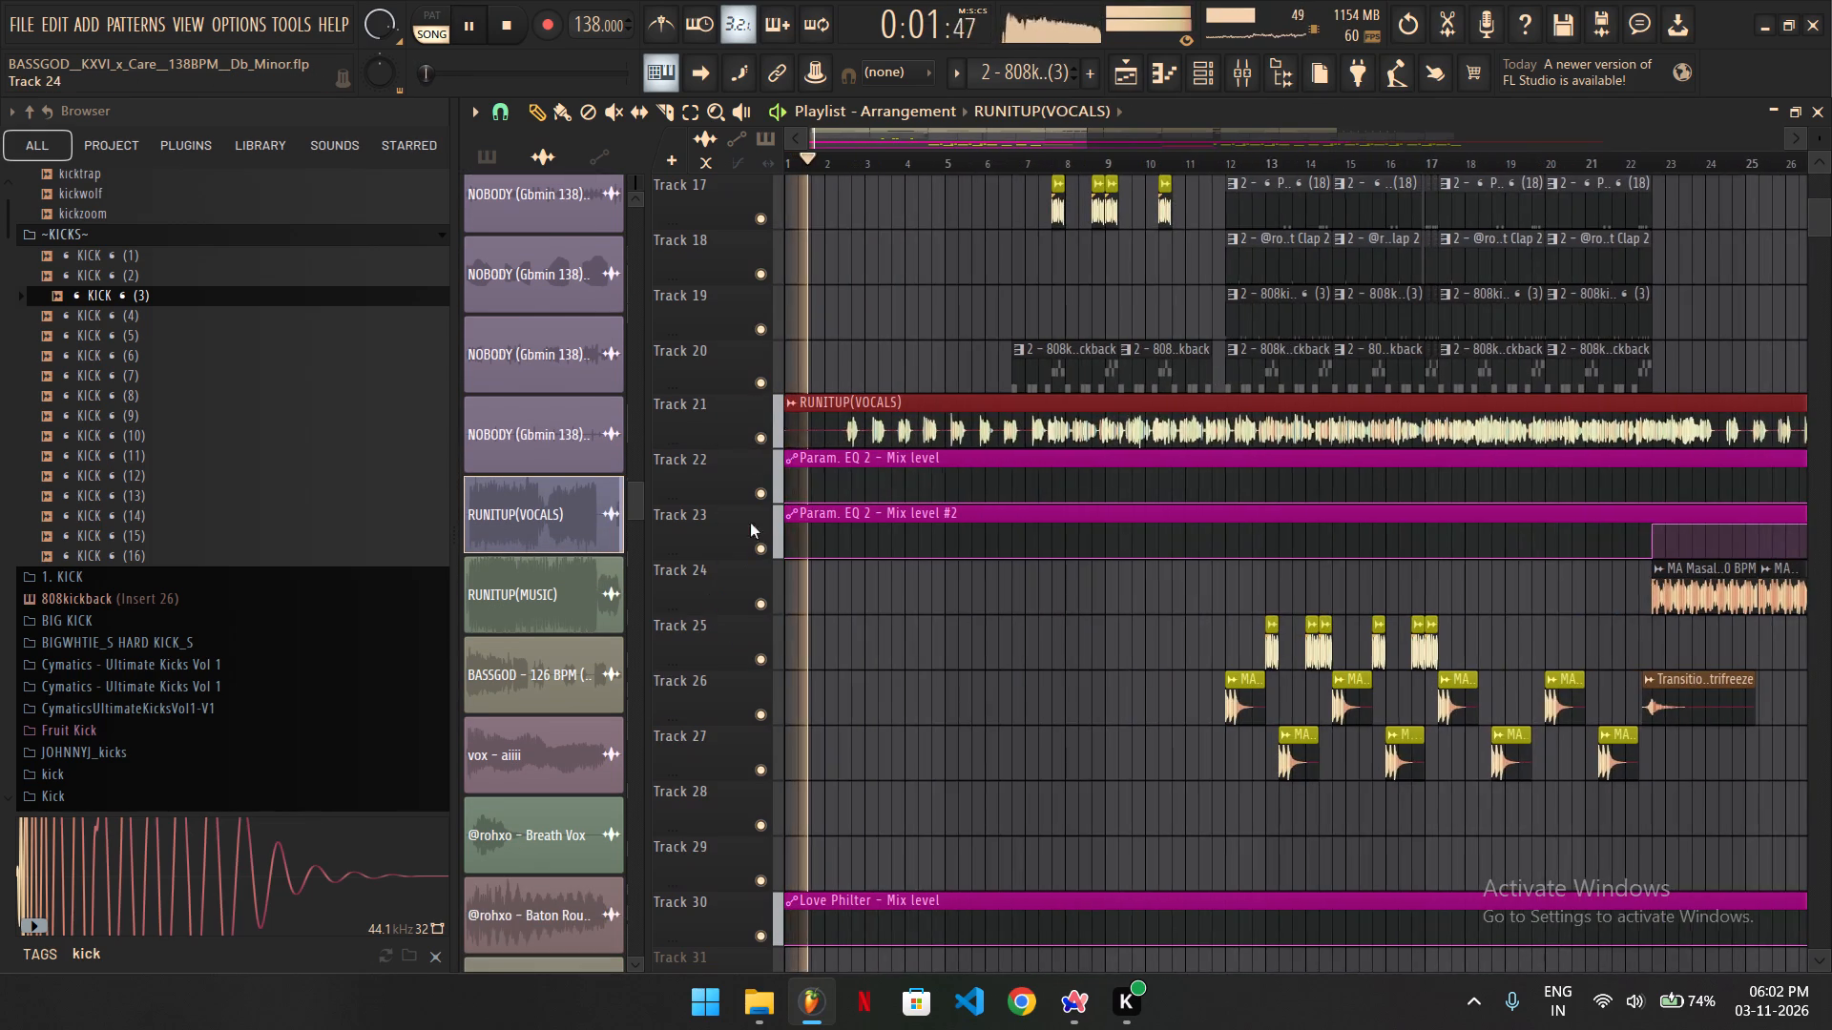
click(849, 174)
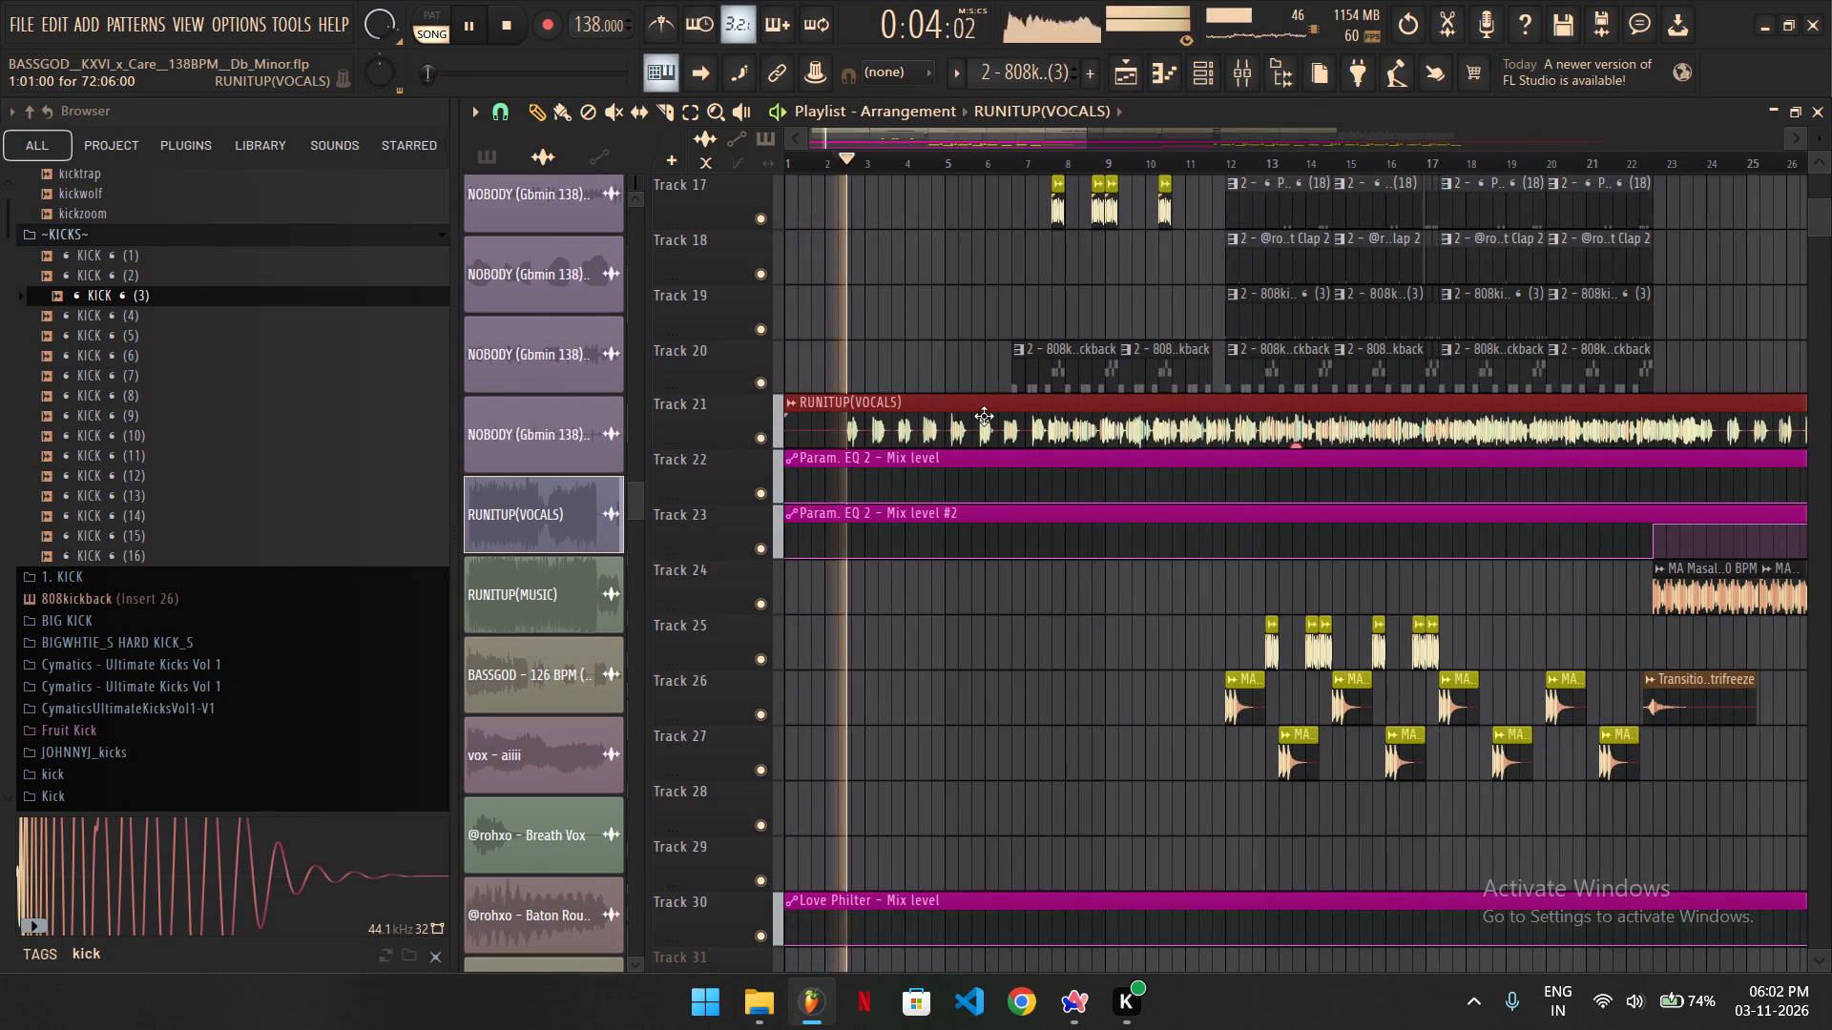
ctrl+scroll(739, 466, up, 5)
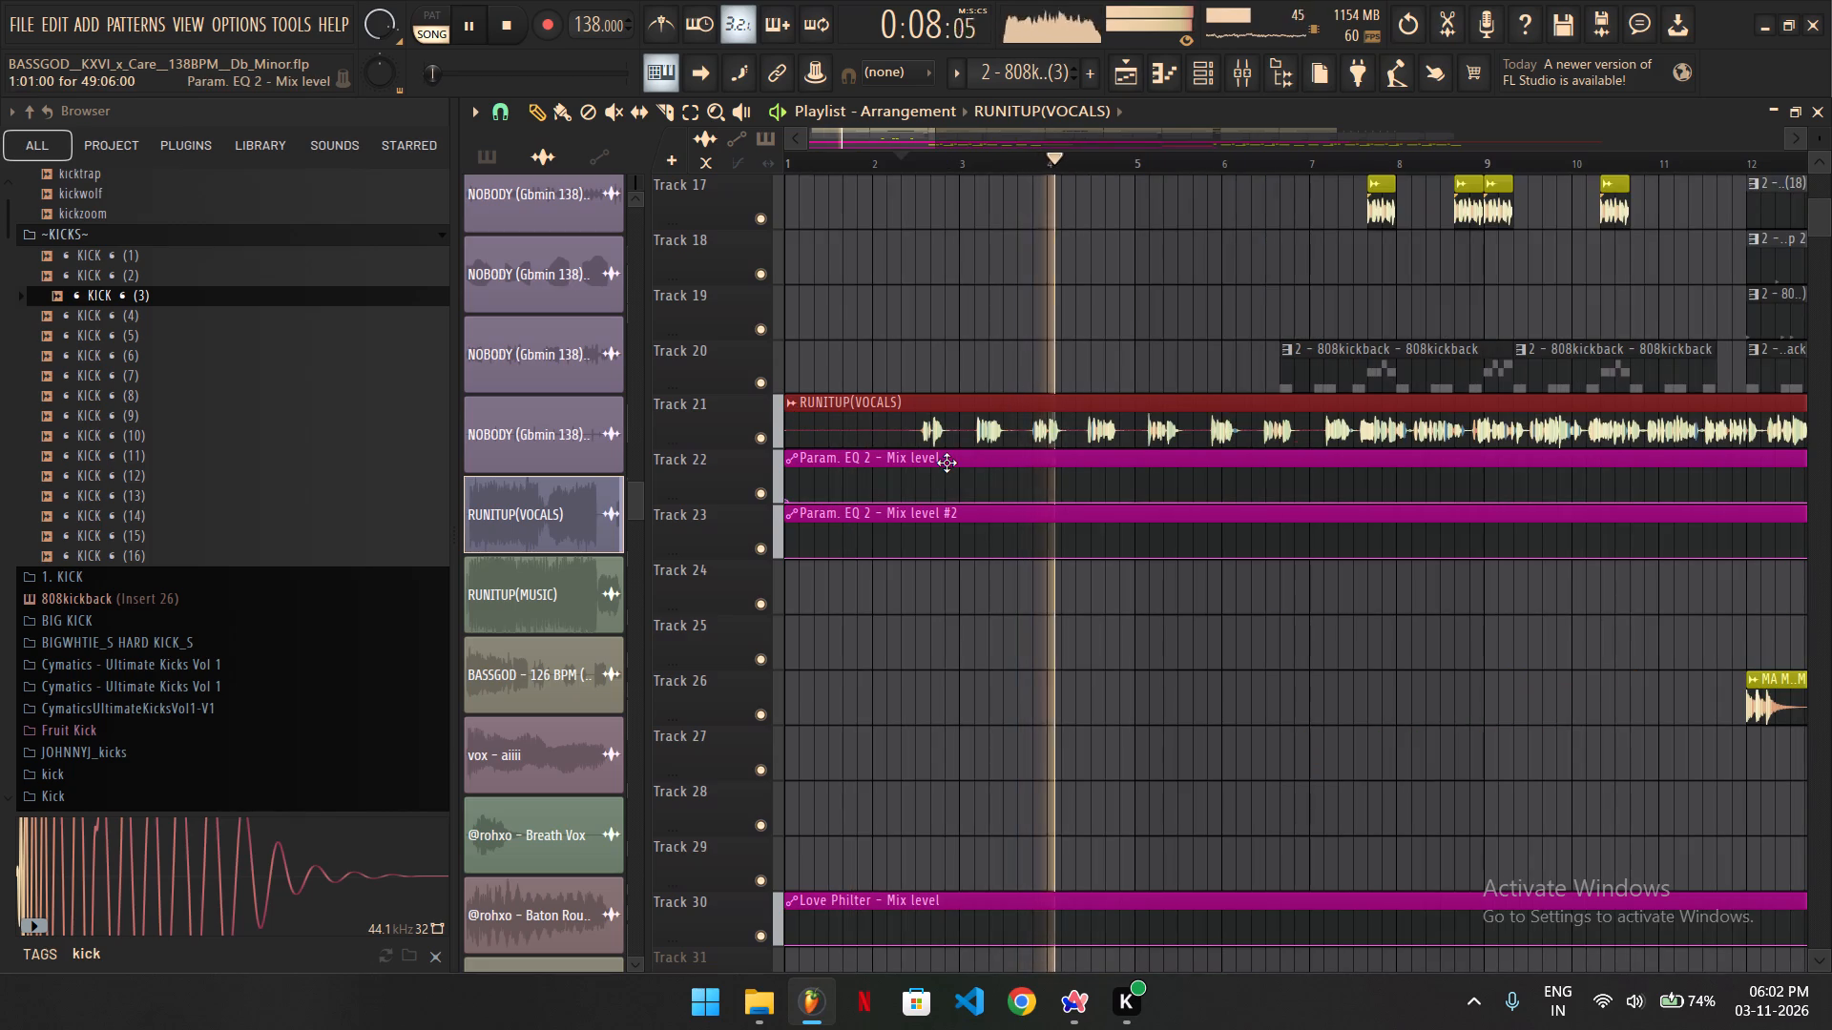
ctrl+scroll(947, 463, down, 2)
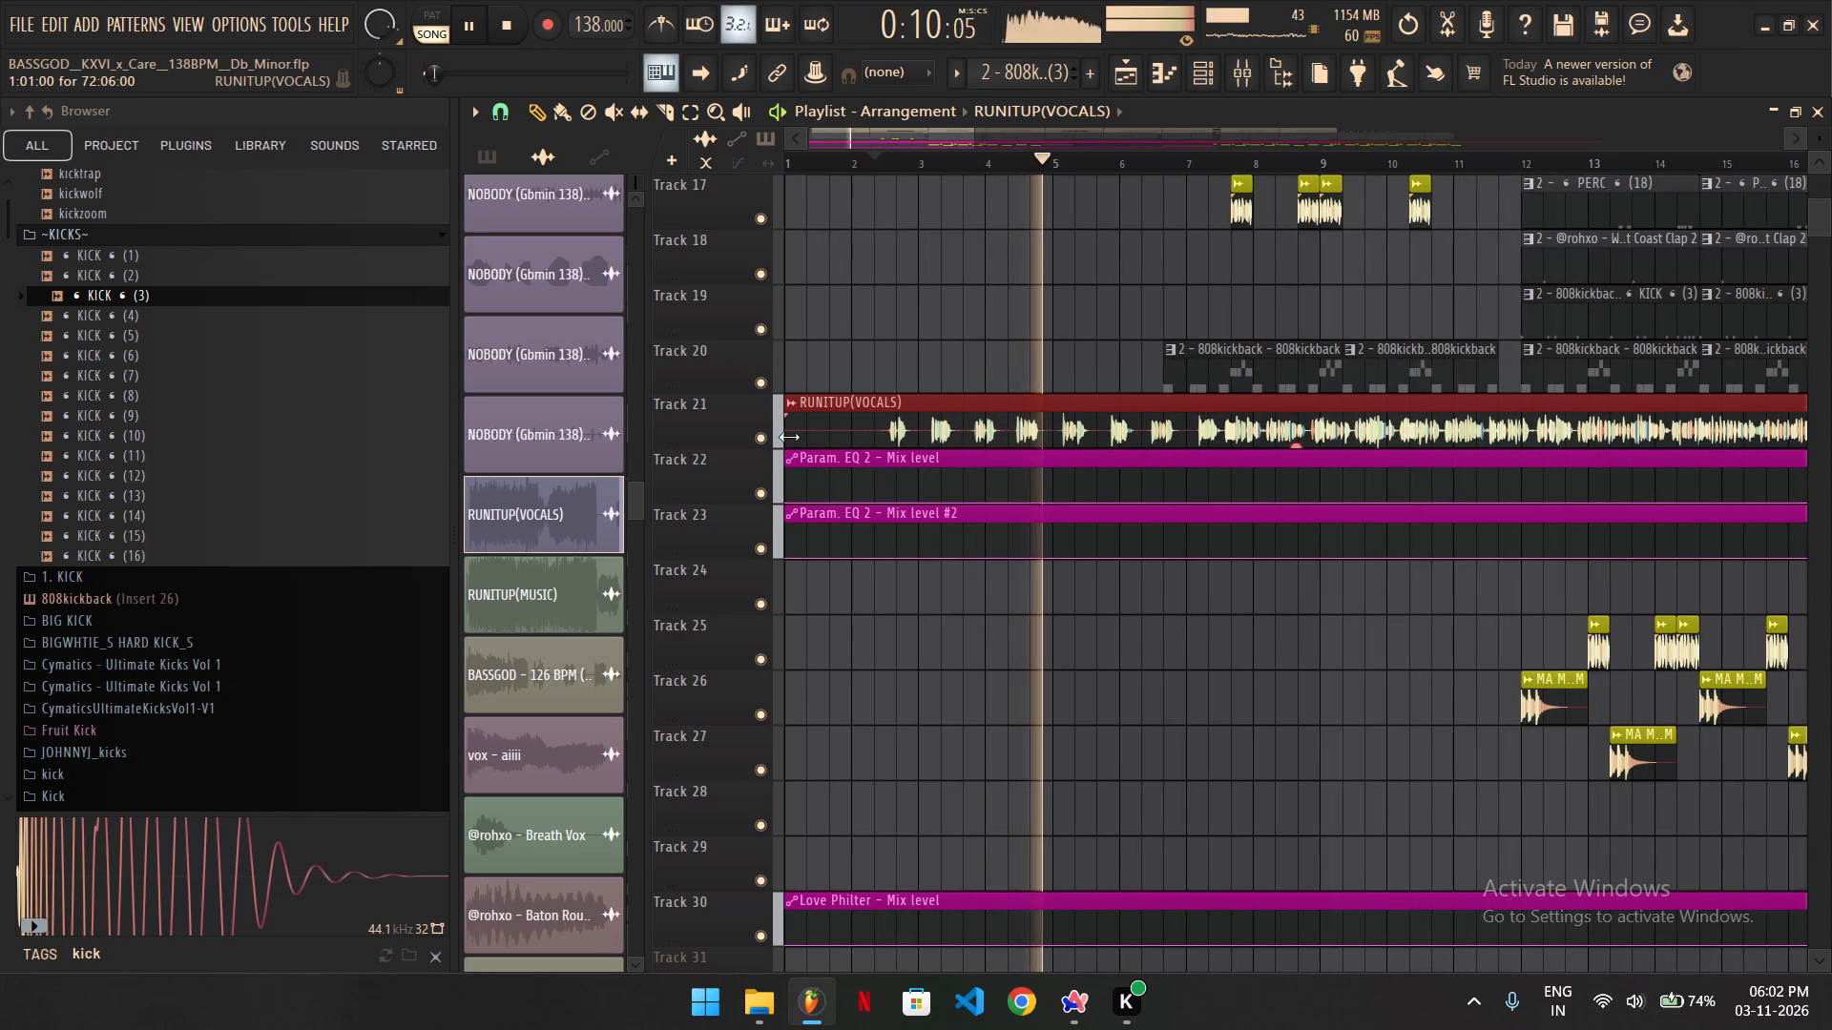
Stop playback, add the RUNITUP(MUSIC) audio clip on Track 31 at bar 1, and move RUNITUP(VOCALS) to Track 32 at bar 1.
key(space)
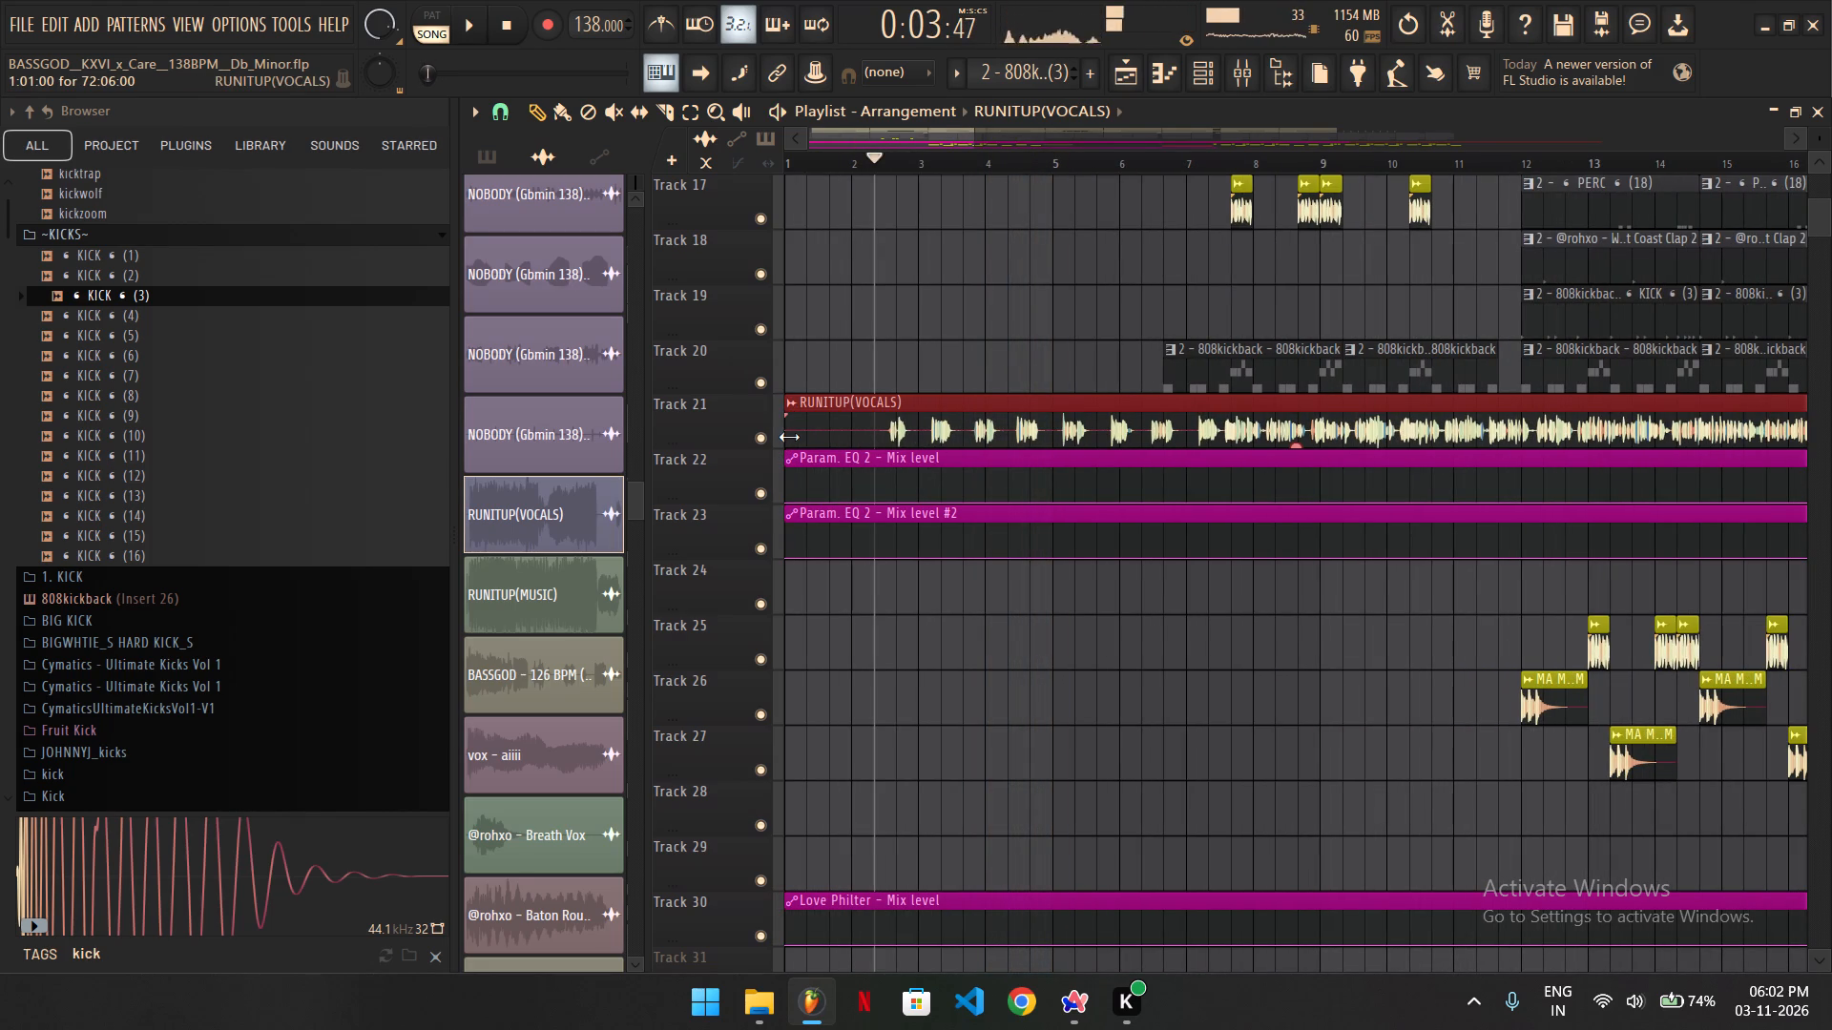
drag(789, 437, 1175, 434)
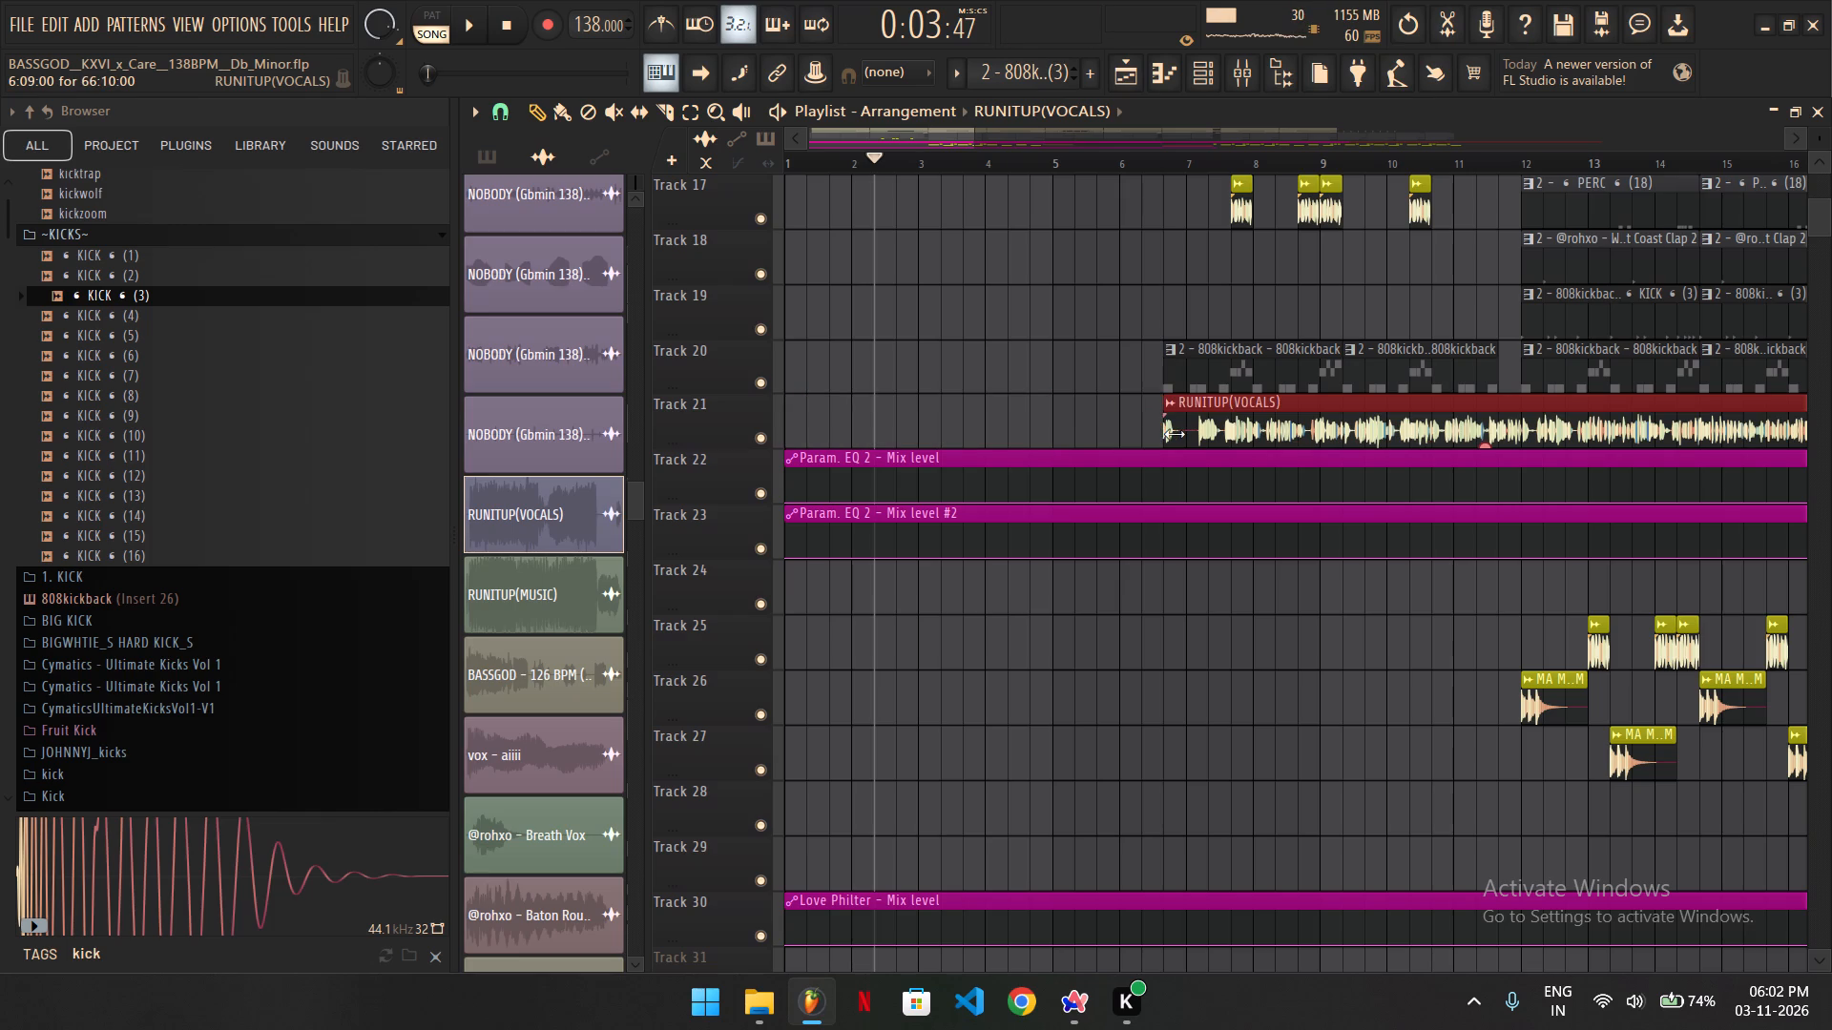
drag(1175, 434, 663, 460)
drag(567, 593, 690, 589)
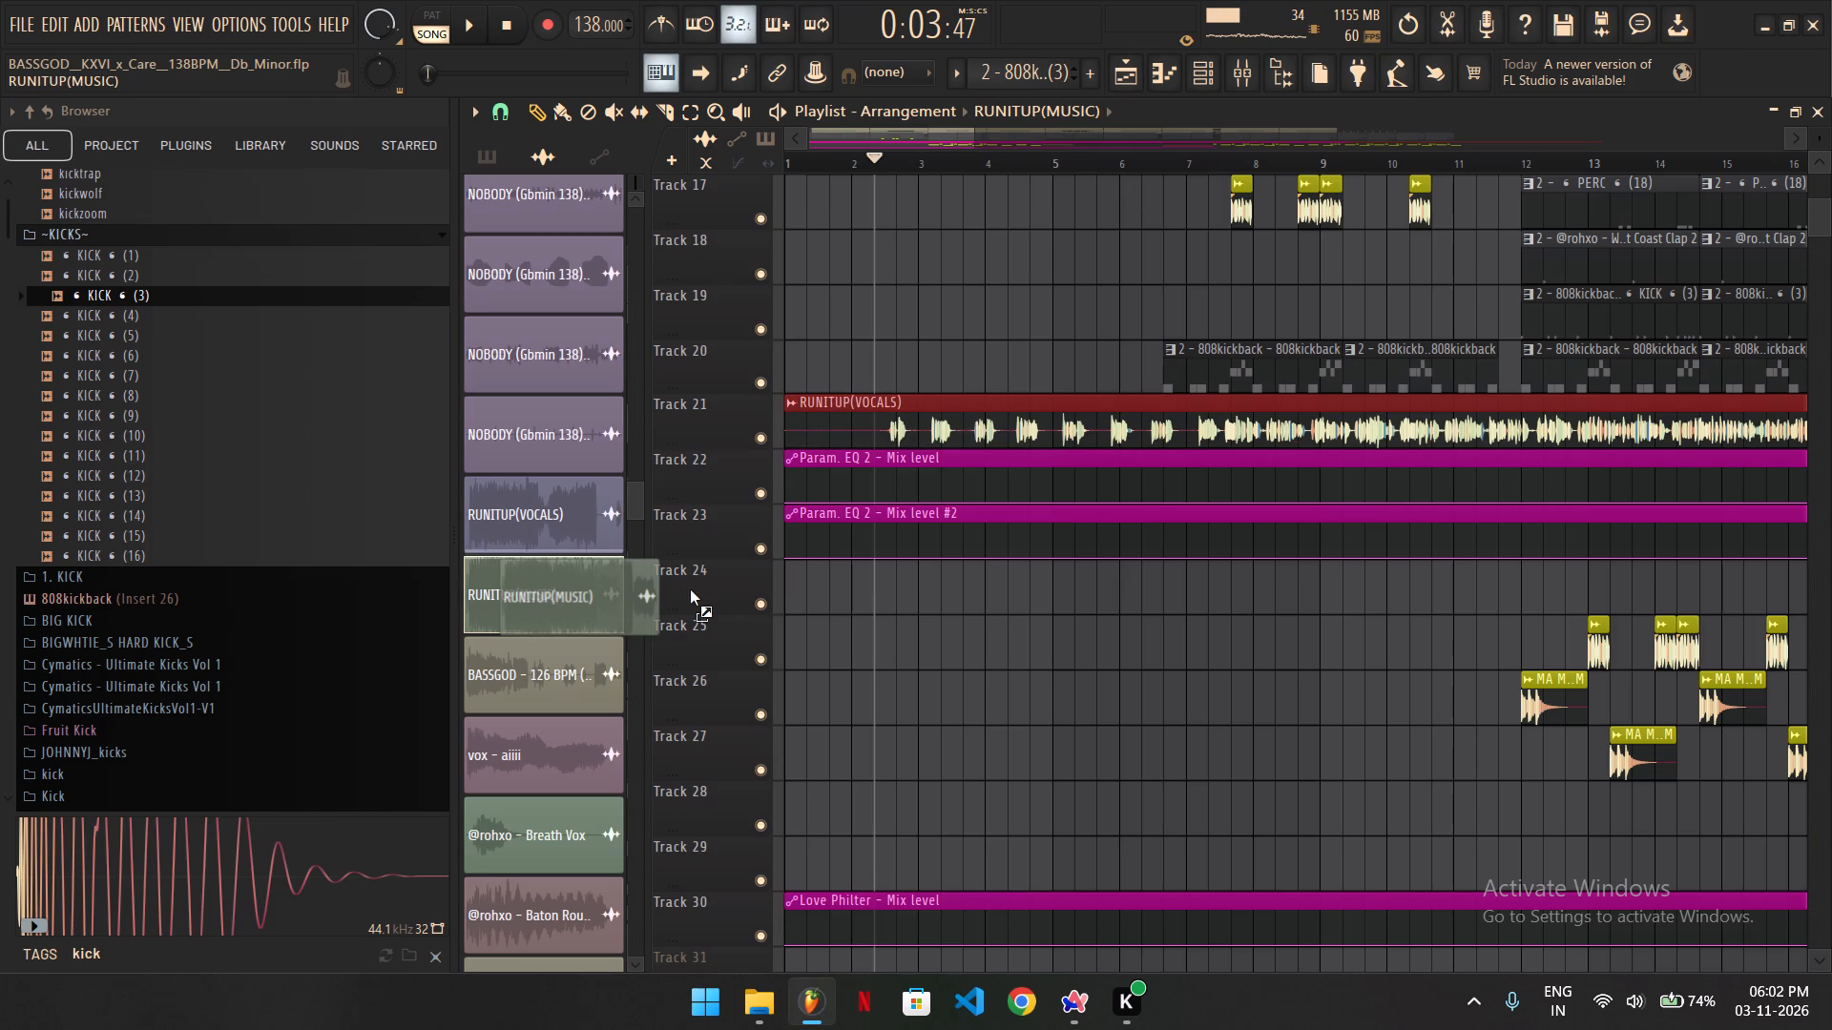
drag(690, 589, 843, 580)
ctrl+scroll(841, 568, down, 8)
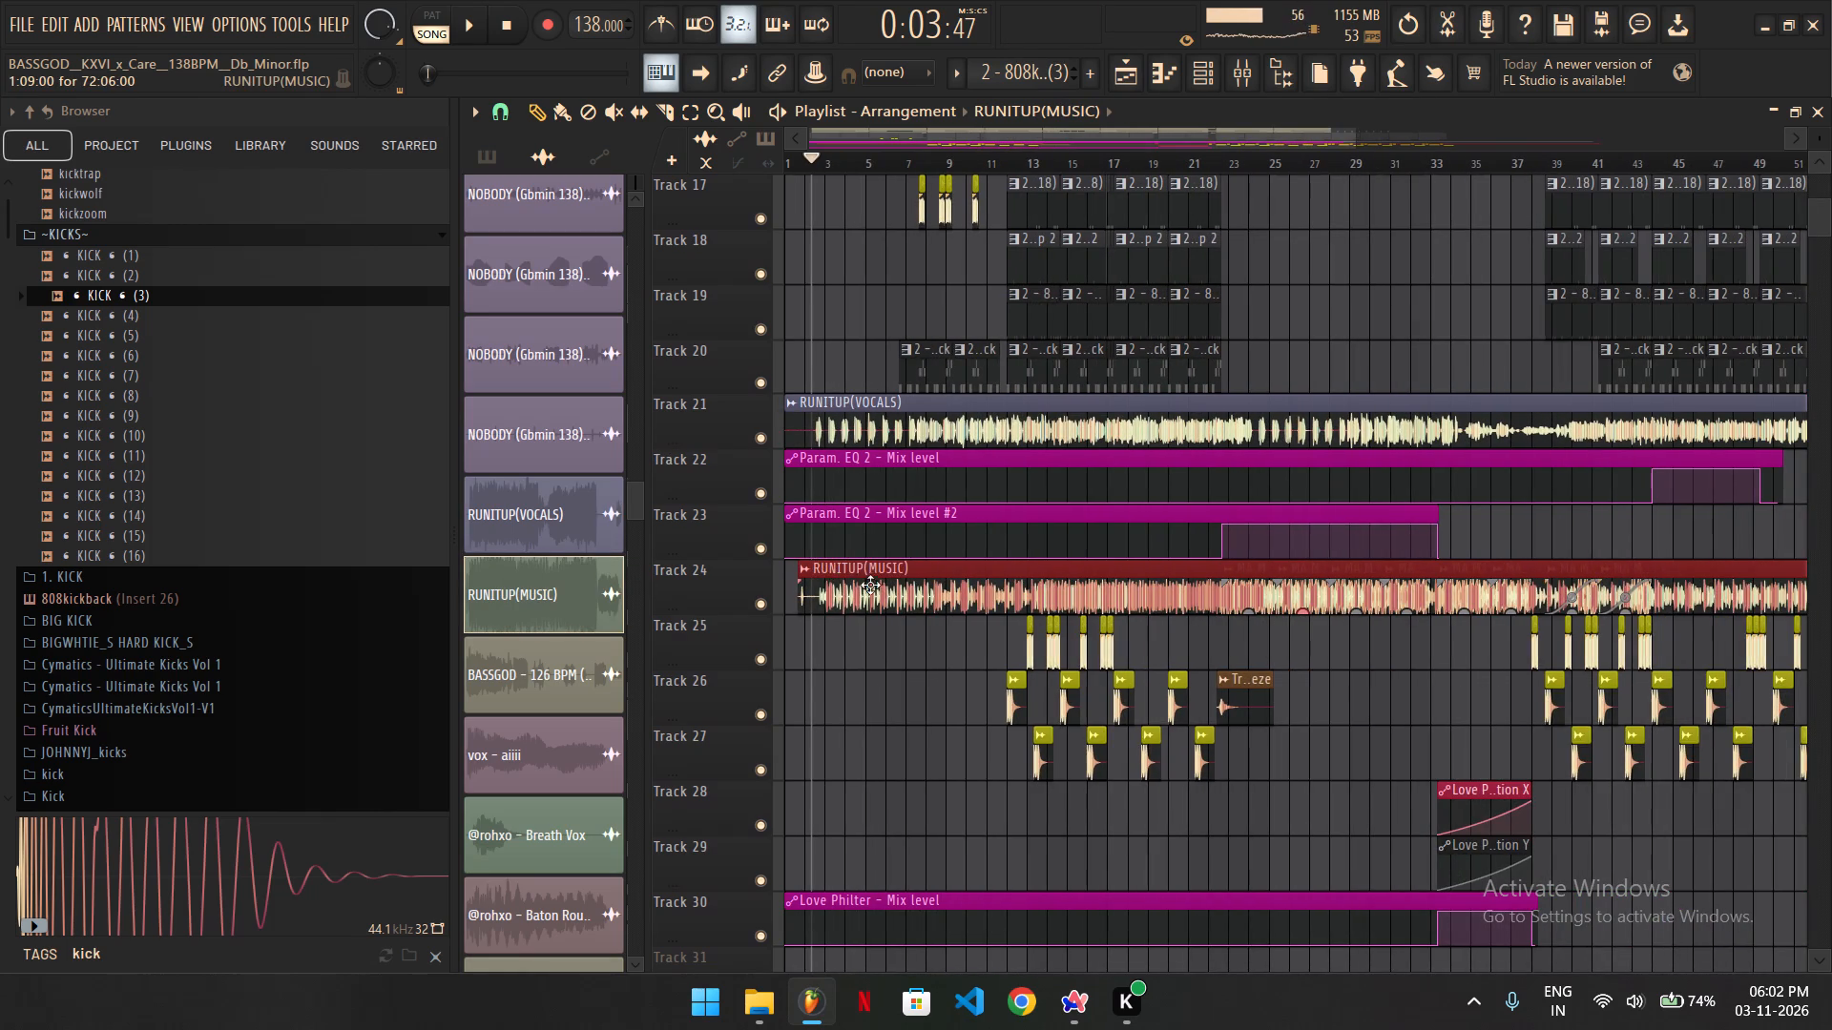
drag(870, 587, 729, 805)
drag(908, 264, 760, 820)
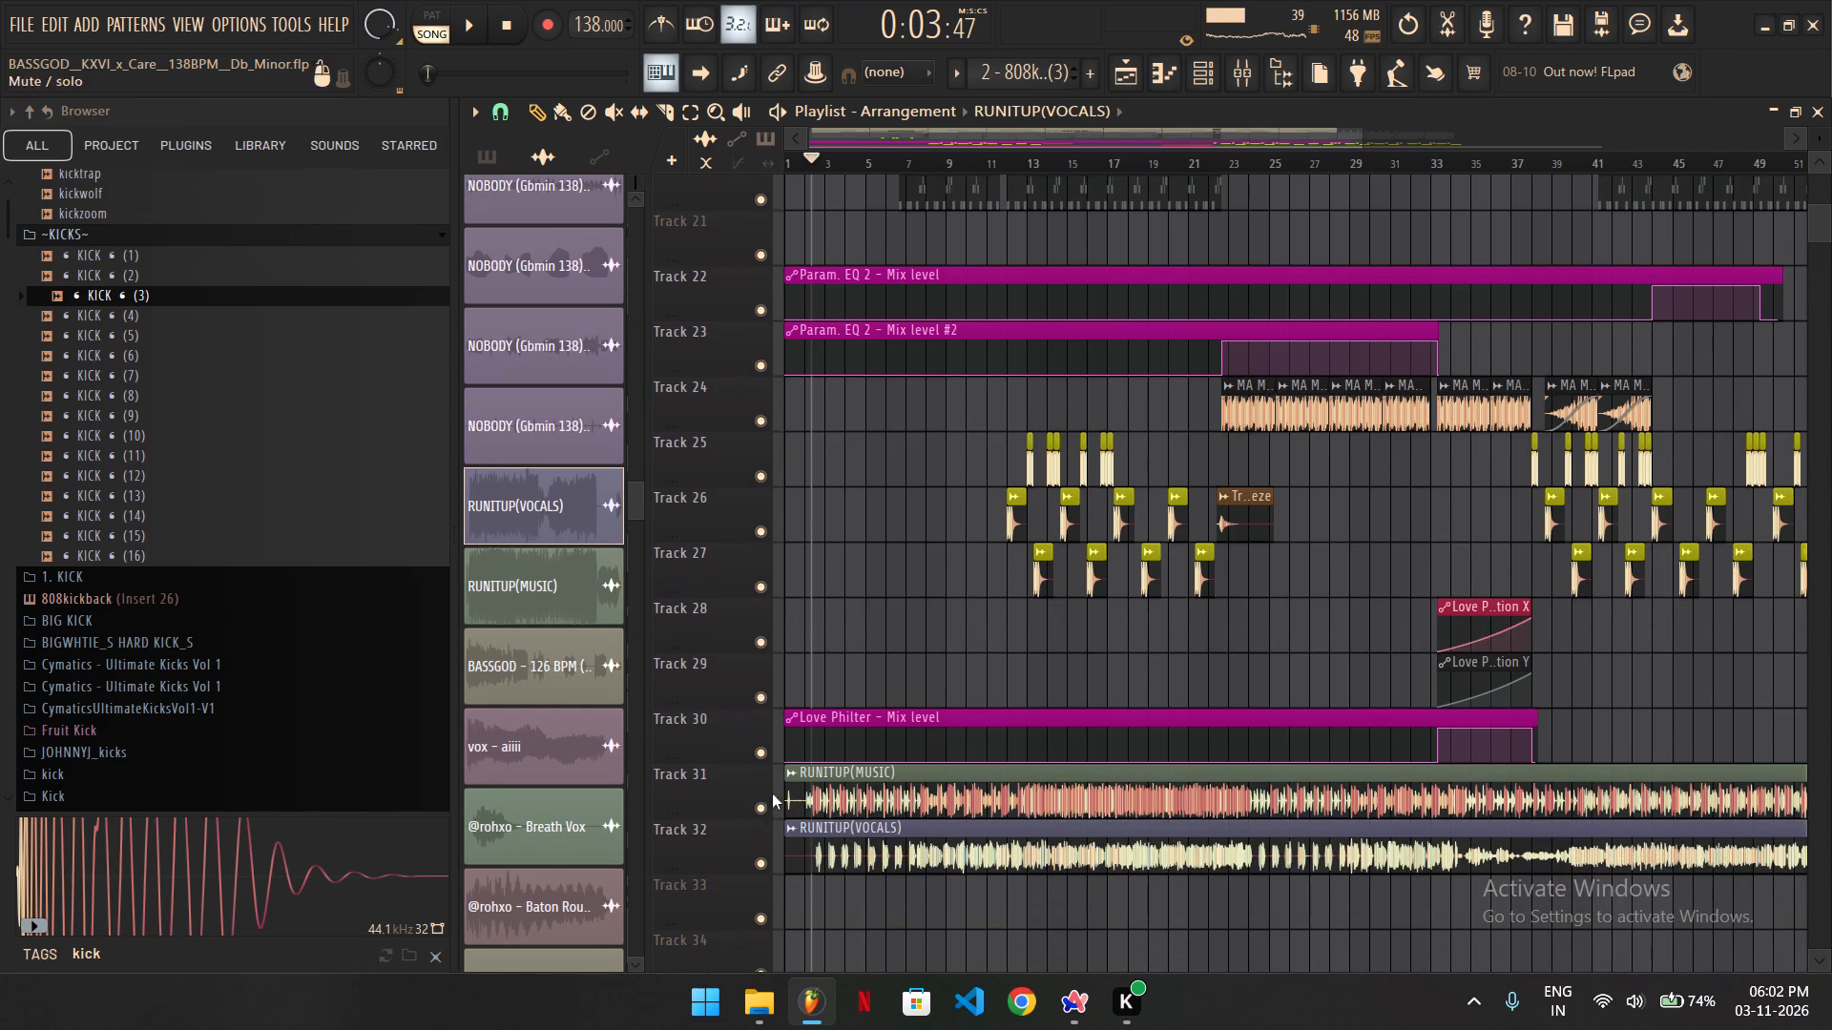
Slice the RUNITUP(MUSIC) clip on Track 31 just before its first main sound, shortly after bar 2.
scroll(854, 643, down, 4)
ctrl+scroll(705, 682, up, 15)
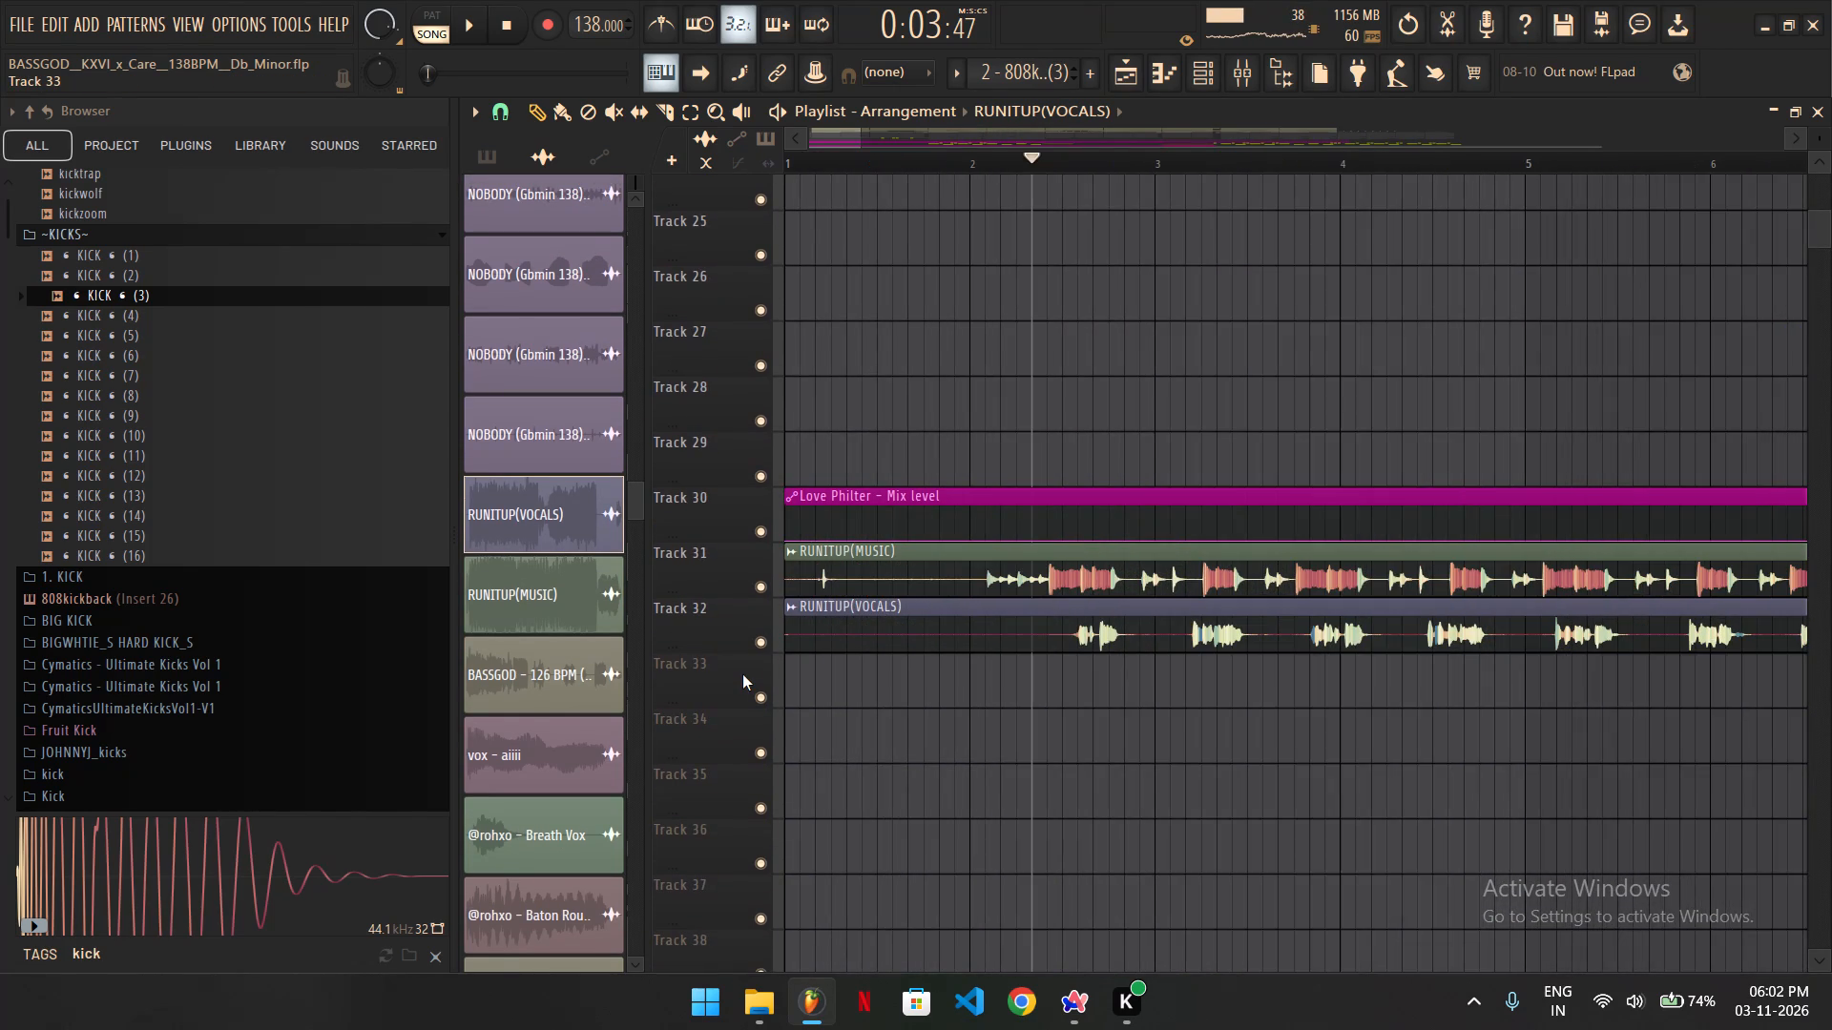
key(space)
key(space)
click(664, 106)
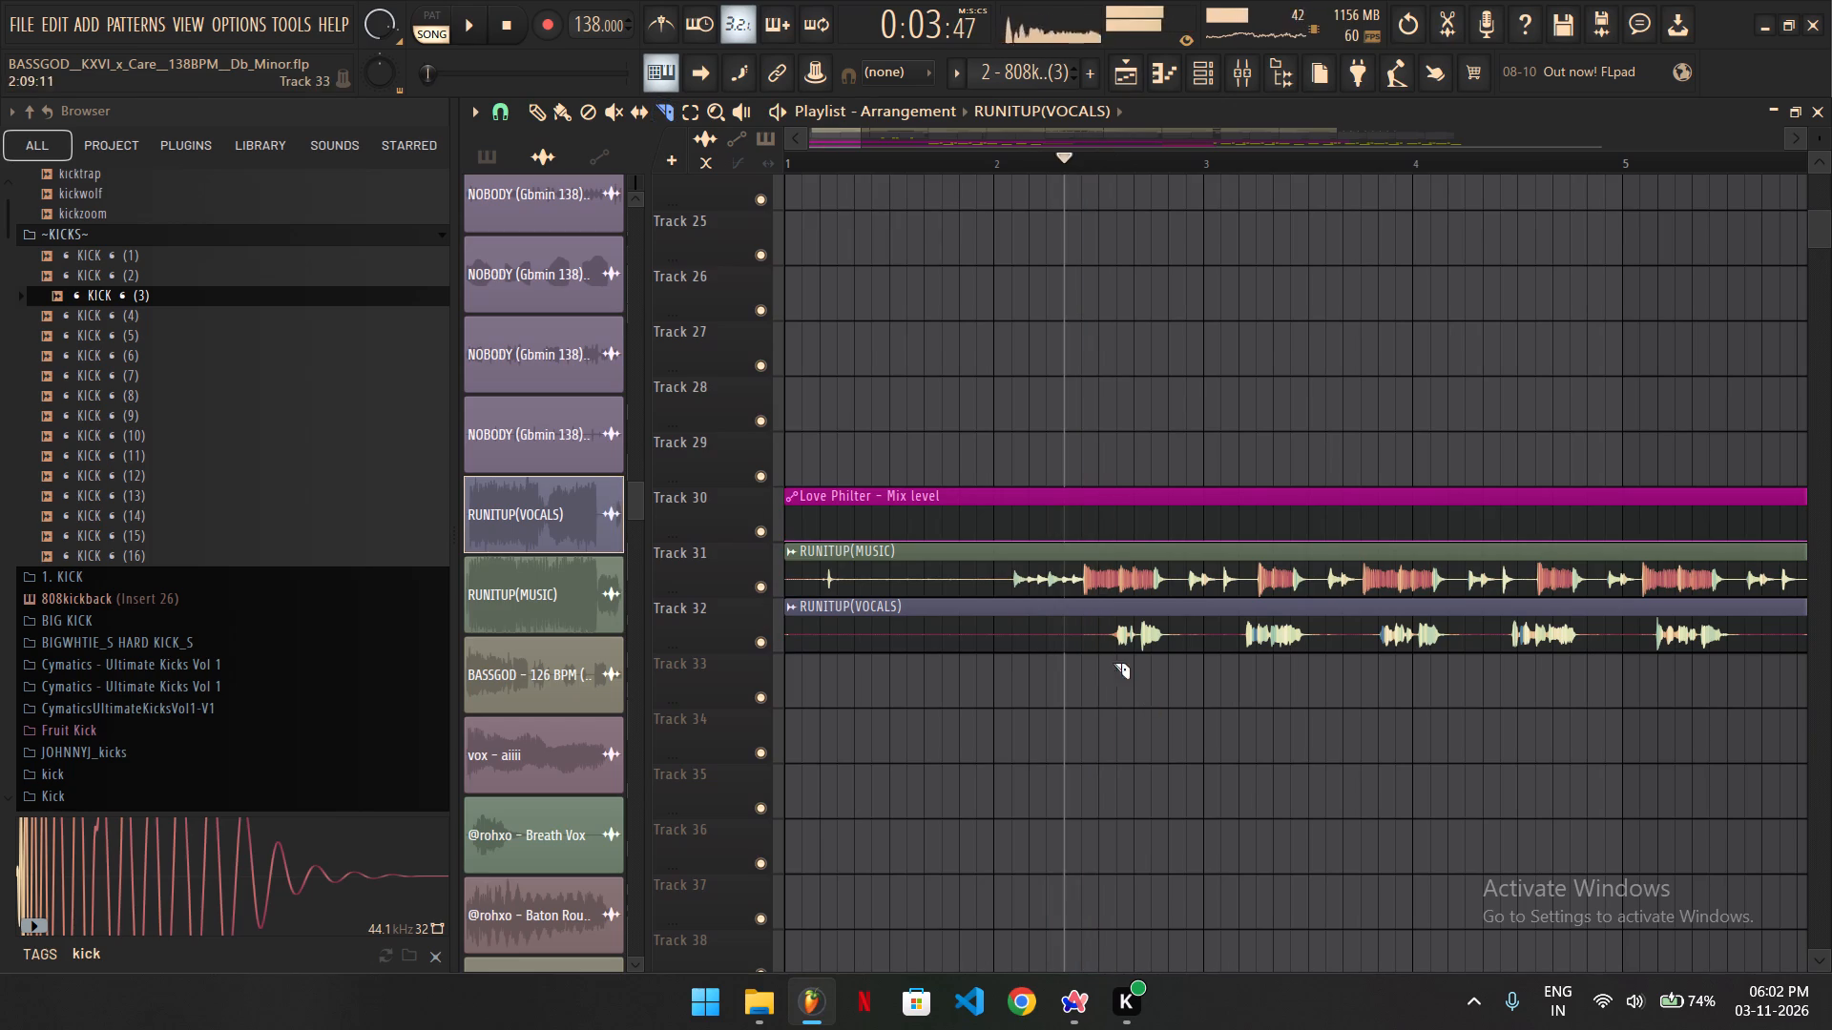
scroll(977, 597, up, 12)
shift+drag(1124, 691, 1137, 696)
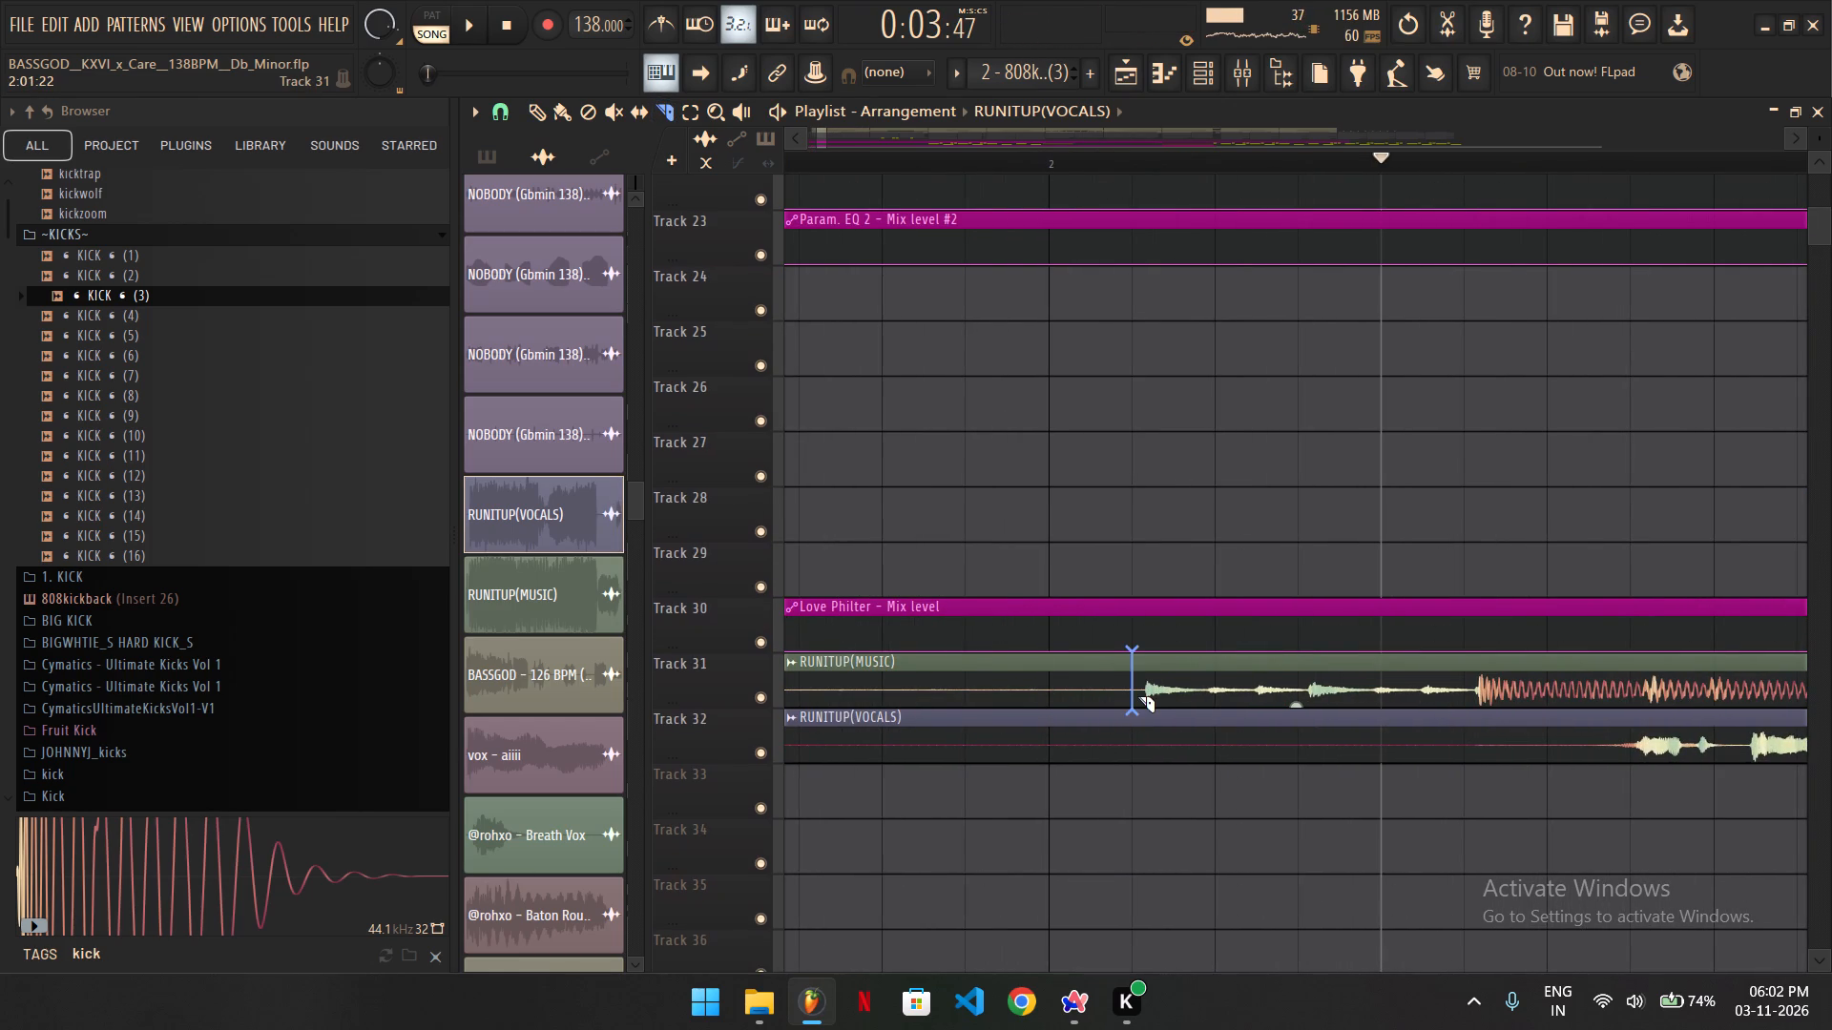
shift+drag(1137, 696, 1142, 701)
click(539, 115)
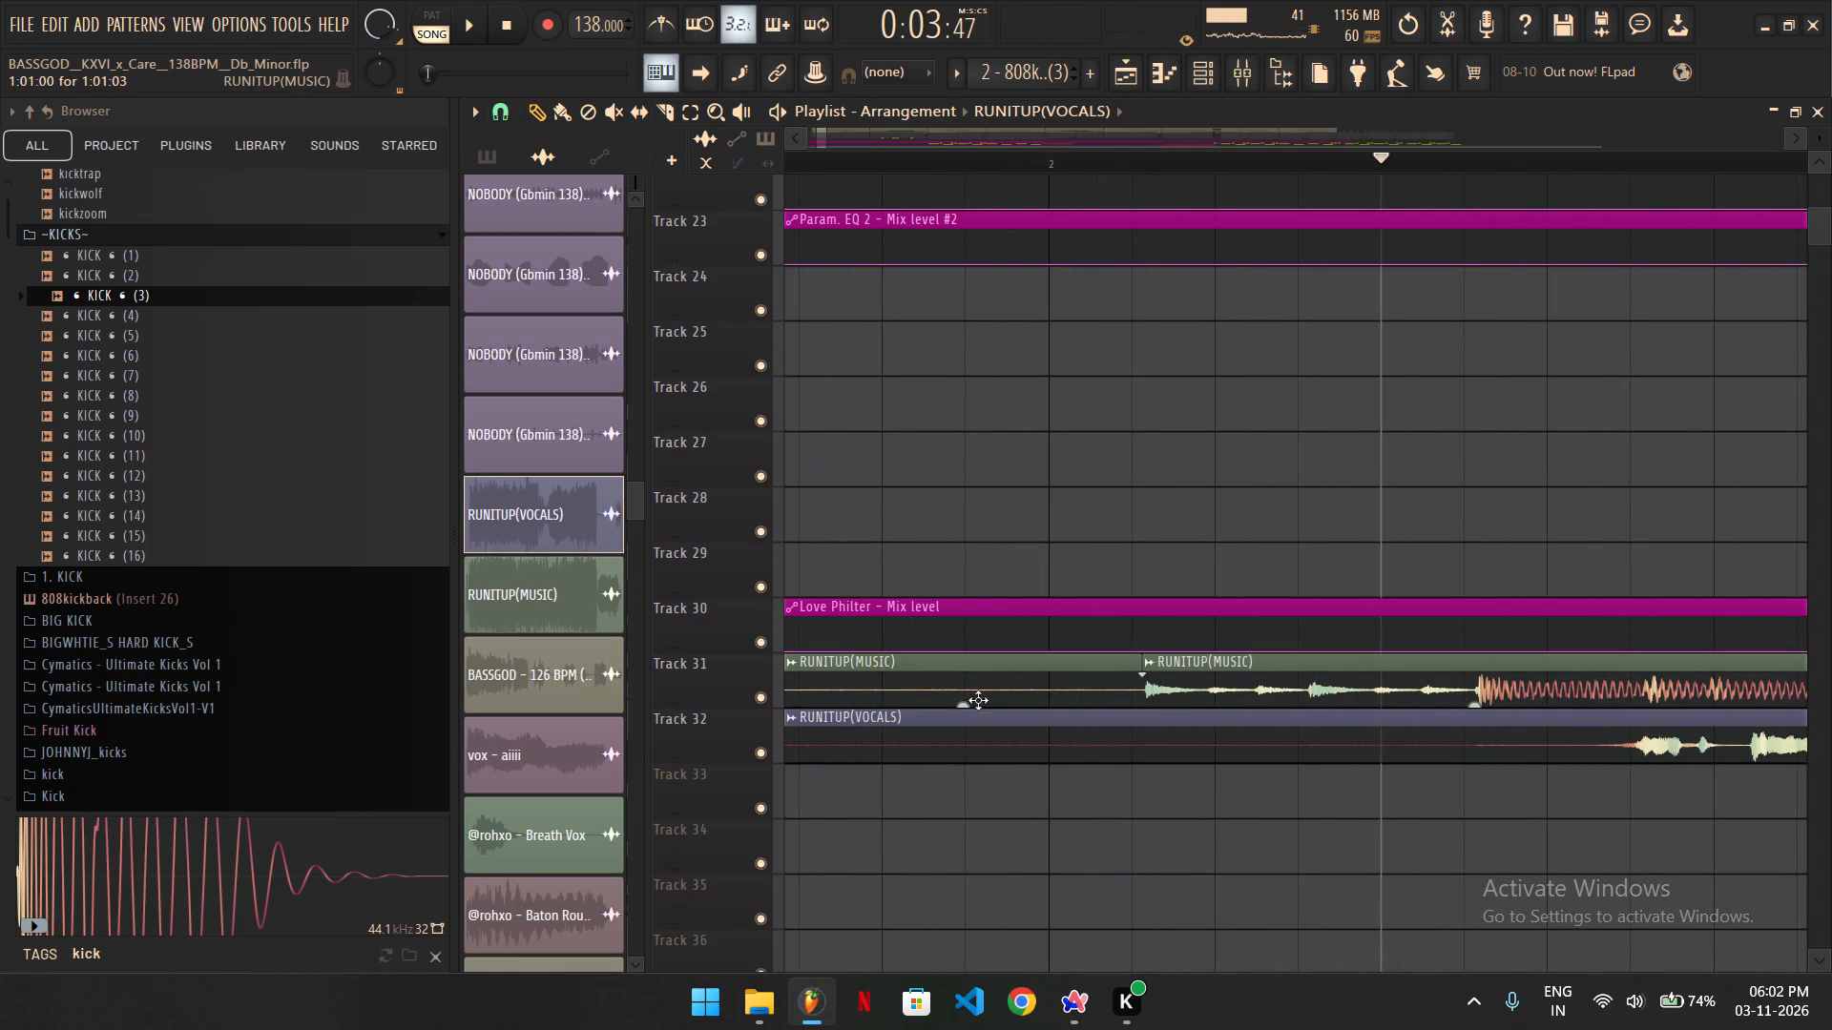
Slice the RUNITUP(VOCALS) clip on Track 32 at the music's first main sound, shortly after bar 2, and remove the part before it.
click(656, 107)
scroll(1143, 702, up, 8)
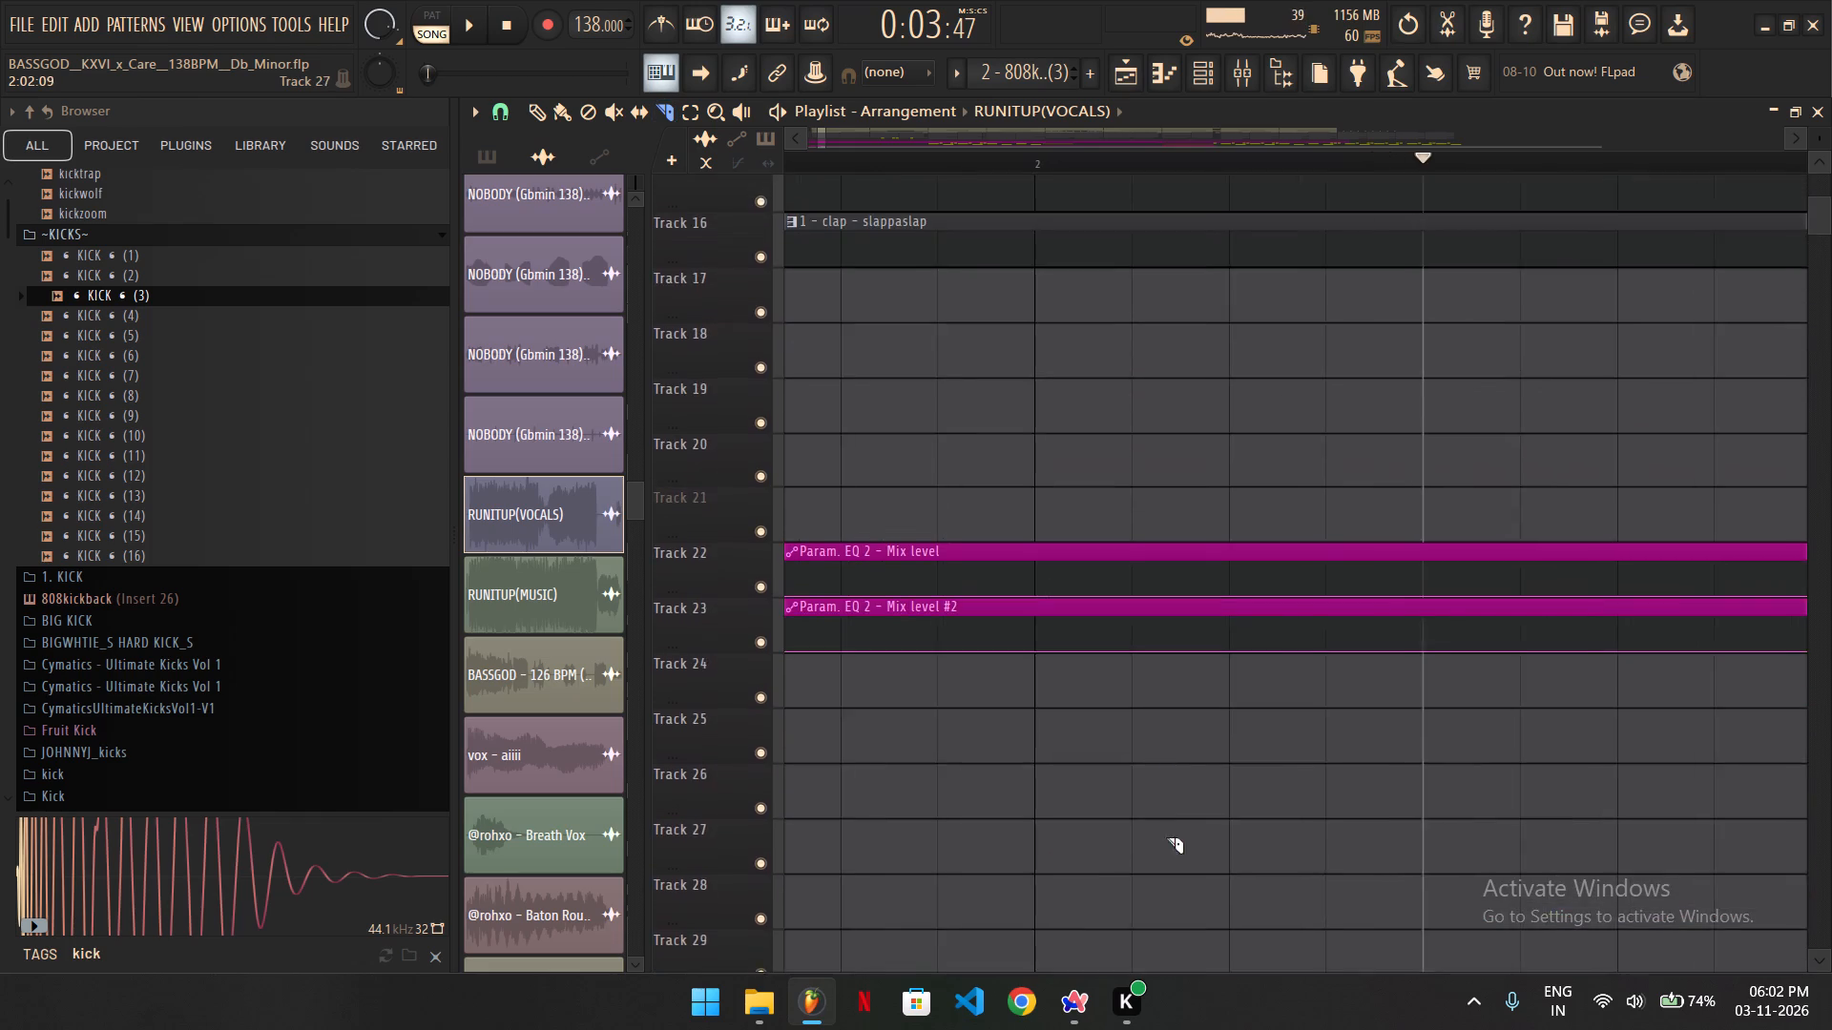
scroll(1165, 690, down, 5)
scroll(1147, 612, down, 5)
ctrl+scroll(1153, 653, up, 9)
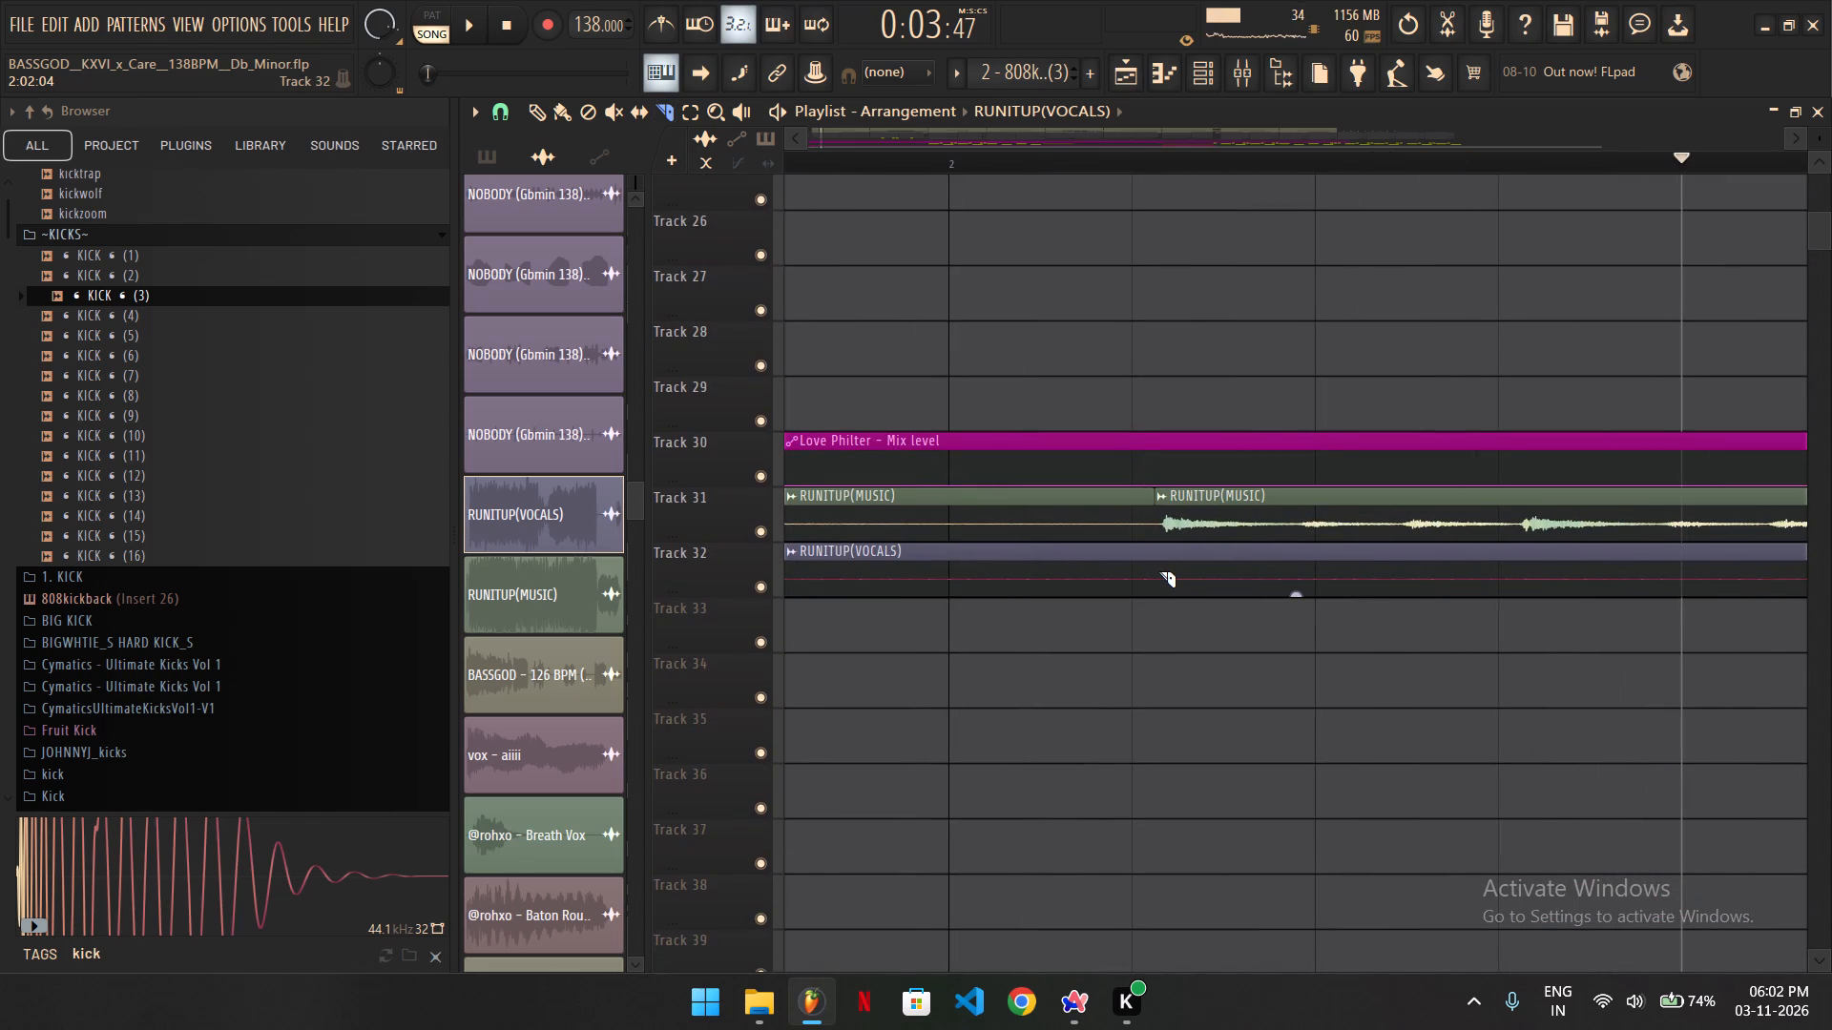
alt+shift+right_click(1158, 571)
alt+shift+right_click(1158, 571)
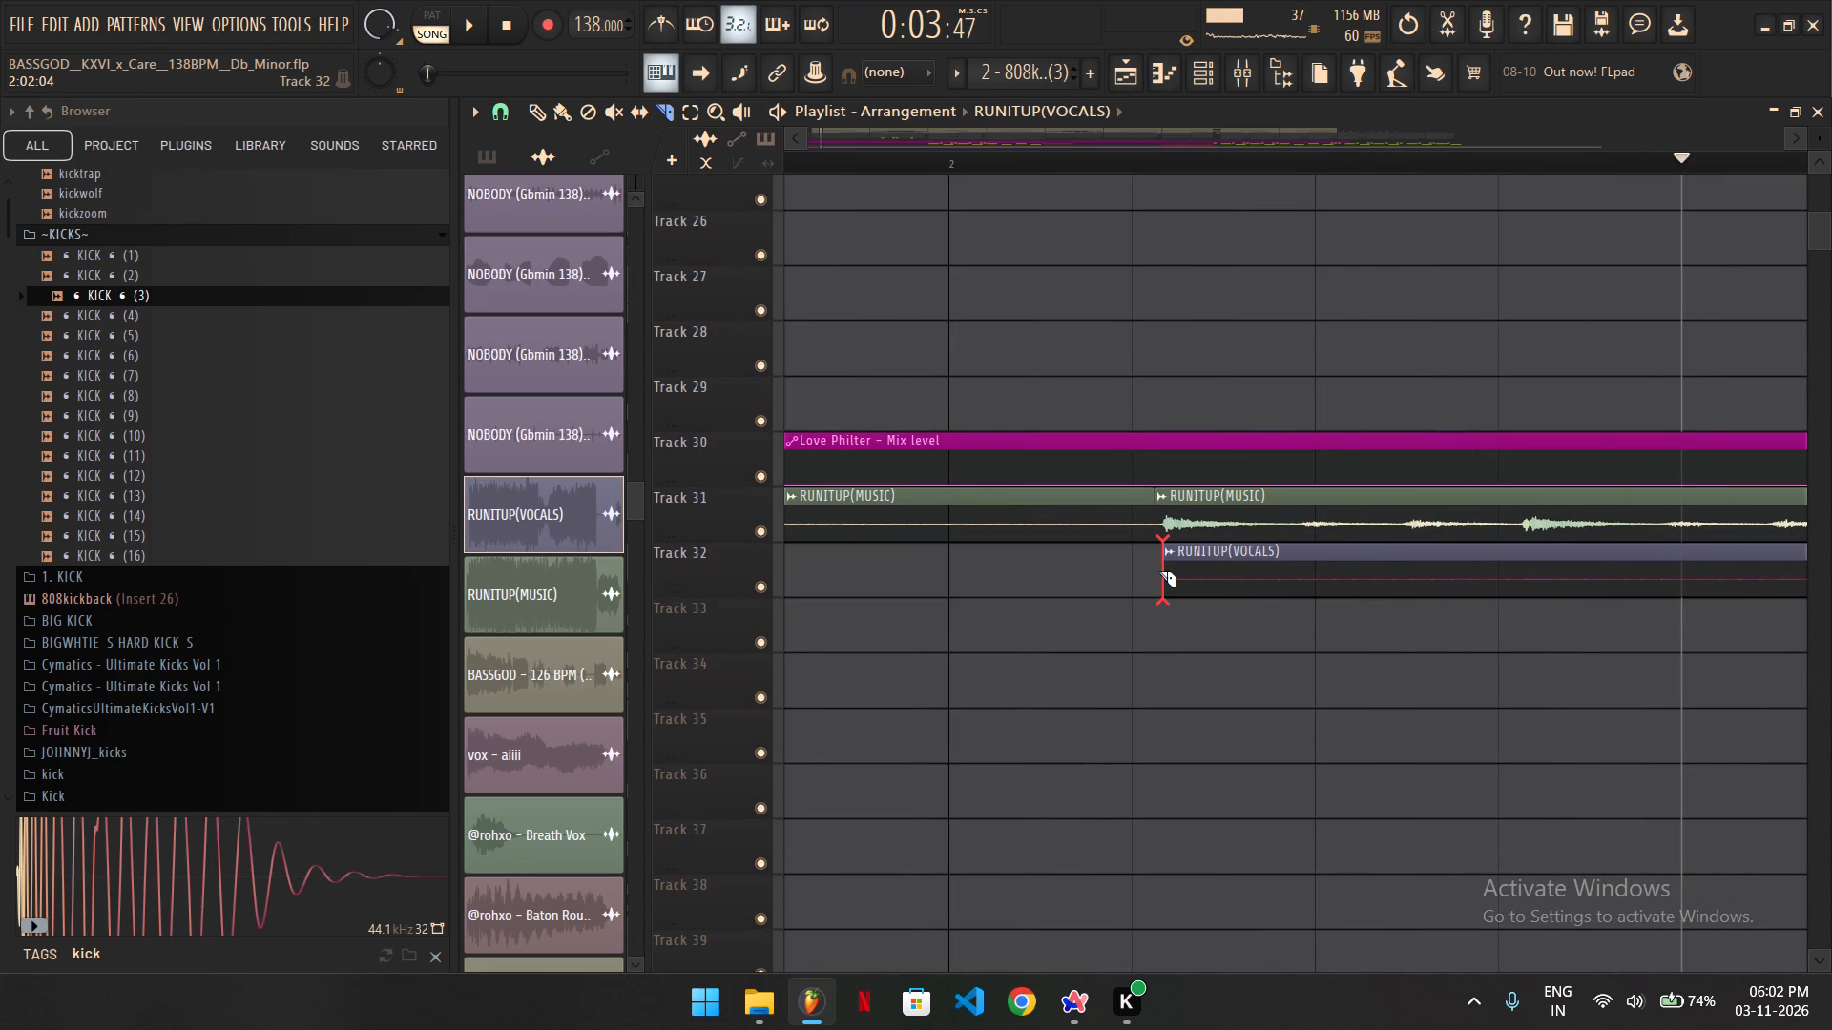
Slice RUNITUP(MUSIC) level with the start of the trimmed vocals and delete all the pieces before that cut.
ctrl+scroll(1161, 540, up, 8)
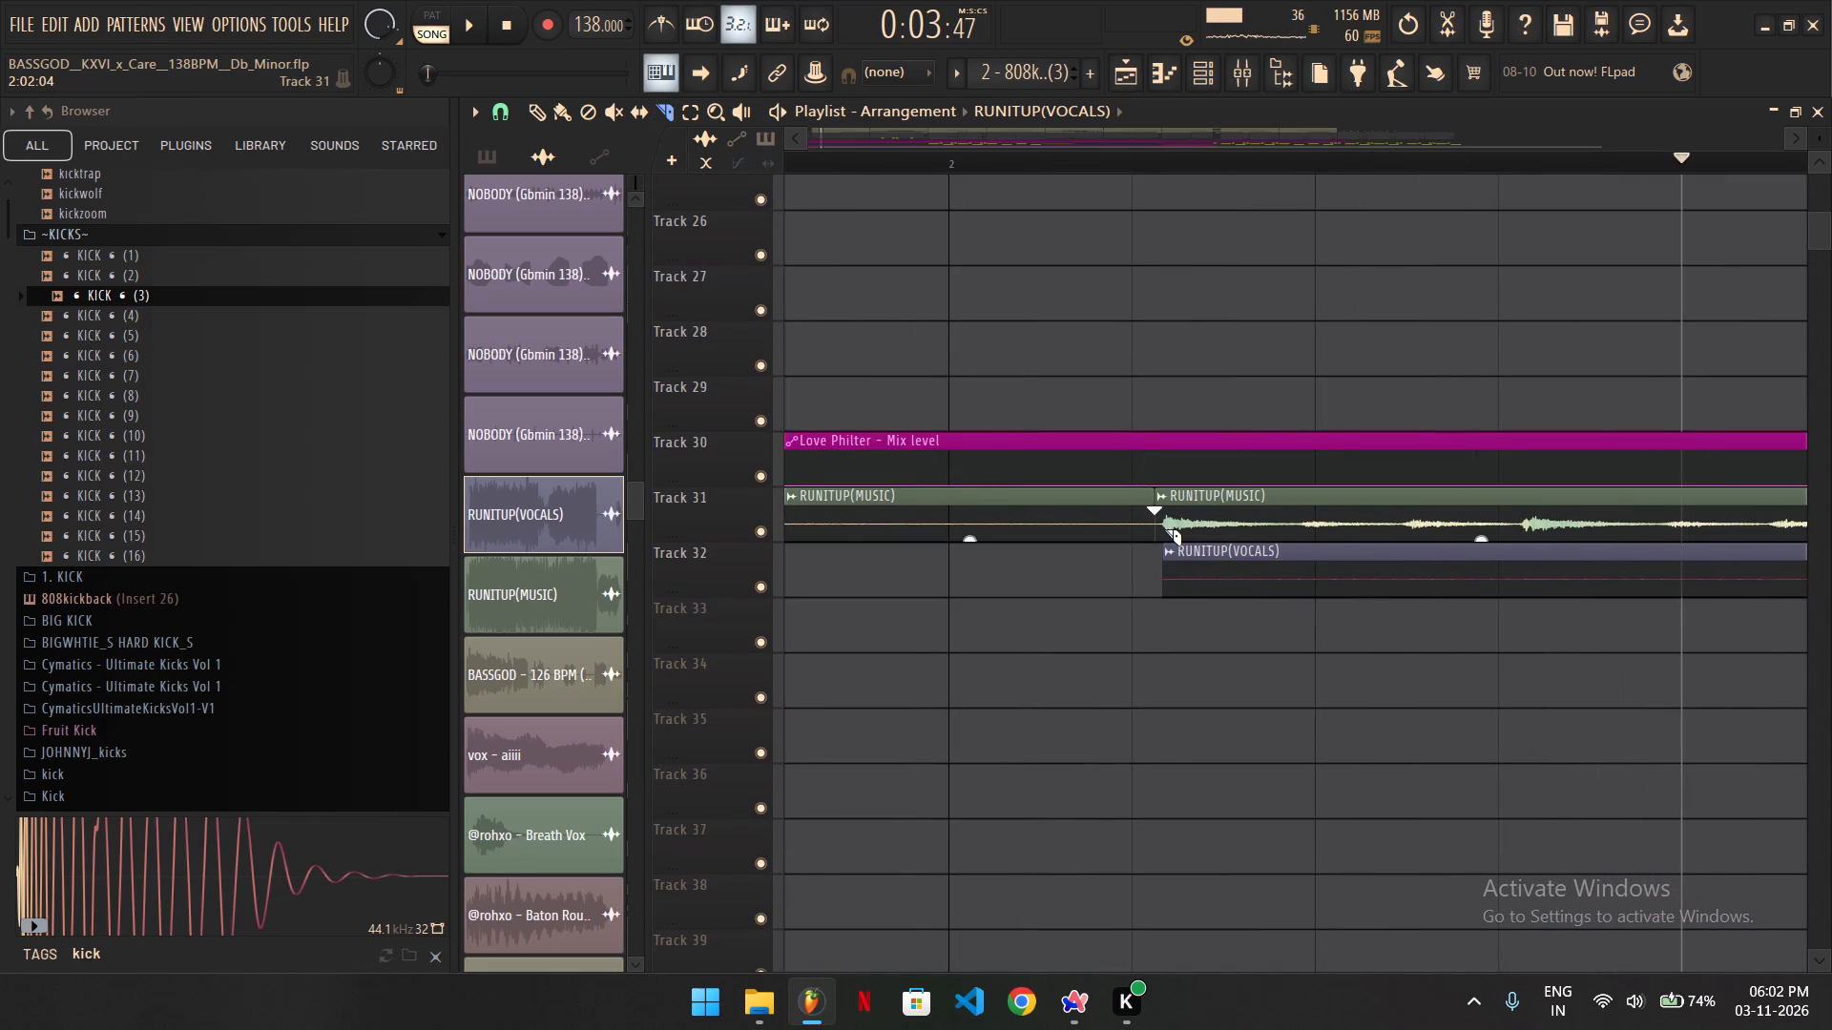
alt+shift+click(1164, 529)
ctrl+drag(1125, 519, 1150, 533)
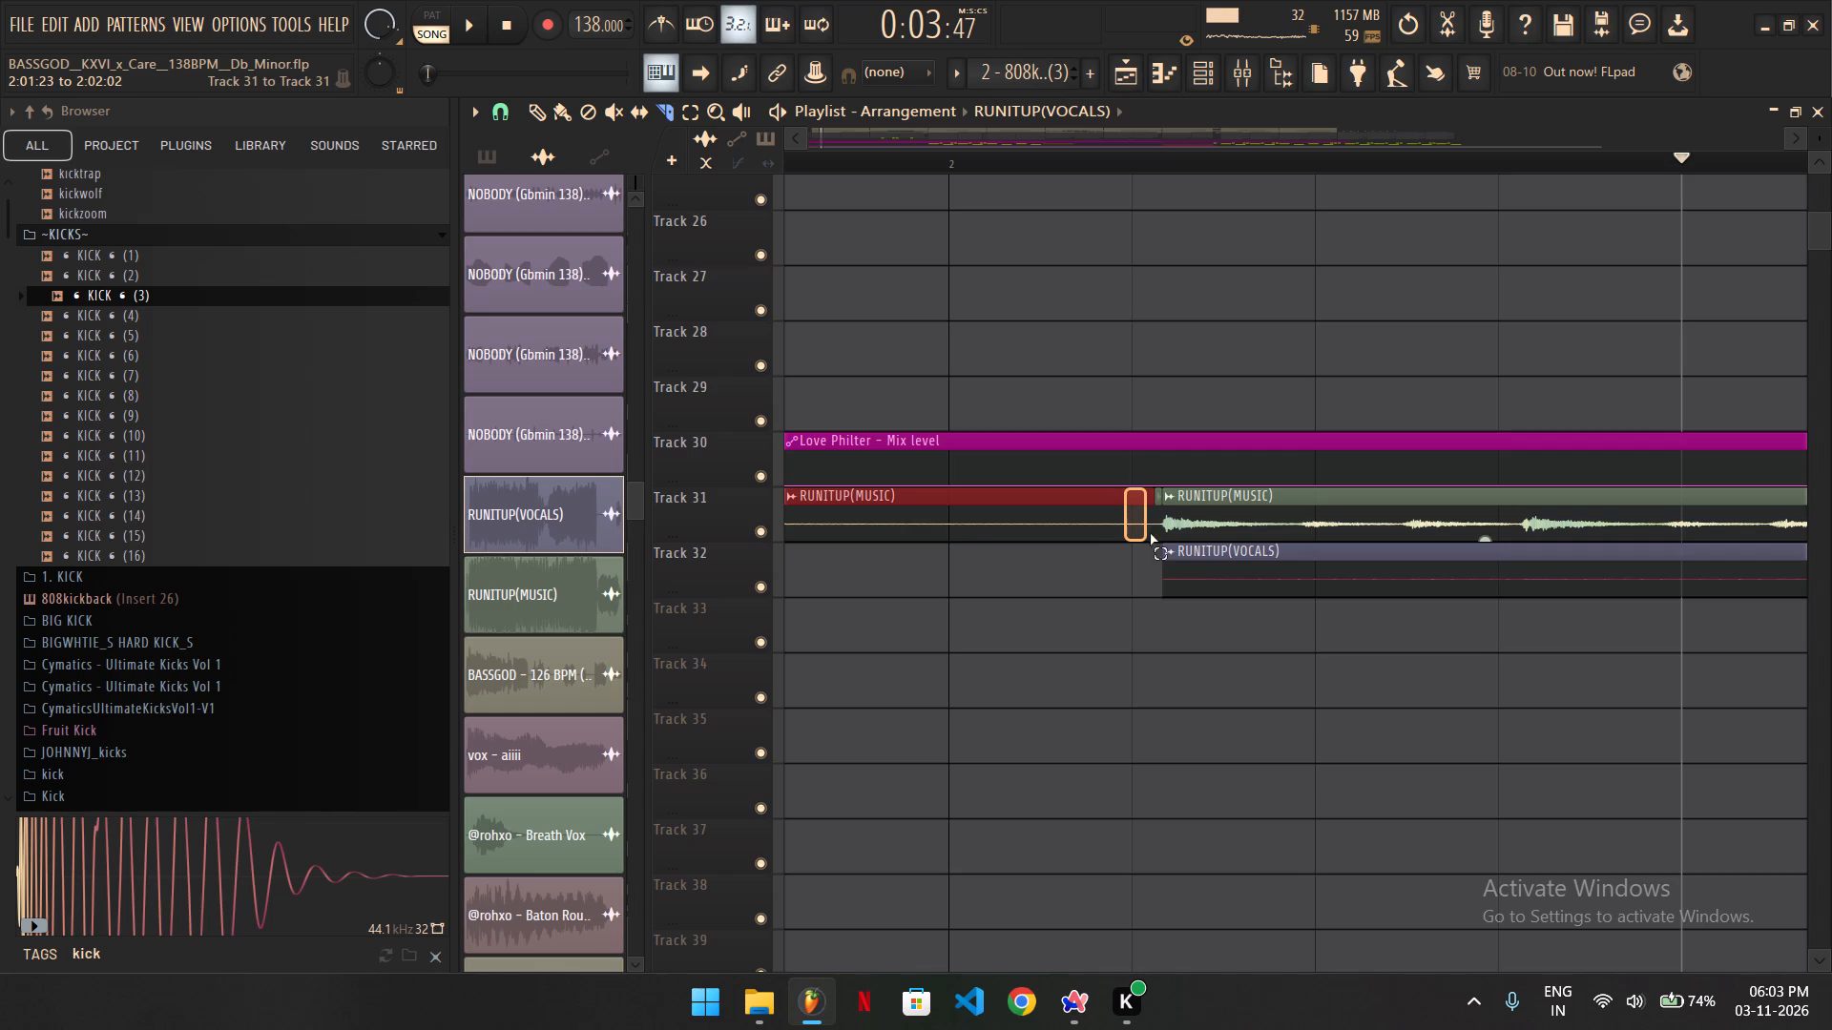
ctrl+drag(1150, 533, 1158, 538)
key(Delete)
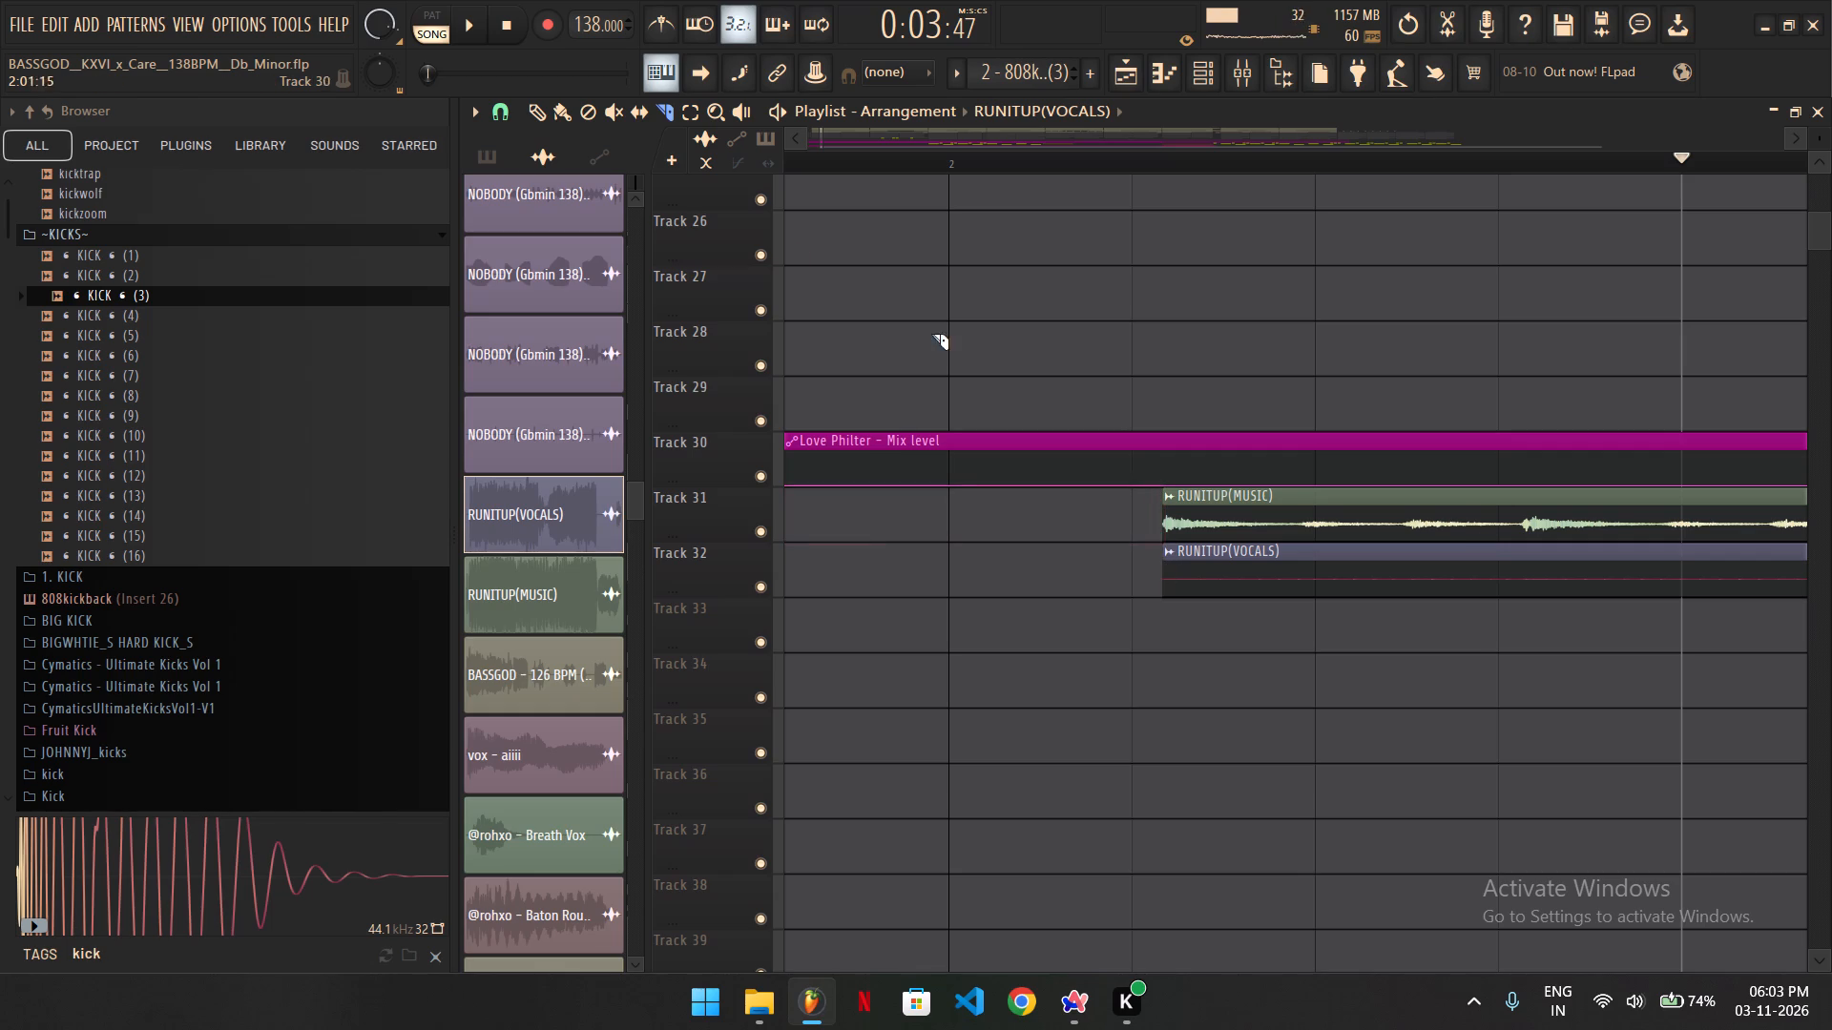
Move the trimmed RUNITUP(MUSIC) and RUNITUP(VOCALS) clips together so that both start at bar 1.
click(536, 115)
ctrl+scroll(860, 510, down, 5)
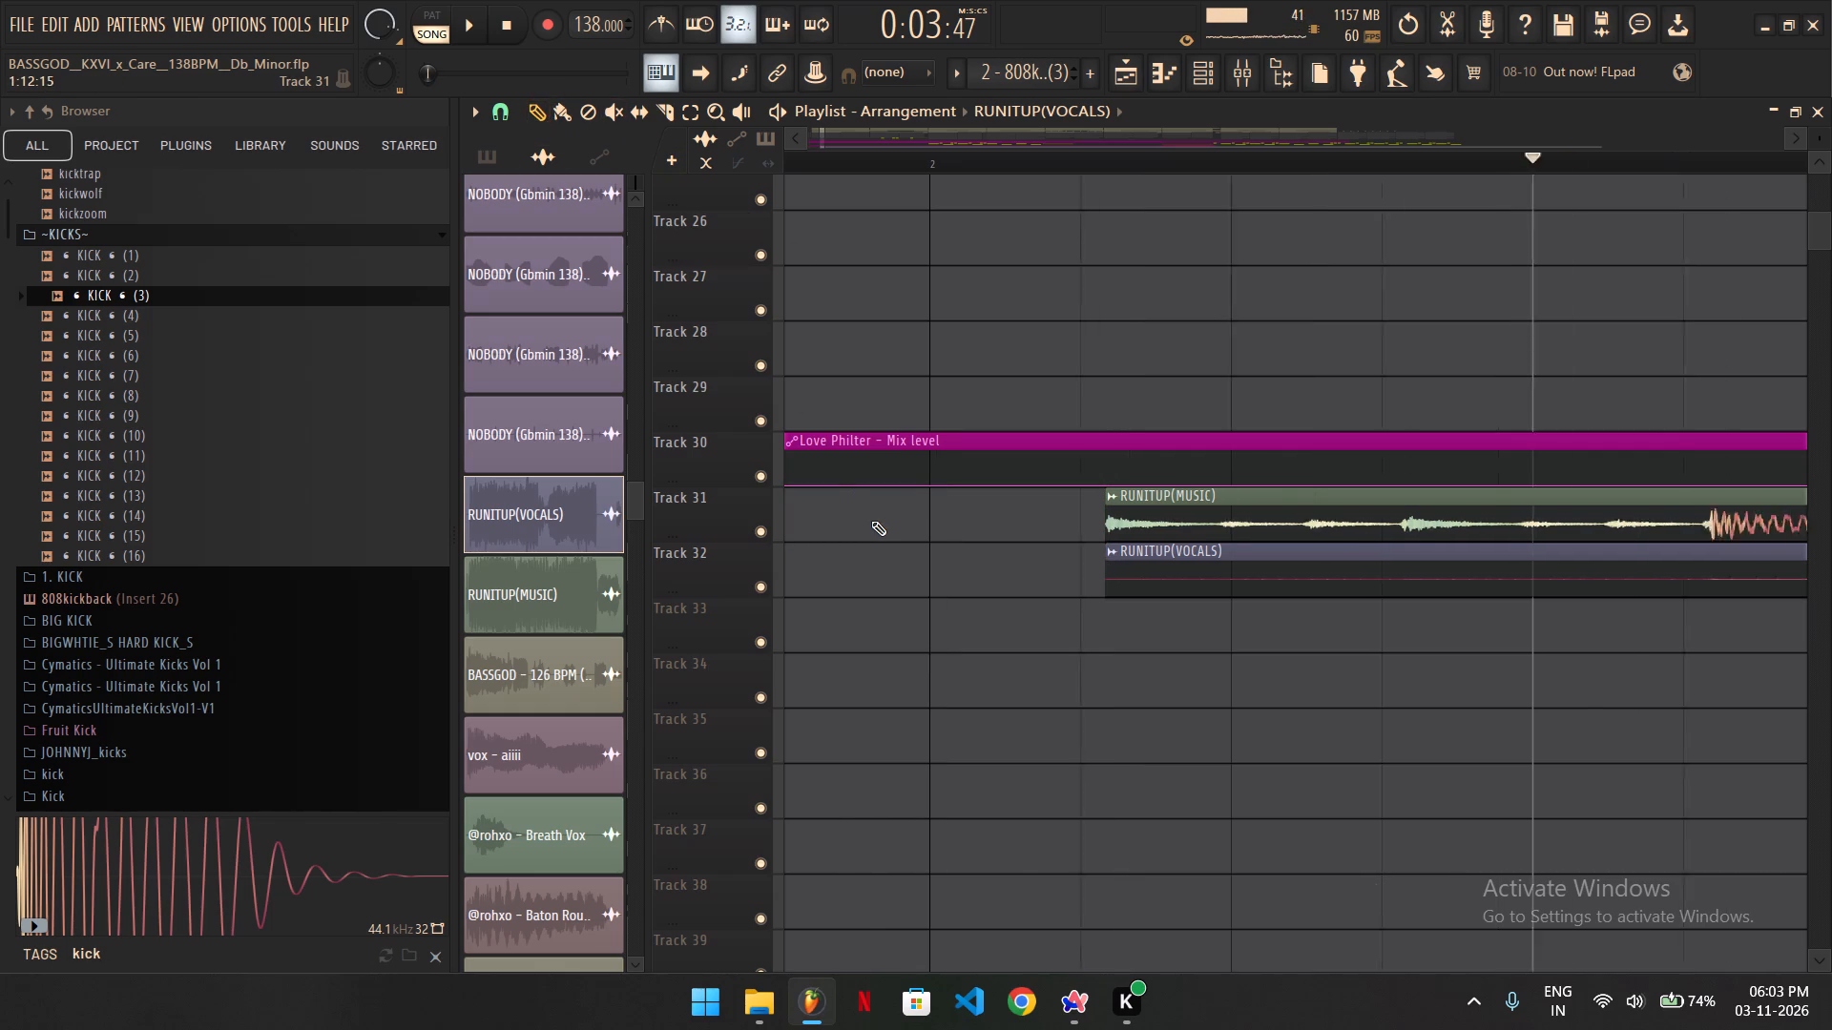
ctrl+scroll(871, 521, down, 12)
ctrl+drag(1026, 639, 1022, 524)
drag(1035, 519, 790, 517)
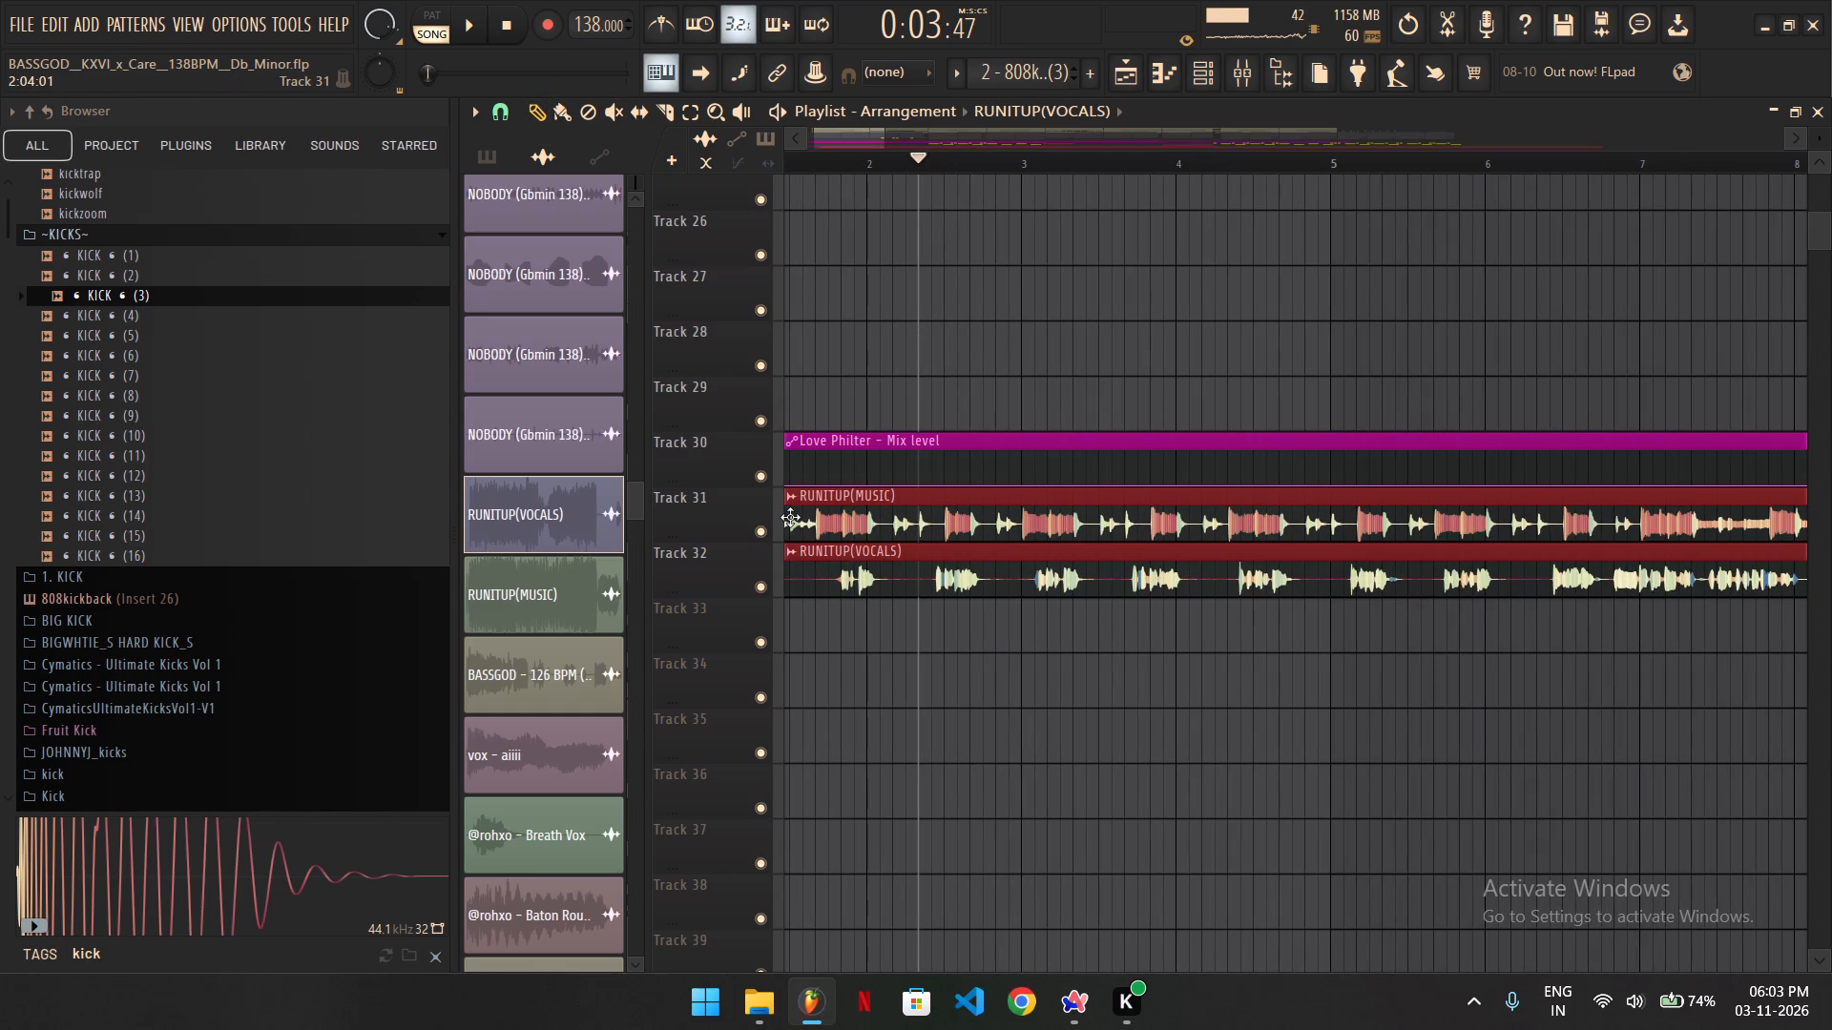
drag(790, 517, 753, 511)
Mute Track 31 with the RUNITUP(MUSIC) clip and play the song from the beginning to hear the realigned vocals.
drag(846, 163, 583, 233)
click(760, 536)
key(space)
ctrl+scroll(755, 371, down, 5)
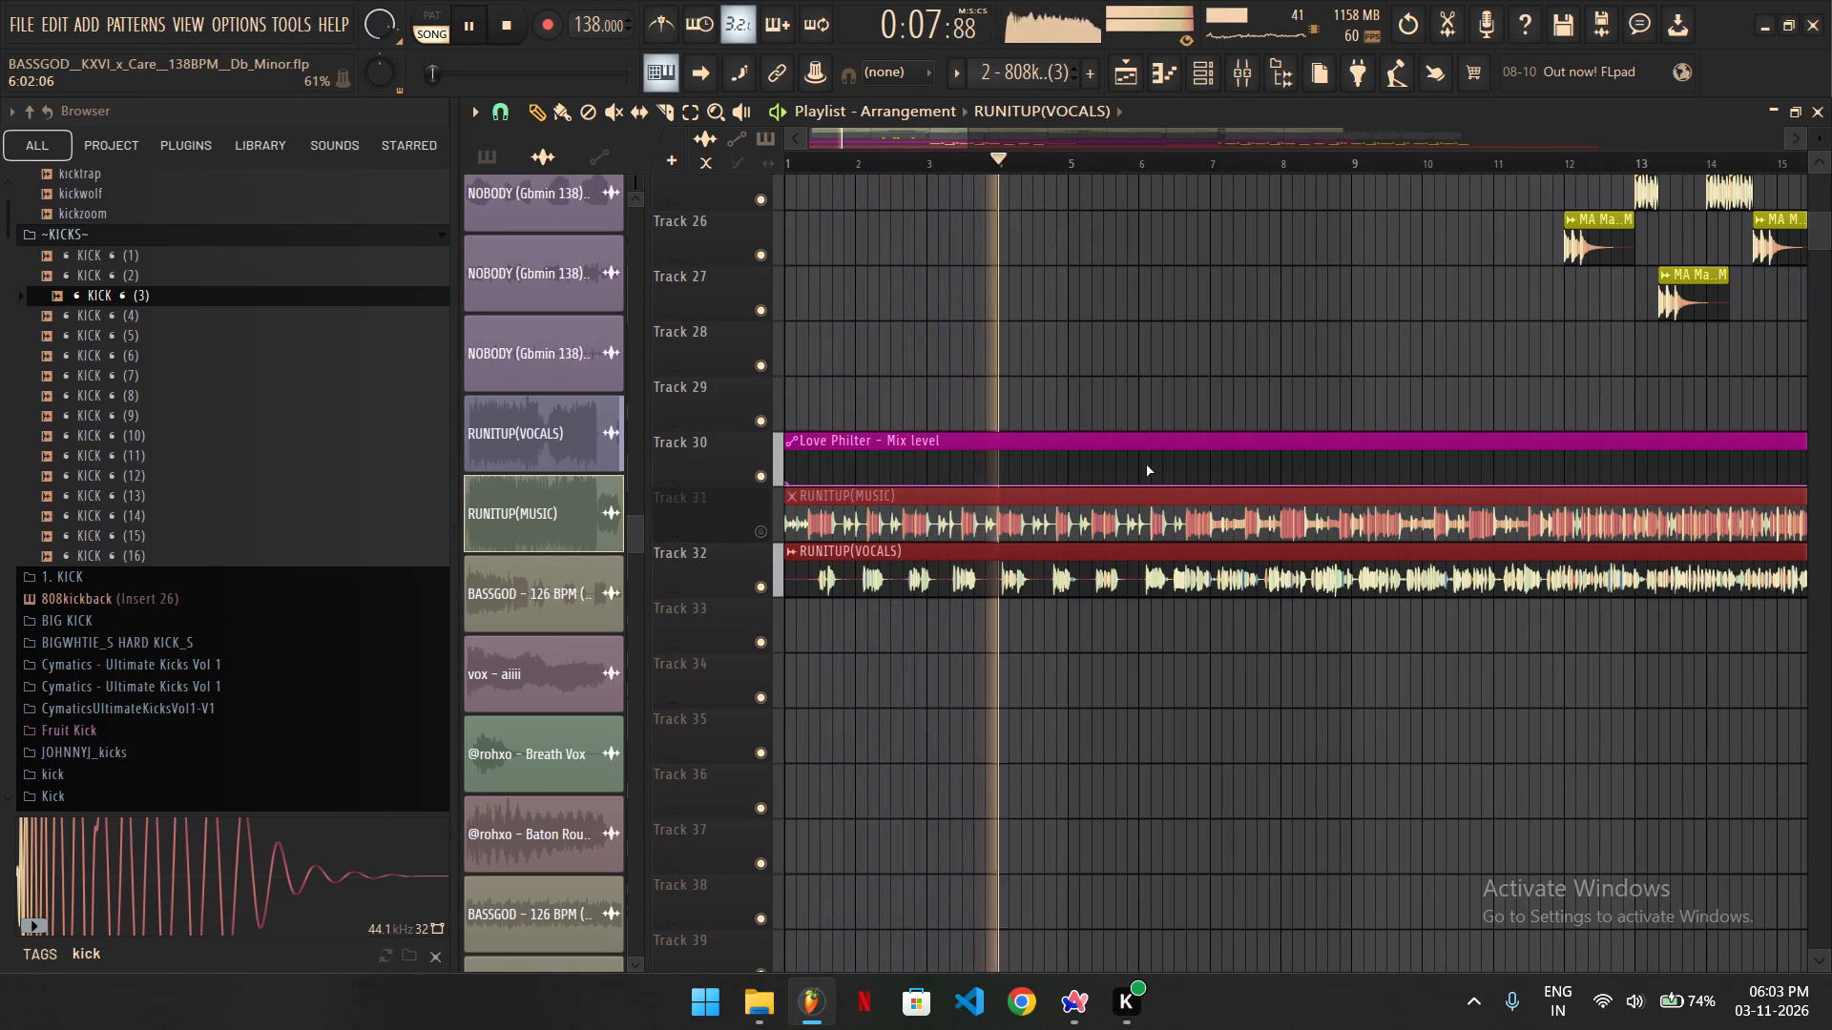
ctrl+scroll(1086, 419, down, 5)
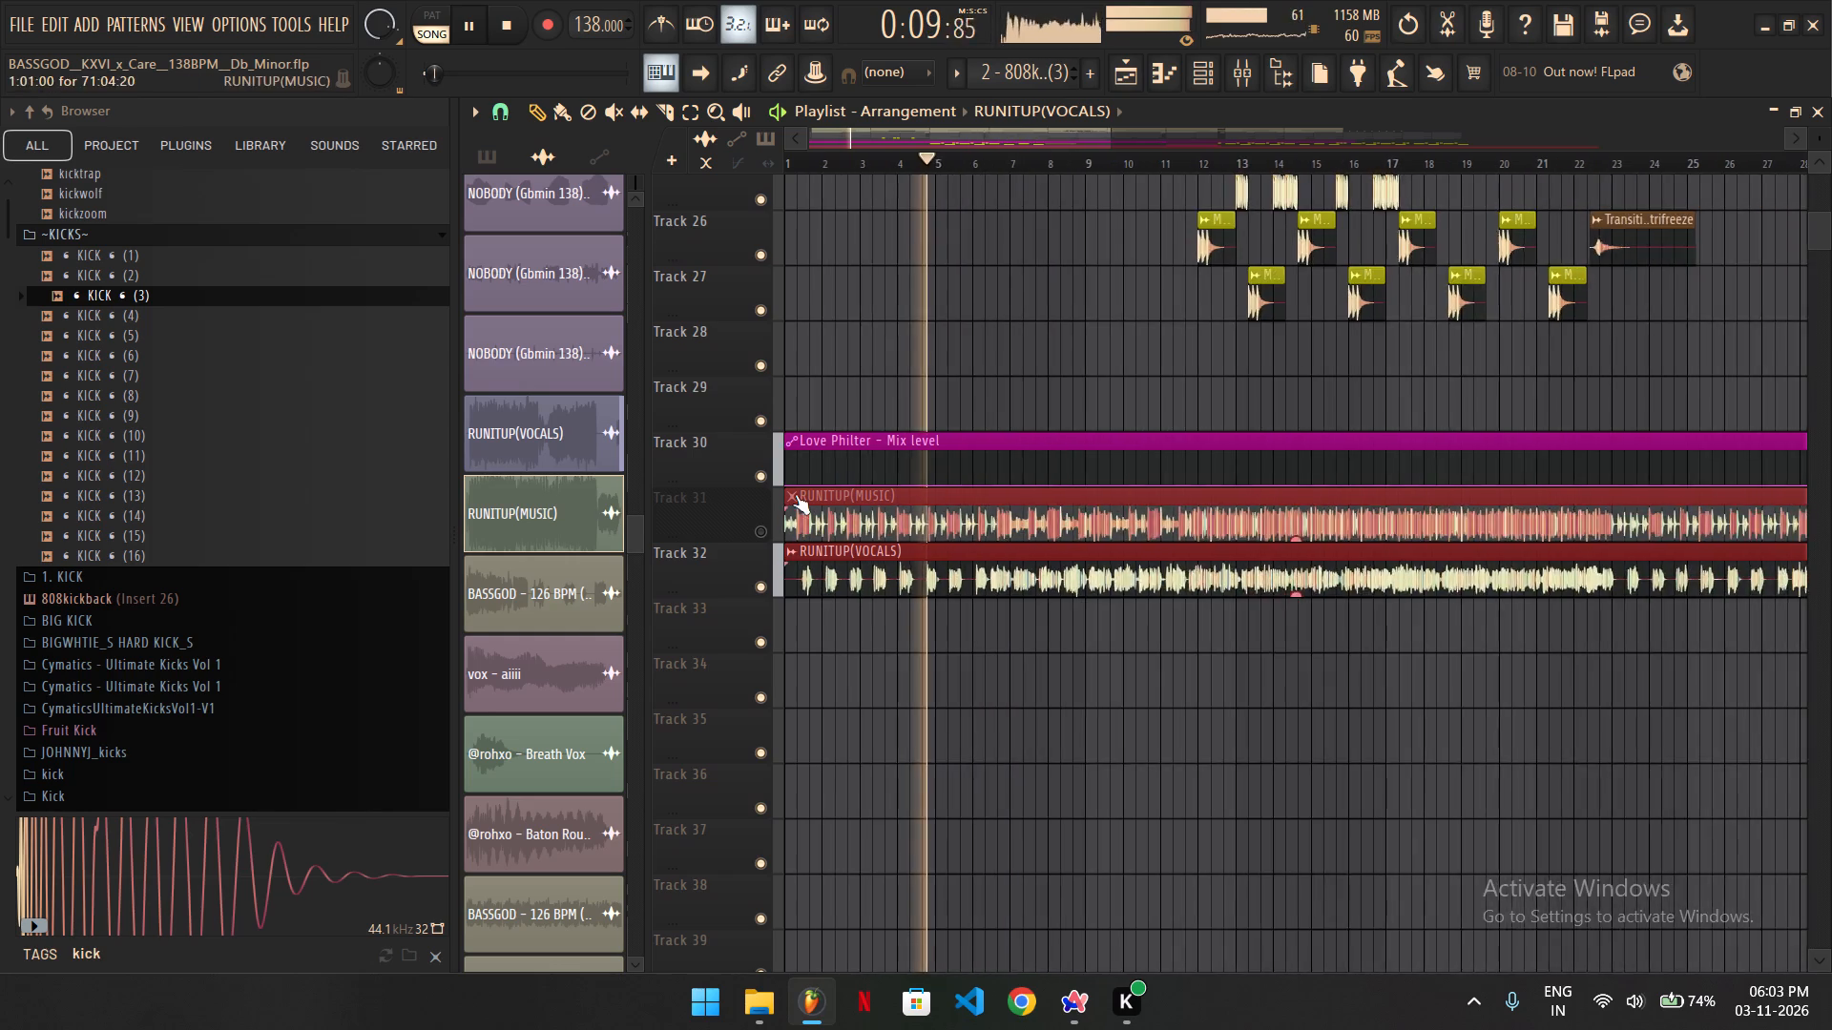
ctrl+scroll(815, 467, down, 3)
scroll(860, 340, up, 1)
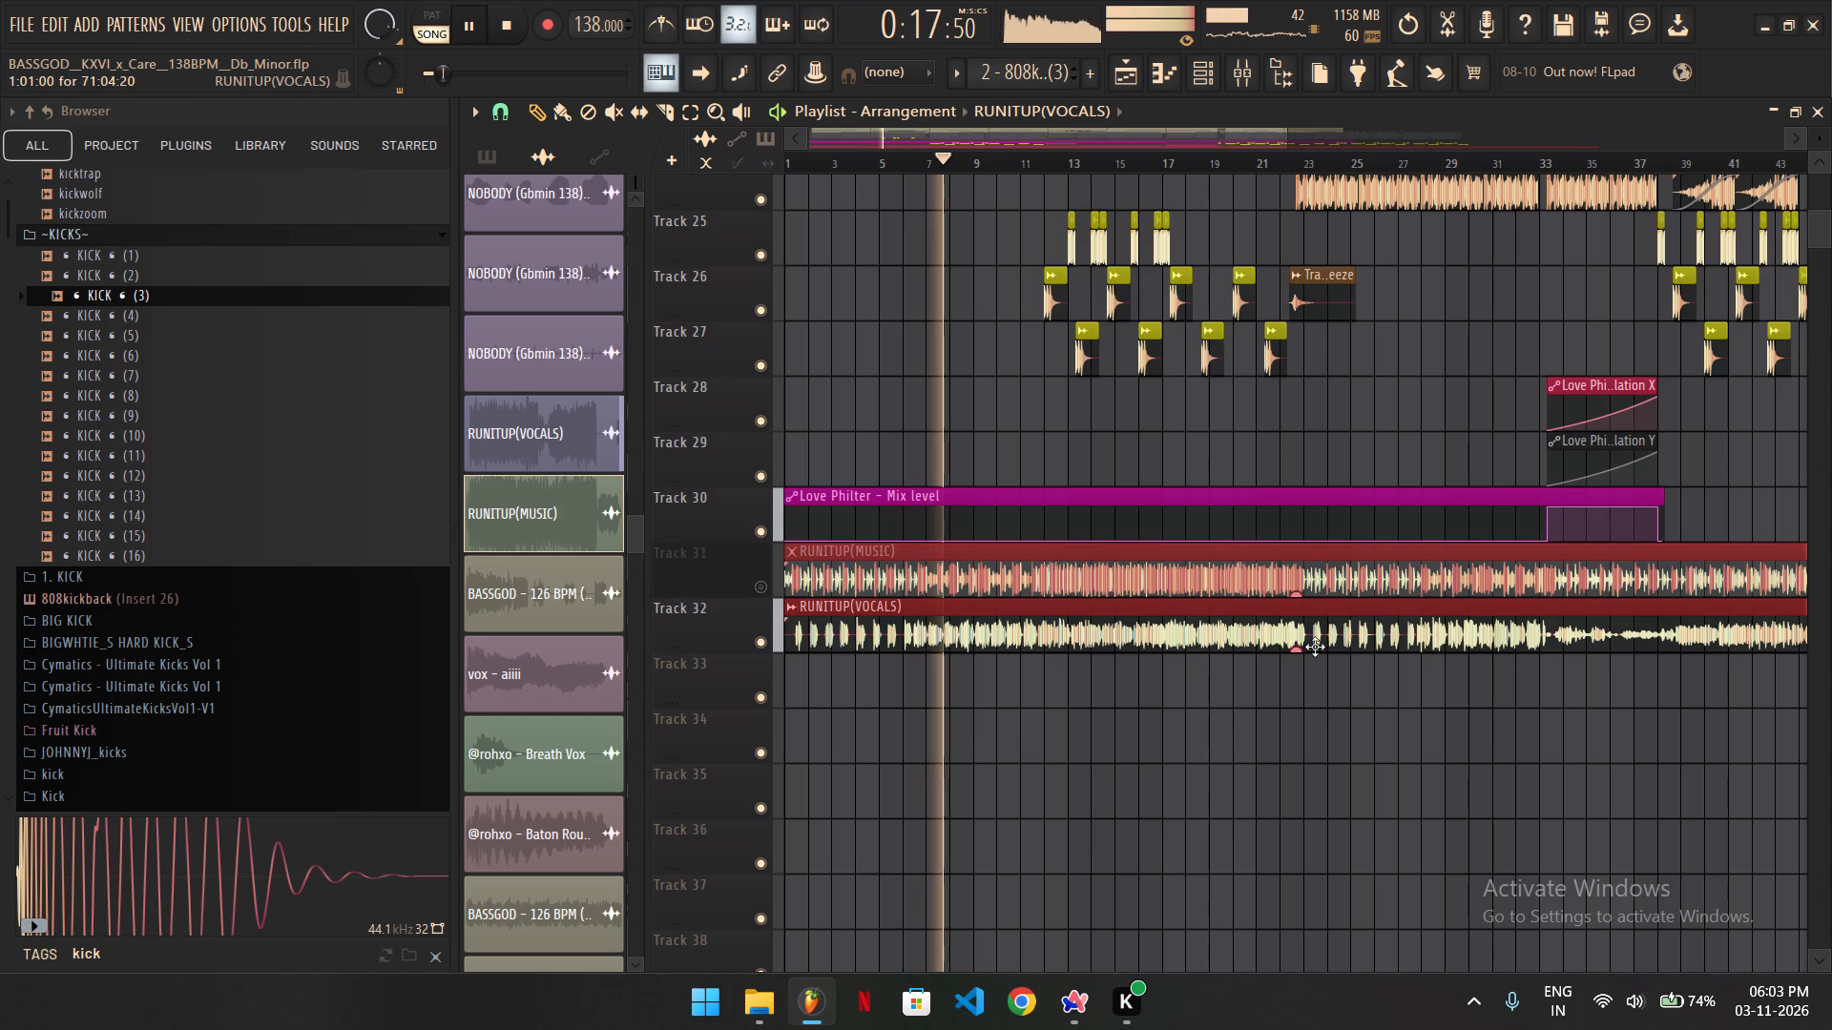
Raise the gain of the selected RUNITUP(MUSIC) and RUNITUP(VOCALS) clips to about 3.4 dB while the song plays.
drag(1299, 647, 1320, 597)
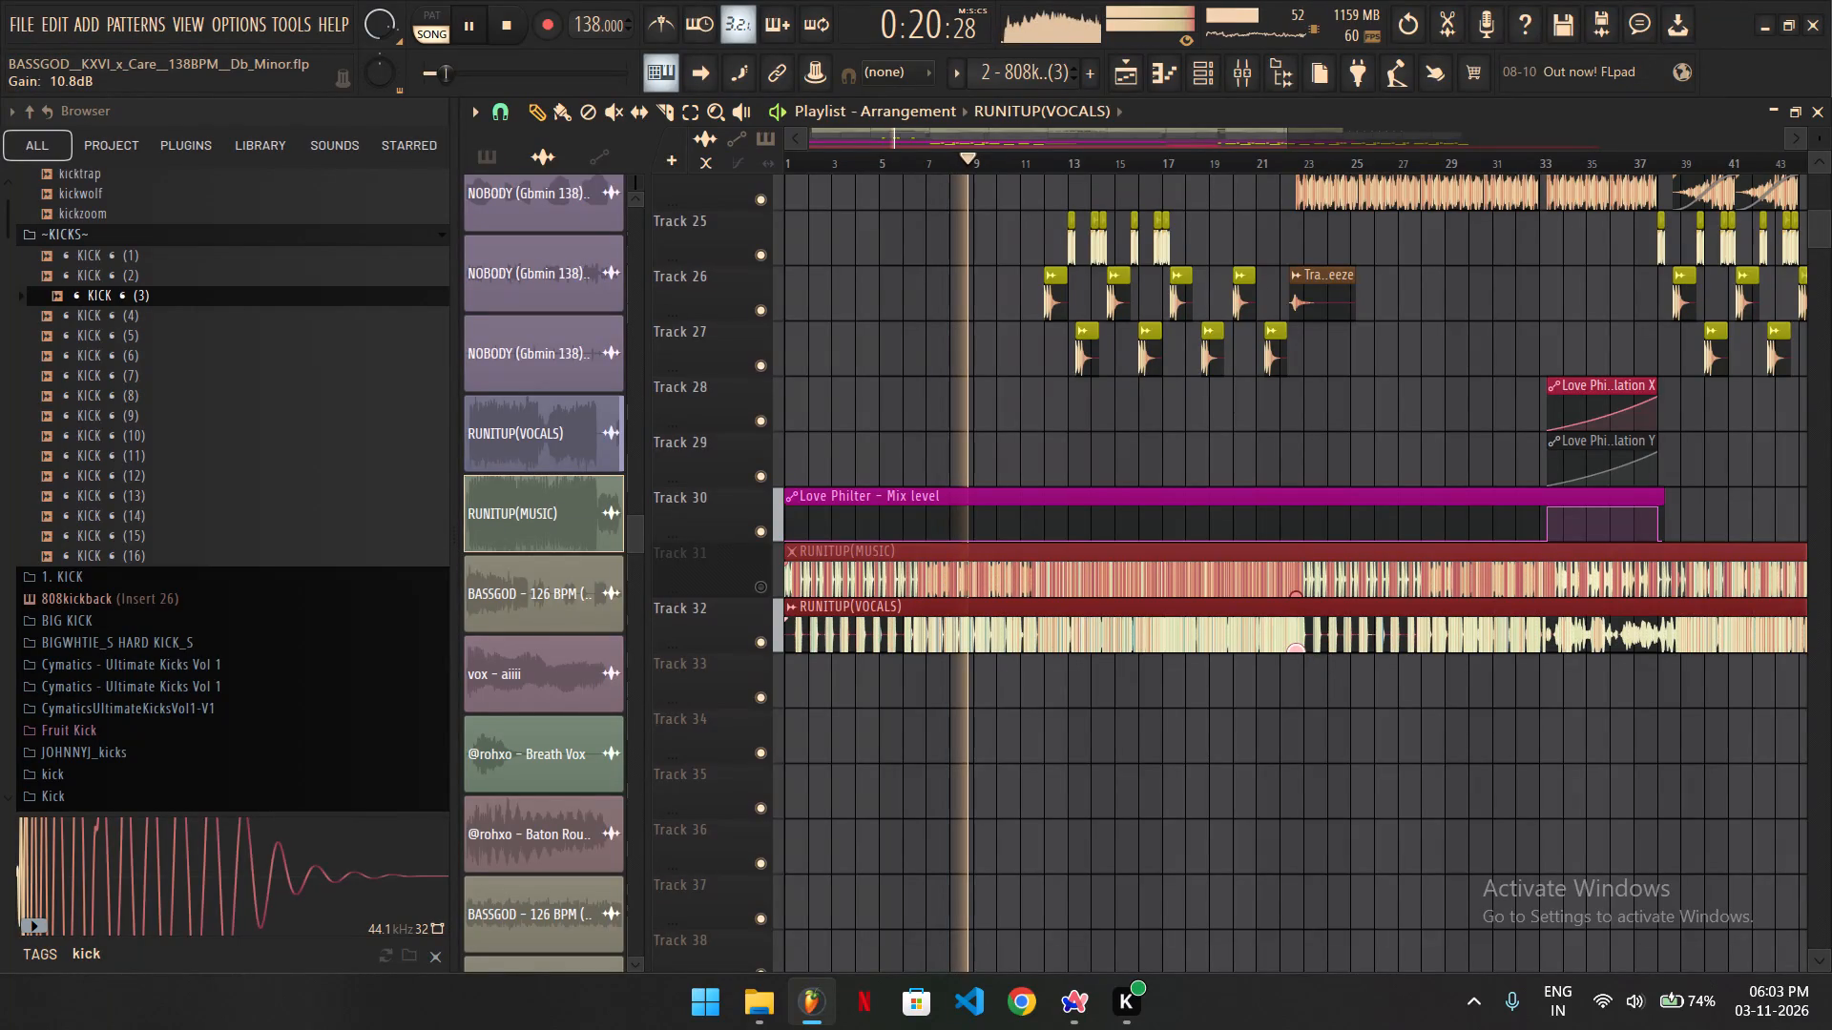
drag(1298, 647, 1329, 503)
drag(1329, 503, 1296, 660)
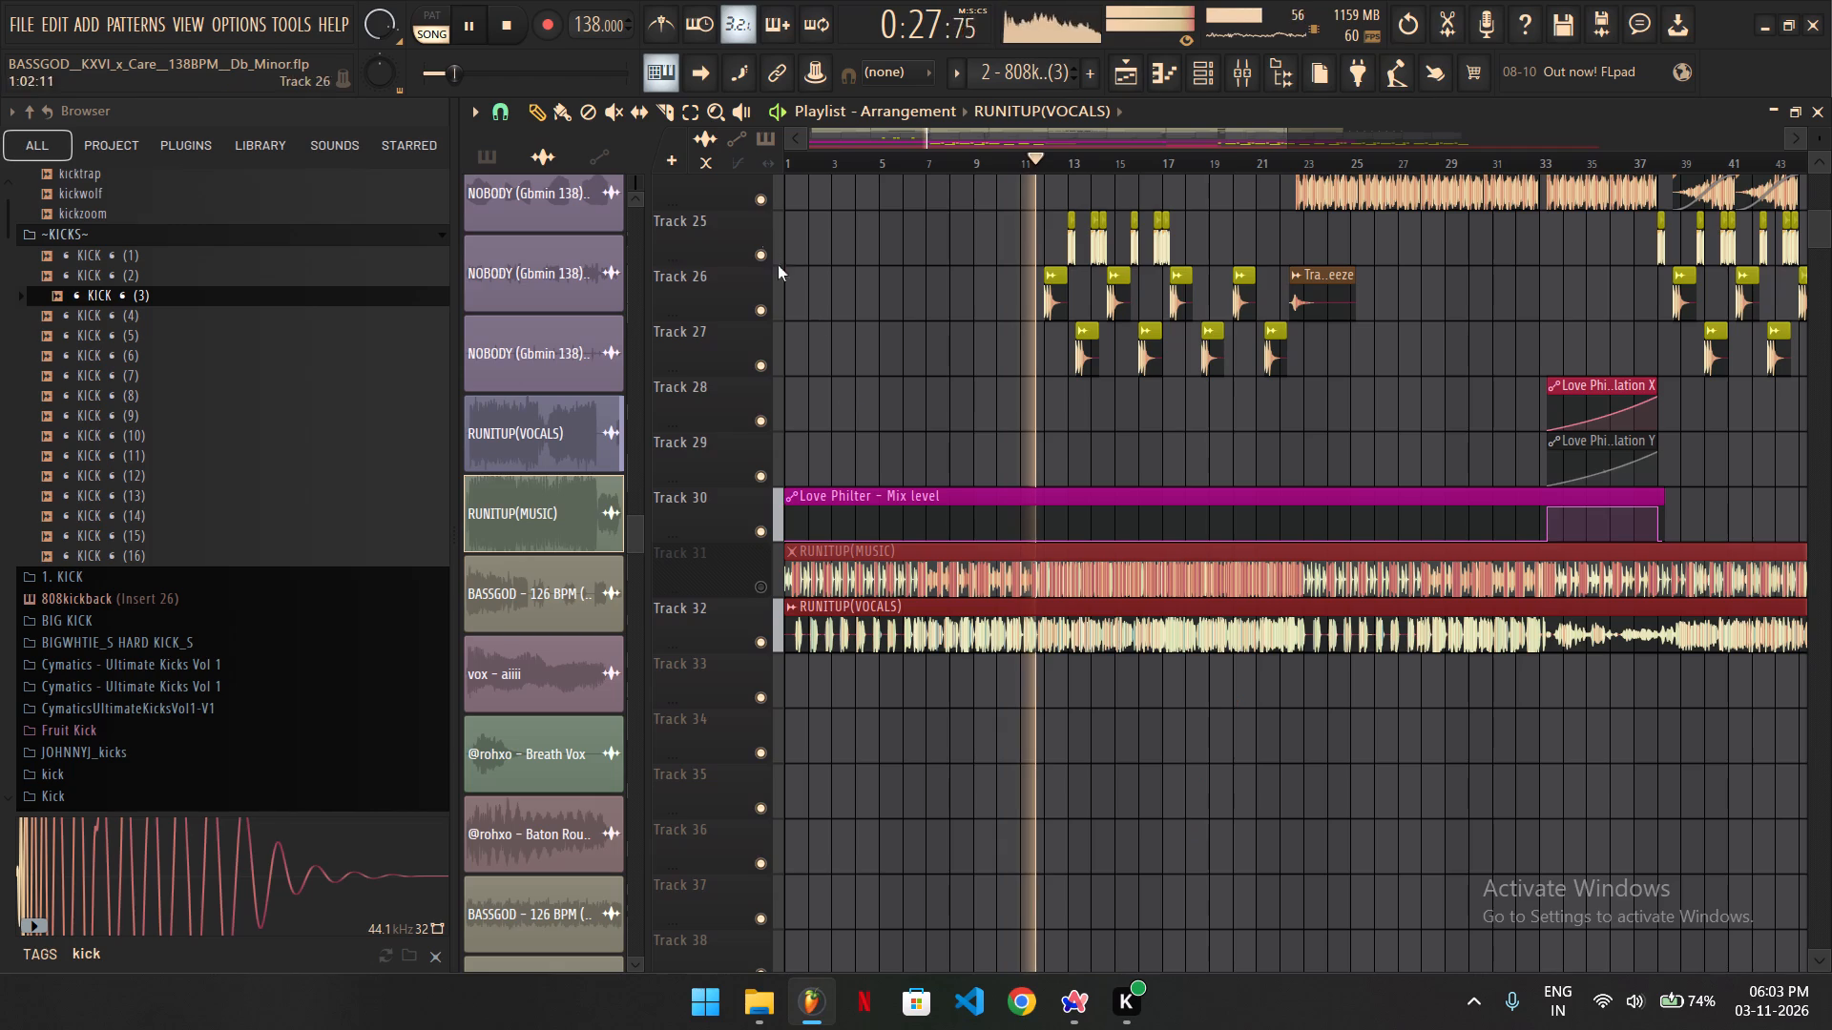
click(890, 141)
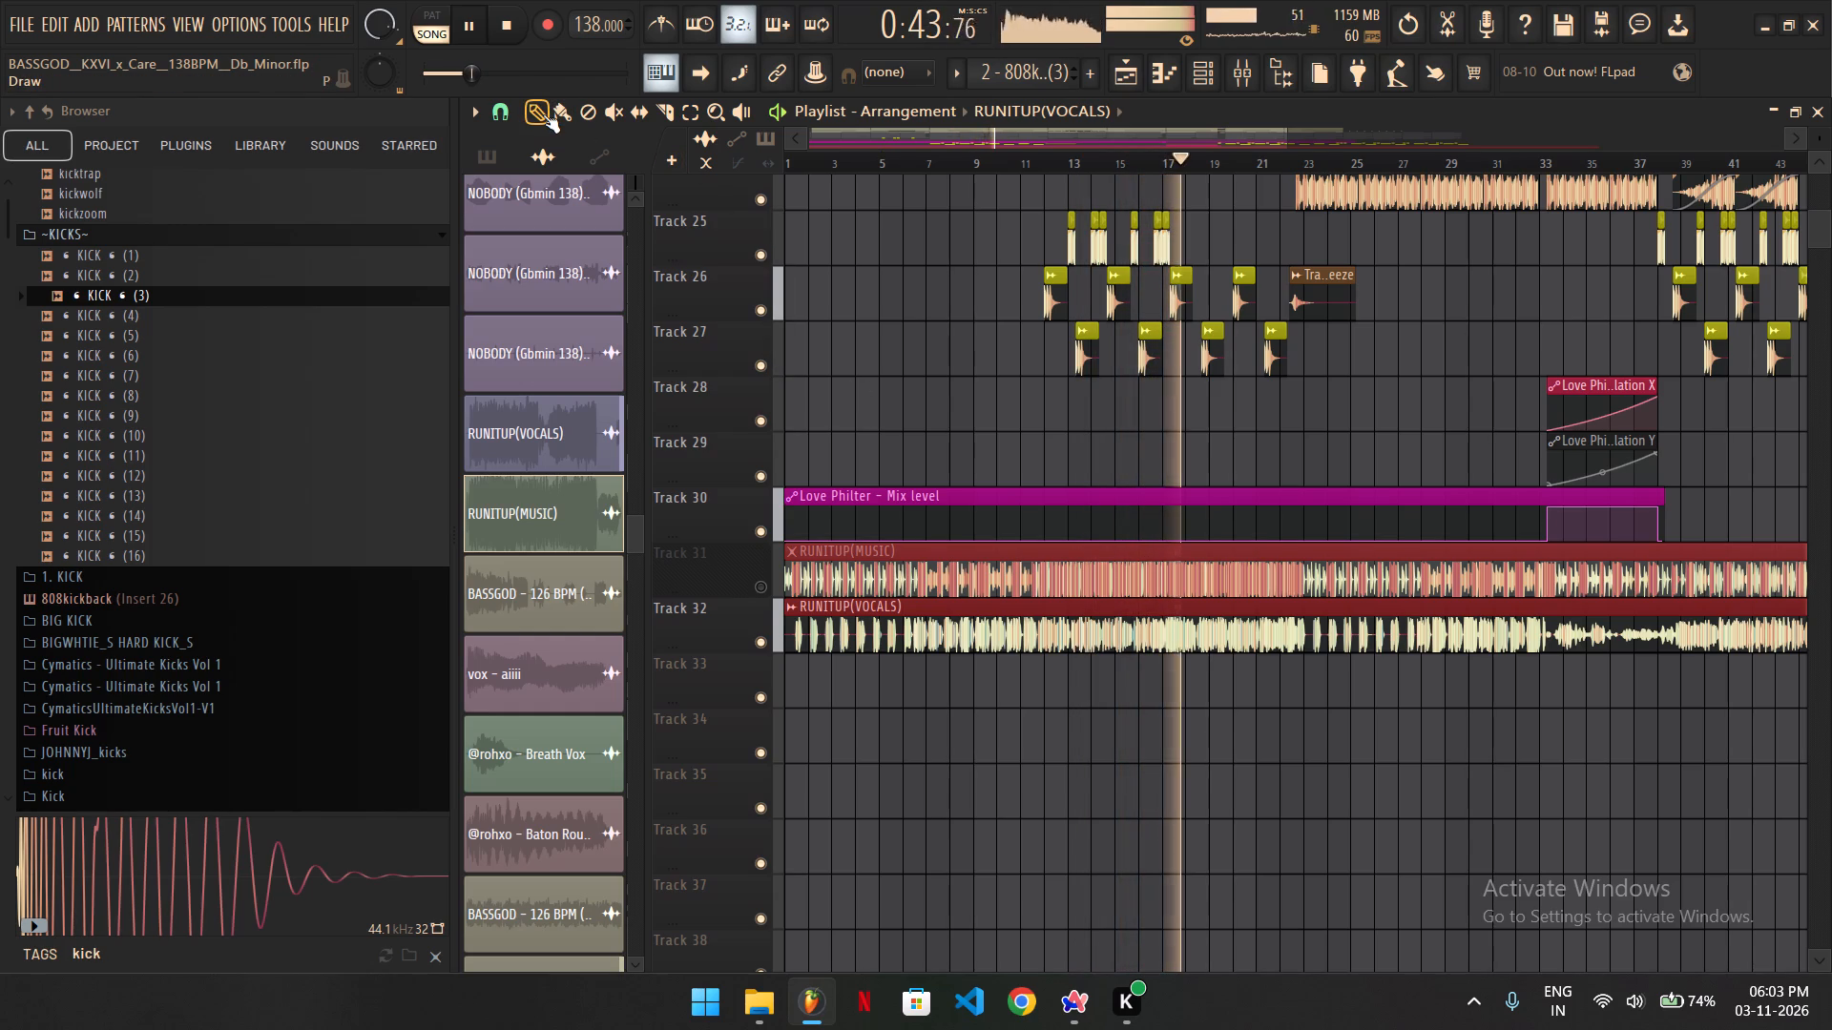
drag(1296, 652, 1305, 597)
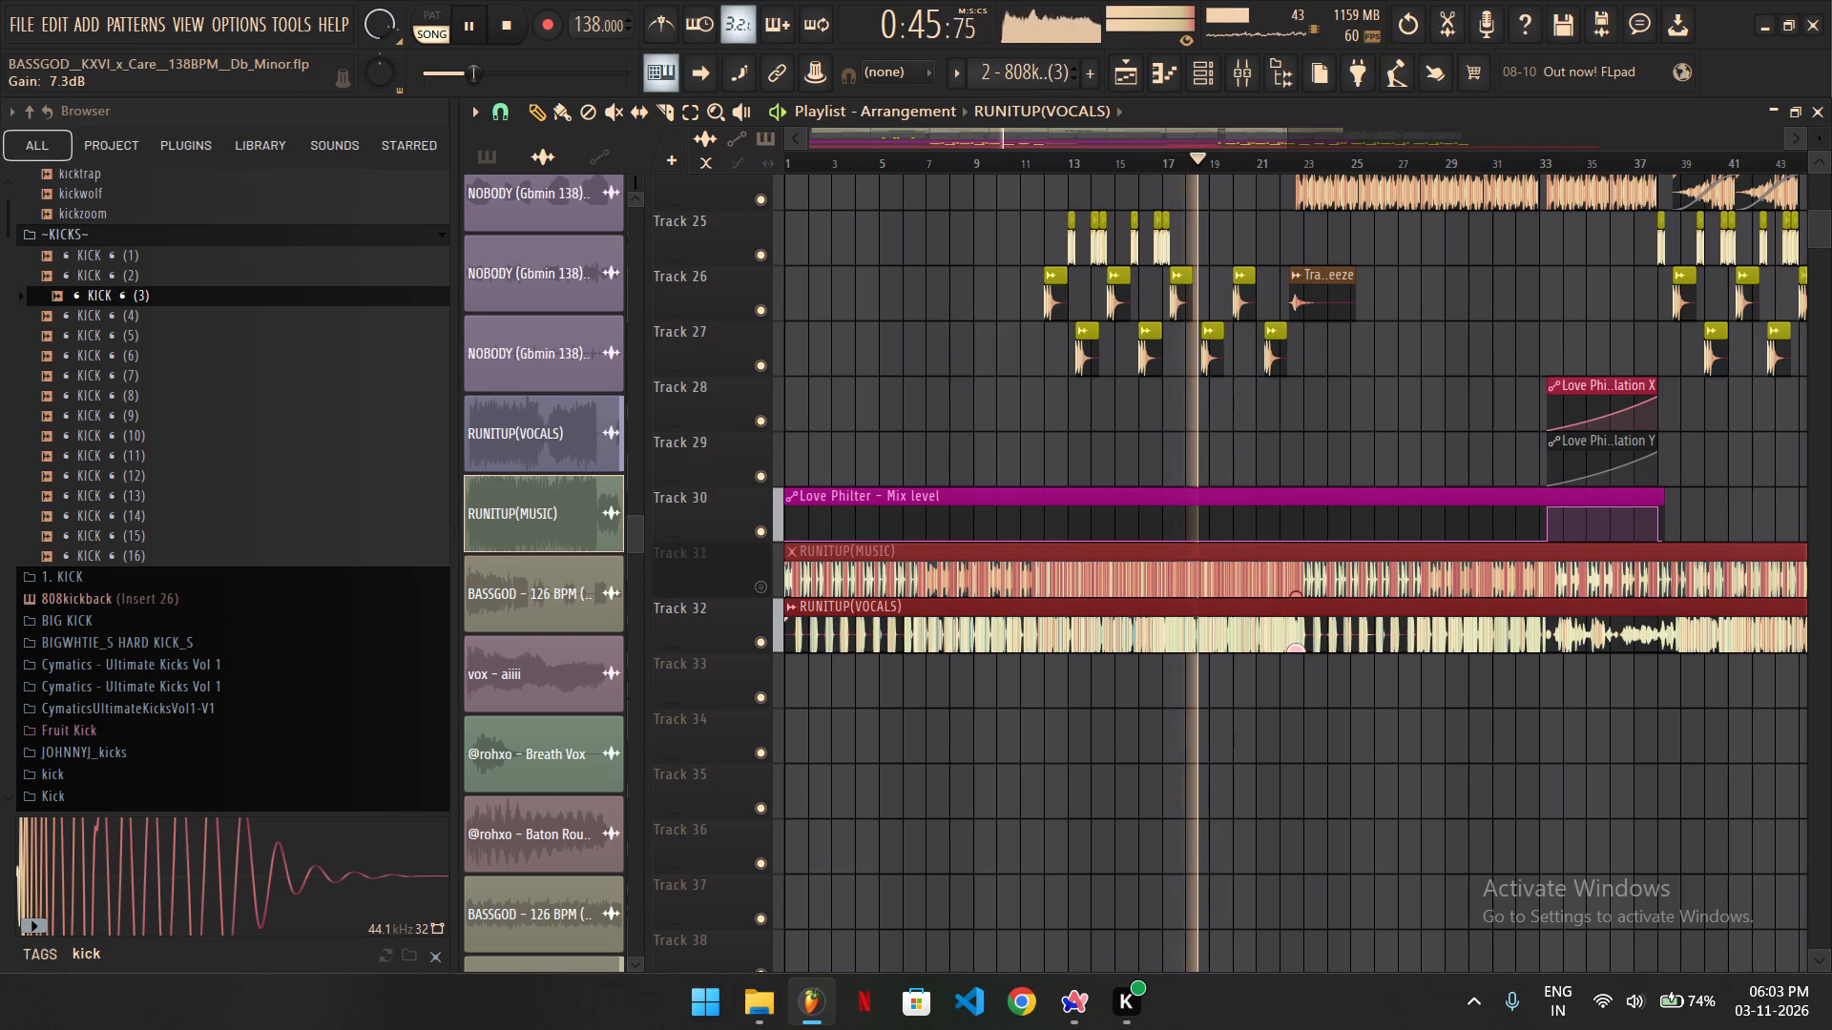
drag(1305, 597, 1312, 654)
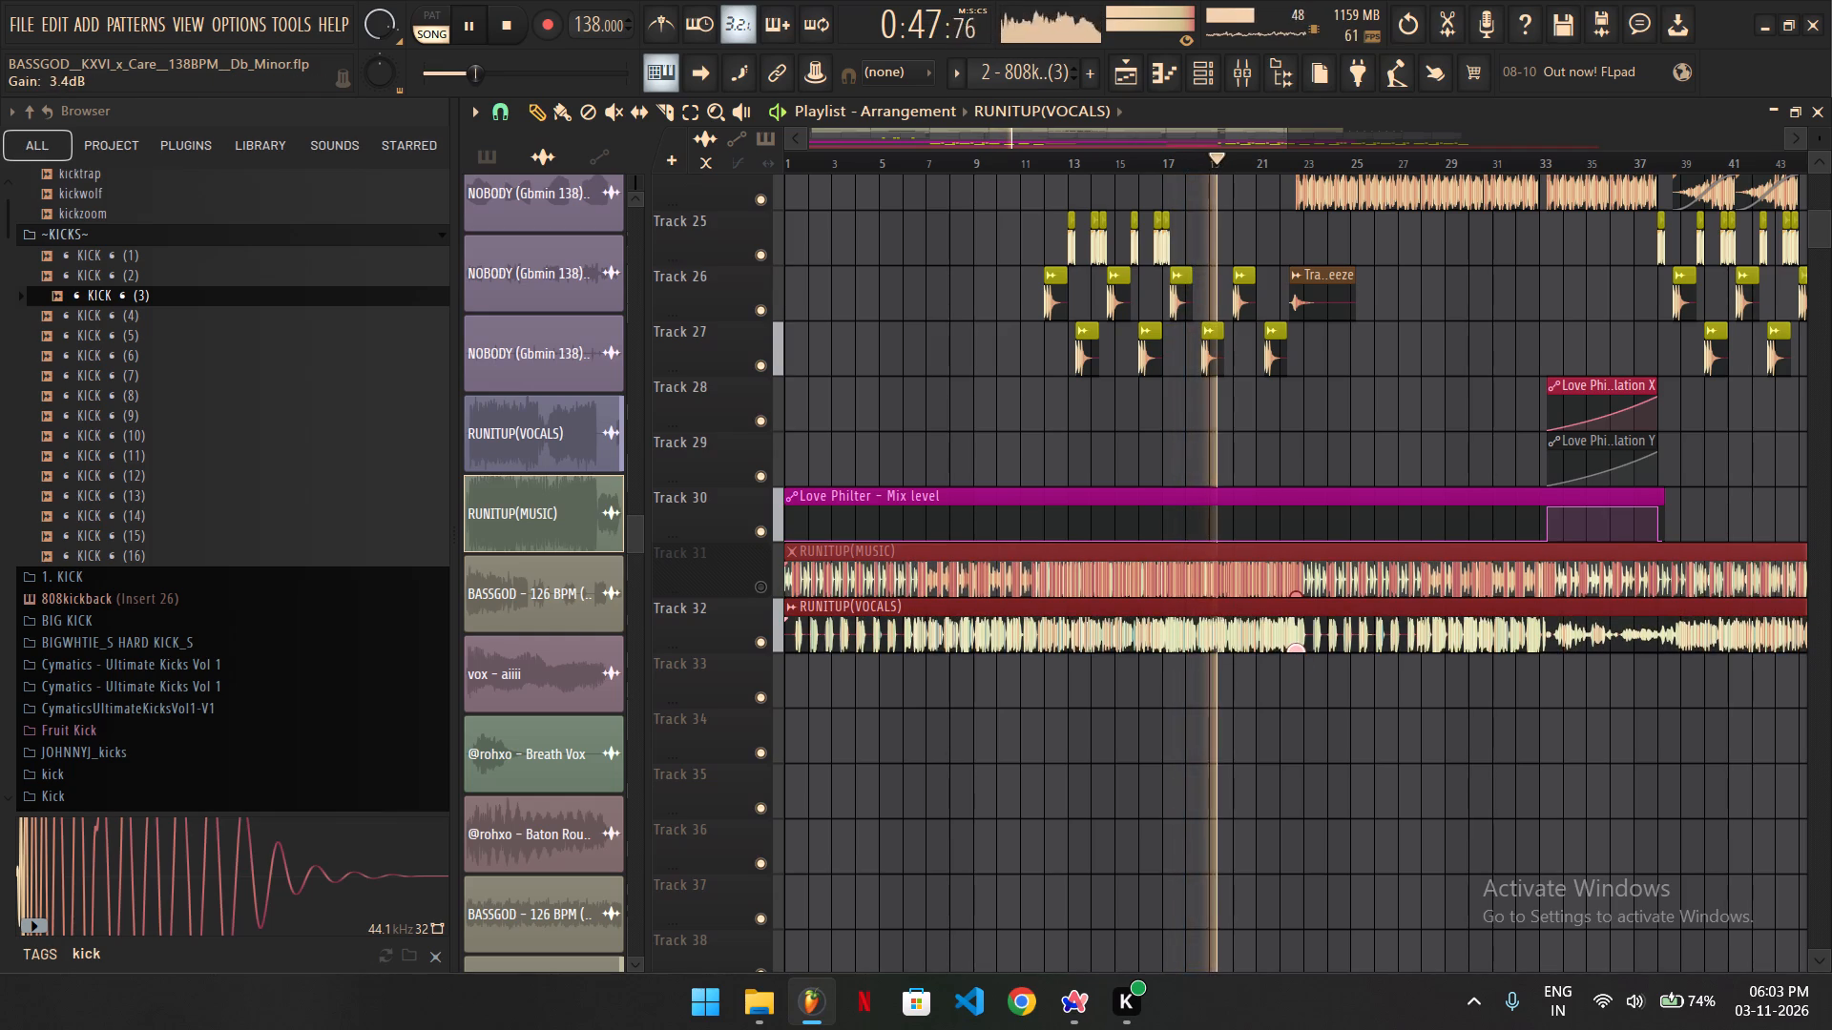
drag(1312, 654, 1309, 649)
Open the RUNITUP(VOCALS) clip's settings and route it from the Master to an unused mixer insert.
double_click(1237, 642)
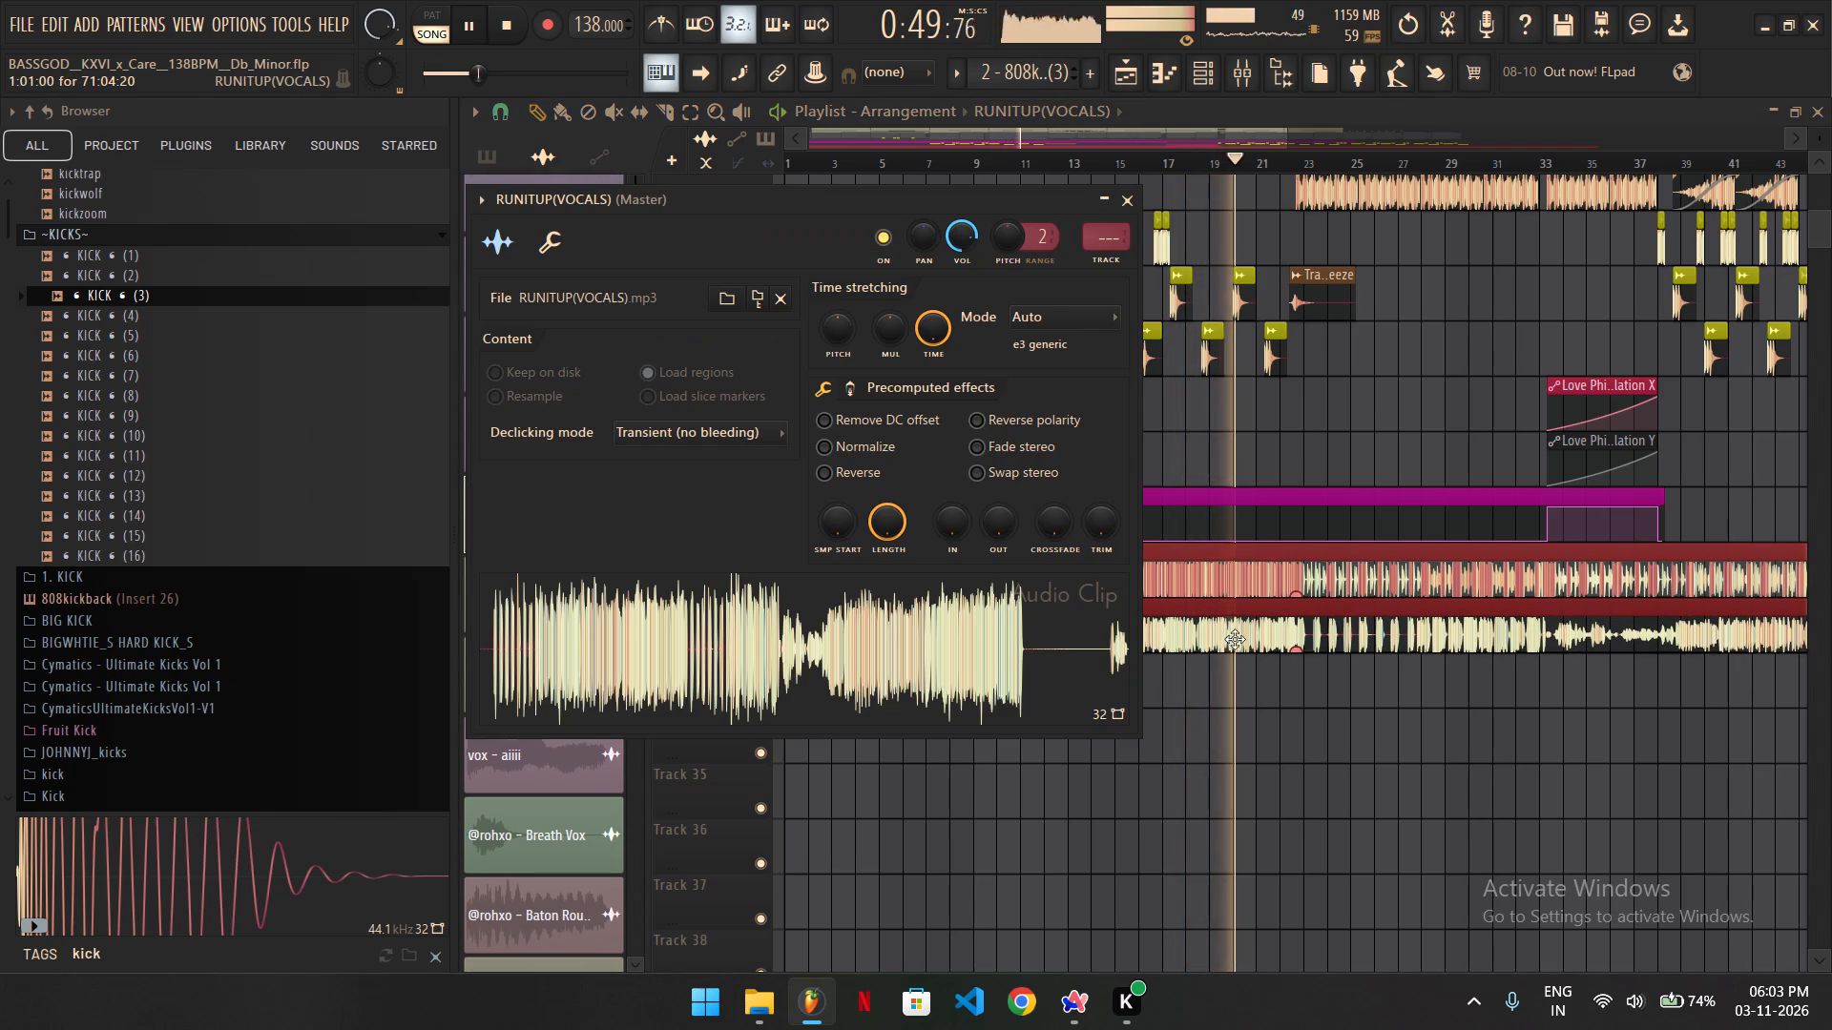
right_click(1114, 238)
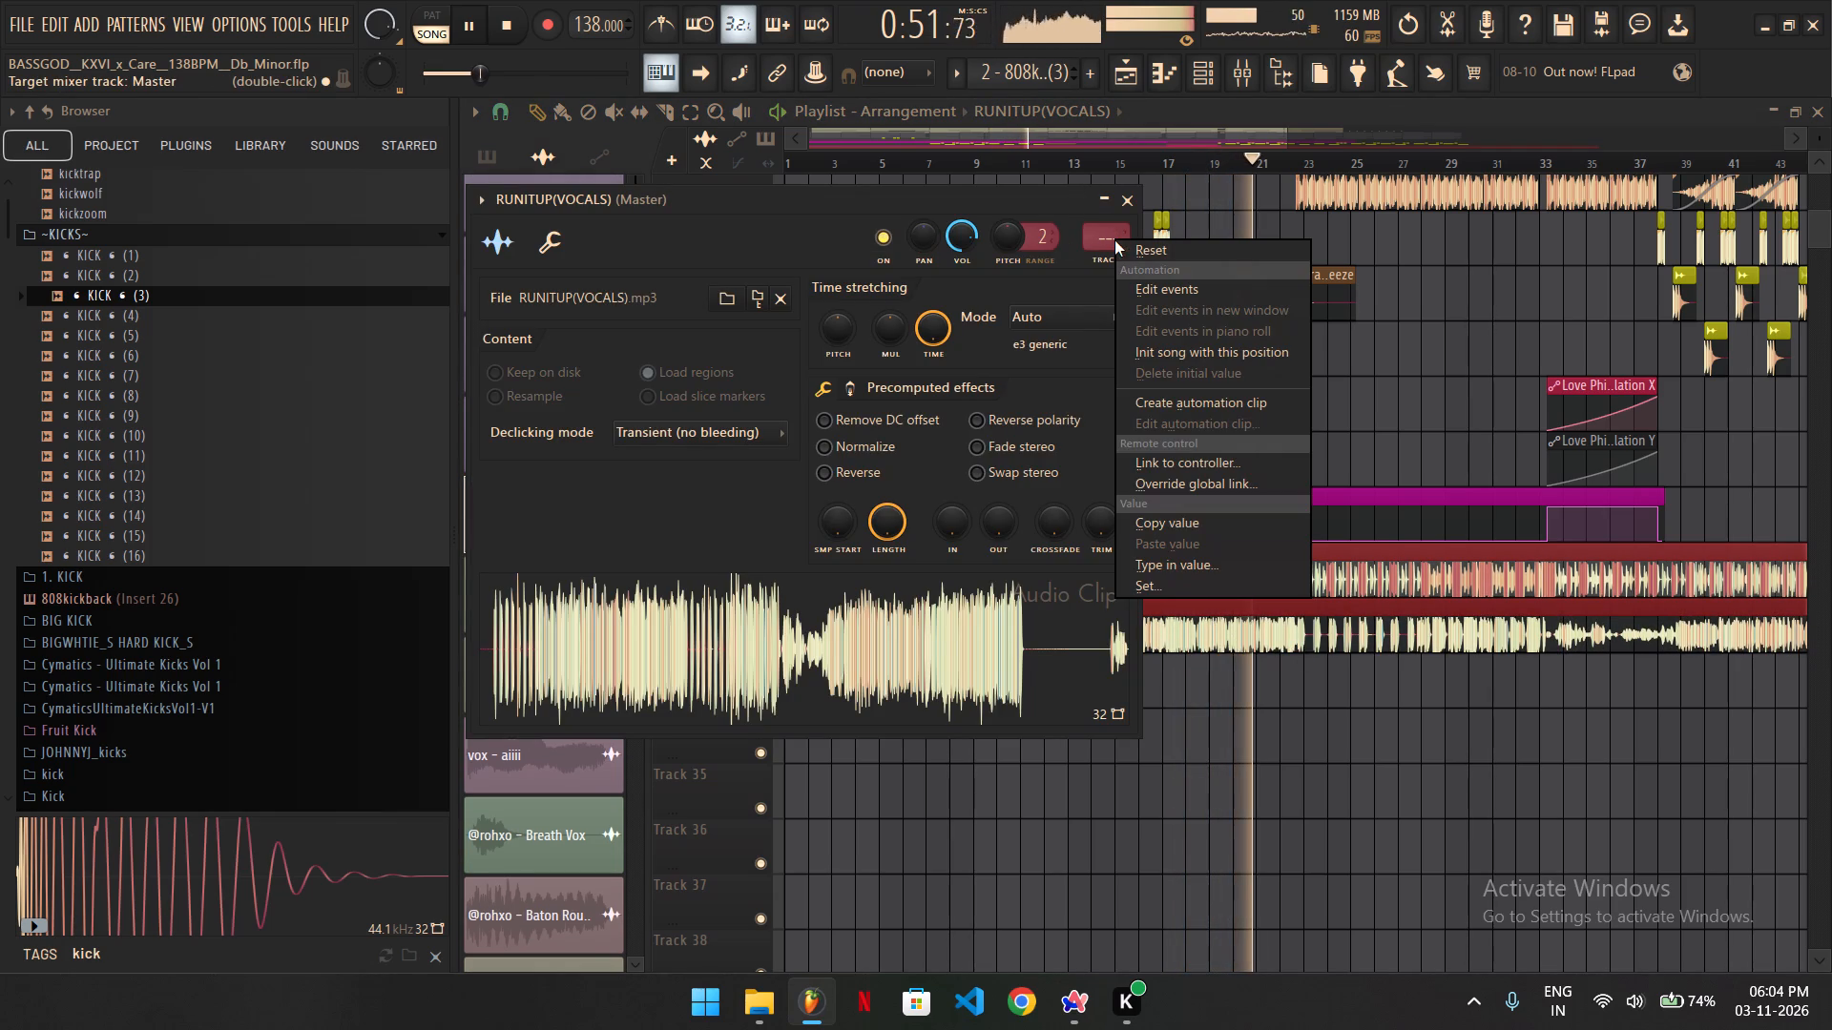
click(1001, 201)
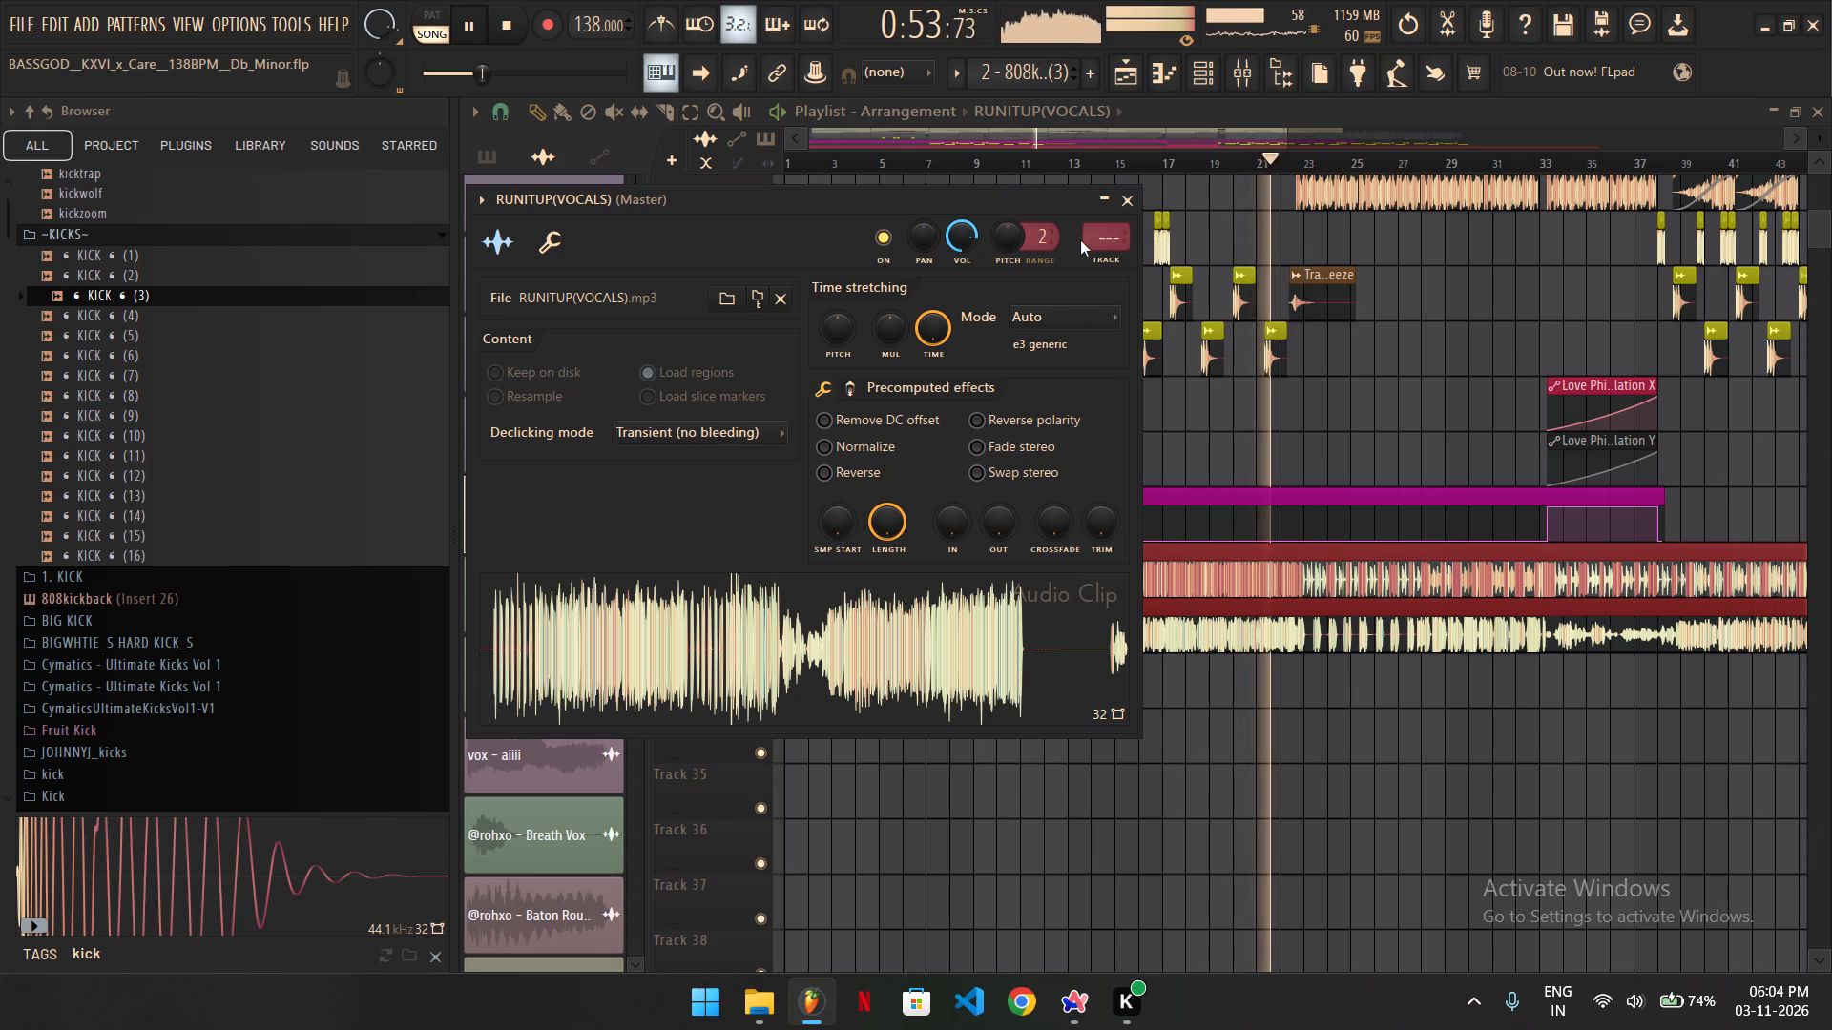
drag(1093, 236, 1171, 599)
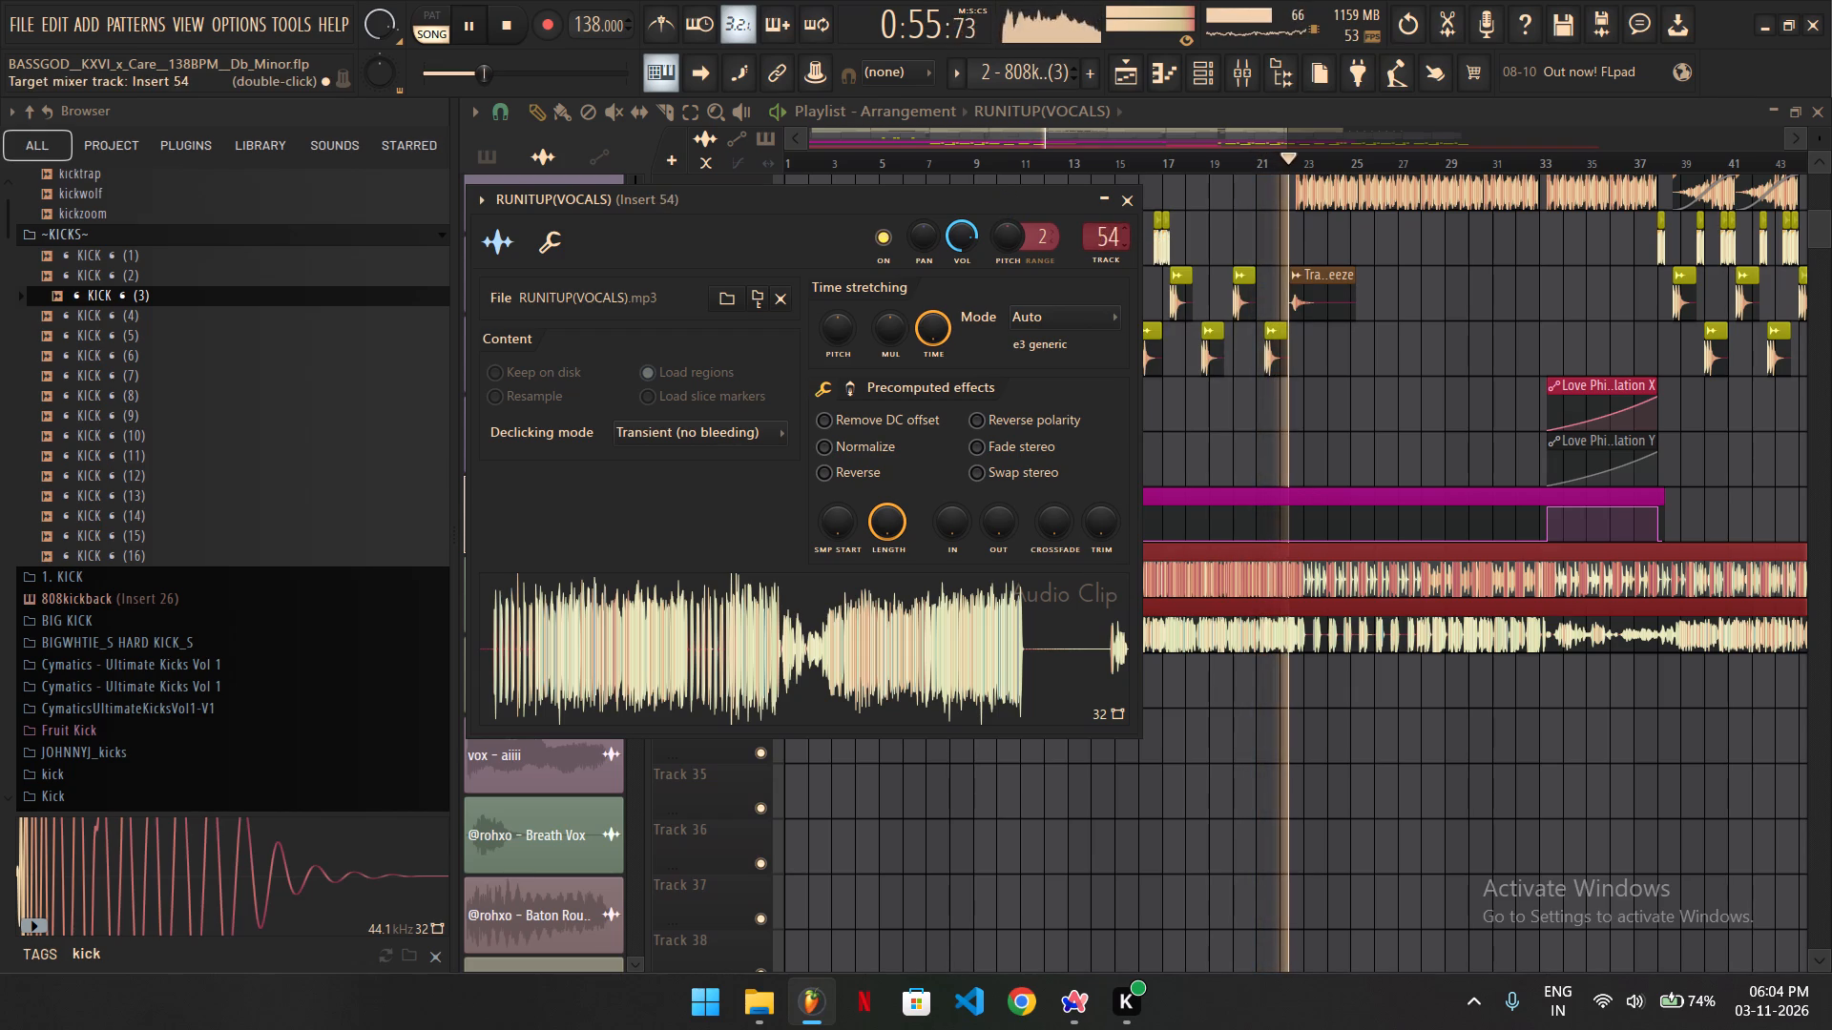
drag(1171, 599, 1180, 652)
Look through the mixer inserts to find the first unused one after the DRUM BUS.
click(1224, 77)
scroll(1214, 296, down, 4)
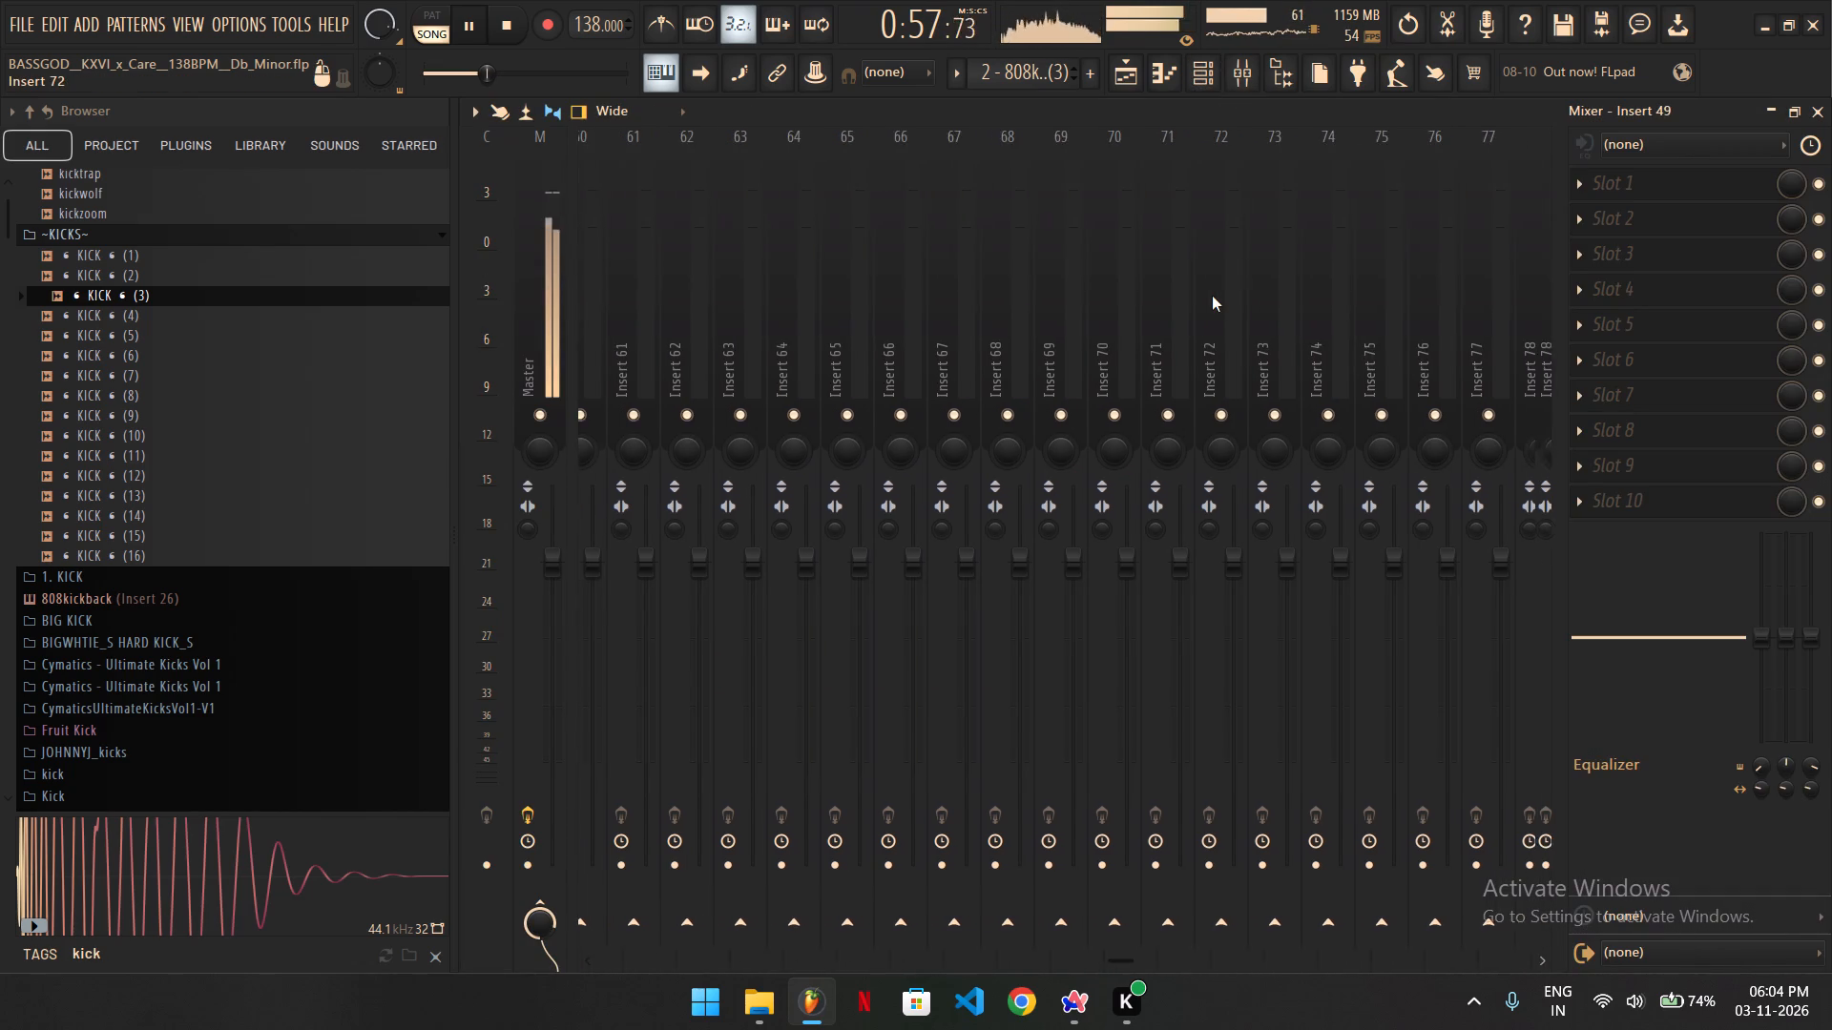
scroll(1212, 296, down, 5)
scroll(1212, 296, up, 10)
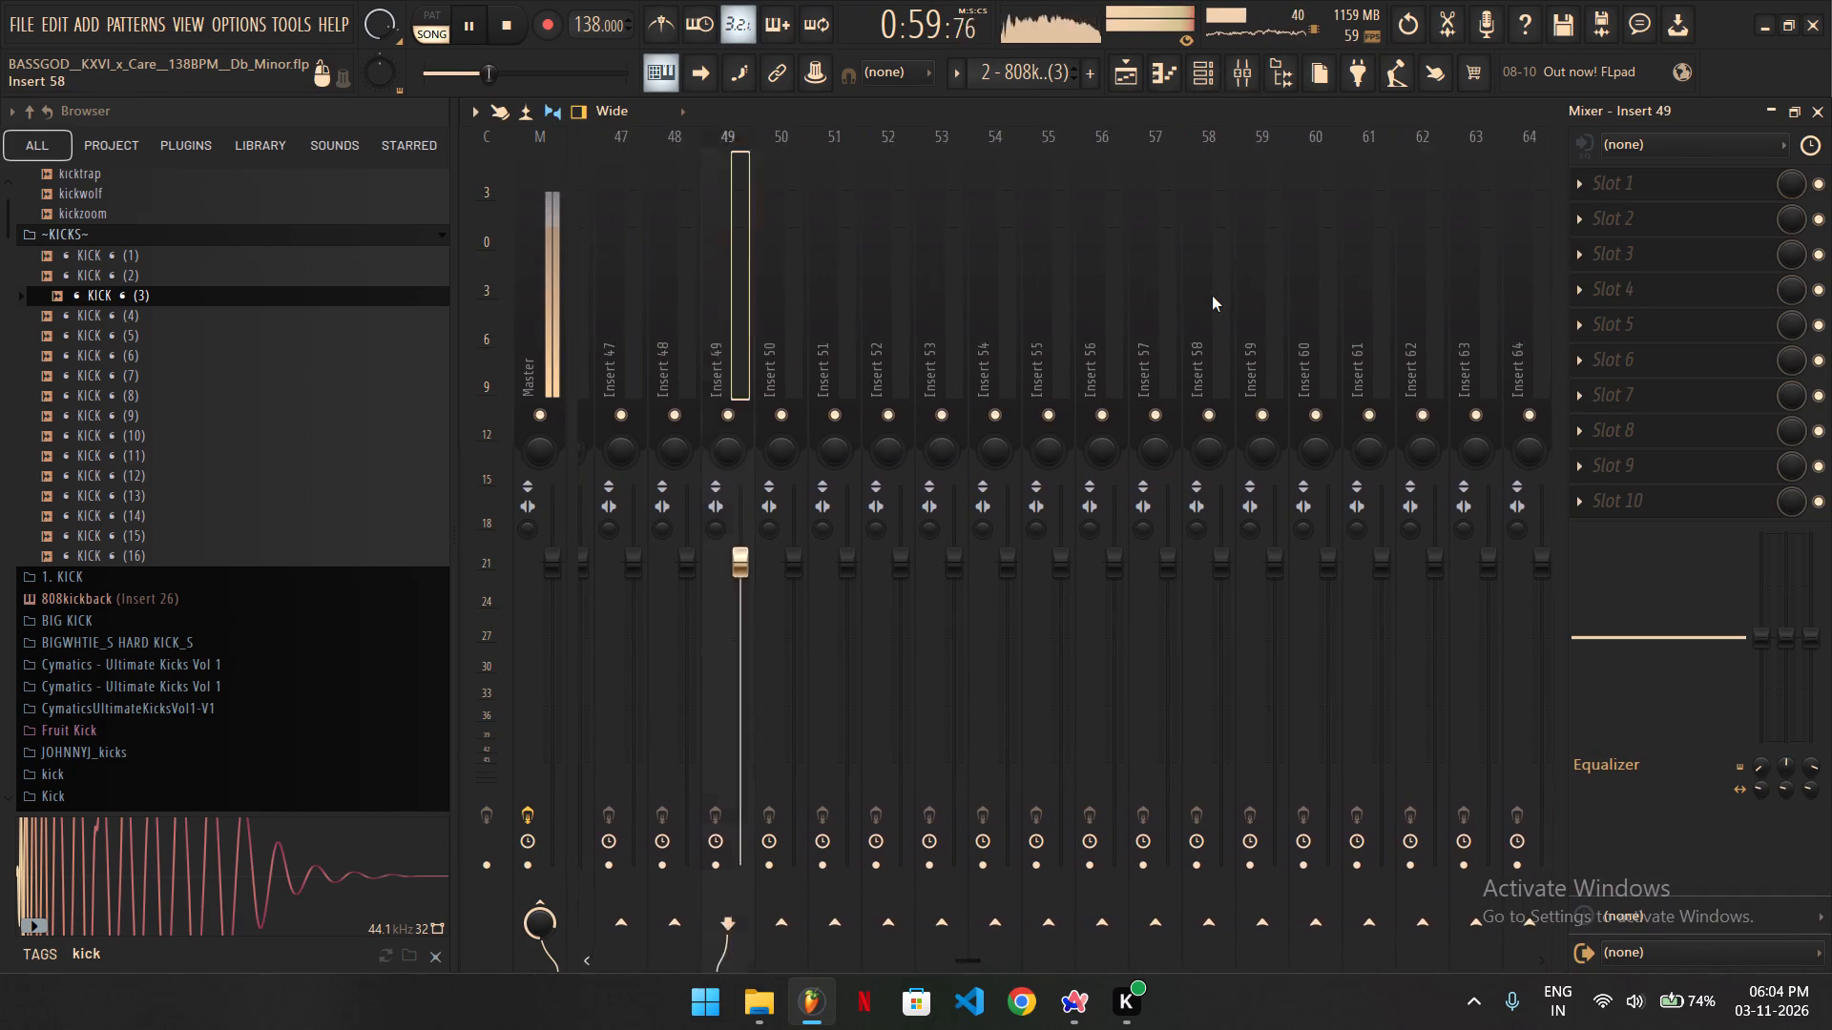
scroll(1212, 296, up, 6)
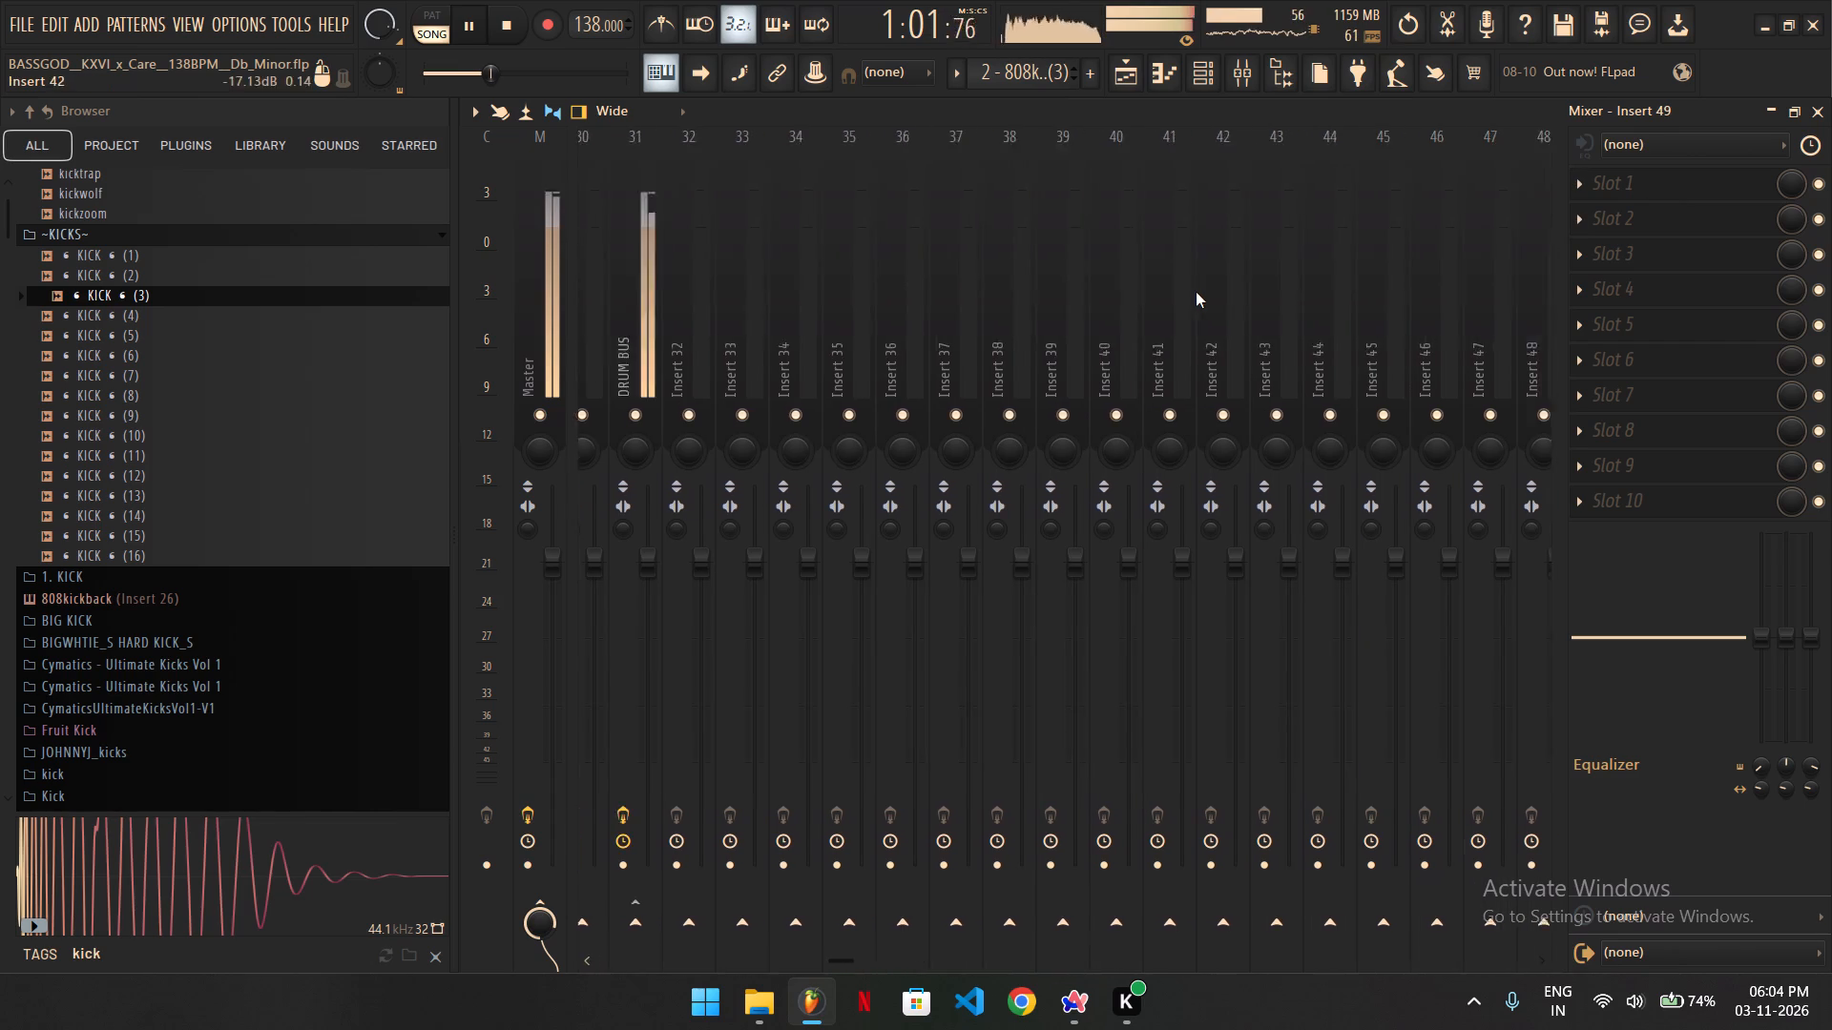
scroll(1196, 292, up, 2)
click(1817, 109)
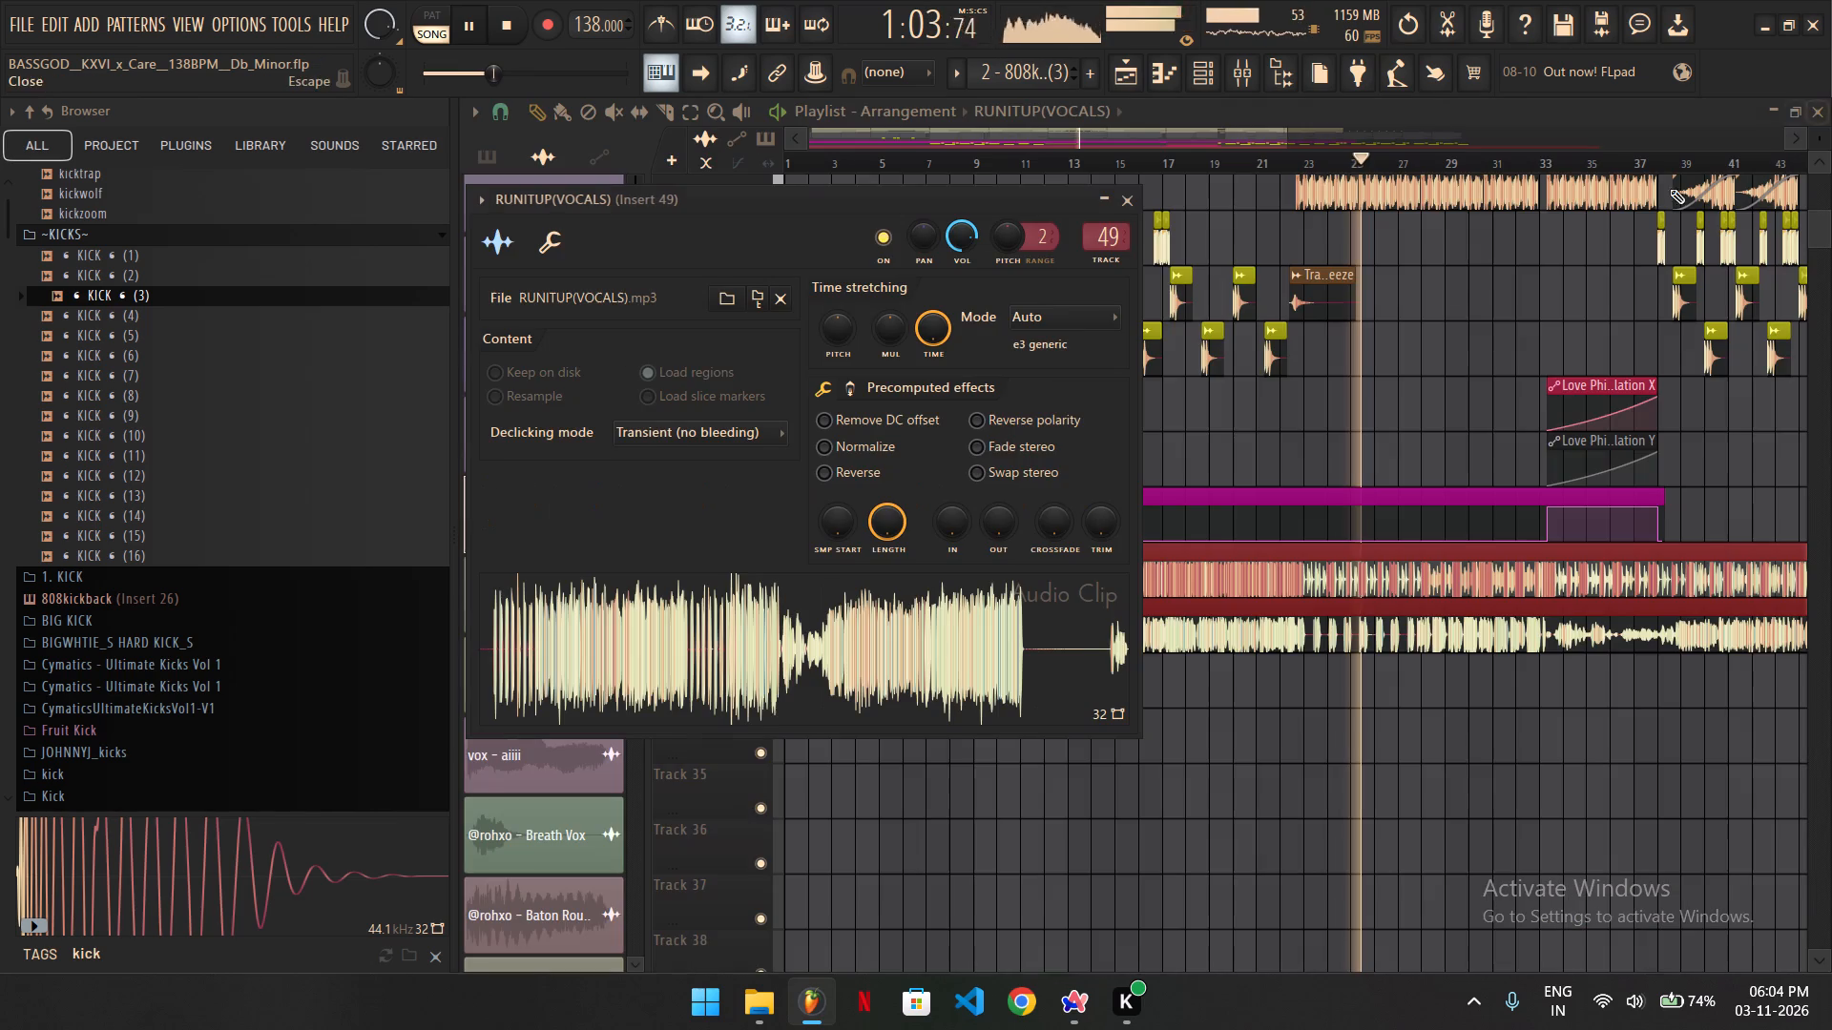
Route the RUNITUP(VOCALS) clip to mixer Insert 32 and close its channel settings.
scroll(1096, 237, down, 13)
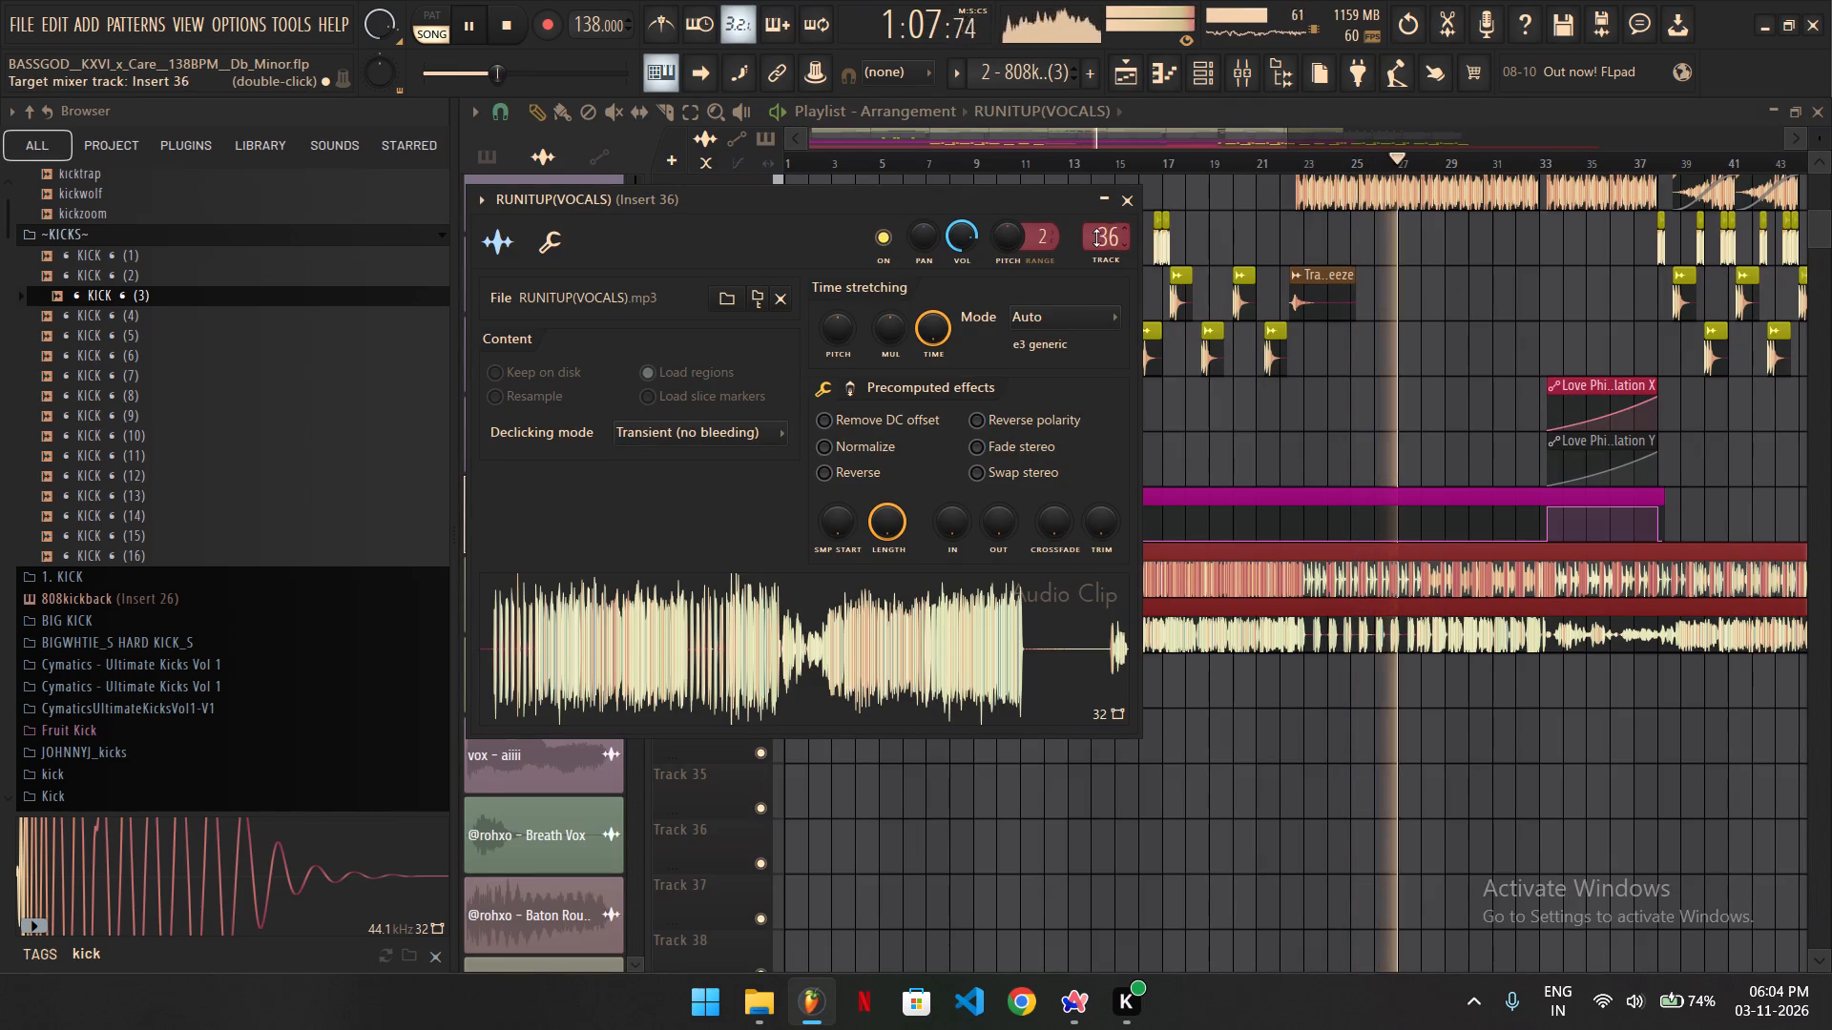
scroll(1096, 237, down, 4)
click(1117, 207)
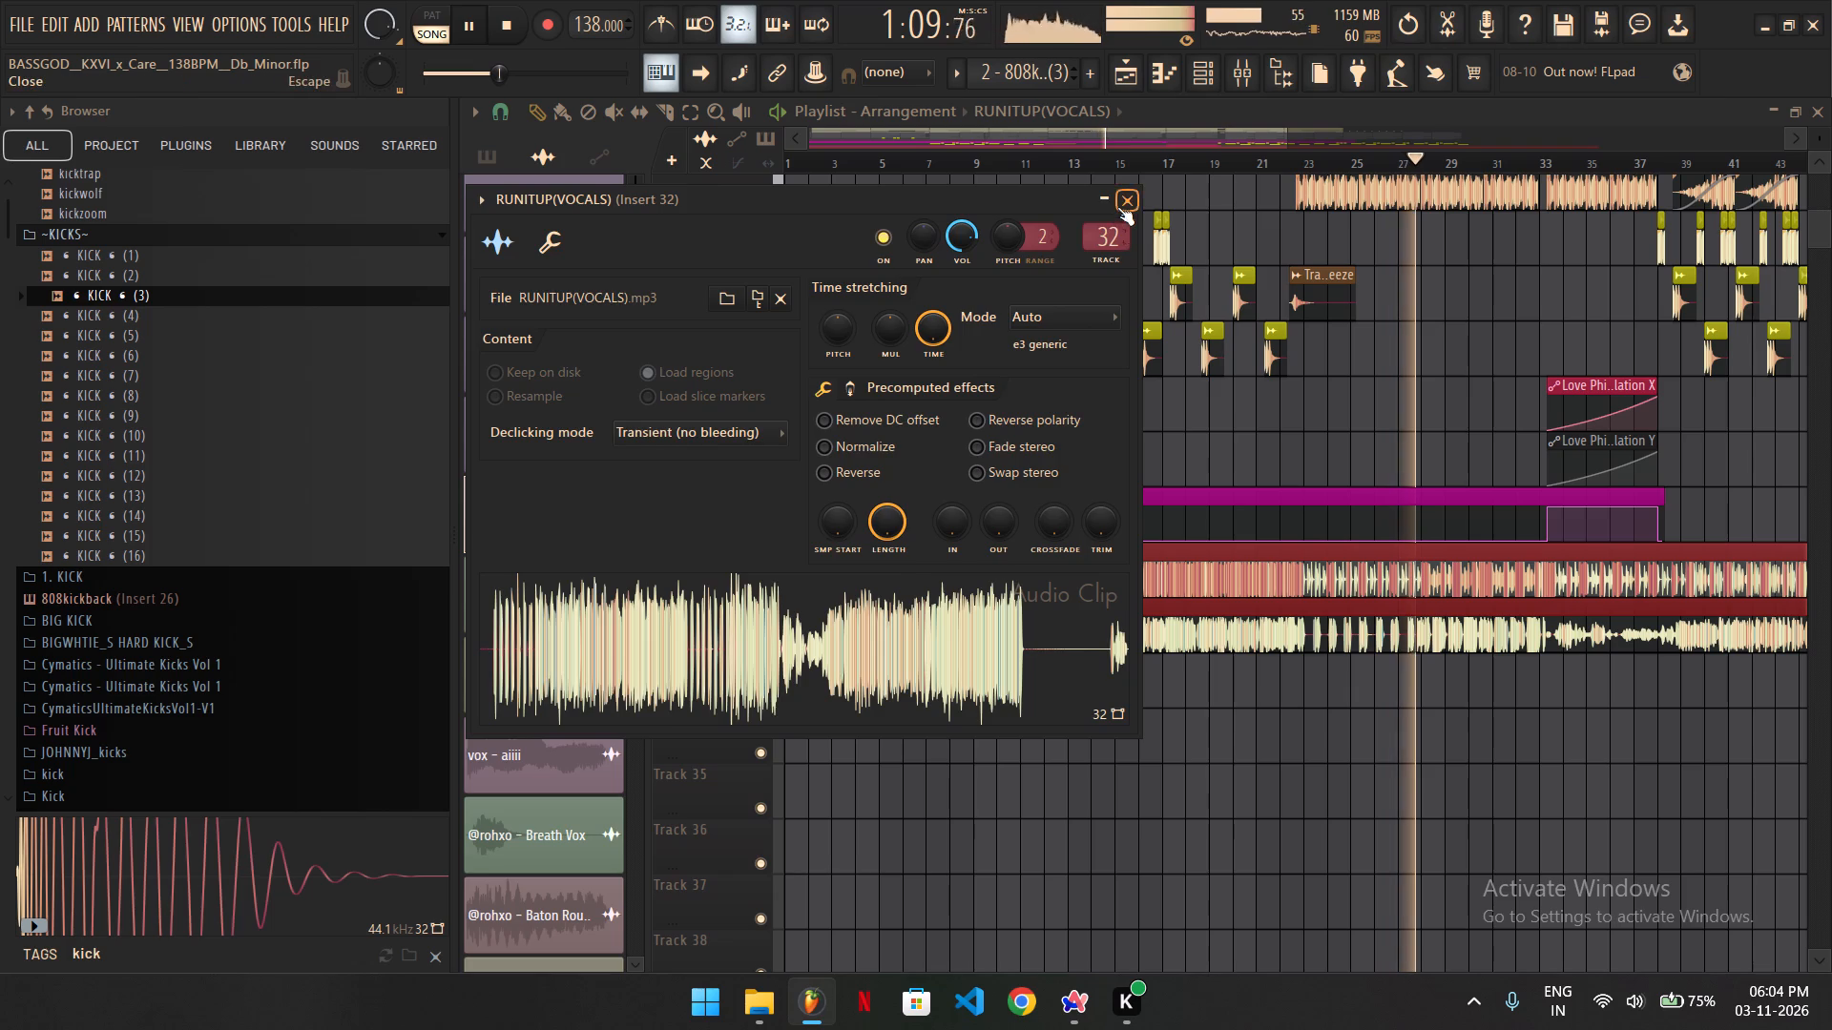
Load Fruity Reeverb 2 in slot 5 of Insert 32 and restart the song from the beginning to hear it.
click(1235, 69)
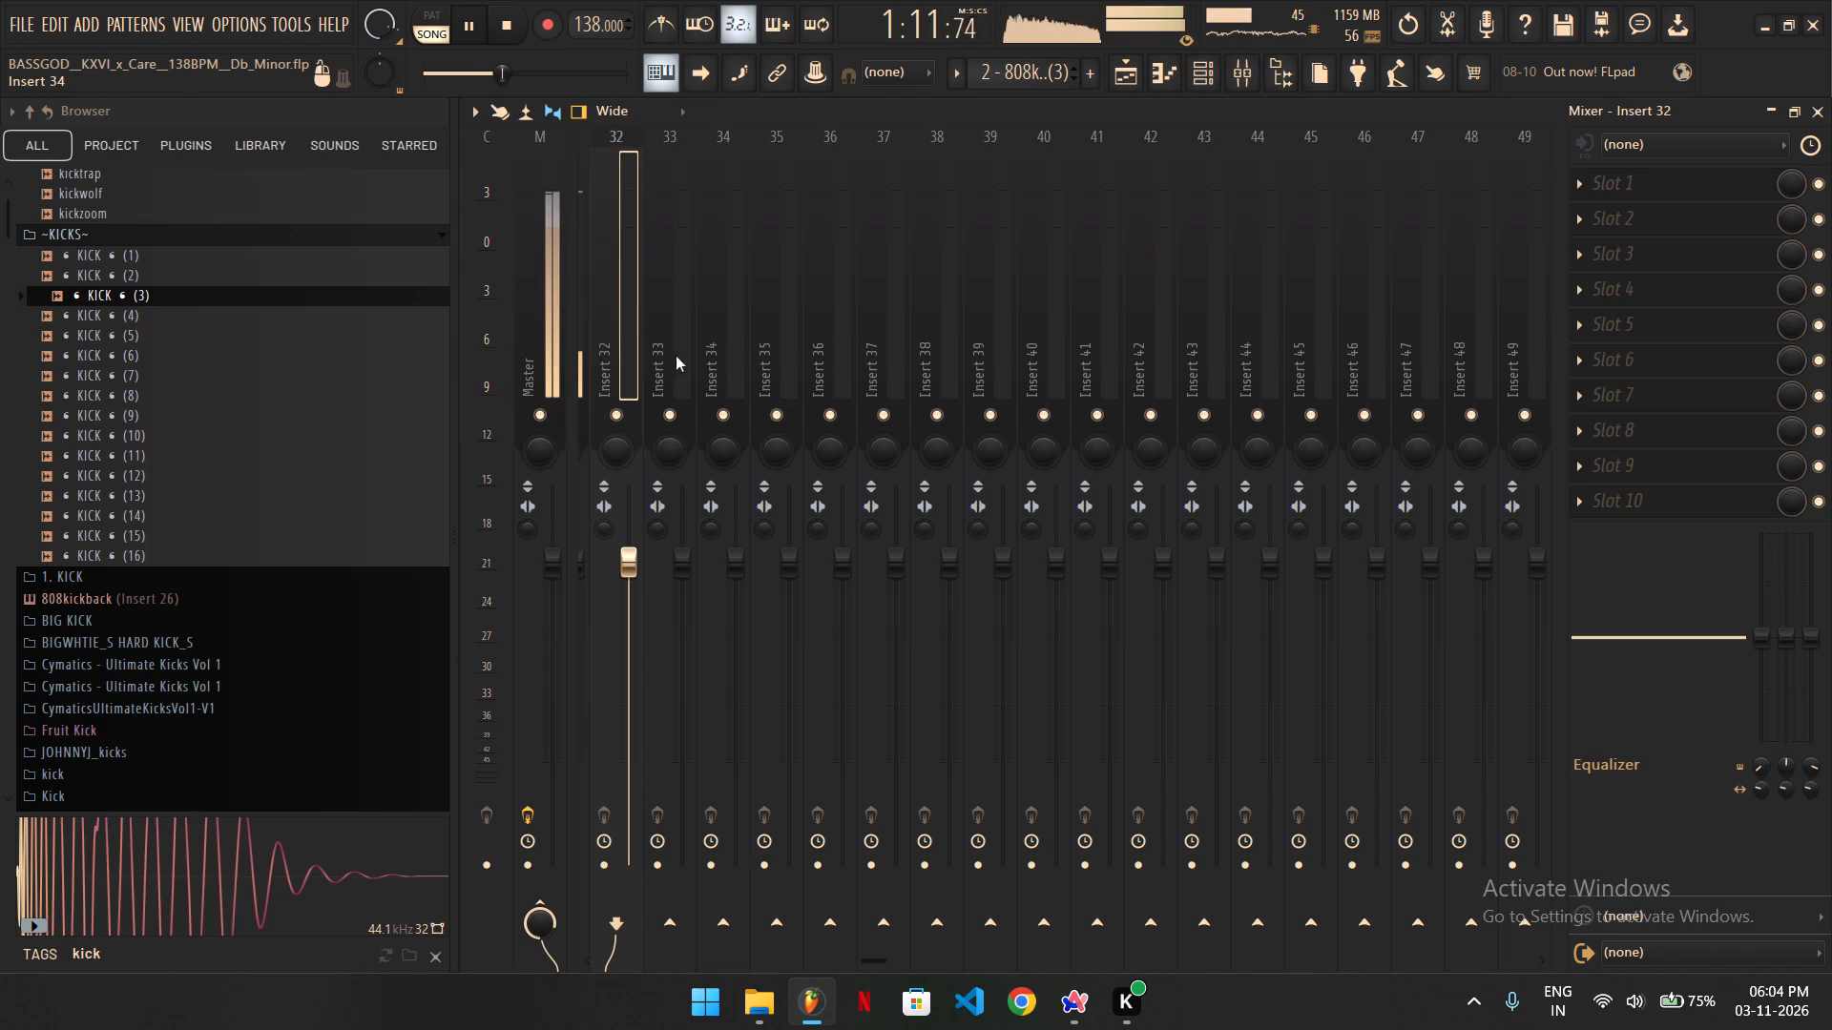
click(1680, 324)
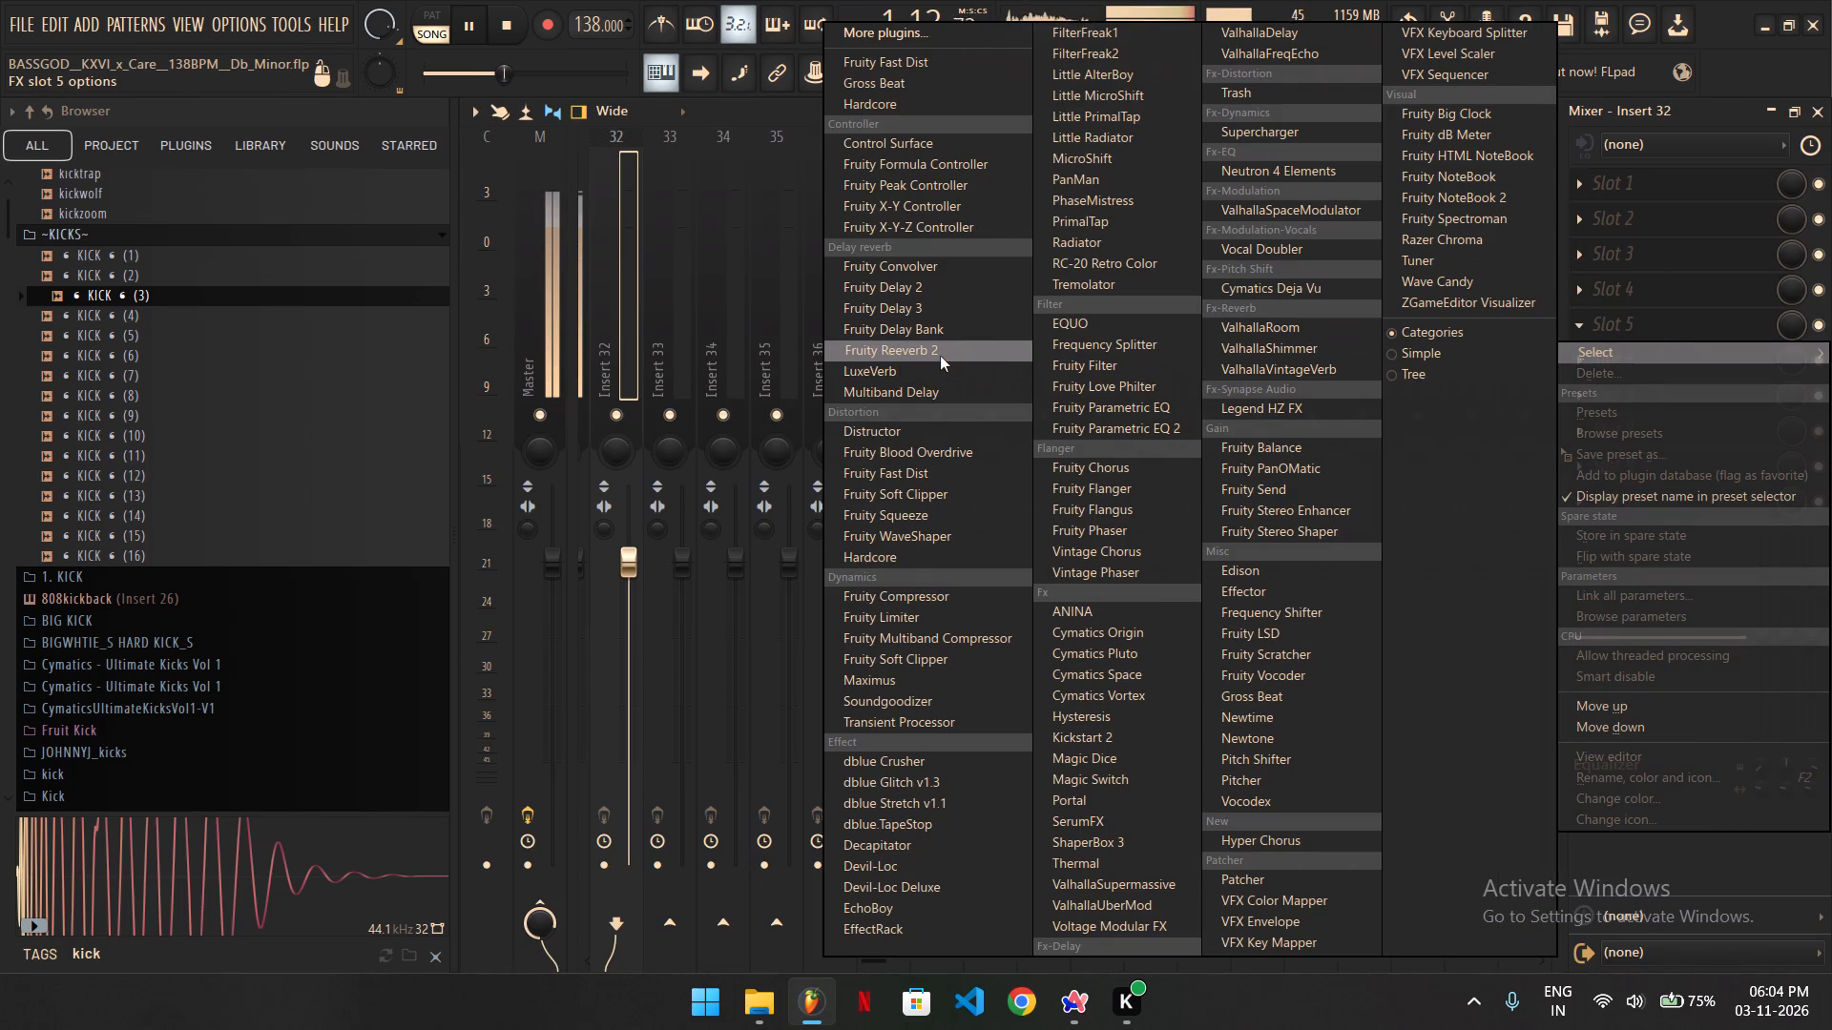
click(940, 356)
click(939, 384)
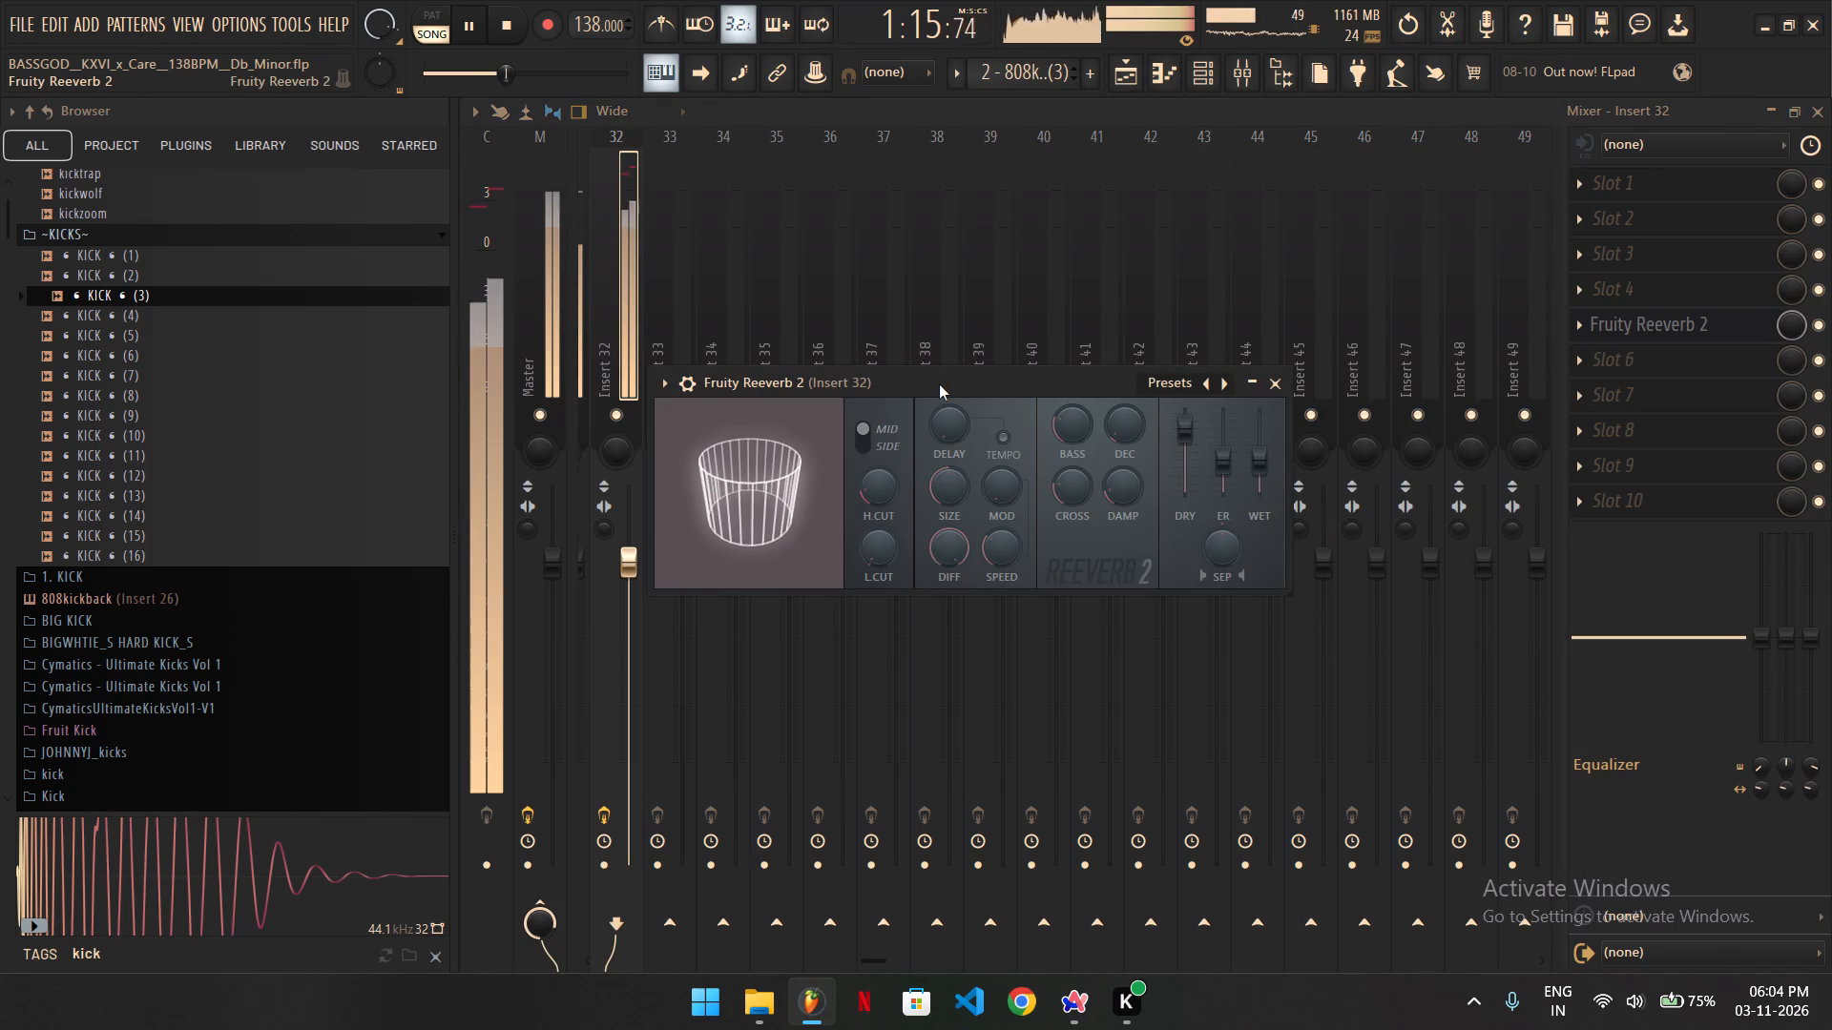
key(space)
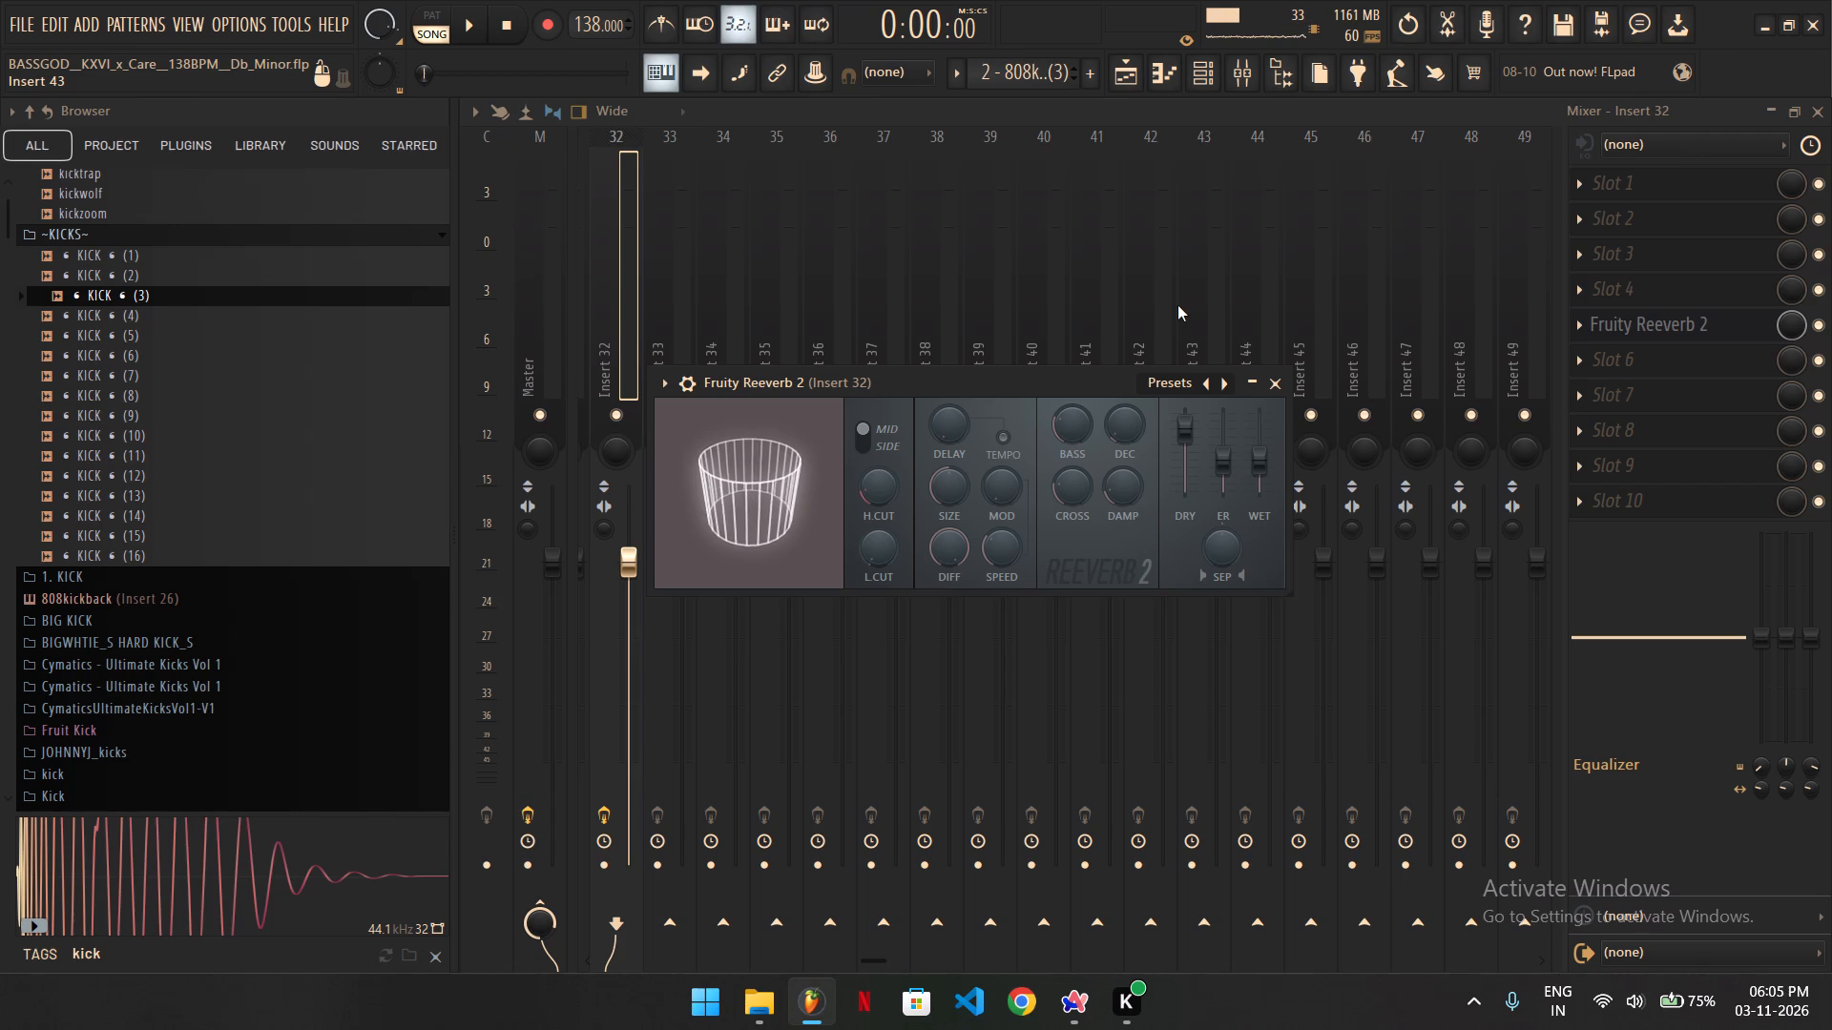
key(space)
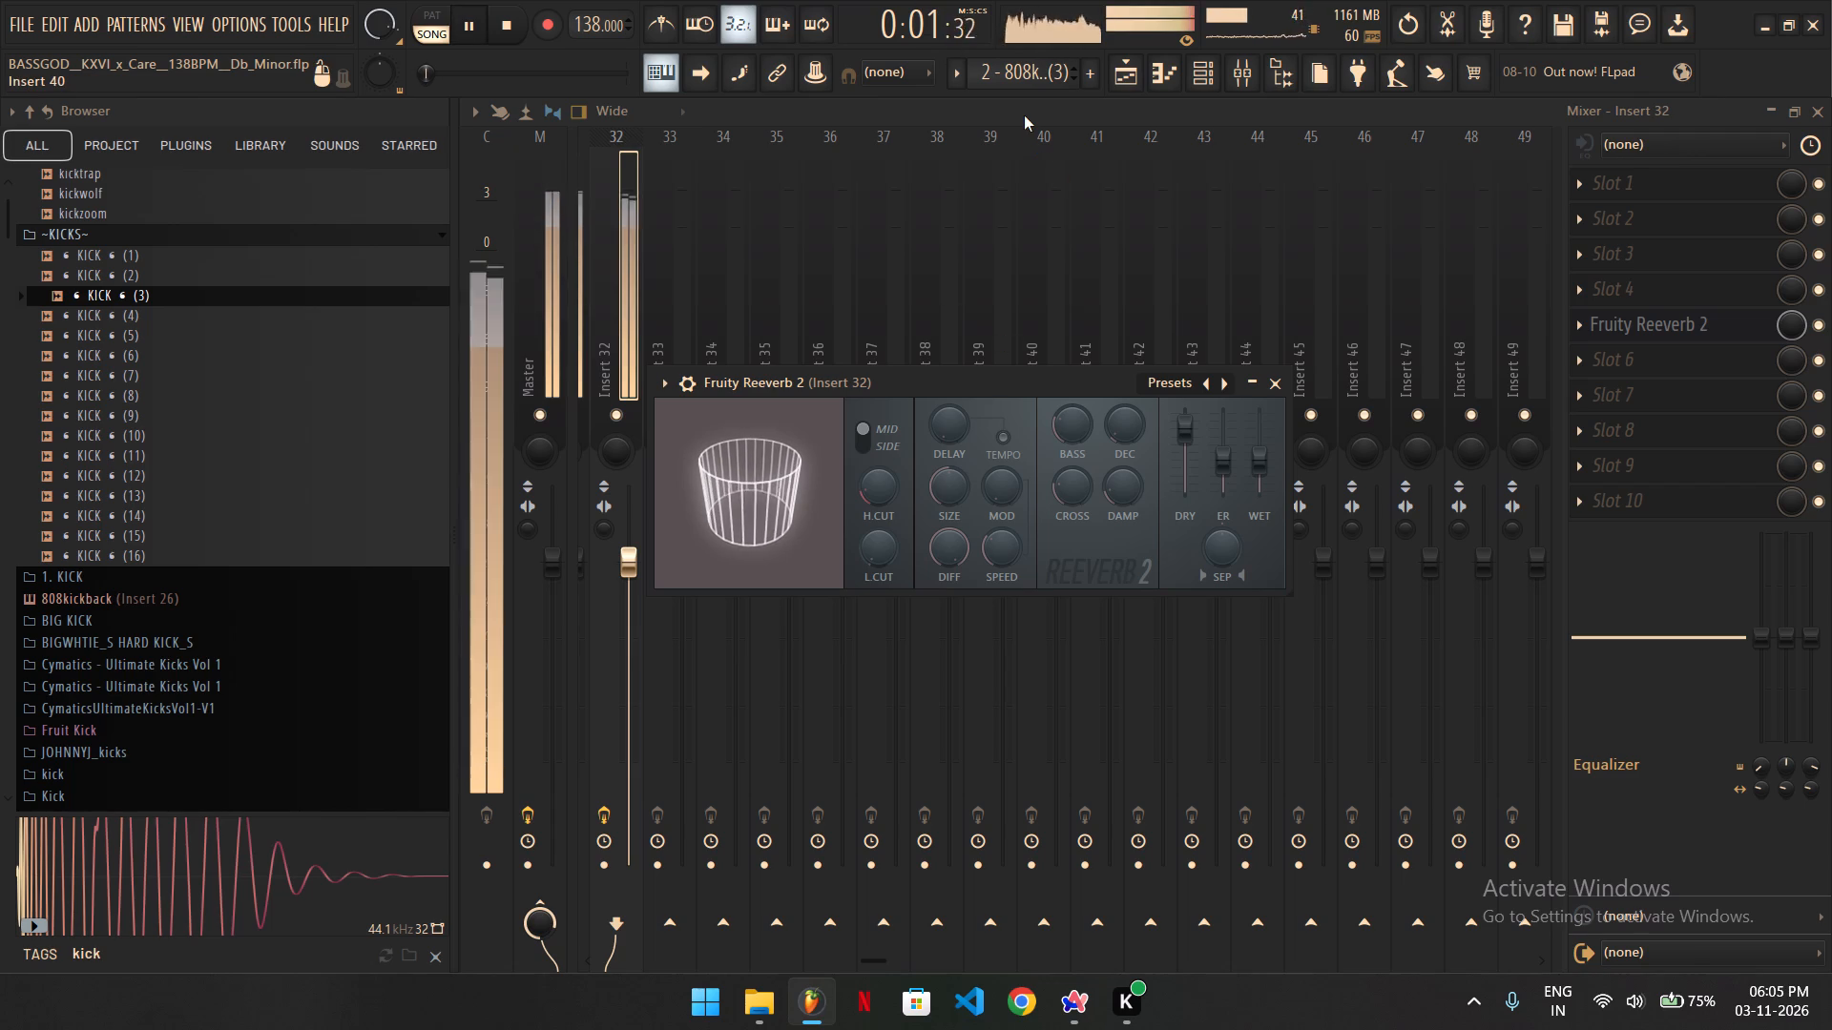
click(1024, 115)
Load Fruity Soft Clipper in slot 7 of Insert 32 and close its window.
click(1691, 402)
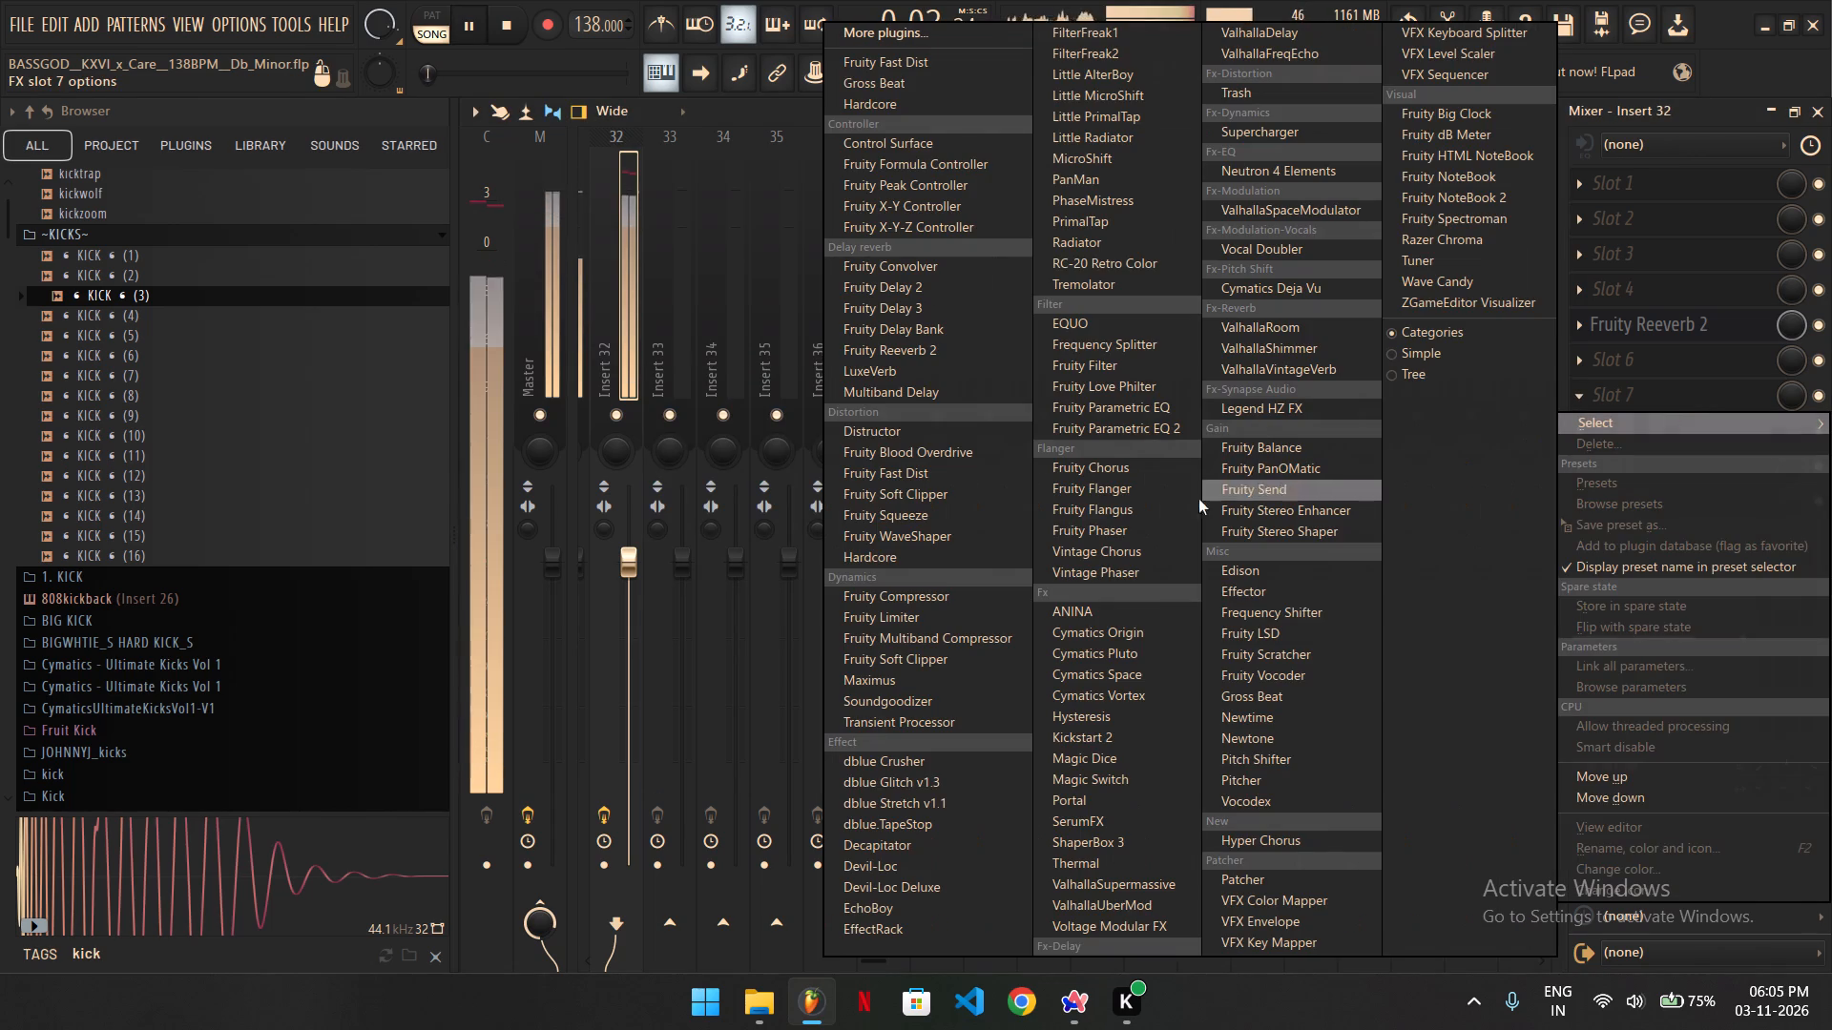
click(955, 498)
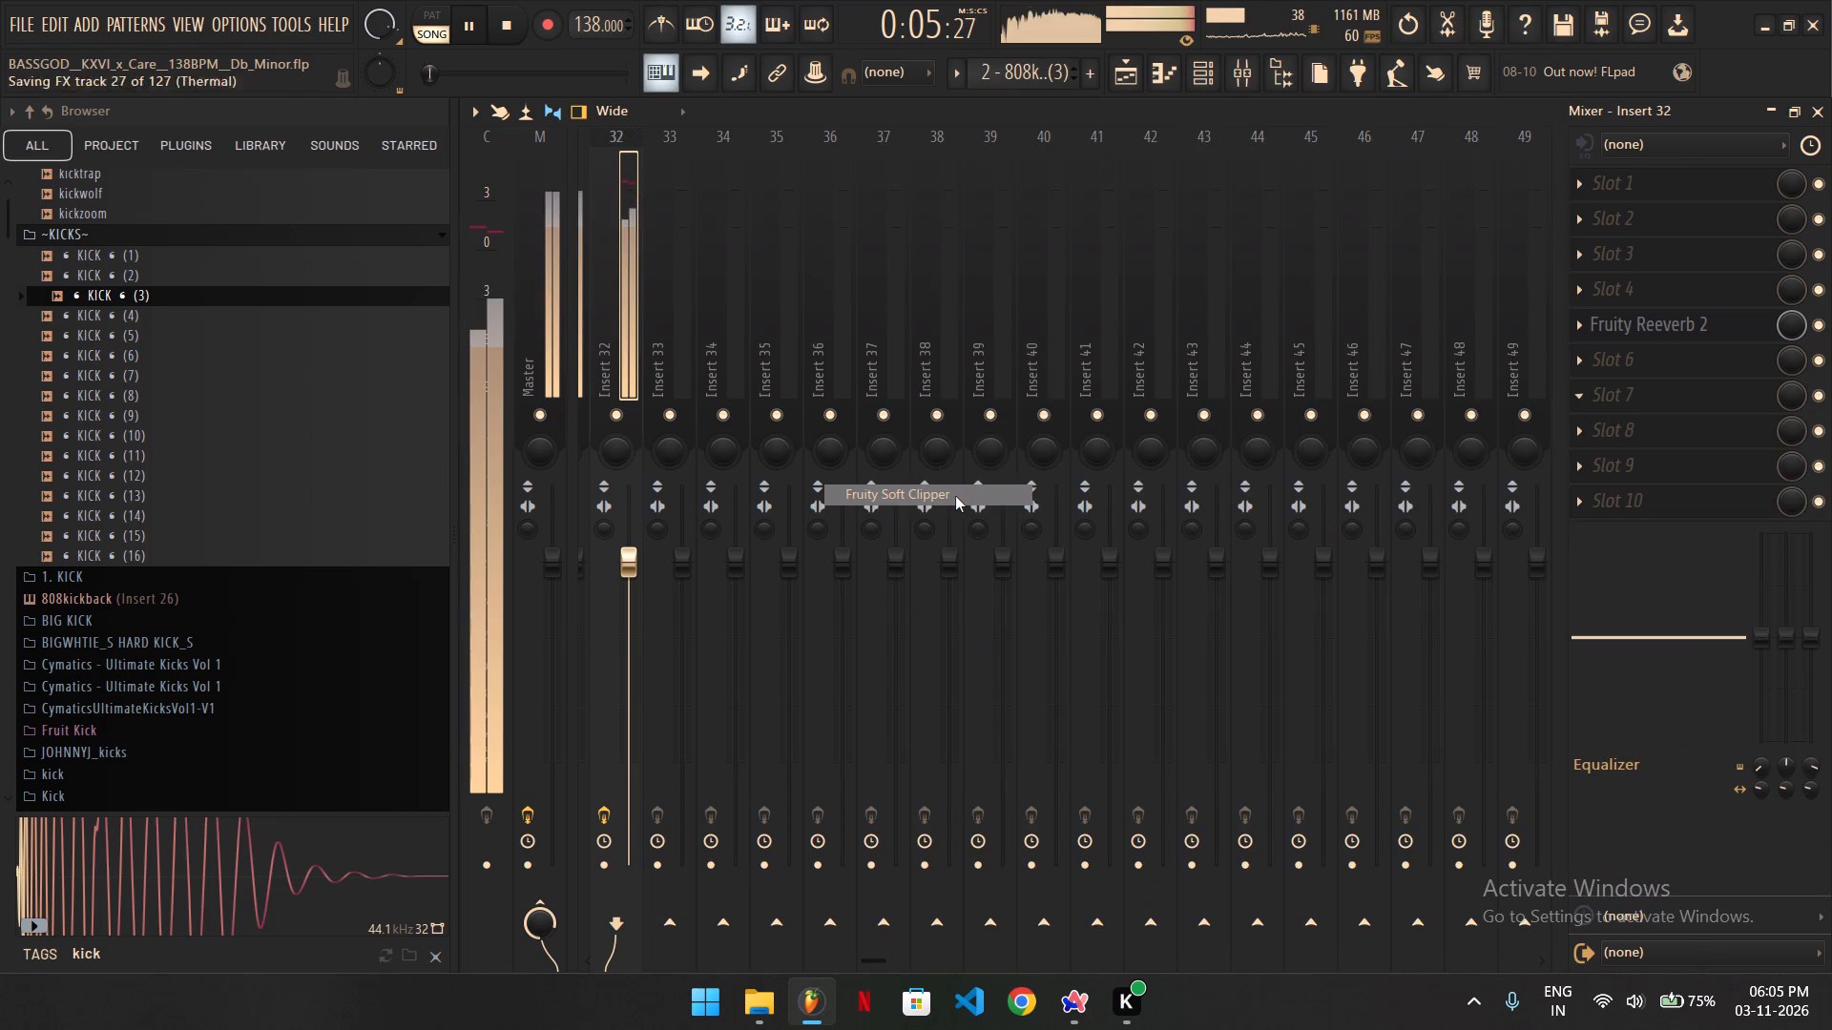
click(780, 193)
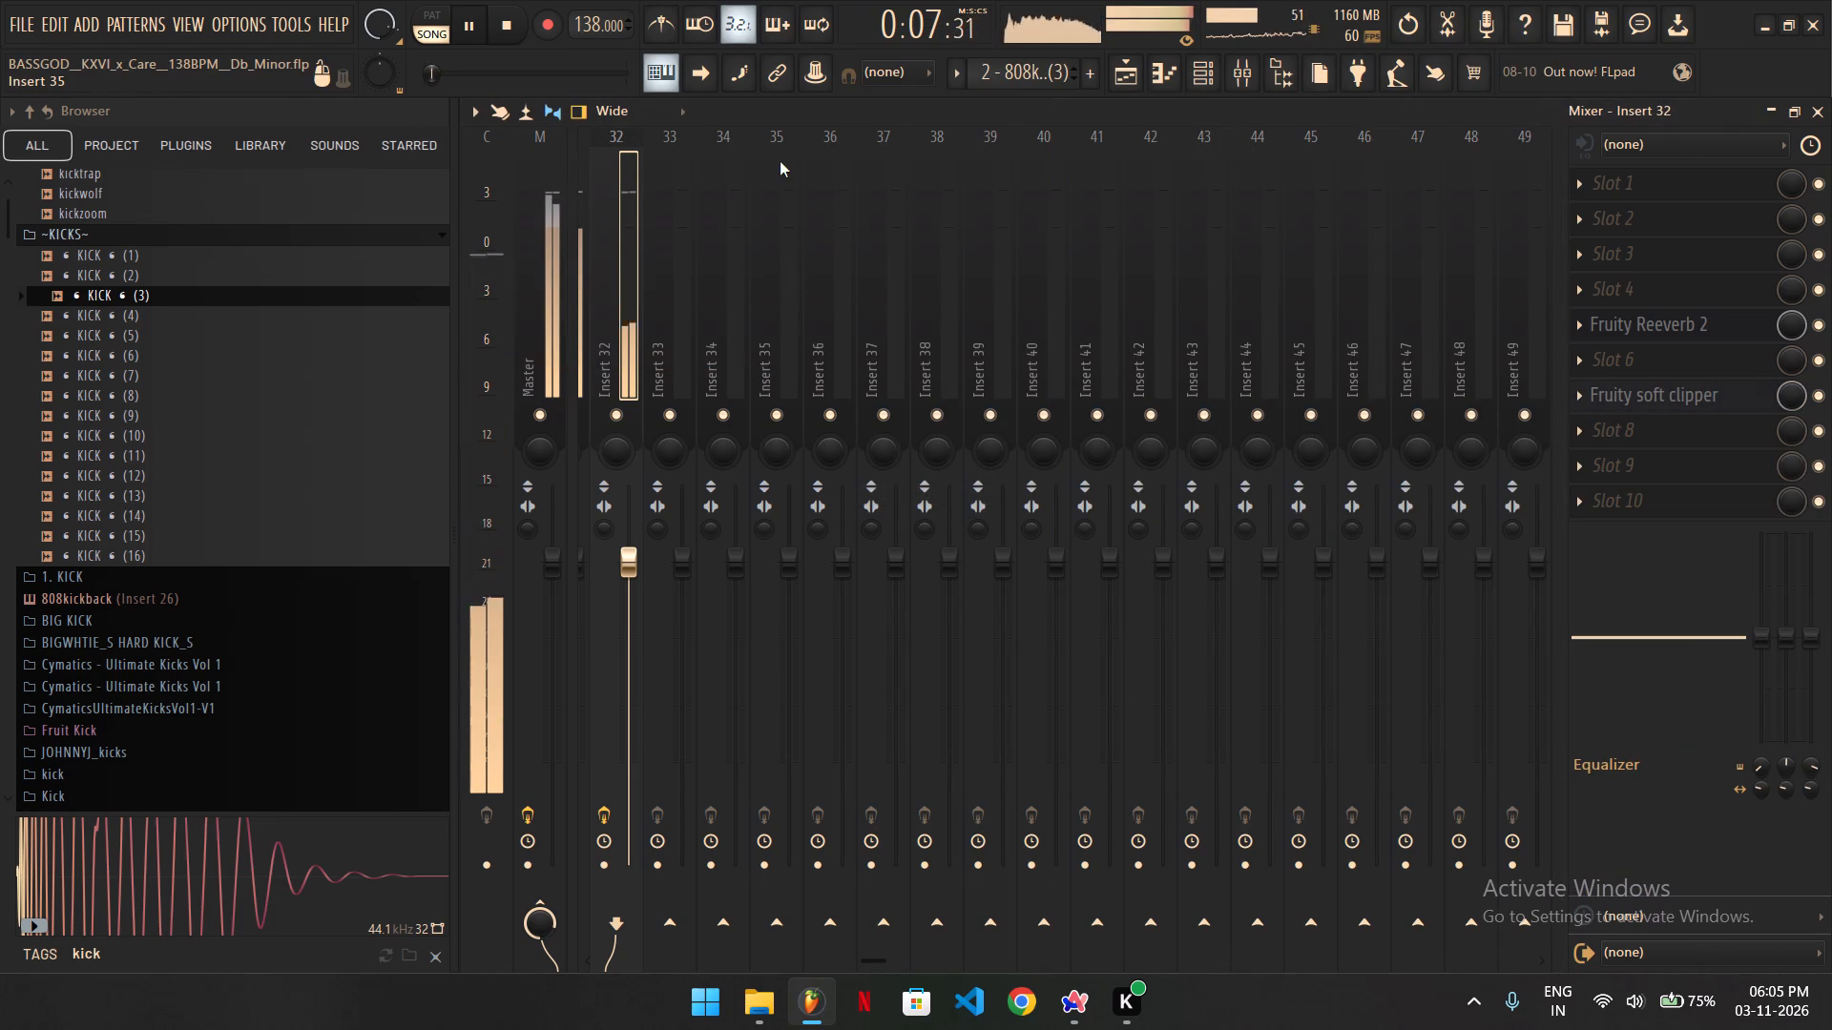
click(788, 111)
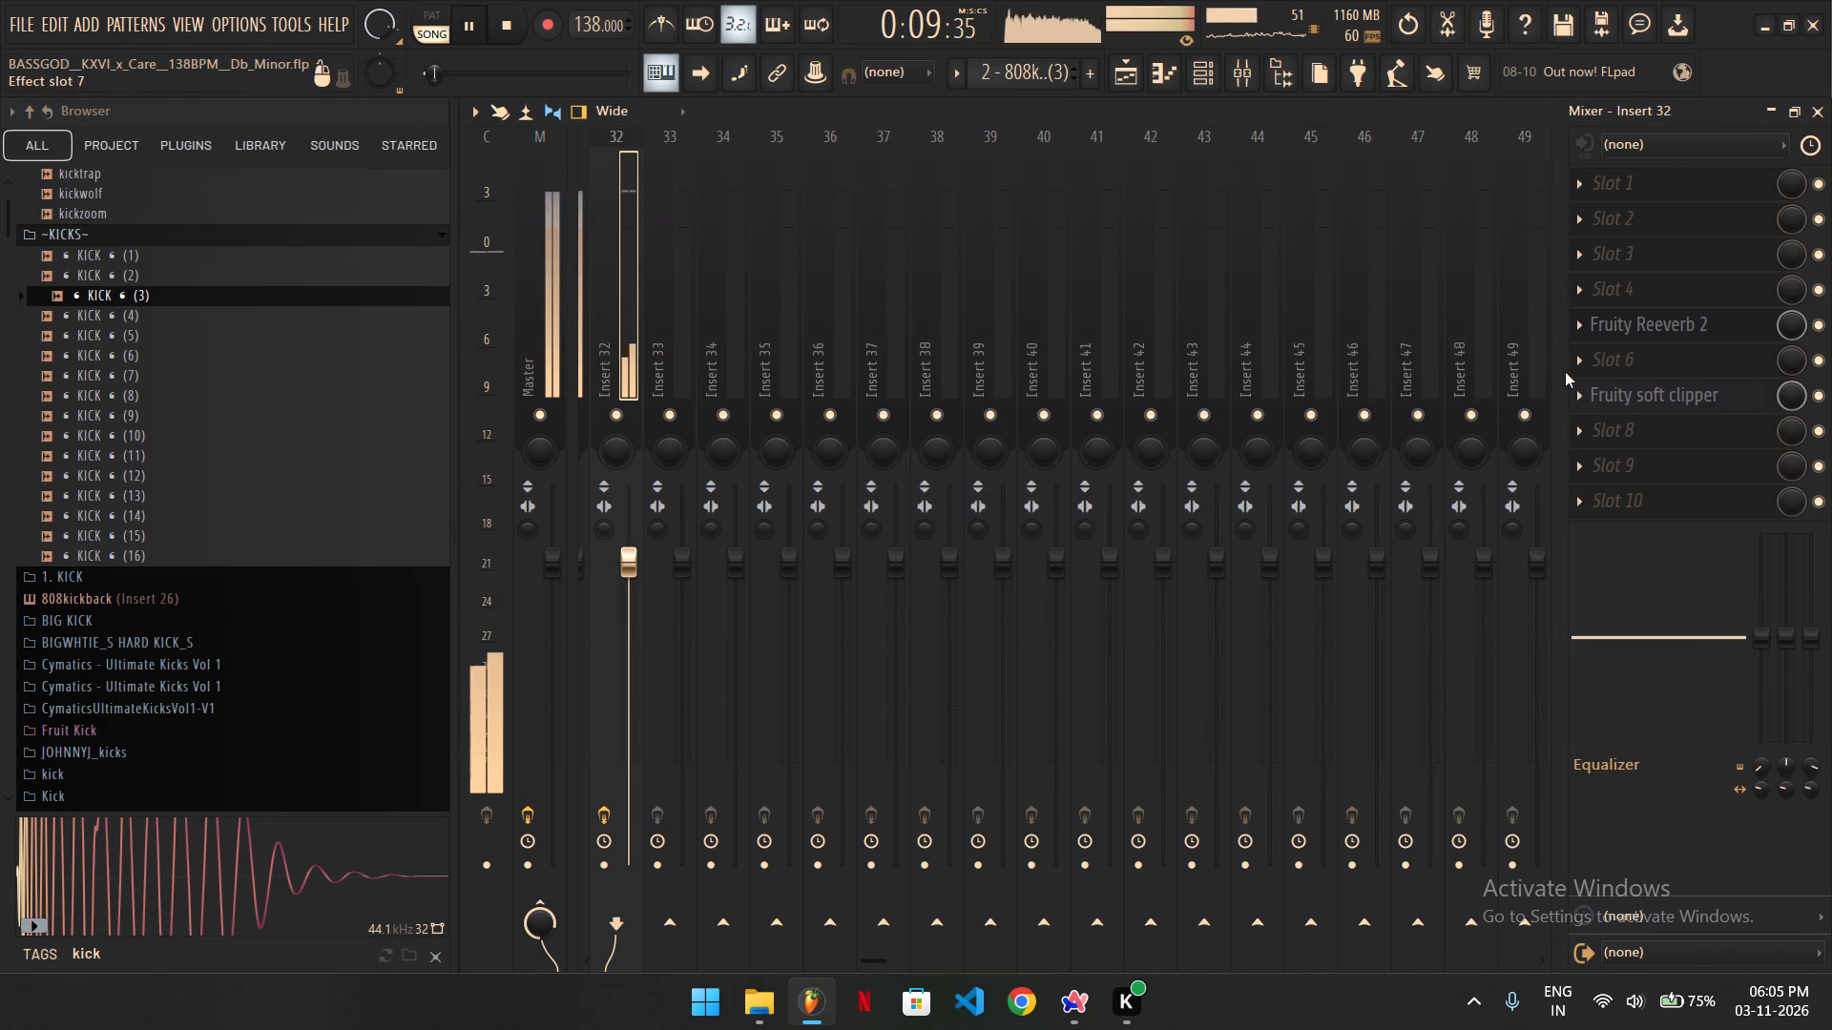
Load another Fruity Soft Clipper in slot 6 of Insert 32 and adjust its post gain.
click(1673, 368)
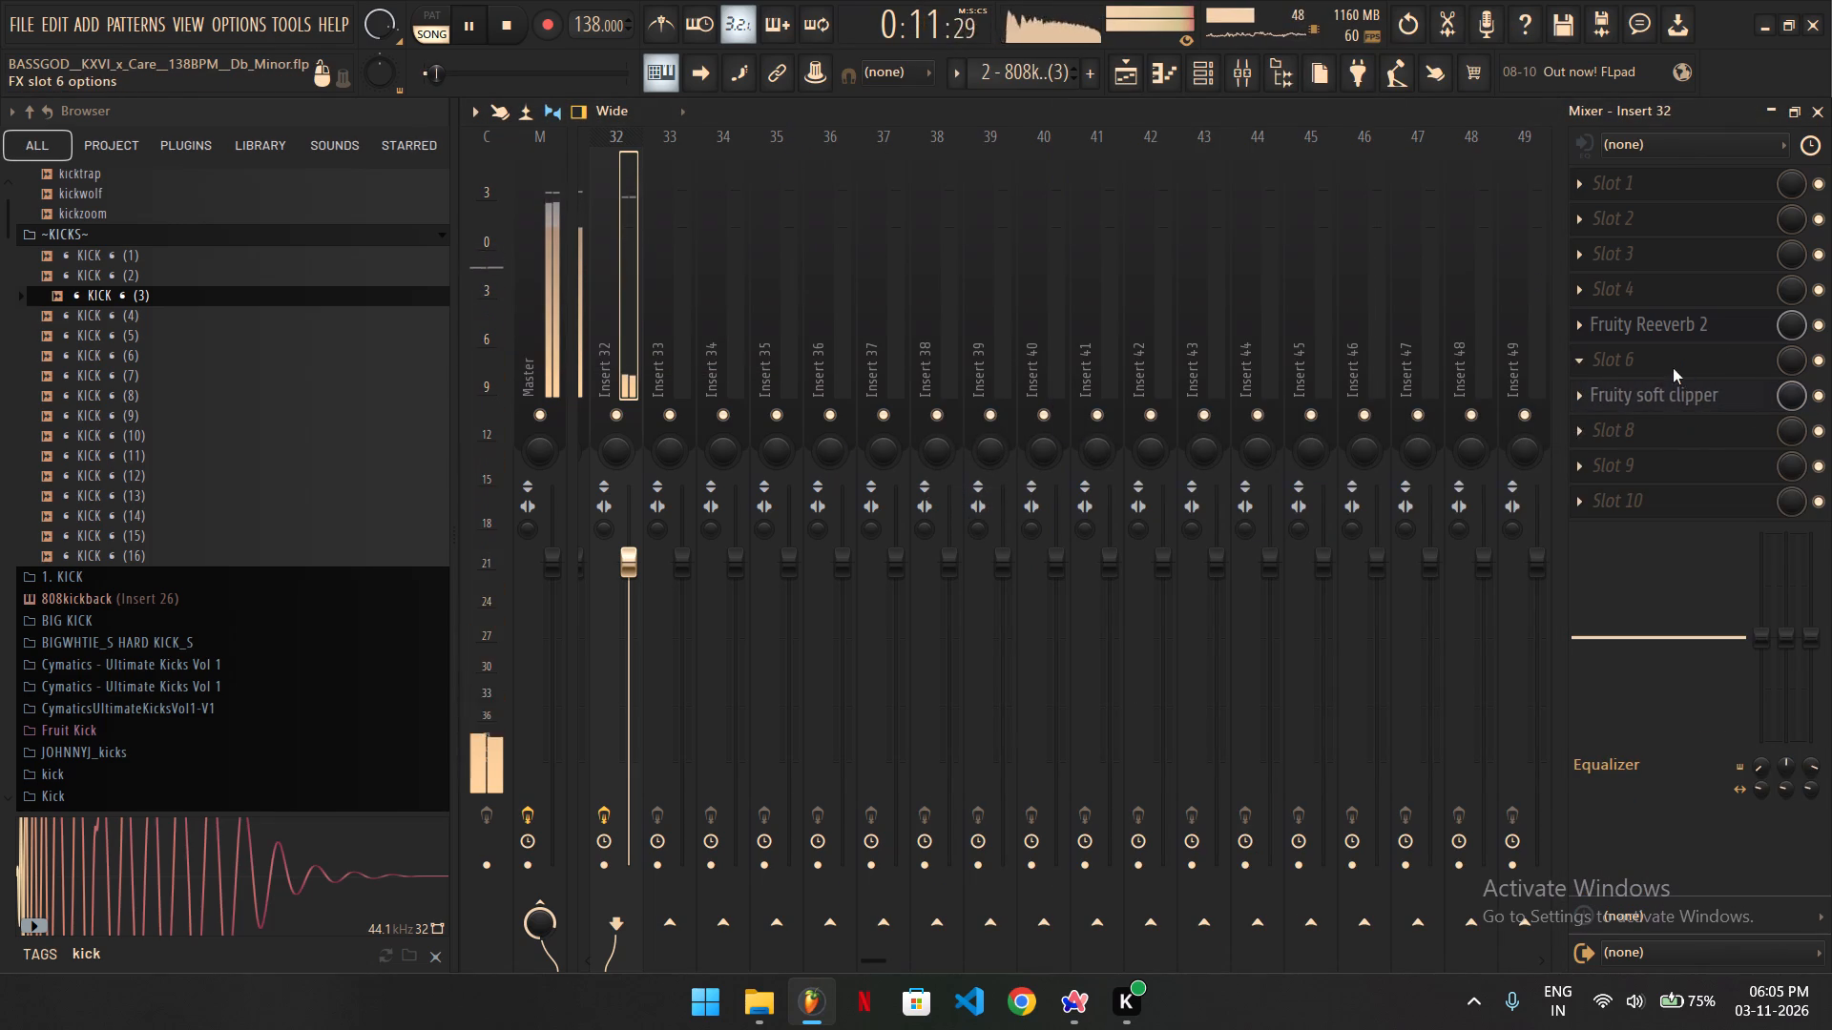
click(942, 495)
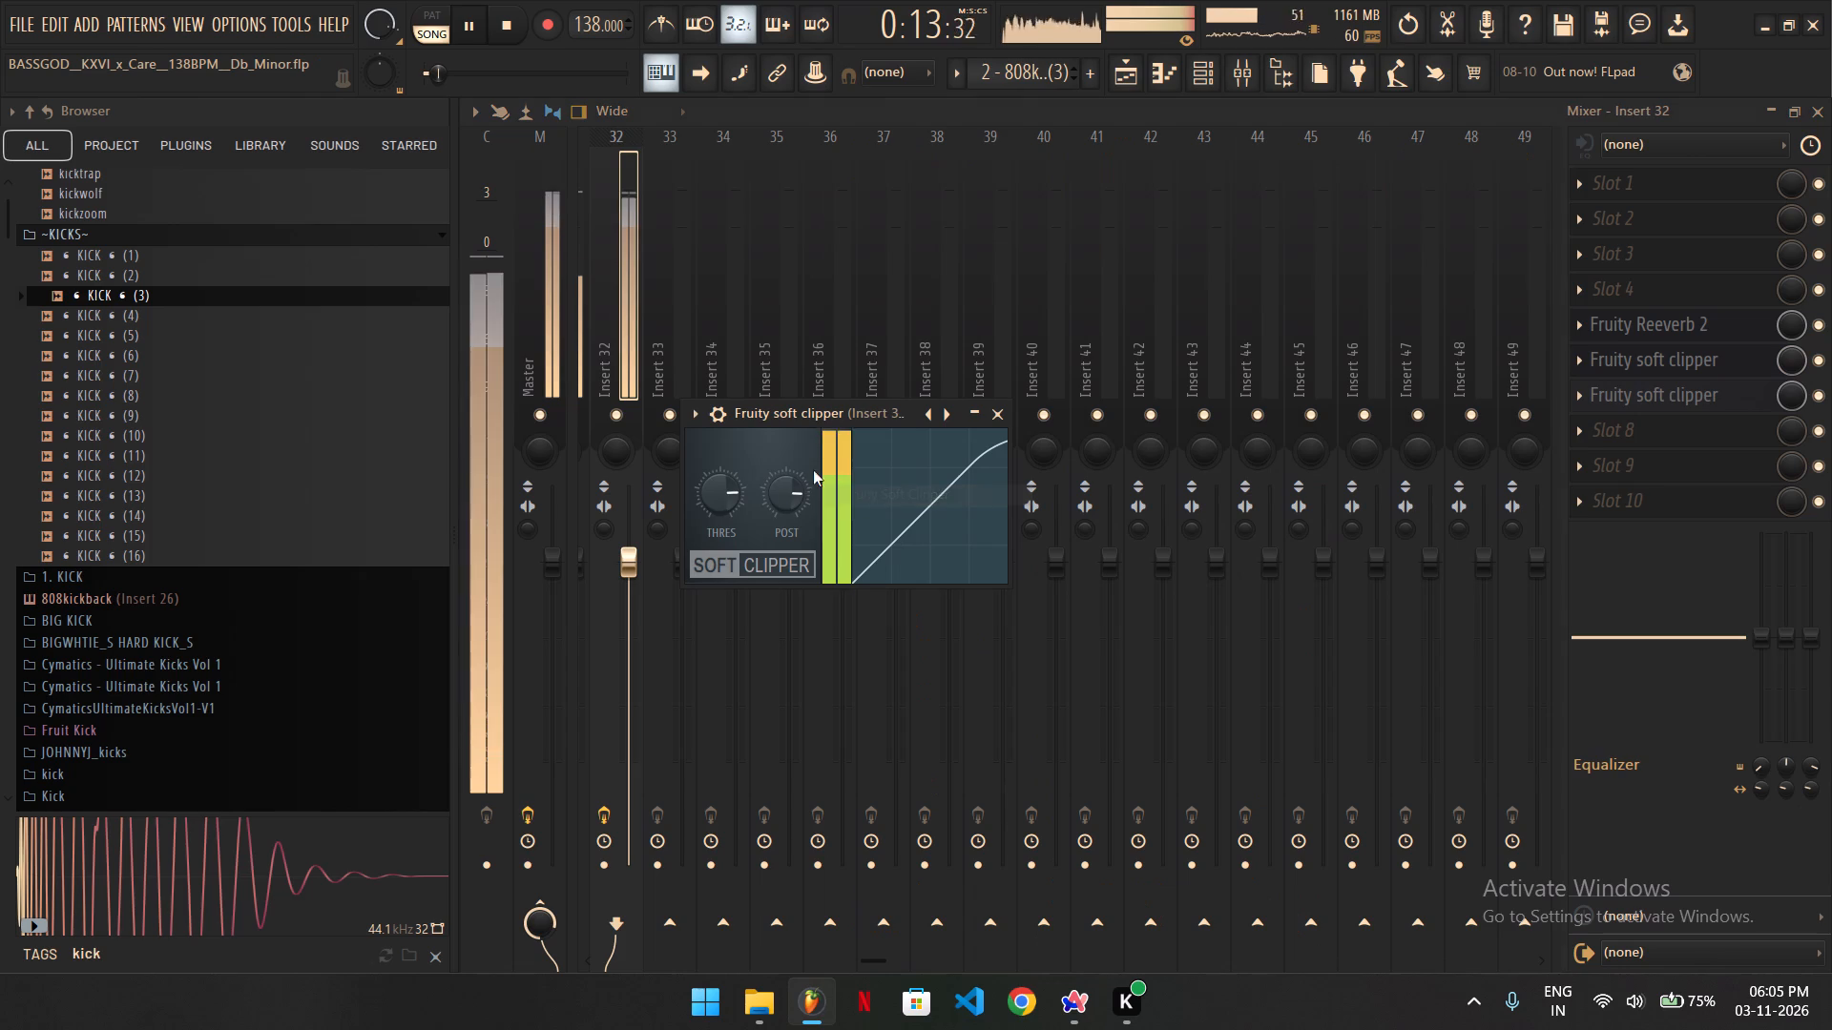
click(740, 496)
drag(784, 495, 799, 451)
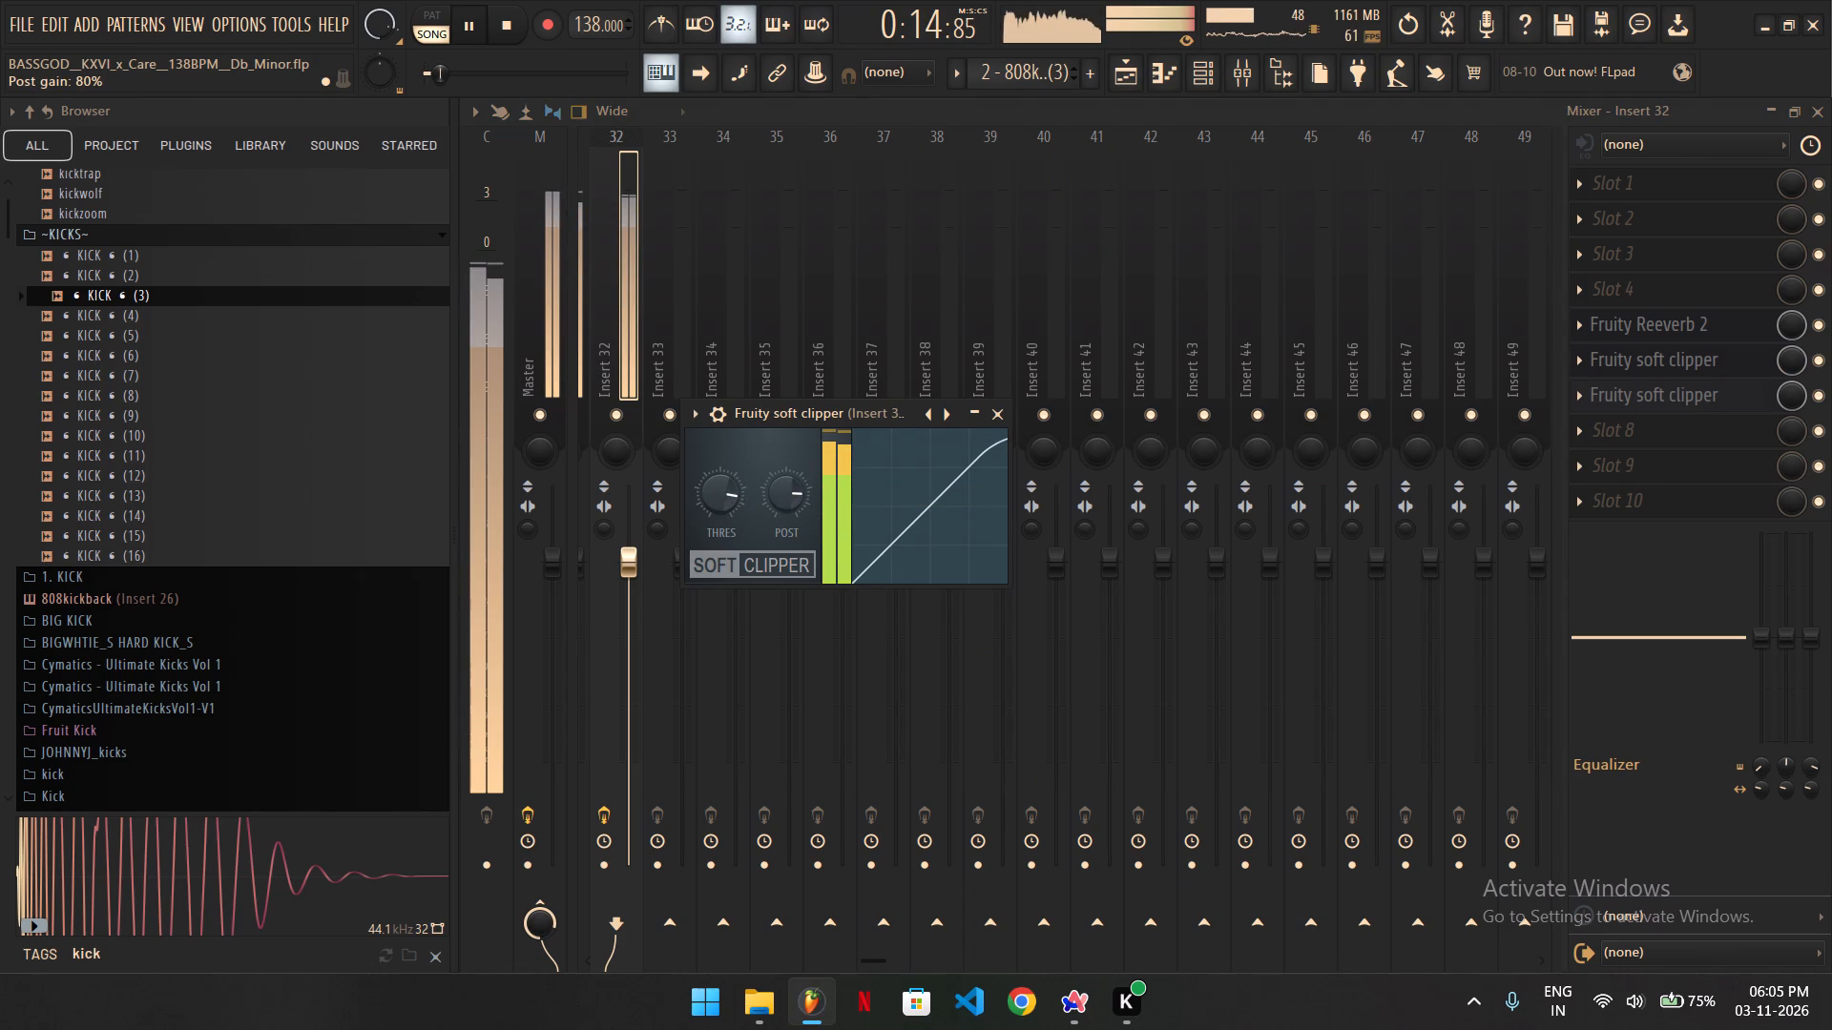
drag(799, 451, 806, 484)
click(784, 495)
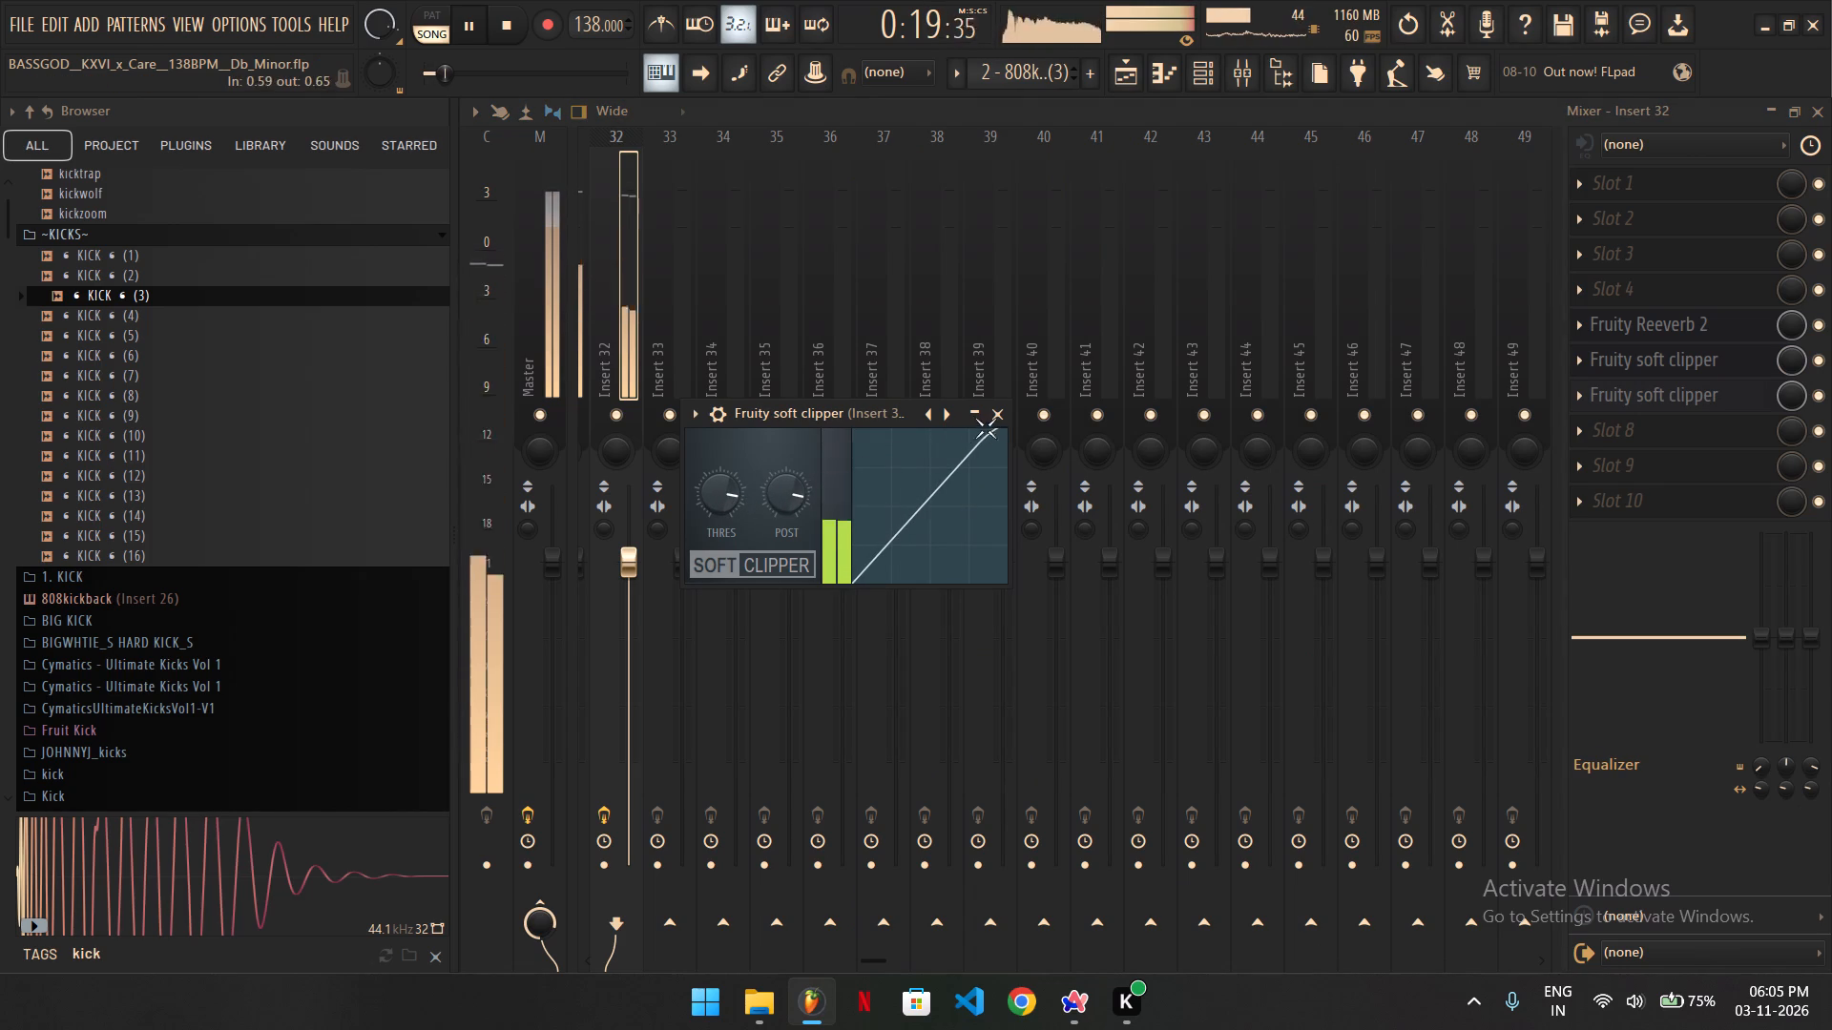
click(991, 424)
Reopen Fruity Reeverb 2 on Insert 32 to check its settings, and return to the playlist.
click(1676, 333)
click(1676, 333)
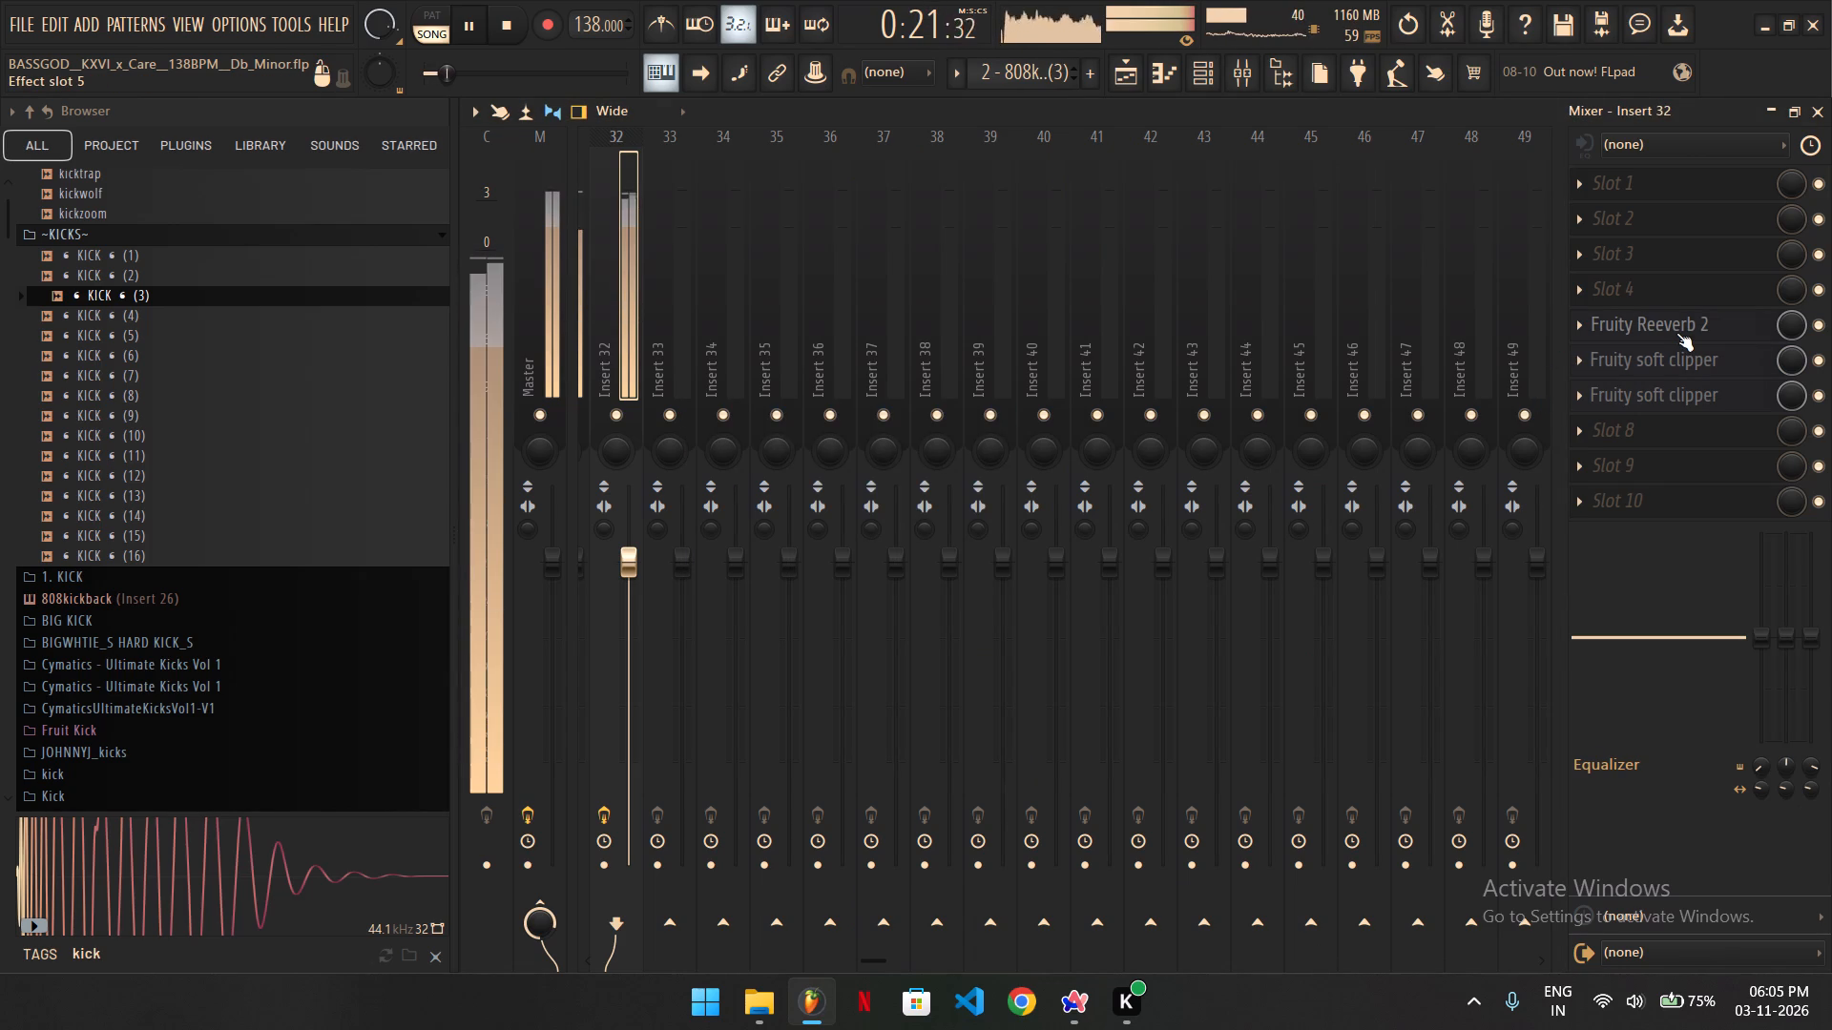
click(1285, 381)
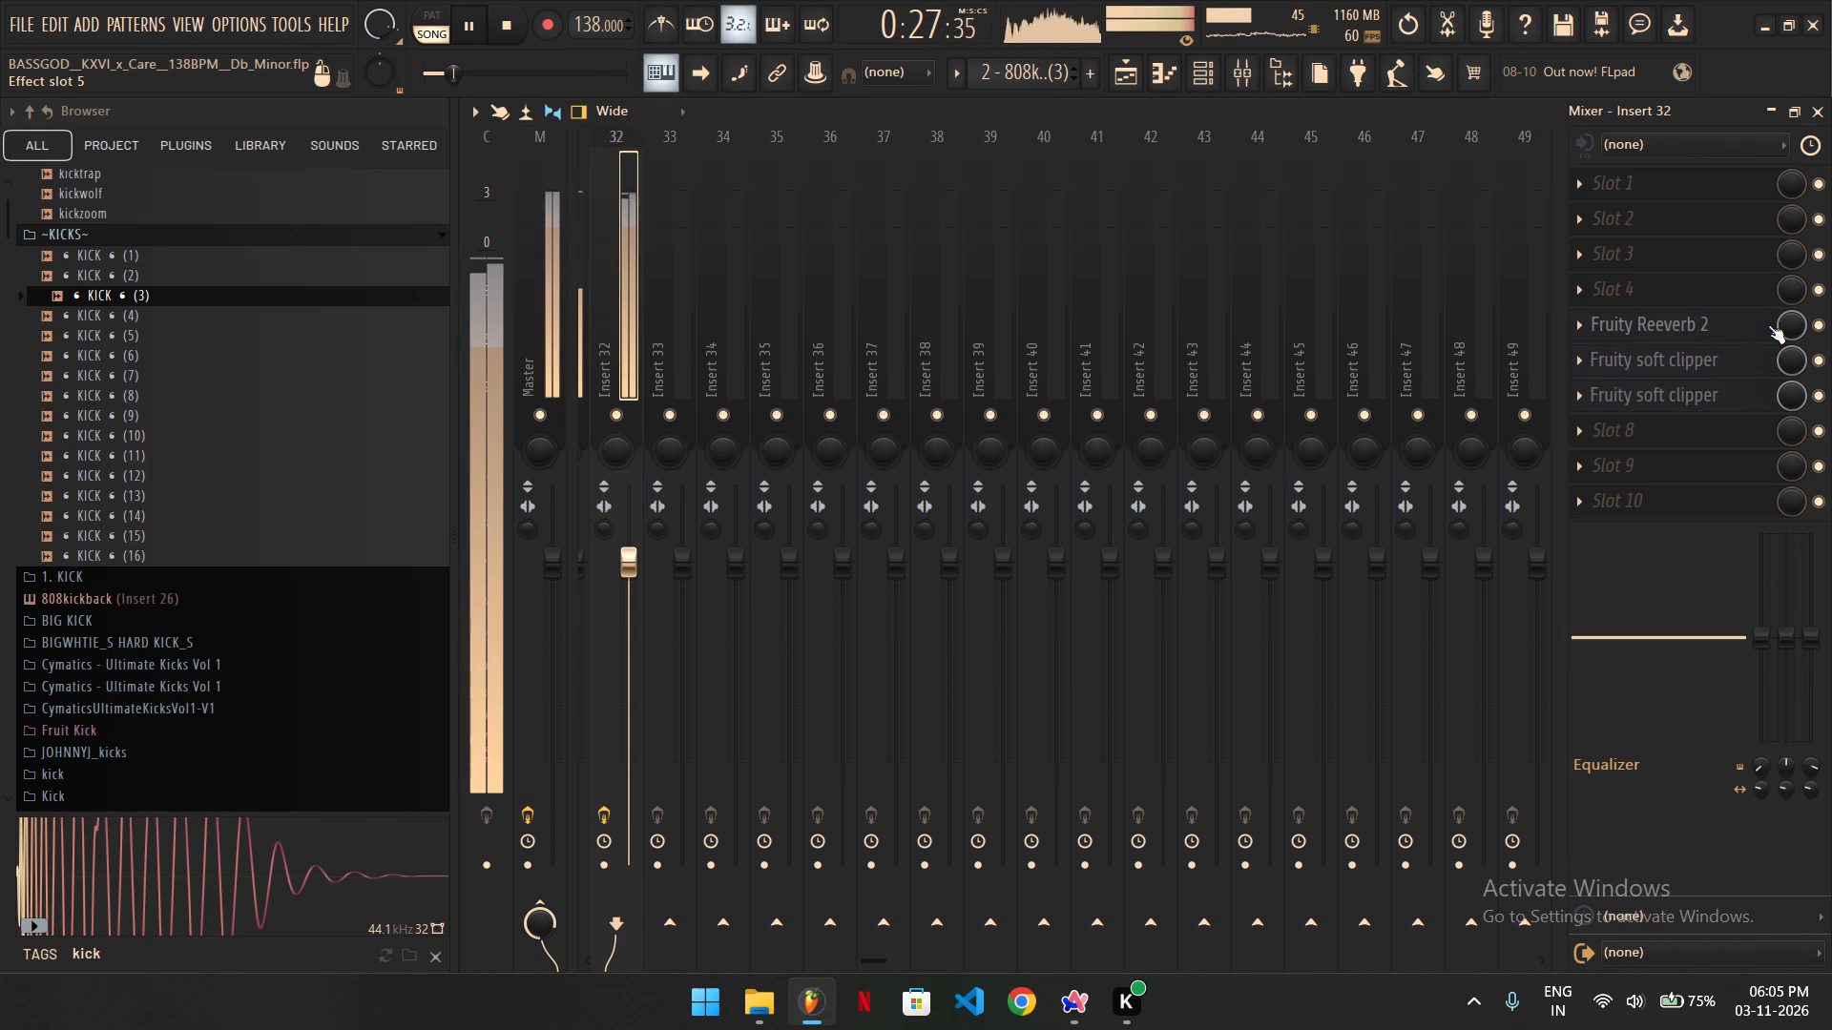
click(1807, 117)
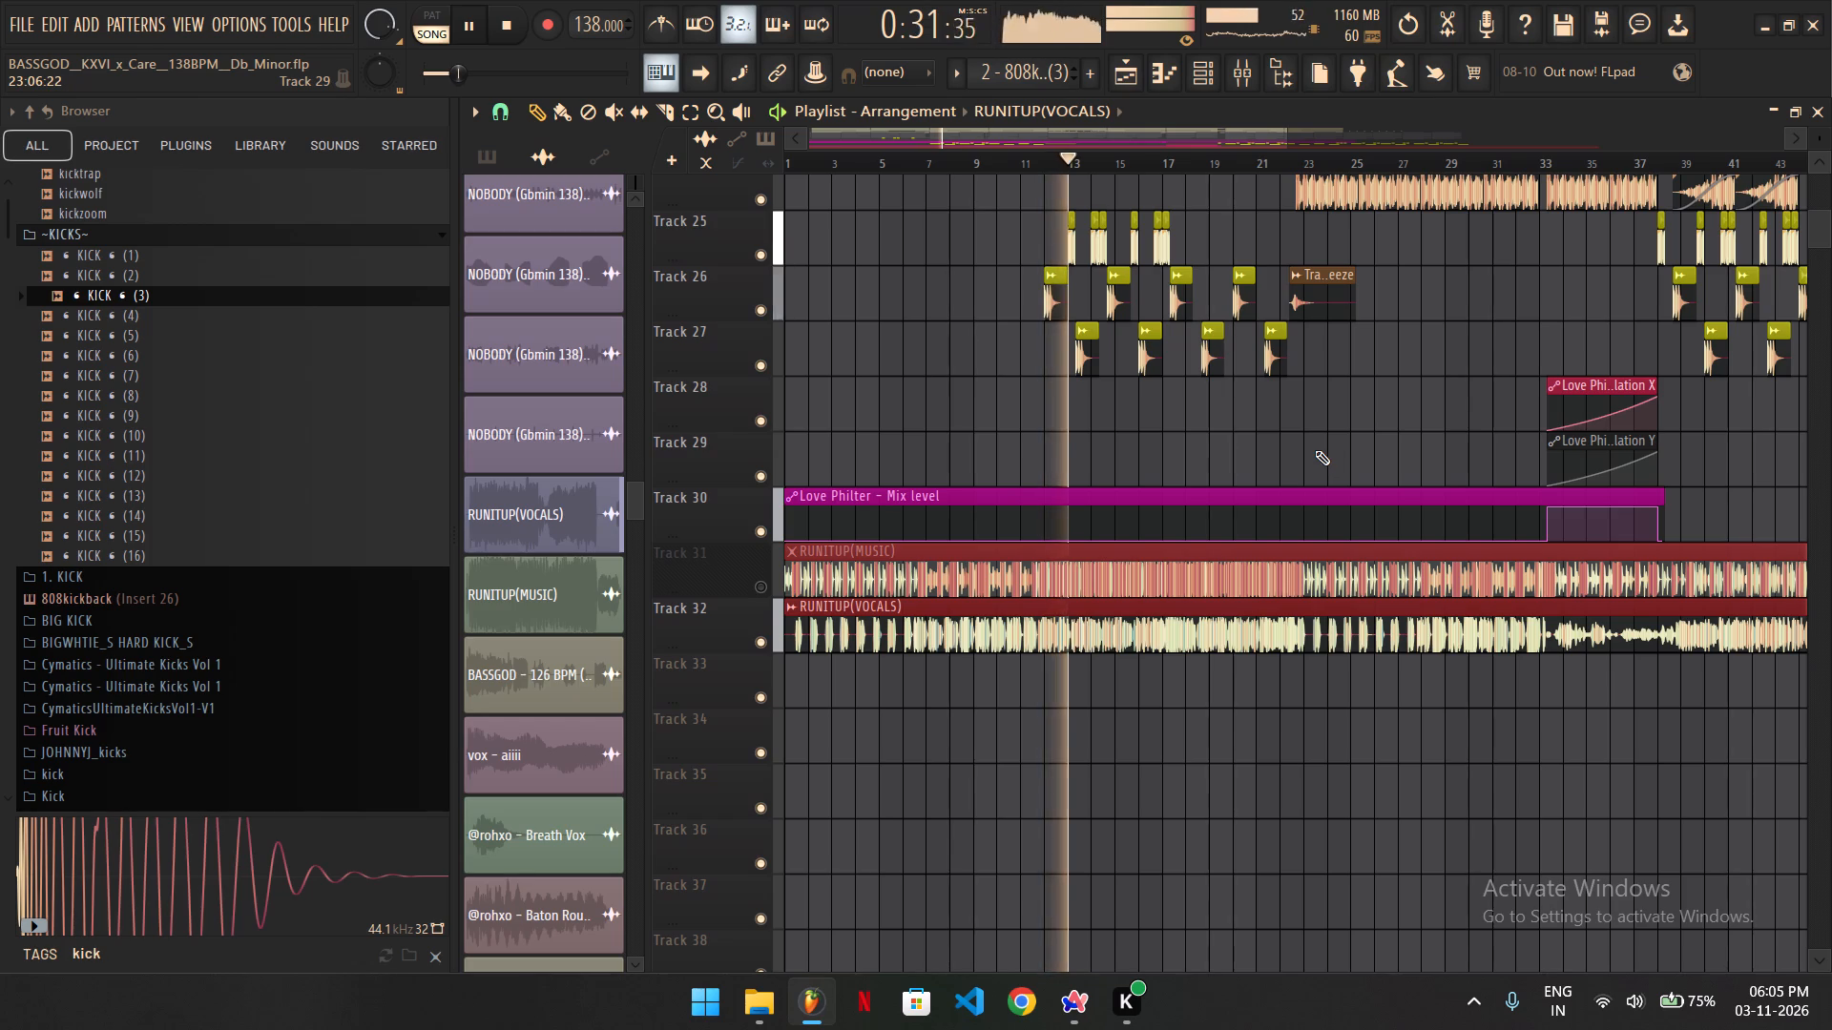
Slightly lower the gain of the selected RUNITUP(MUSIC) and RUNITUP(VOCALS) clips in the playlist while the song plays.
ctrl+scroll(1315, 450, down, 7)
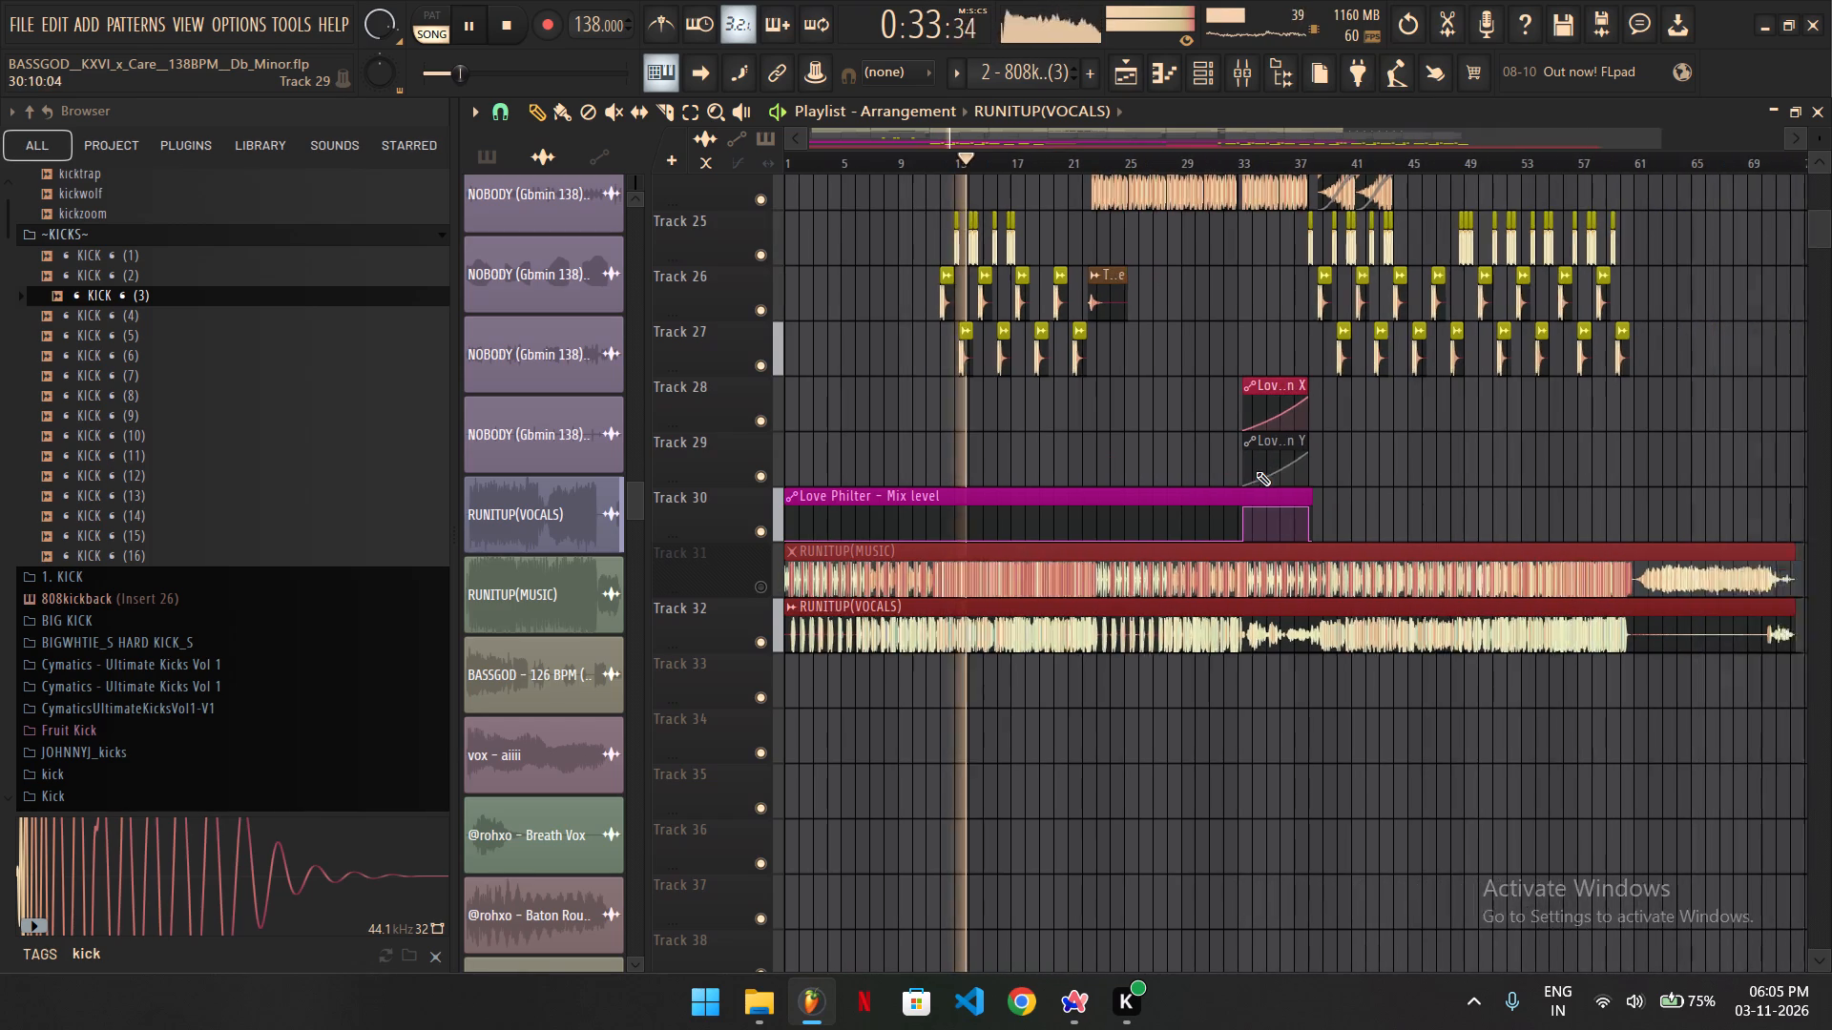
ctrl+scroll(1256, 471, down, 3)
ctrl+scroll(1062, 487, up, 4)
ctrl+scroll(1003, 485, down, 3)
ctrl+scroll(809, 482, up, 6)
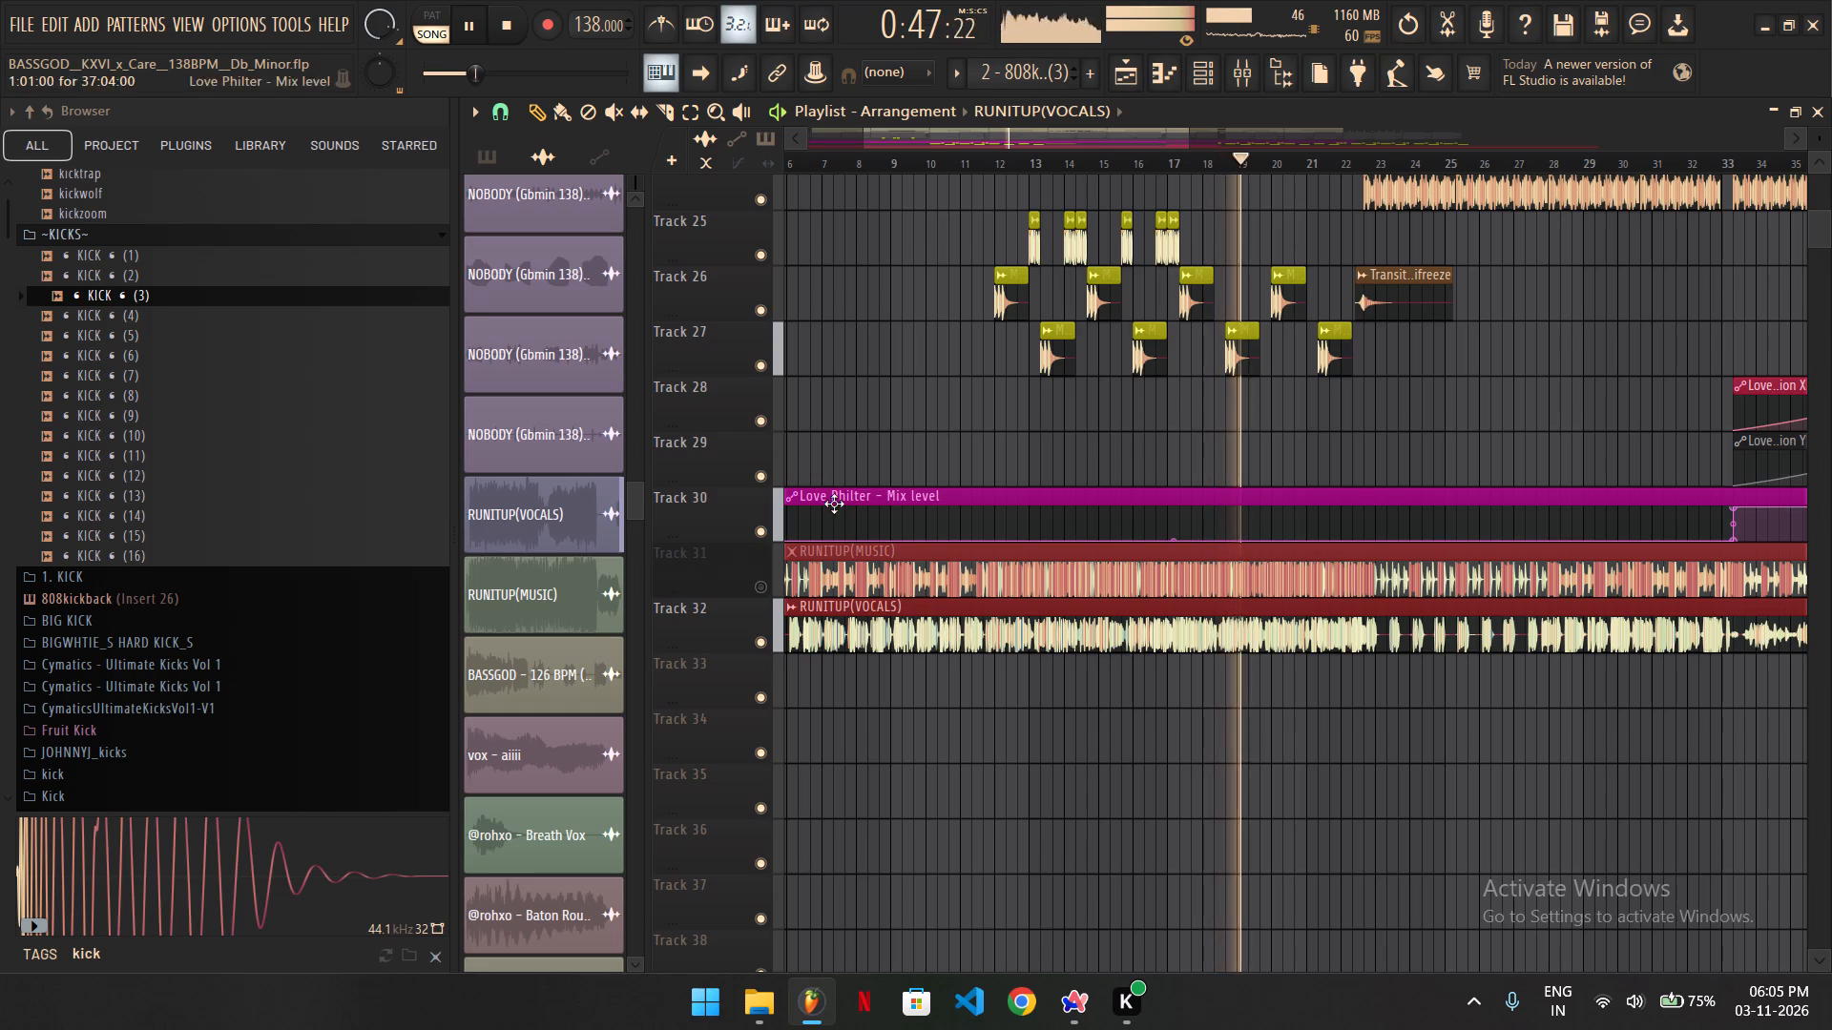
scroll(1319, 432, down, 5)
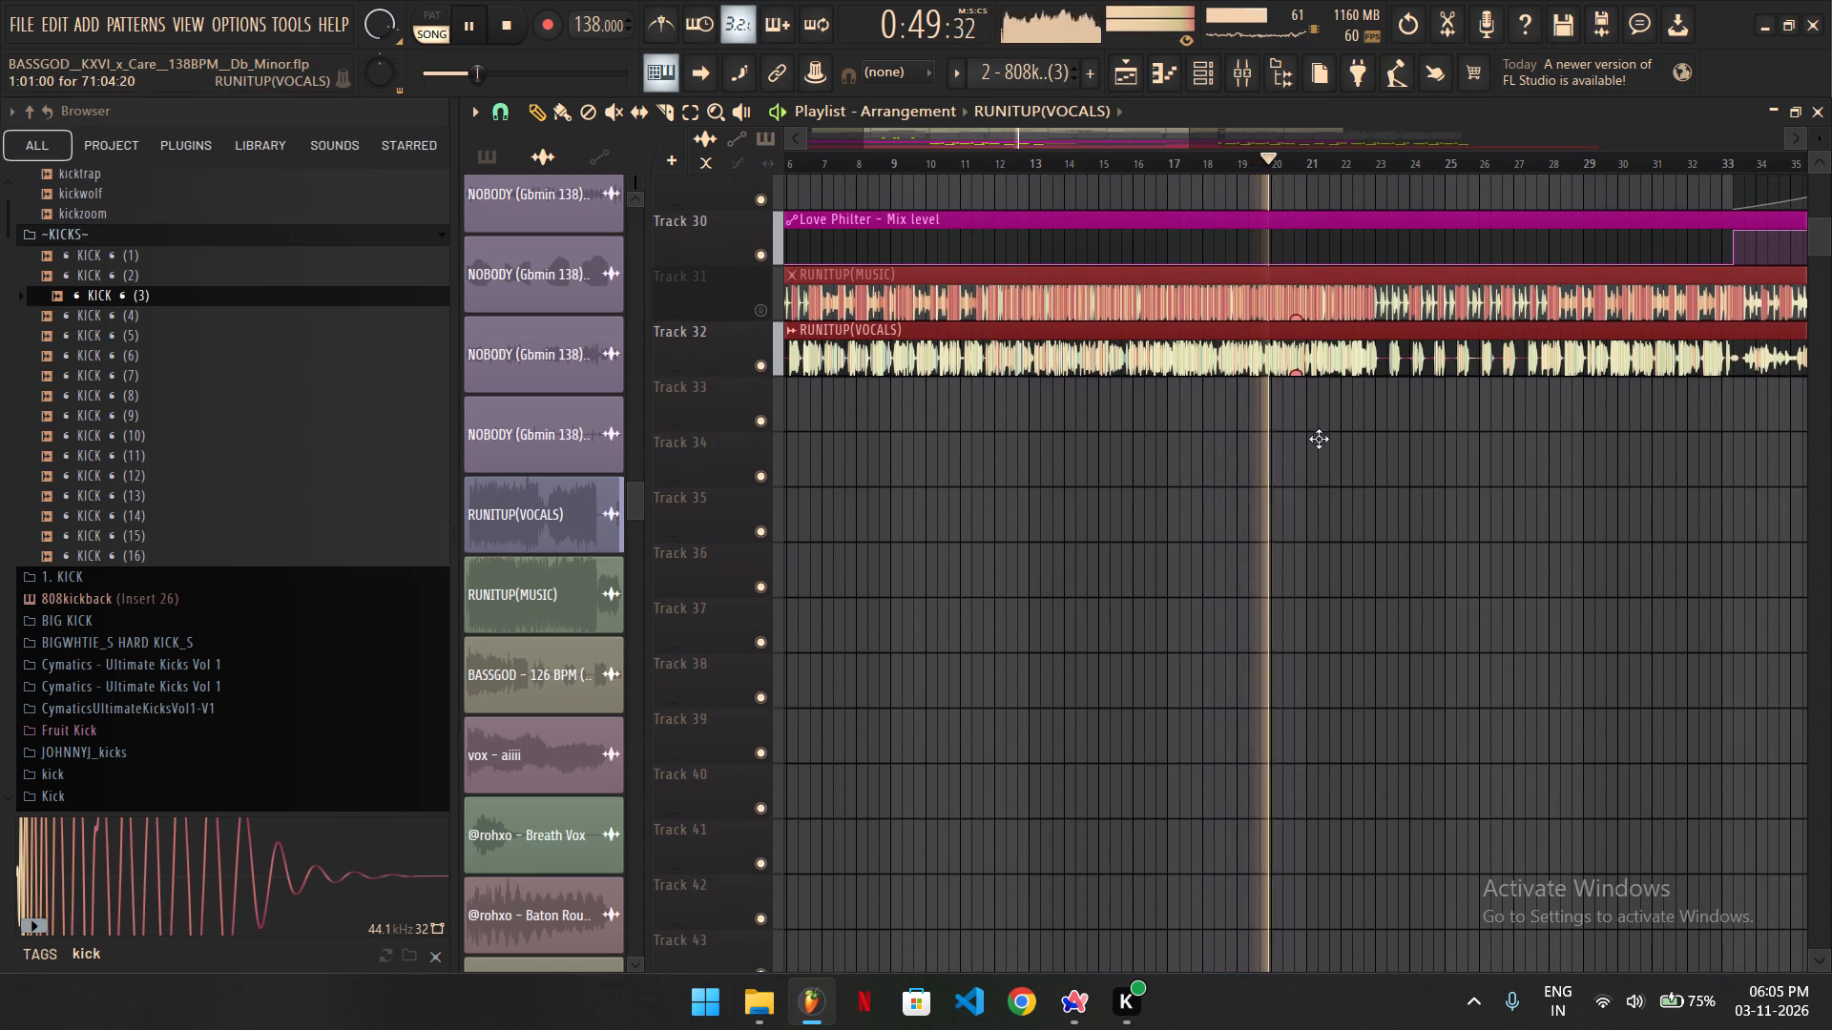
ctrl+scroll(1301, 446, up, 3)
scroll(1301, 446, down, 1)
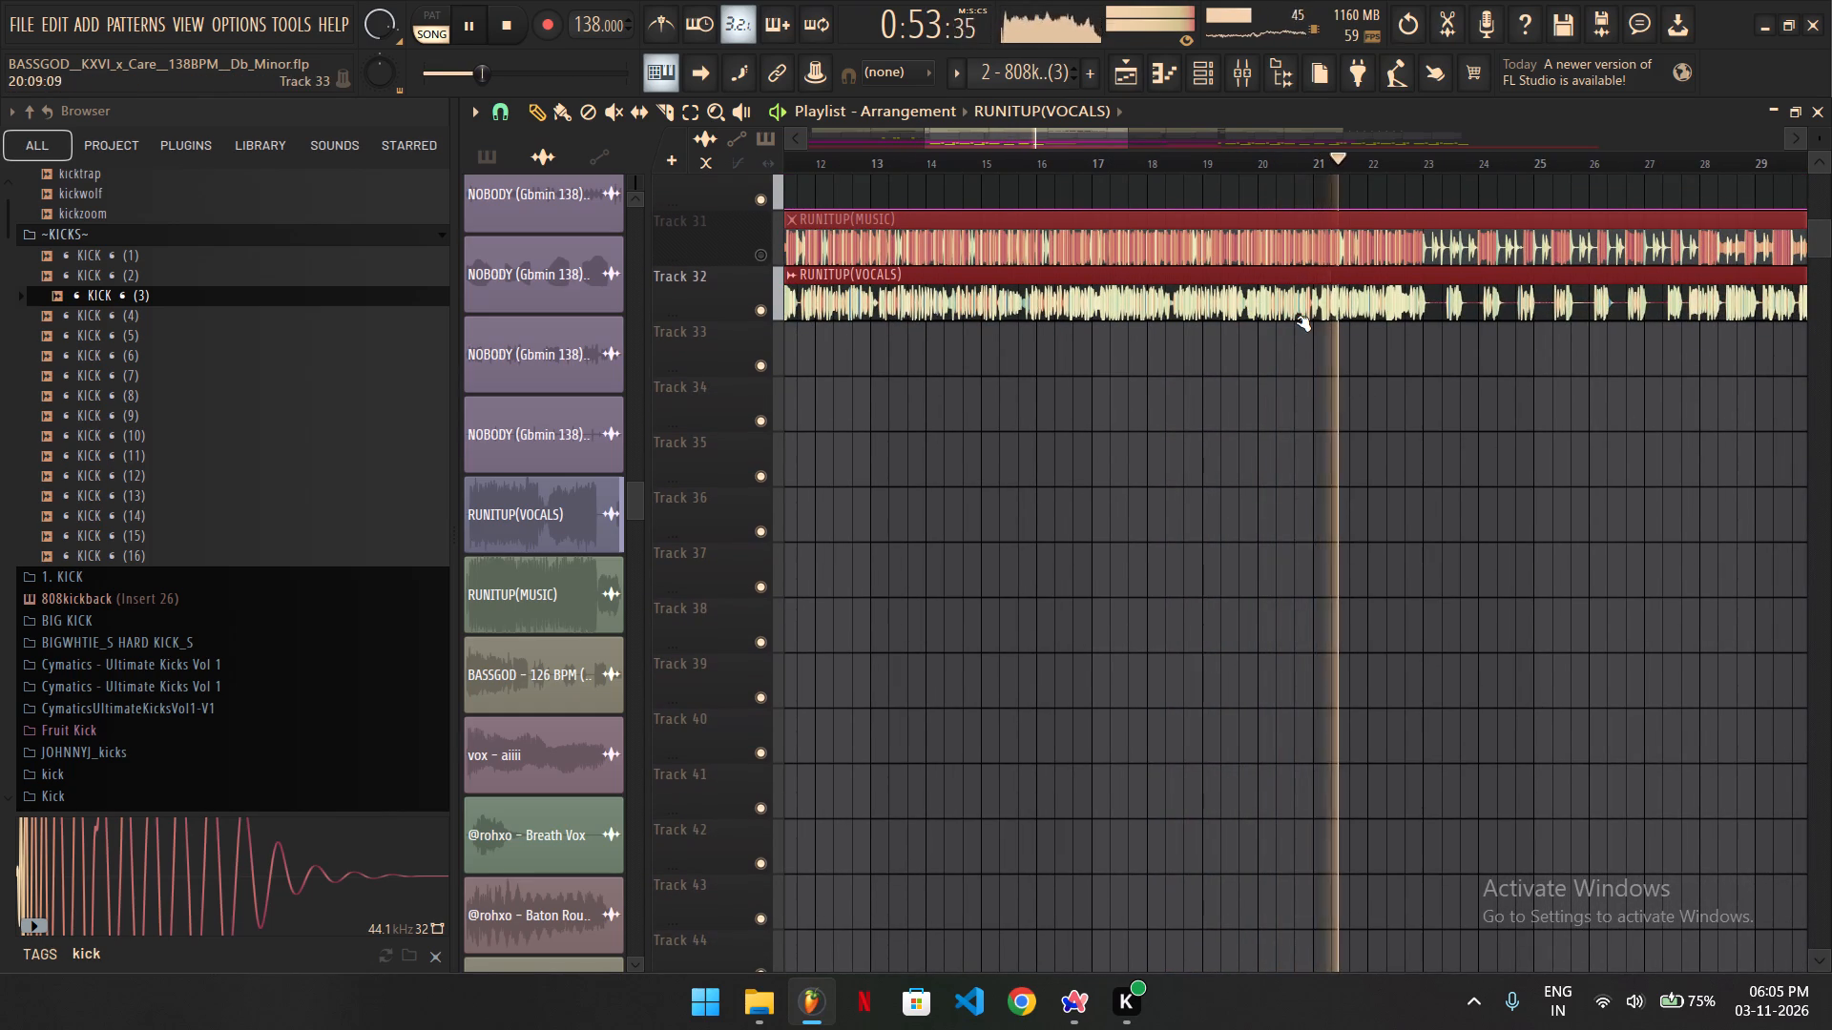
scroll(1298, 320, down, 4)
ctrl+scroll(1298, 319, down, 2)
scroll(1298, 319, up, 2)
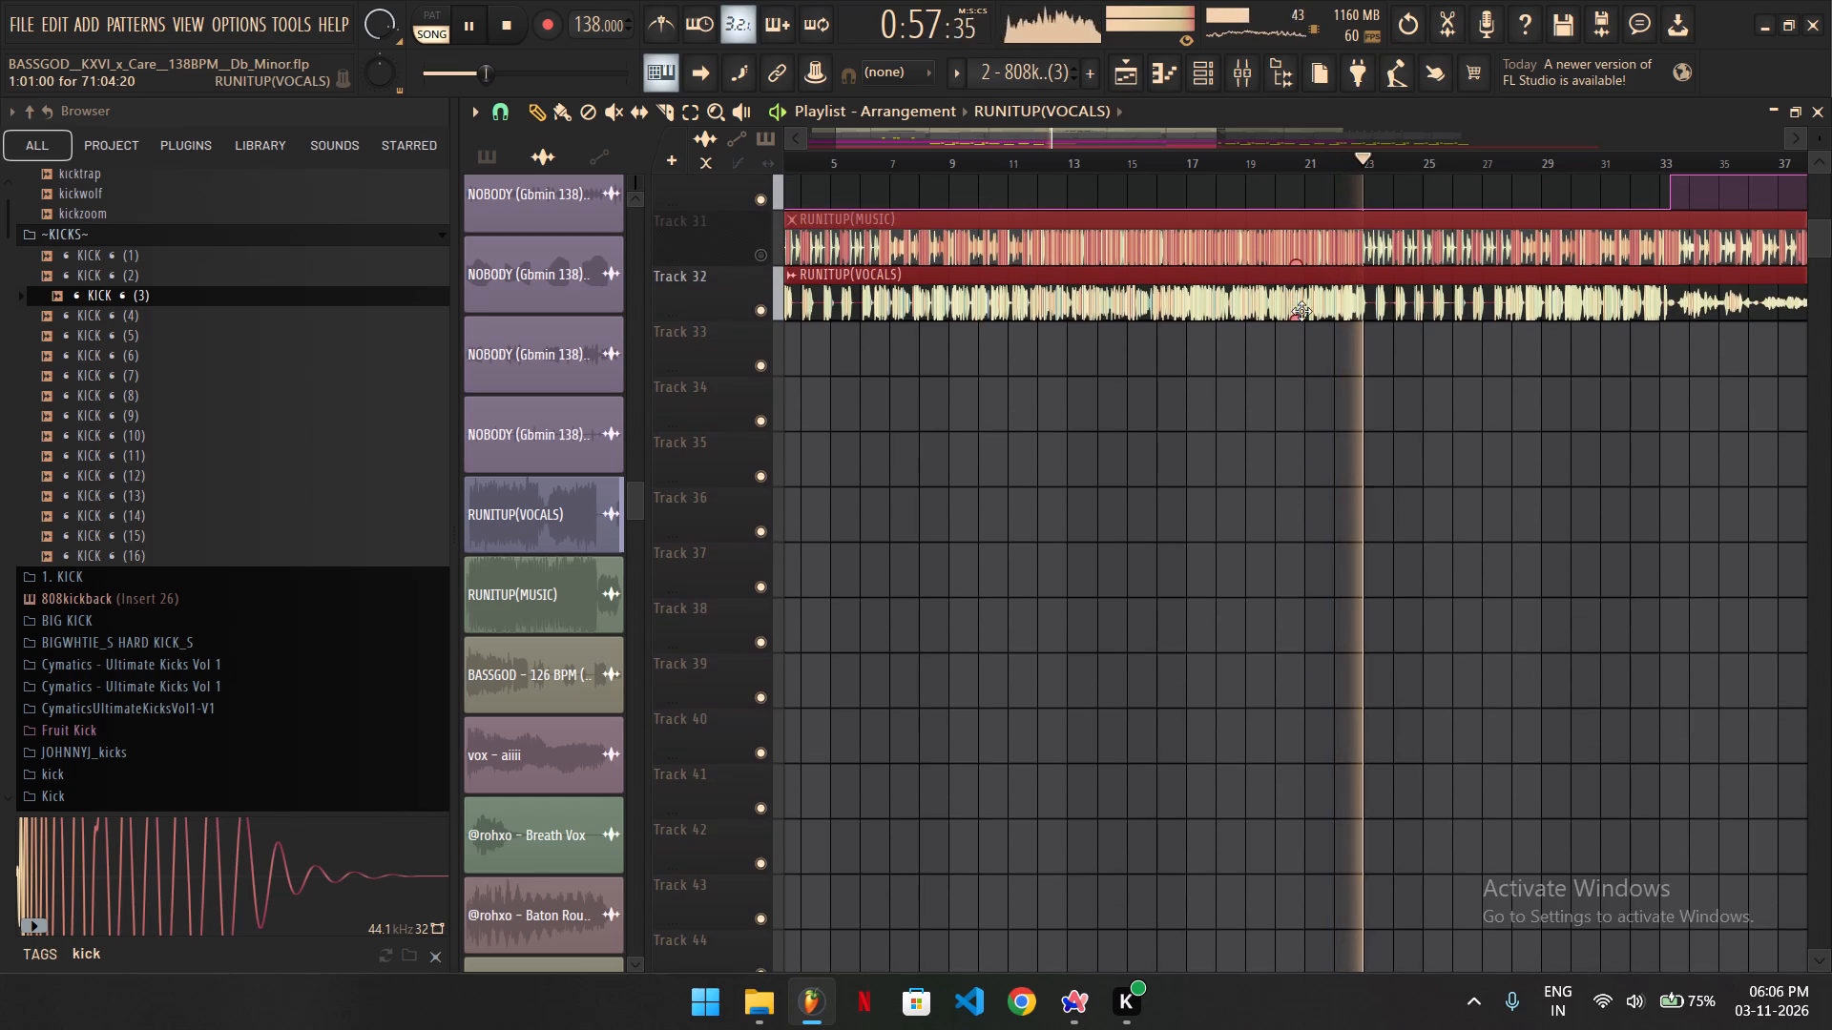
drag(1301, 314, 1301, 324)
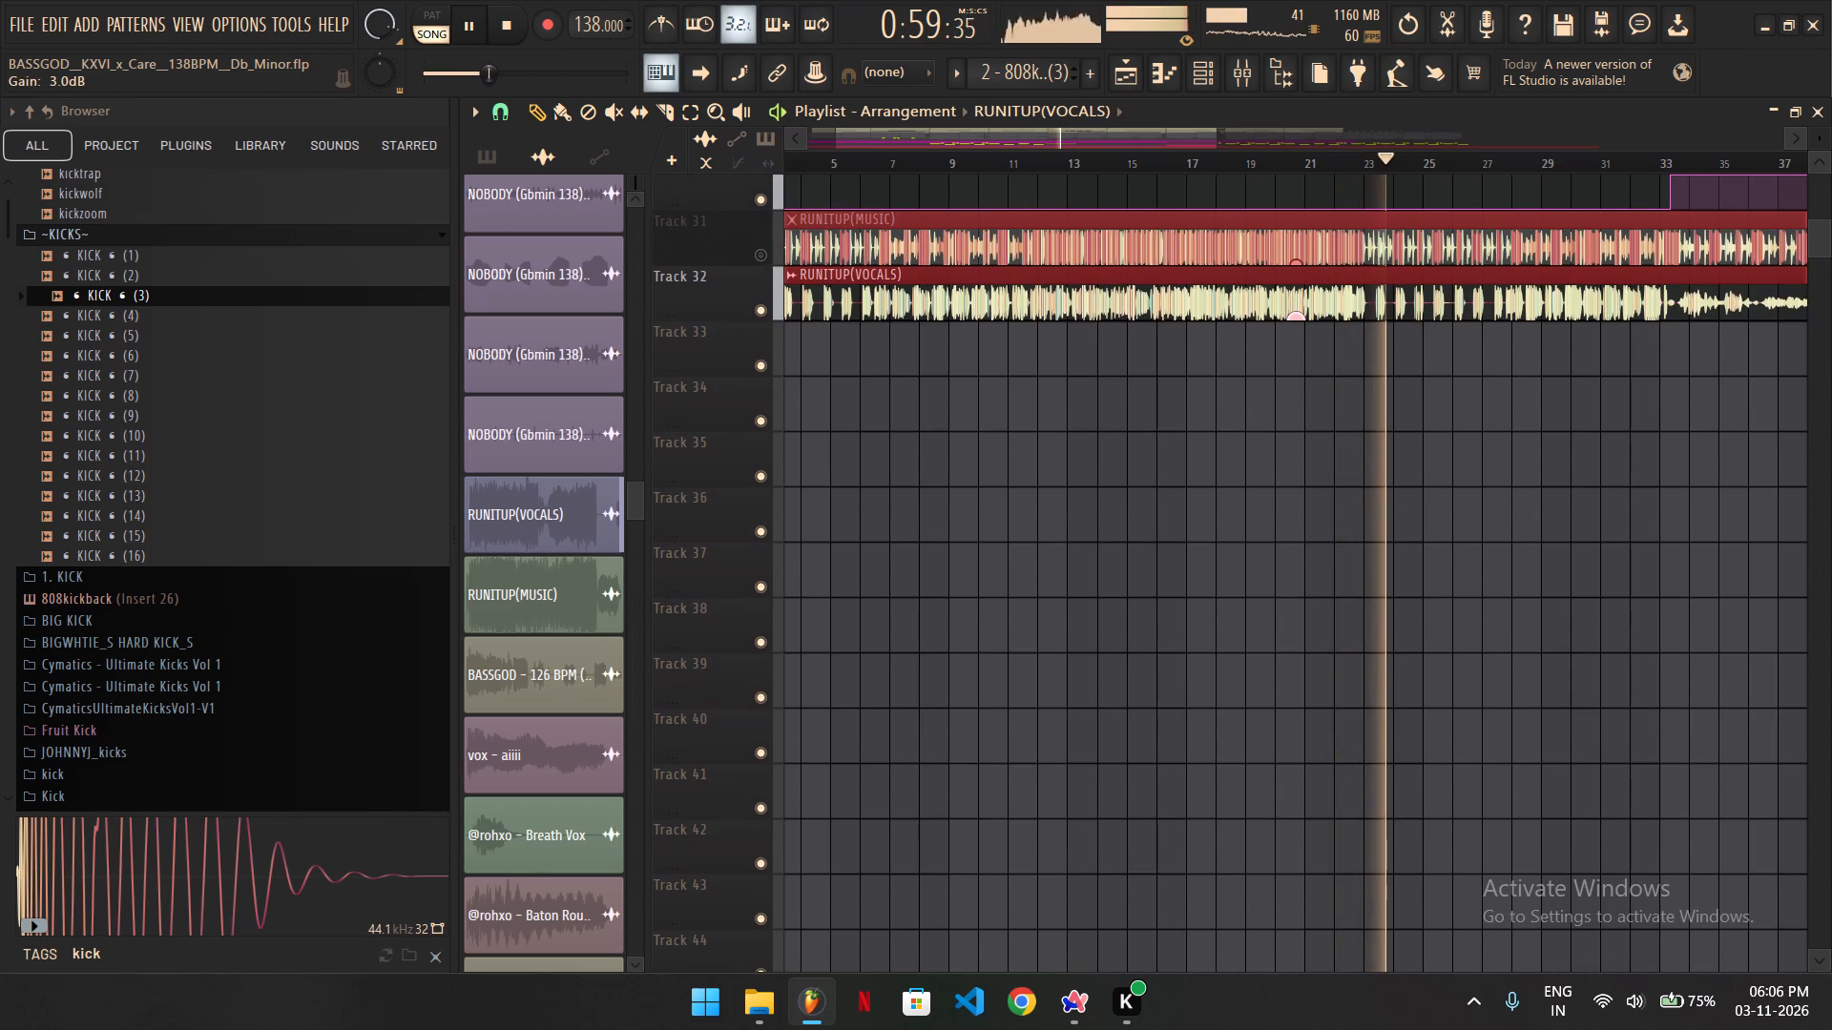
drag(1301, 324, 1301, 334)
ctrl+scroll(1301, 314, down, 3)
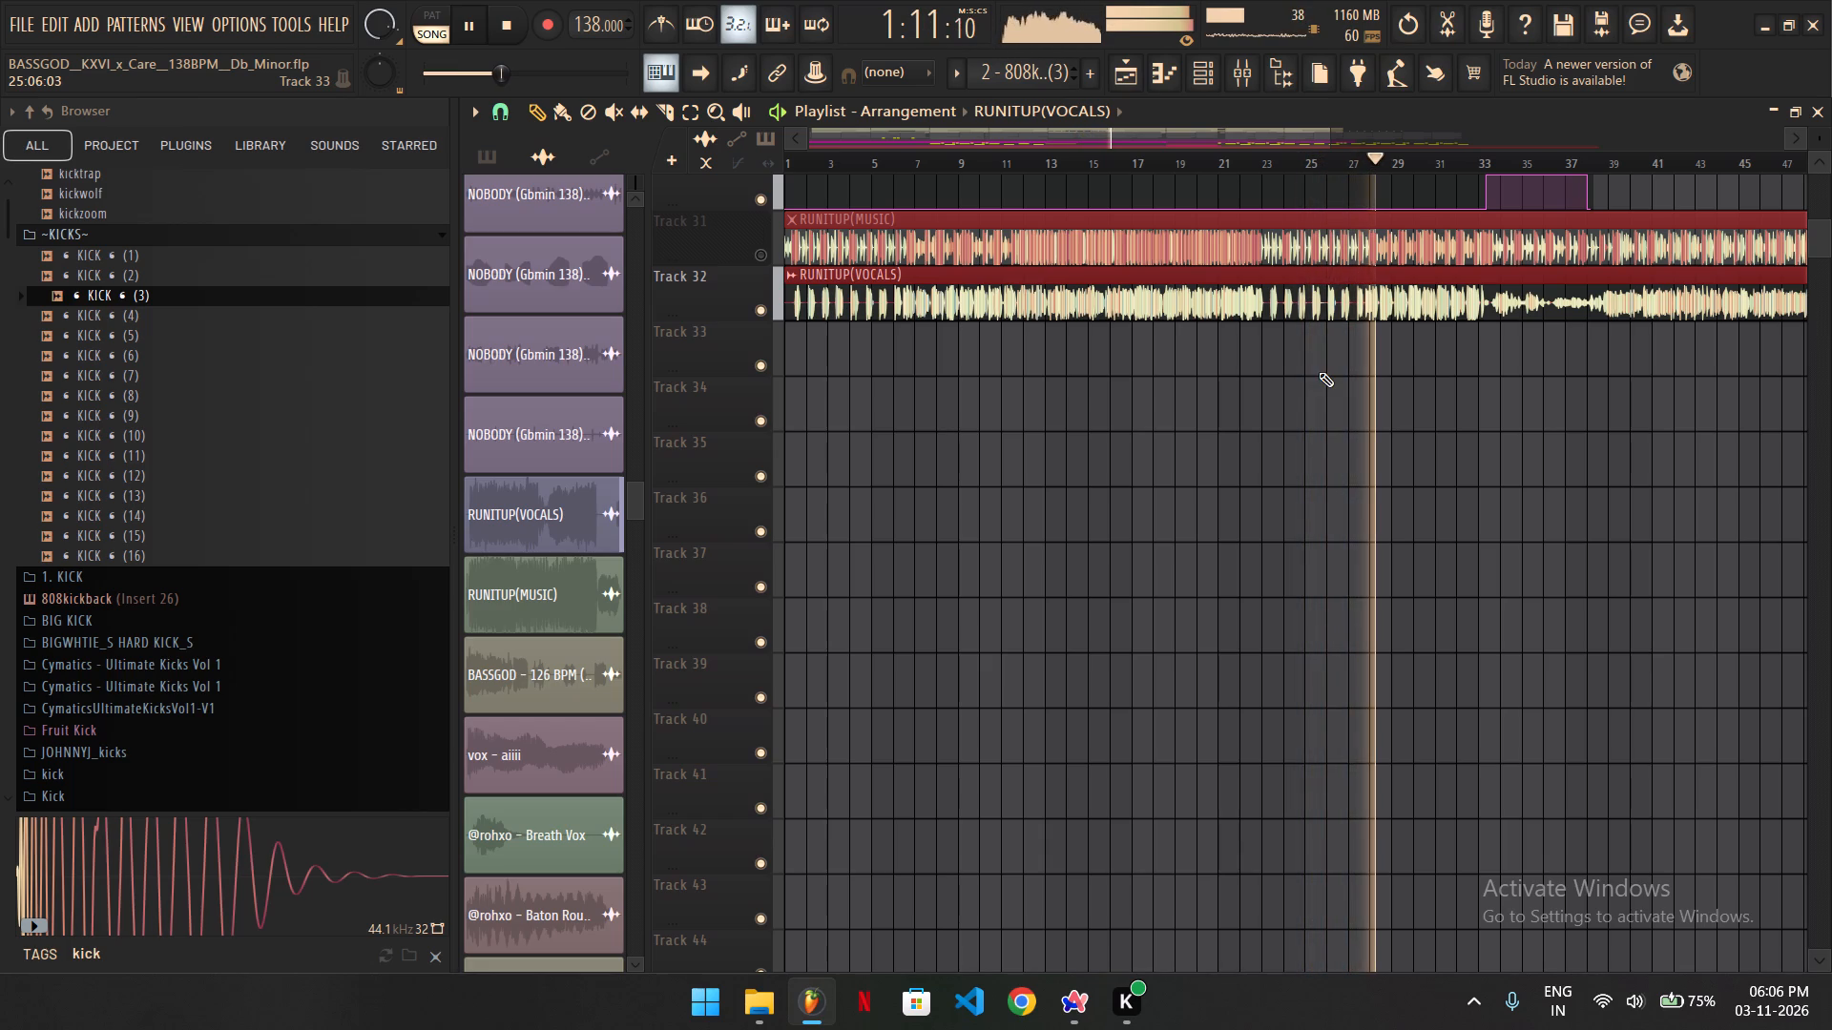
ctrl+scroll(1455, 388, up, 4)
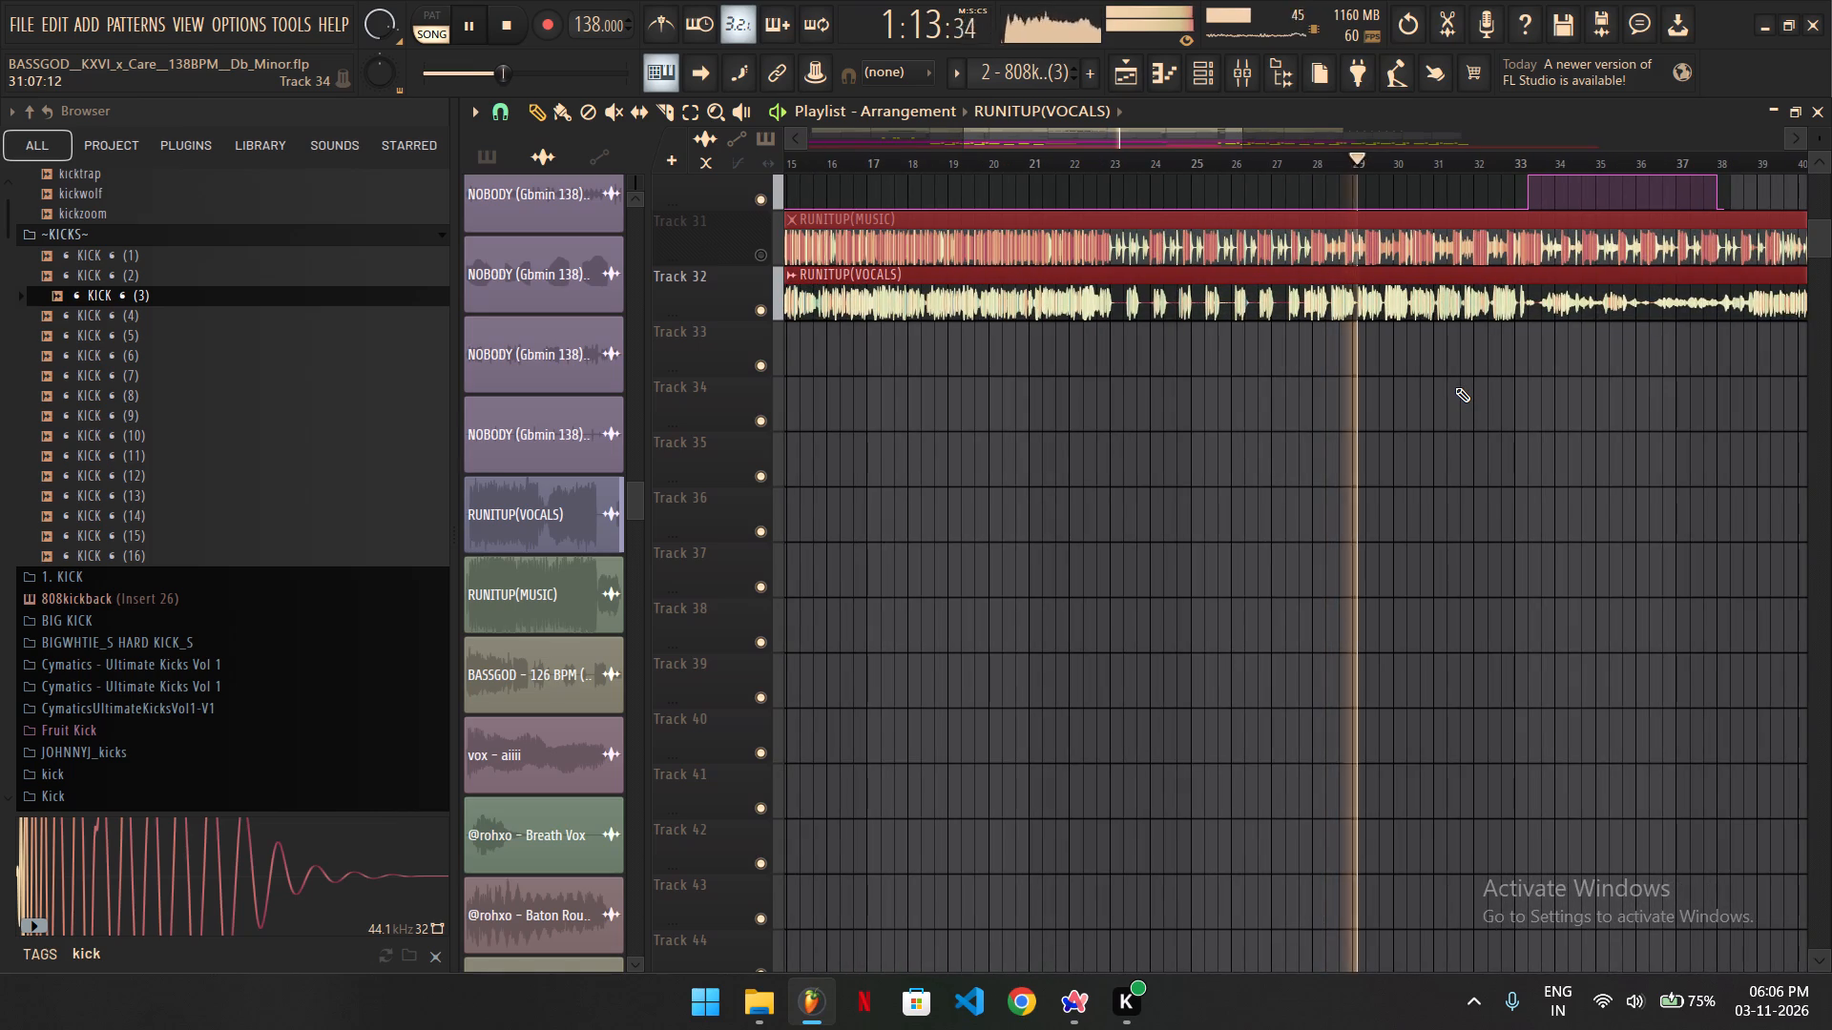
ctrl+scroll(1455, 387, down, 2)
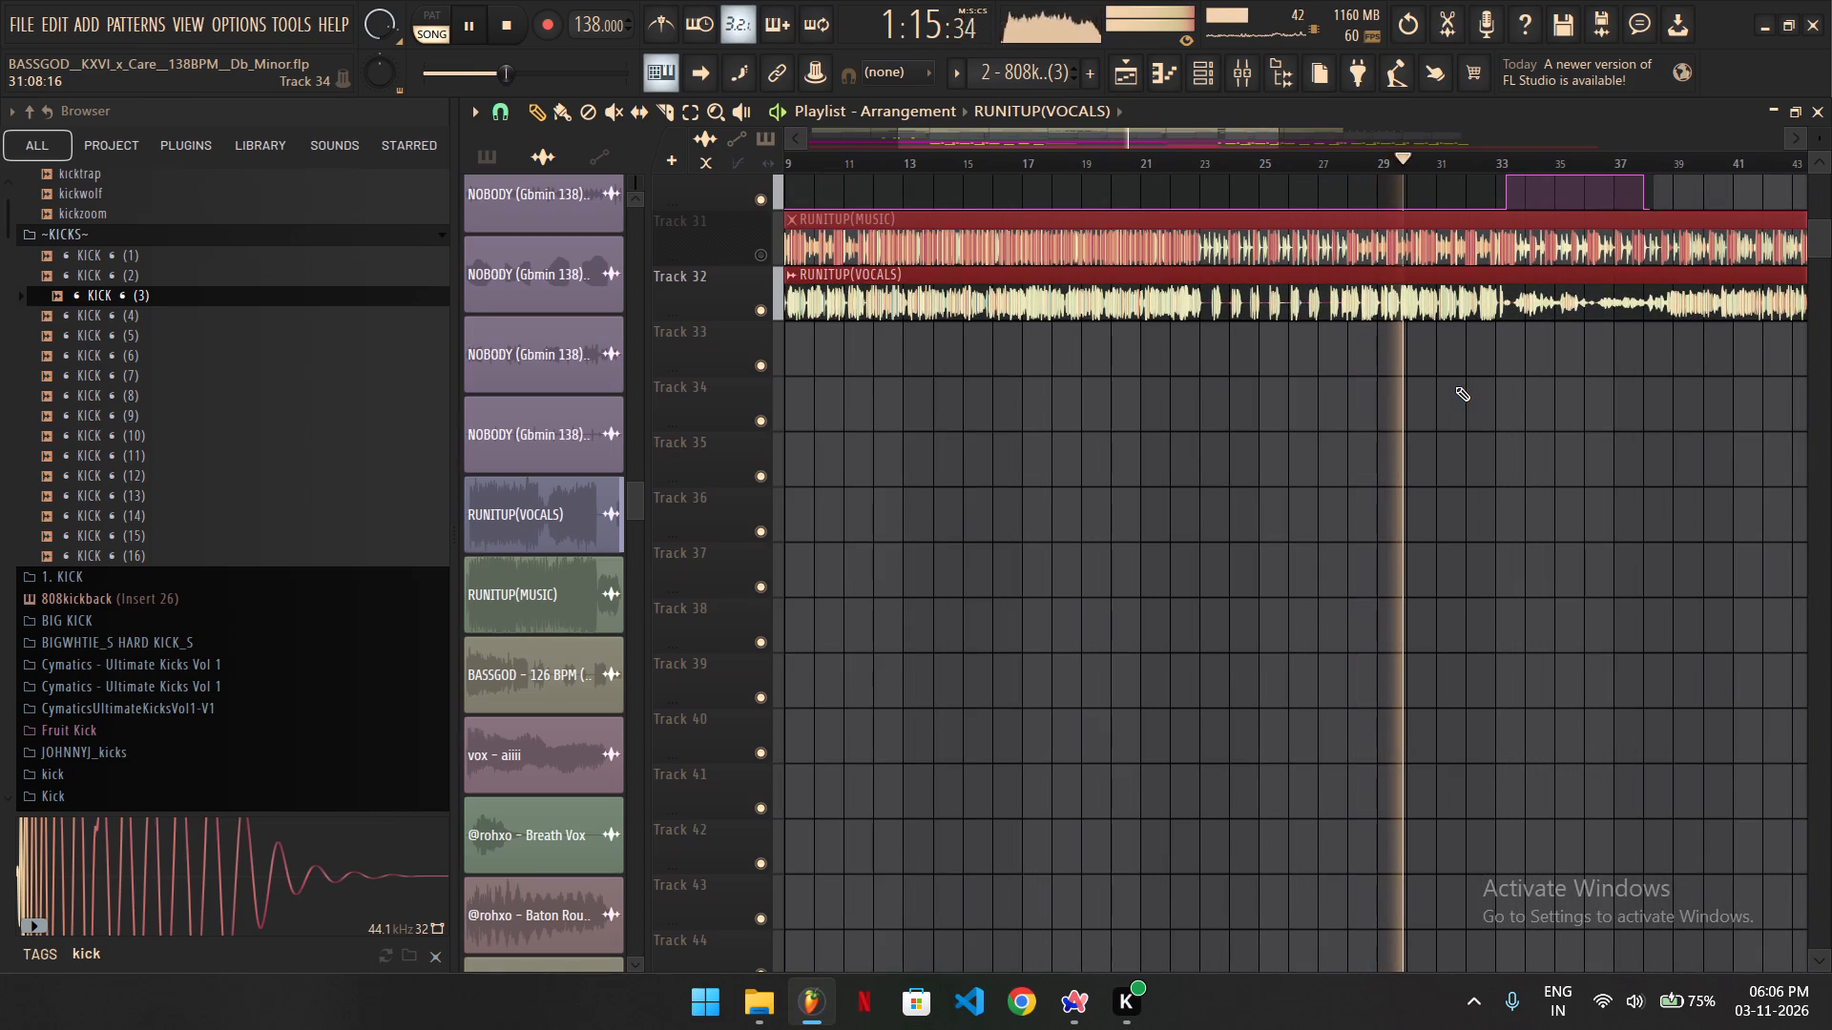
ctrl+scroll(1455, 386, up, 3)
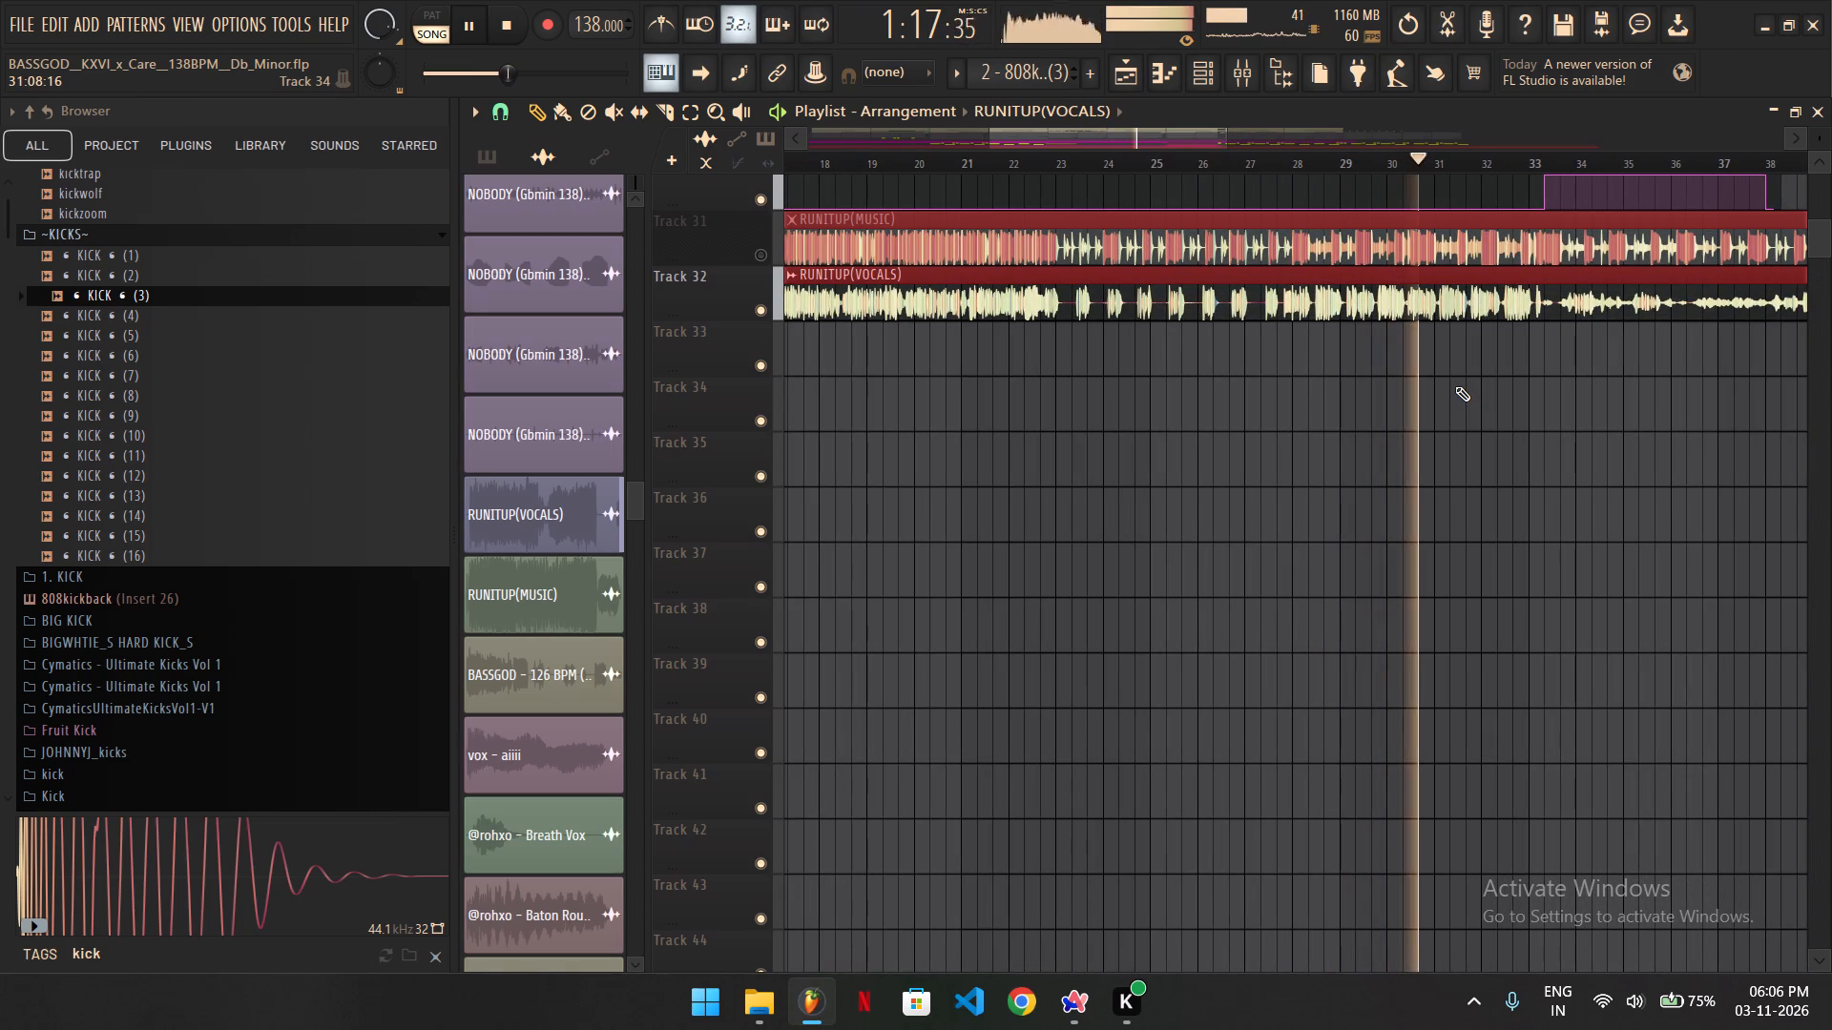
Increase the stereo separation of Insert 32 to widen the vocals, and return to the playlist.
click(1251, 73)
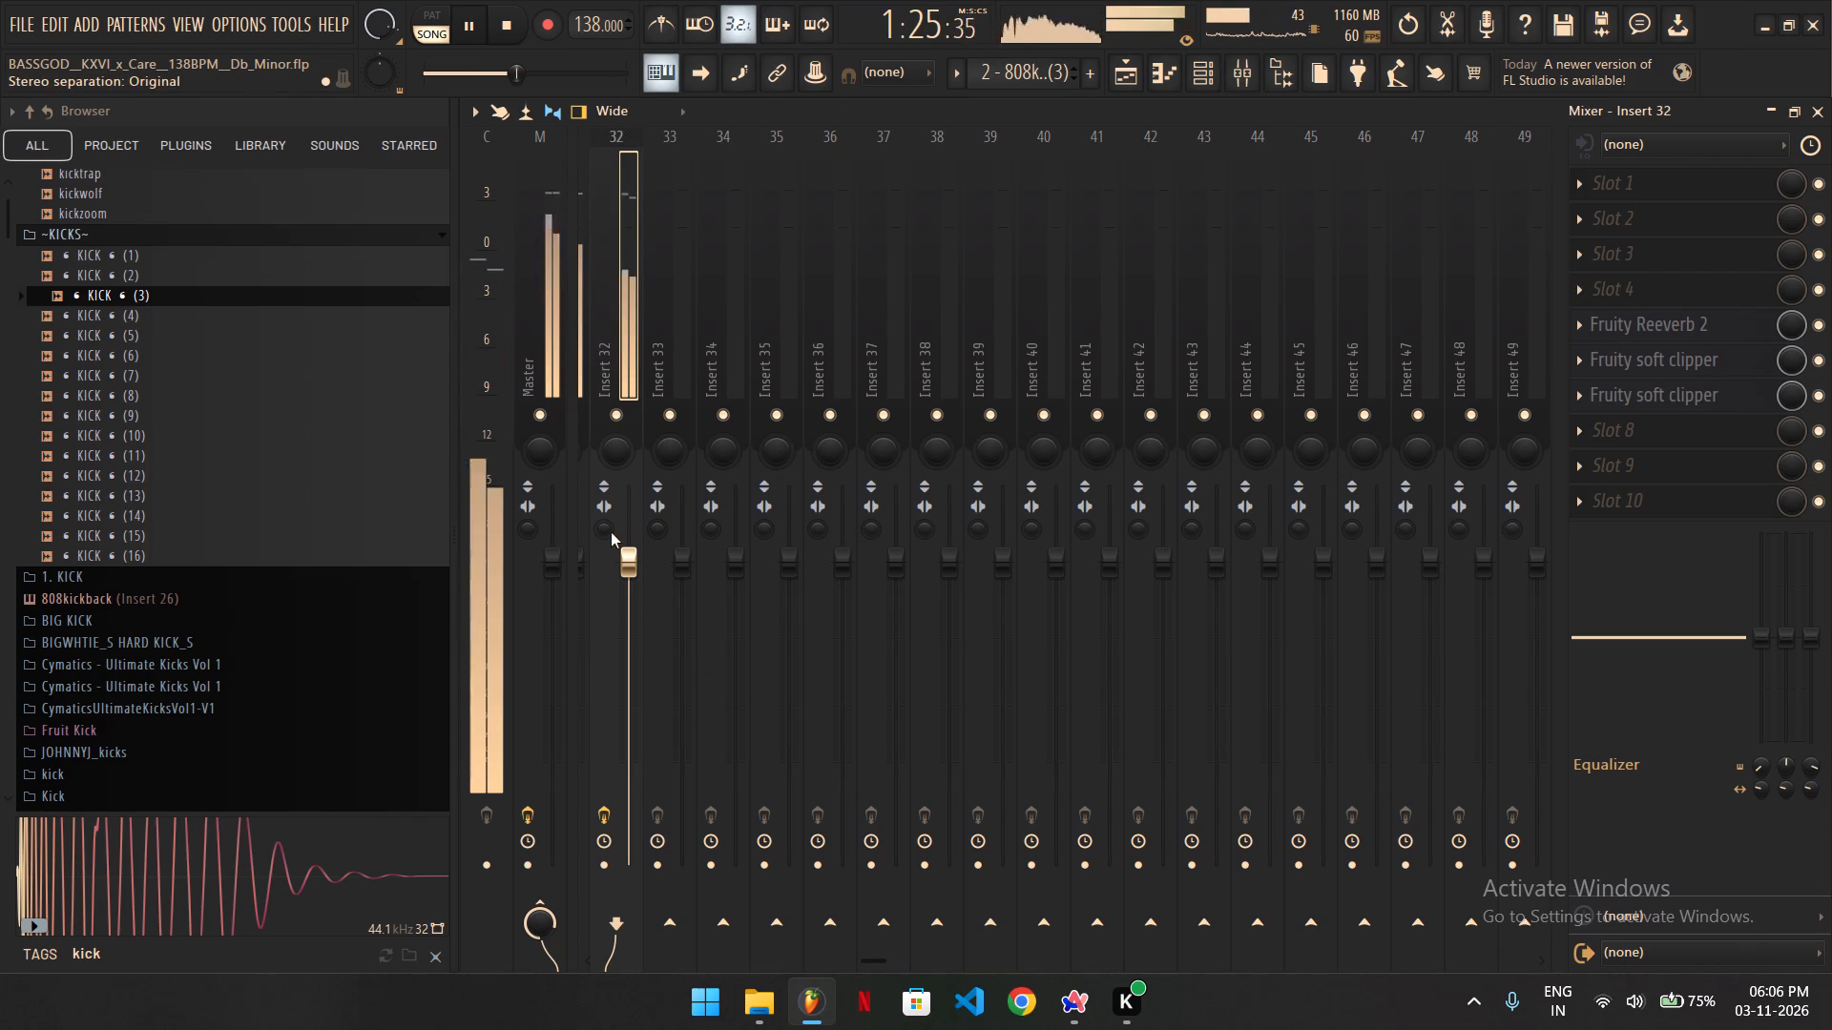
drag(611, 532, 661, 909)
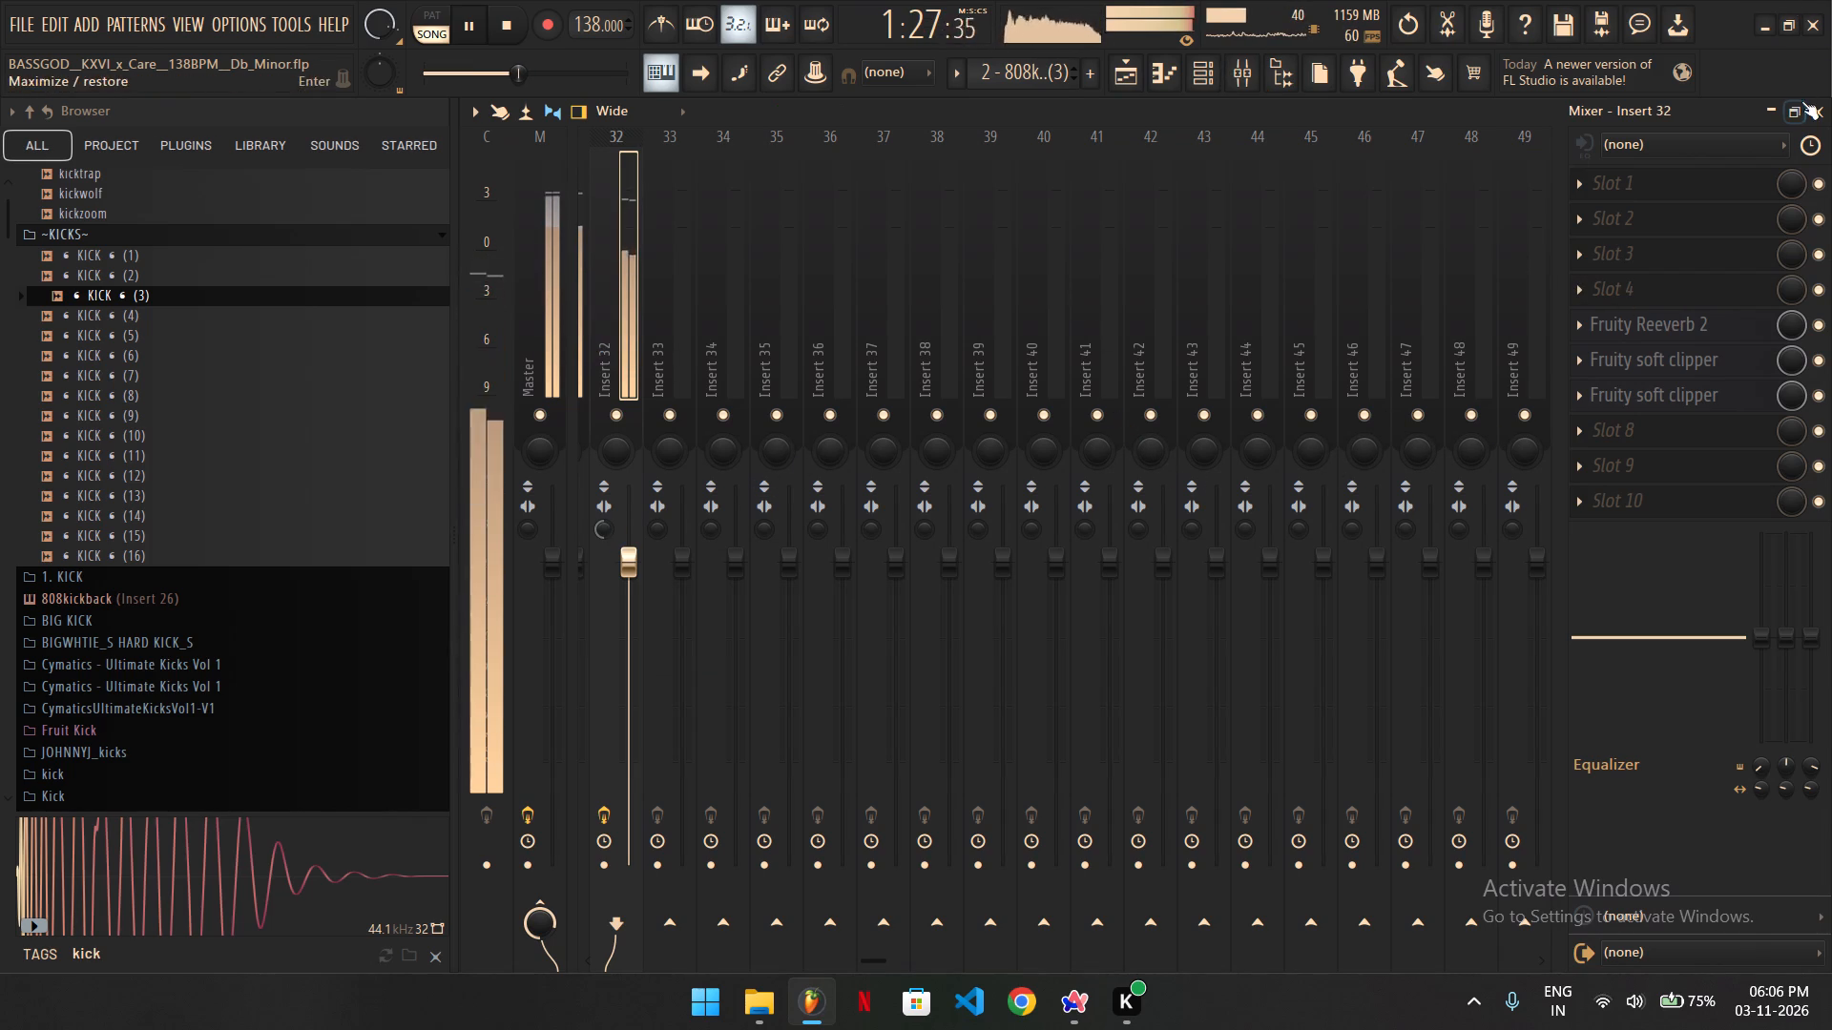
click(1809, 104)
ctrl+scroll(989, 281, down, 4)
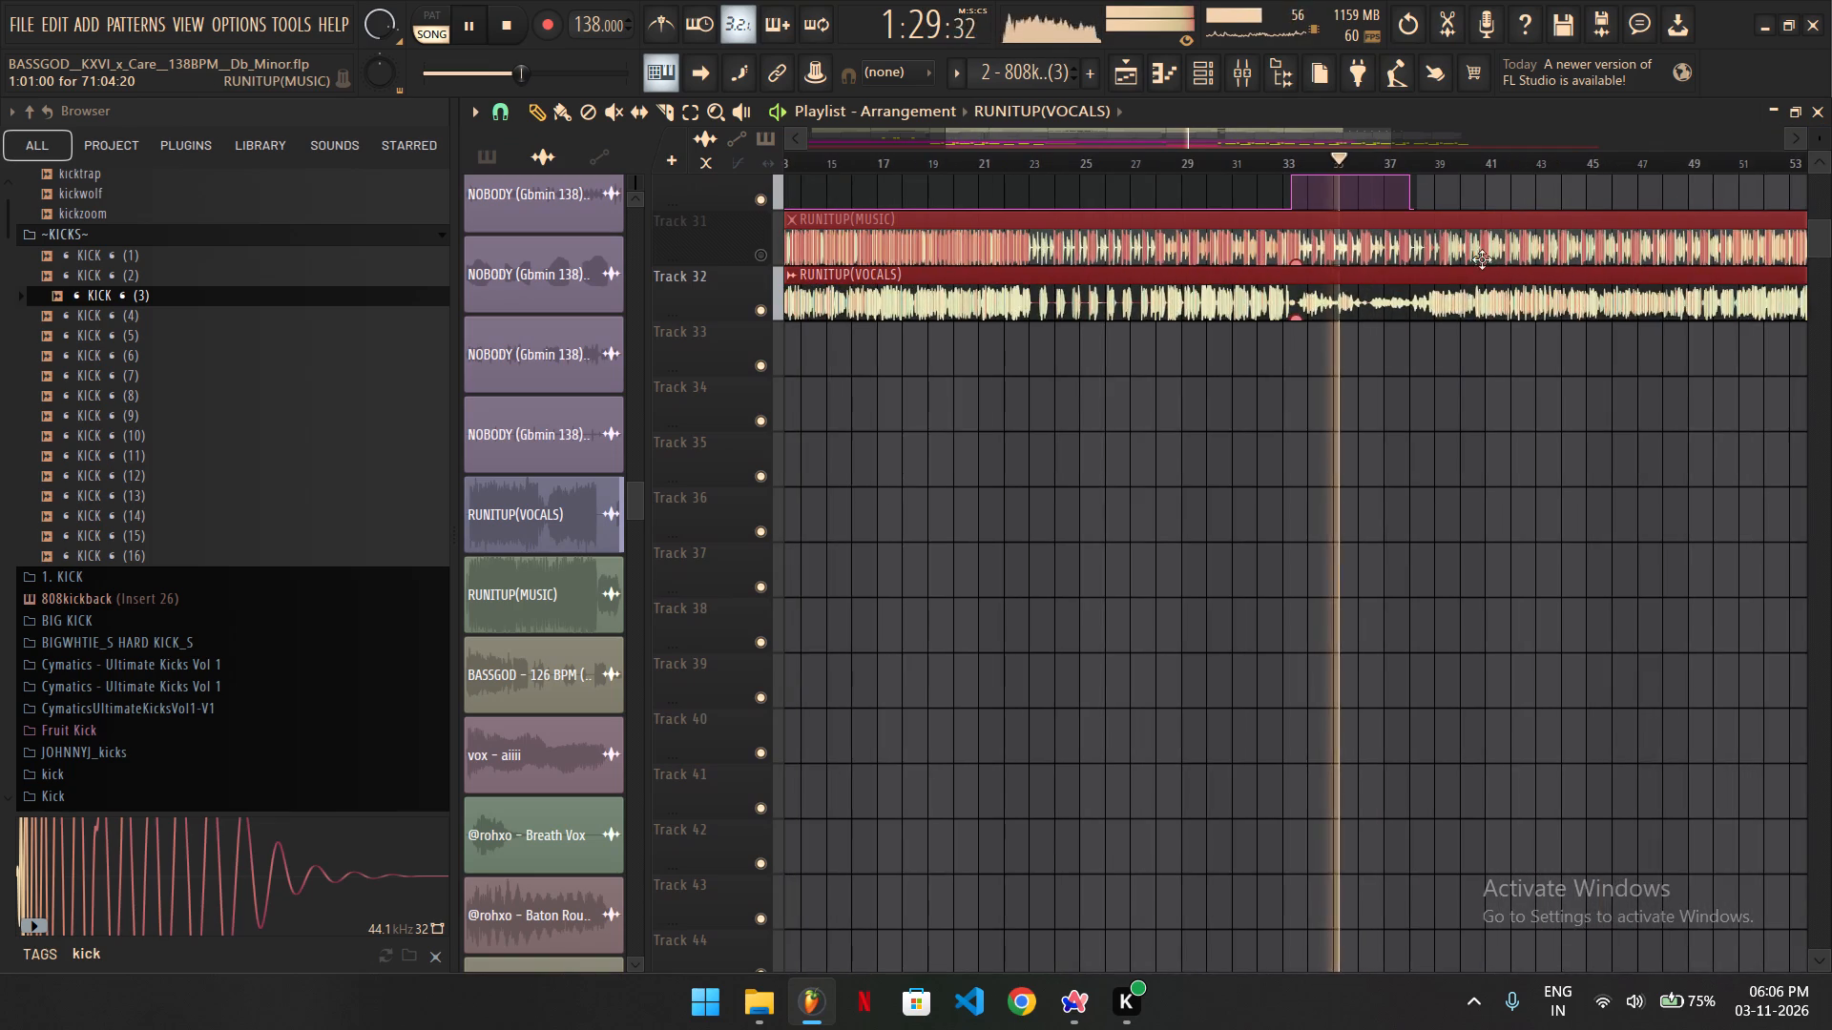
Audition the arrangement with the RUNITUP(VOCALS) clip, skipping forward from about bar 37 to bar 53, and stop playback.
ctrl+scroll(1504, 256, up, 9)
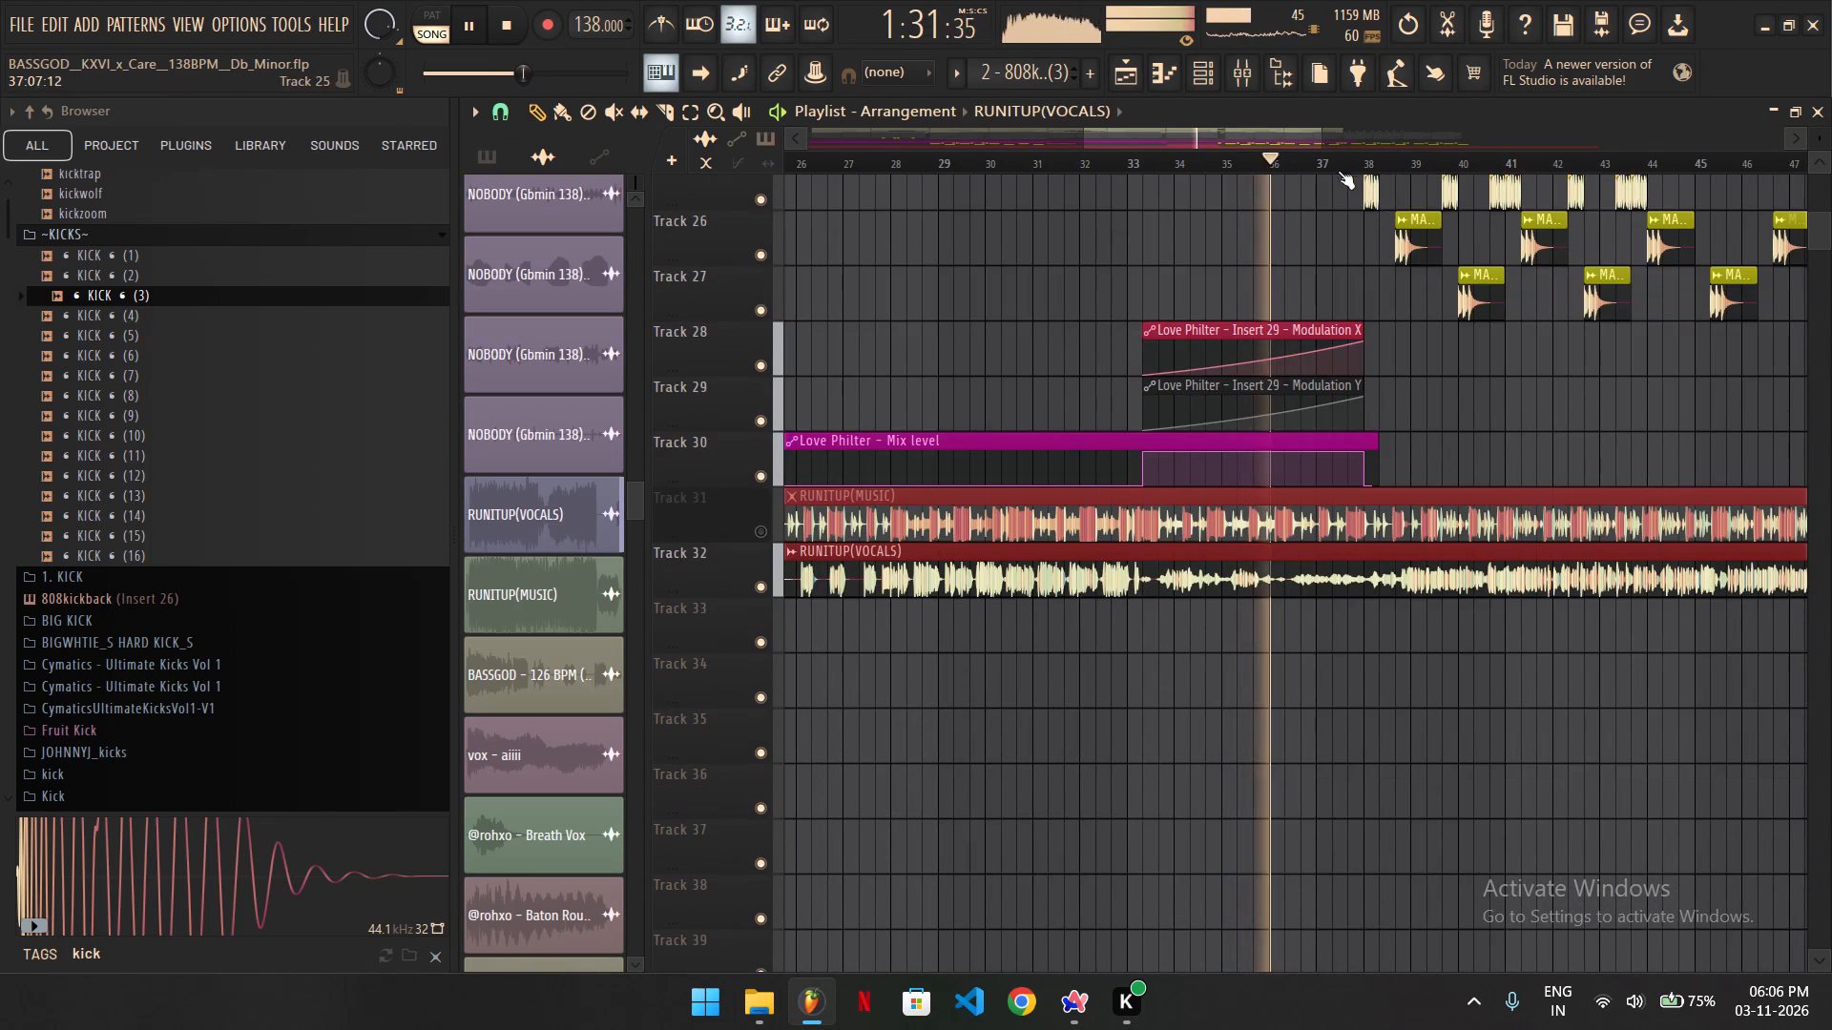
click(1327, 157)
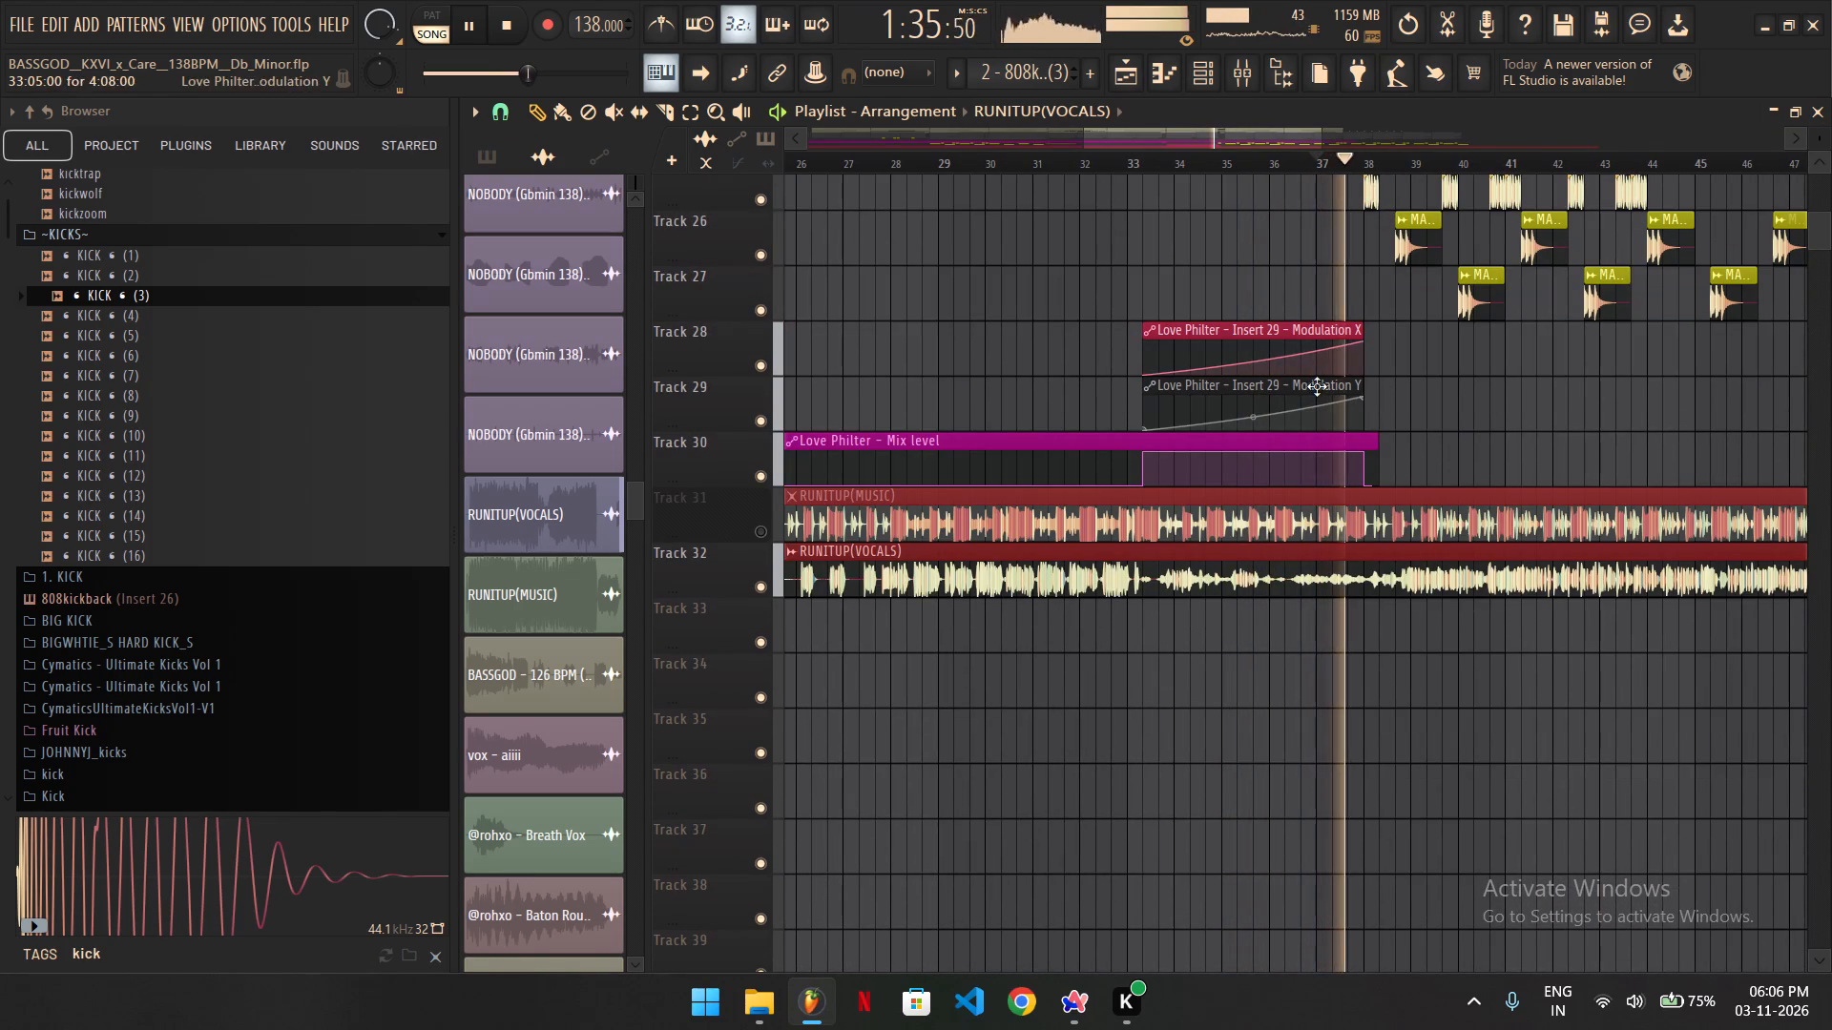
ctrl+scroll(1073, 427, down, 4)
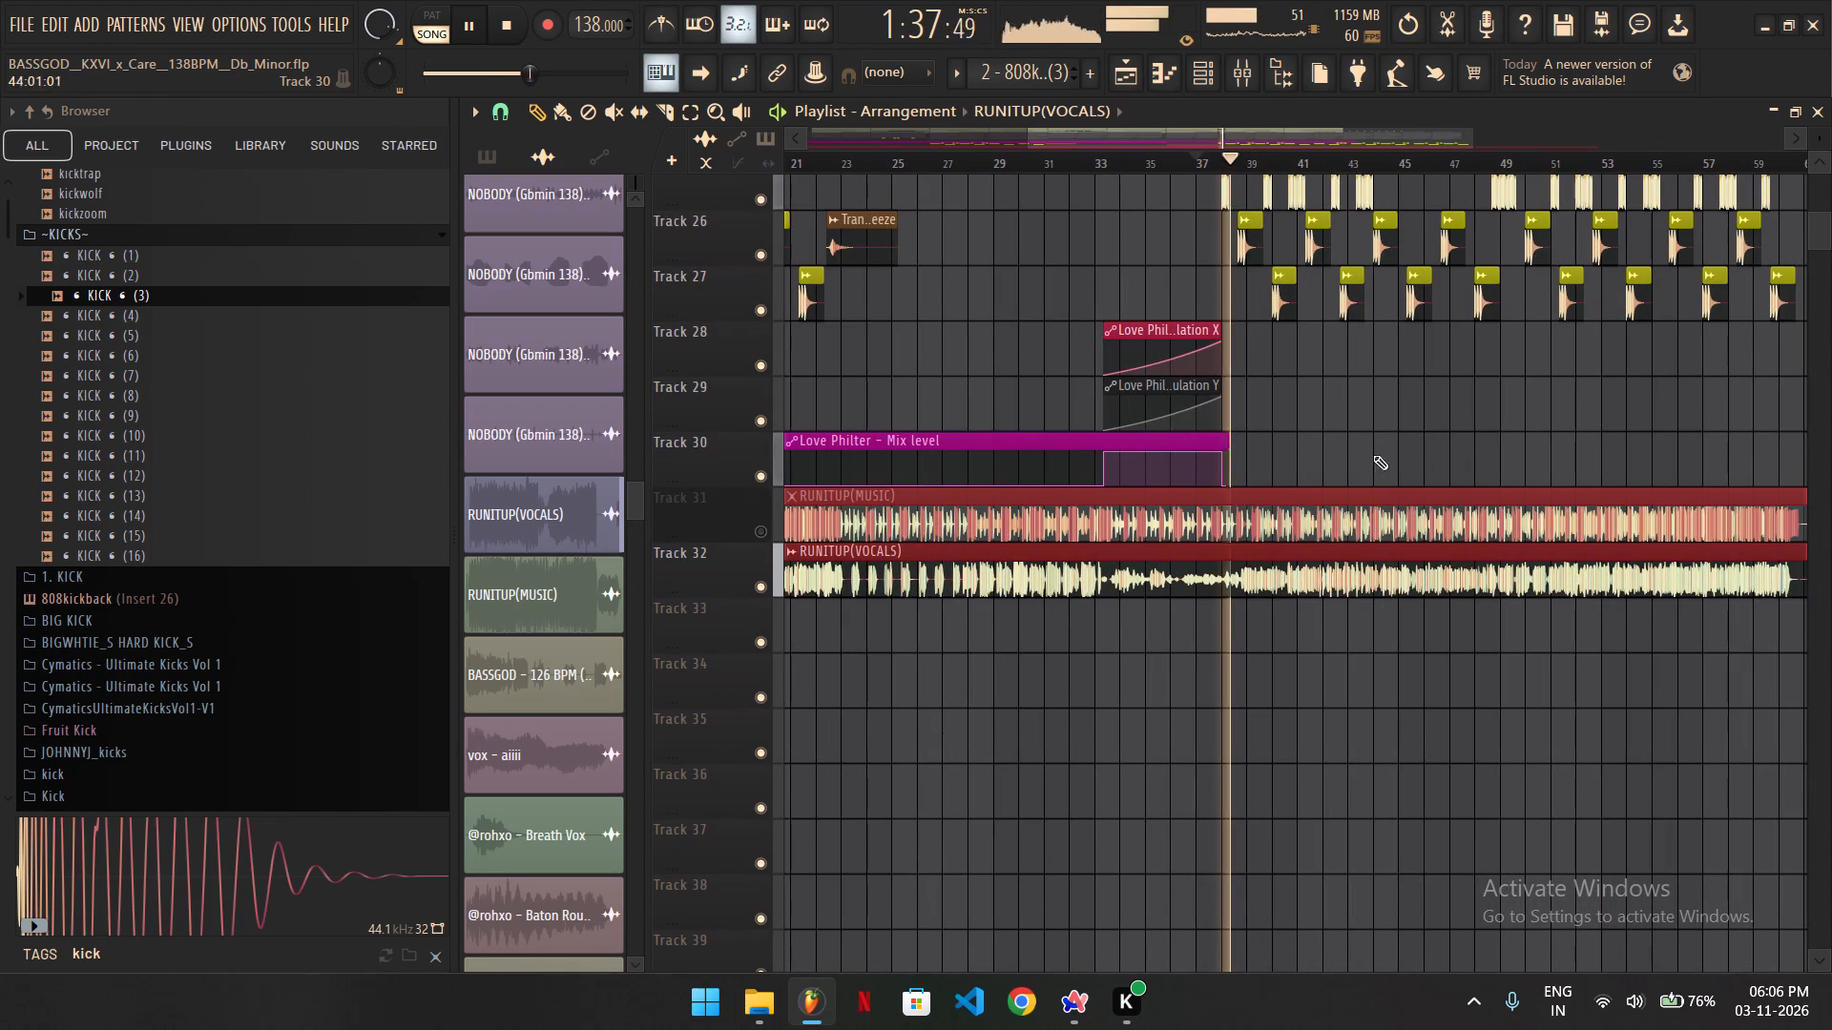
ctrl+scroll(1266, 604, up, 6)
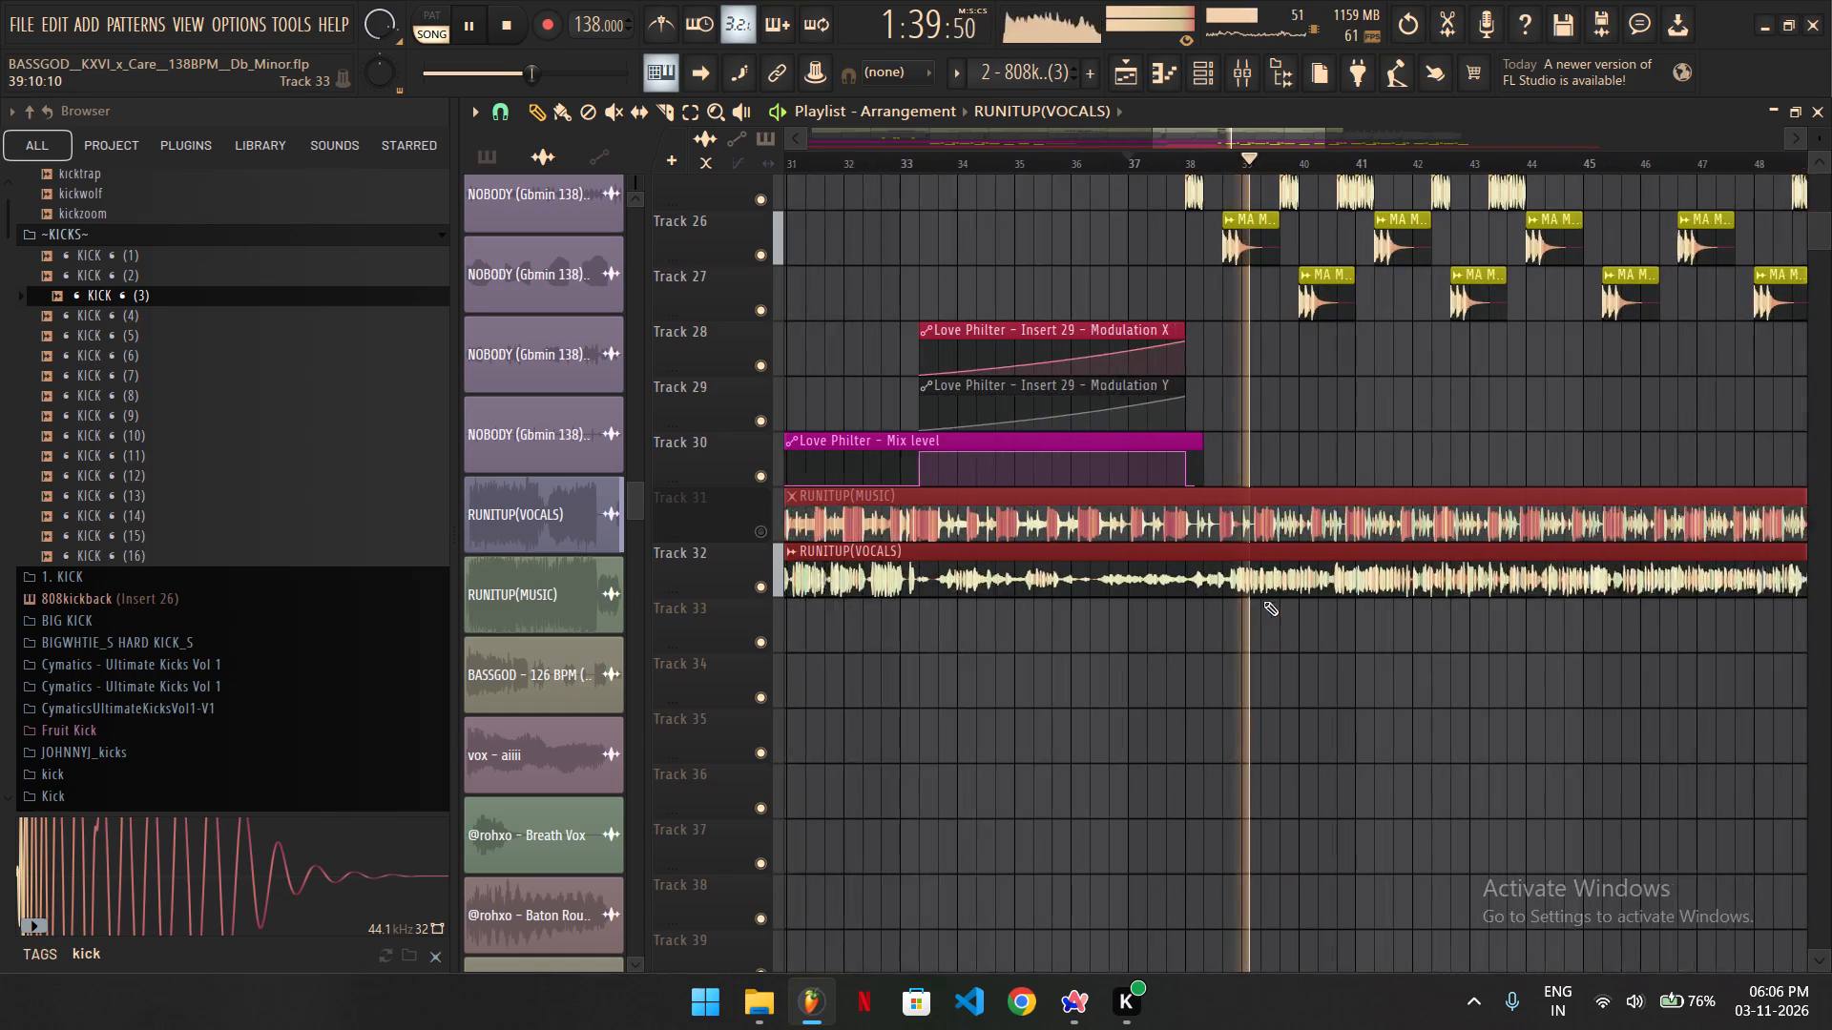
ctrl+scroll(1215, 584, down, 3)
ctrl+scroll(1296, 594, up, 4)
ctrl+scroll(1255, 581, down, 5)
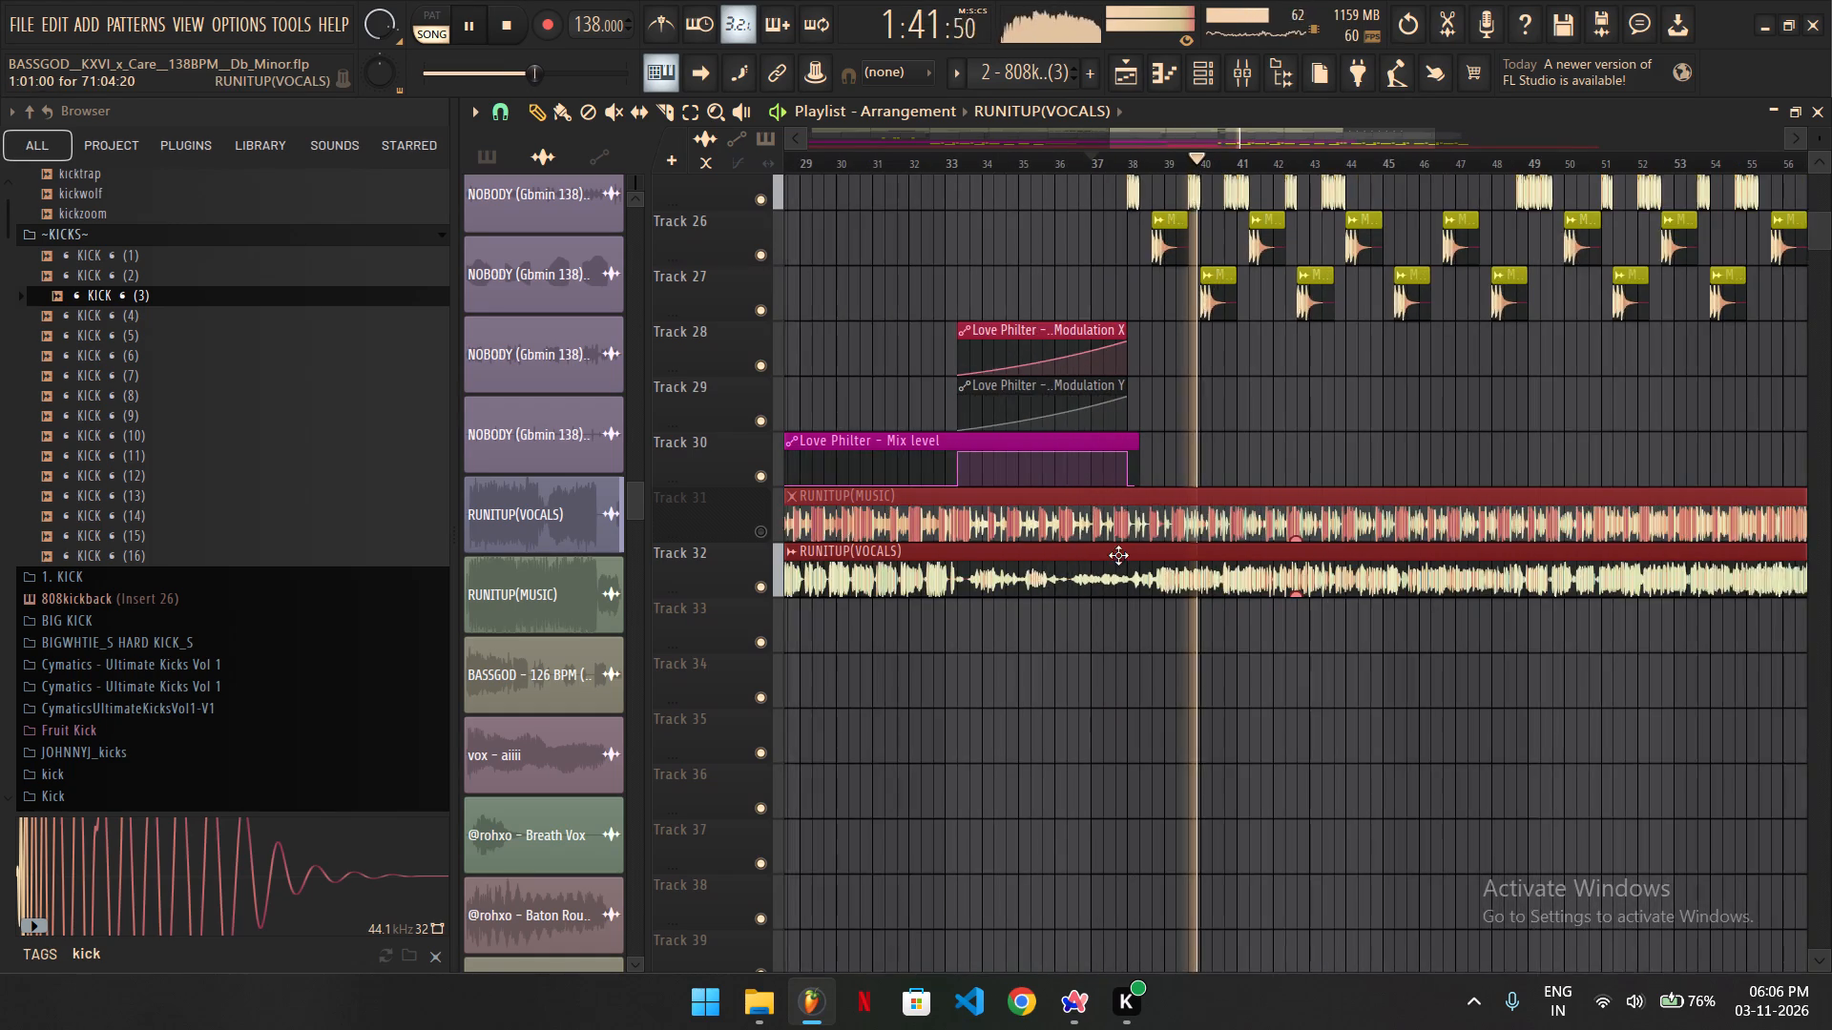
click(1383, 168)
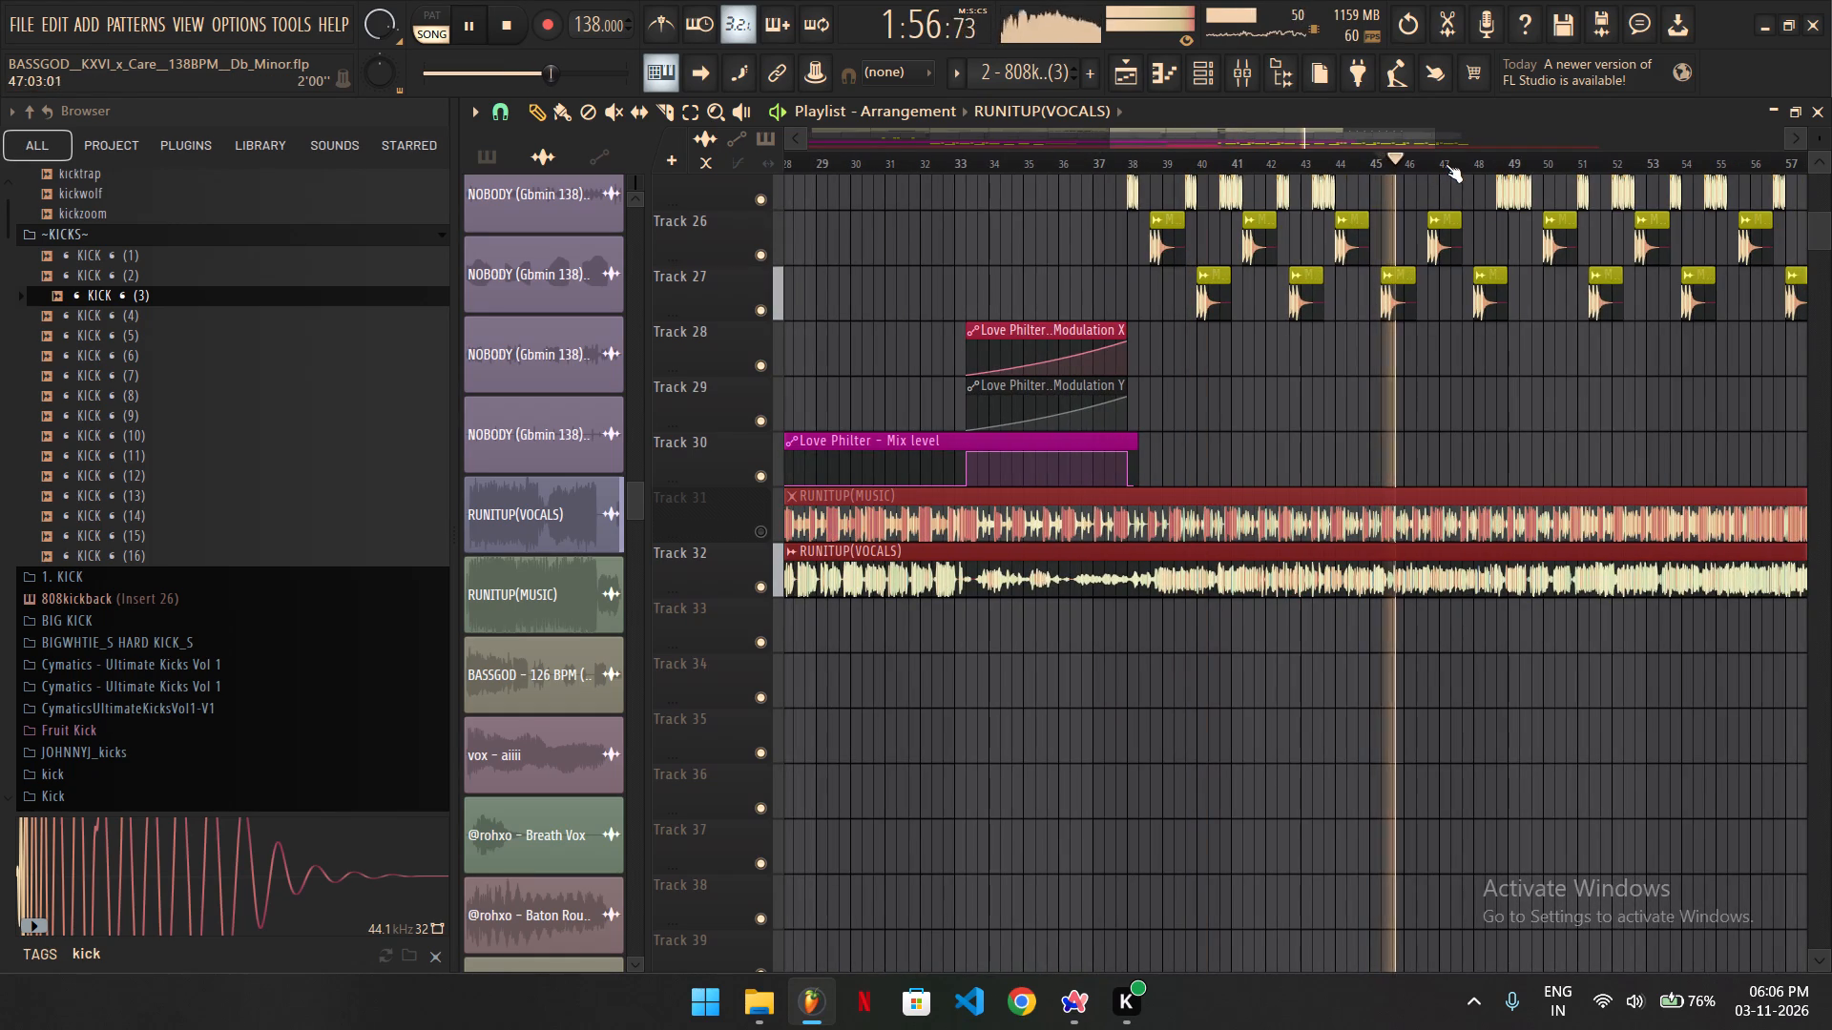
click(1464, 164)
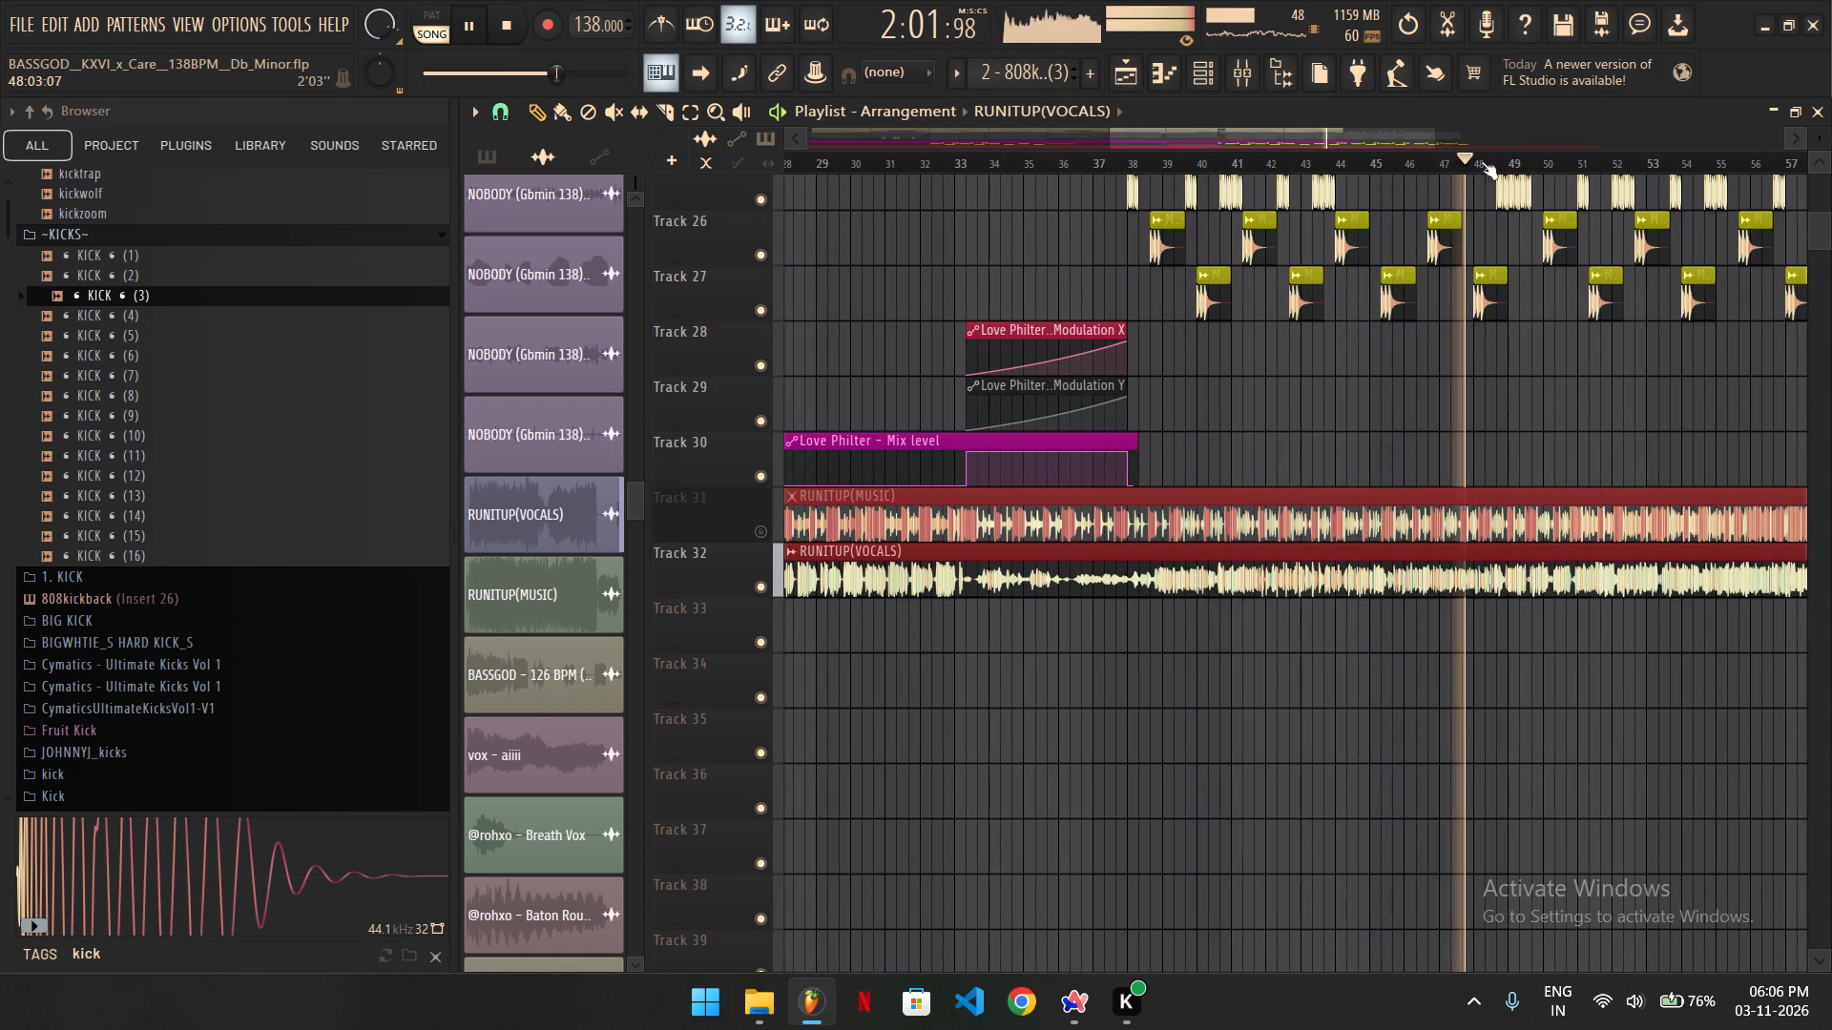
click(1572, 160)
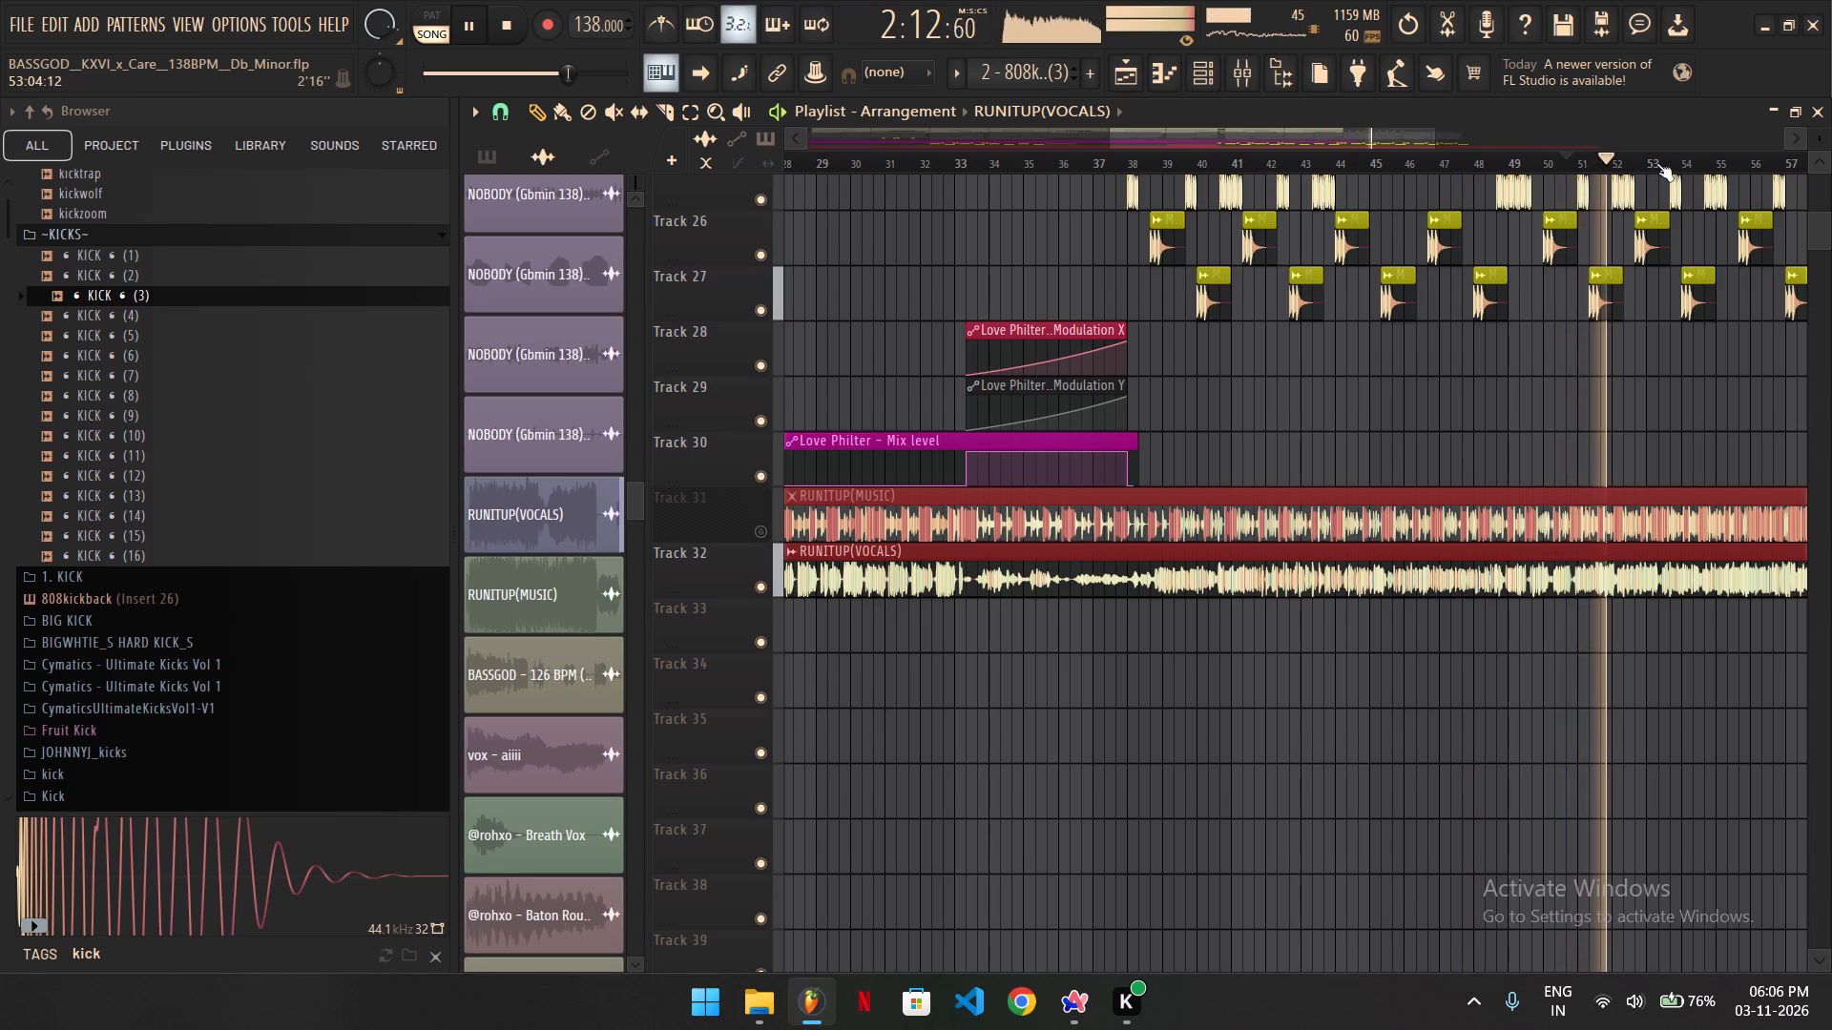
click(1656, 163)
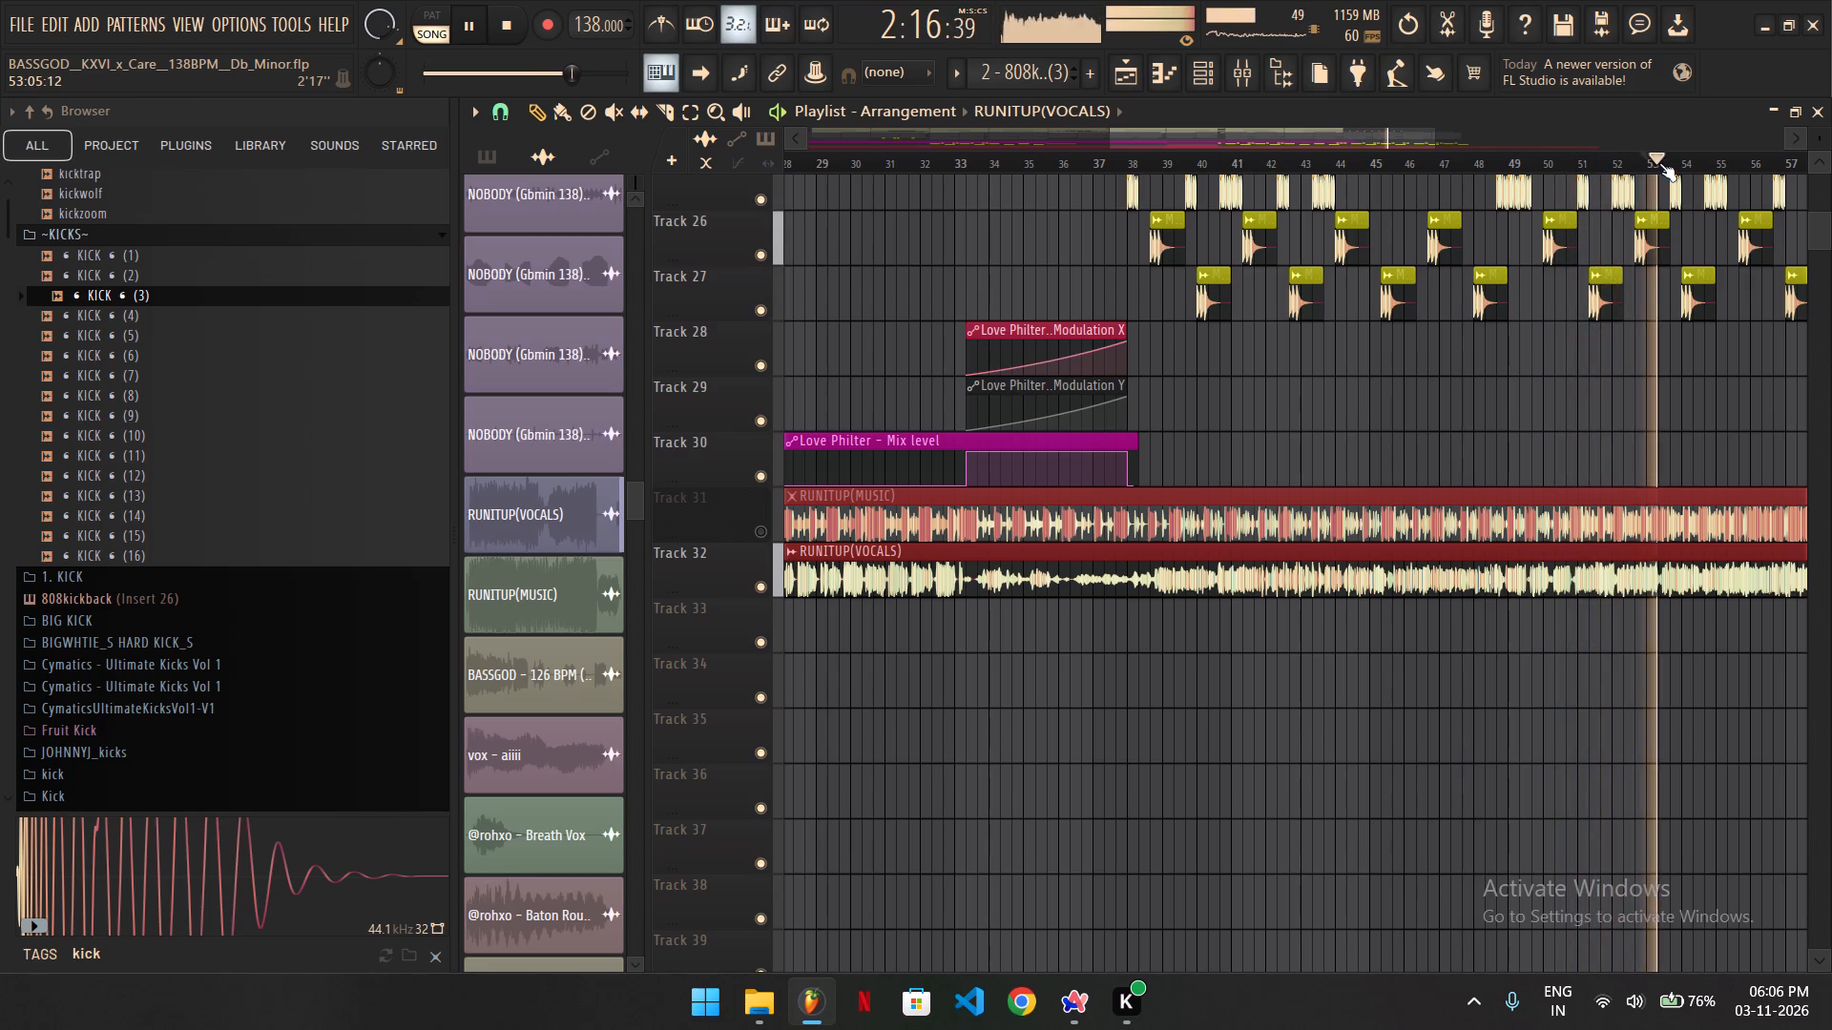
ctrl+scroll(1659, 163, down, 3)
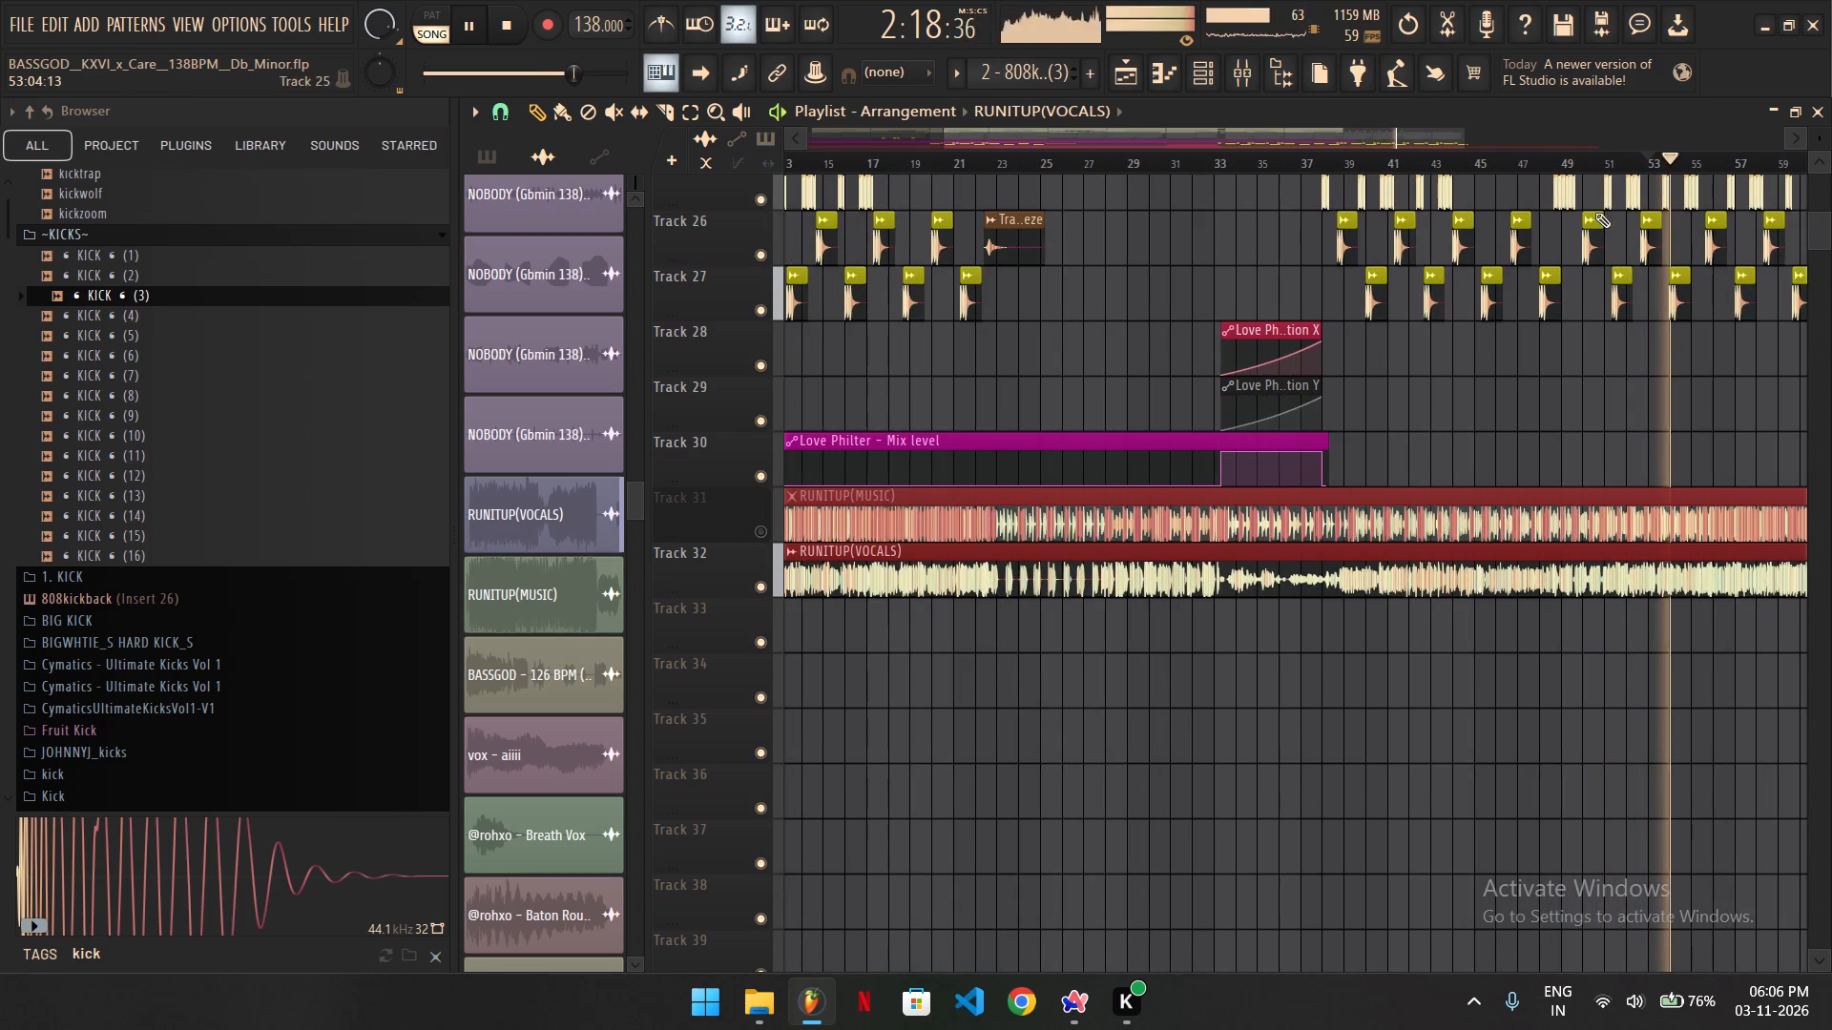
key(space)
Slice the RUNITUP(VOCALS) clip on Track 32 at bar 38, delete the portion after the cut, and return to the Draw tool.
click(665, 120)
ctrl+scroll(1390, 588, up, 9)
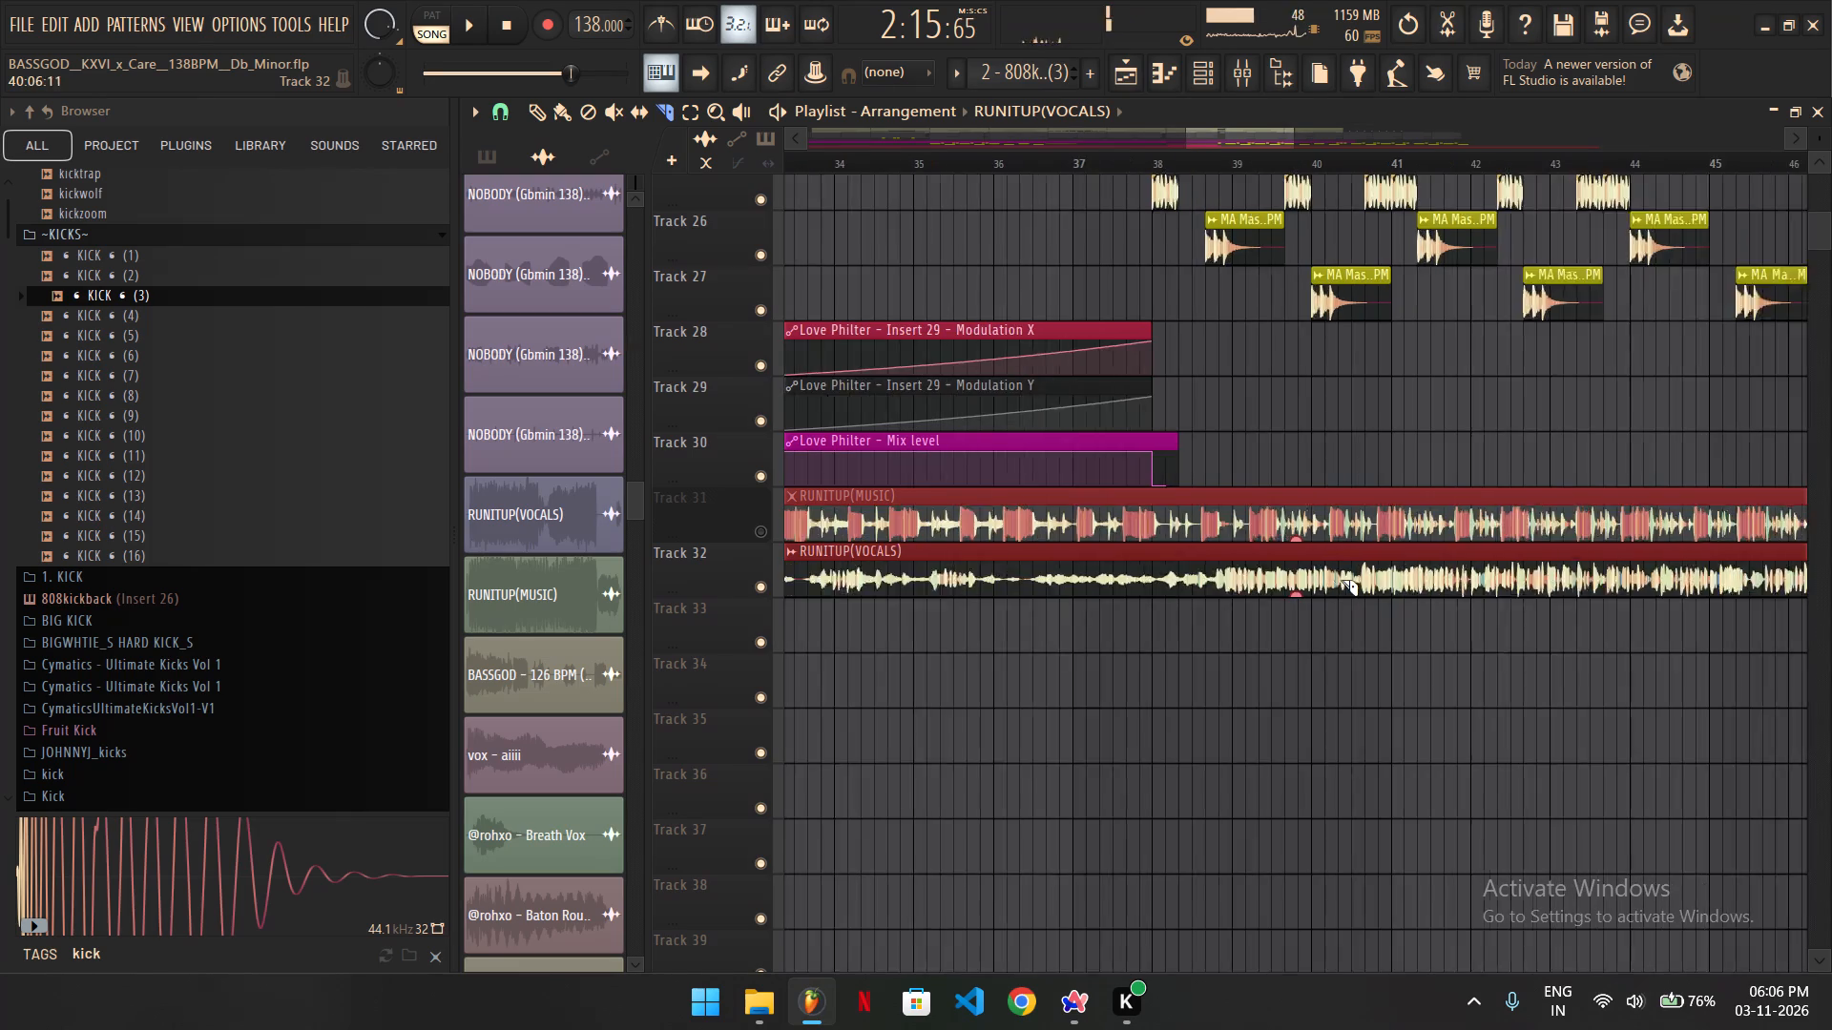
ctrl+scroll(1341, 580, up, 3)
ctrl+scroll(1053, 593, up, 4)
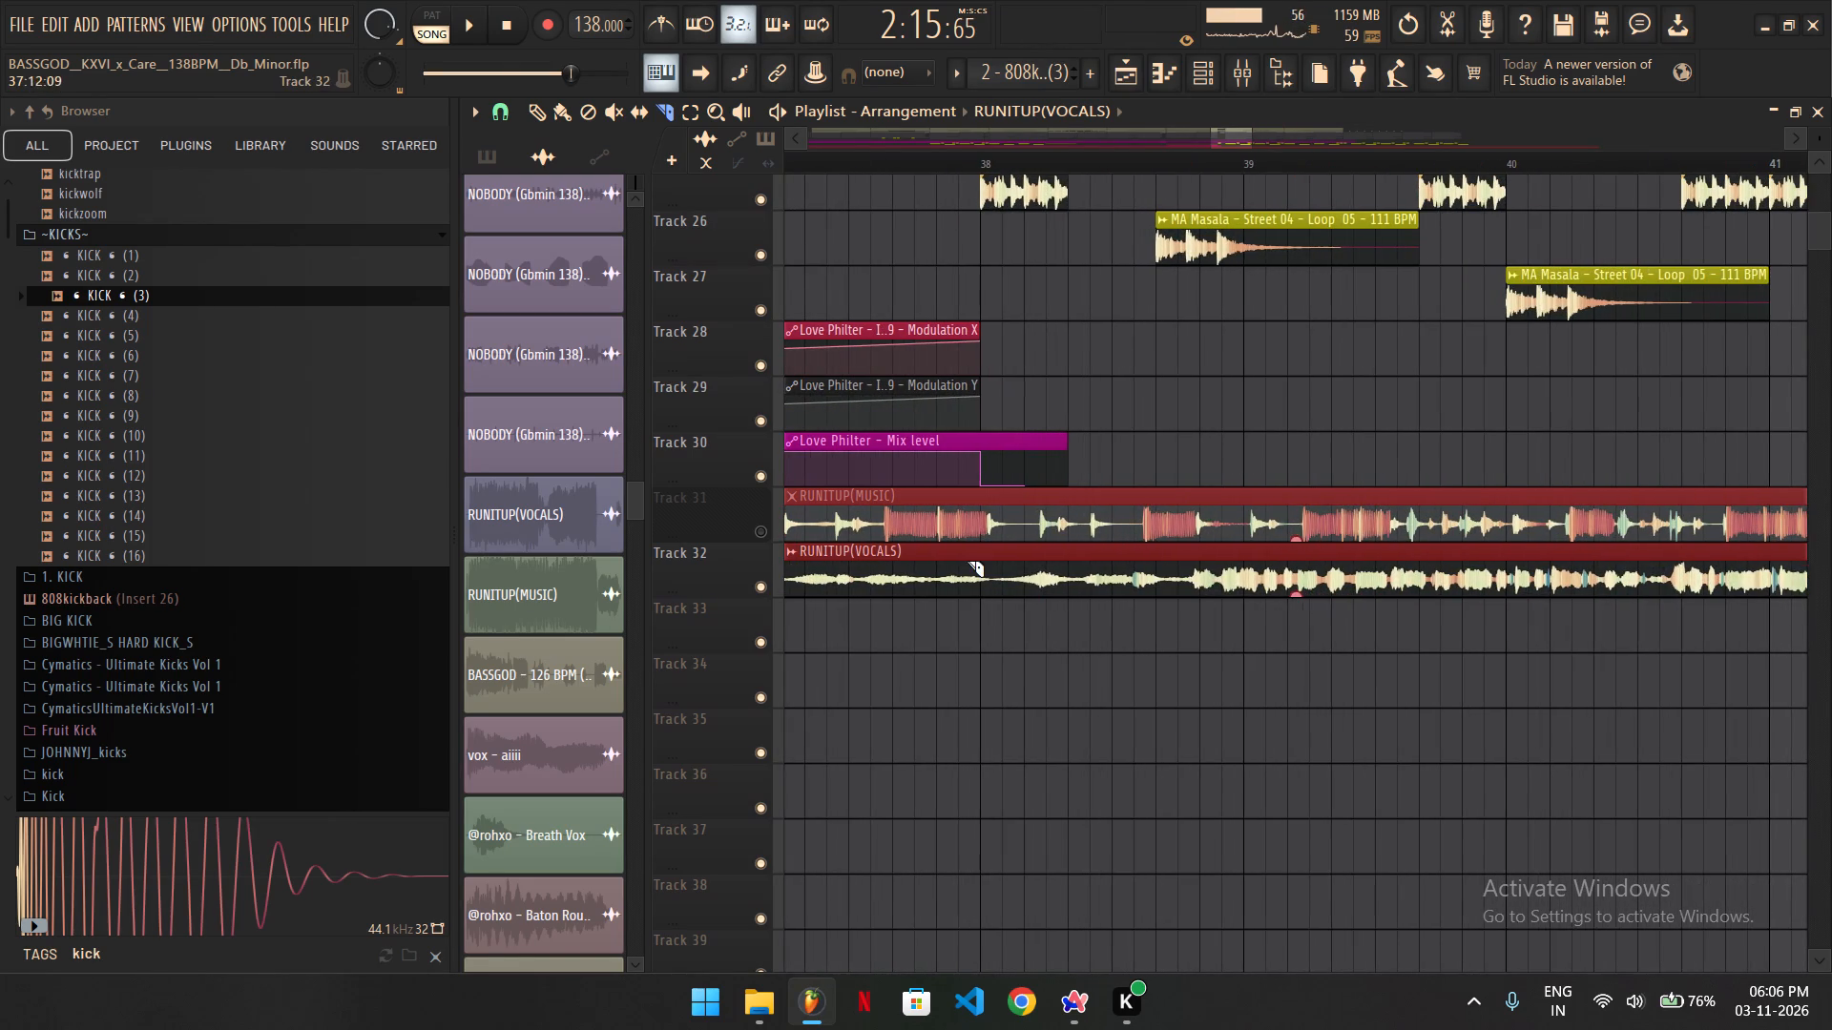
drag(907, 167, 821, 191)
key(space)
ctrl+scroll(1135, 426, down, 6)
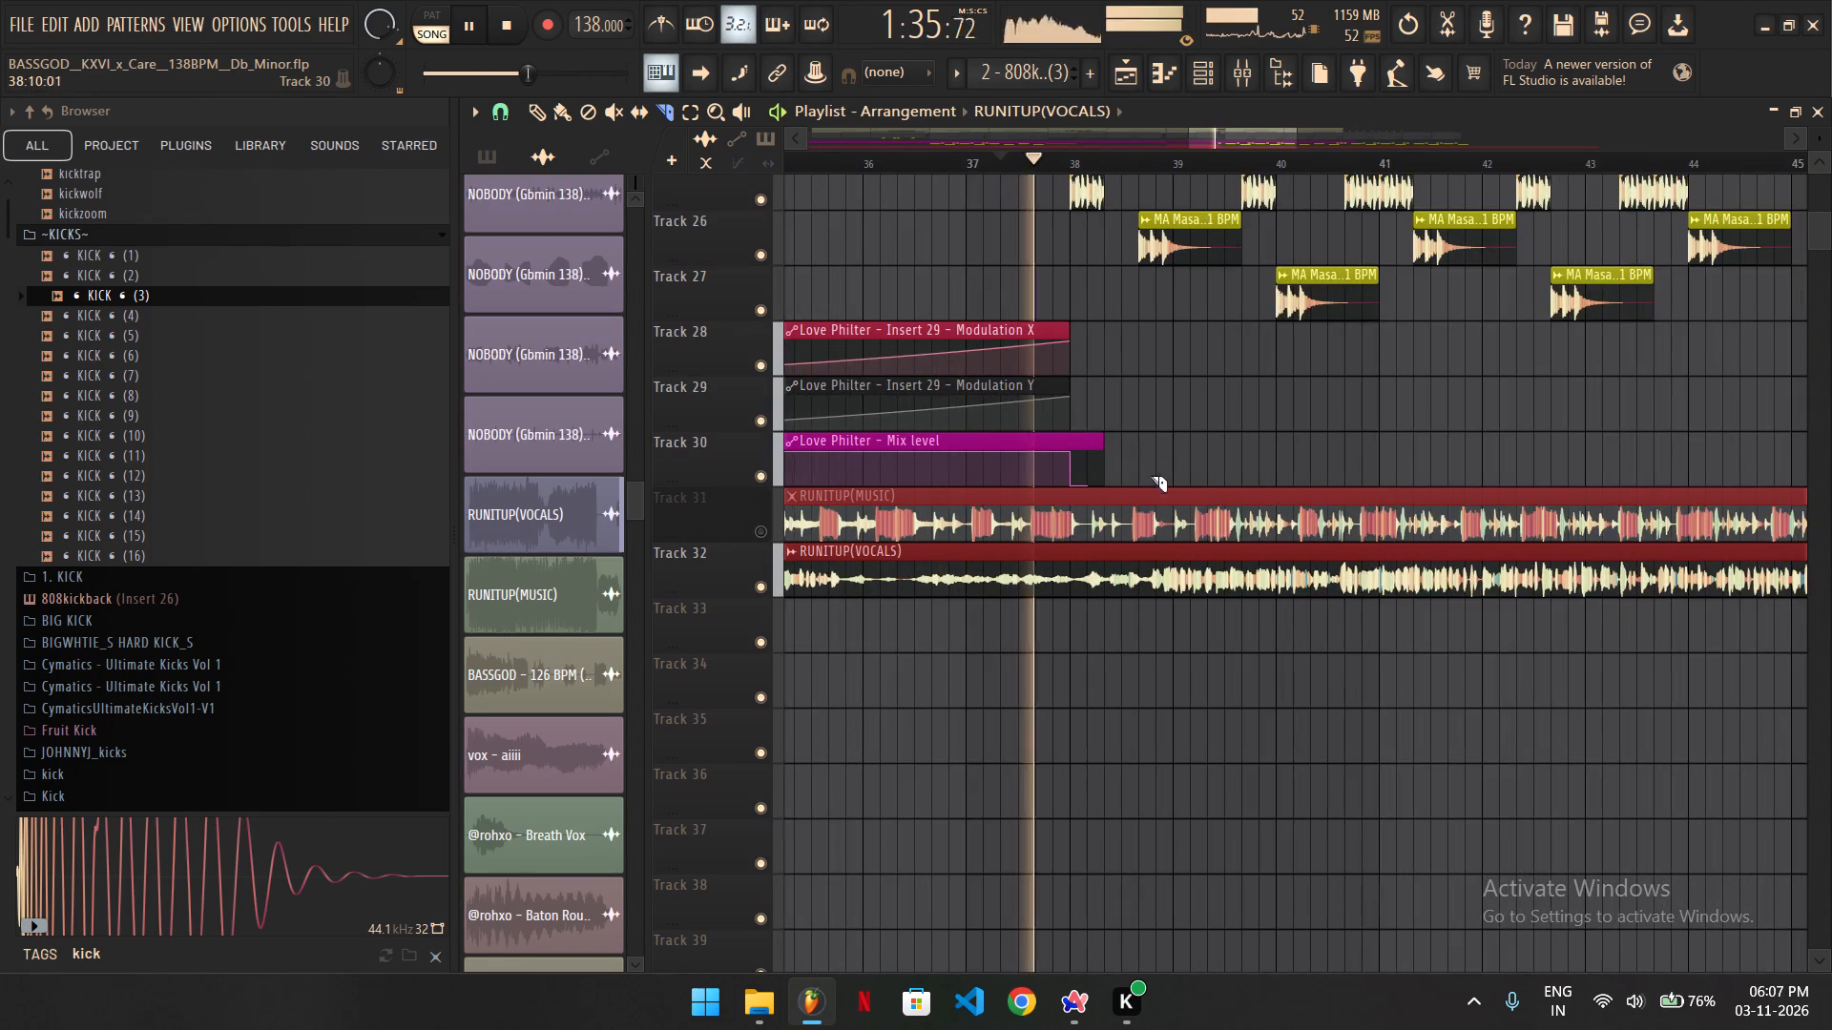
ctrl+scroll(1219, 541, down, 4)
ctrl+scroll(1231, 635, down, 2)
ctrl+scroll(1043, 635, down, 2)
ctrl+scroll(1136, 648, up, 3)
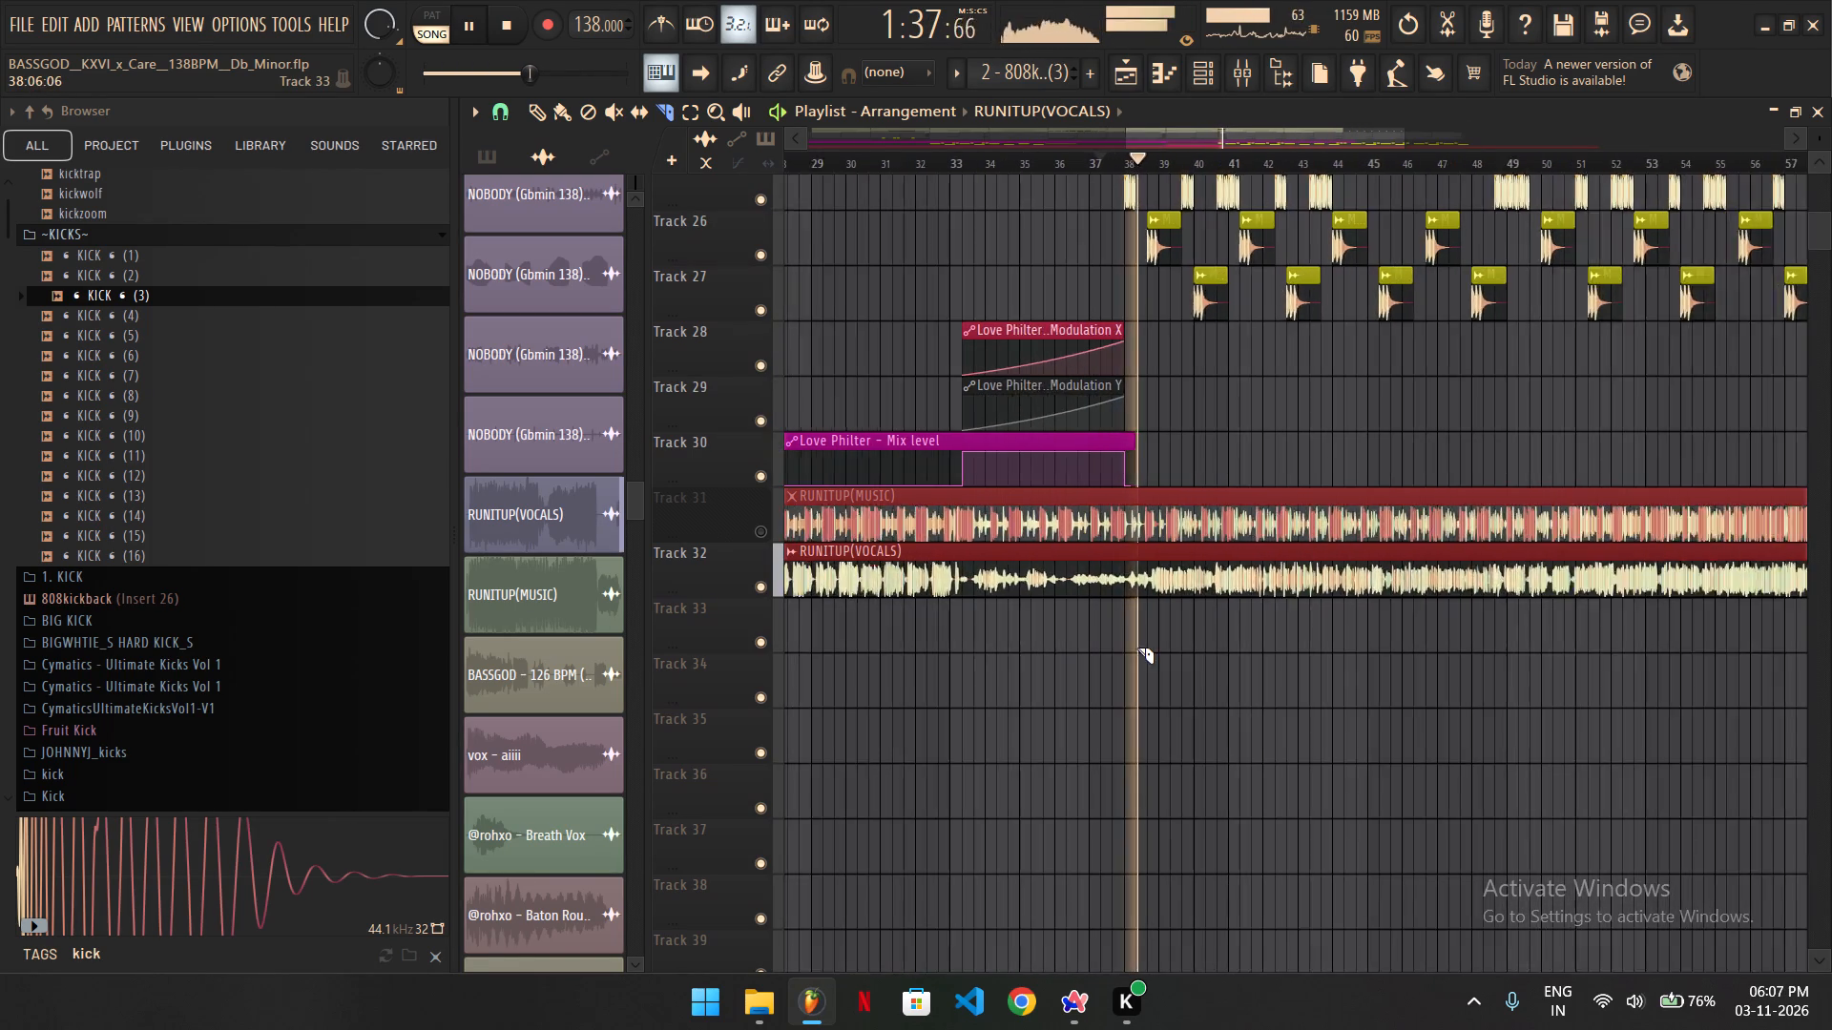
ctrl+scroll(1136, 648, up, 3)
key(space)
ctrl+scroll(1134, 631, up, 11)
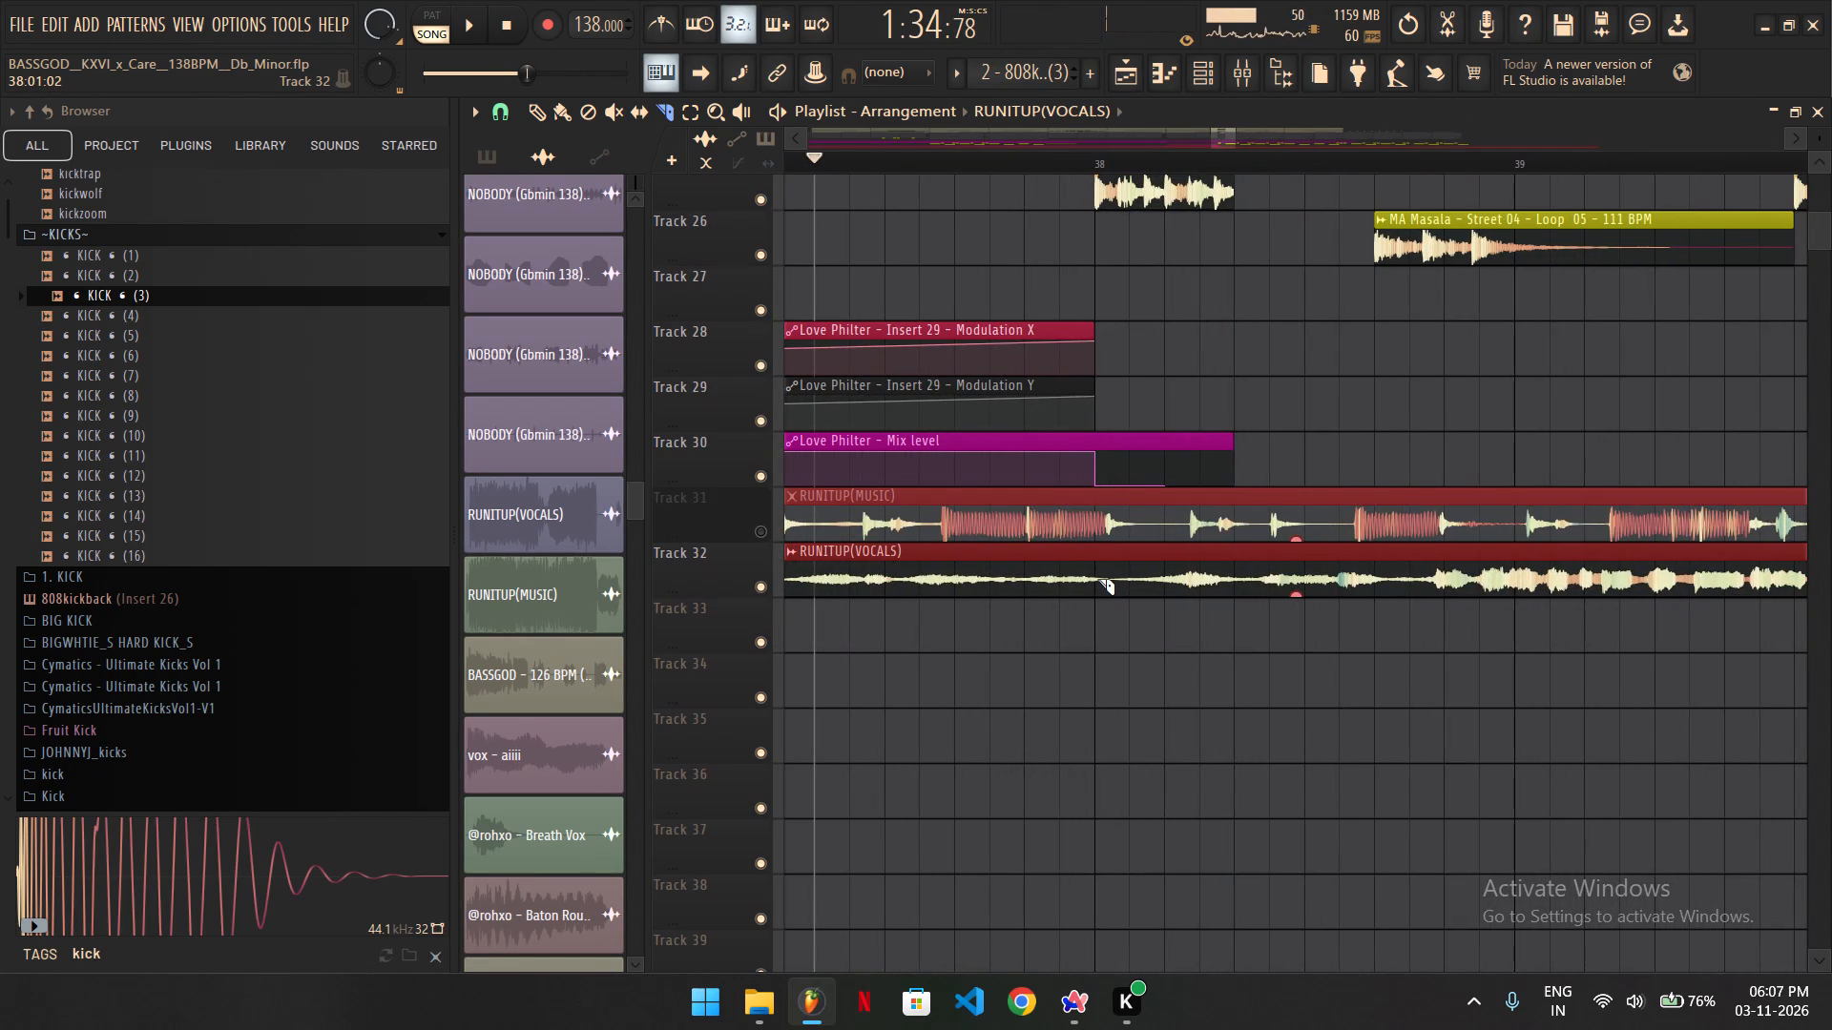
alt+shift+click(1097, 579)
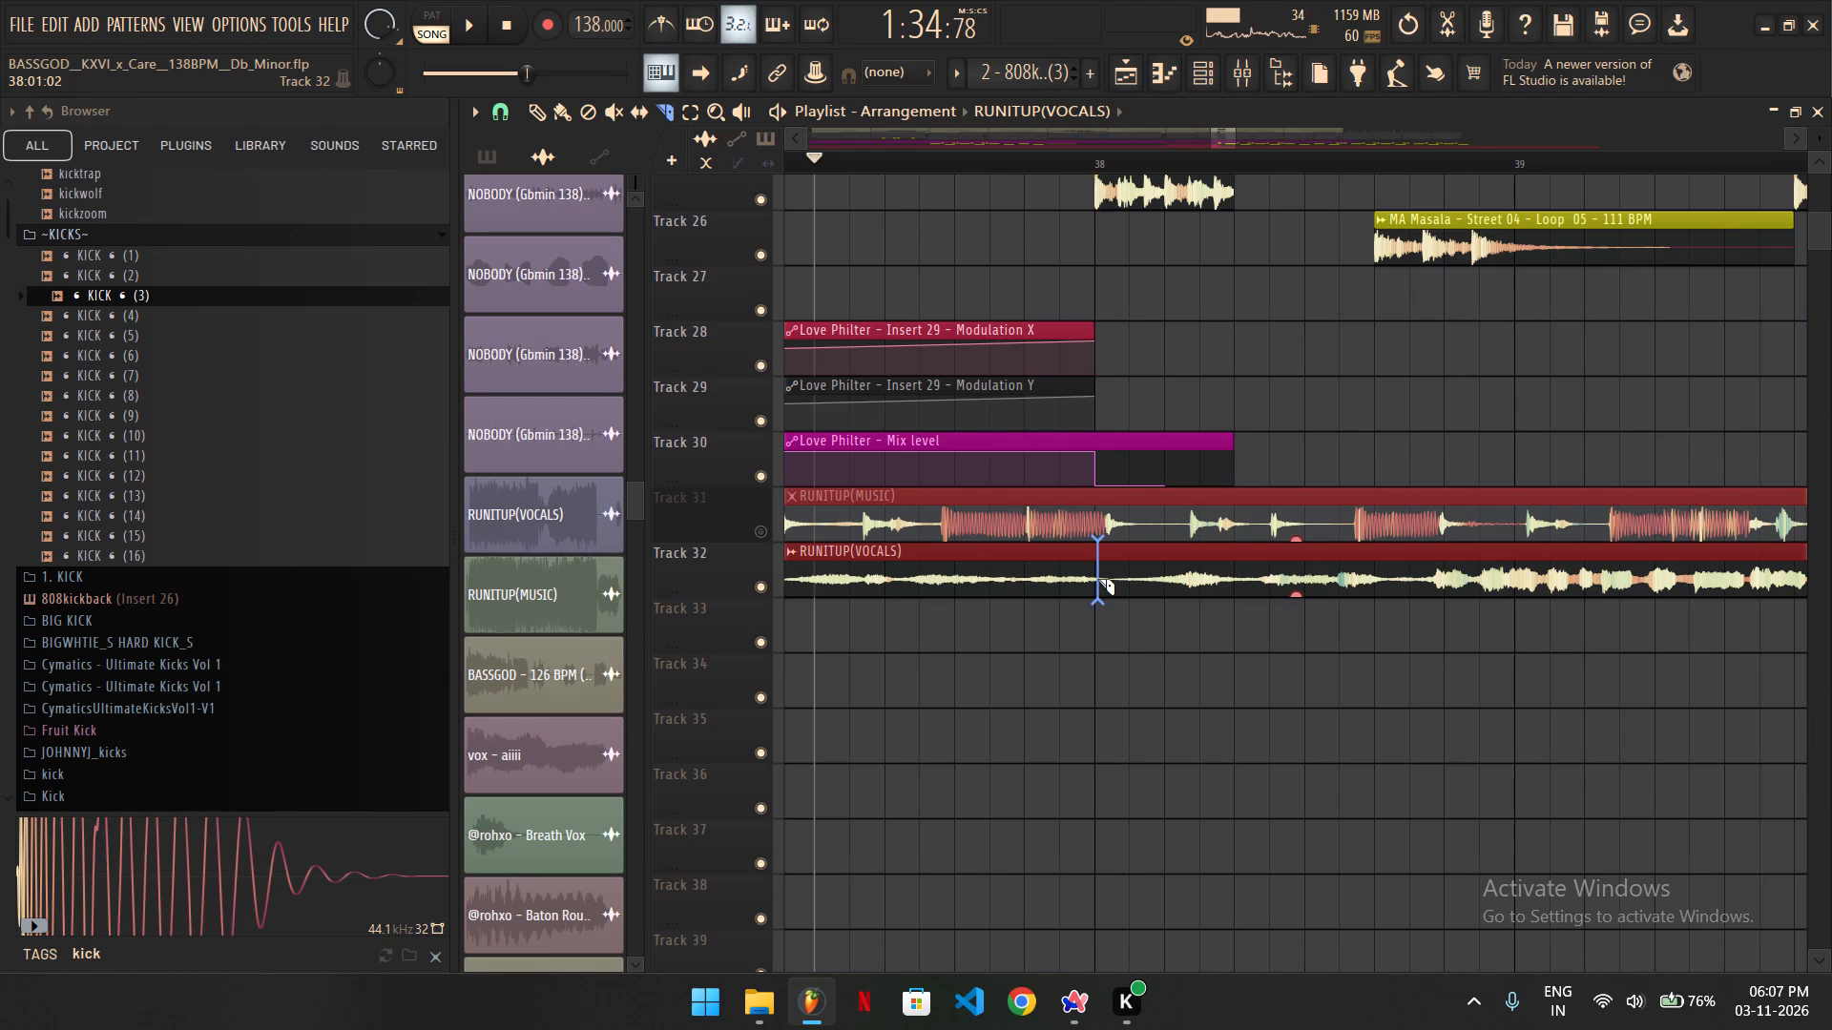
click(1186, 579)
ctrl+scroll(1175, 579, up, 1)
ctrl+click(1175, 579)
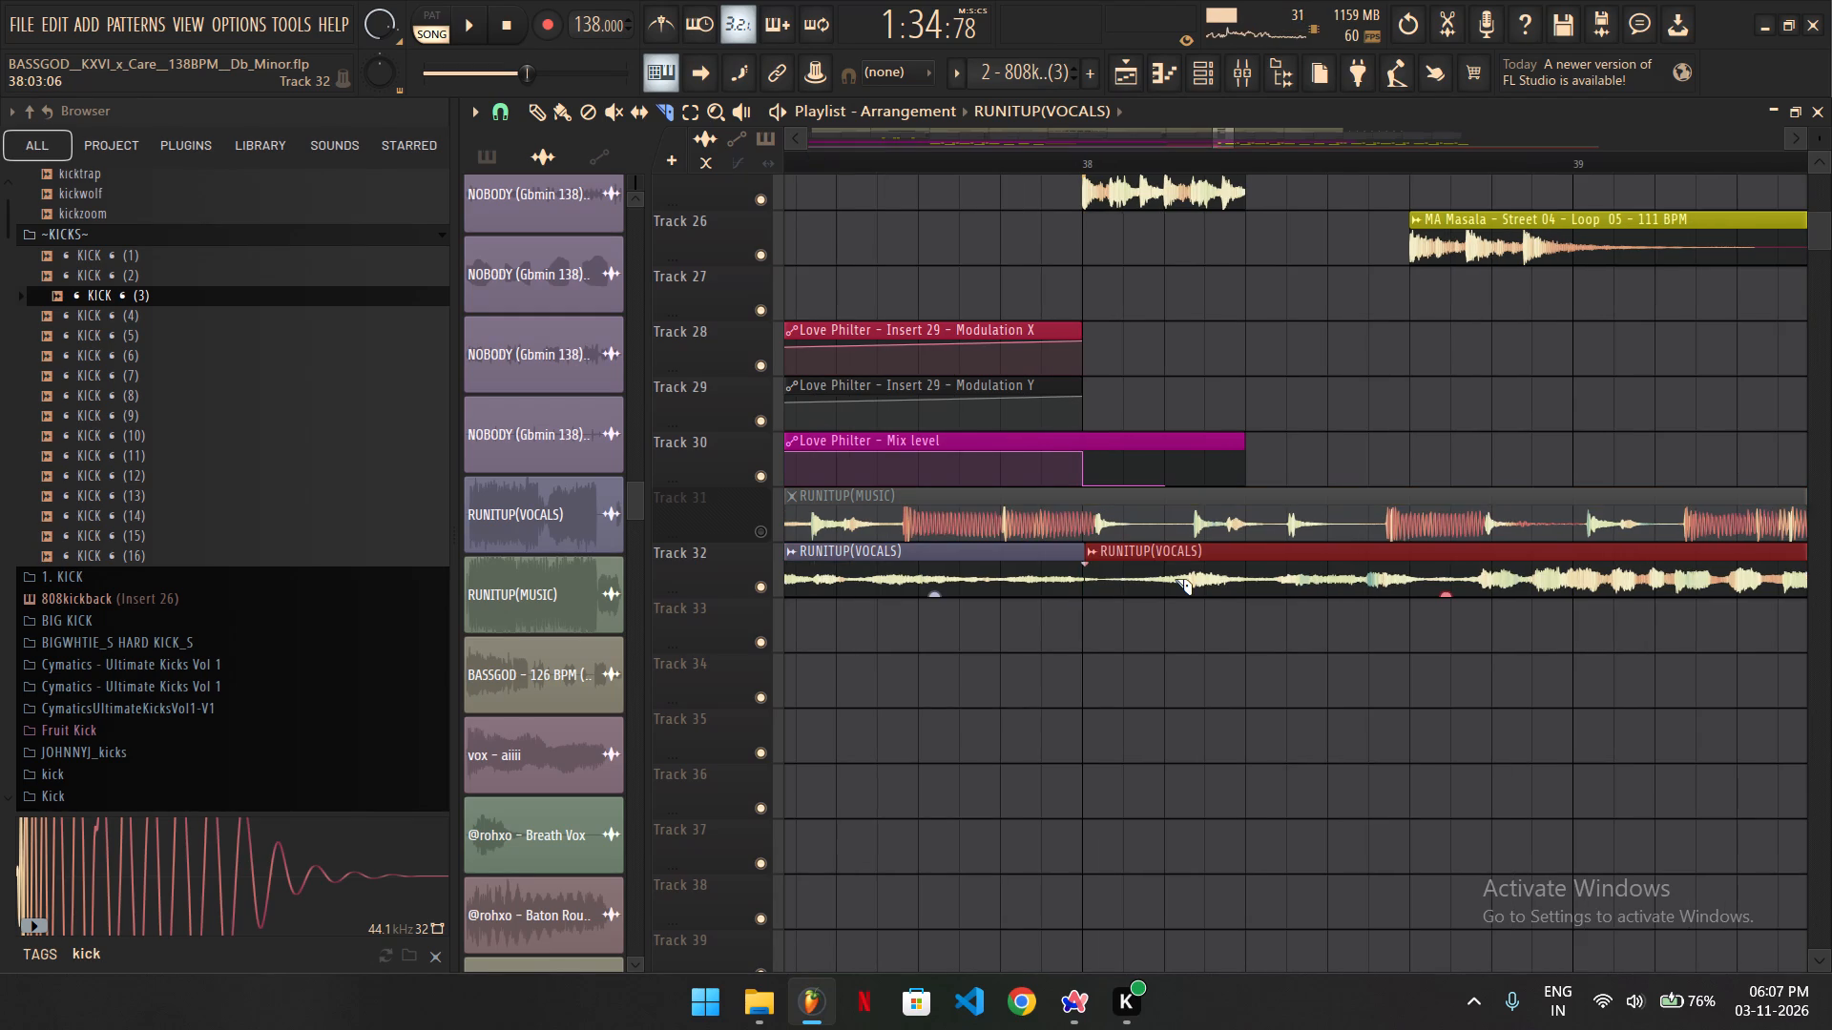
key(Delete)
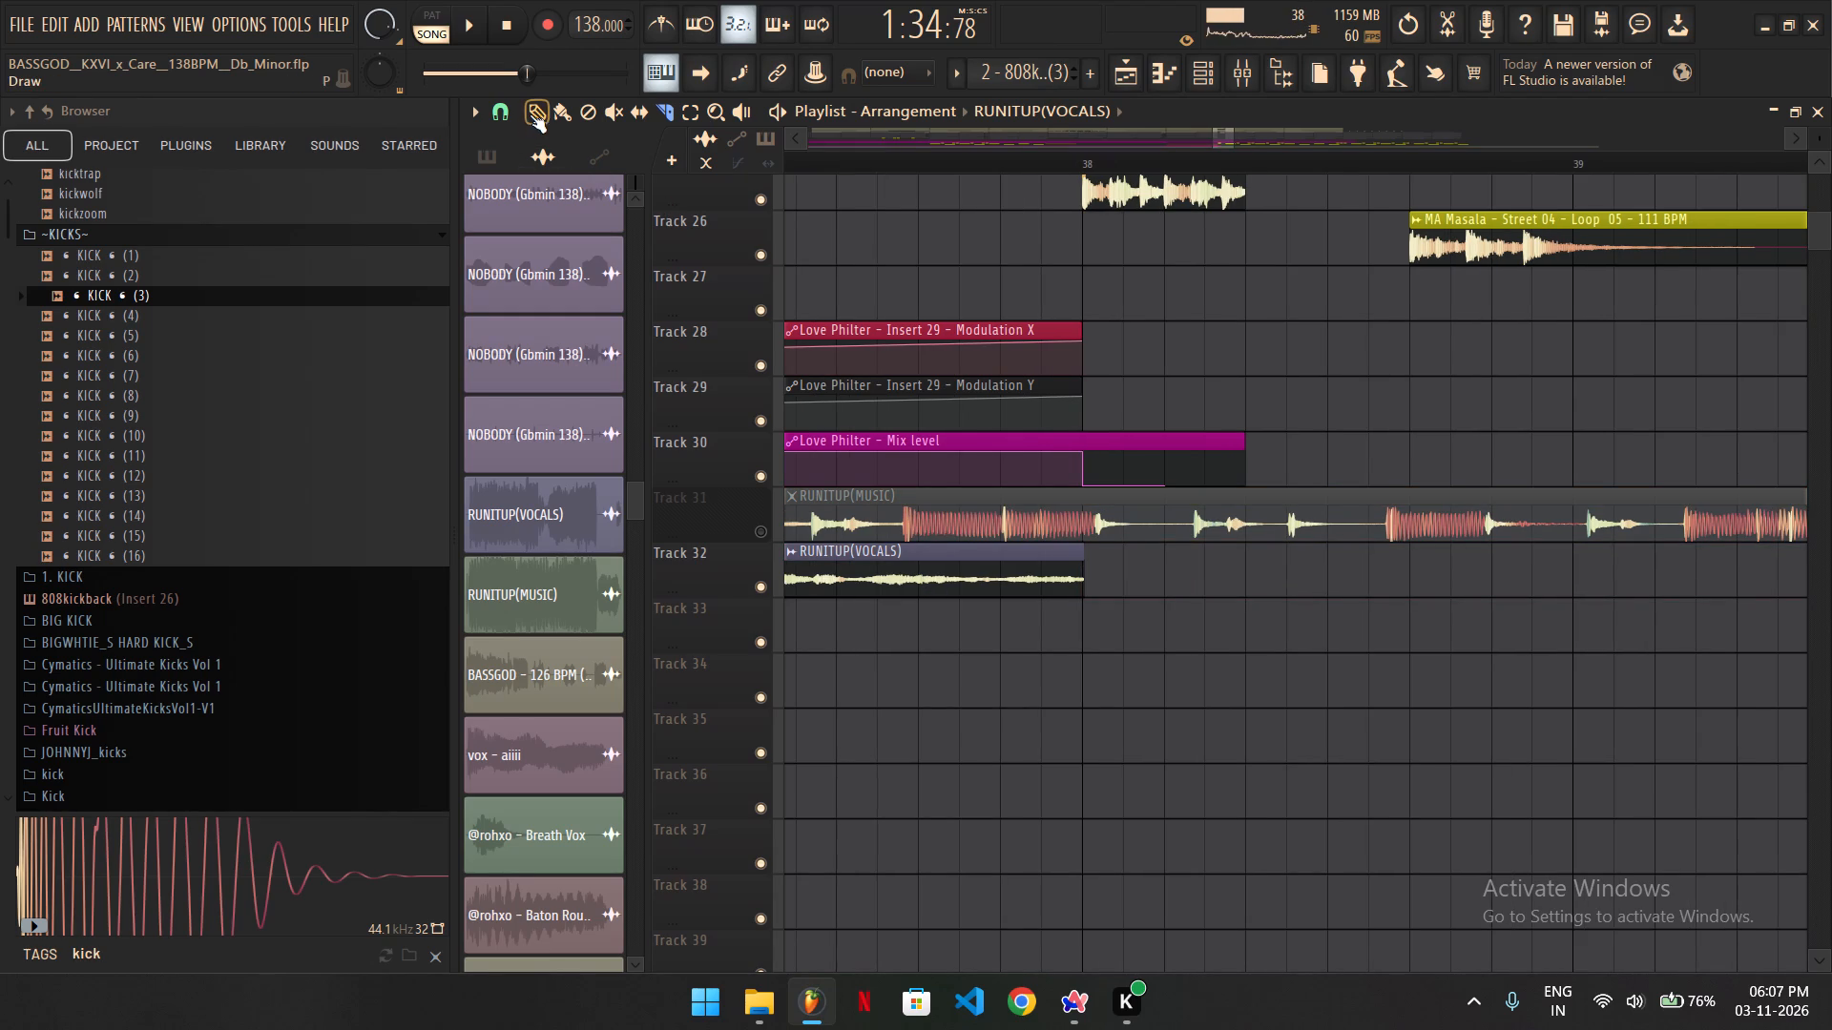
click(531, 114)
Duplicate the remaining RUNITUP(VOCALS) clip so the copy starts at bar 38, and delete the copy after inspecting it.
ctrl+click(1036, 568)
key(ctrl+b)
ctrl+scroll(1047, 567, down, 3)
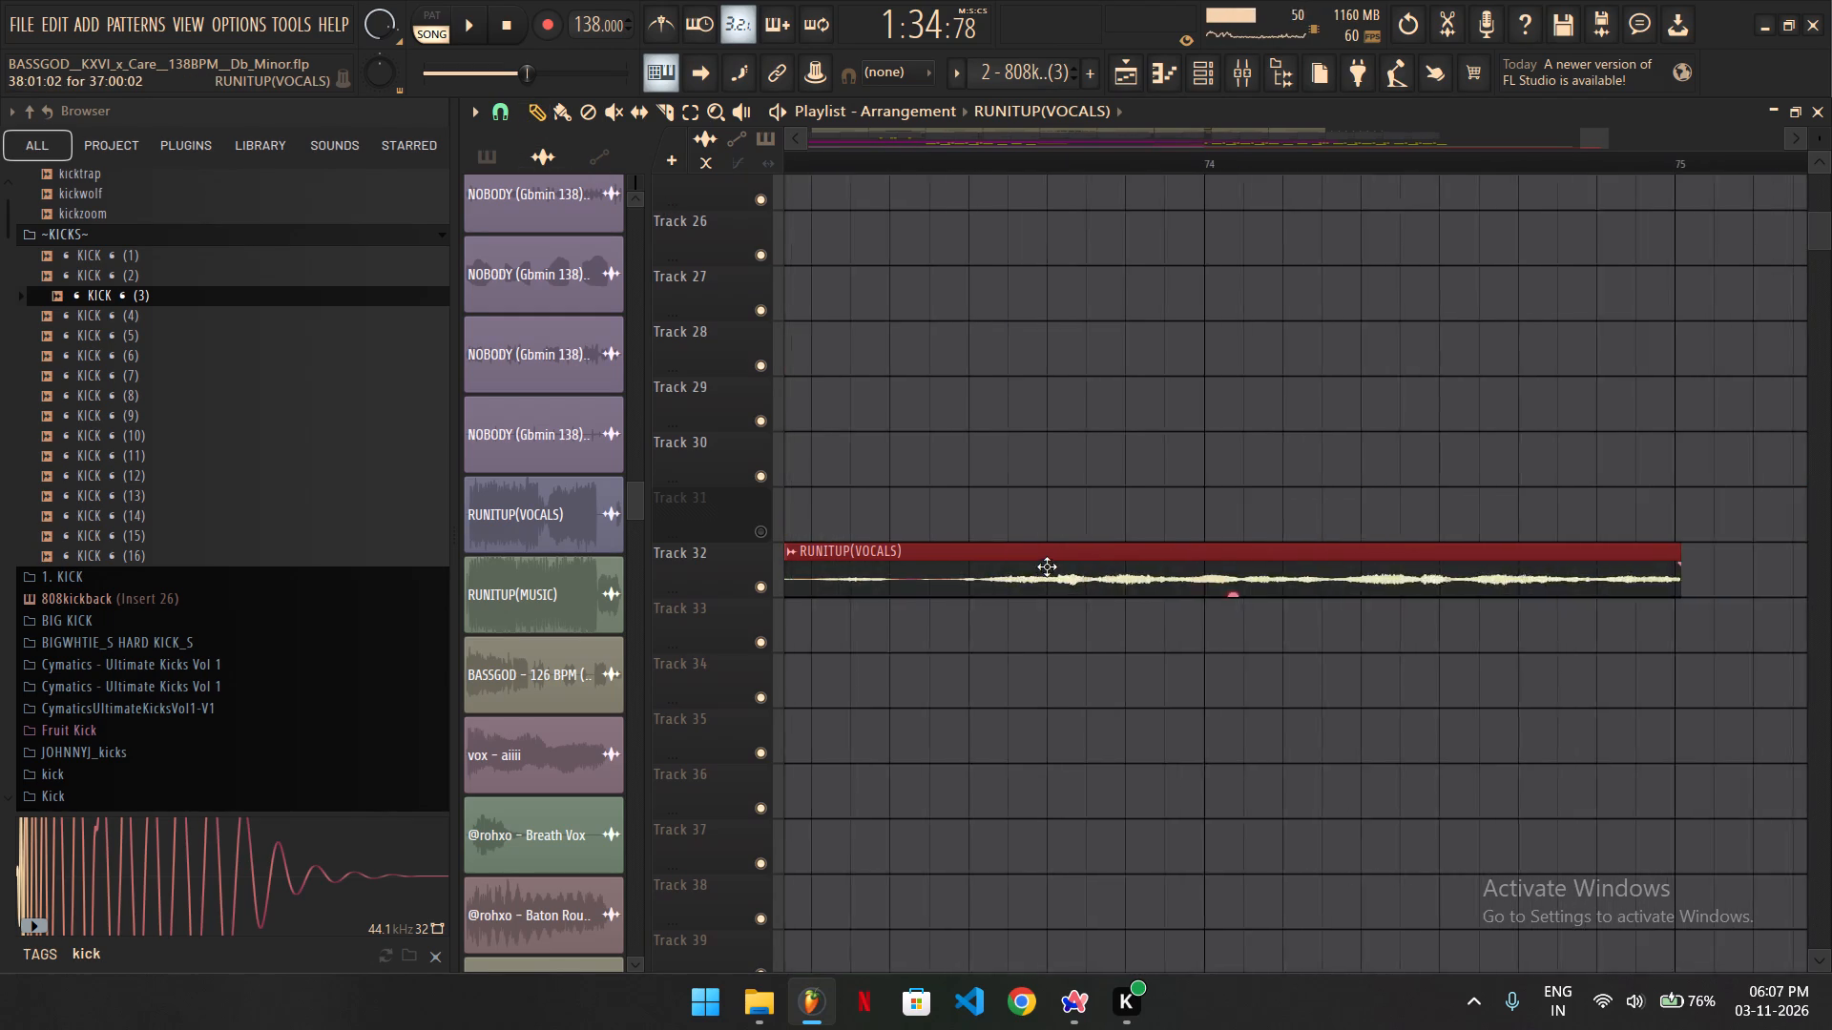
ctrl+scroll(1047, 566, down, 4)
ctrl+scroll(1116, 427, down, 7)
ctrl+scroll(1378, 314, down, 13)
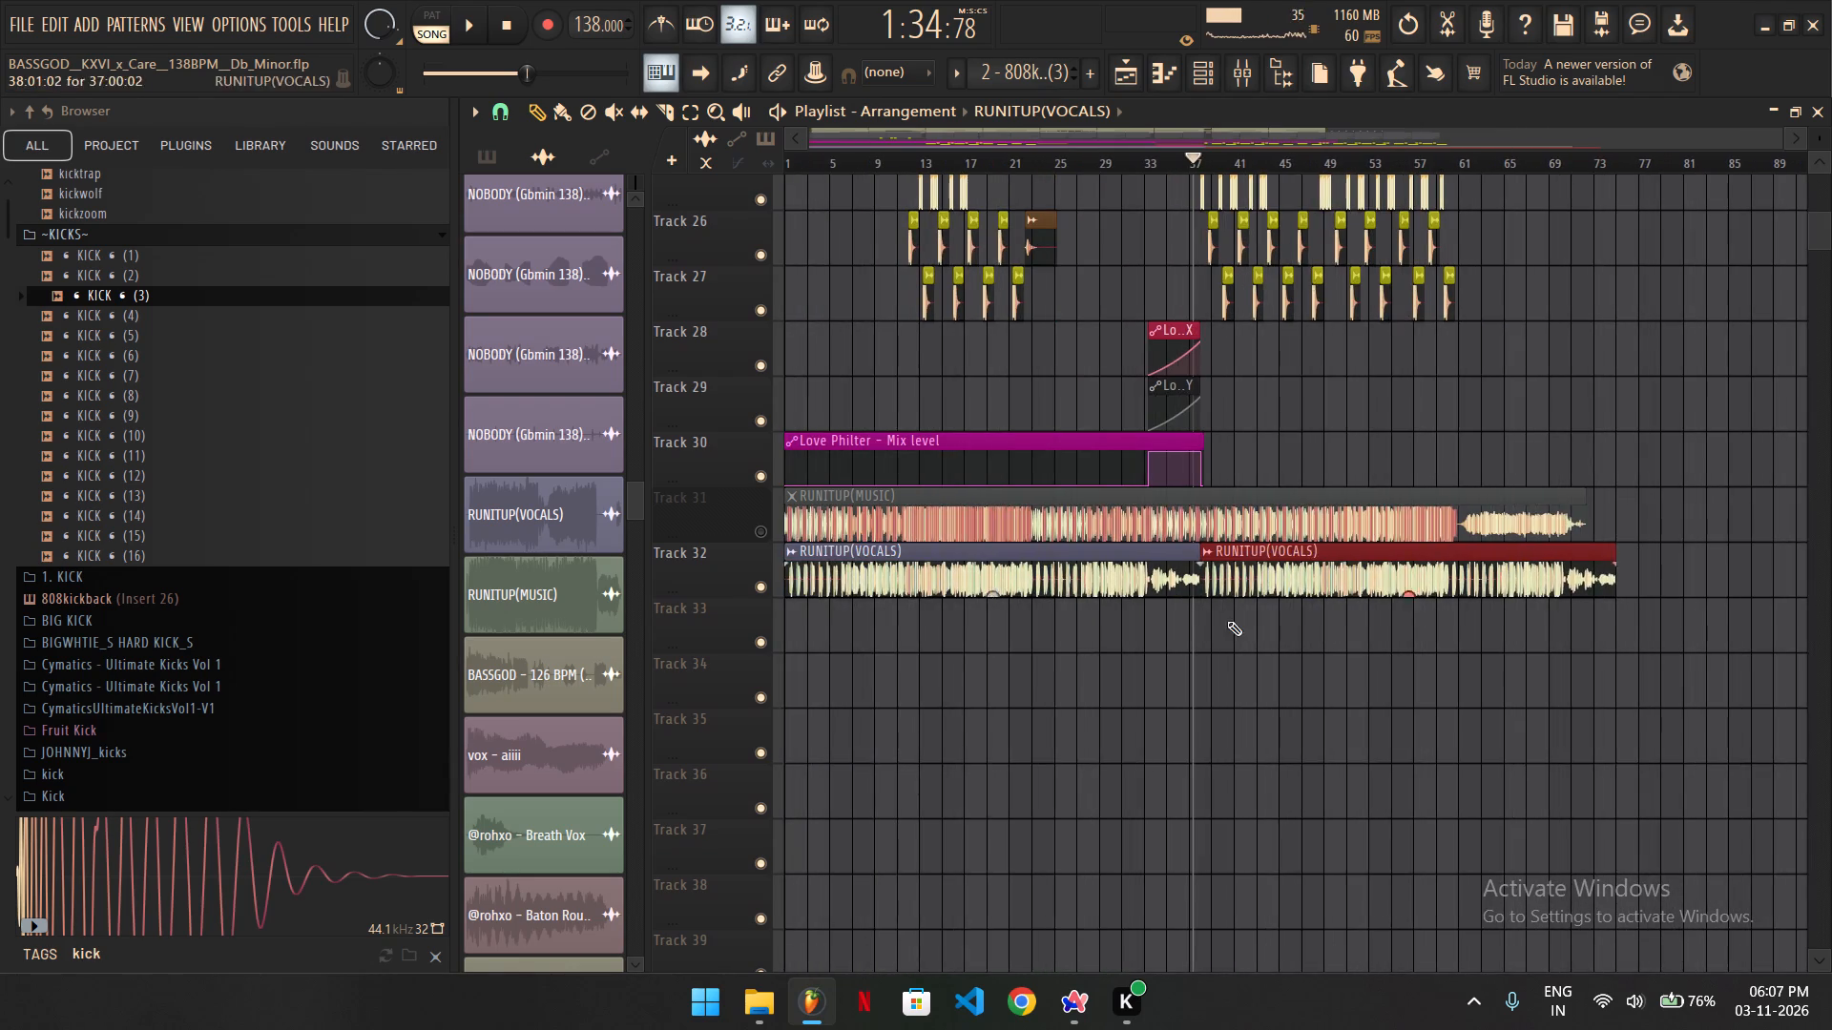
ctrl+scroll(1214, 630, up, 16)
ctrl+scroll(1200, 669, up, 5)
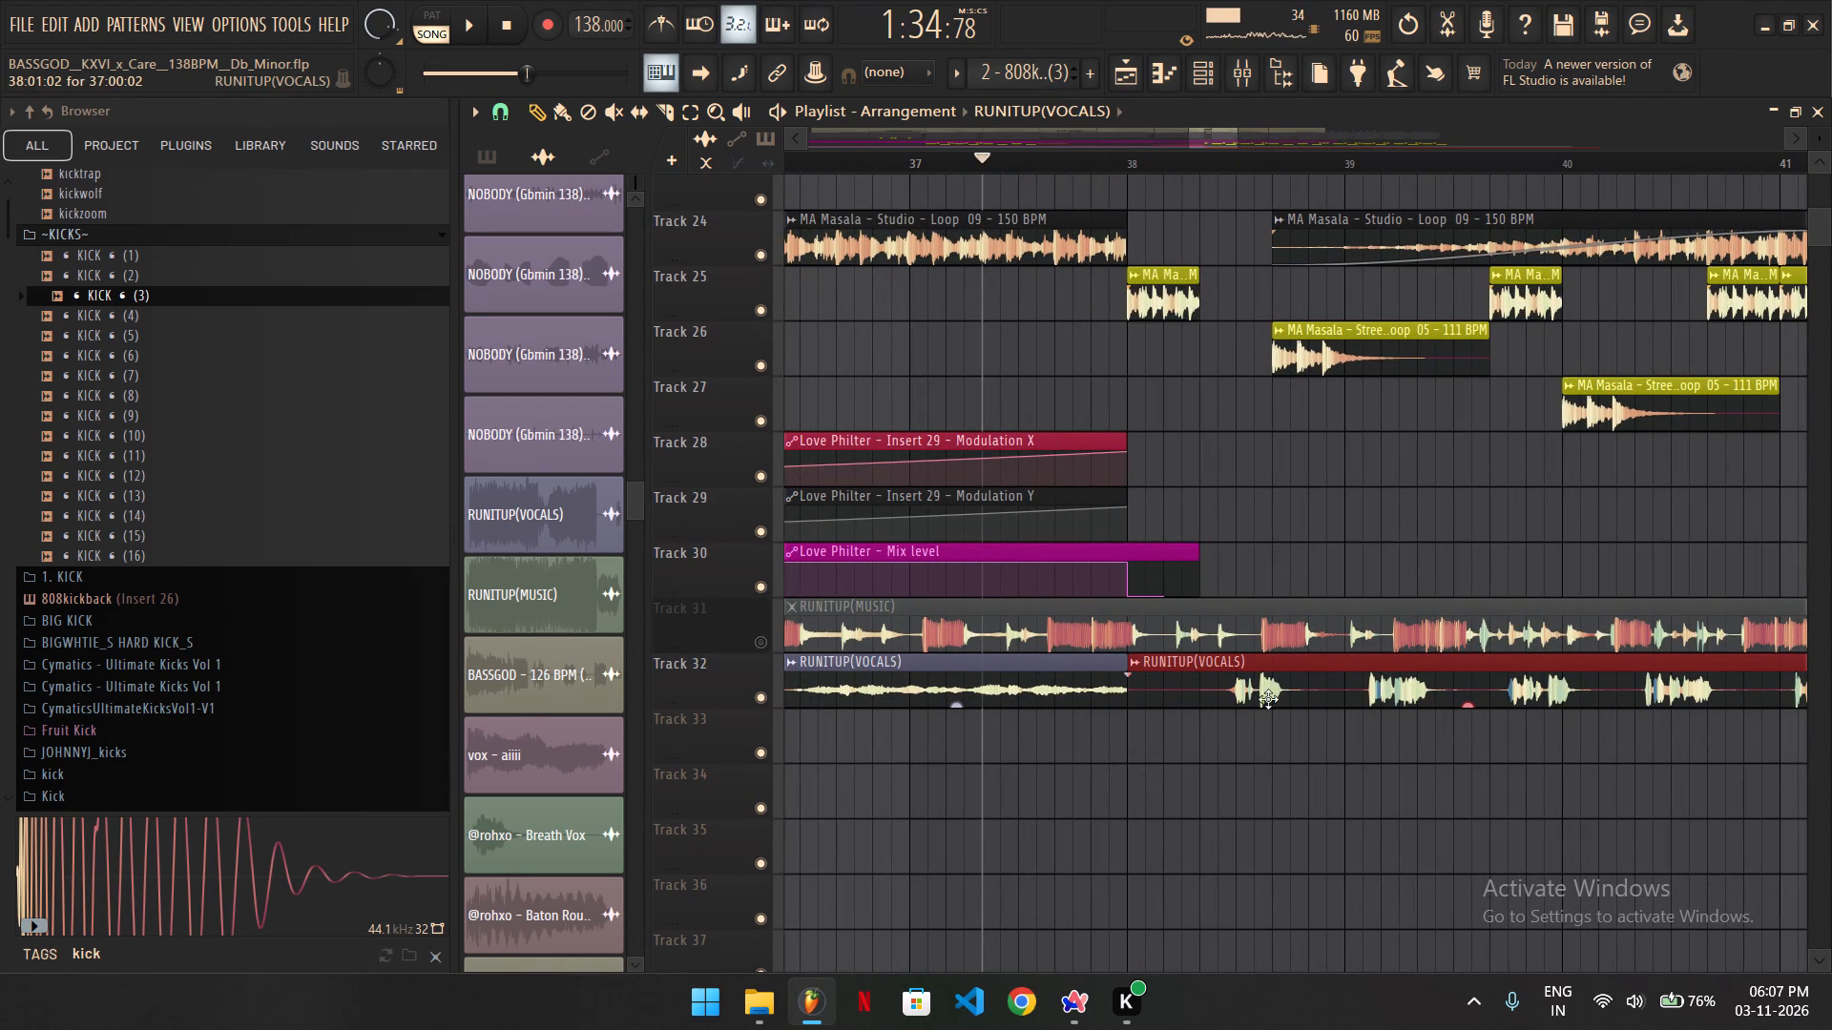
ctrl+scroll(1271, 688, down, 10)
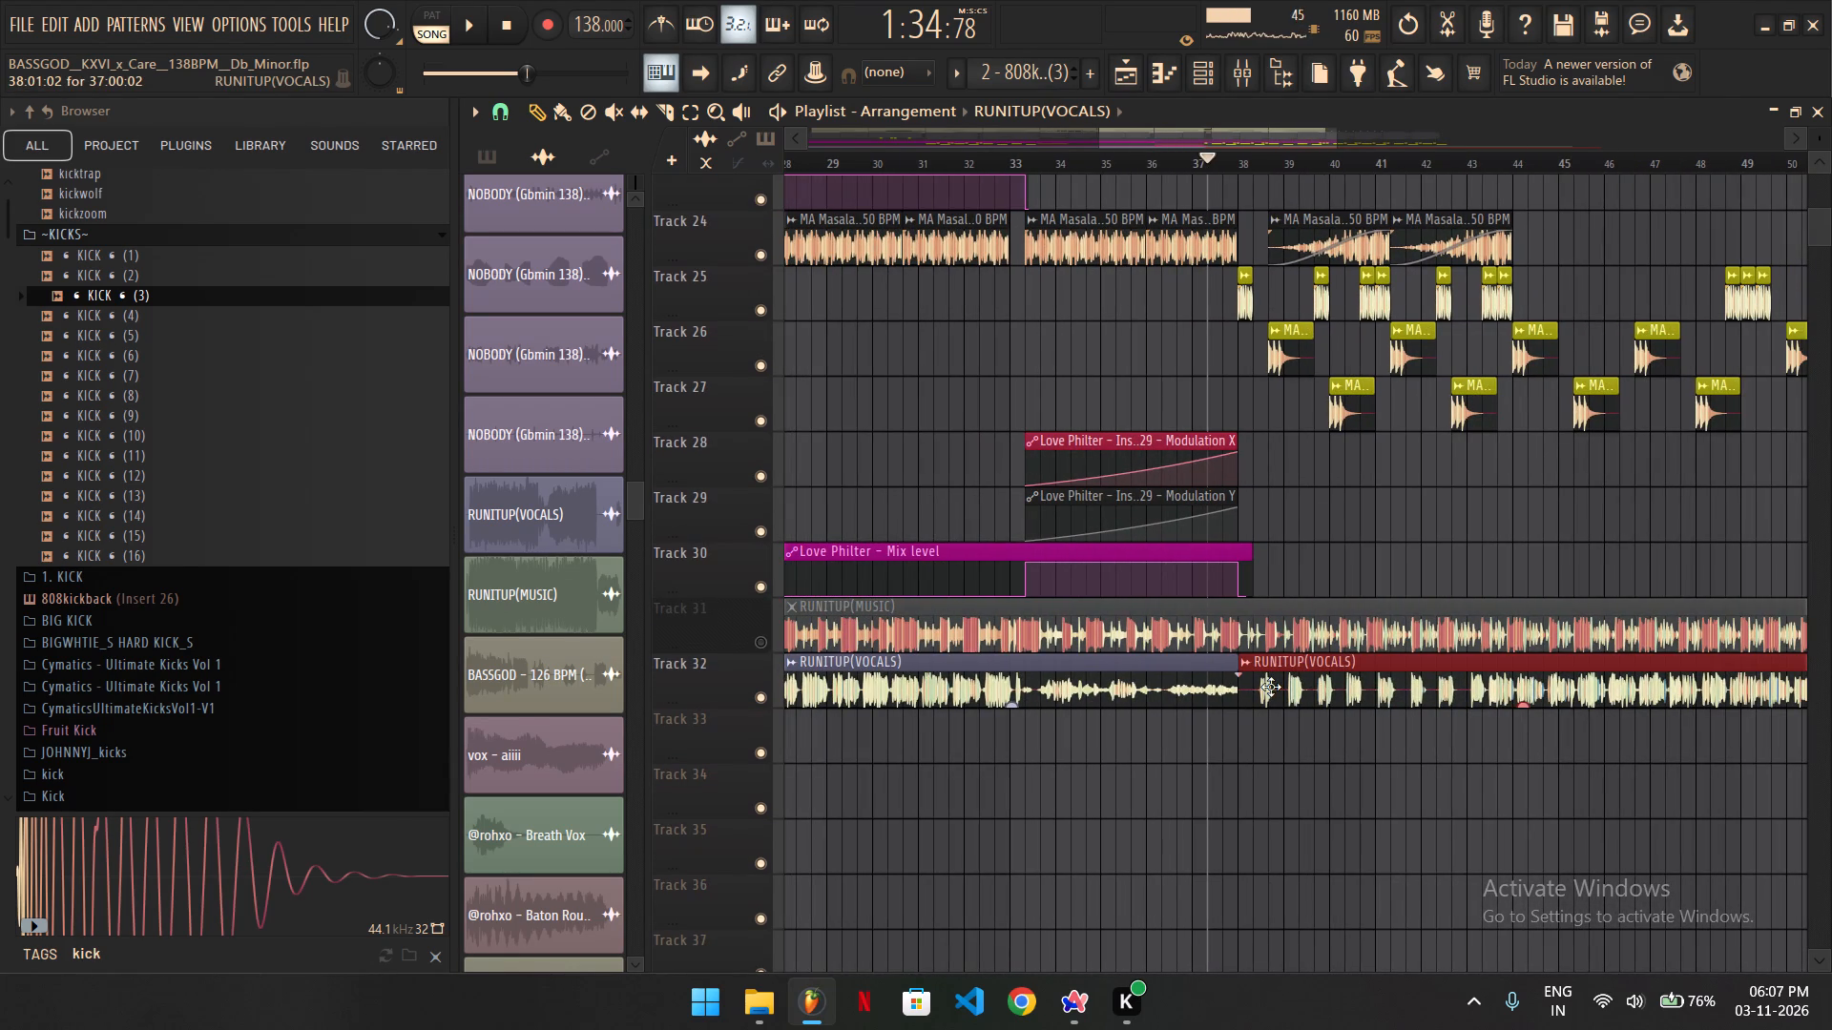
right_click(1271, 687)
Trim the silent start of the RUNITUP(VOCALS) clip on Track 32 so it begins at 1:05:00.
ctrl+scroll(1208, 673, down, 9)
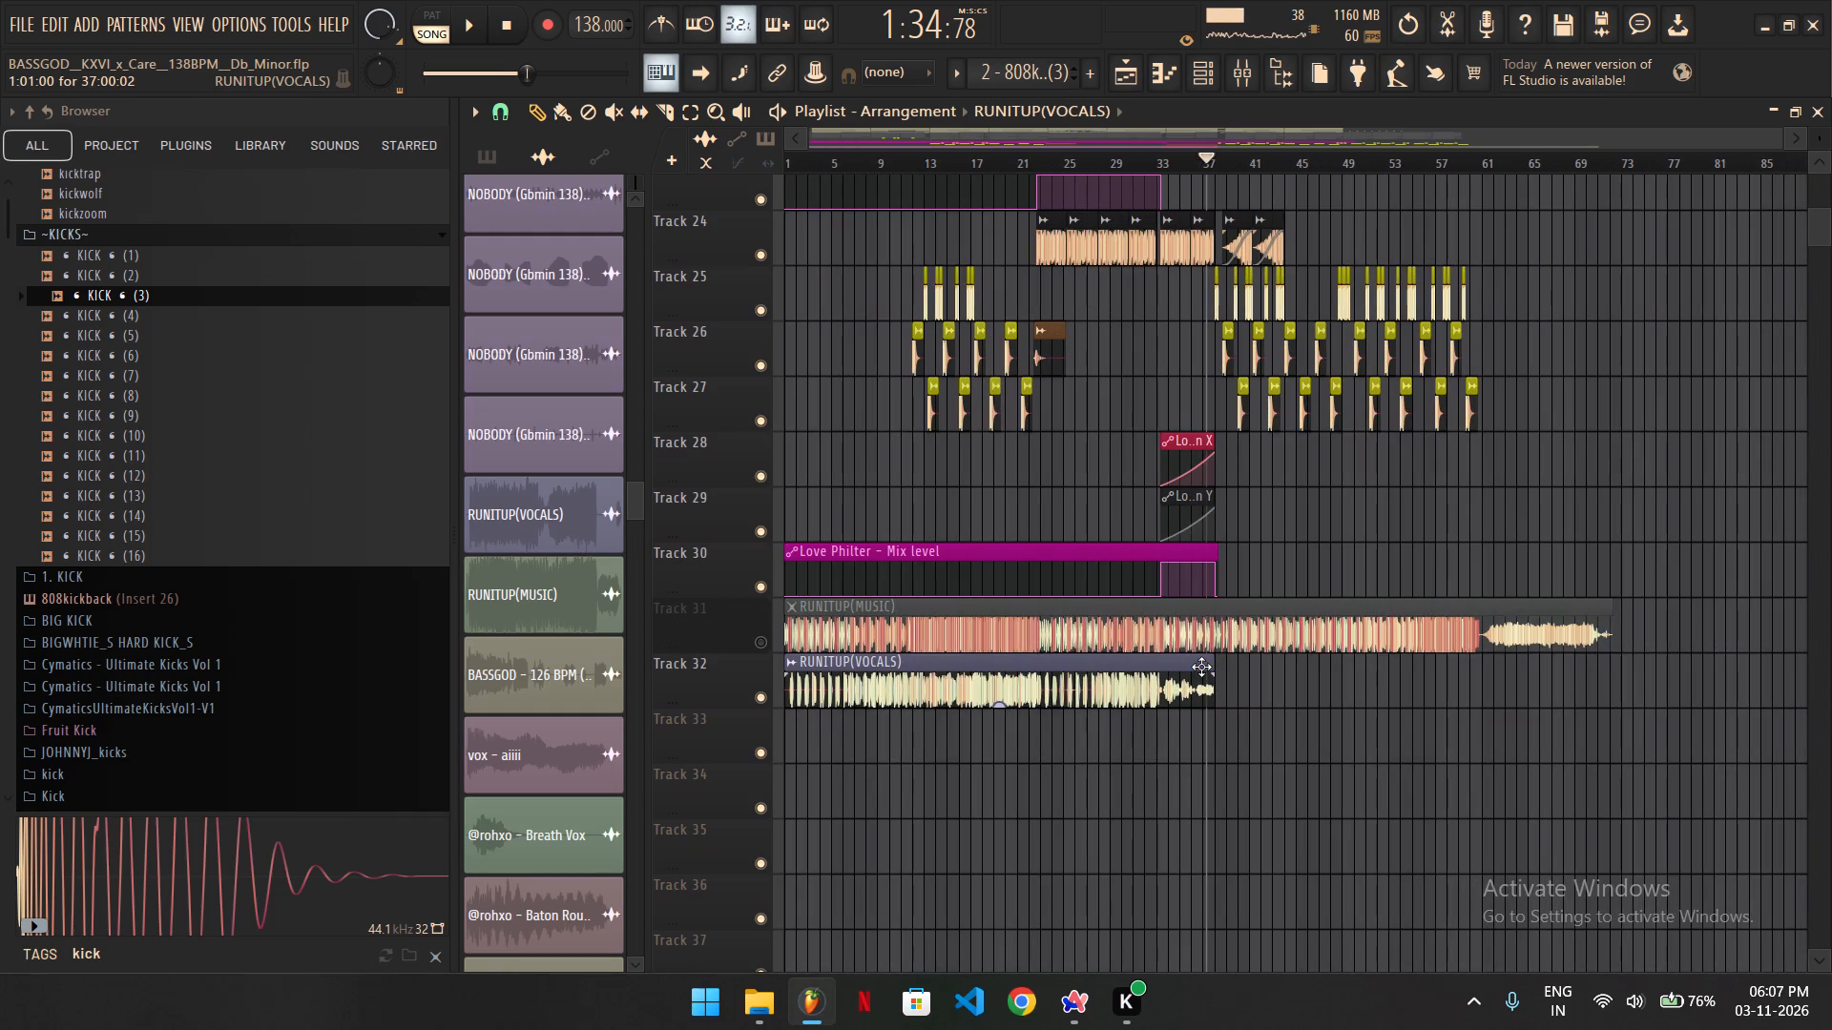
ctrl+scroll(1201, 667, down, 3)
ctrl+scroll(736, 702, up, 20)
ctrl+scroll(736, 702, up, 3)
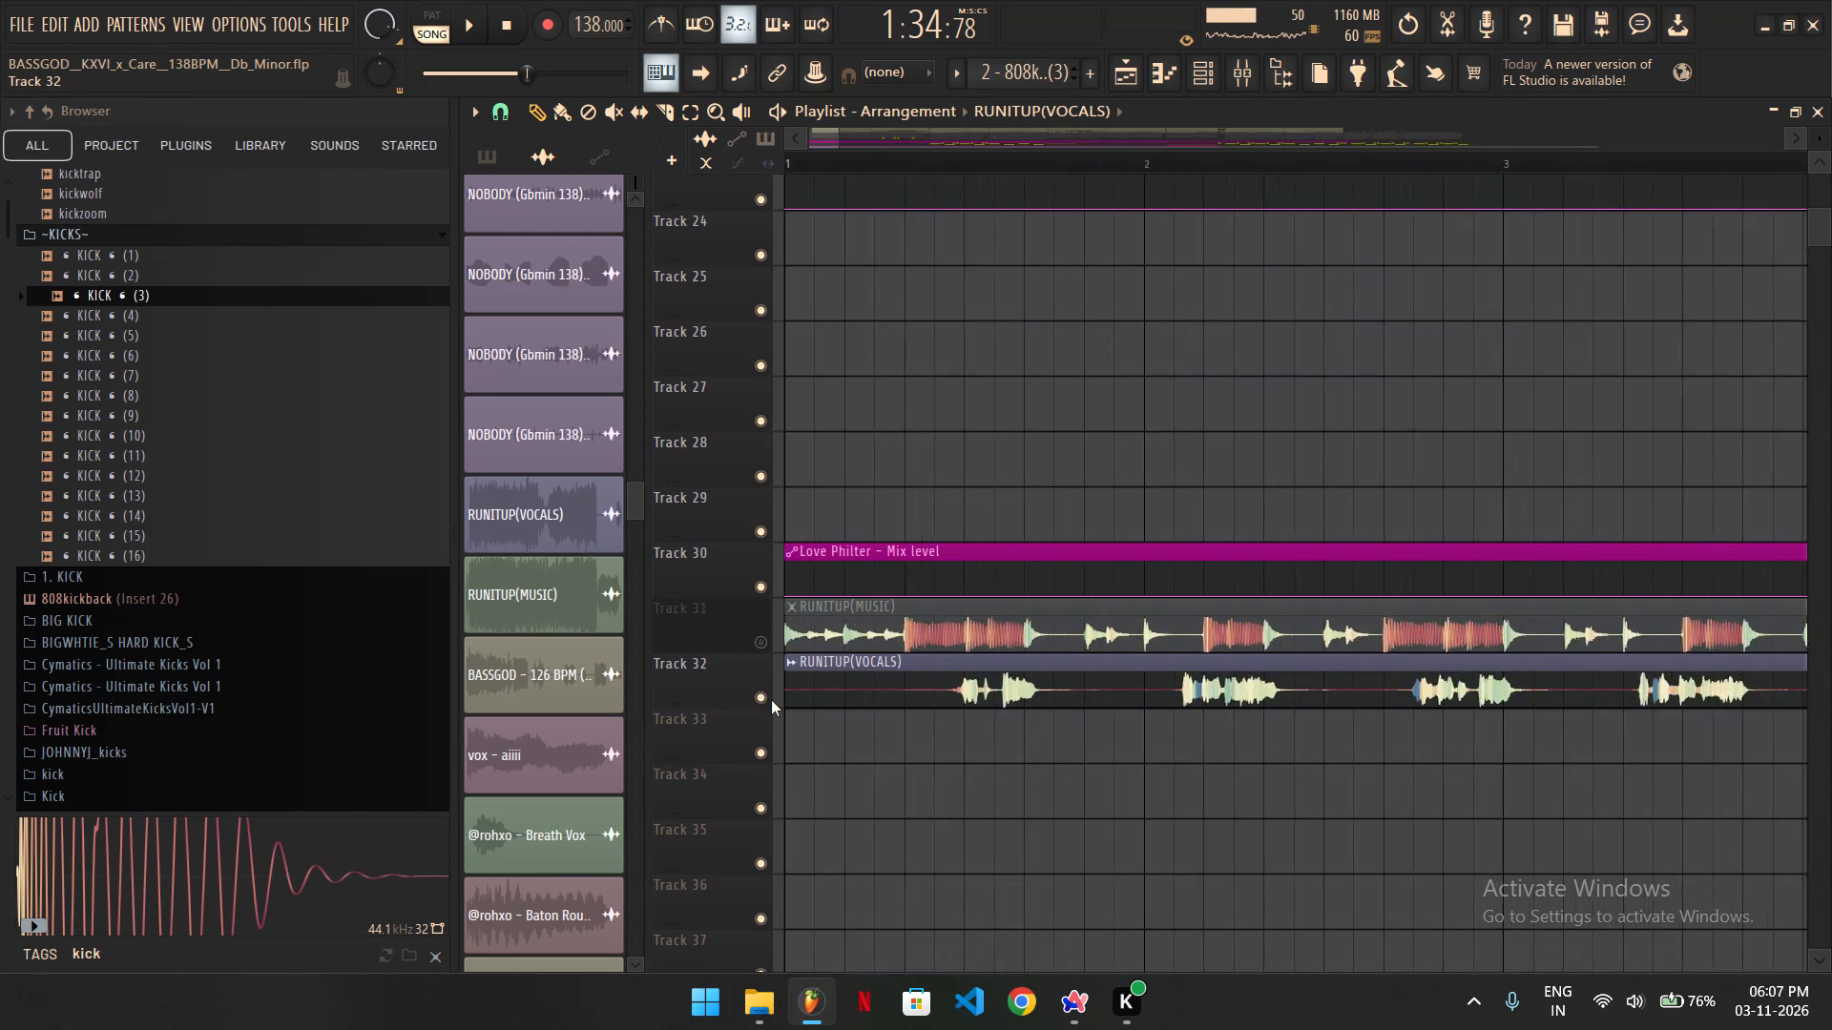
ctrl+scroll(774, 701, up, 3)
drag(794, 702, 930, 701)
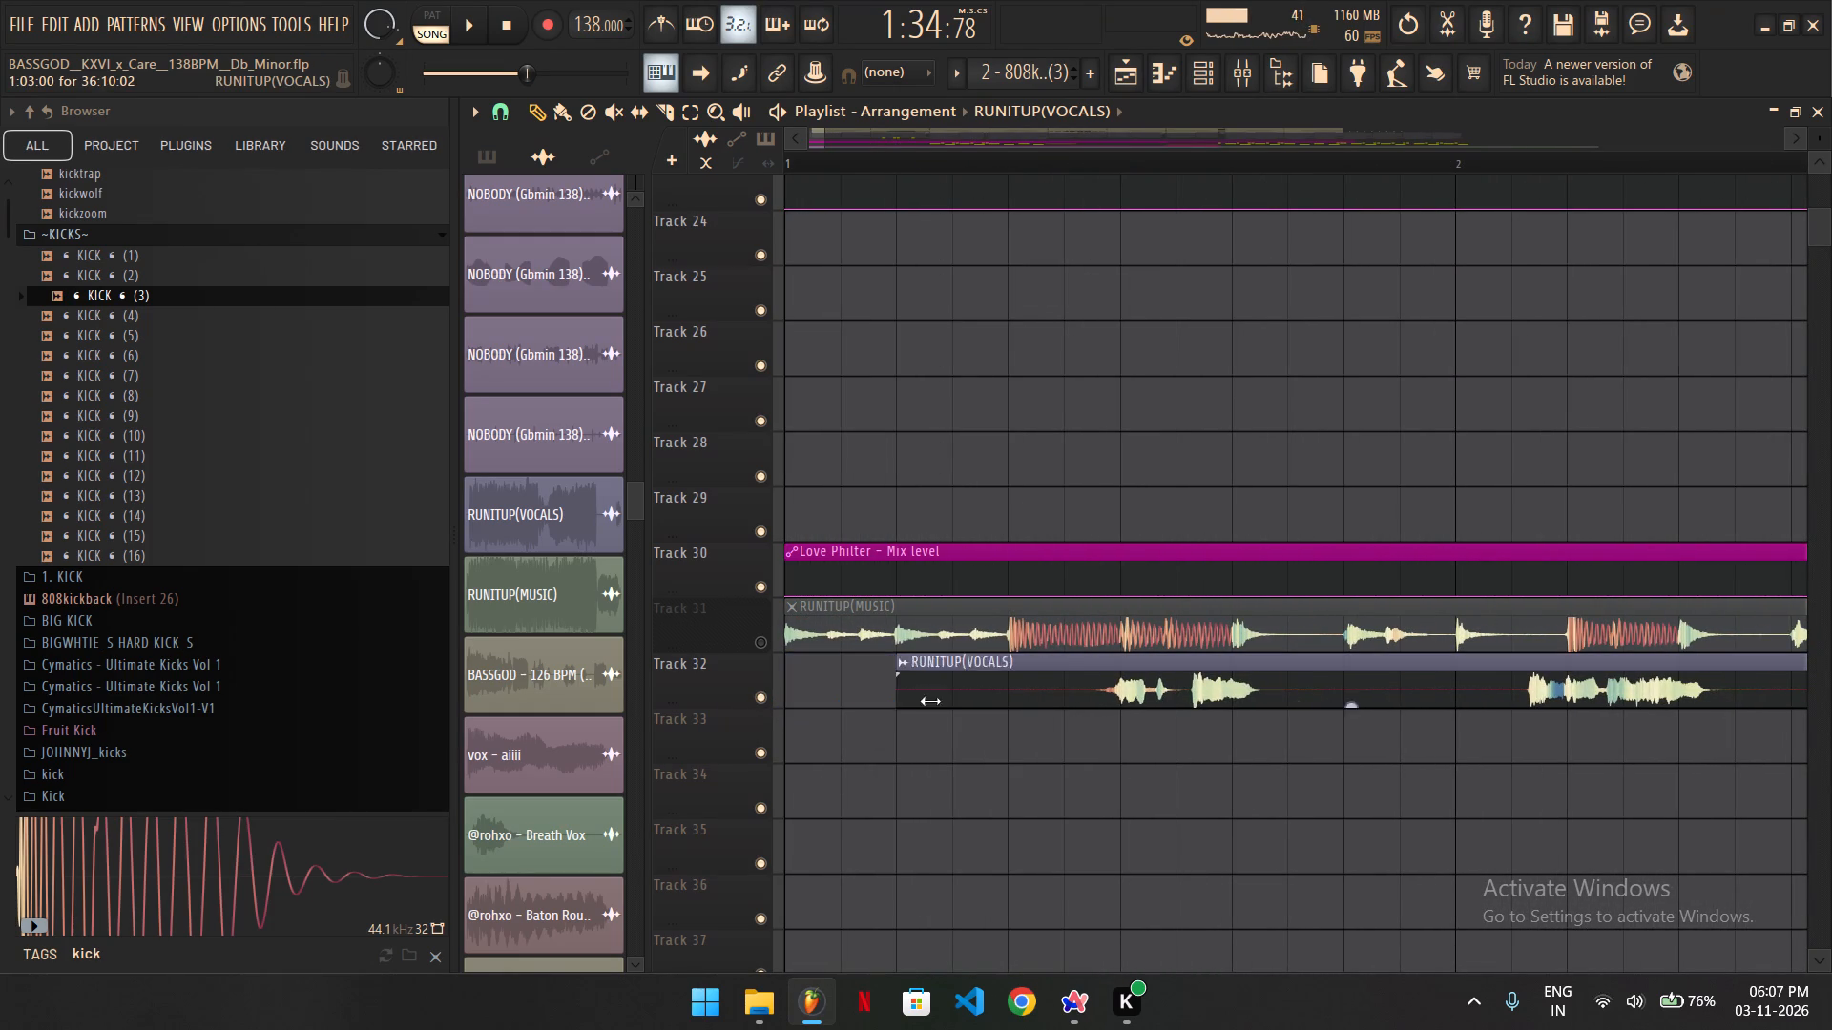
drag(930, 701, 1019, 701)
Duplicate the trimmed RUNITUP(VOCALS) clip directly after itself at bar 38 and audition the transition.
ctrl+scroll(787, 693, down, 2)
ctrl+click(1066, 708)
key(ctrl+b)
key(space)
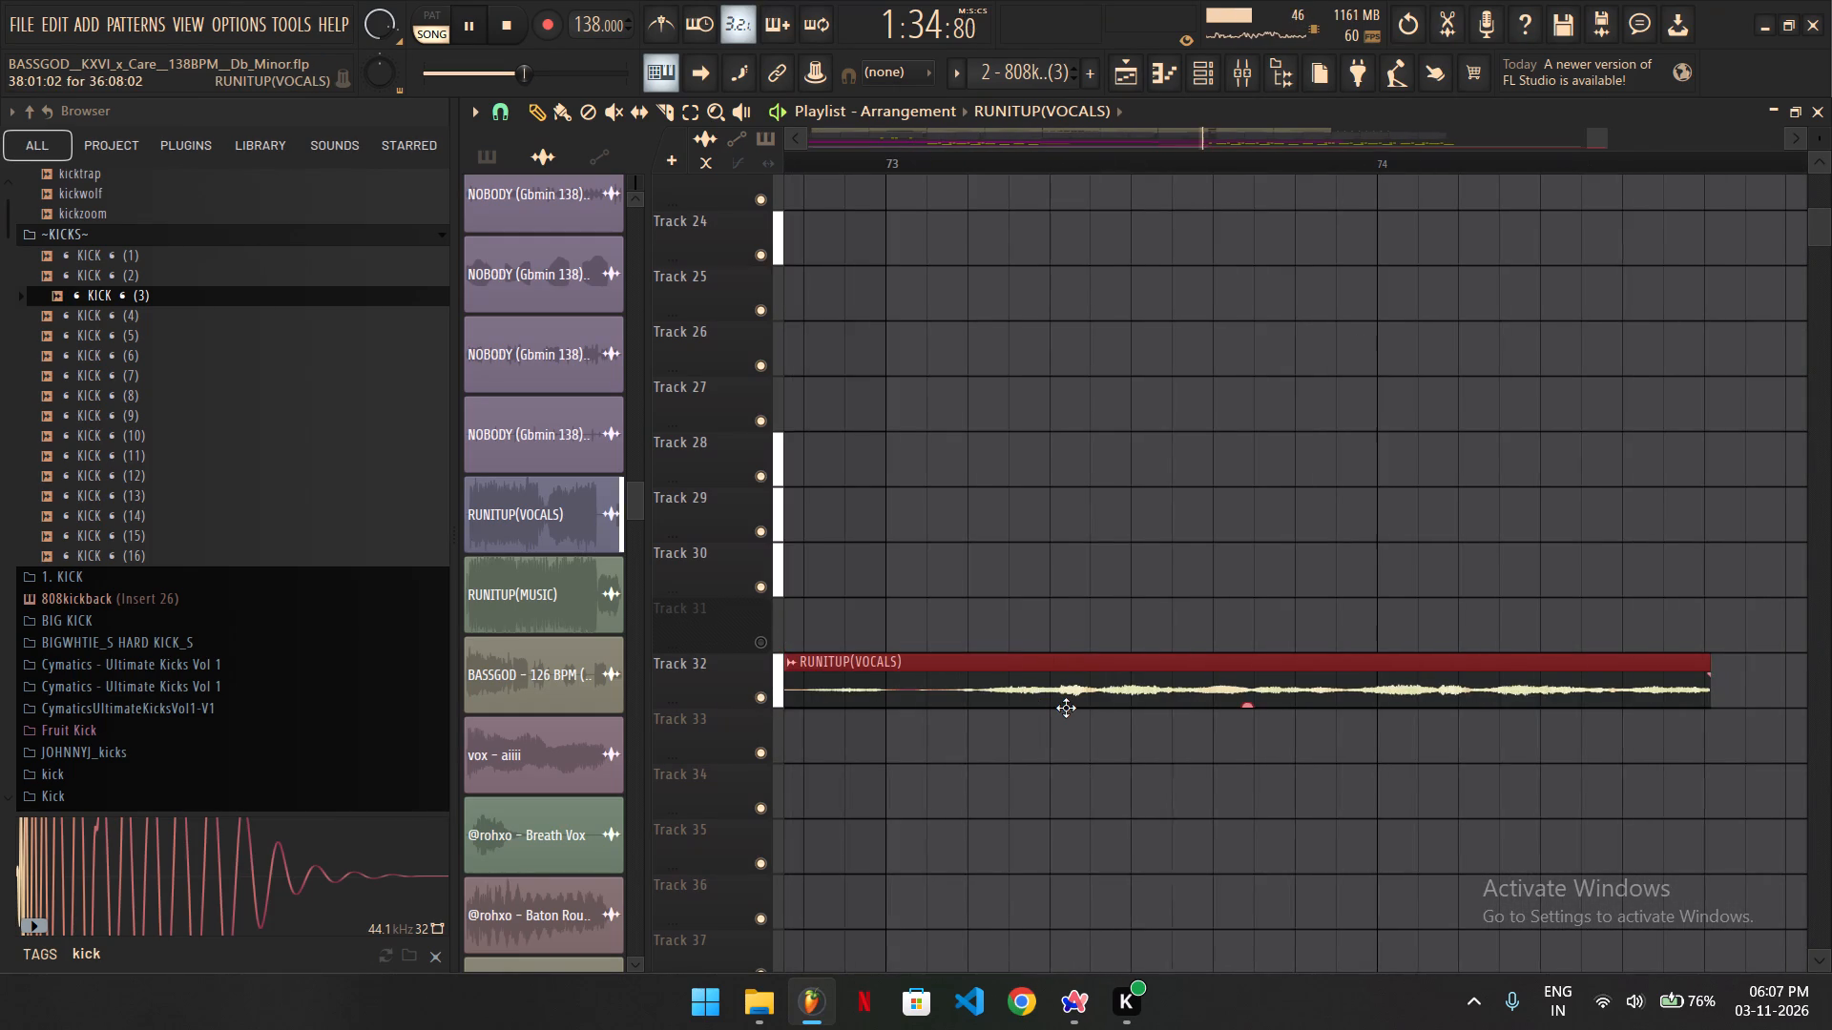
ctrl+scroll(1211, 640, down, 20)
ctrl+scroll(1211, 640, down, 5)
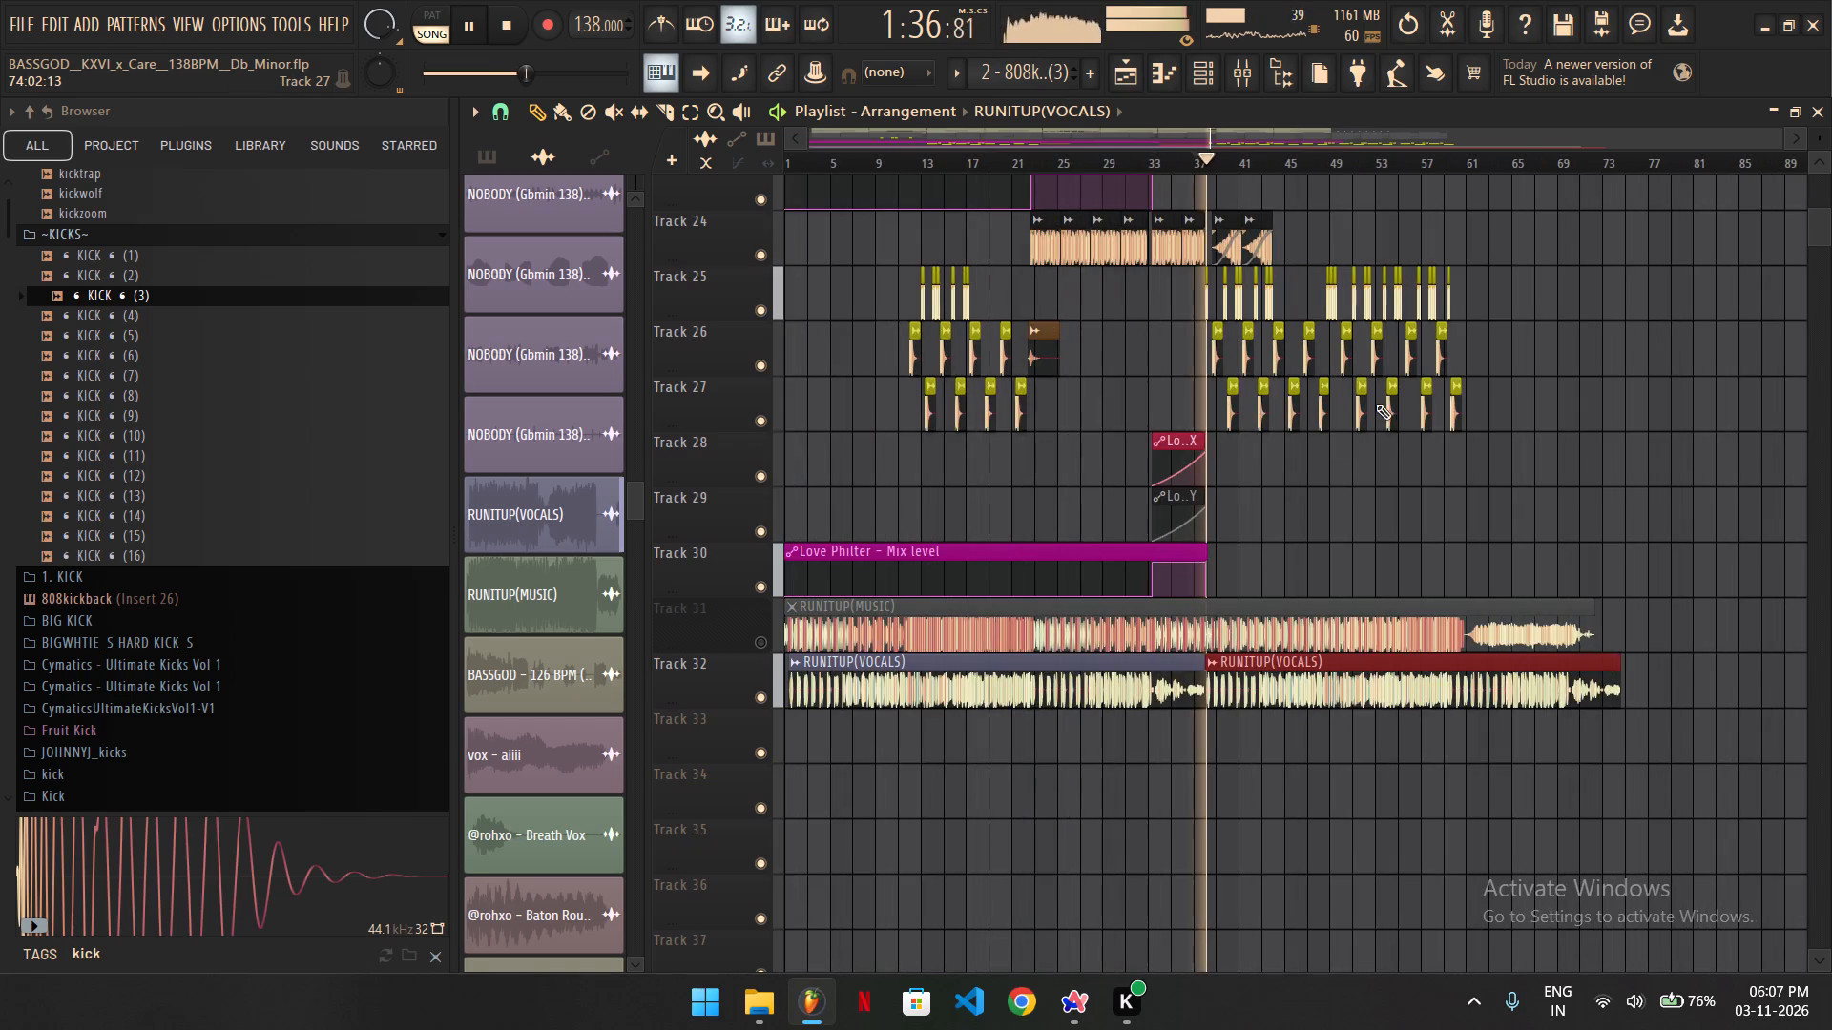
ctrl+scroll(1206, 584, up, 8)
ctrl+scroll(1318, 586, up, 5)
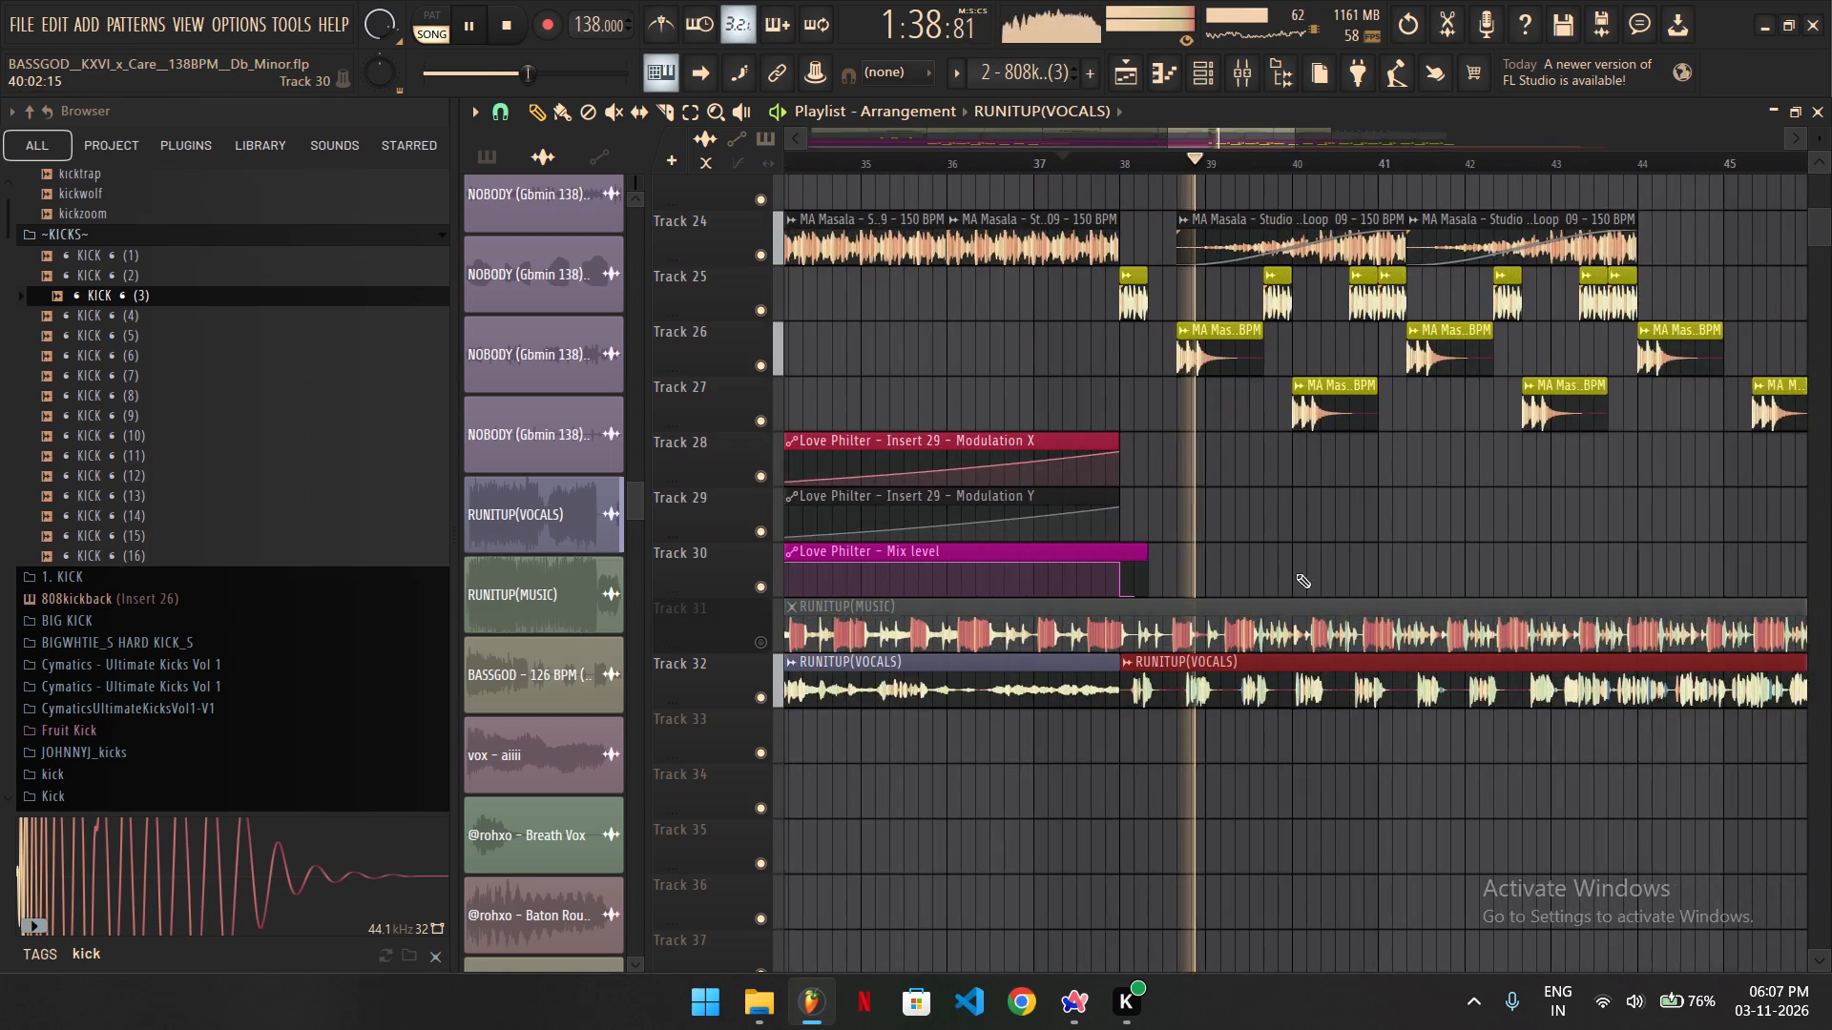
ctrl+scroll(1206, 688, up, 6)
ctrl+scroll(1163, 511, up, 1)
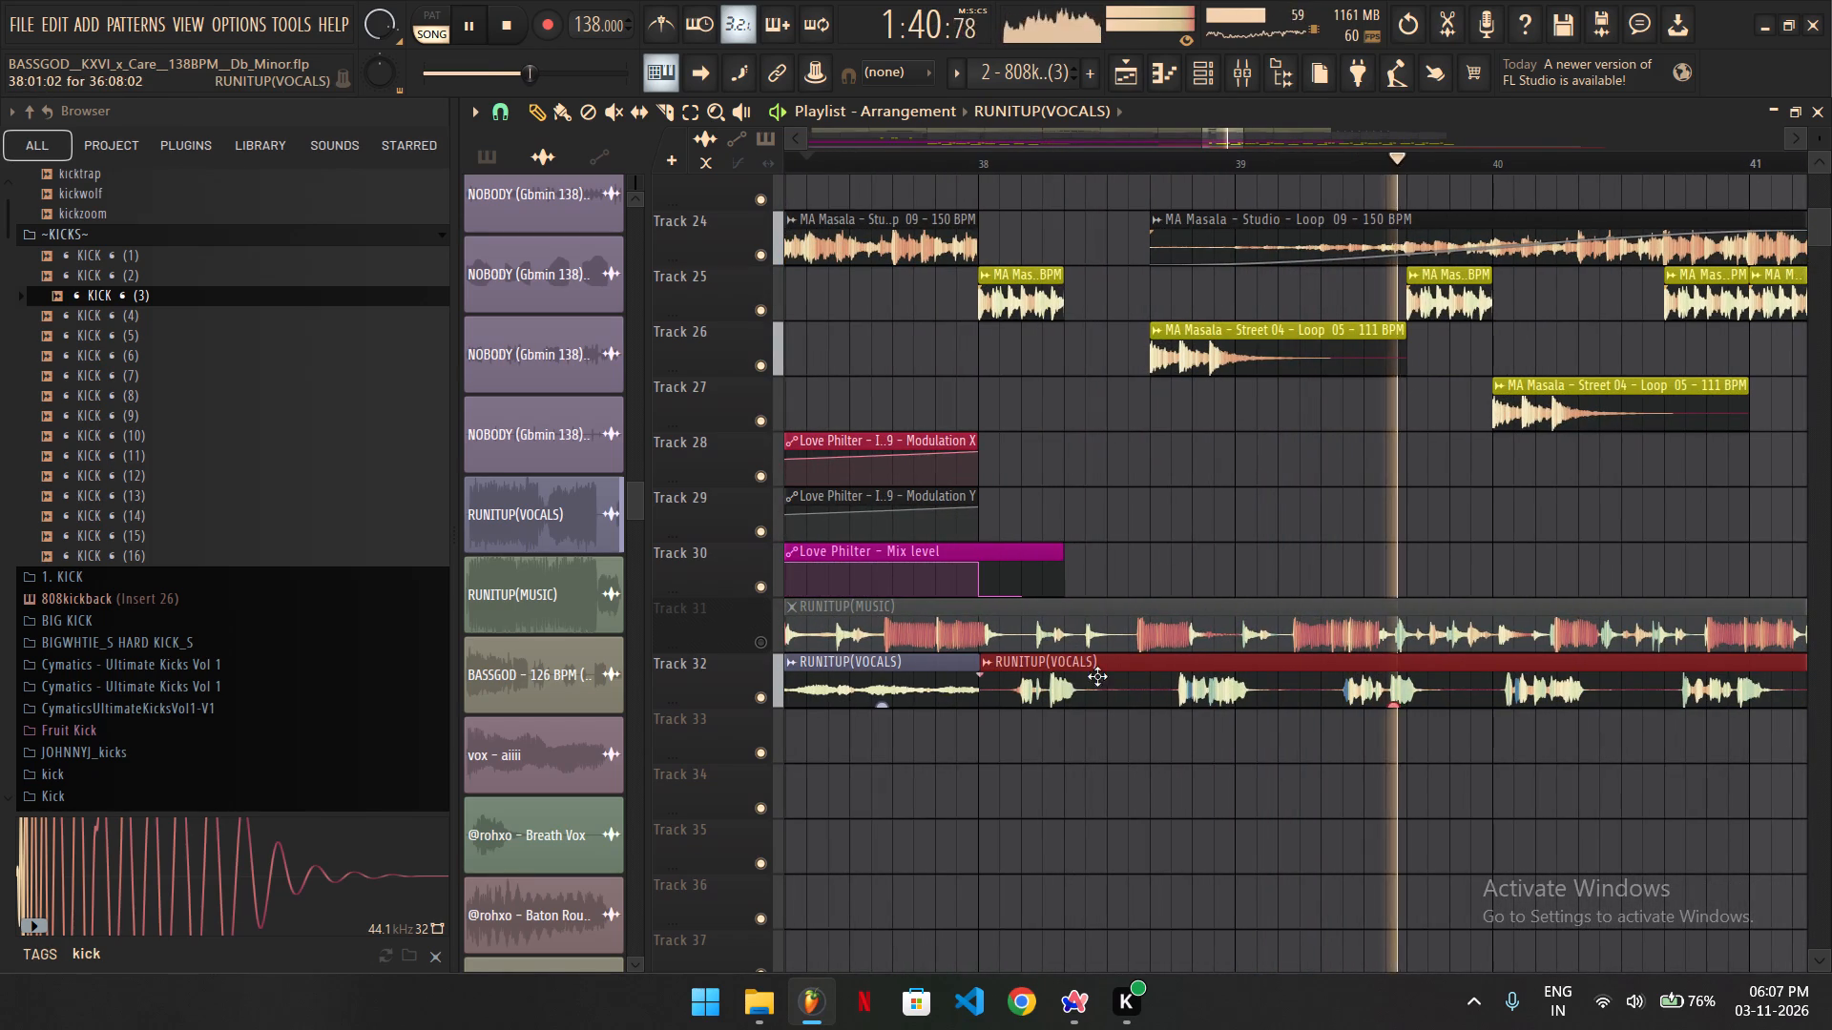
Move the second RUNITUP(VOCALS) clip later within bar 38 to align with the start of the MA Masala Studio Loop 09 clip.
key(space)
drag(1065, 685, 1222, 666)
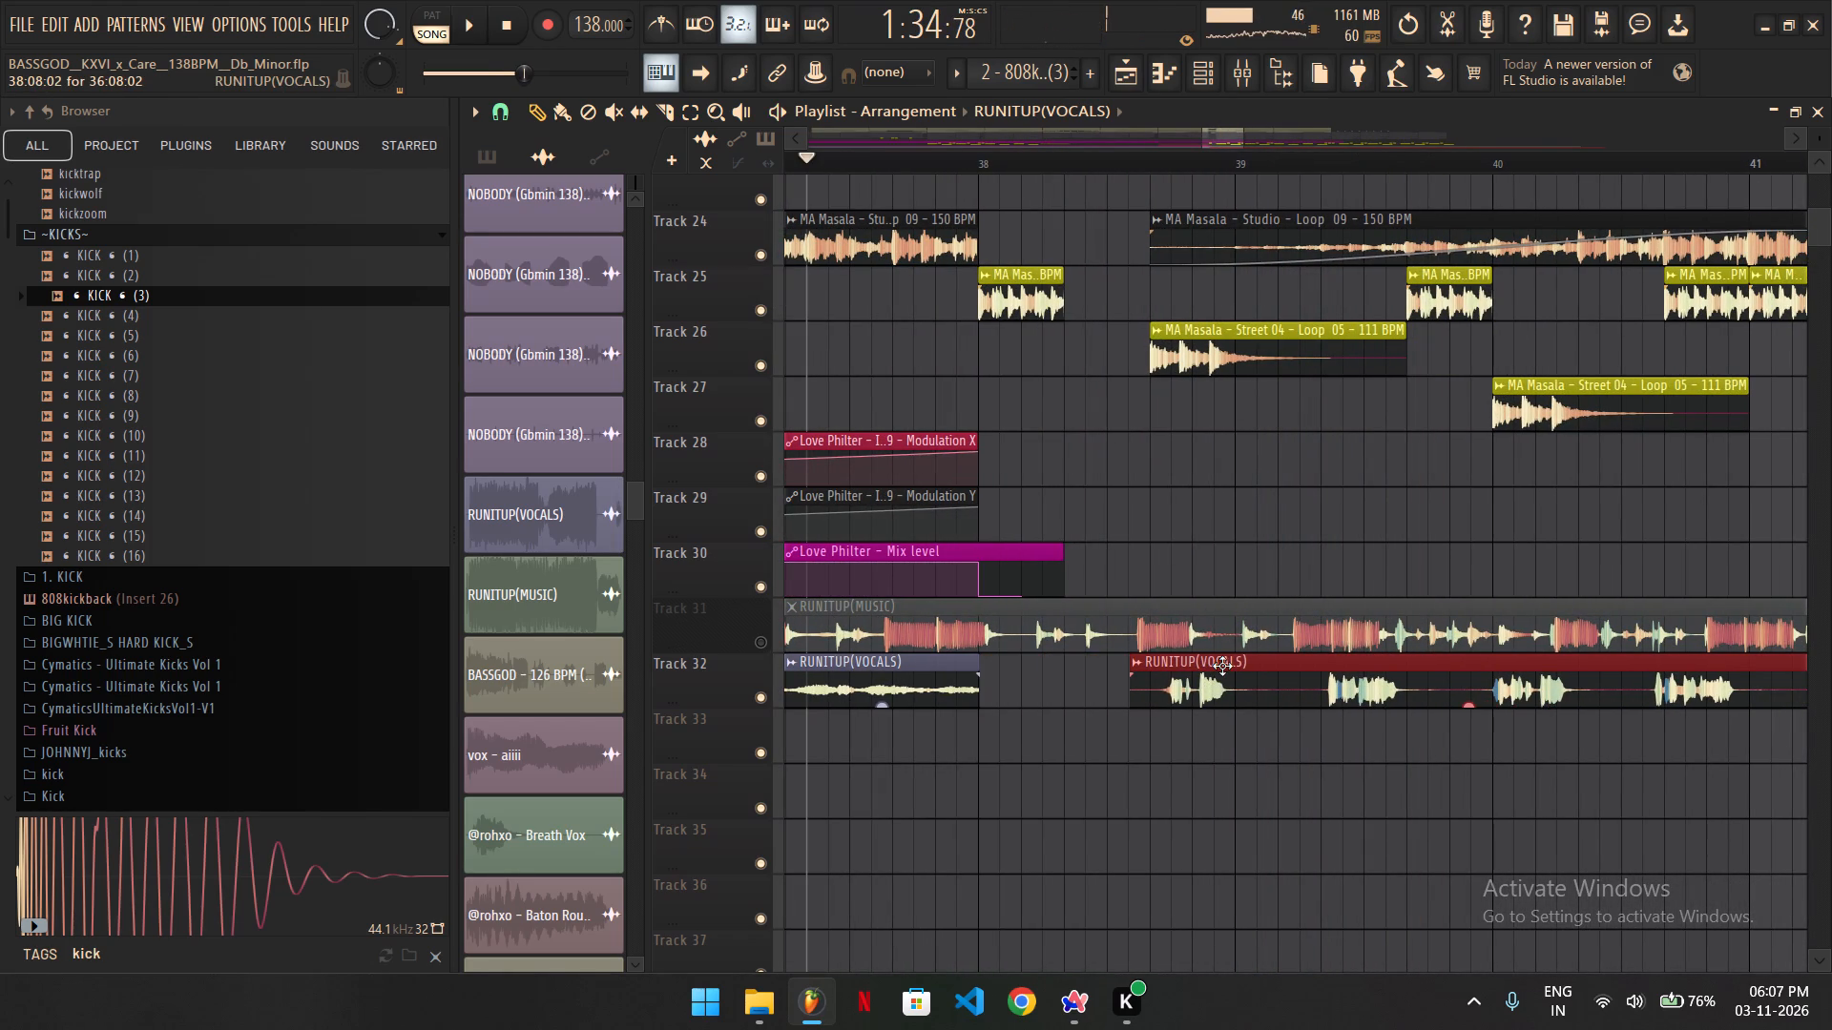
drag(1222, 666, 1235, 666)
key(space)
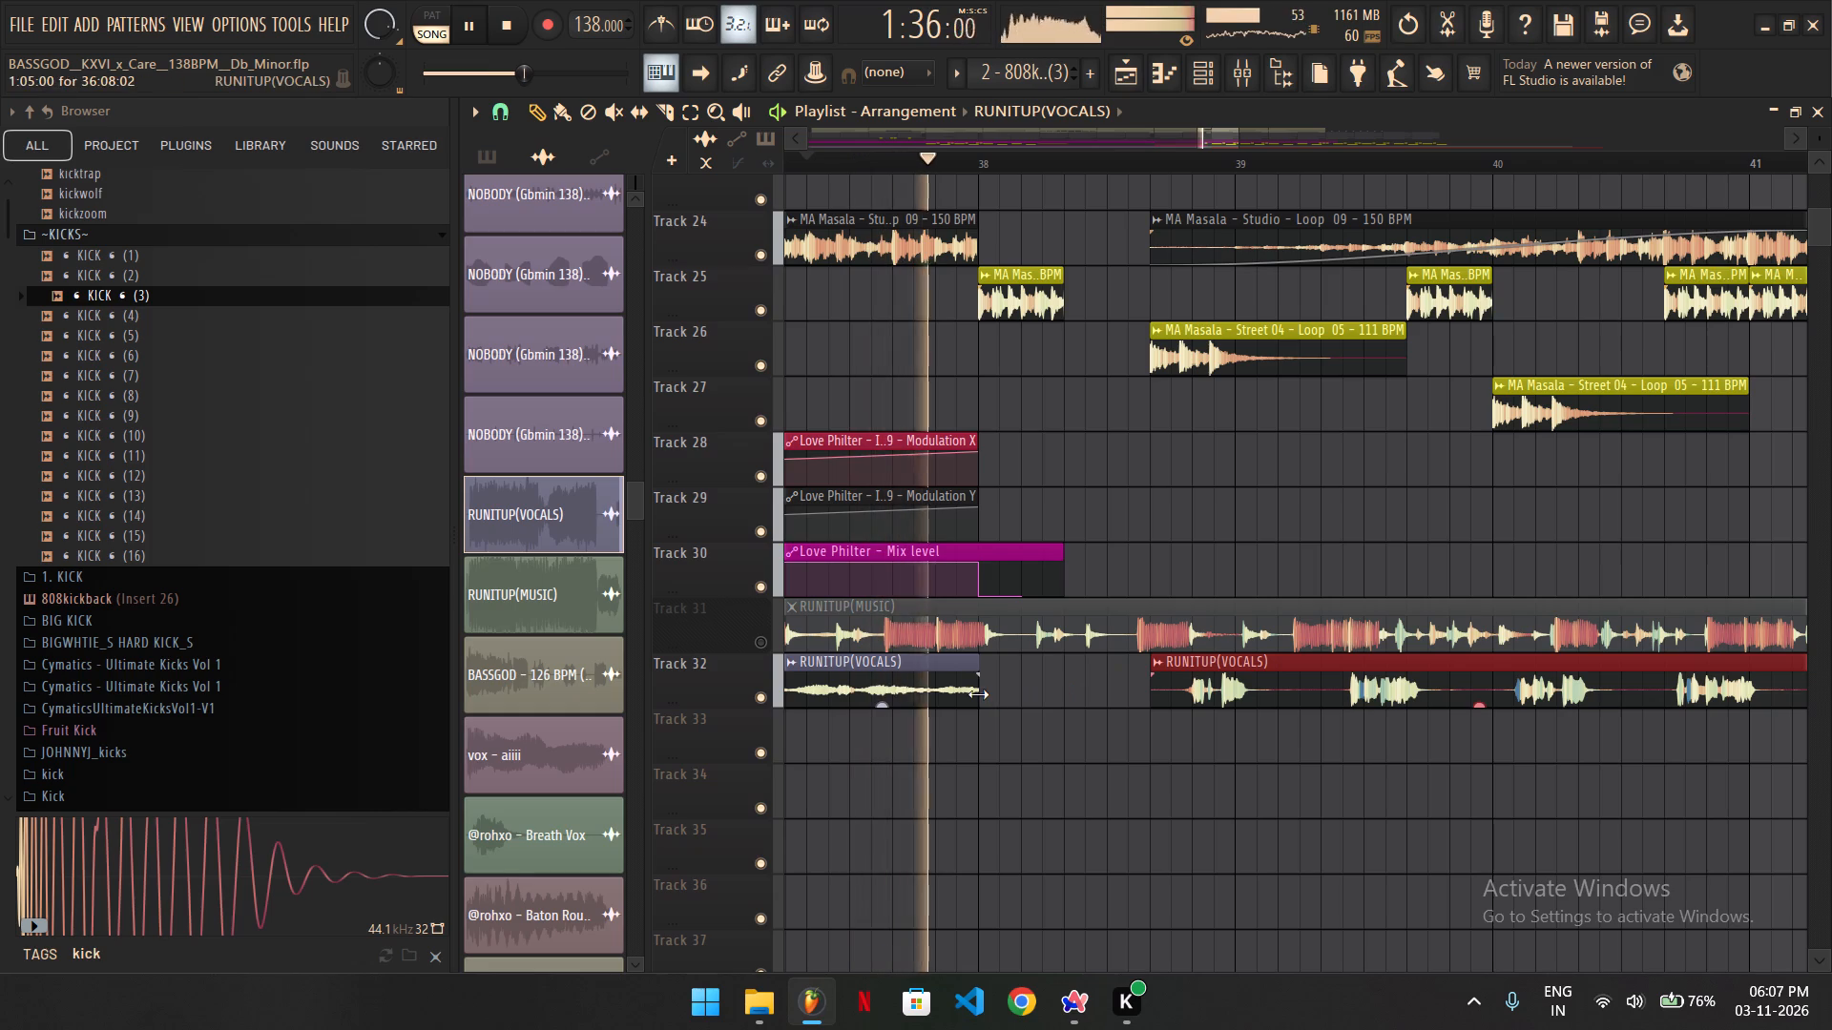
Extend the end of the first RUNITUP(VOCALS) clip to meet the second one and add a short fade-out to it.
key(space)
drag(978, 694, 1150, 694)
key(space)
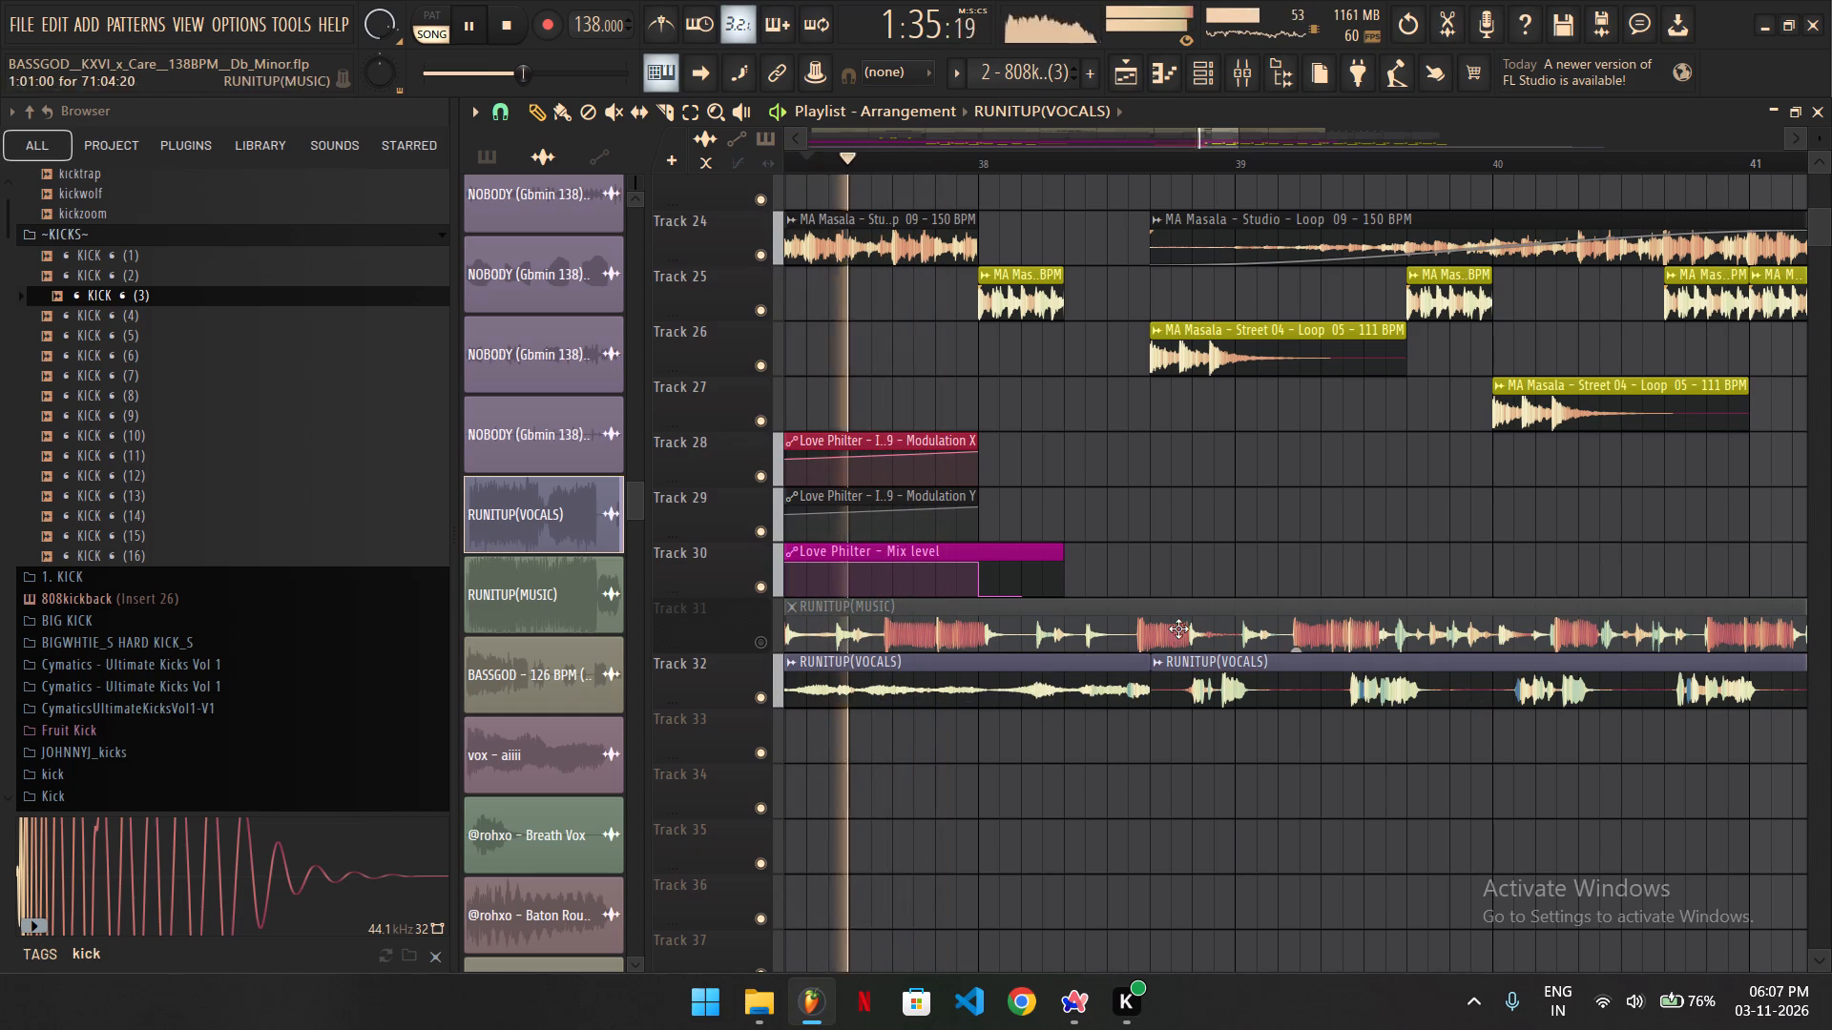
drag(1143, 685, 1058, 704)
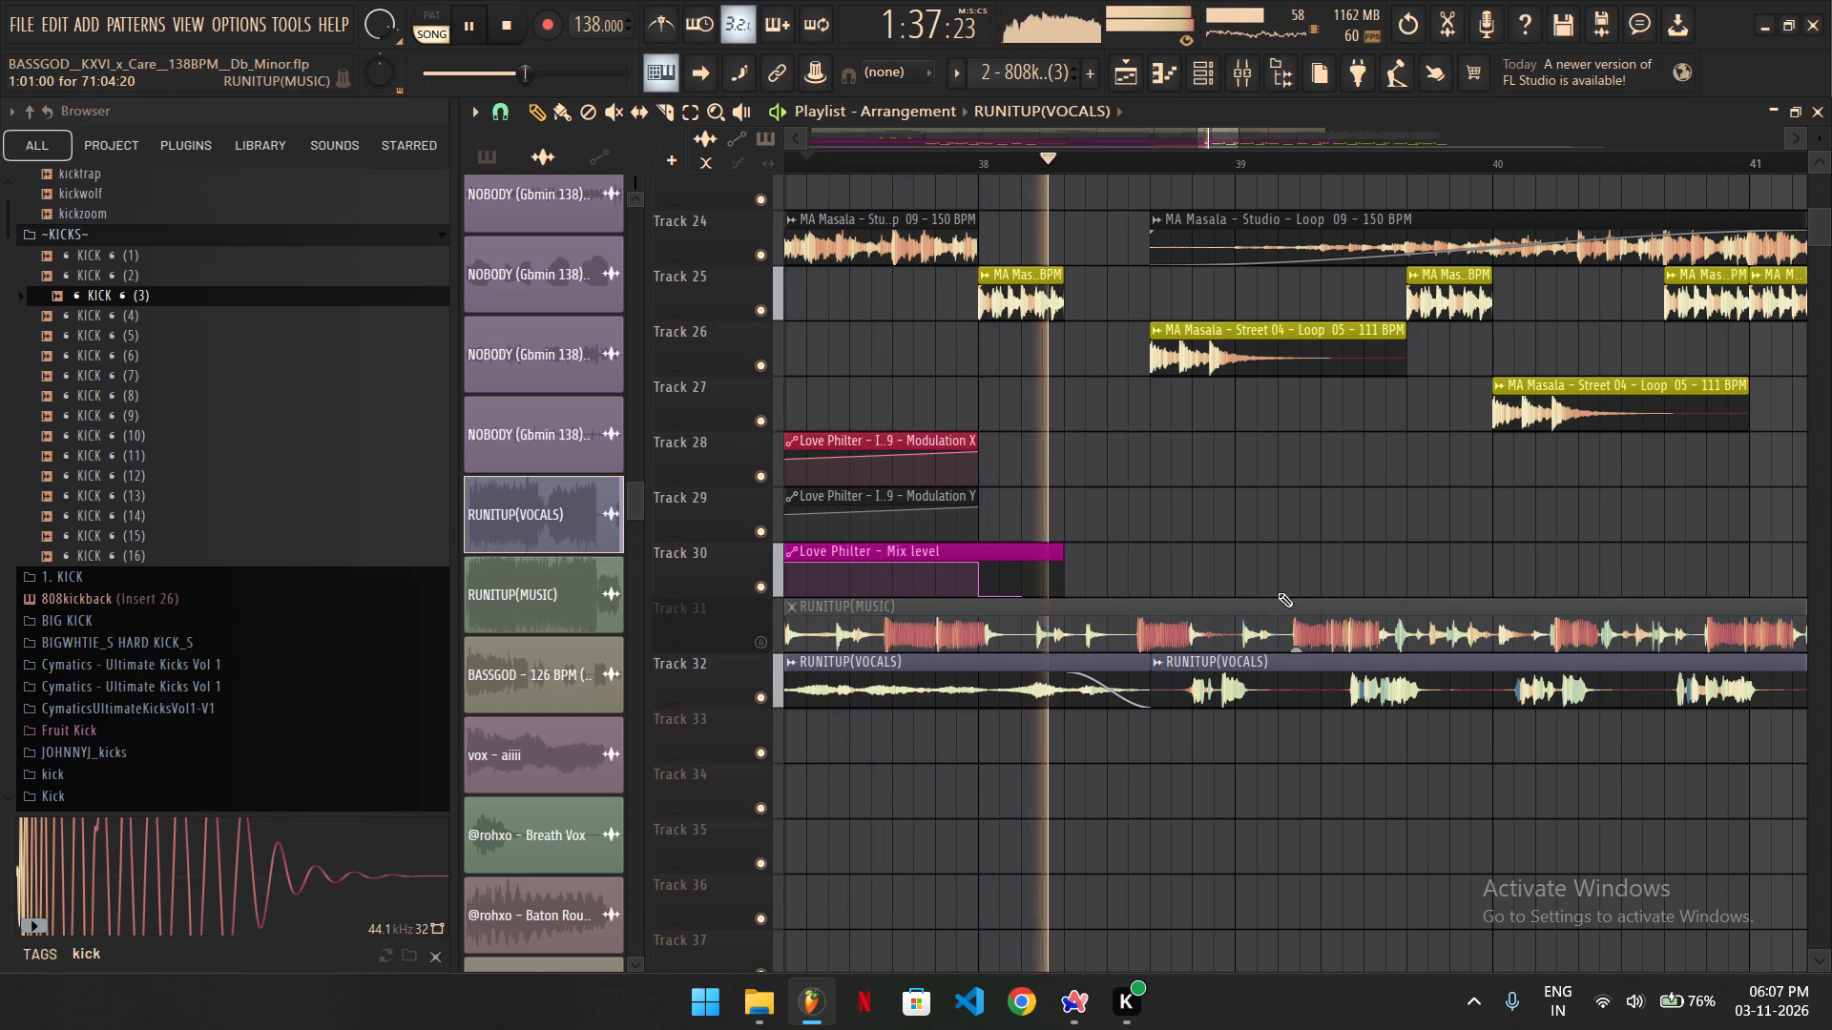
Trim the start of the second RUNITUP(VOCALS) clip on Track 32 to 38:11:02 while the song plays.
ctrl+scroll(1104, 505, down, 3)
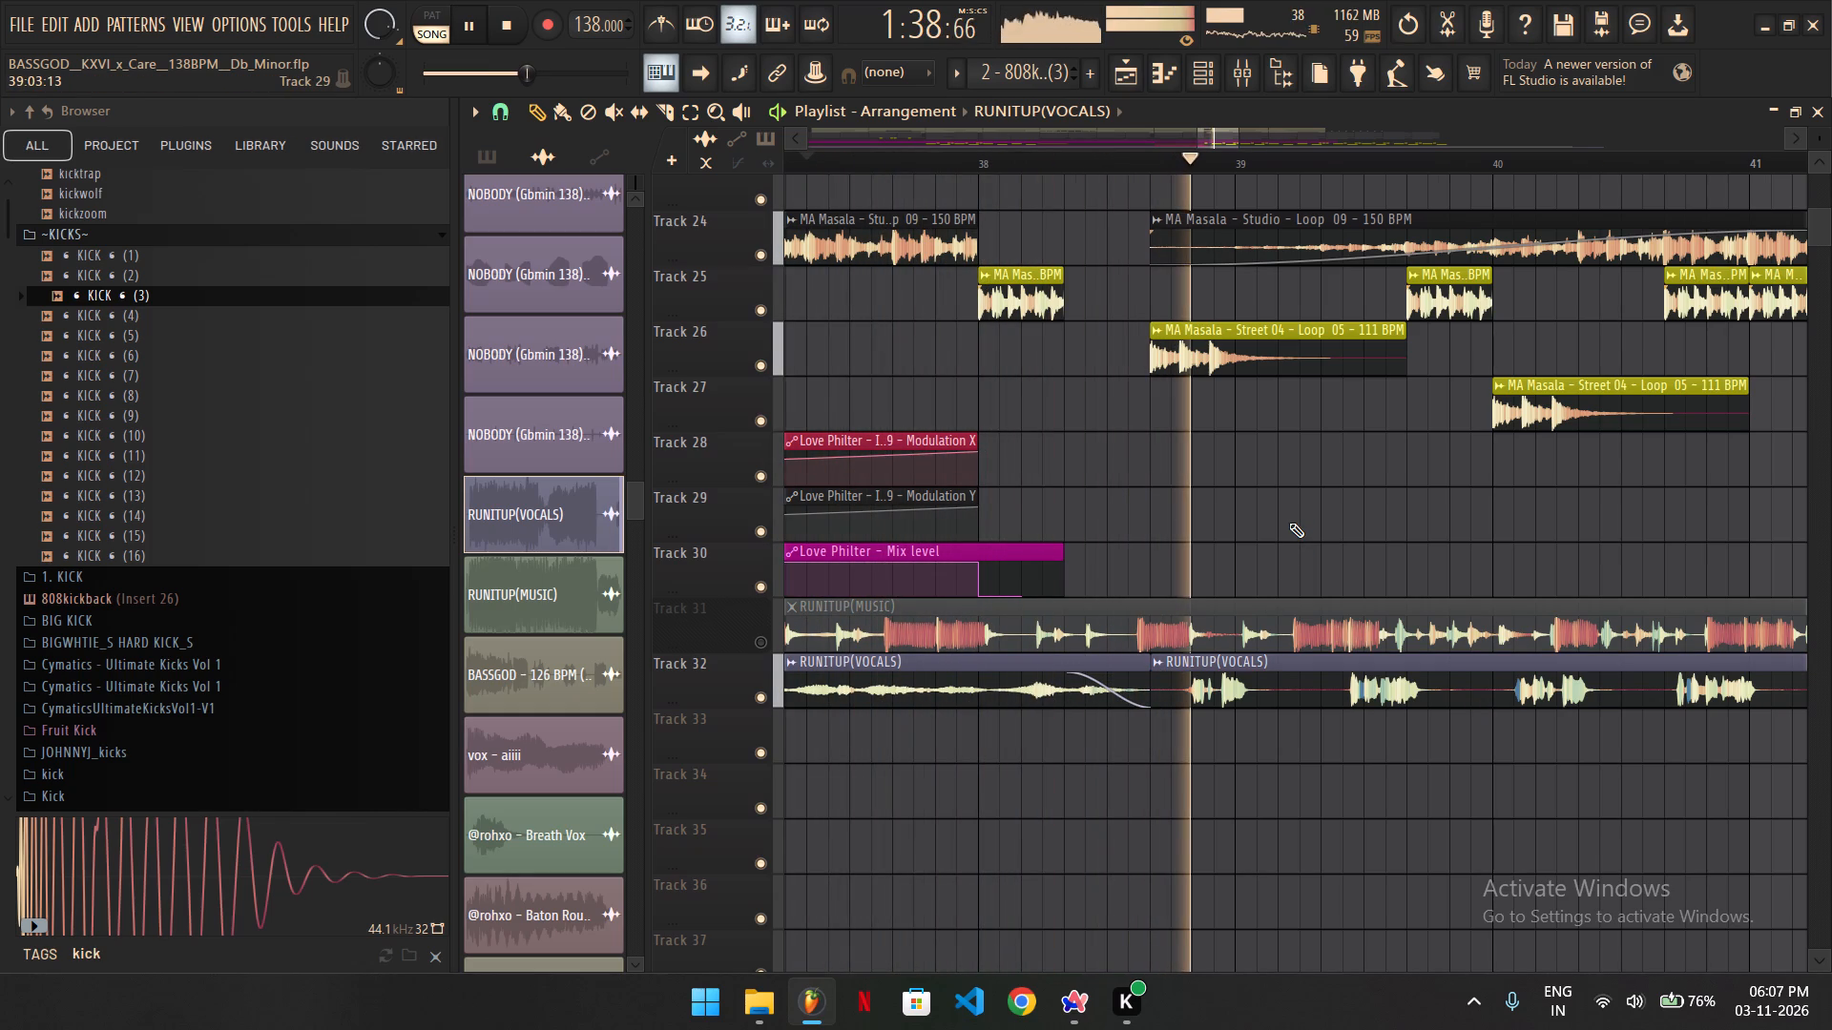
ctrl+scroll(1289, 523, down, 1)
ctrl+scroll(1101, 505, down, 9)
ctrl+scroll(1193, 690, up, 5)
drag(1025, 702, 1051, 701)
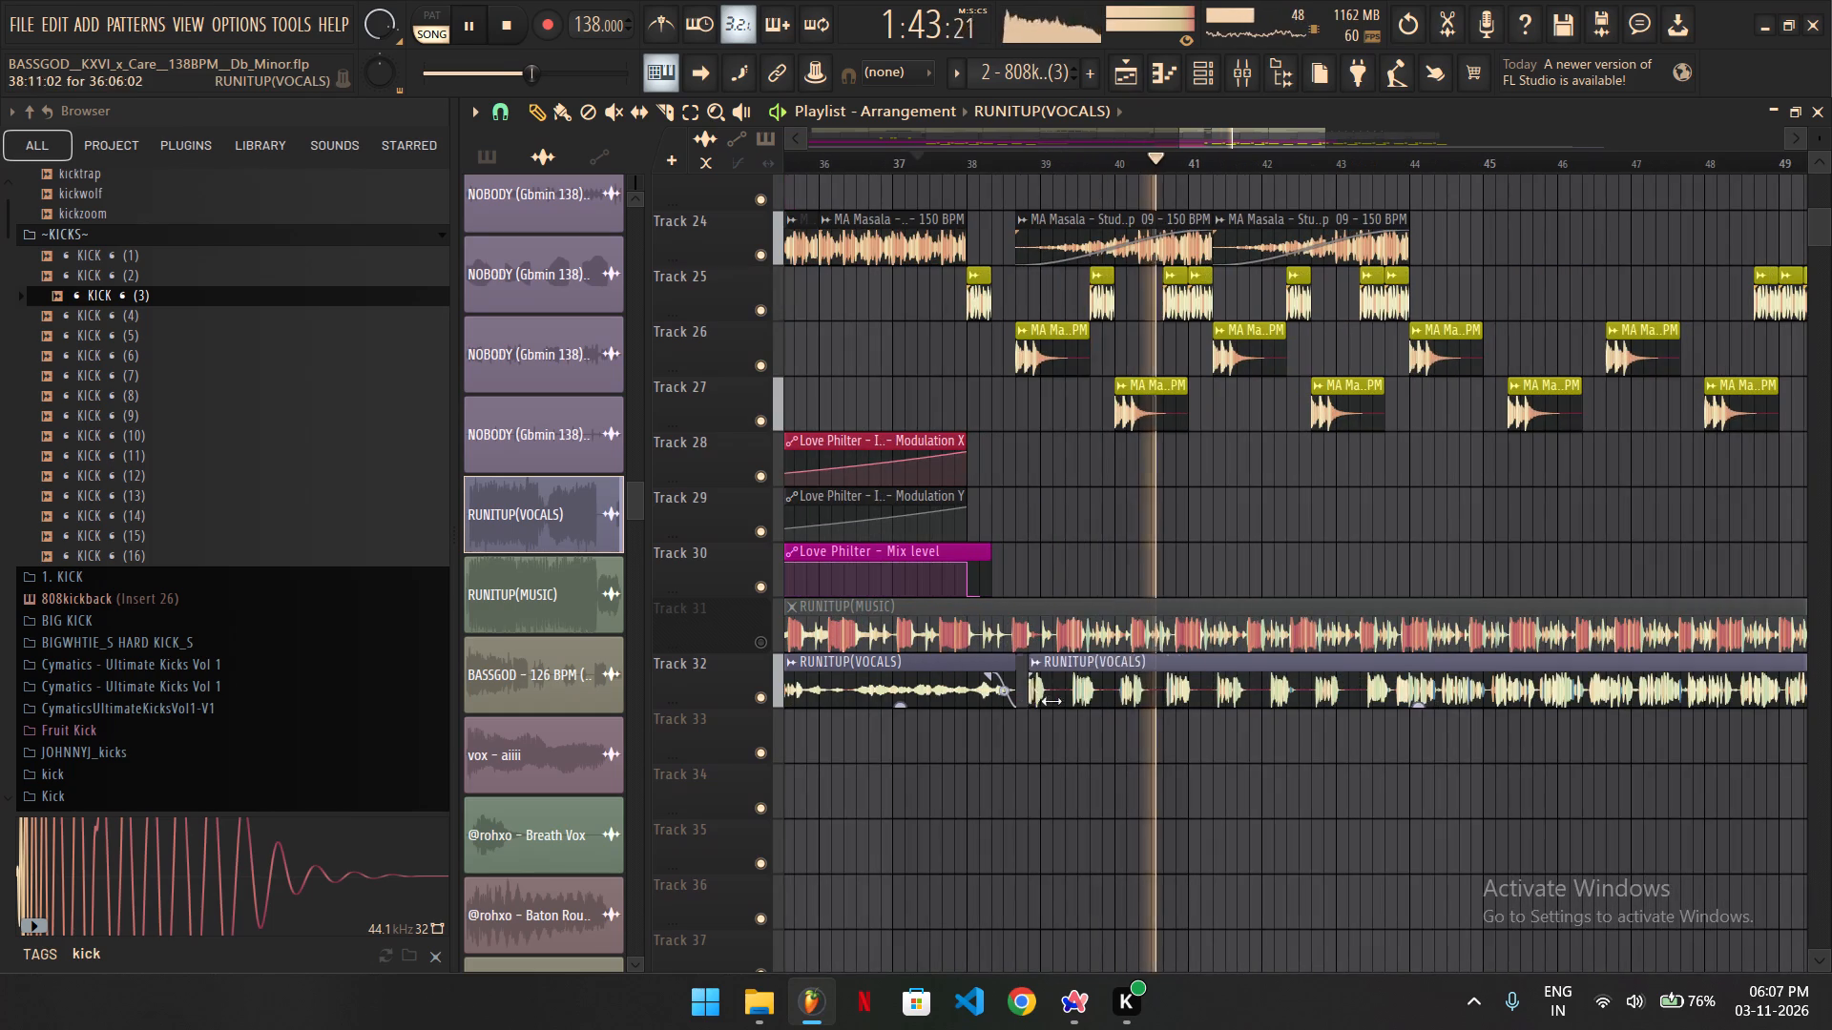
Trim the start of the second RUNITUP(VOCALS) clip on Track 32 much further in and line it up at 44:01:02.
drag(1051, 701, 1338, 717)
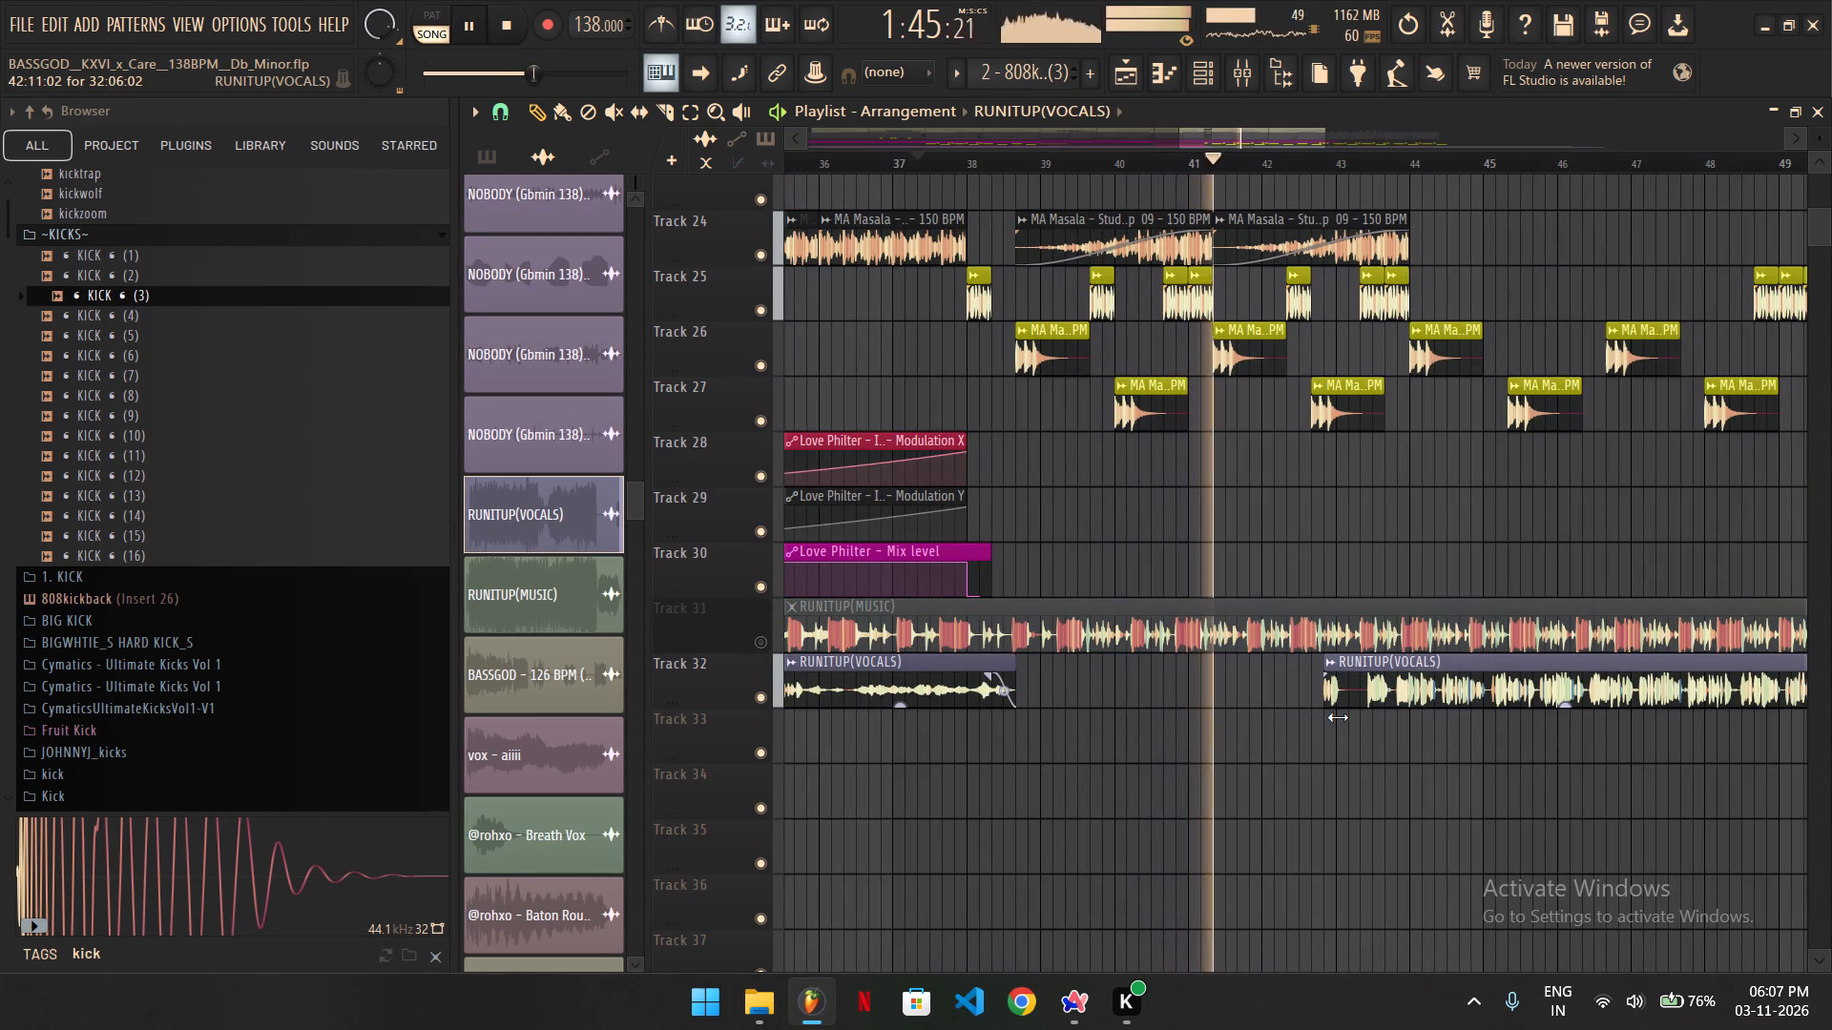
drag(1338, 717, 1347, 717)
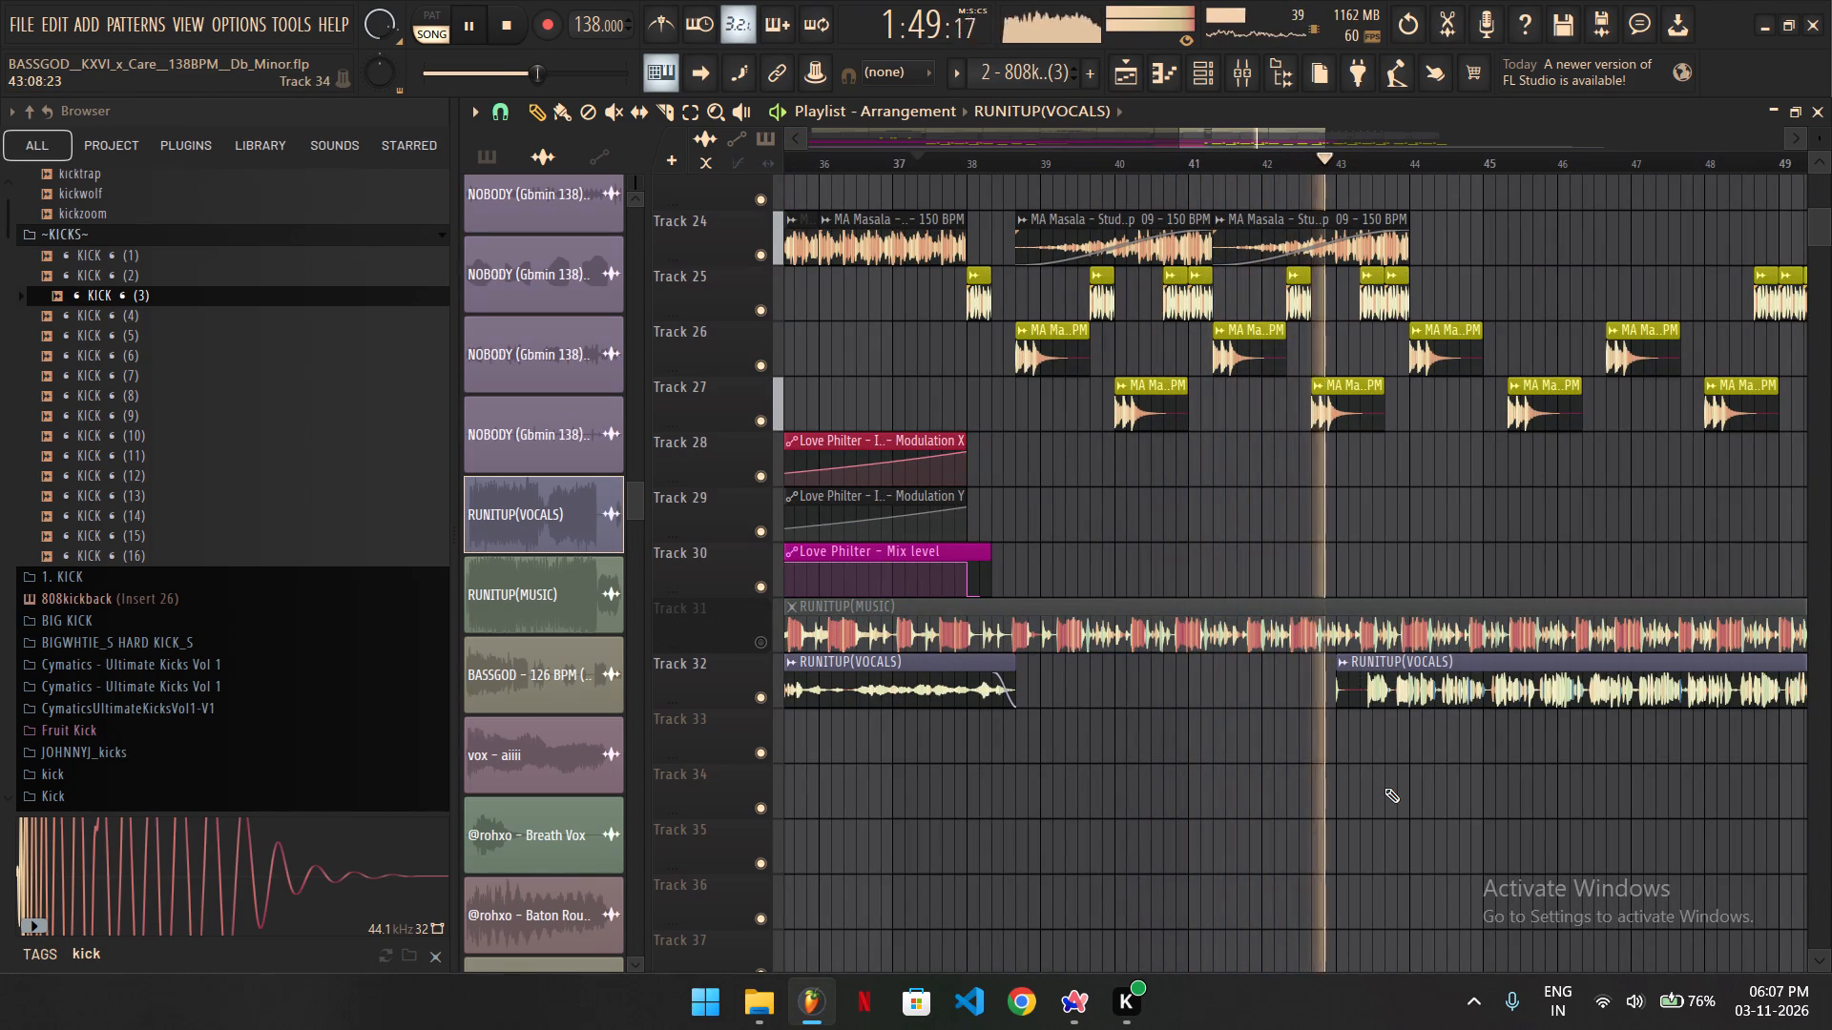
ctrl+scroll(1384, 776, up, 8)
ctrl+scroll(1243, 776, up, 1)
ctrl+scroll(994, 738, down, 4)
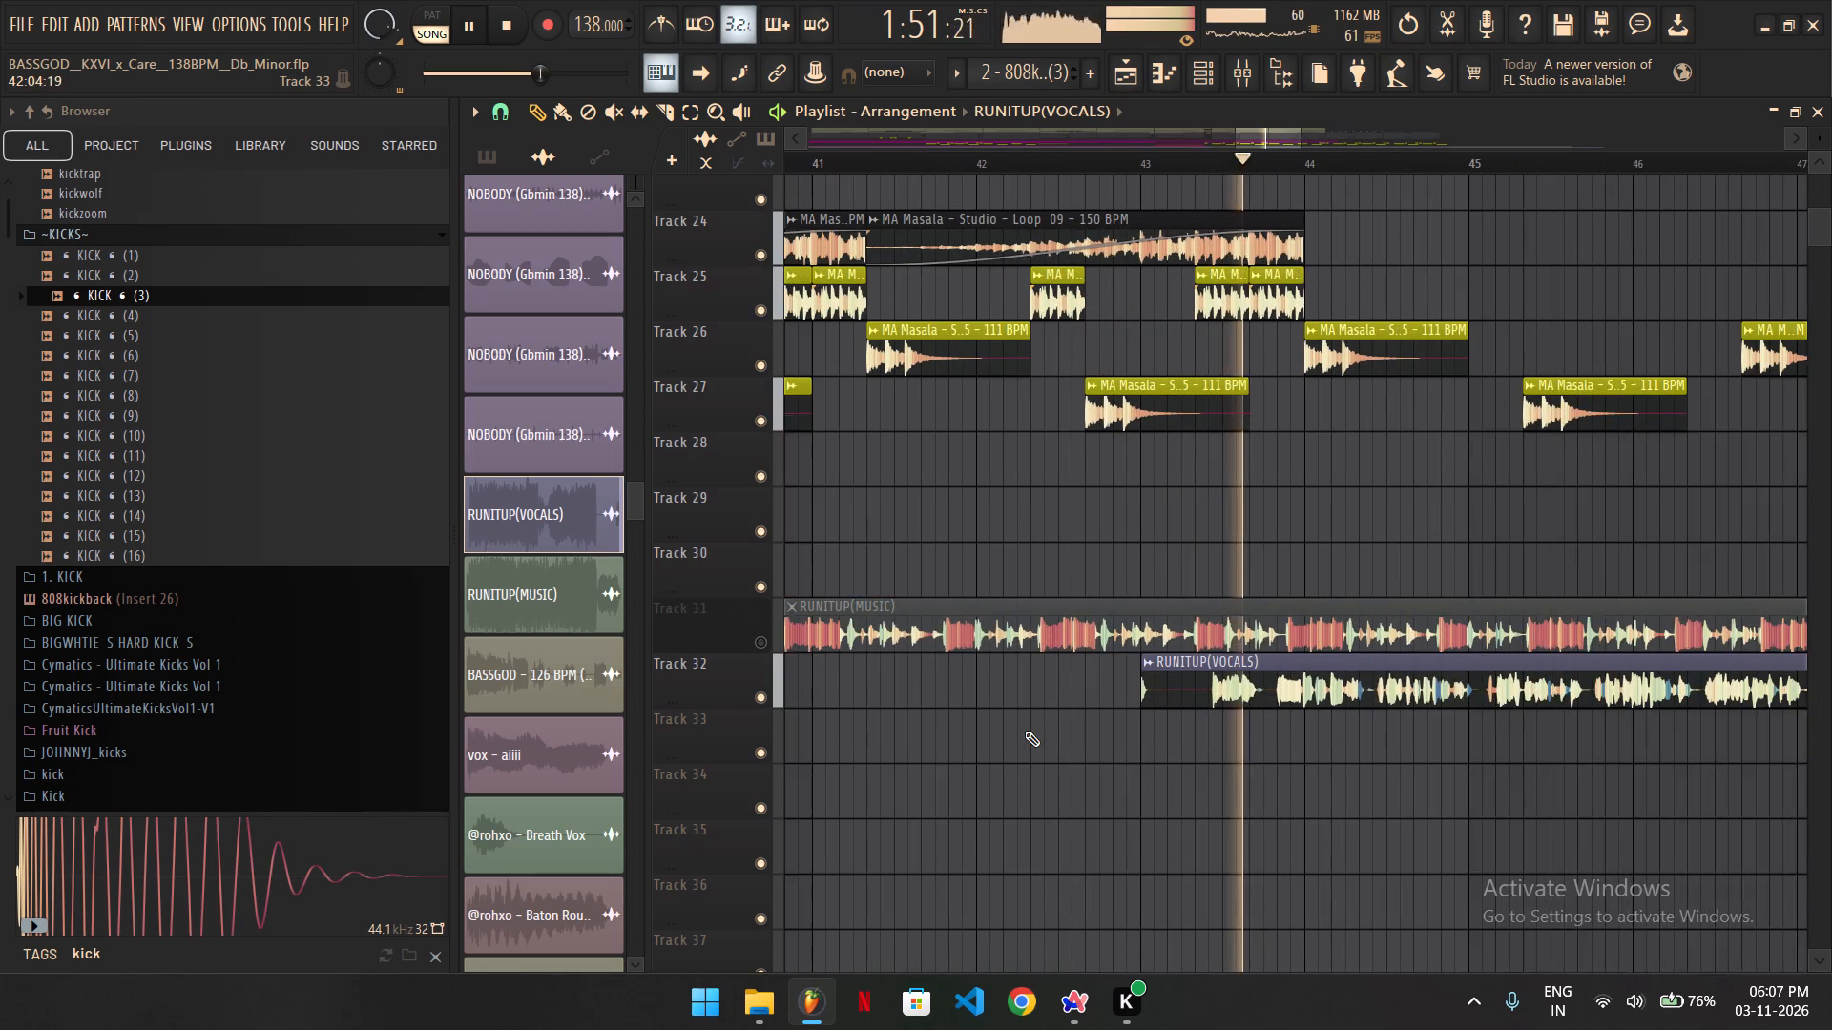
ctrl+scroll(1271, 750, down, 2)
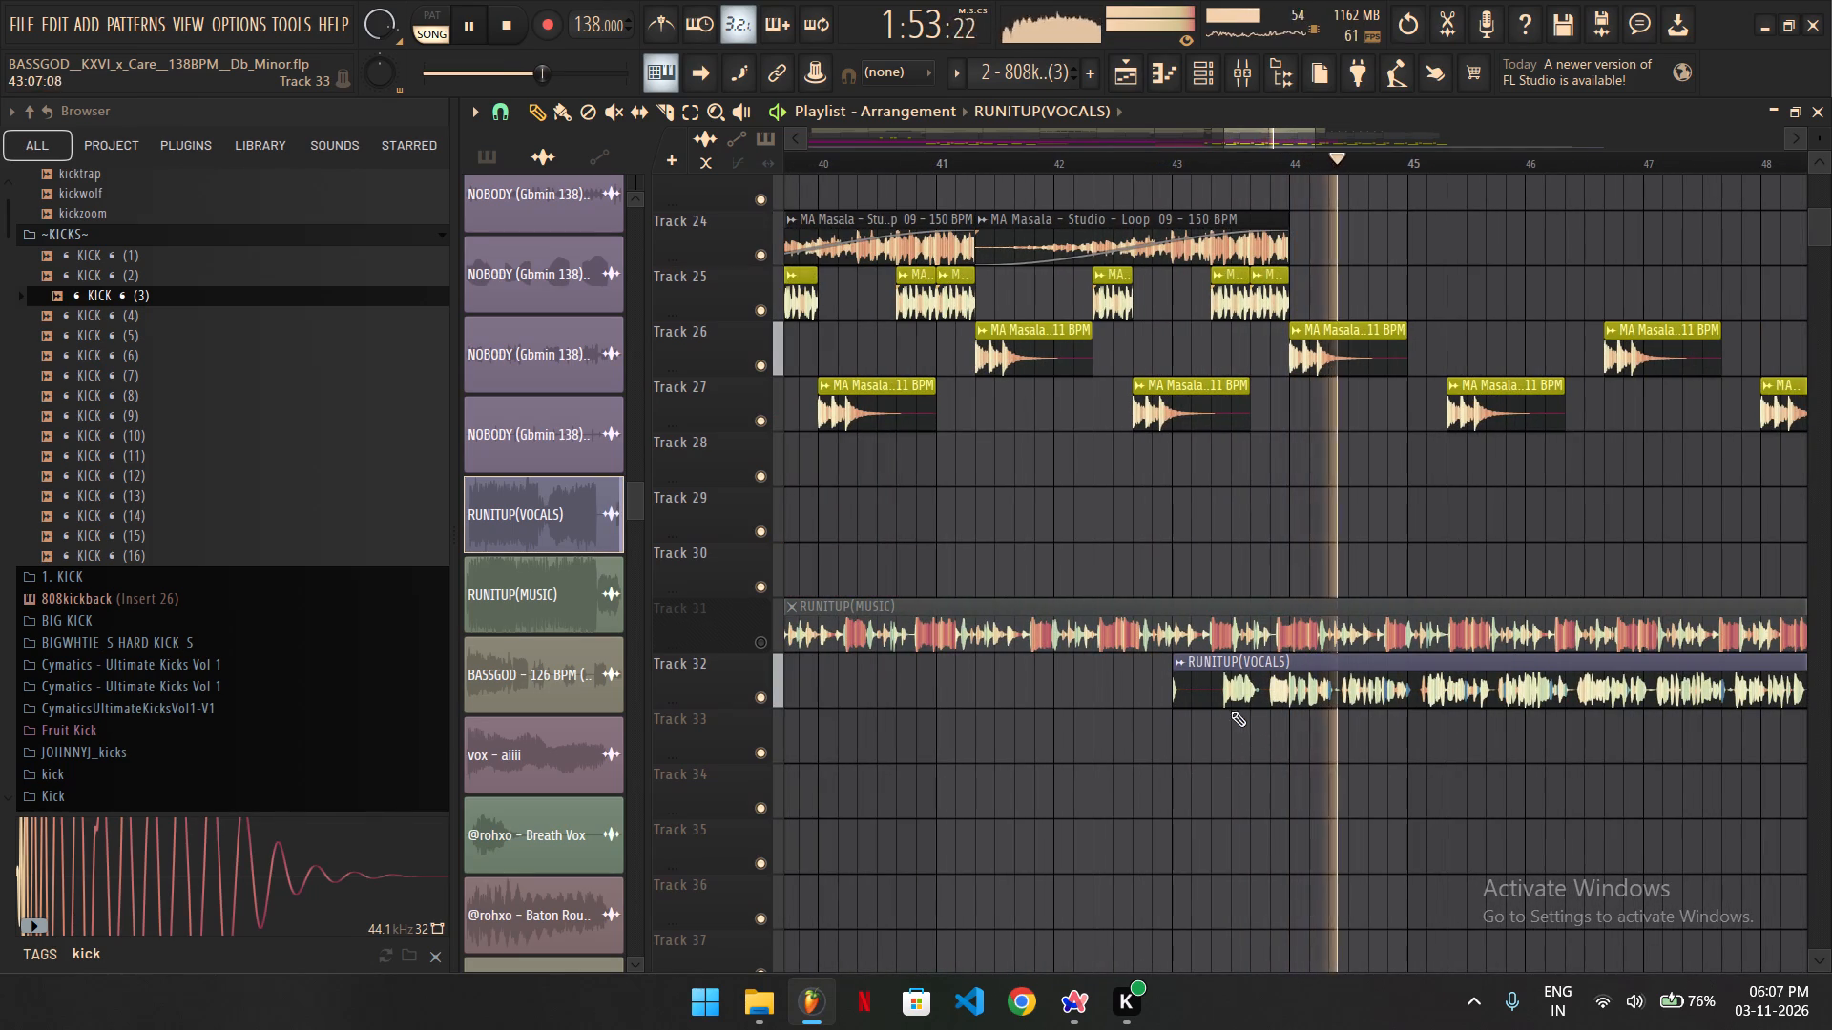
key(space)
drag(1179, 698, 1274, 705)
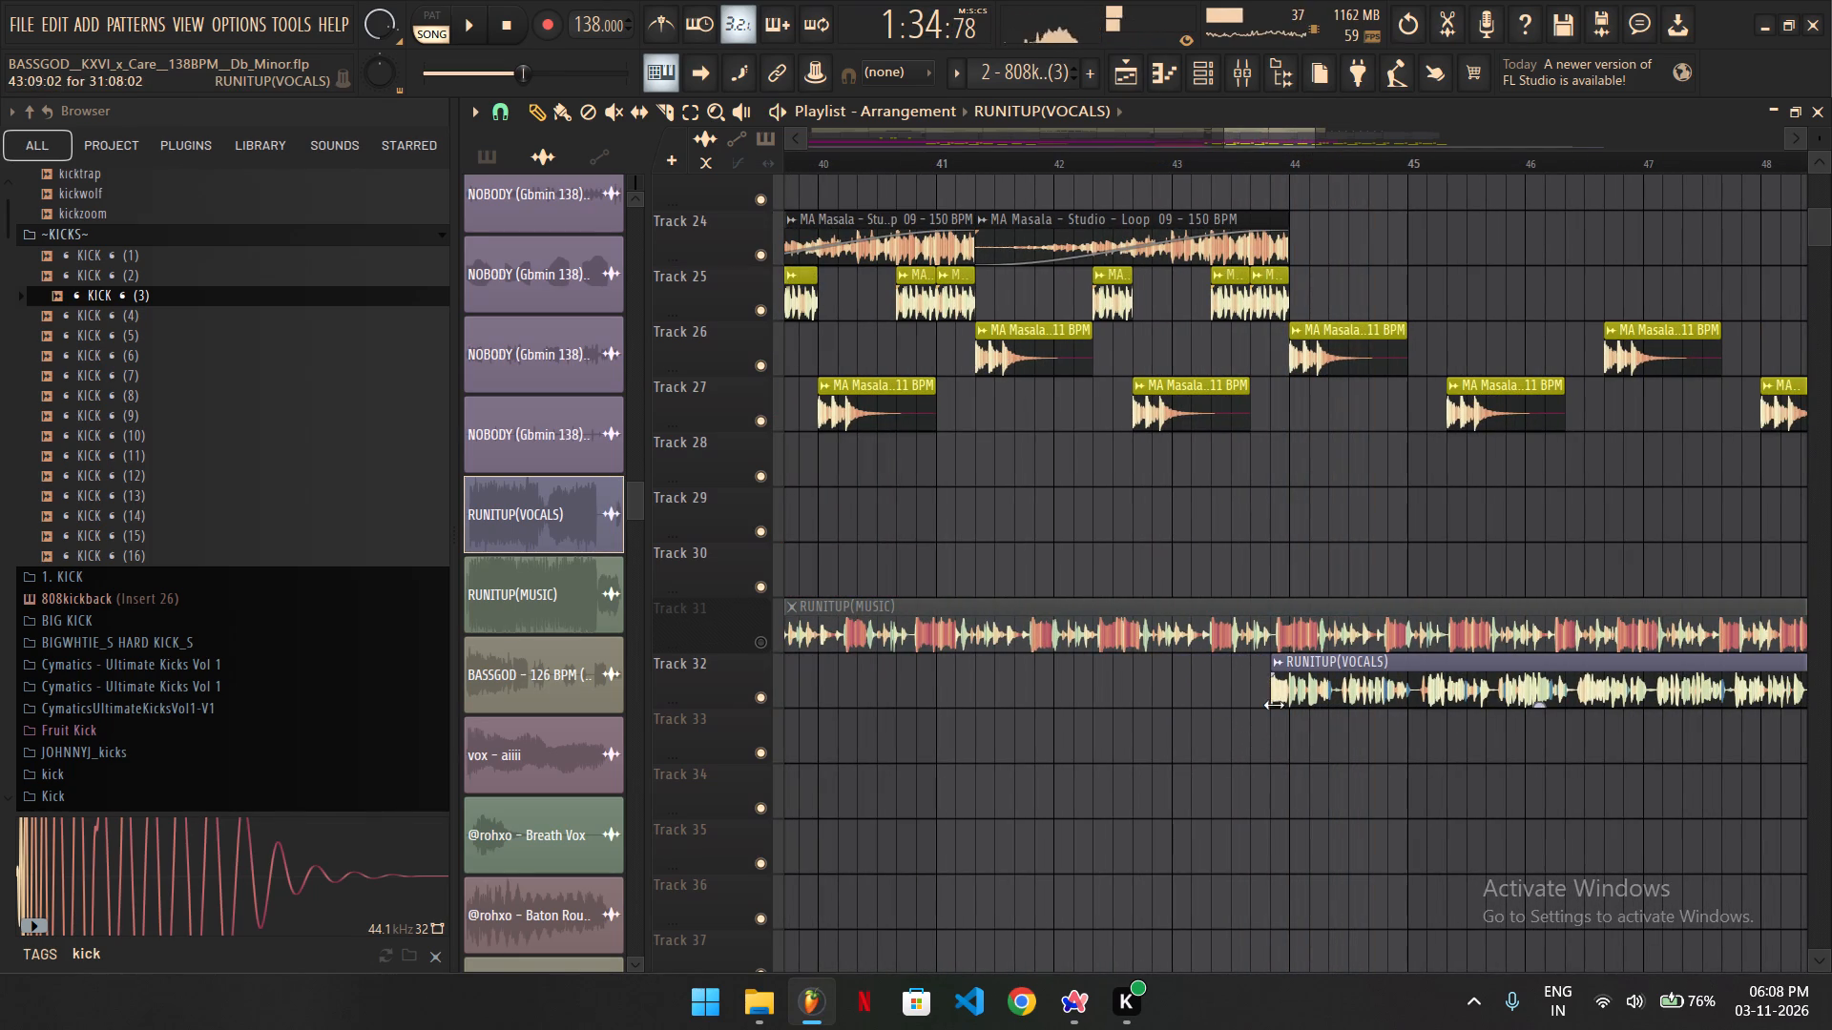
drag(1274, 705, 1290, 711)
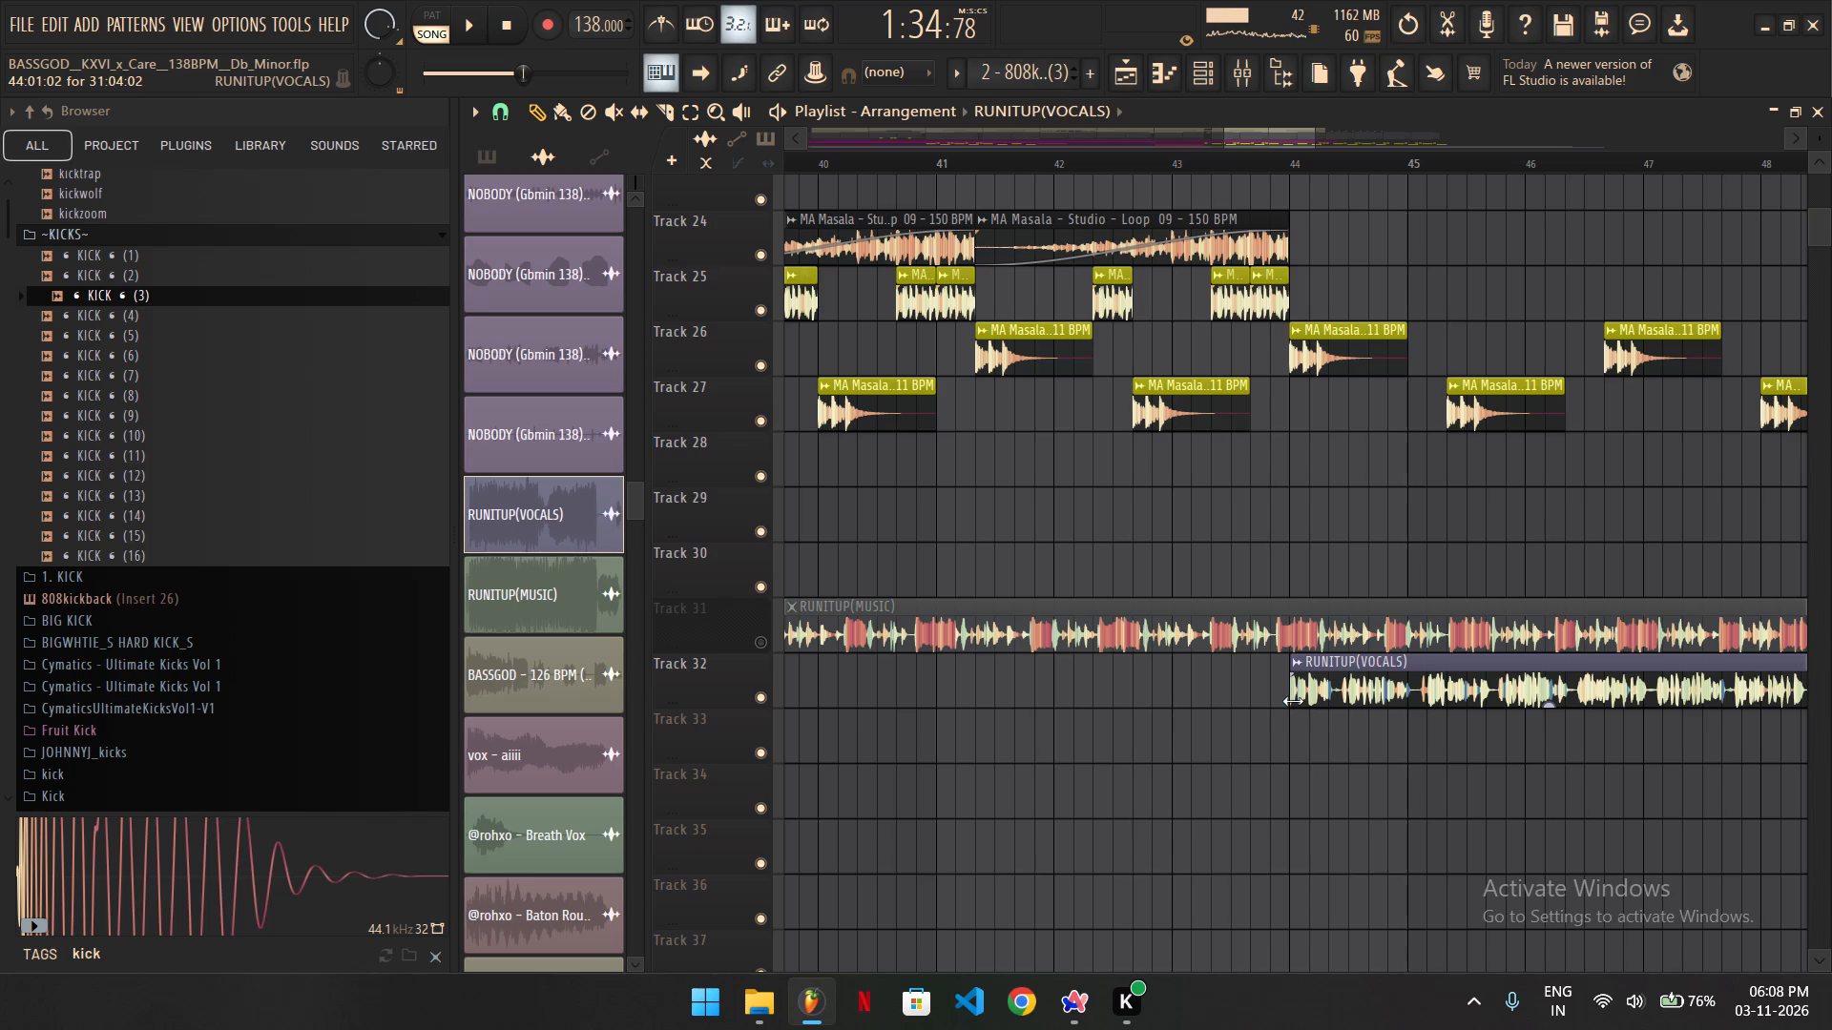
click(1293, 701)
Extend the start of the second RUNITUP(VOCALS) clip back to about bar 42, restoring some of the trimmed vocals.
scroll(1291, 700, up, 5)
ctrl+scroll(1291, 700, down, 1)
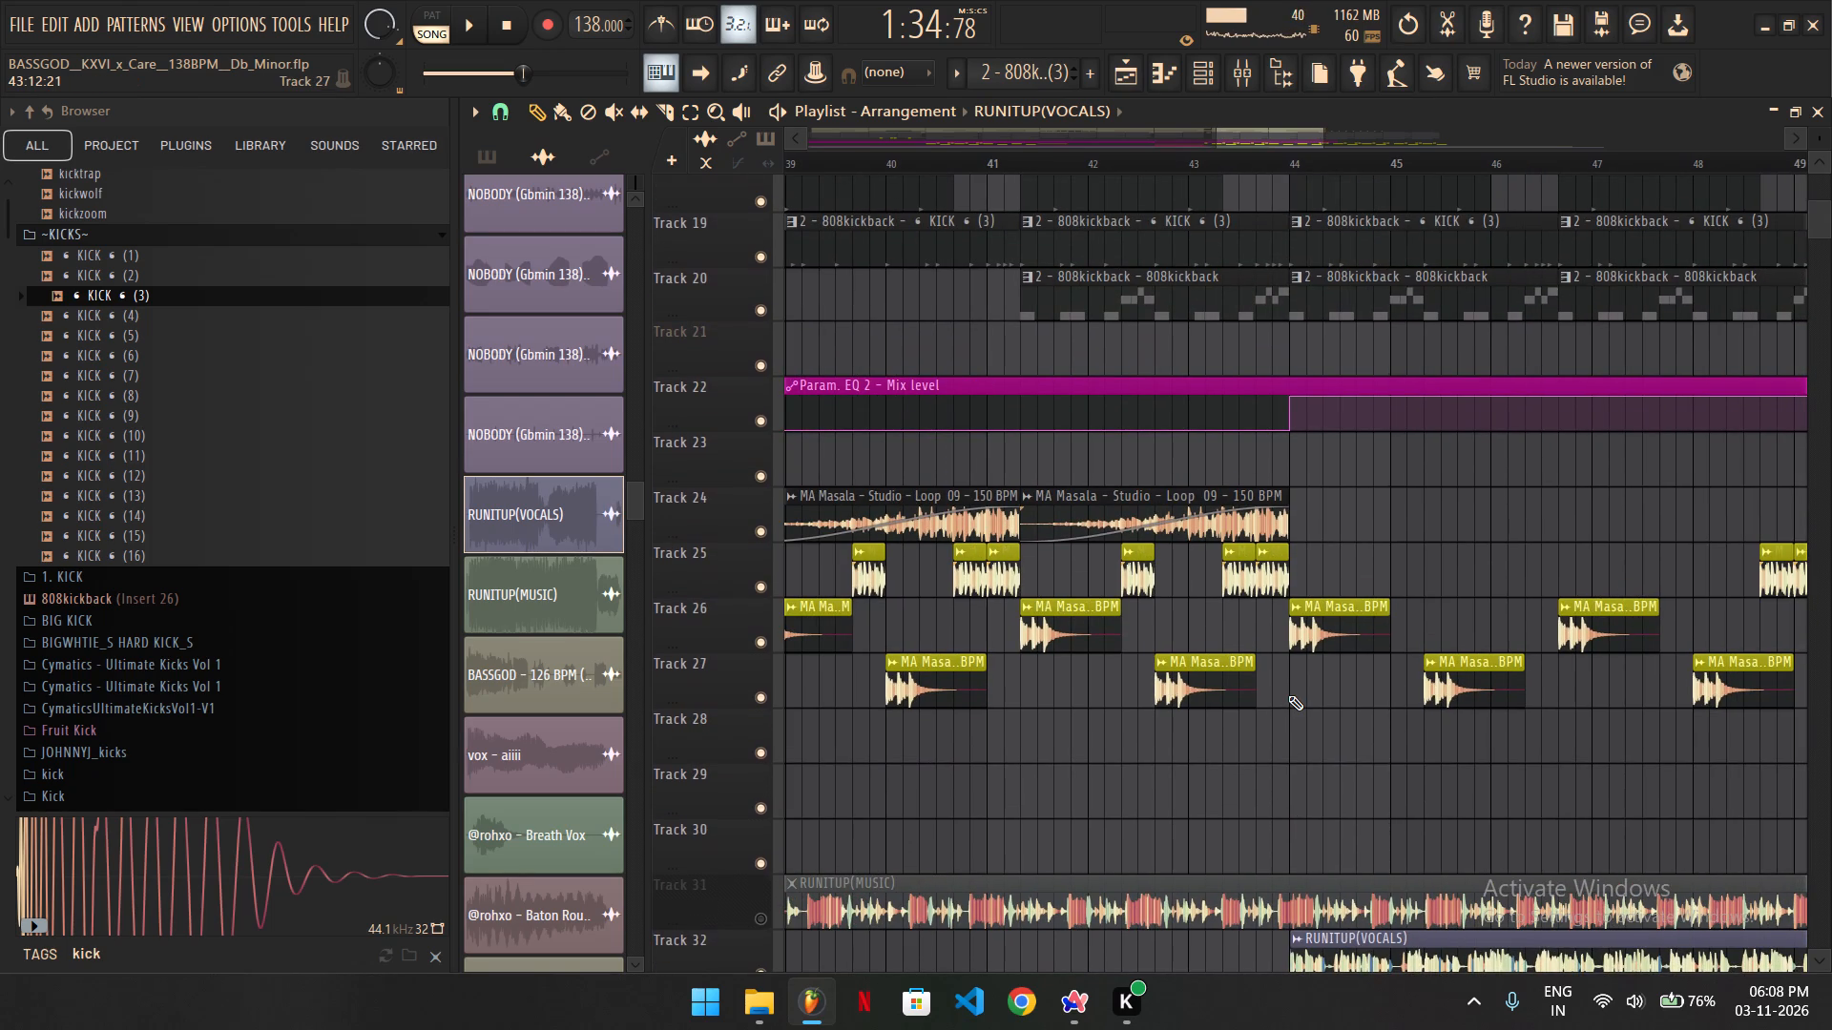
scroll(1284, 675, down, 5)
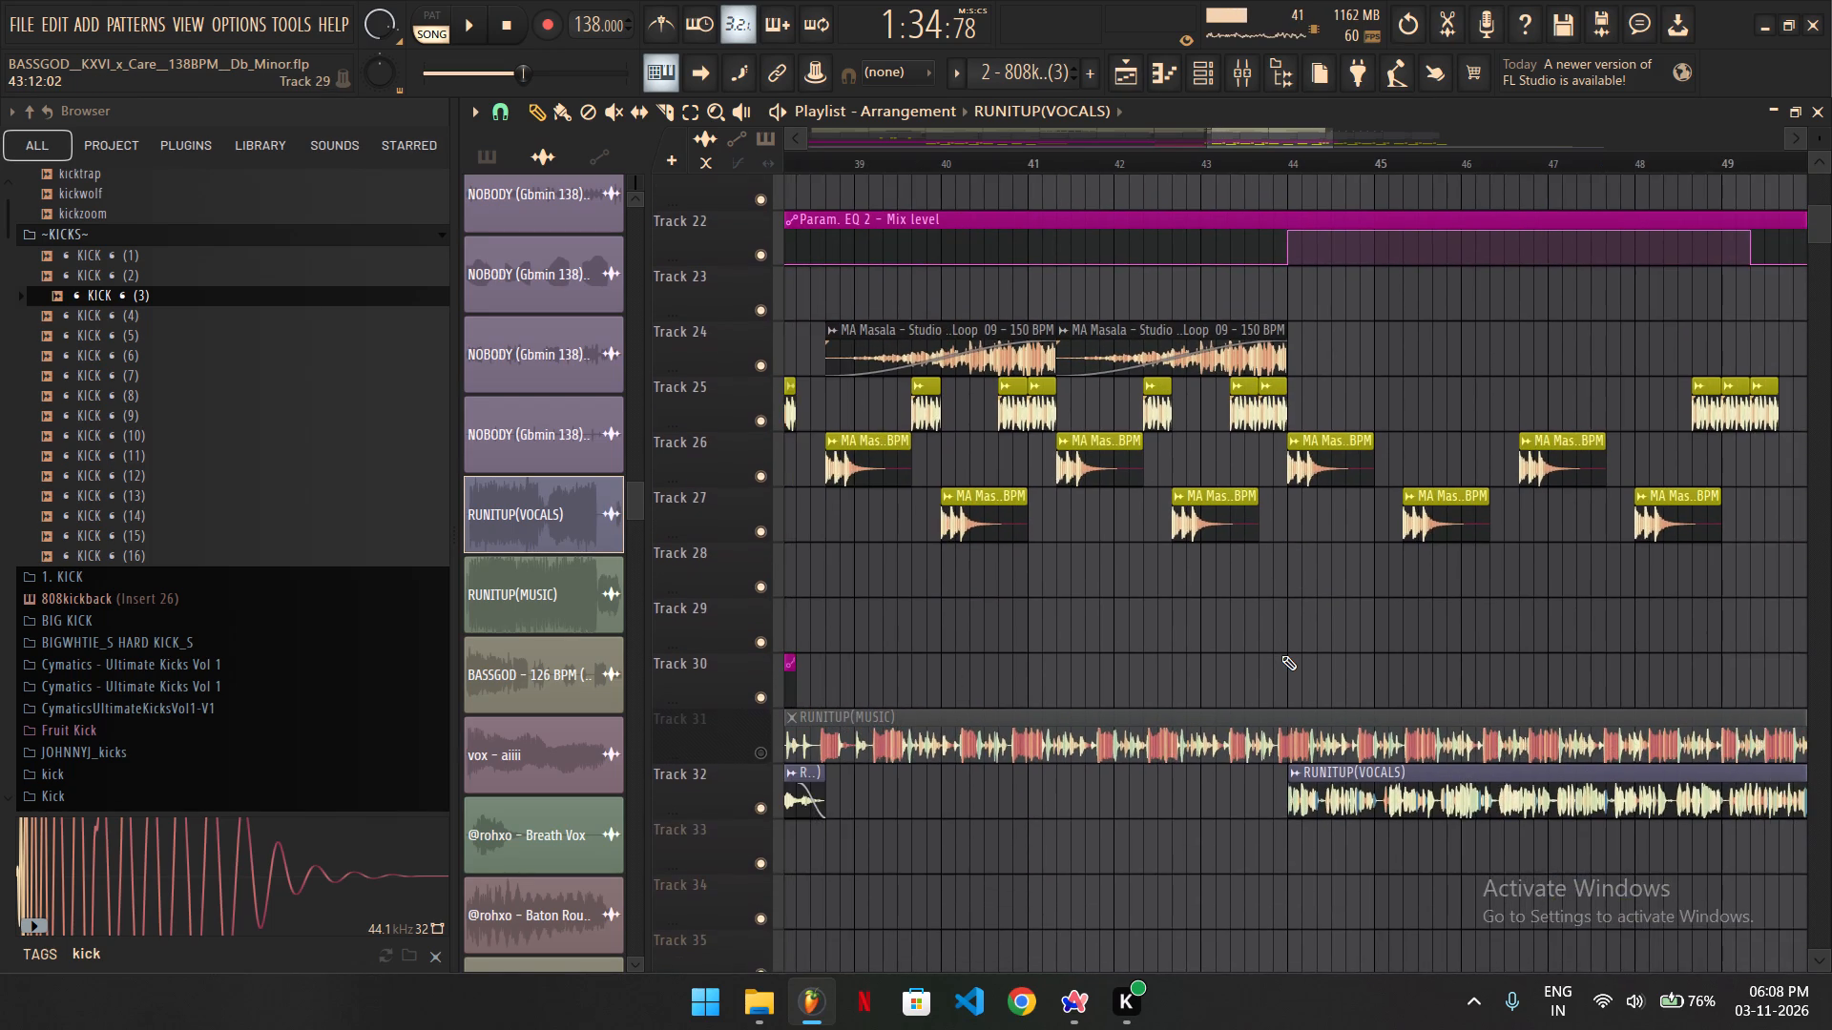
scroll(1281, 655, down, 1)
scroll(1281, 655, up, 2)
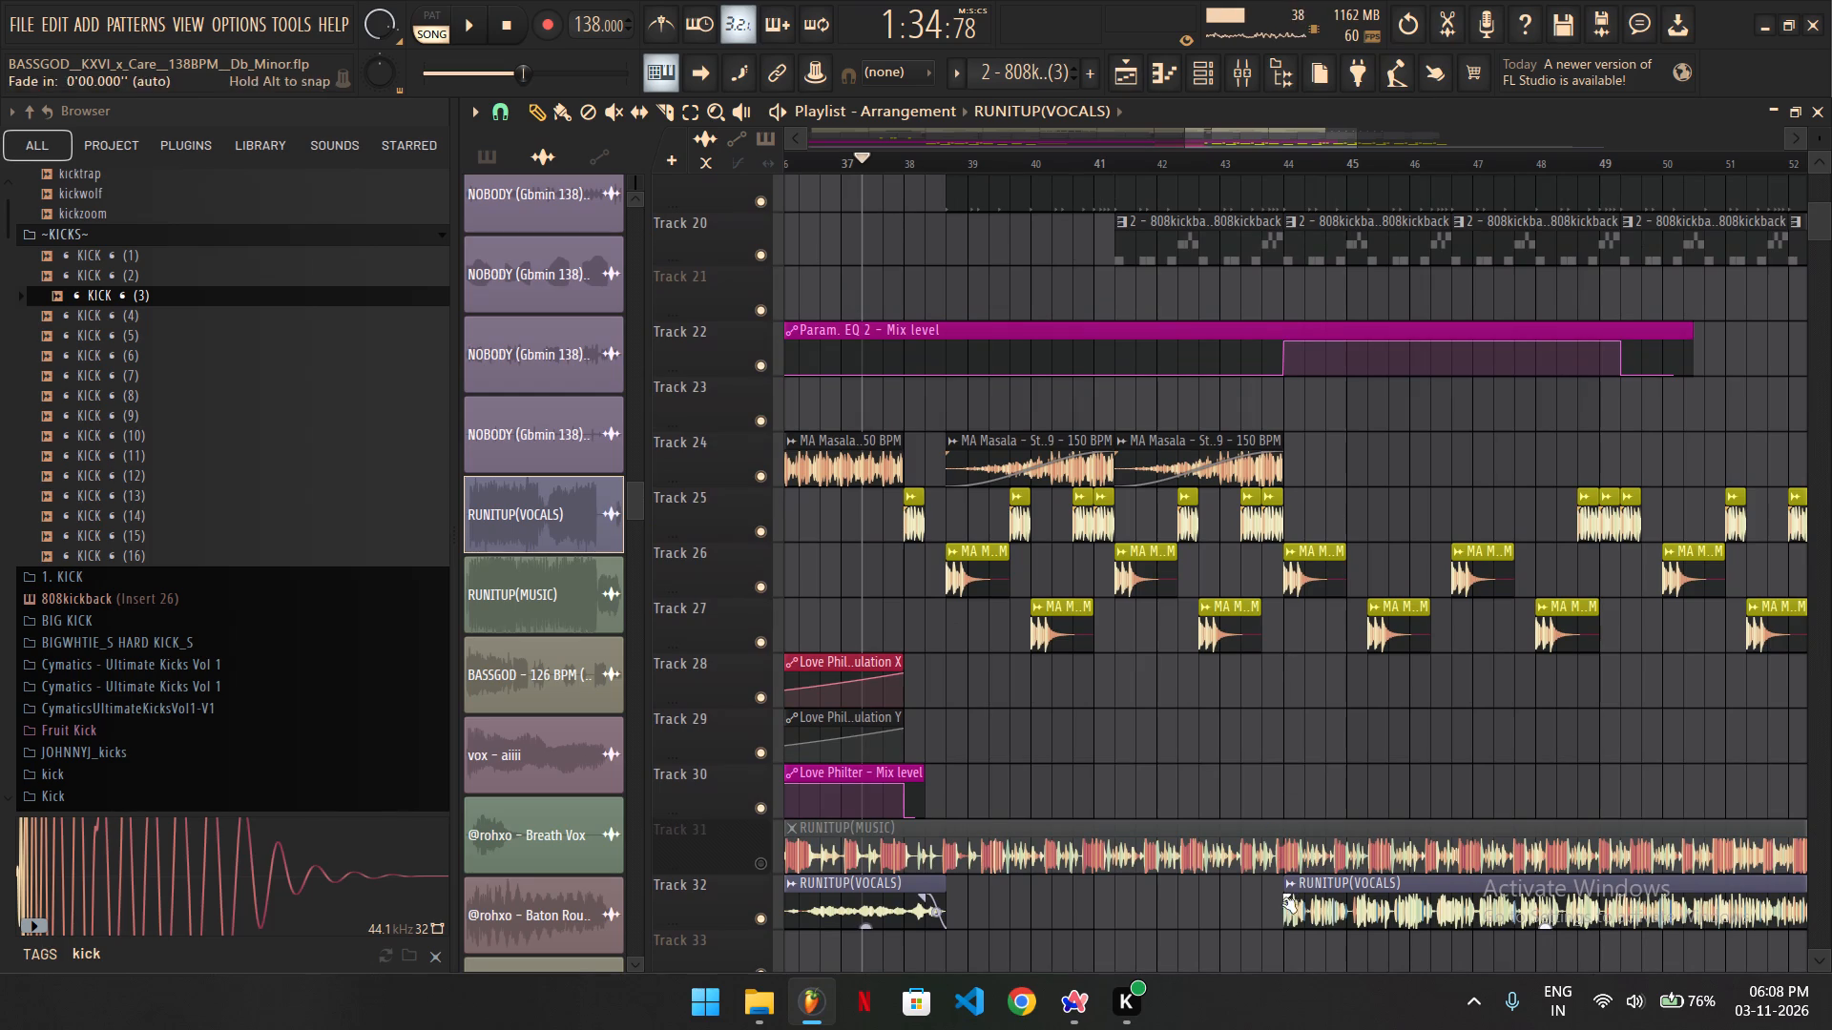
drag(1290, 921, 1239, 920)
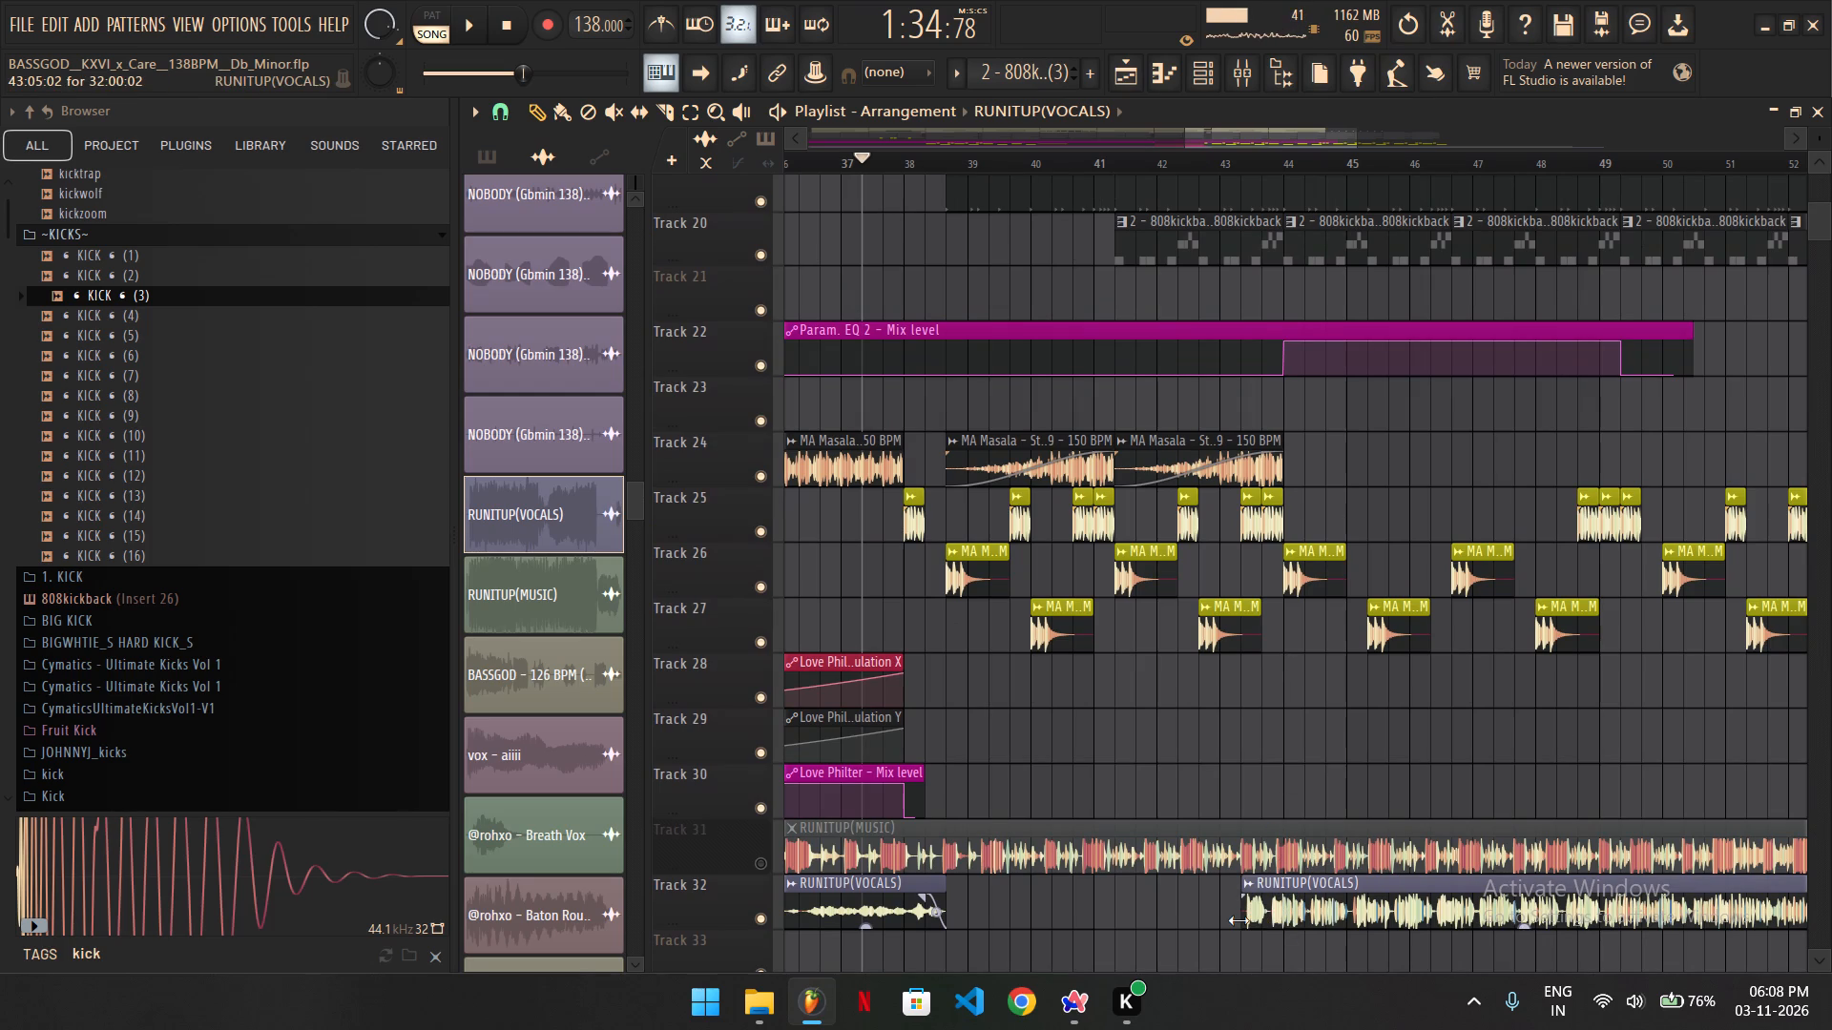
drag(1239, 920, 1162, 917)
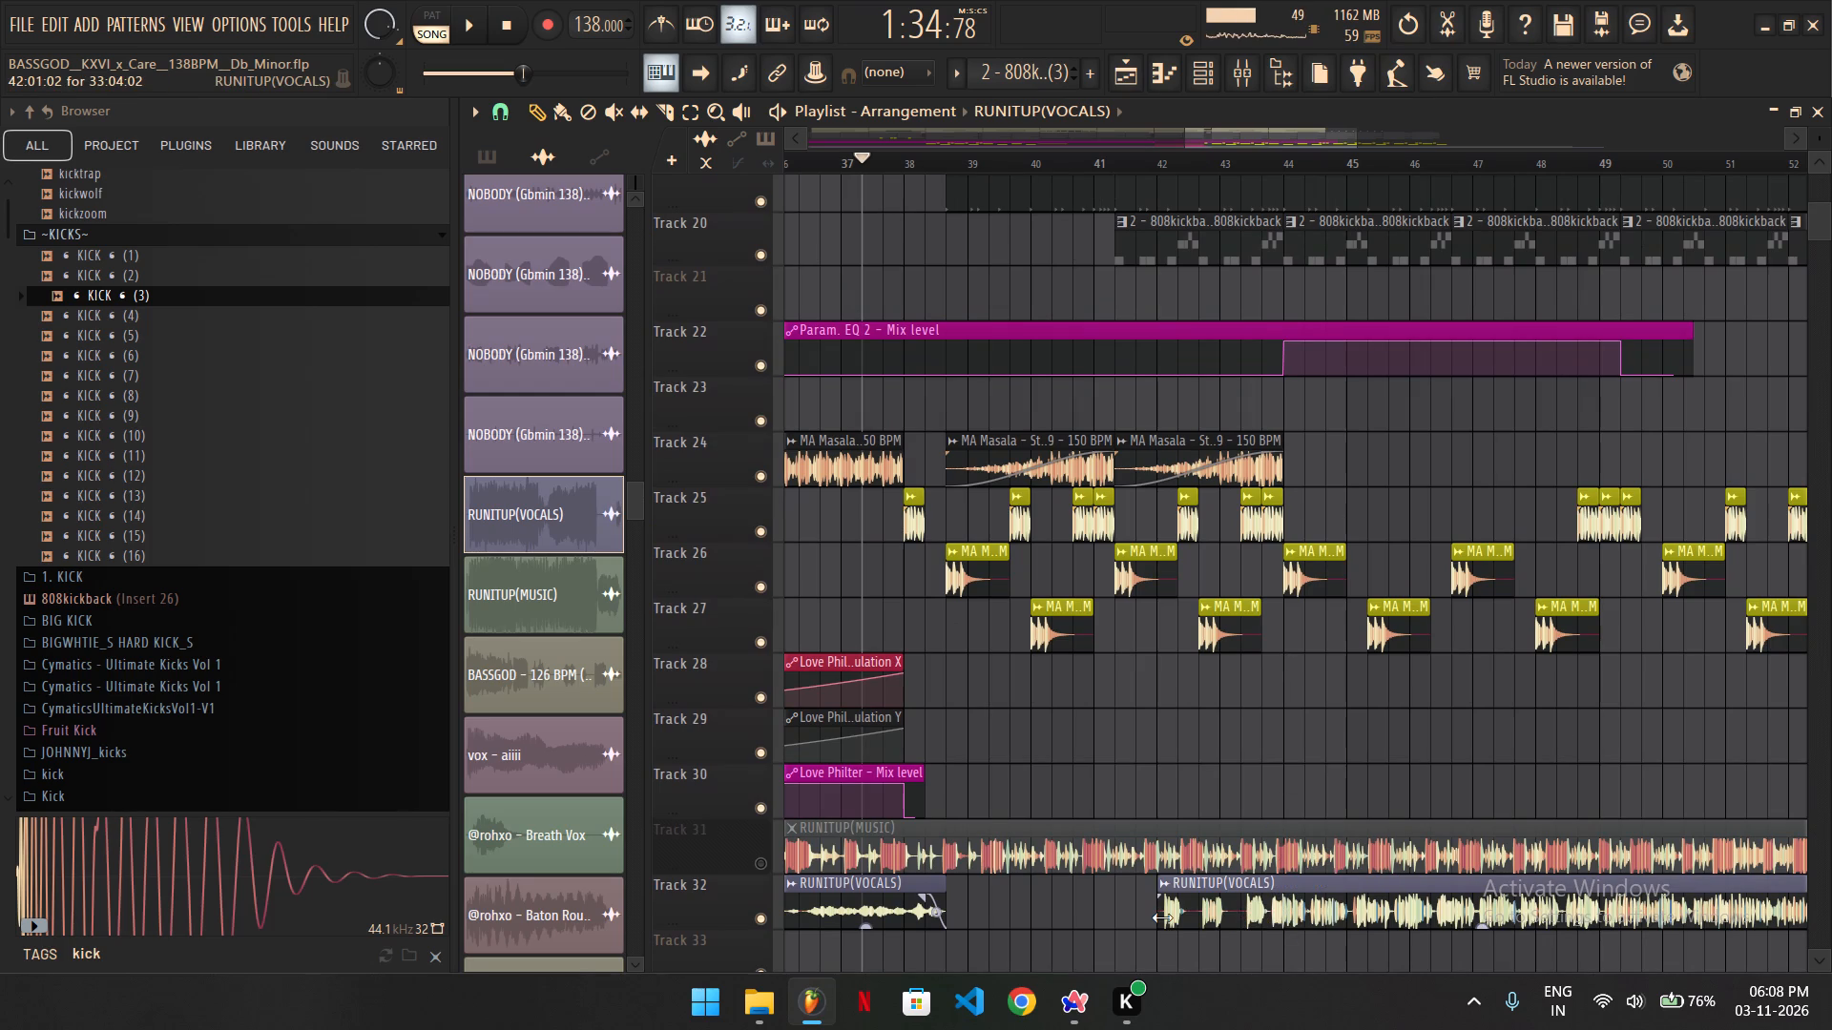
drag(1162, 917, 1146, 917)
Move the second RUNITUP(VOCALS) clip earlier to 39:01:02 on Track 32 and start playback to audition the transition.
drag(1209, 915, 1041, 919)
key(space)
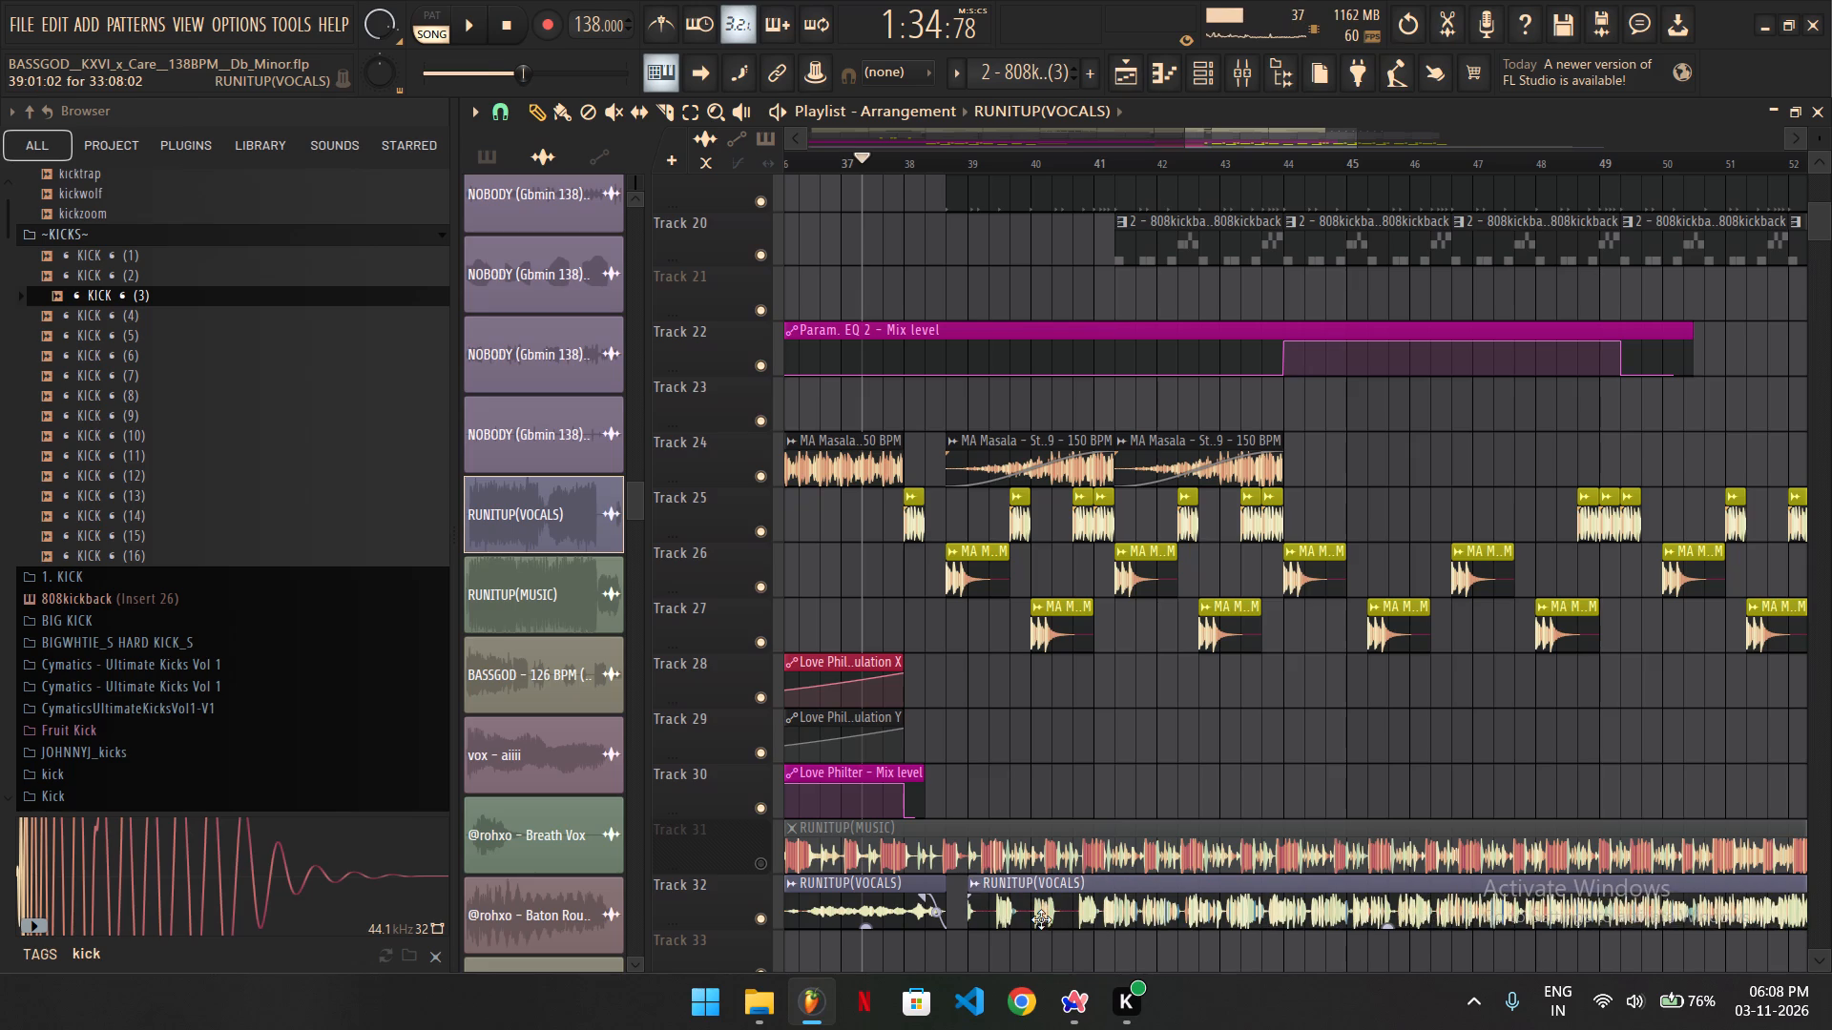
Add another "2 - 808kickback" pattern clip on Track 20 at 38:09:00, directly before the existing ones.
scroll(1009, 662, up, 7)
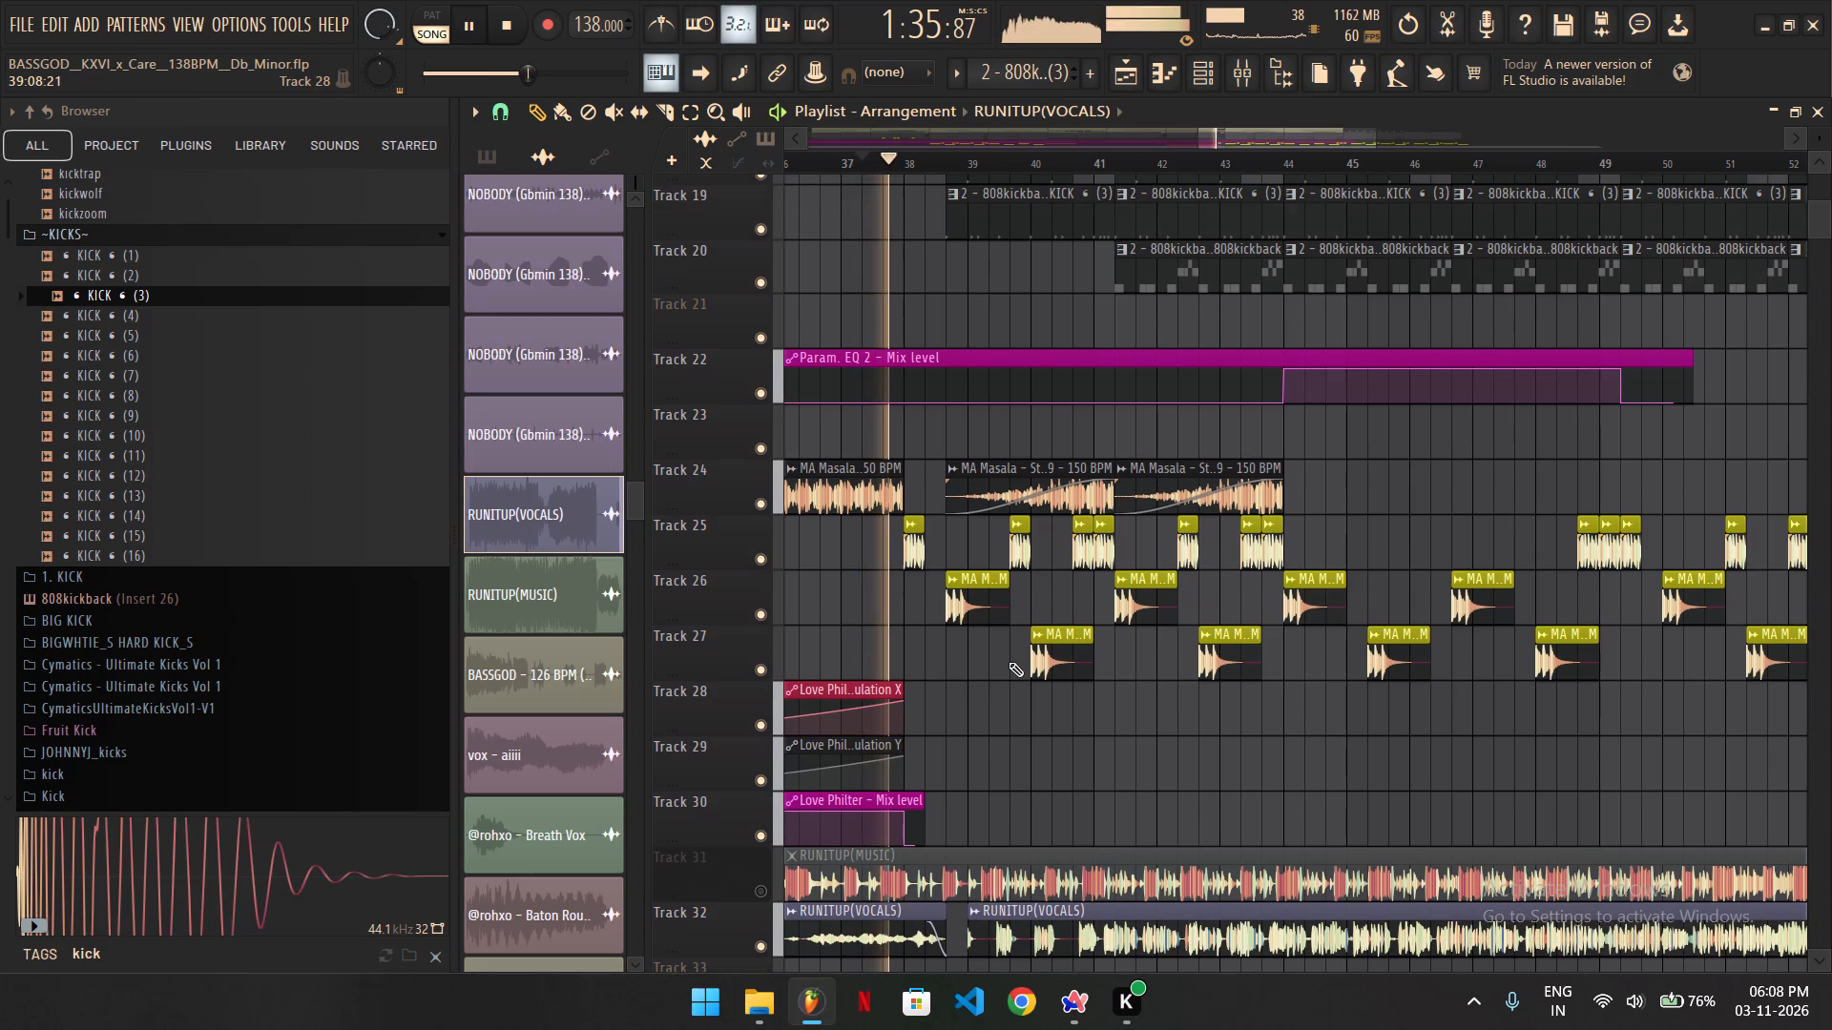
scroll(1005, 604, down, 1)
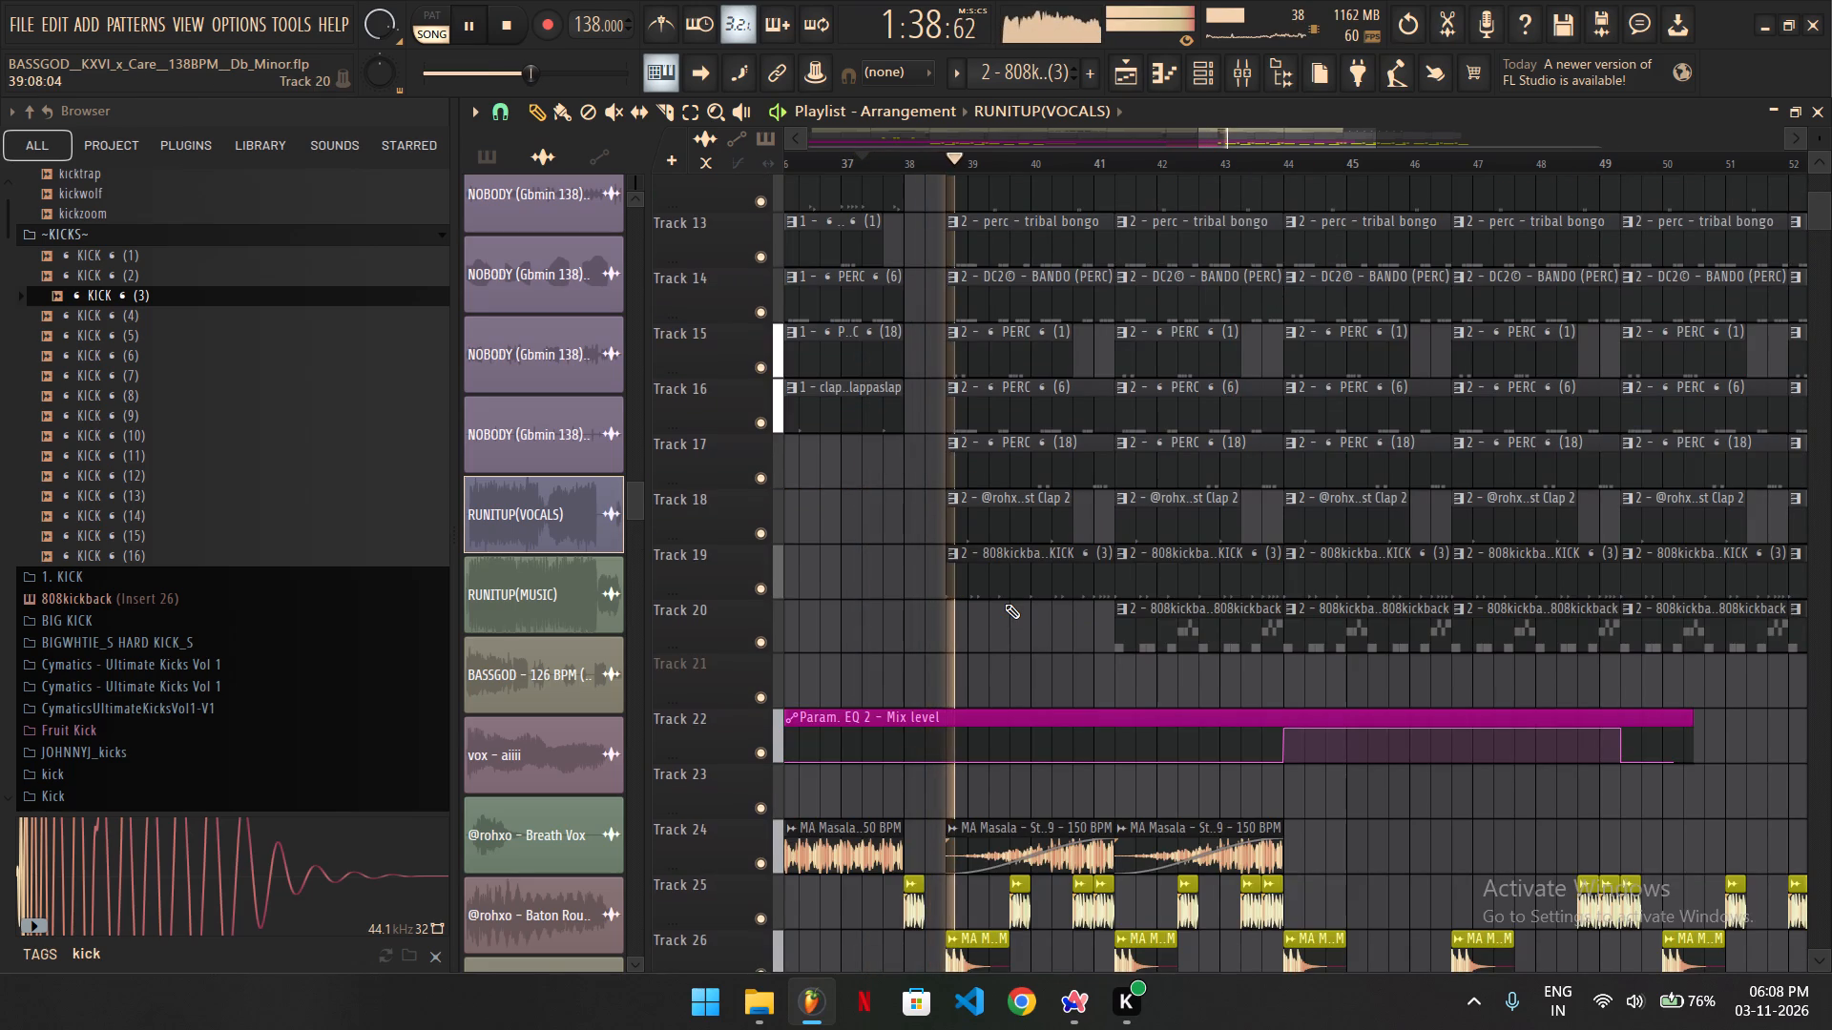
scroll(1005, 604, down, 3)
click(1156, 404)
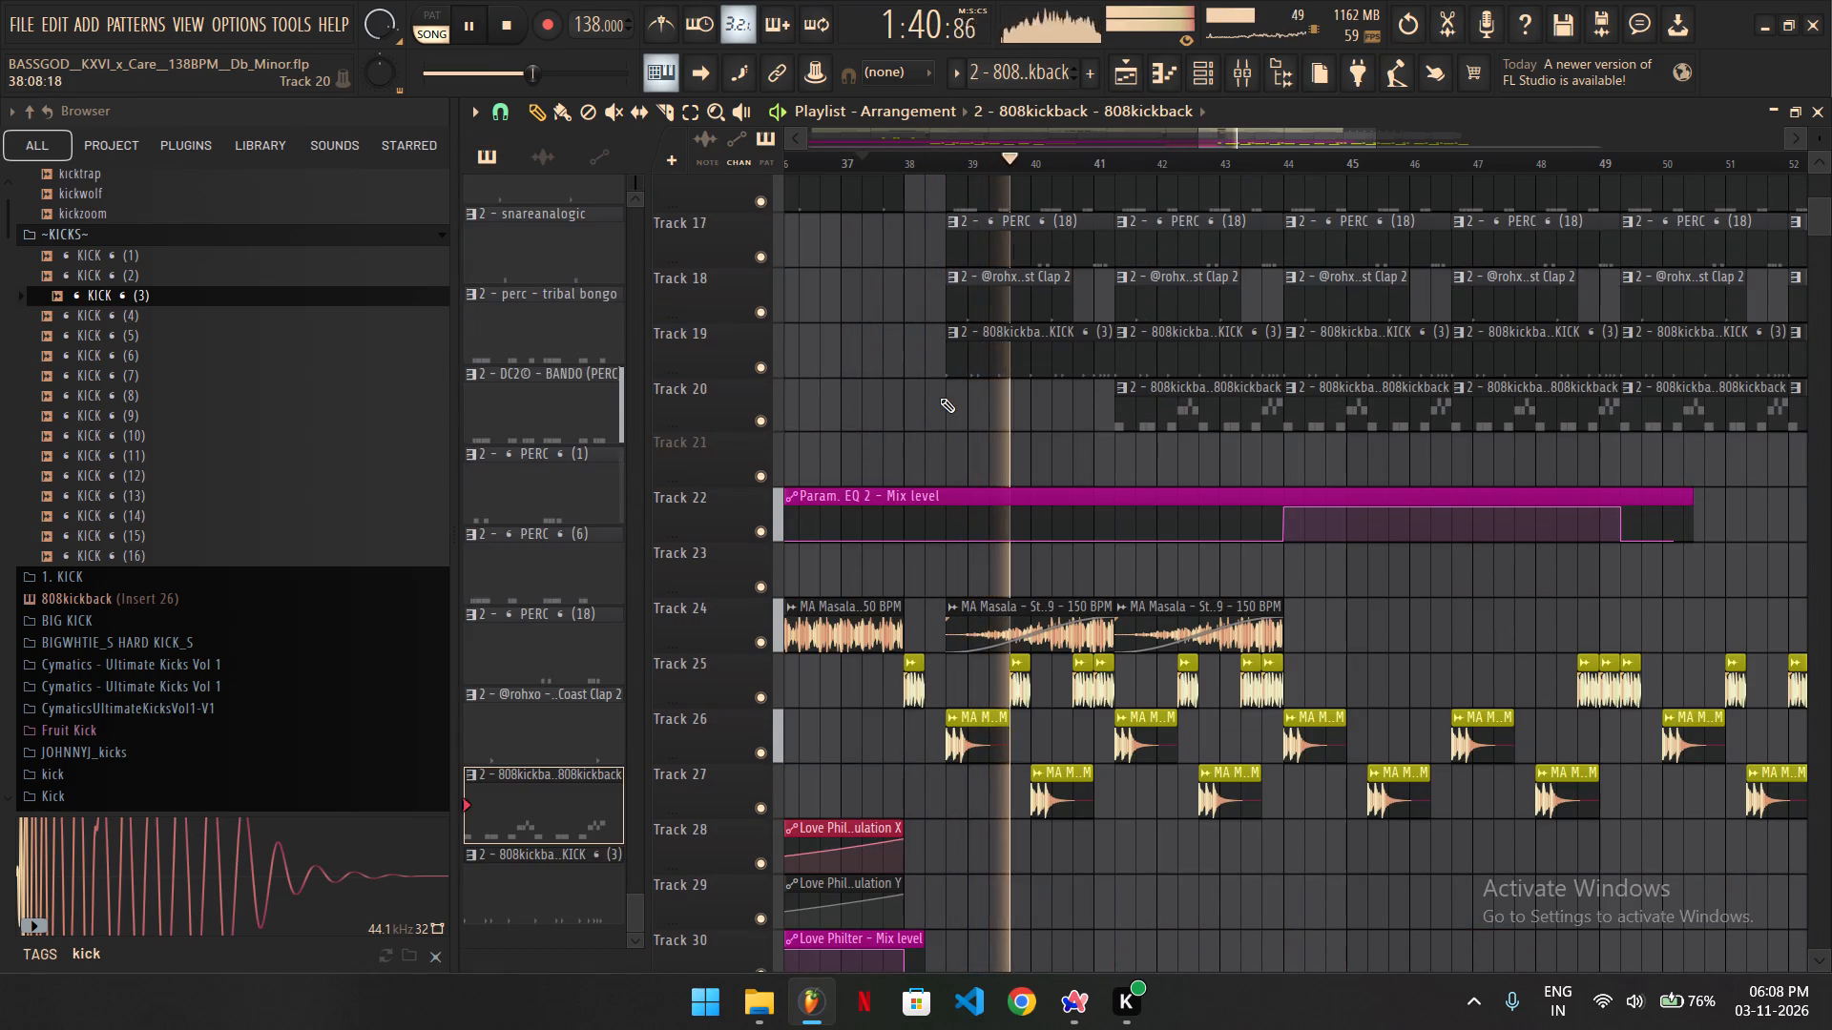
click(944, 400)
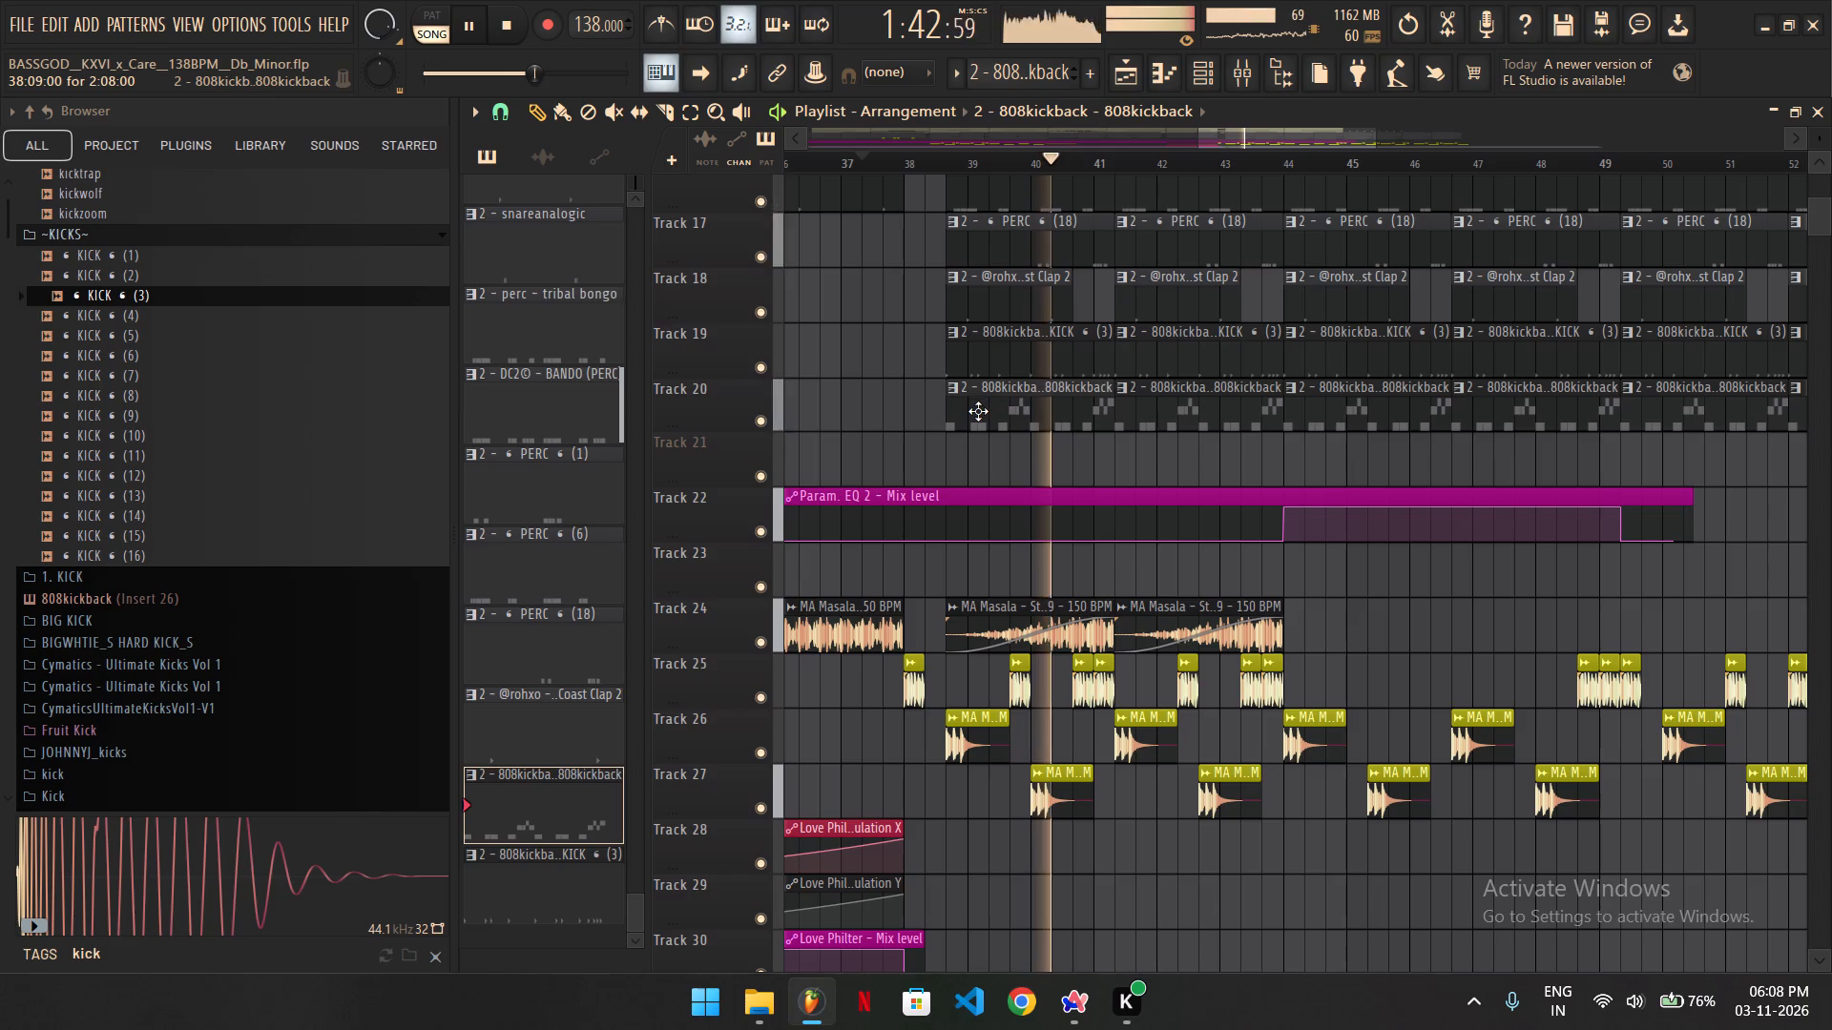